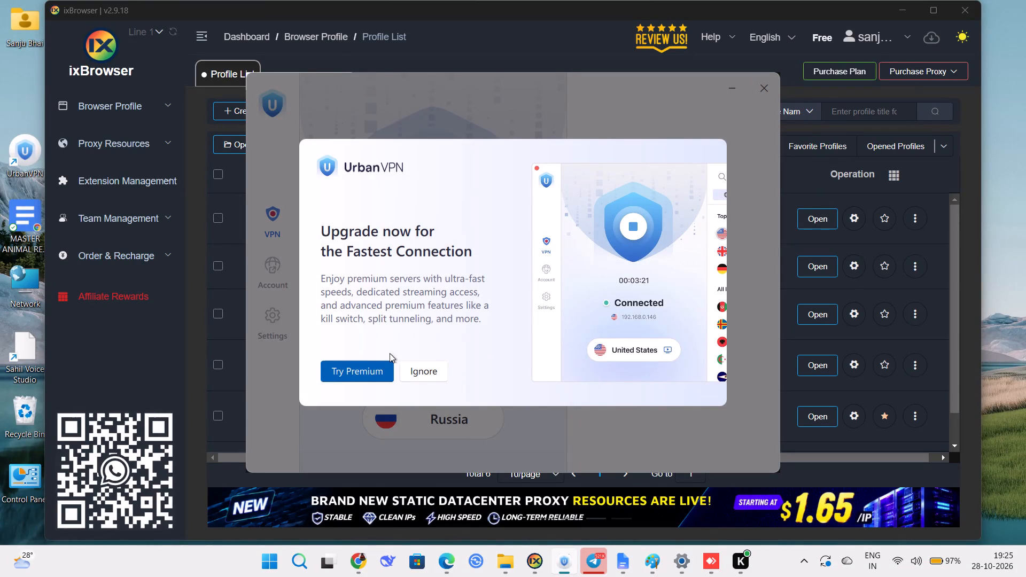
Connect UrbanVPN to the Russia location, ignoring the premium offer and postponing the app update.
left_click(411, 373)
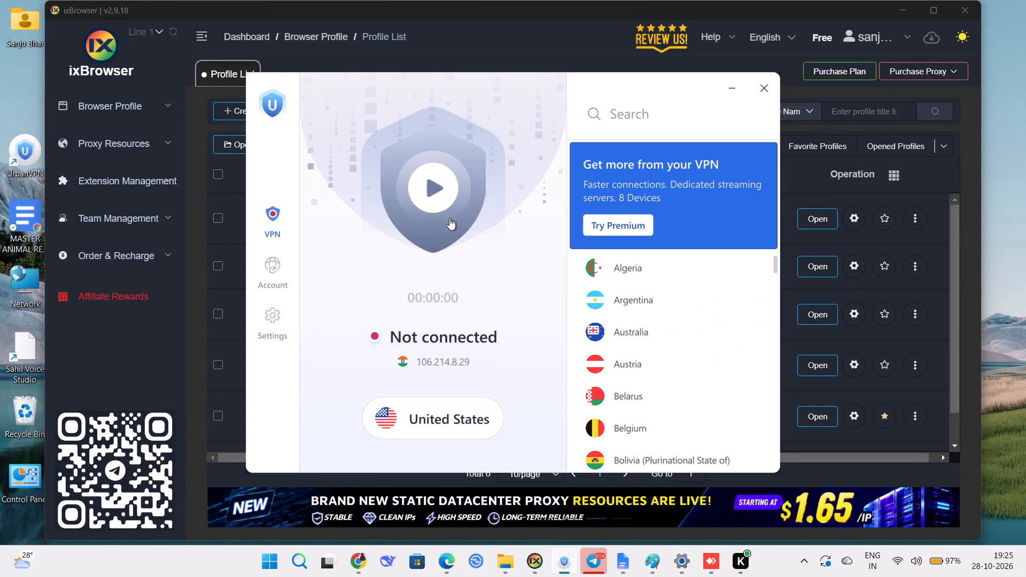
left_click(452, 422)
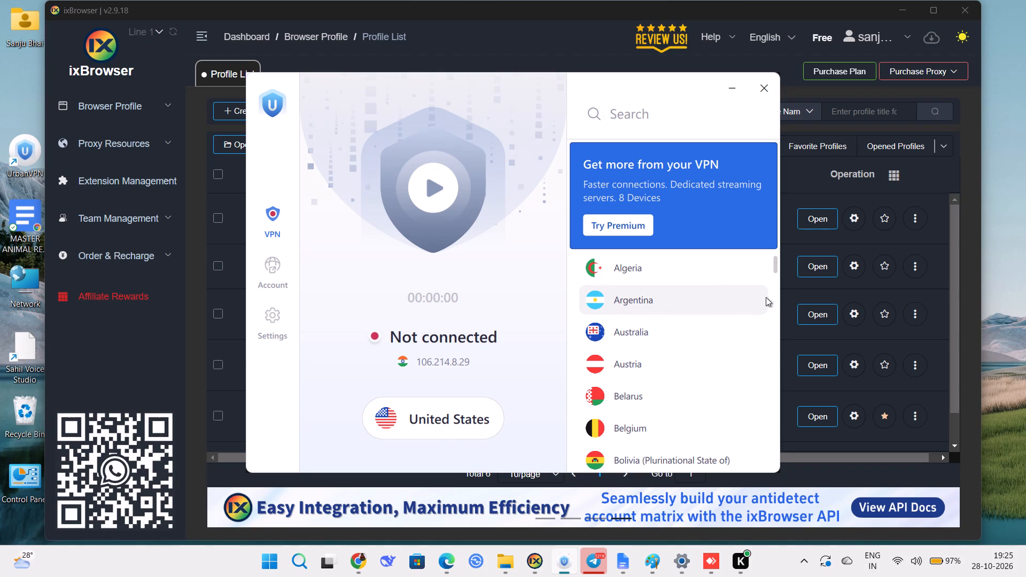
left_click_drag(773, 260, 728, 499)
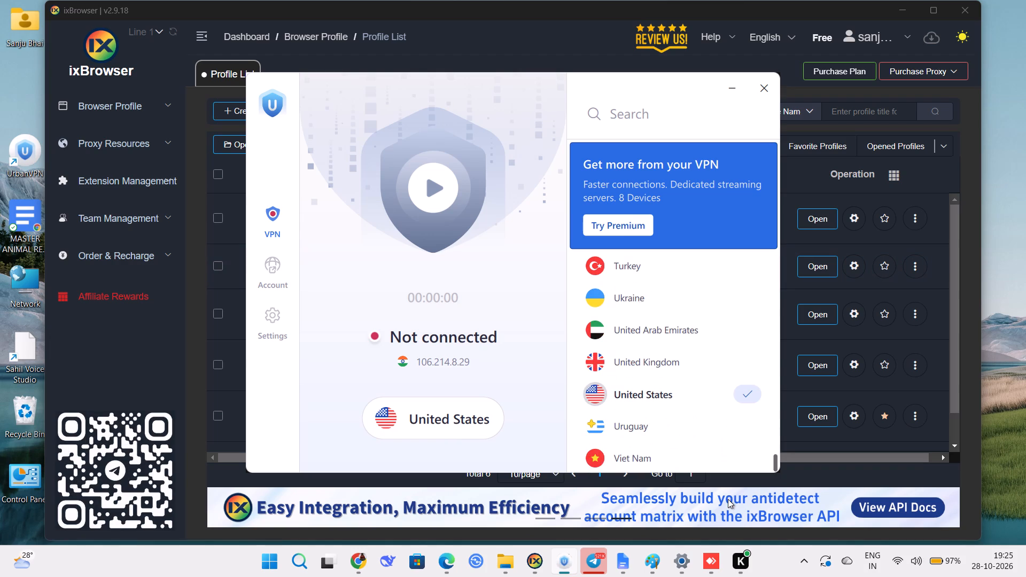
left_click_drag(728, 499, 745, 413)
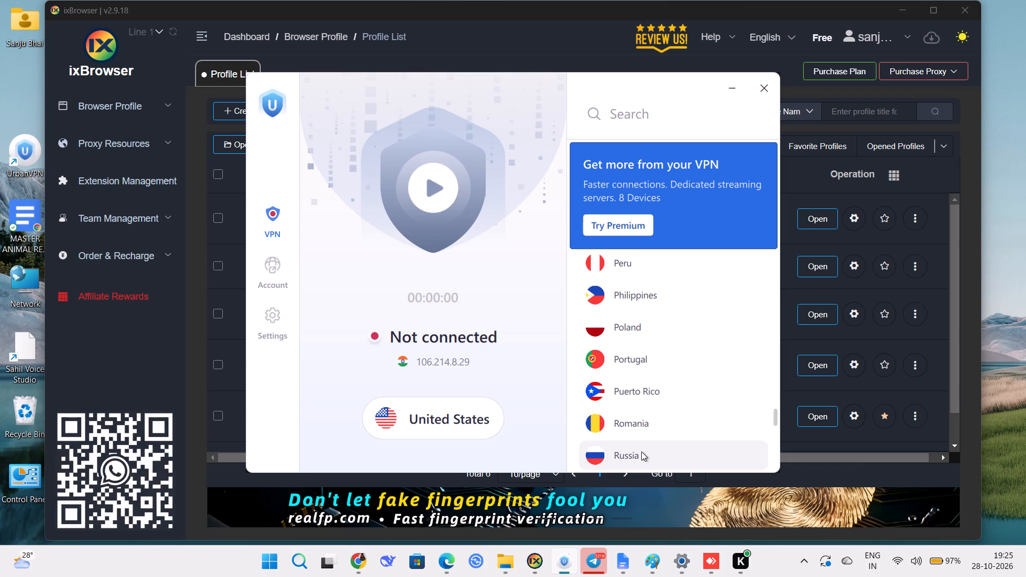
left_click(641, 451)
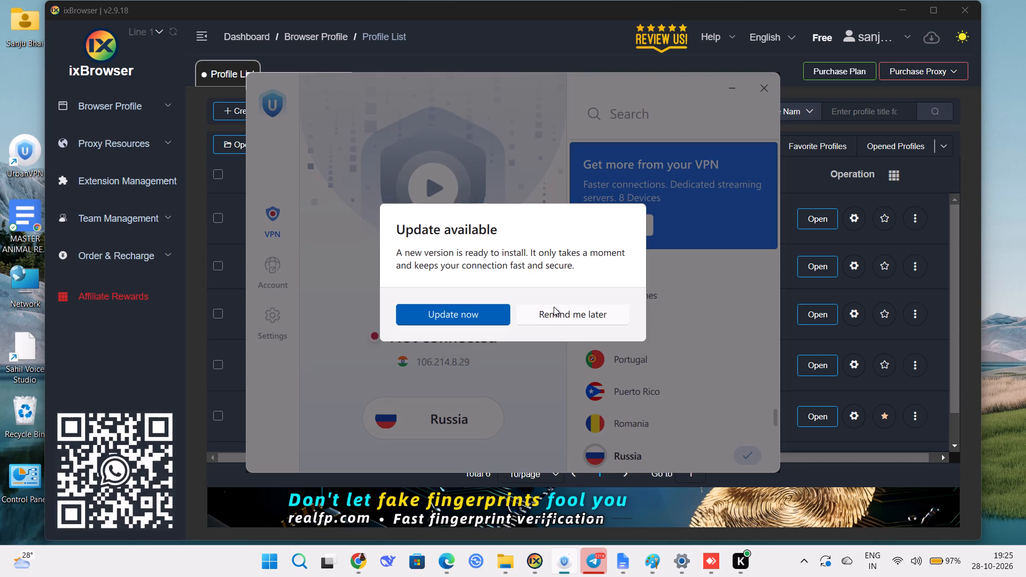
left_click(554, 308)
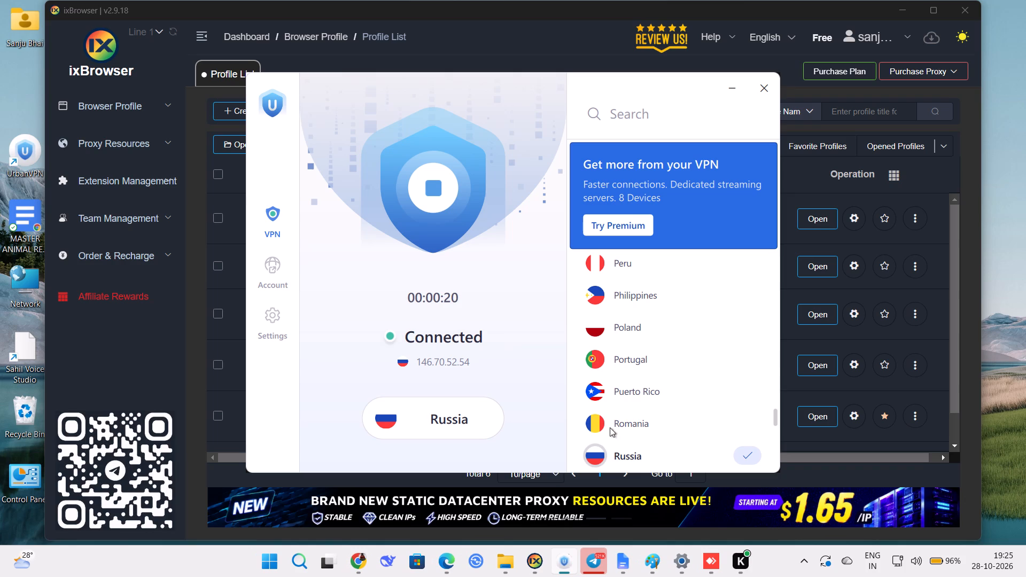
Minimise the ixBrowser window, launch CapCut from the desktop and dismiss its Pro offer.
left_click(903, 7)
left_click(903, 7)
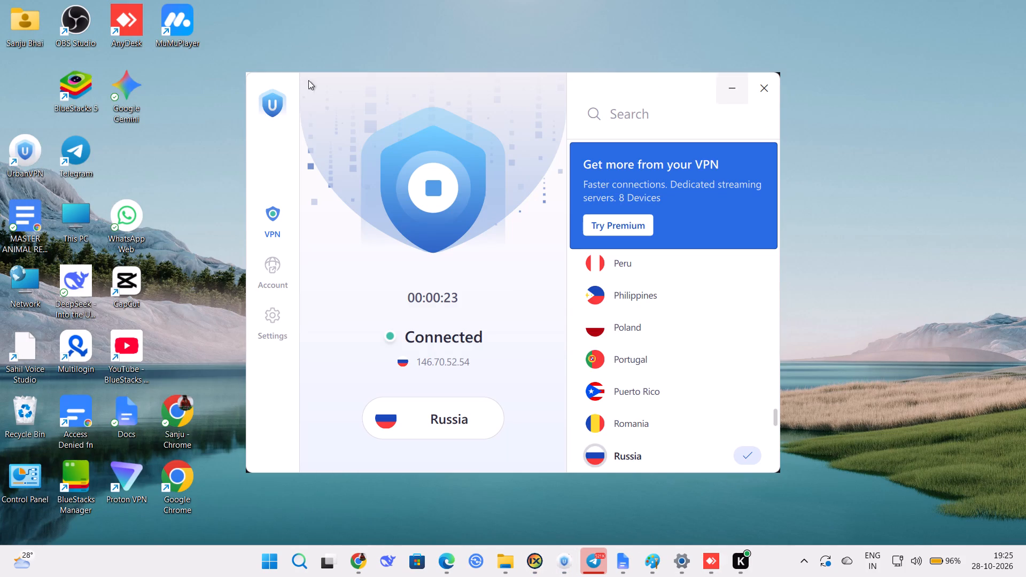
double_click(124, 289)
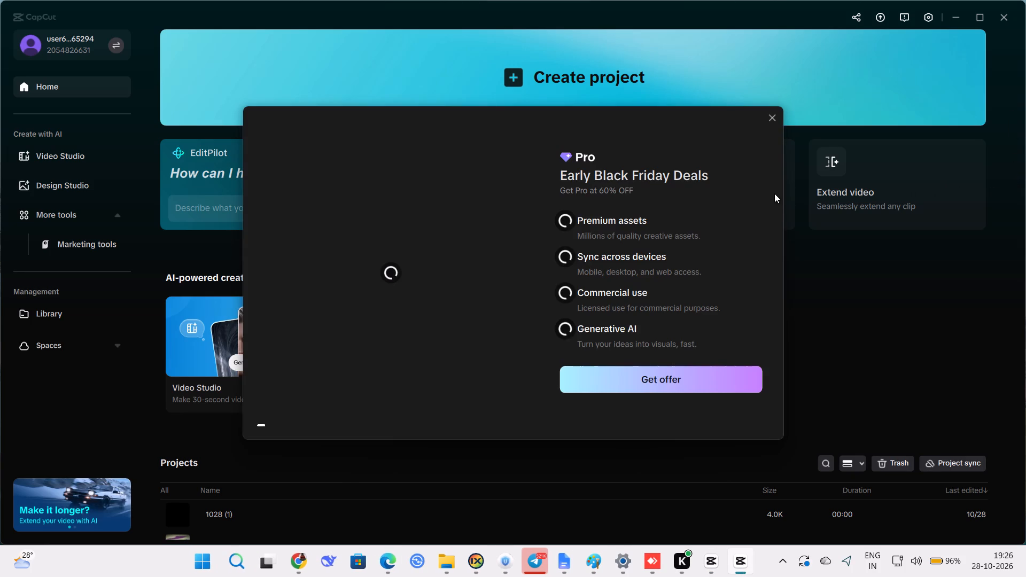
left_click(772, 117)
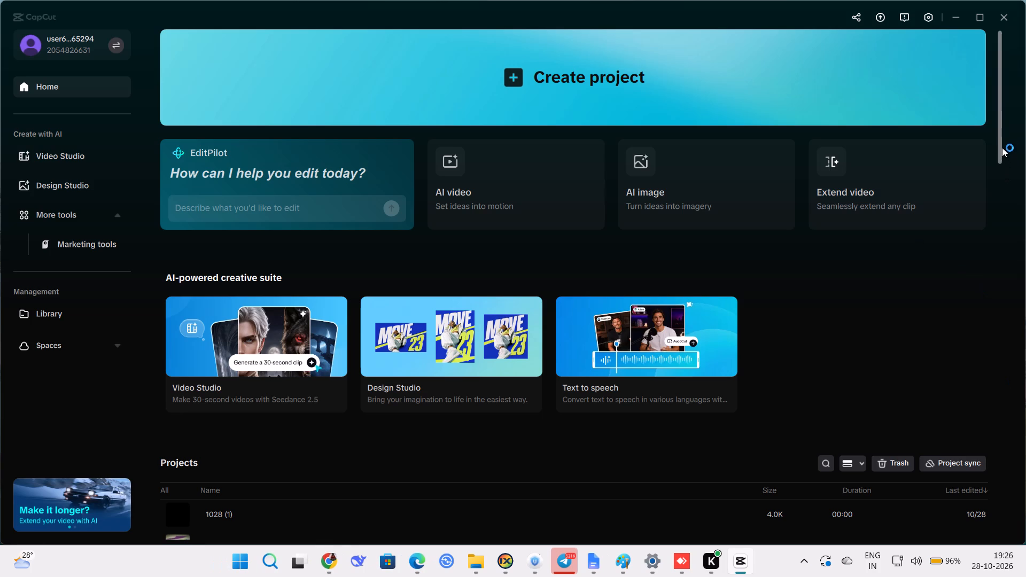
Create a new video project from the CapCut home page.
left_click_drag(1001, 142, 1004, 197)
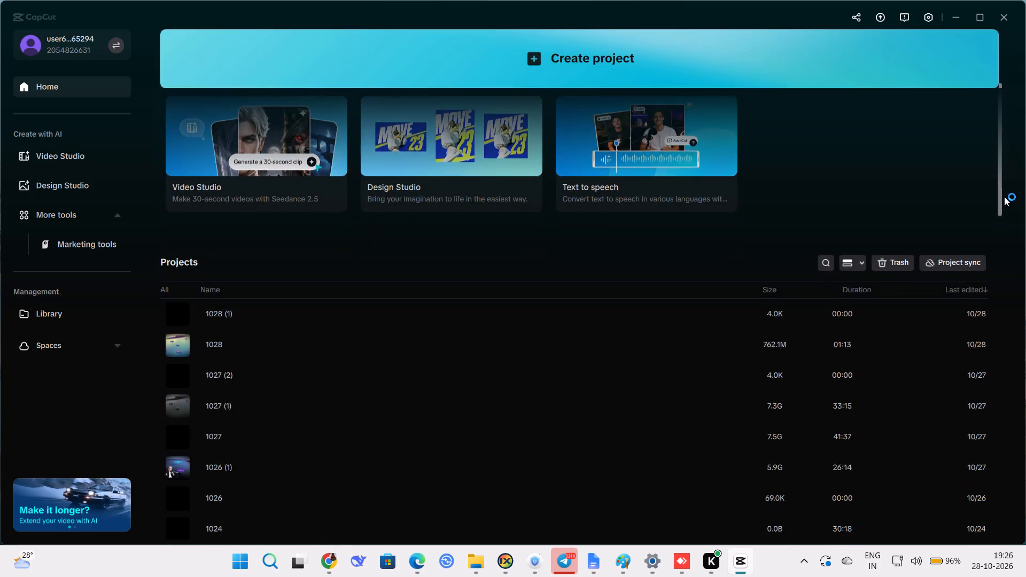
left_click_drag(1004, 197, 1006, 210)
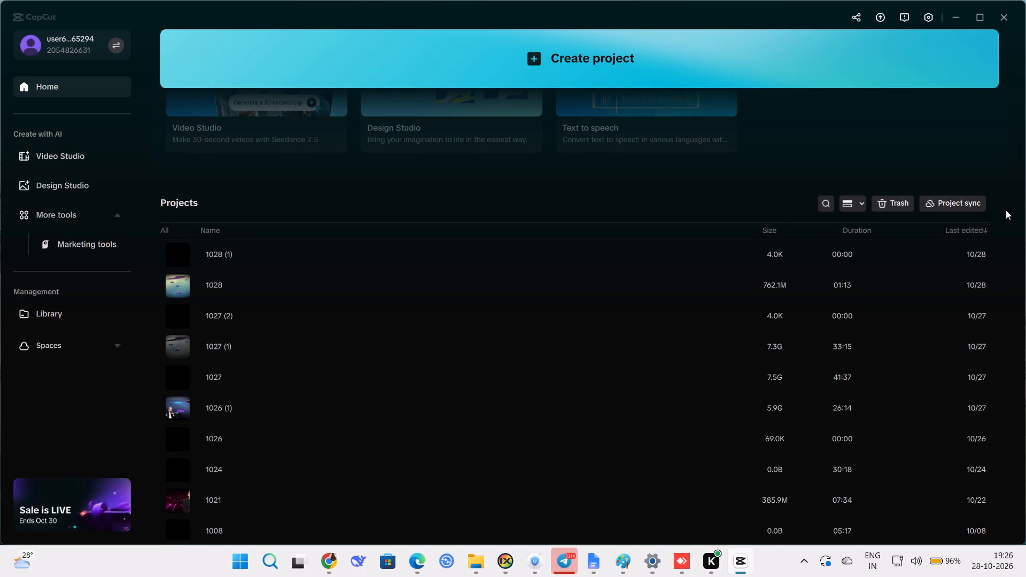
left_click_drag(1006, 210, 1006, 202)
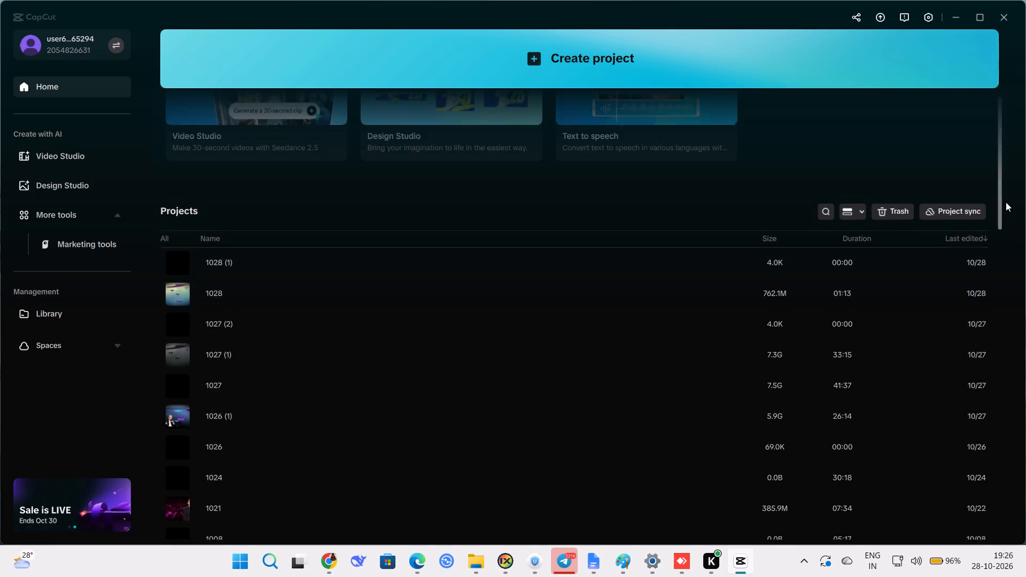
left_click_drag(1006, 202, 1005, 113)
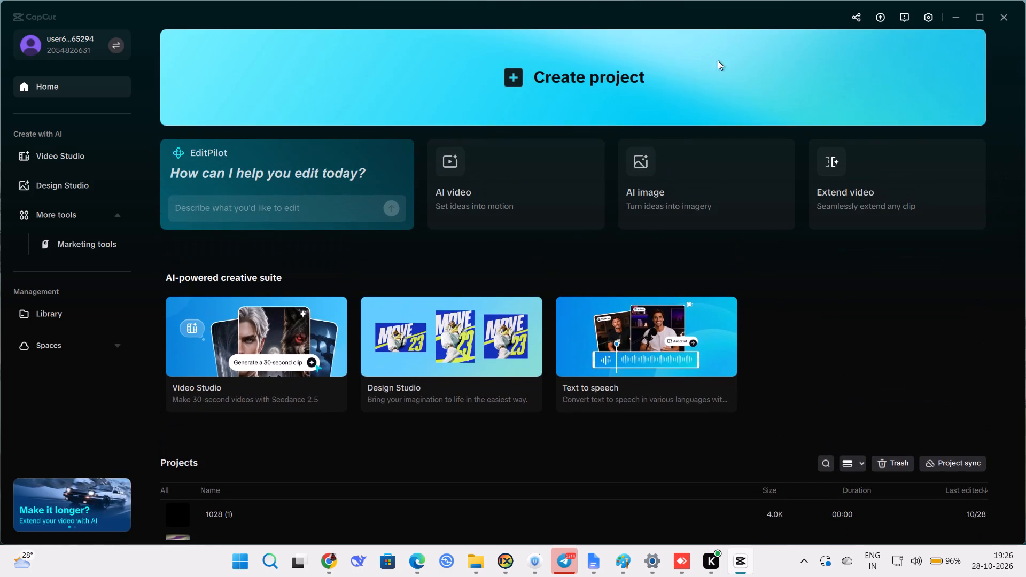
left_click(529, 72)
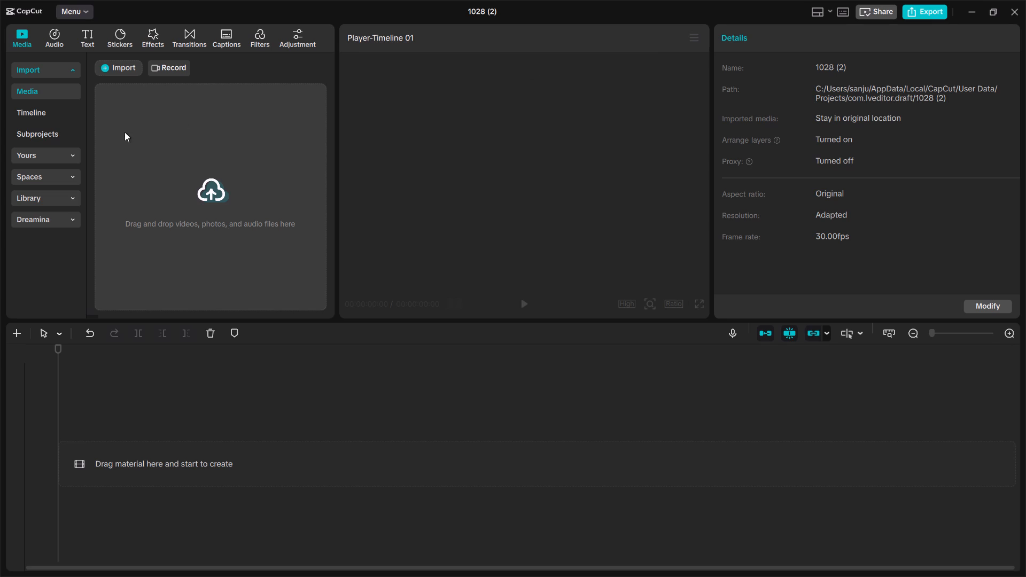
Import all the video clips grouped under Yesterday in the device's Downloads folder into the project media.
left_click(118, 64)
left_click(146, 101)
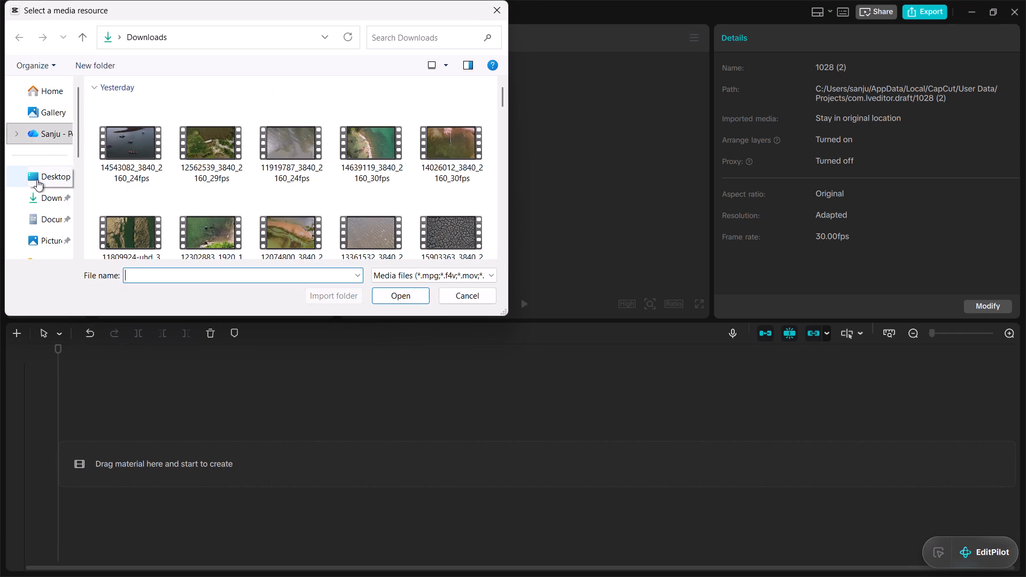
left_click(40, 194)
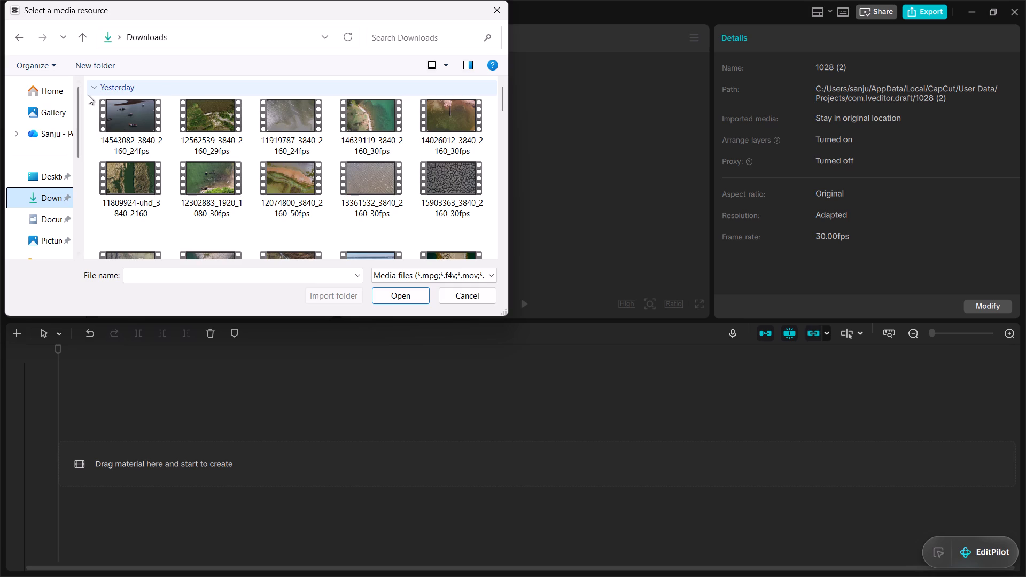
left_click_drag(88, 95, 189, 207)
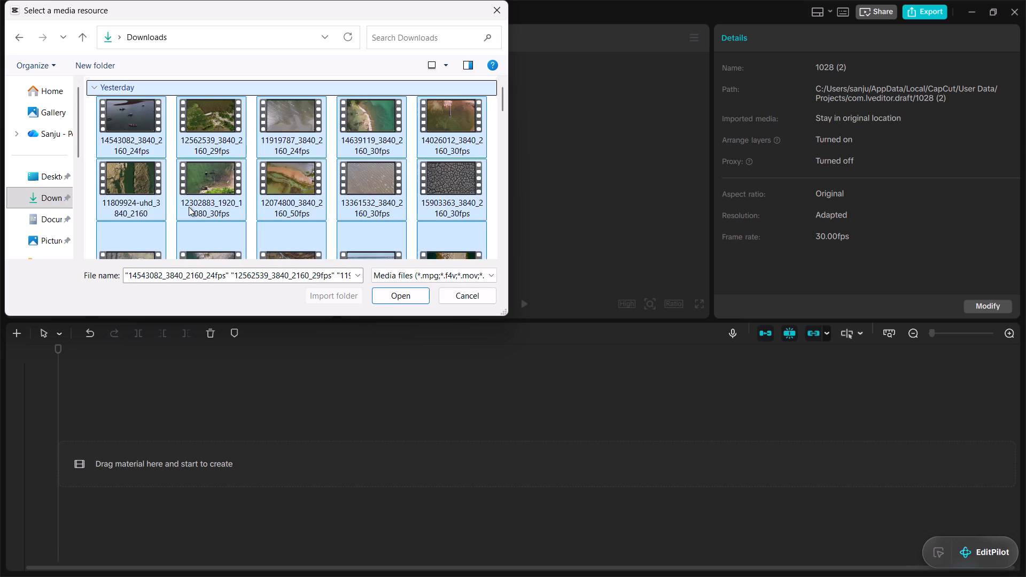
left_click_drag(189, 207, 223, 255)
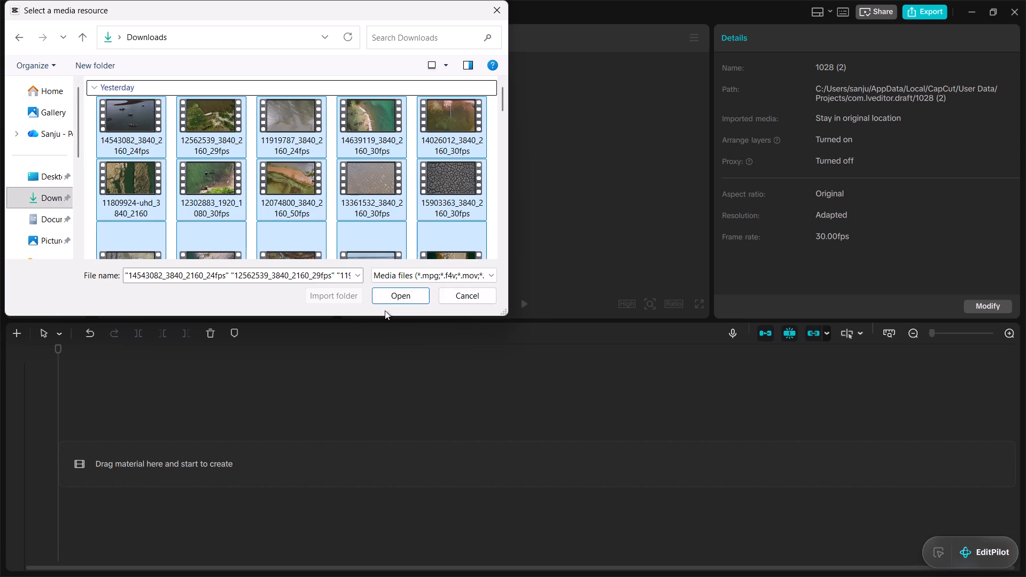
left_click(392, 294)
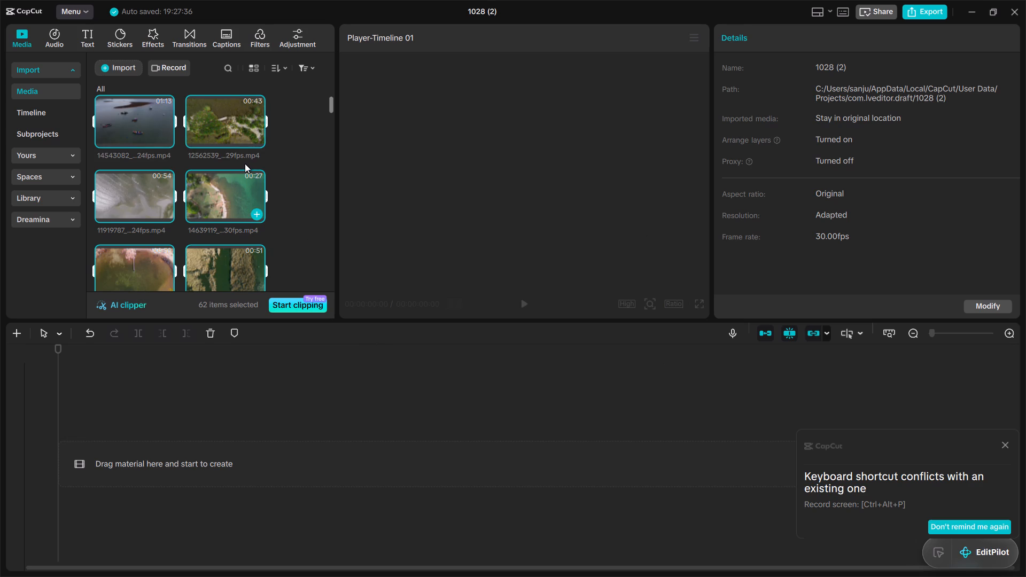
Add all the selected imported clips to the empty timeline.
left_click(259, 138)
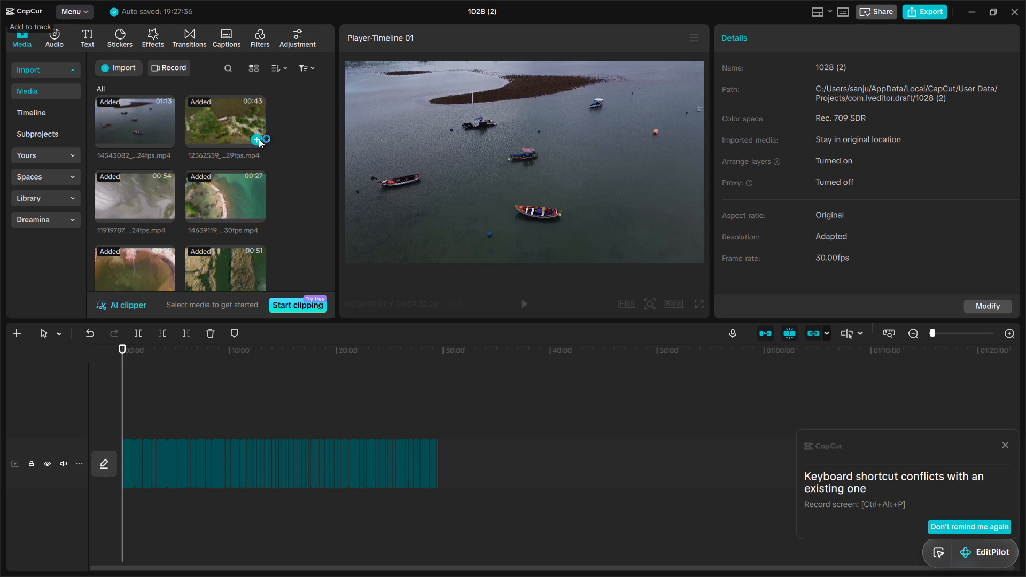
Import all the video clips grouped under Earlier this week in the device's Downloads folder into the project media.
left_click(120, 71)
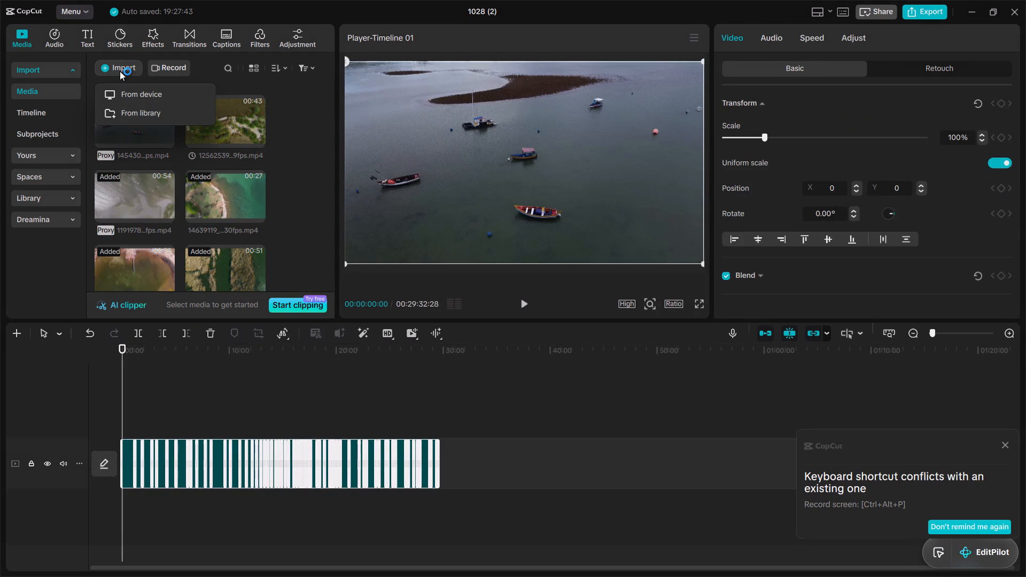
left_click(146, 96)
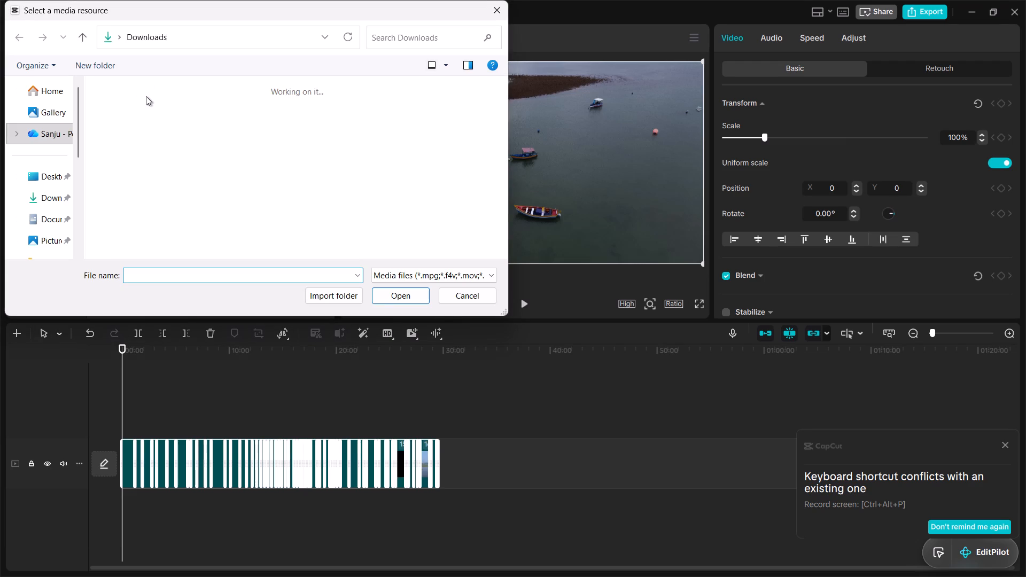
left_click(43, 194)
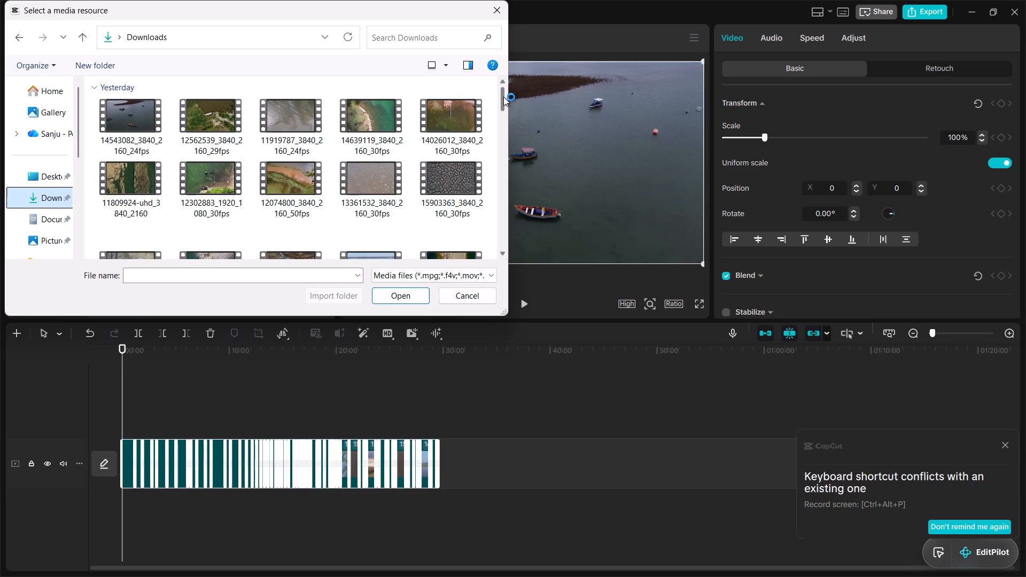
left_click_drag(502, 95, 500, 149)
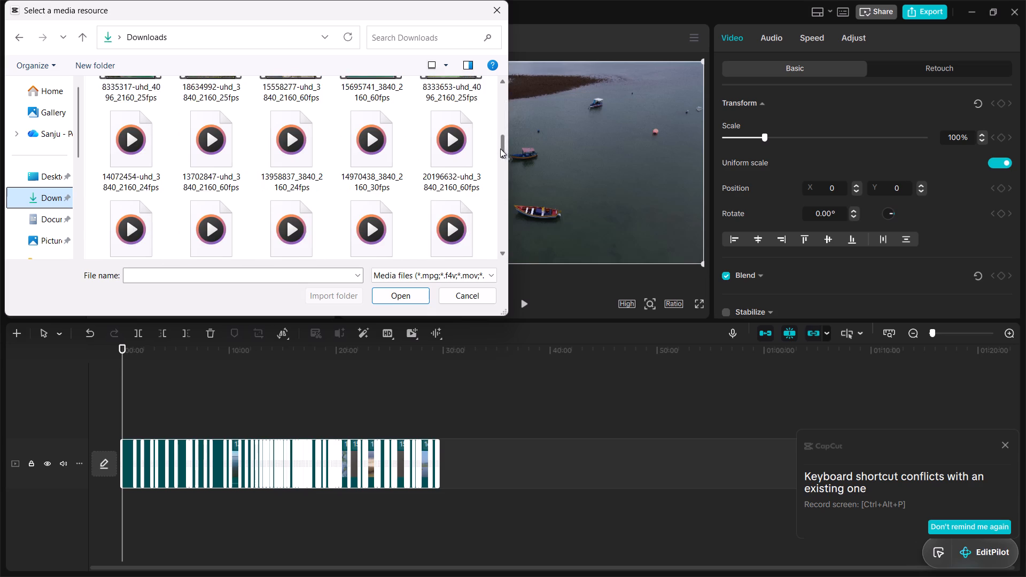
left_click_drag(500, 149, 499, 179)
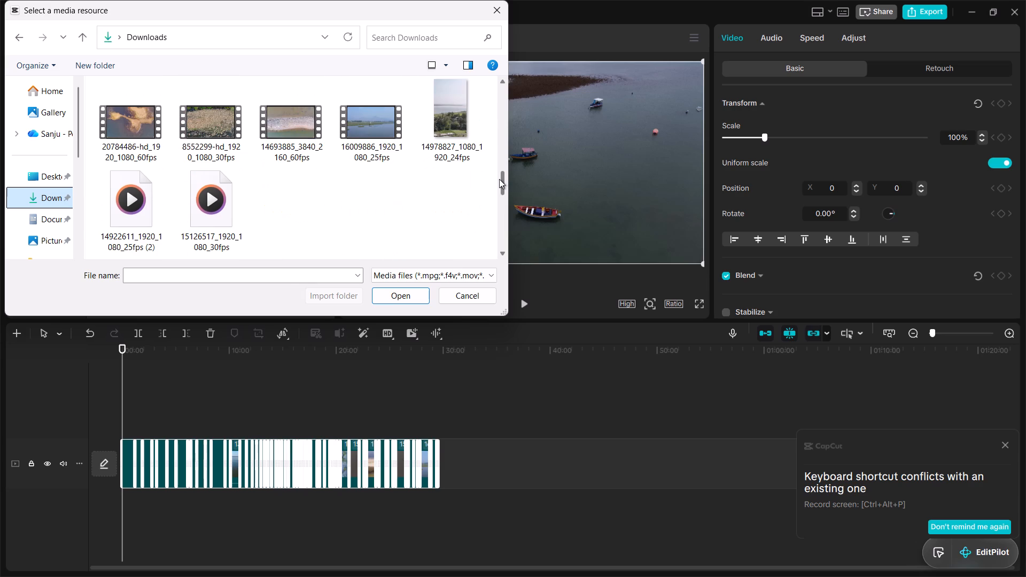
left_click_drag(499, 179, 499, 182)
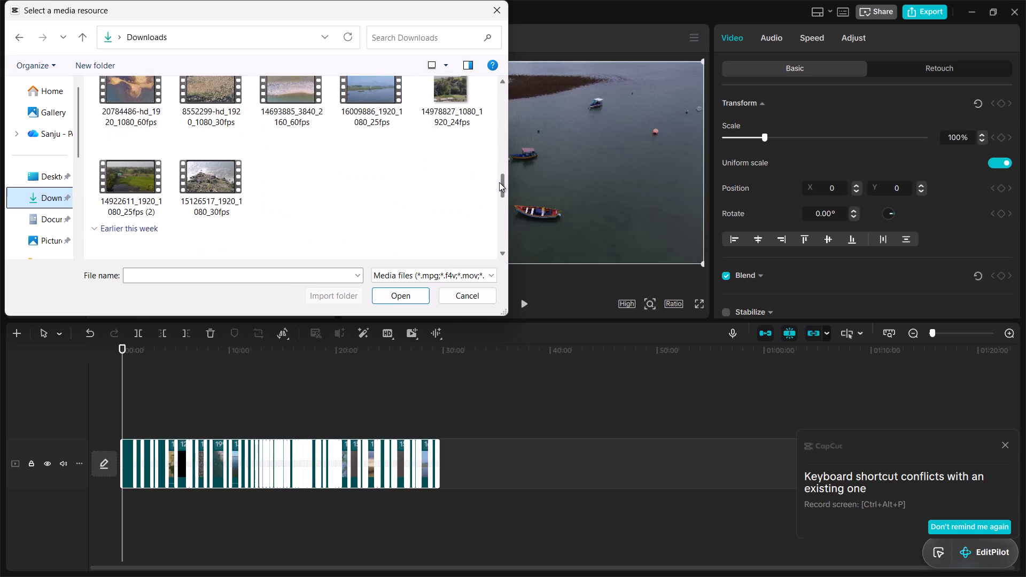
left_click_drag(499, 182, 499, 188)
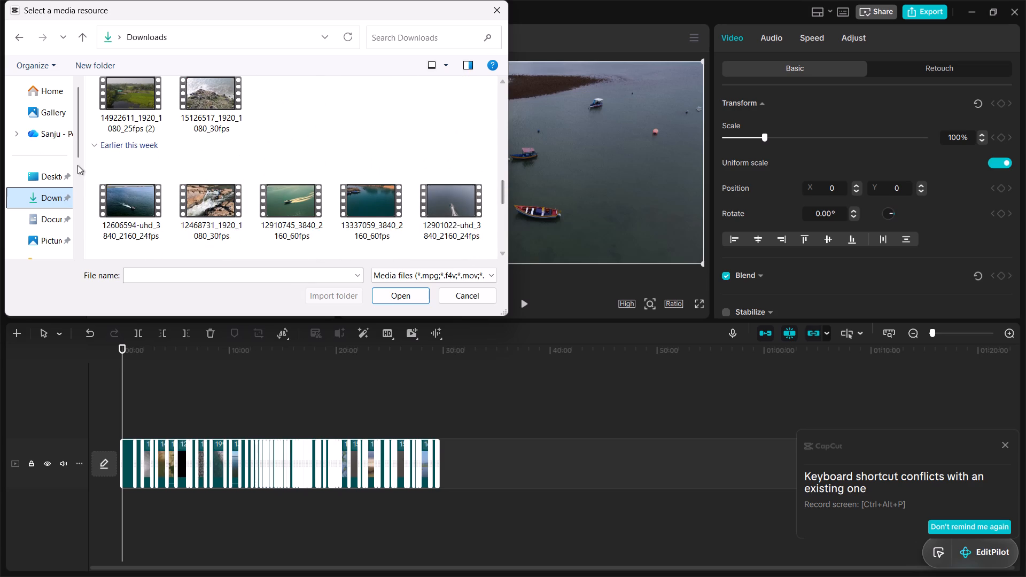
left_click_drag(95, 168, 197, 192)
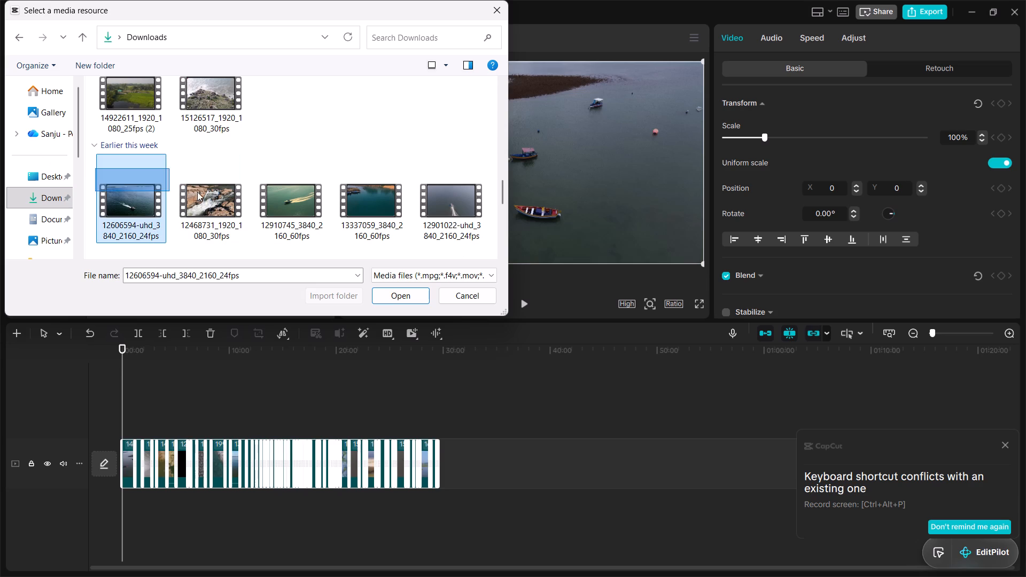
left_click_drag(197, 192, 374, 215)
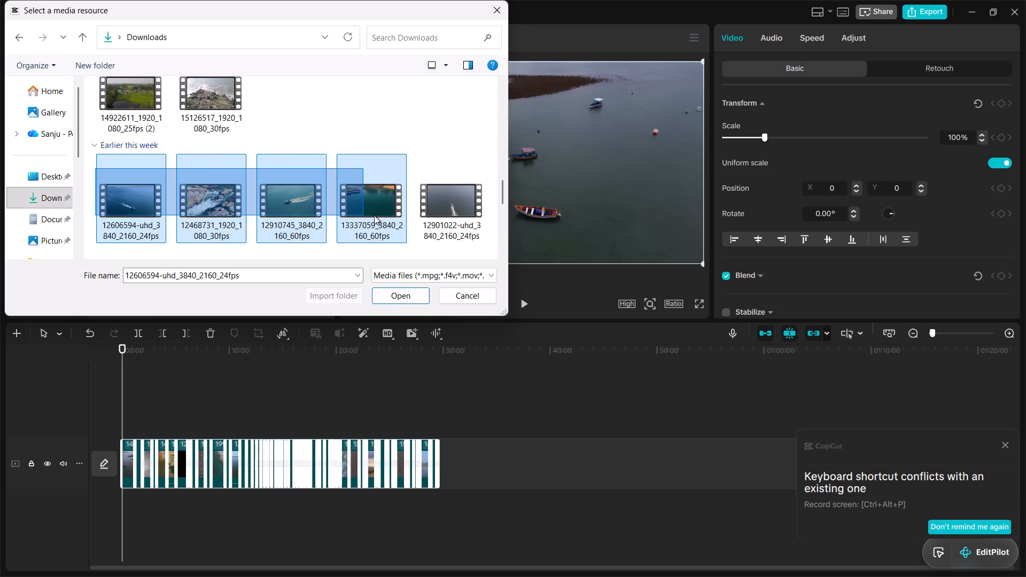
left_click_drag(374, 215, 465, 266)
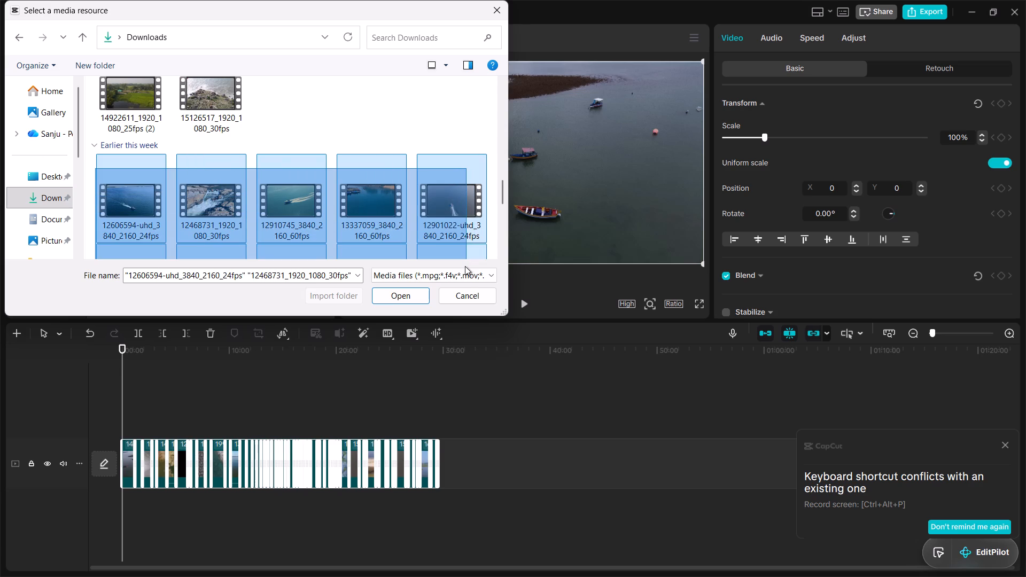
left_click_drag(465, 266, 463, 275)
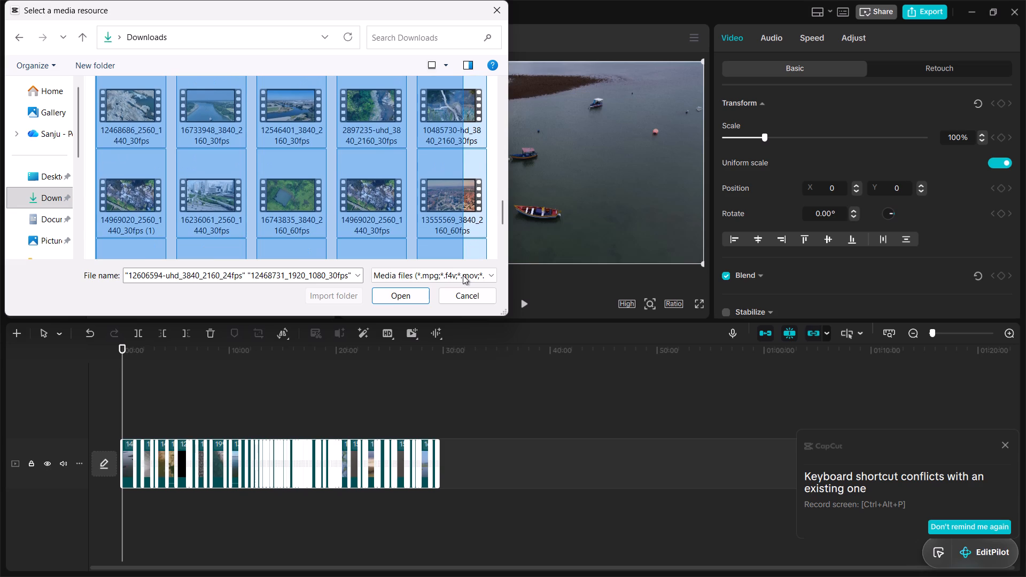
left_click_drag(463, 275, 462, 277)
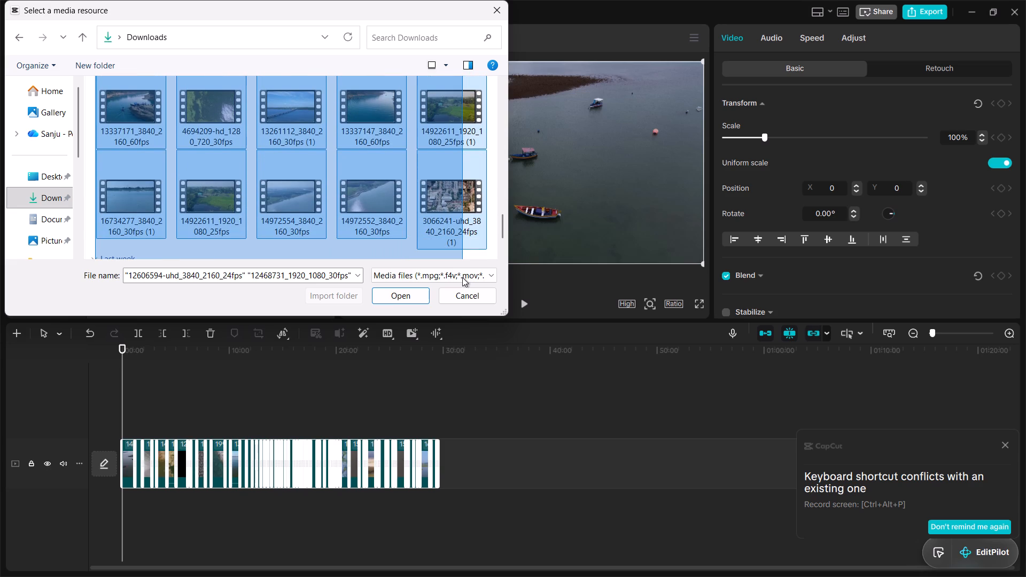
left_click_drag(462, 277, 463, 210)
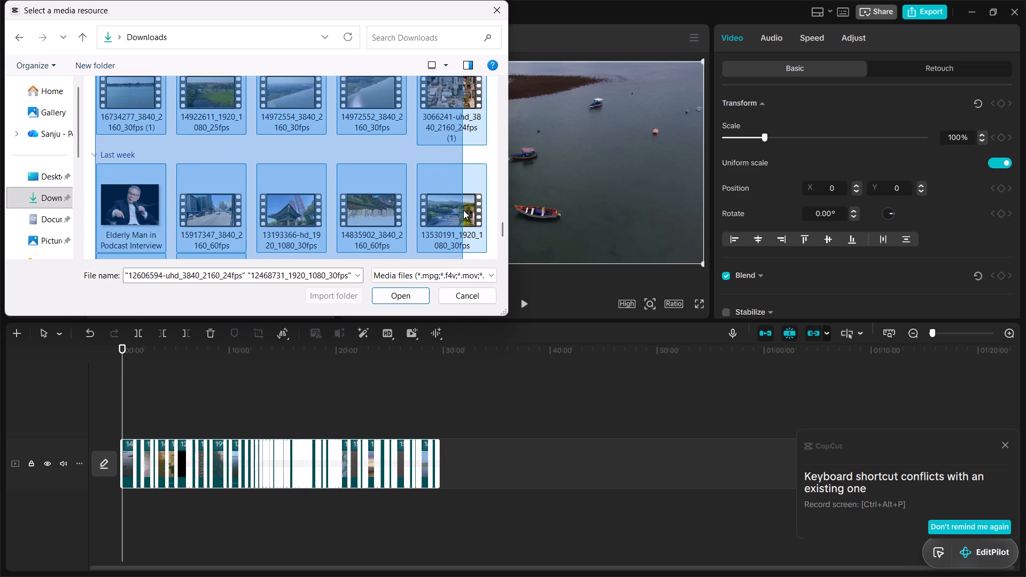
left_click_drag(463, 210, 462, 197)
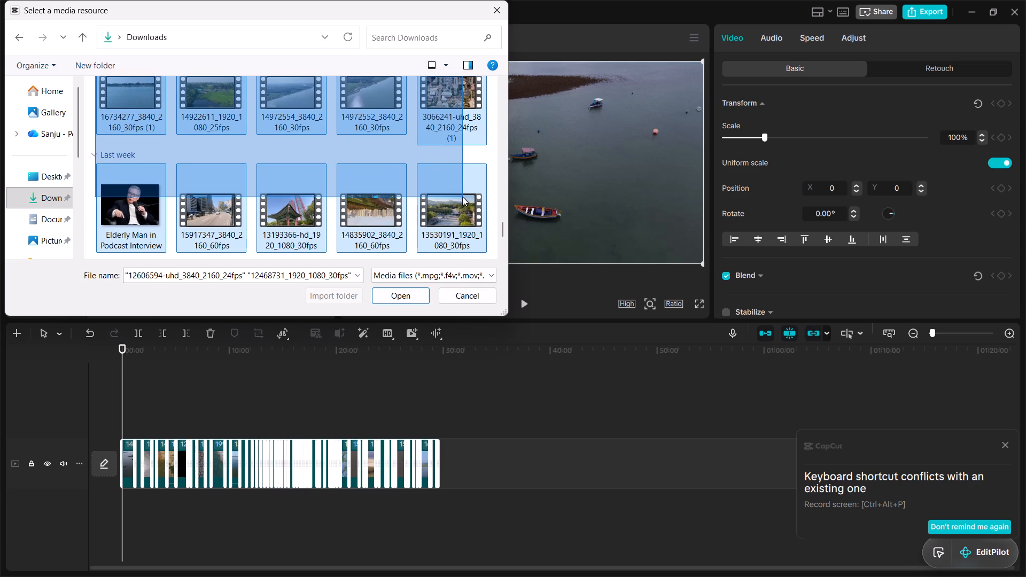
left_click_drag(462, 197, 462, 143)
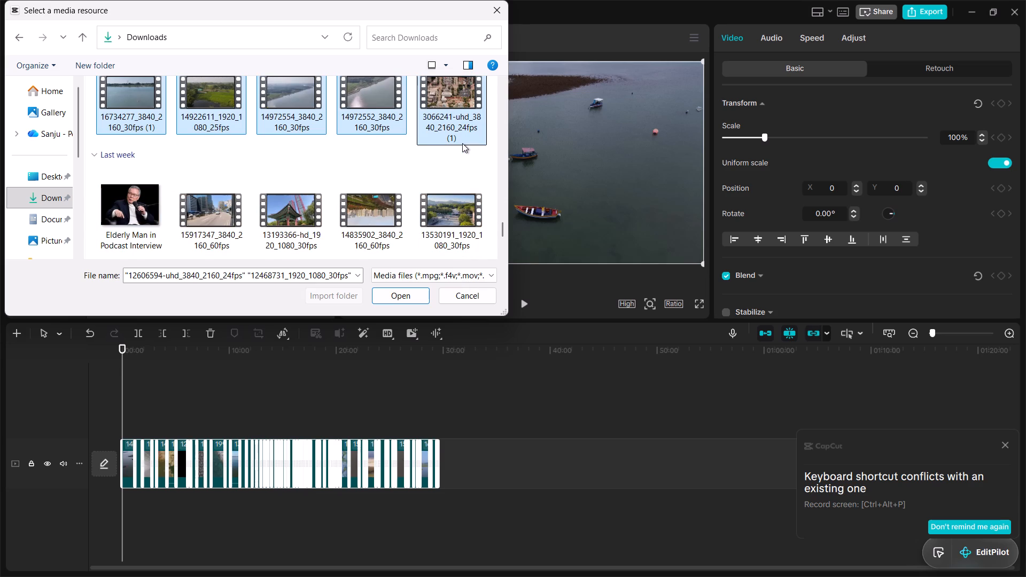
left_click(396, 295)
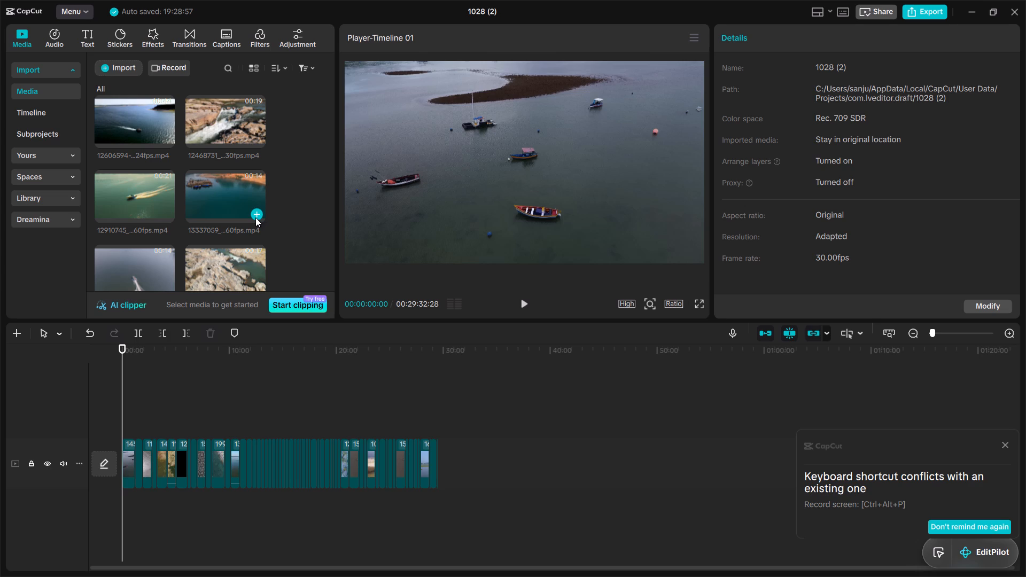
Add the newly imported 13337059 clip of boats by the rocky shore at the start of the timeline.
left_click(257, 213)
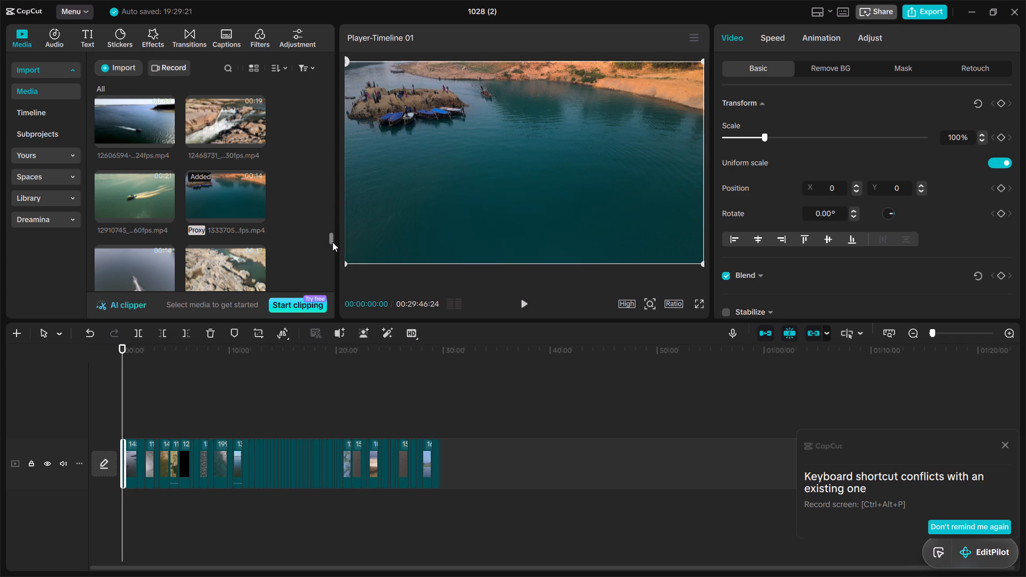
Place the playhead at the end of the first clip and insert clips 12901022, 12468686, 16733948 and 12546401 there.
left_click(436, 451)
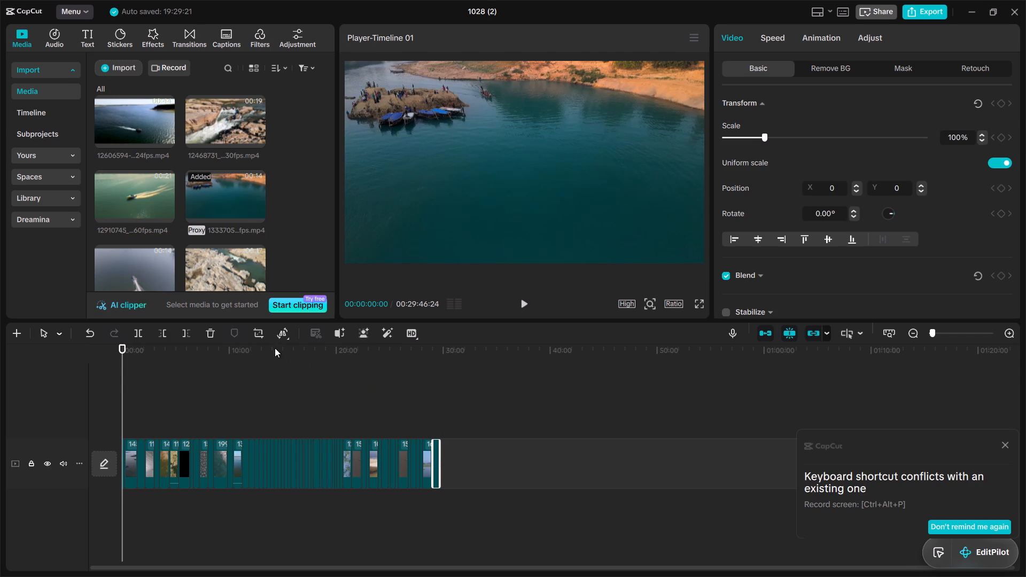
double_click(122, 428)
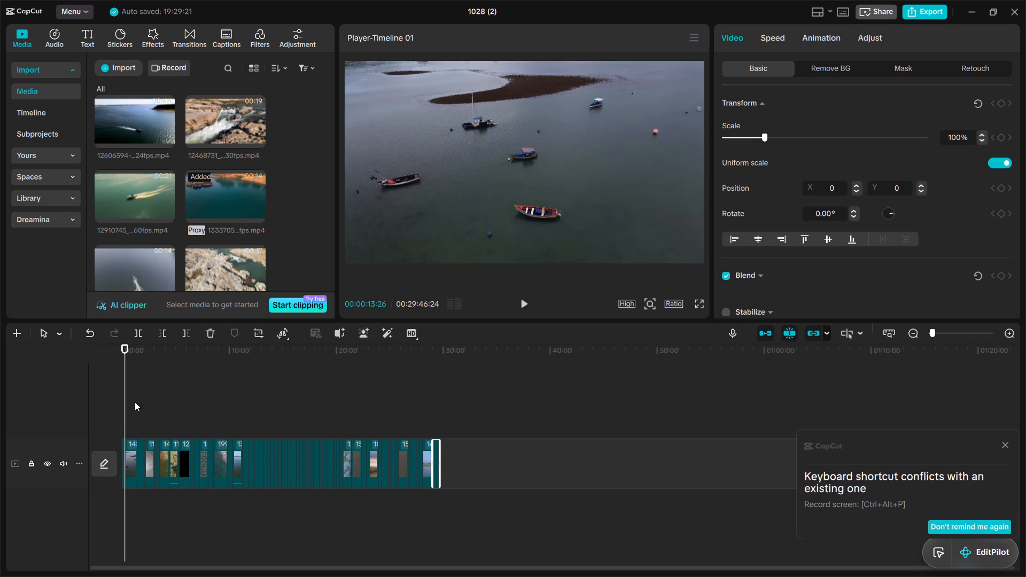
left_click(166, 284)
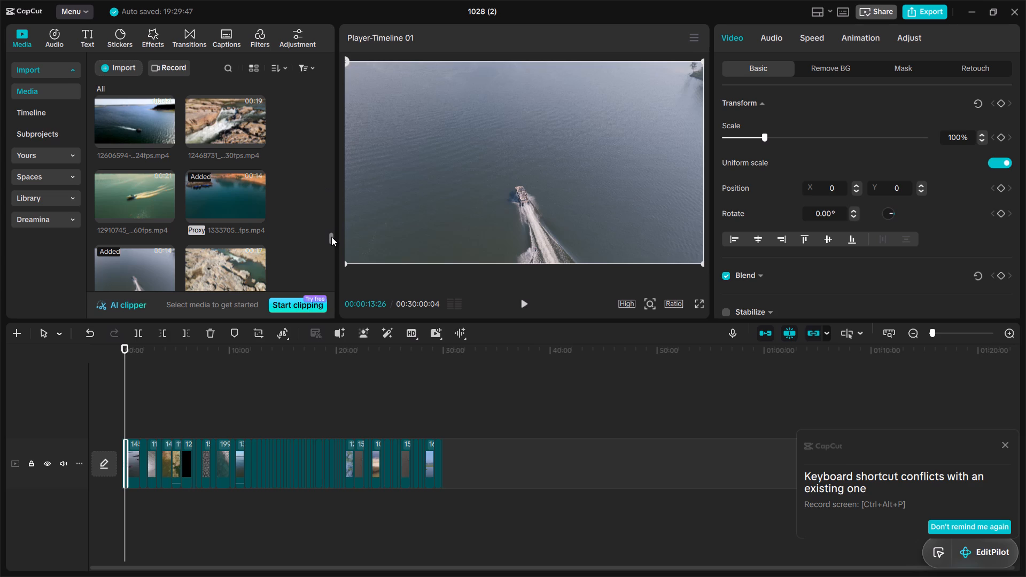
left_click_drag(331, 237, 331, 244)
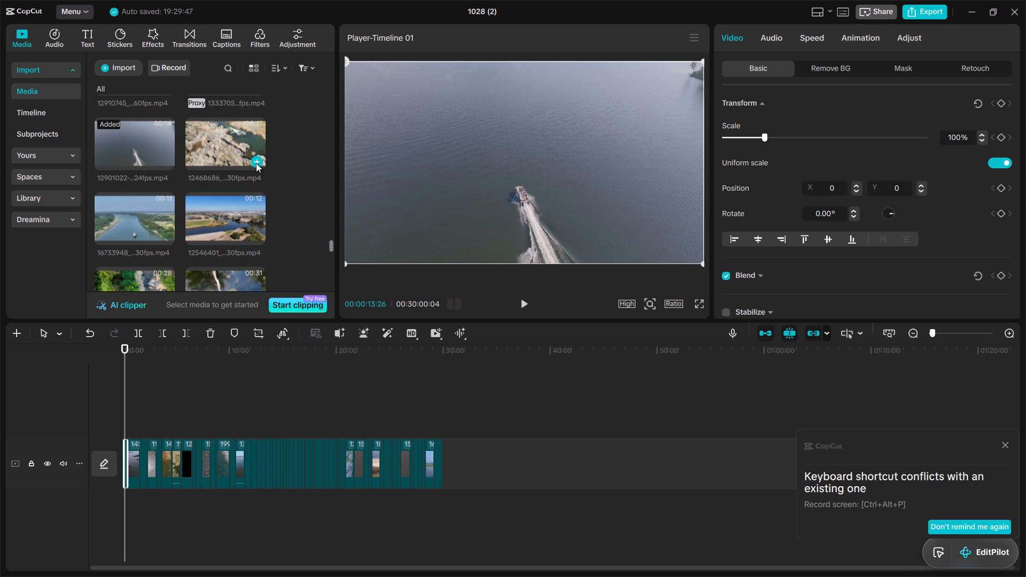
left_click(256, 163)
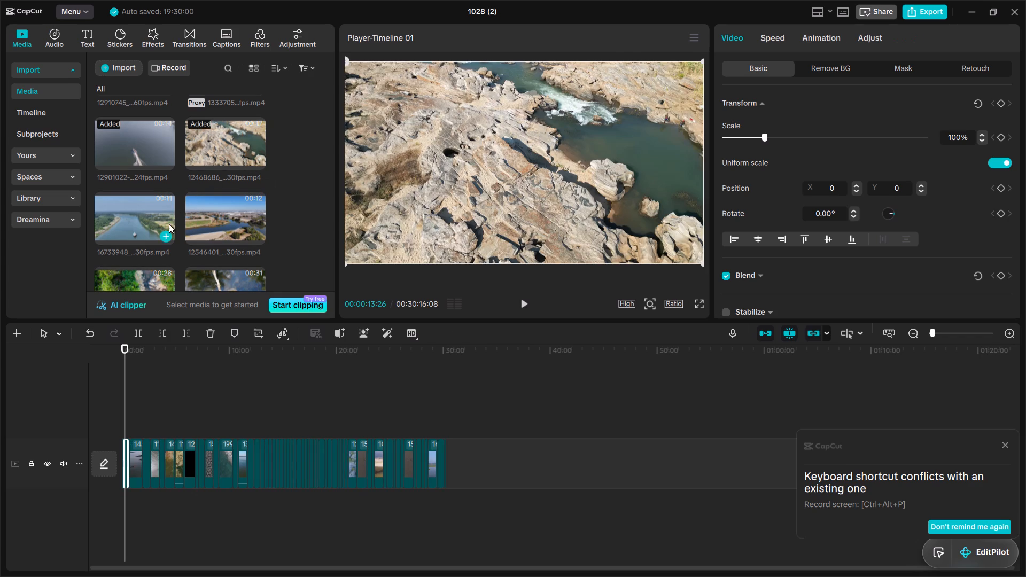
left_click(166, 238)
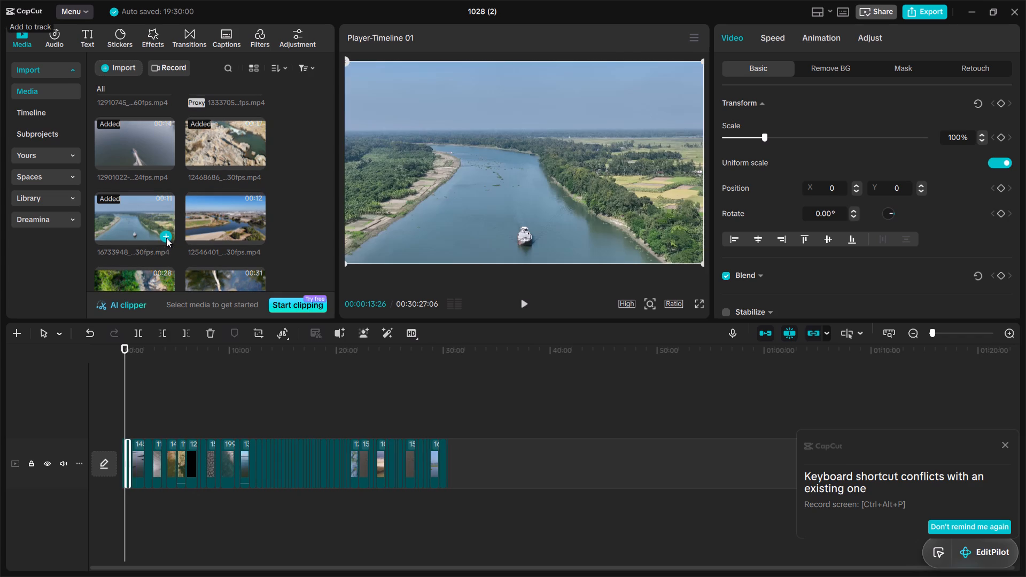
left_click(255, 238)
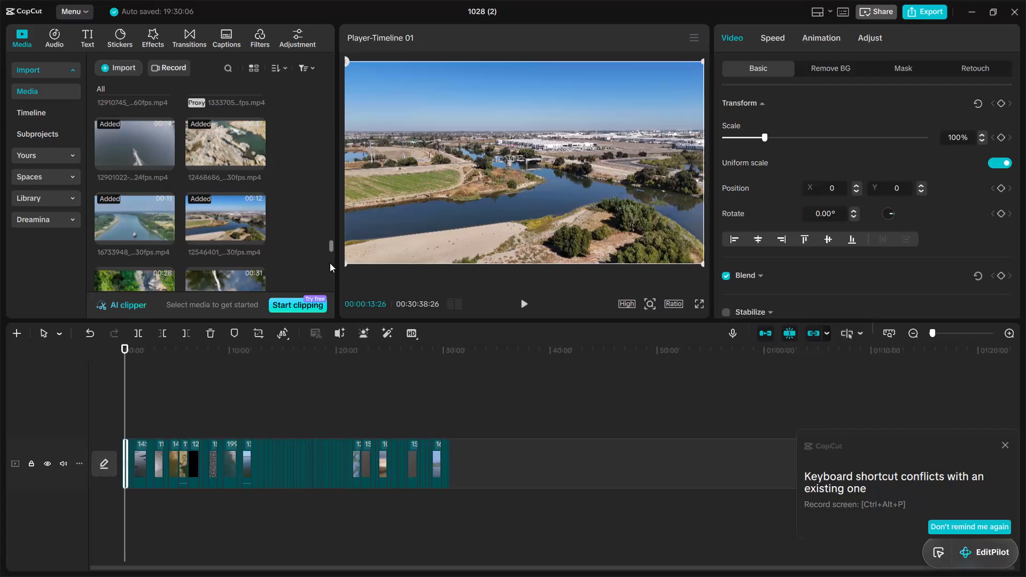
Insert clips 2897235, 10485730, 14969020 (1) and 16236061 into the timeline at the playhead.
left_click_drag(330, 242, 330, 253)
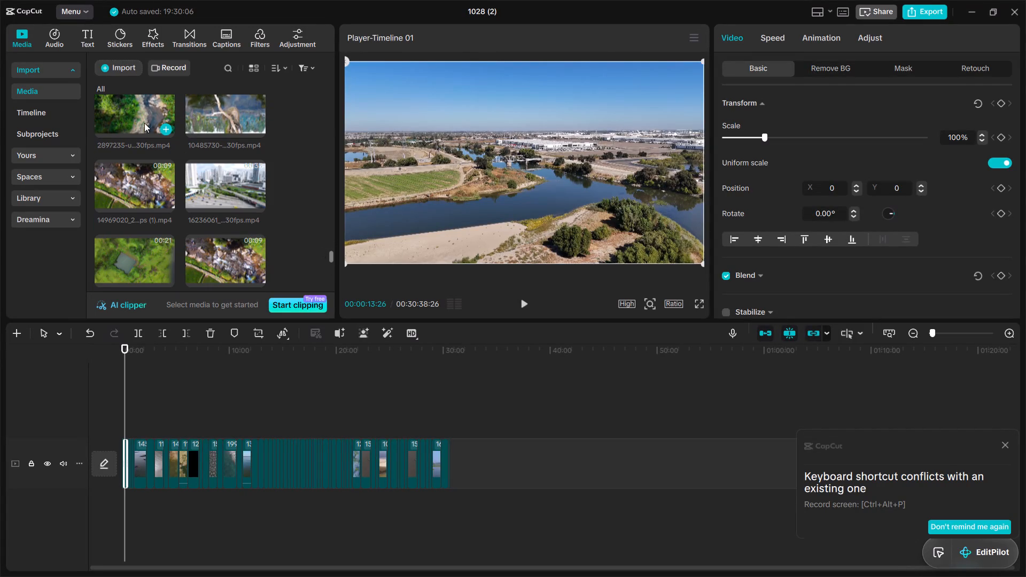
left_click(163, 127)
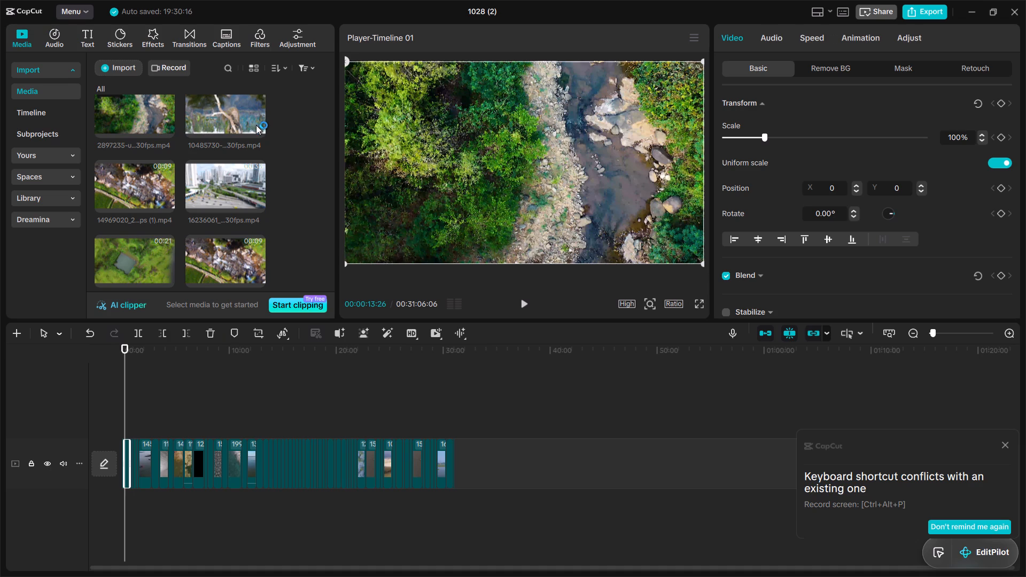
left_click(258, 127)
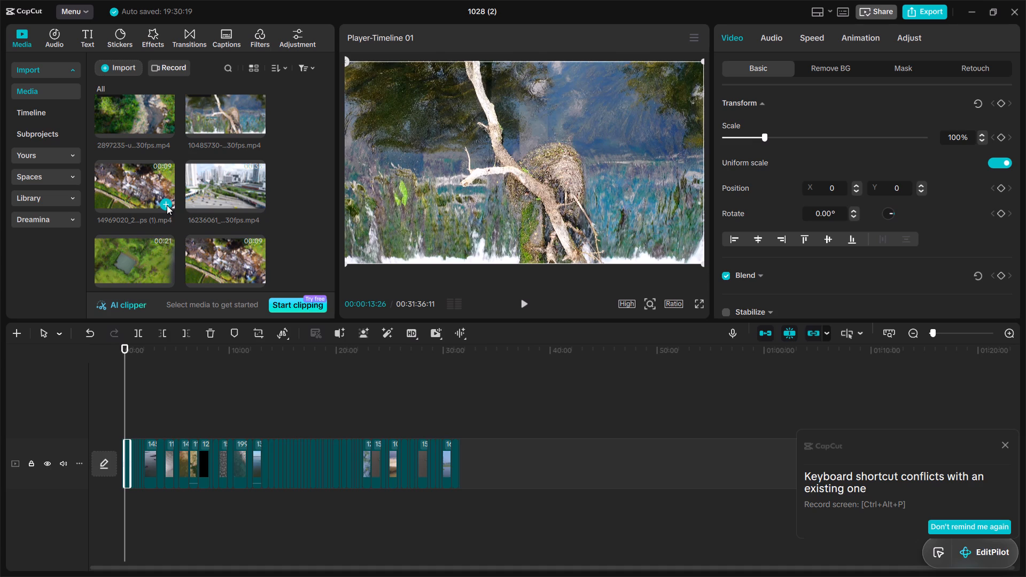
left_click(167, 202)
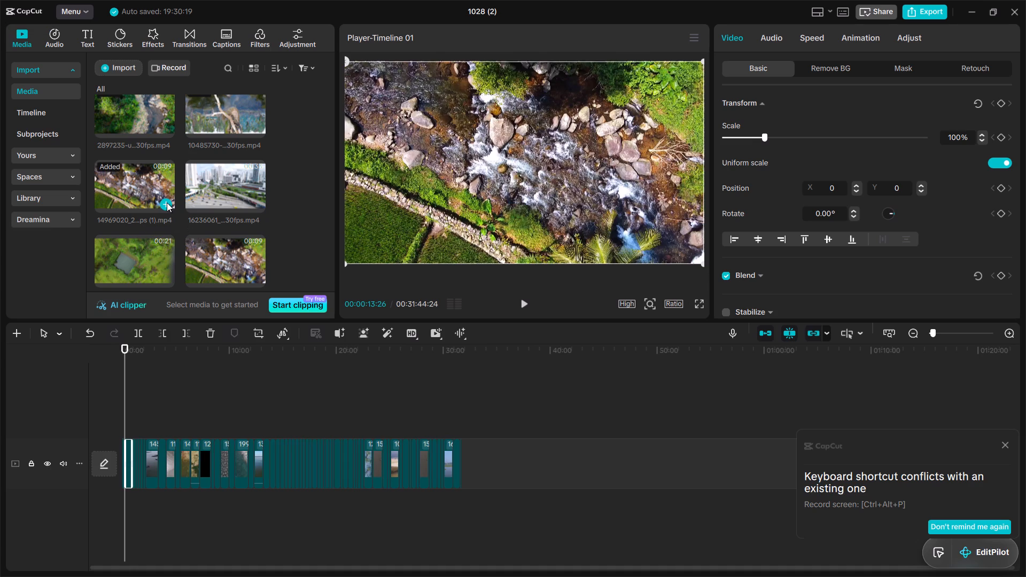
left_click(254, 202)
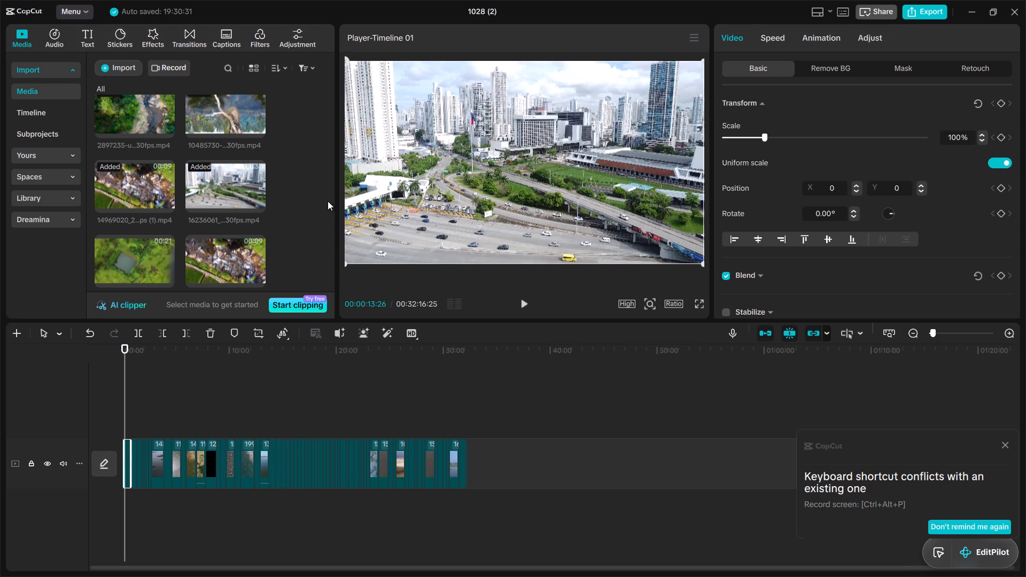
Insert the earlier-imported clip 14970426, the 10-second green-water clip and beach clip 20196632 at the playhead.
left_click_drag(331, 256, 330, 242)
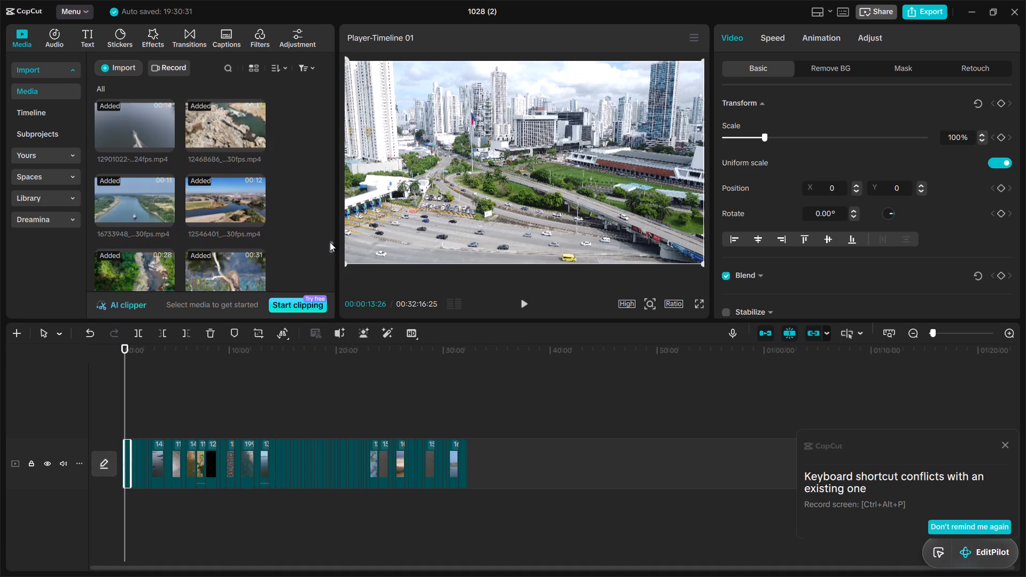
left_click_drag(330, 242, 325, 162)
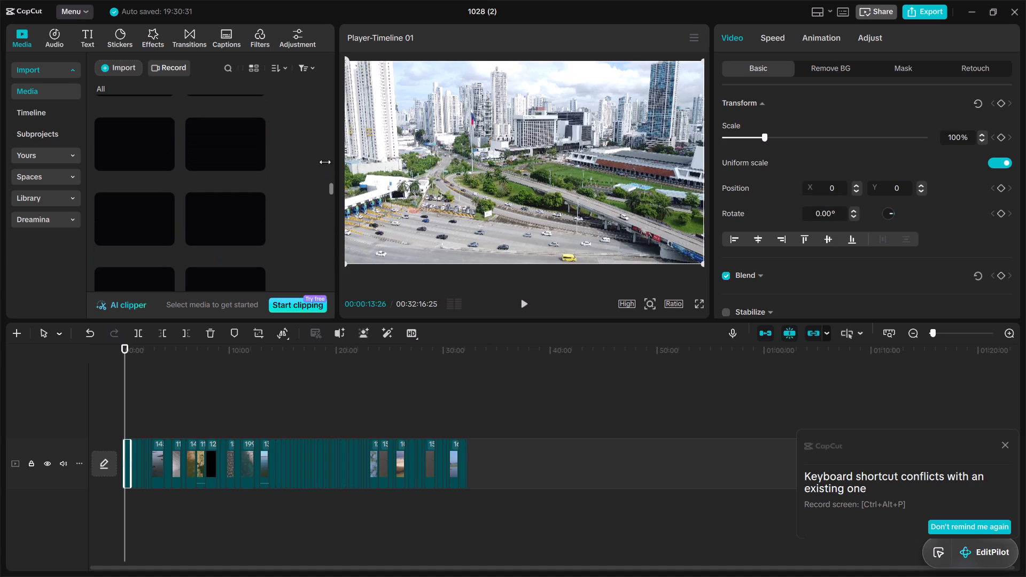
left_click_drag(325, 162, 325, 155)
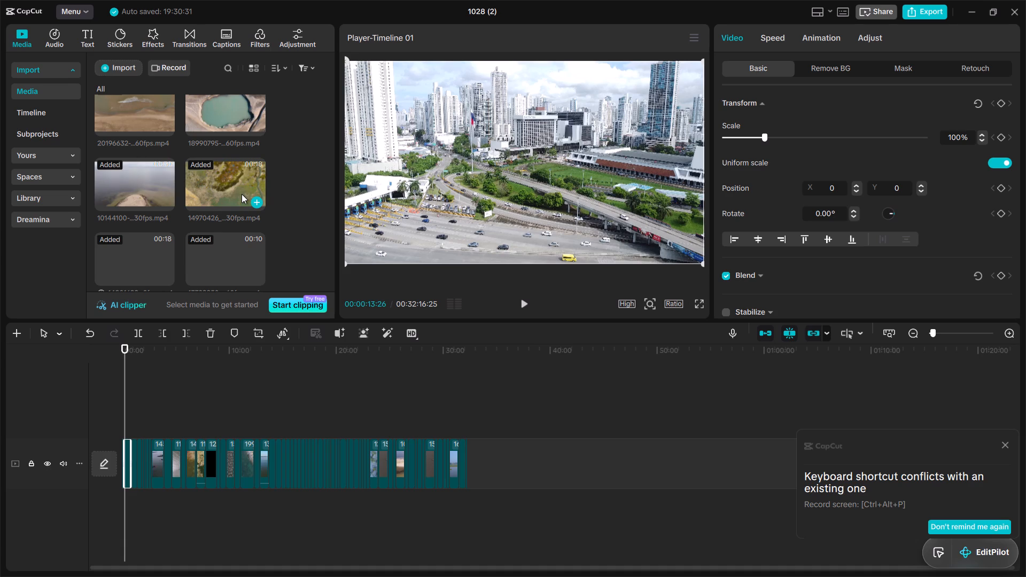
left_click(256, 202)
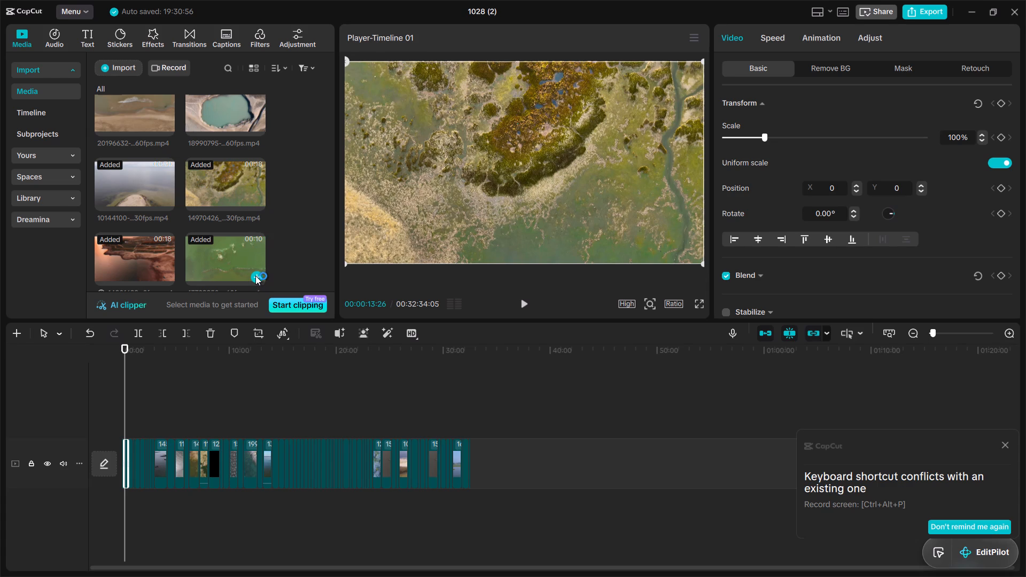
left_click(255, 276)
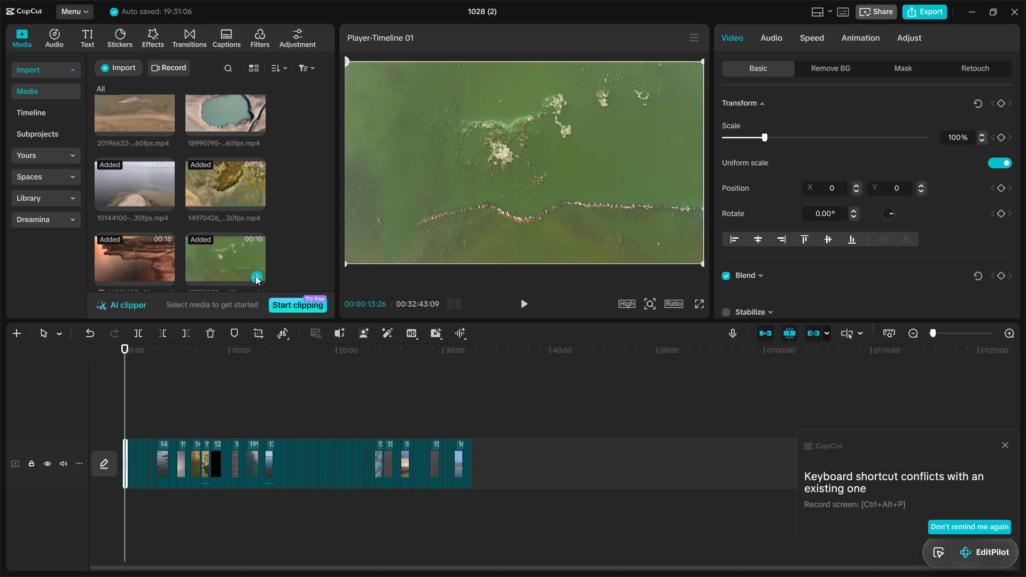
left_click_drag(256, 275, 165, 126)
left_click(165, 126)
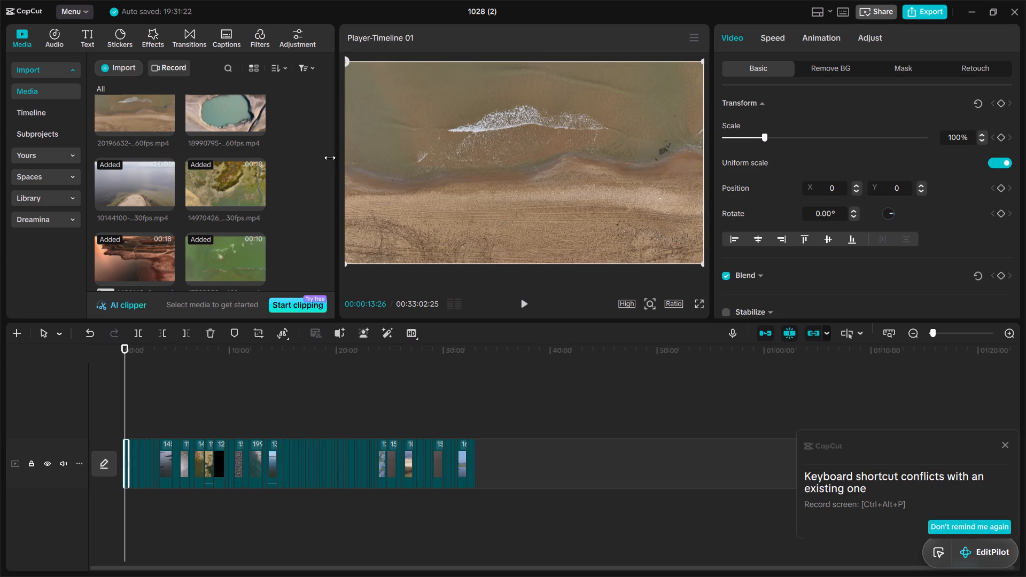
Insert city aerial clip 3066241 (1), river clip 14972552 and green-field clip 14922611 into the timeline at the playhead.
left_click_drag(330, 158, 329, 317)
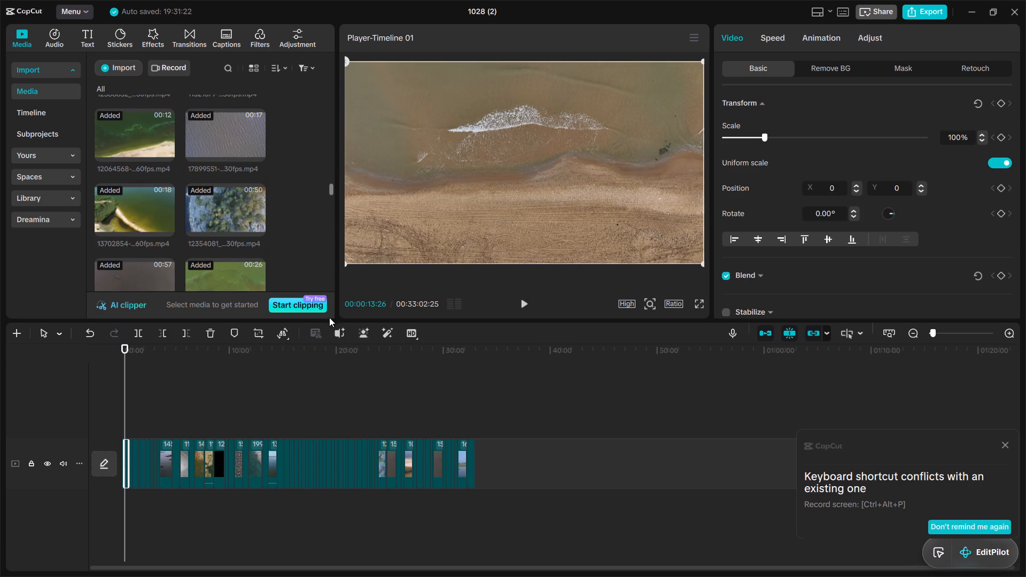
left_click_drag(329, 317, 329, 320)
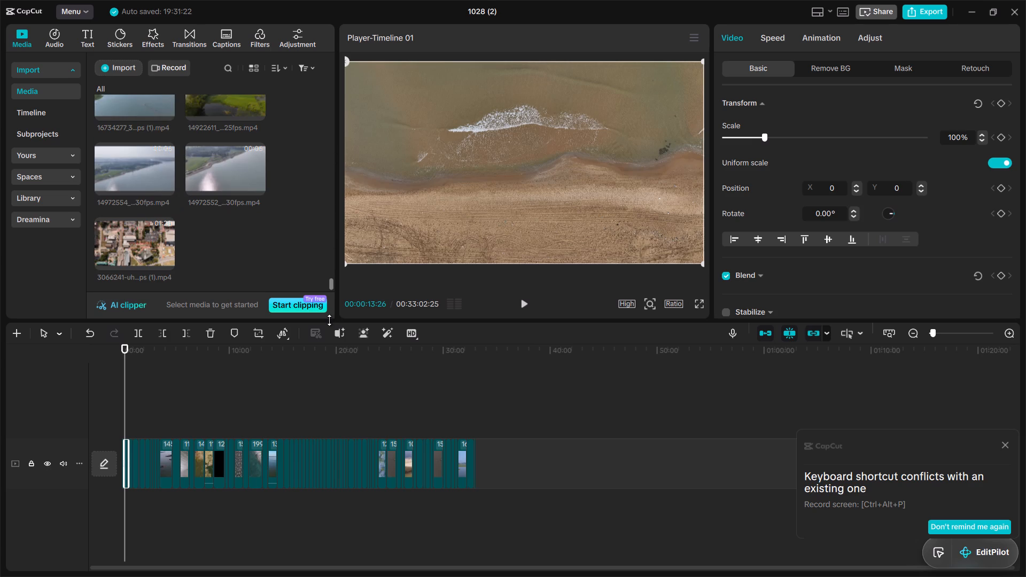
left_click(168, 260)
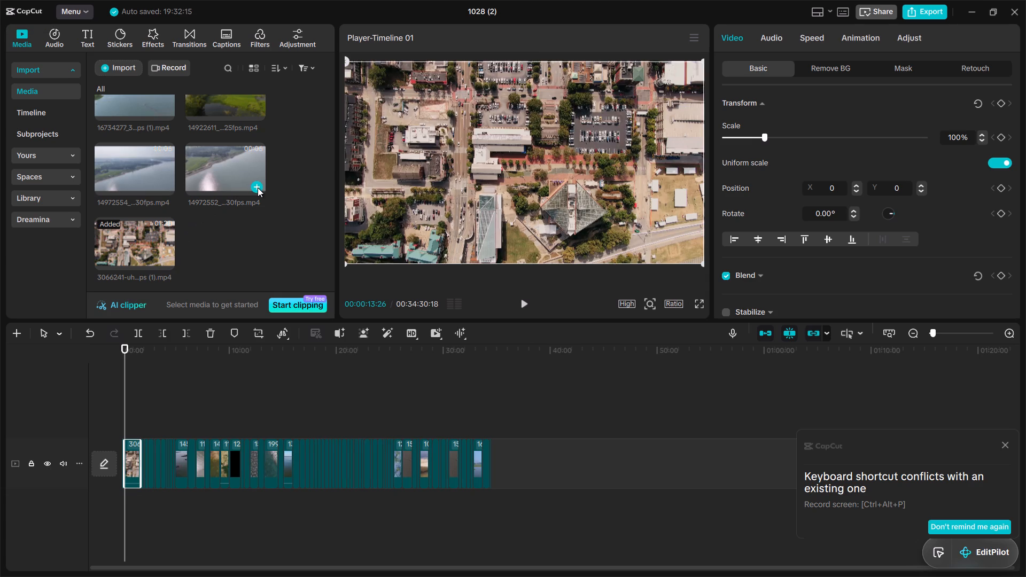
left_click(256, 188)
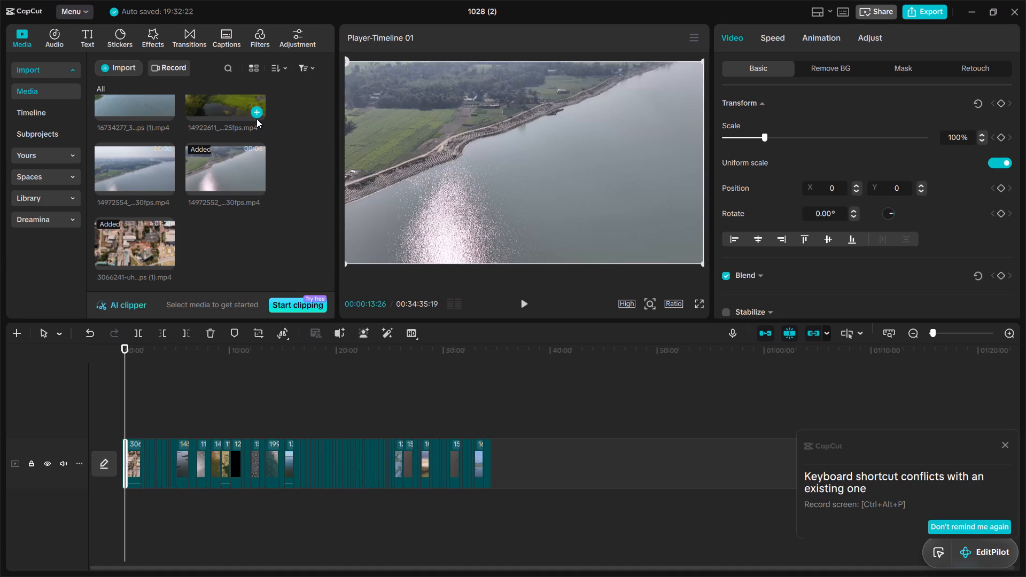
left_click(256, 119)
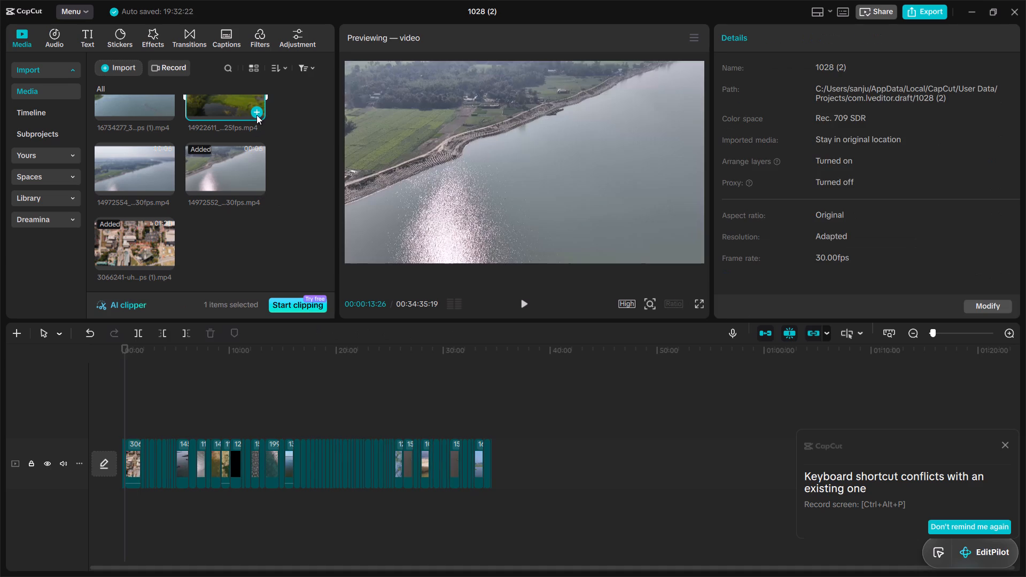
left_click(256, 113)
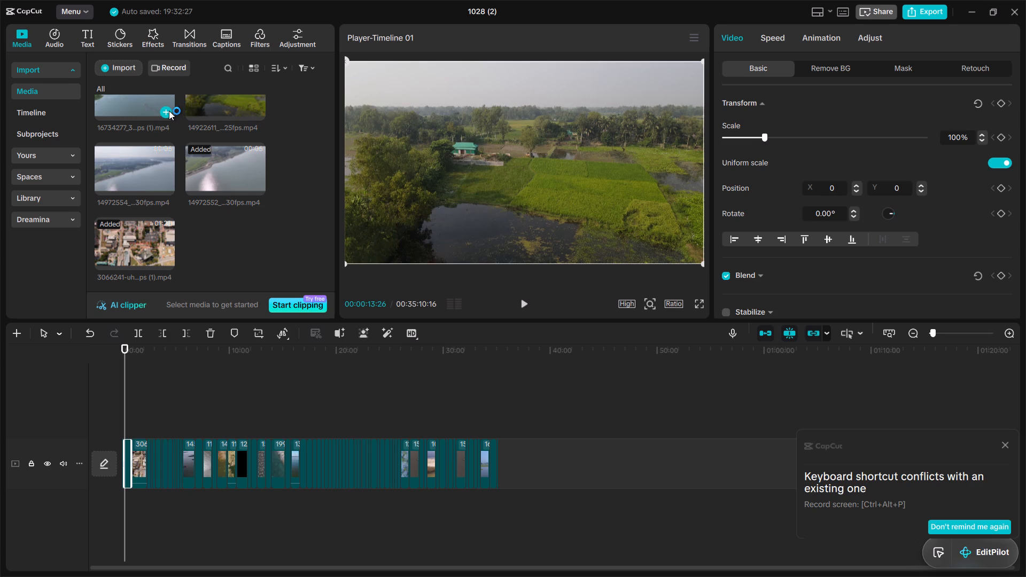
Insert river clips 16734277 (1) and 14972554 and green-field clip 14922611 (1) into the timeline at the playhead.
left_click(167, 111)
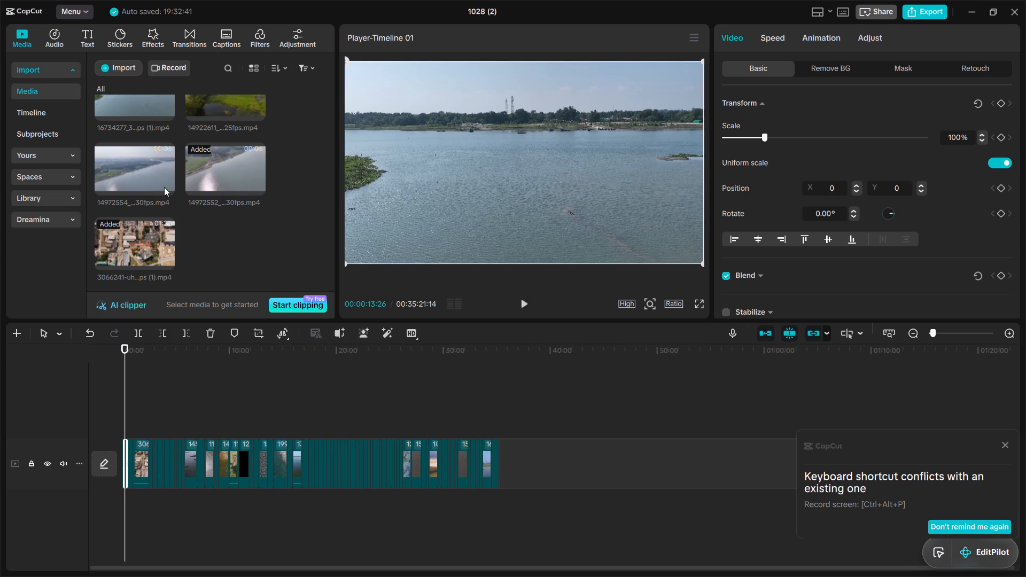
left_click(164, 187)
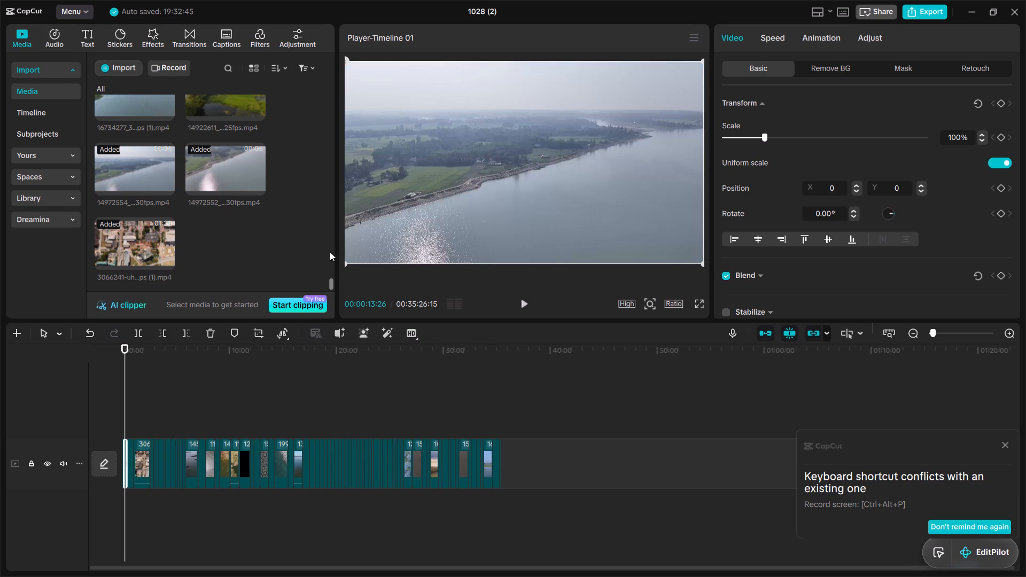
left_click_drag(331, 283, 331, 275)
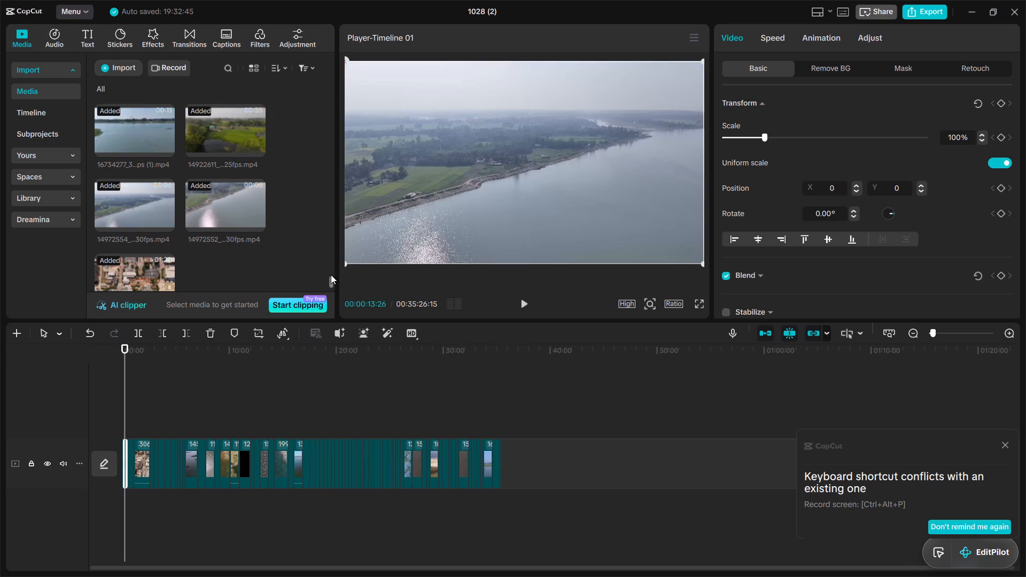
left_click_drag(331, 275, 331, 274)
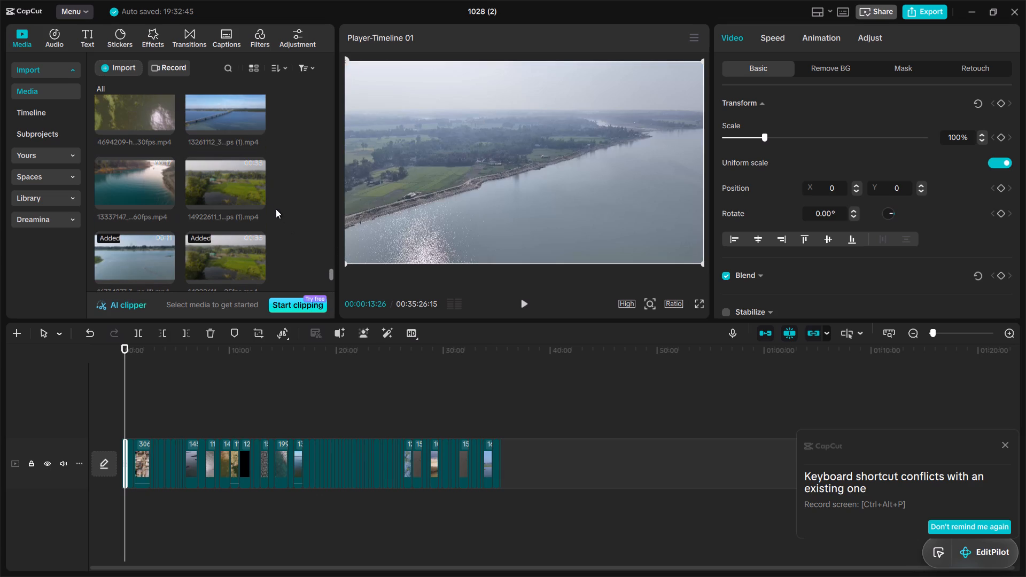
left_click(254, 198)
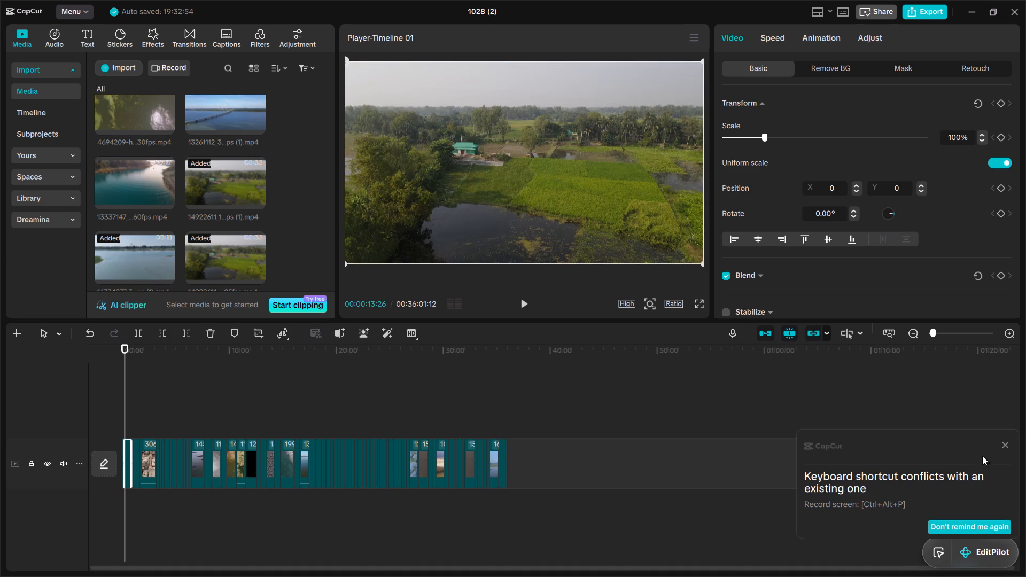
Dismiss the shortcut-conflict notice and cut everything before 00:00:01:26 off the first timeline clip, 13337059.
left_click(1007, 443)
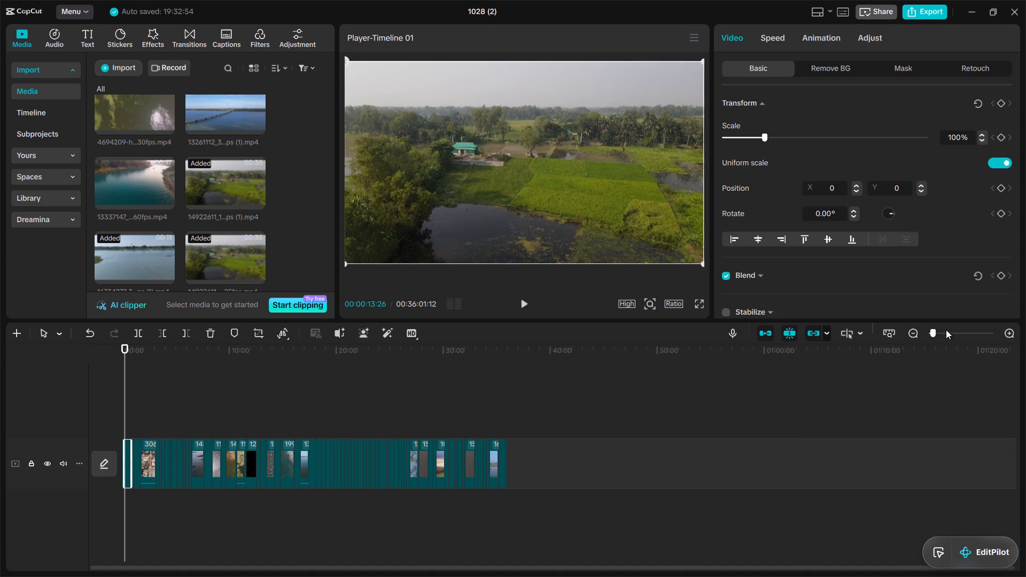
left_click(946, 330)
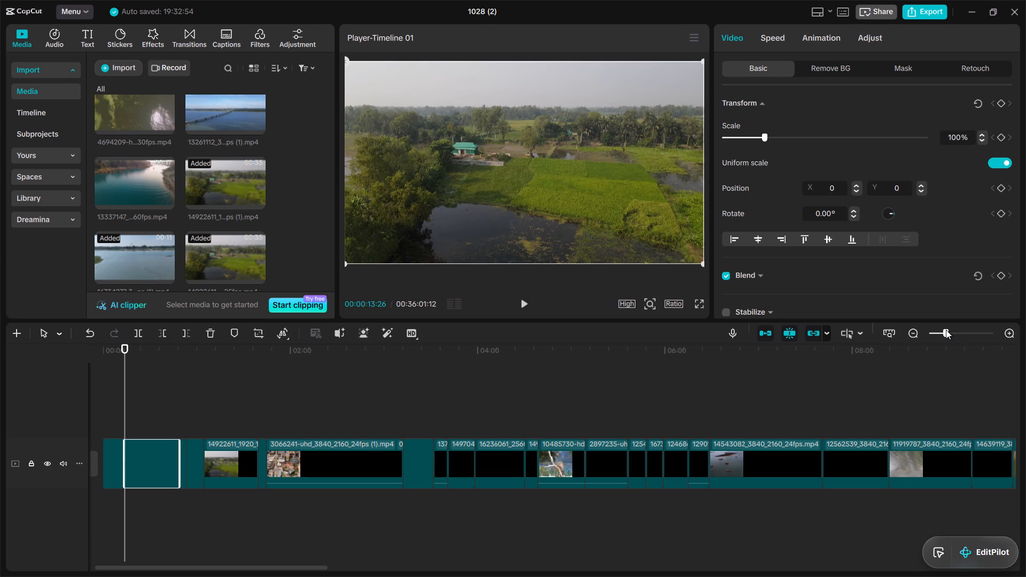
left_click(951, 330)
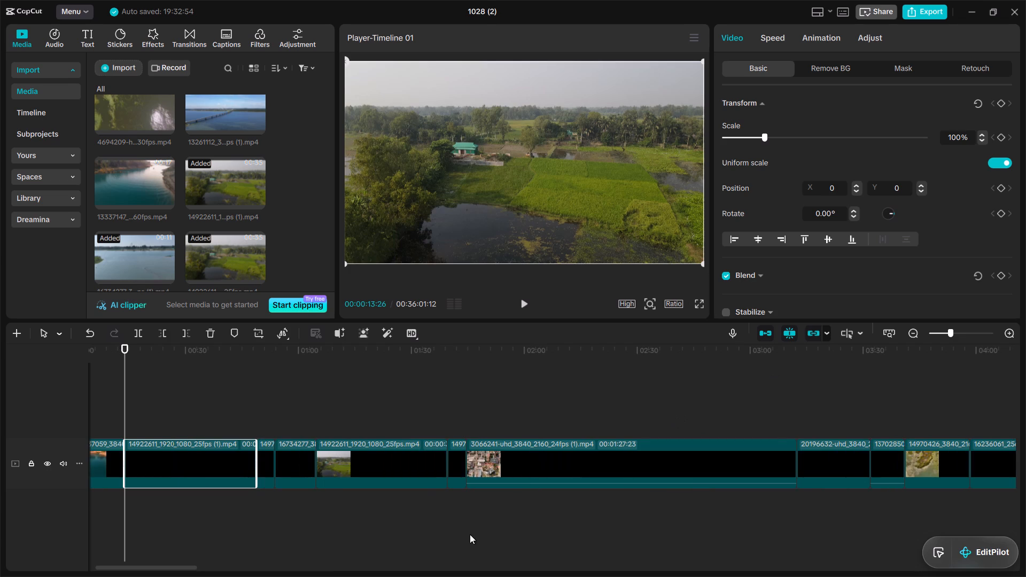
left_click_drag(145, 567, 98, 567)
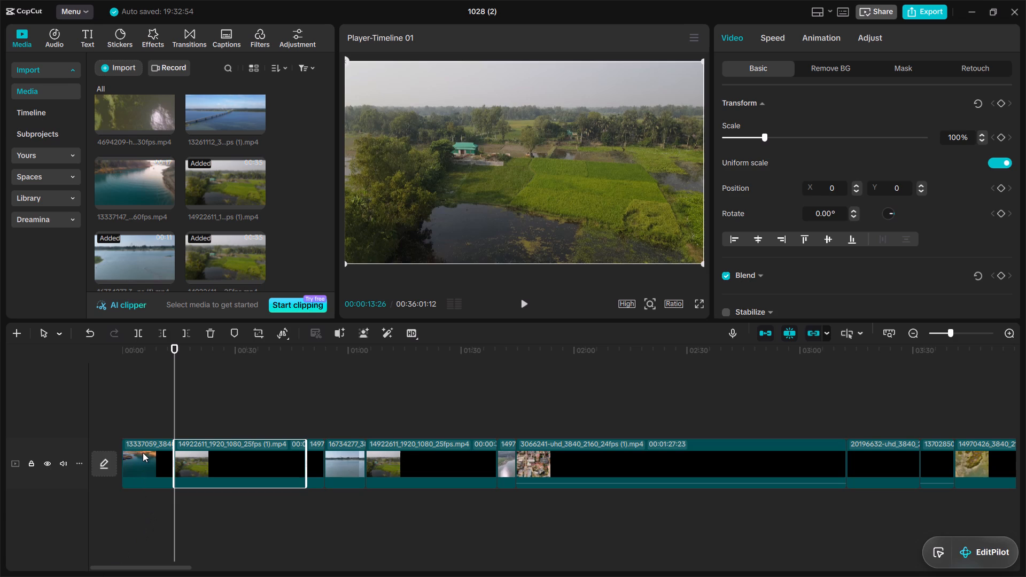
left_click(143, 453)
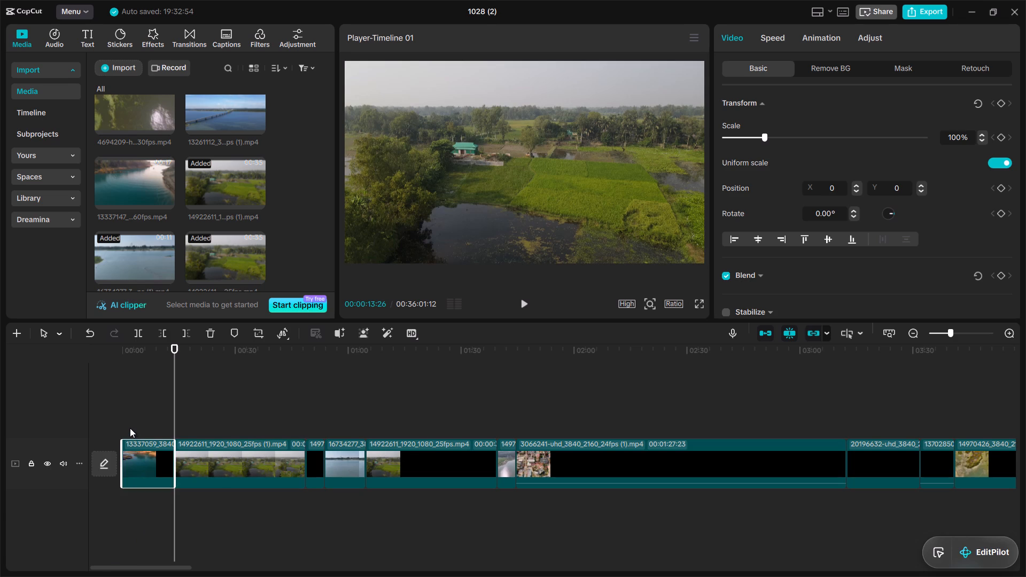
double_click(129, 428)
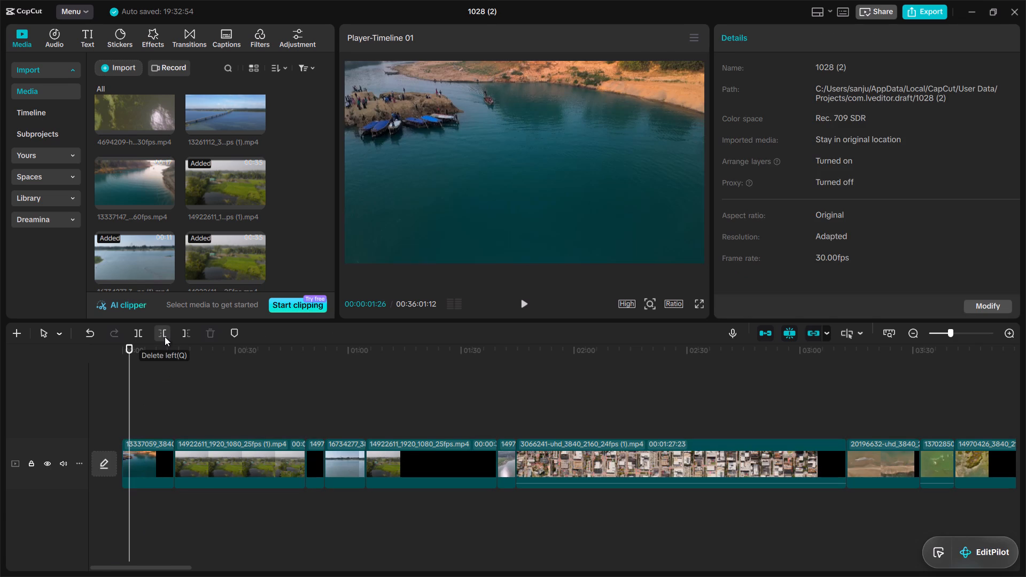
left_click(183, 333)
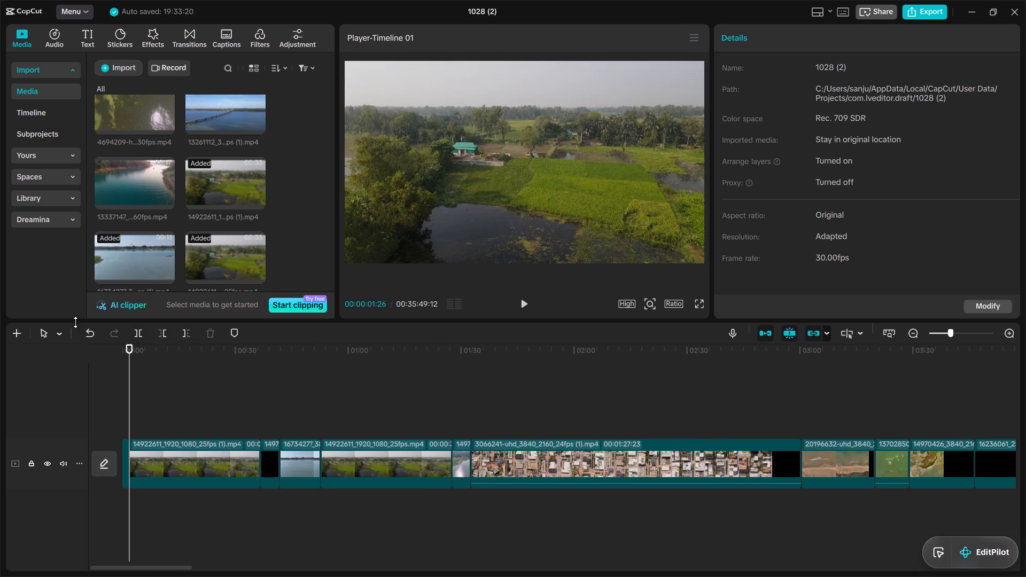
left_click(88, 329)
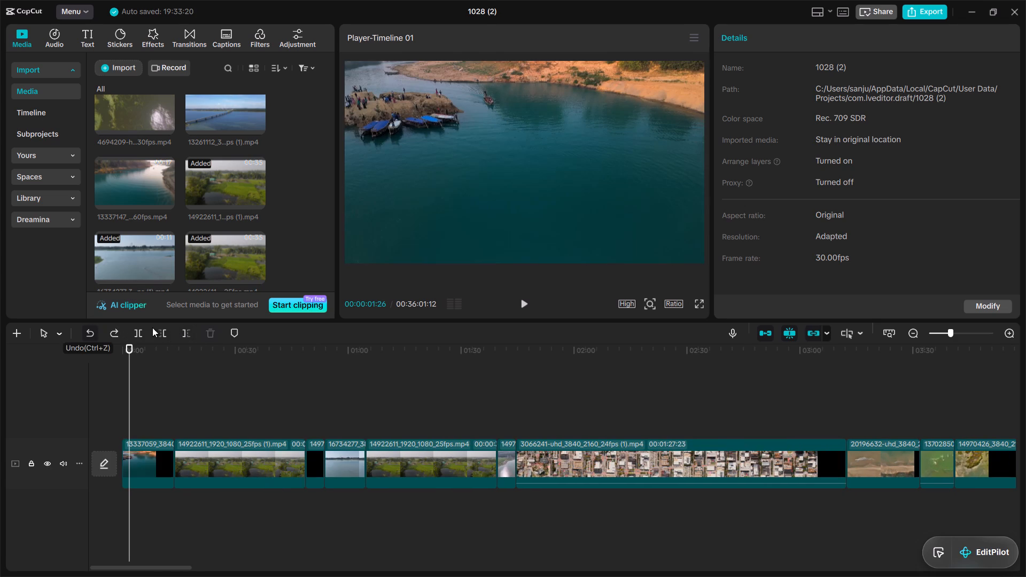
left_click(160, 331)
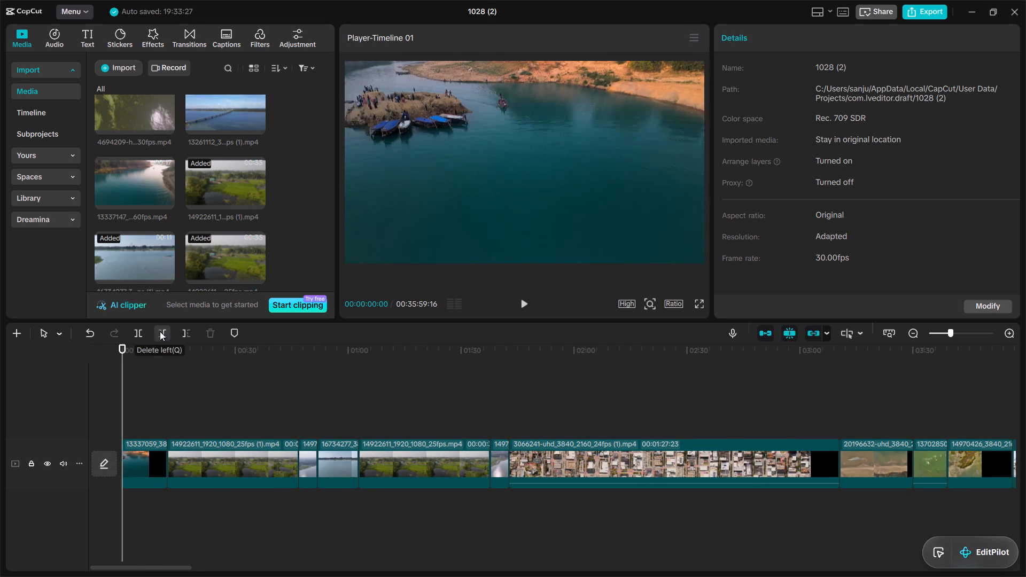
Cut about 2 to 4 seconds off the beginning of each of the clips 14922611 (1), 16734277 and 14922611.
left_click(181, 415)
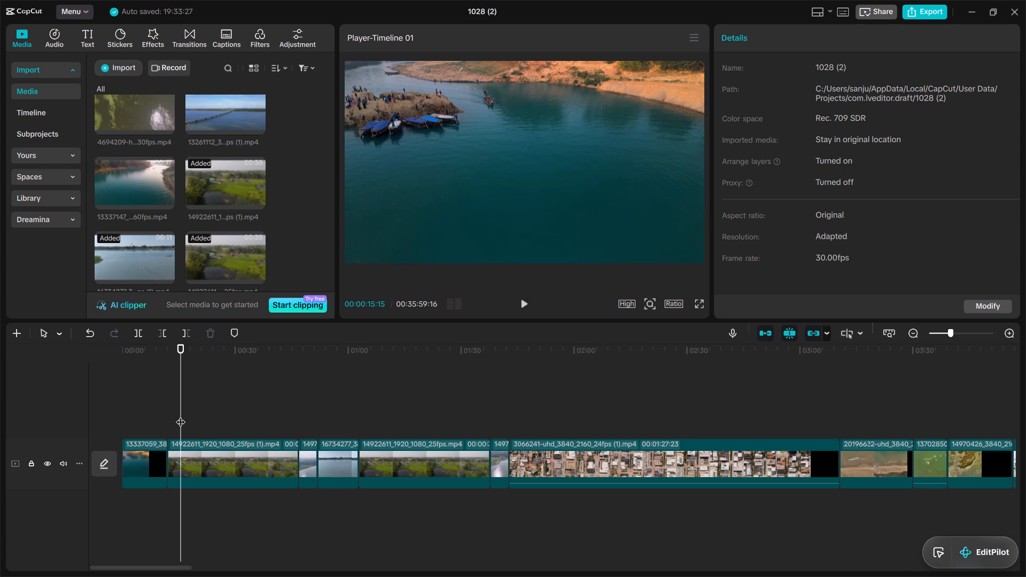
left_click(165, 337)
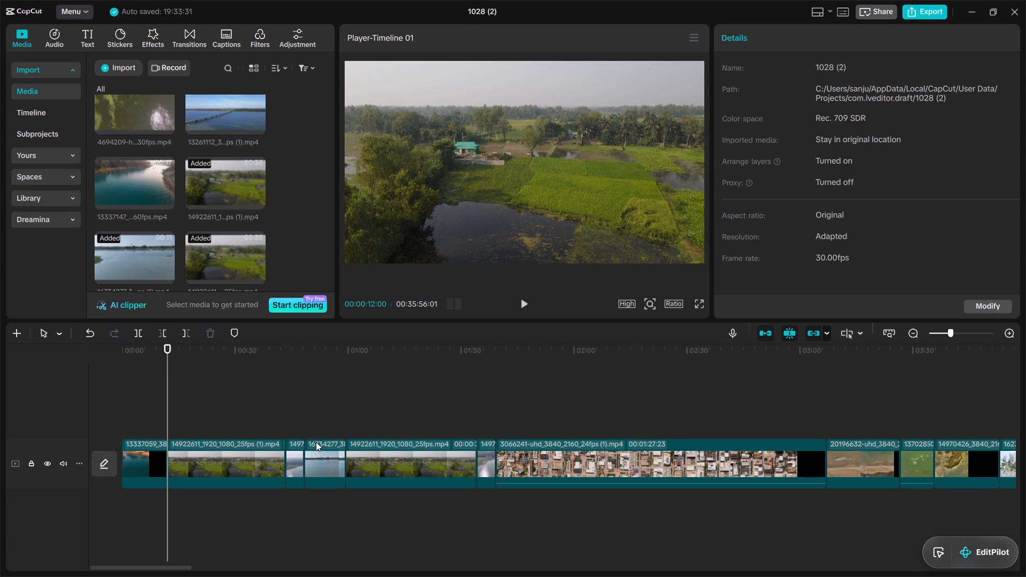
double_click(313, 434)
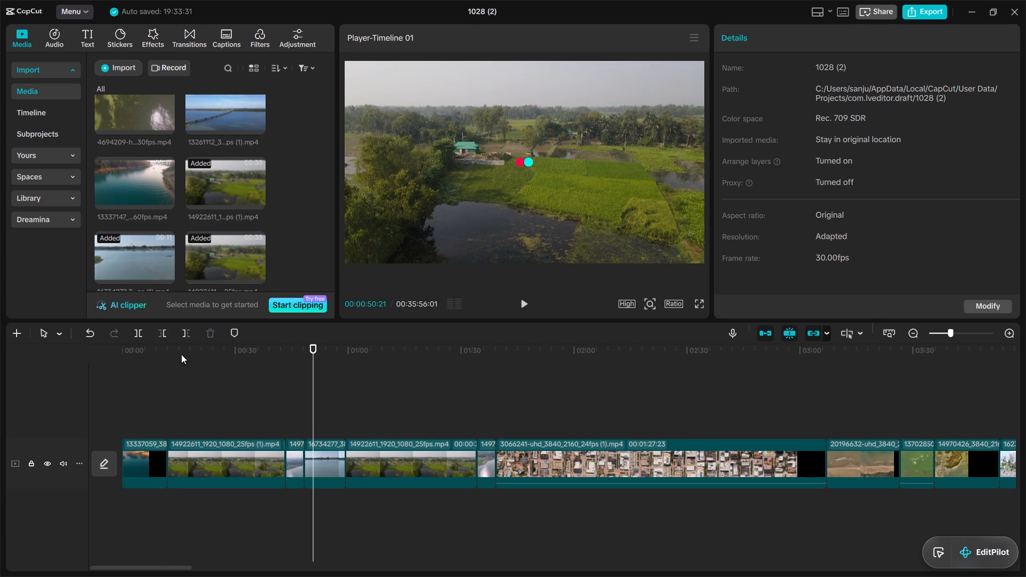
left_click(165, 337)
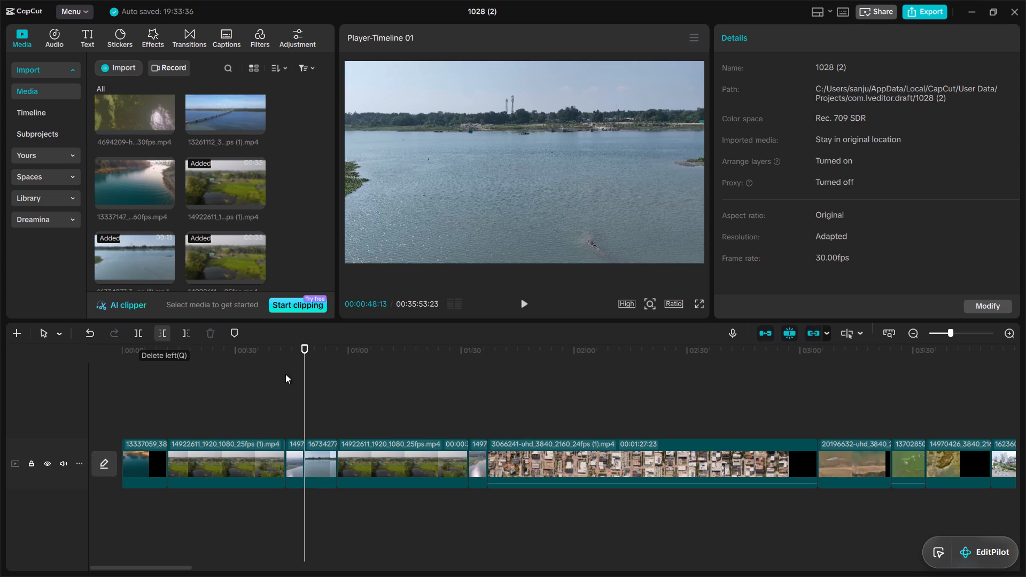
double_click(347, 419)
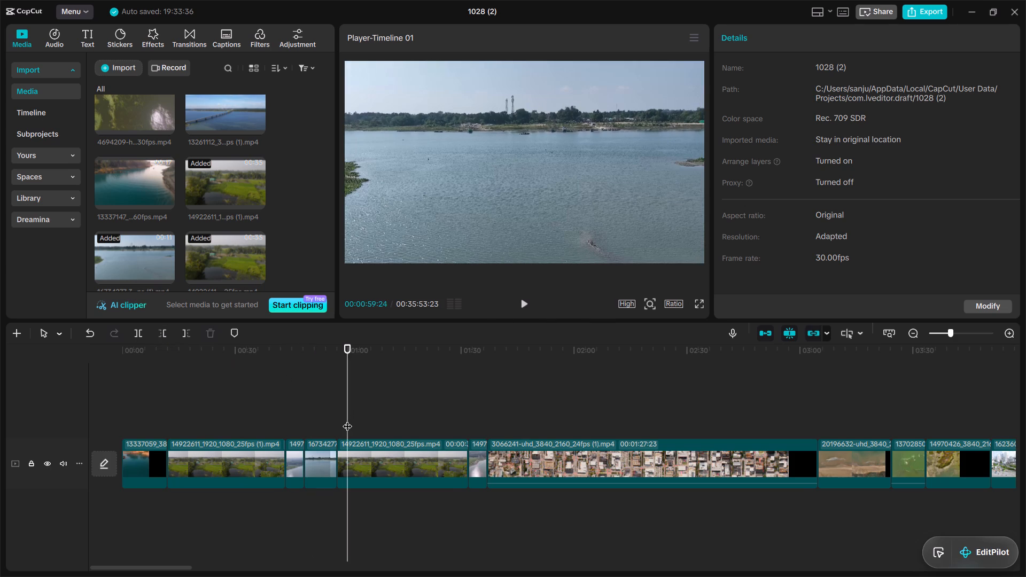
left_click(164, 332)
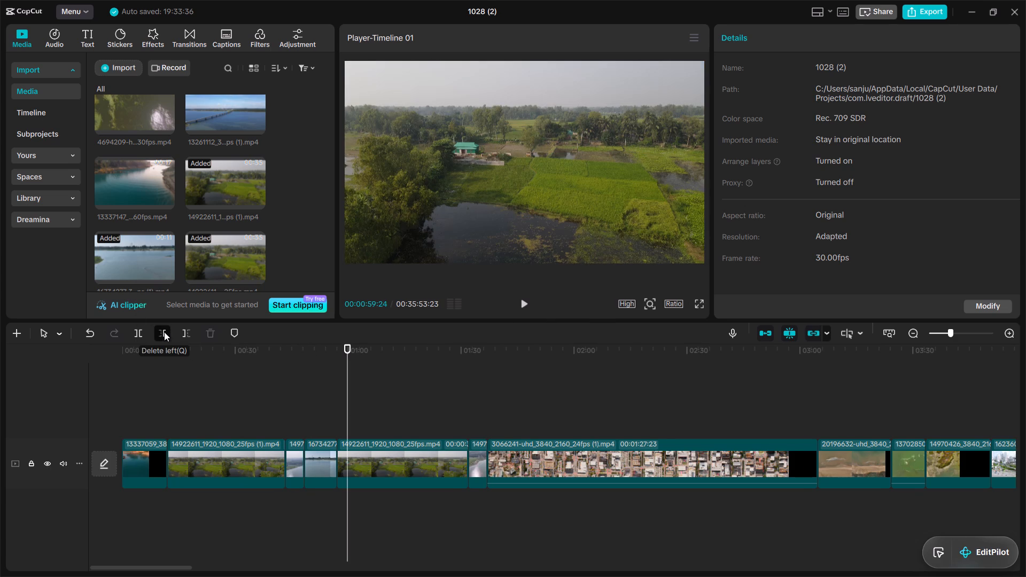
Trim city clip 3066241 at both ends, removing about 3 seconds from its start and everything after 00:02:54:18.
double_click(489, 432)
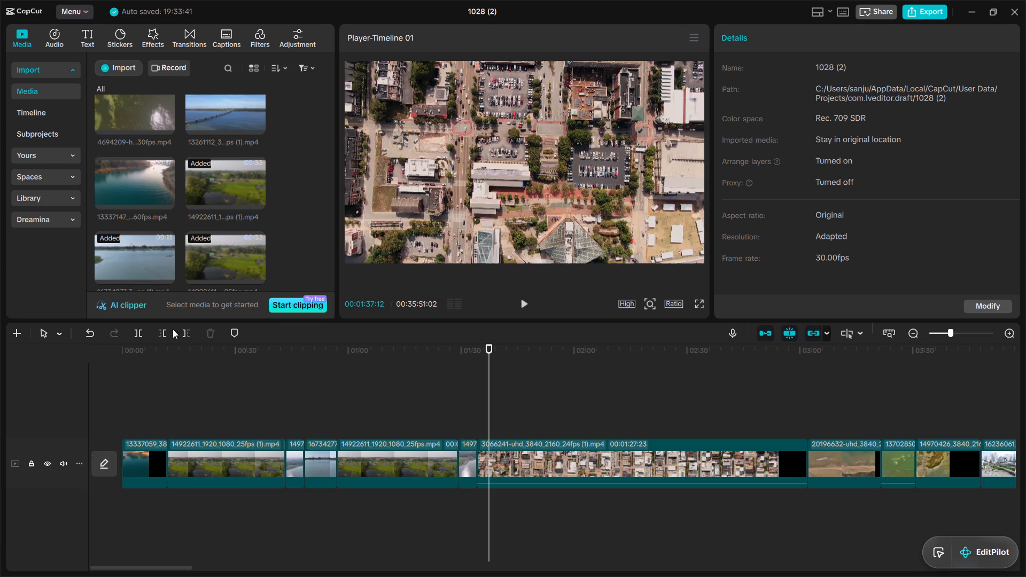
left_click(163, 332)
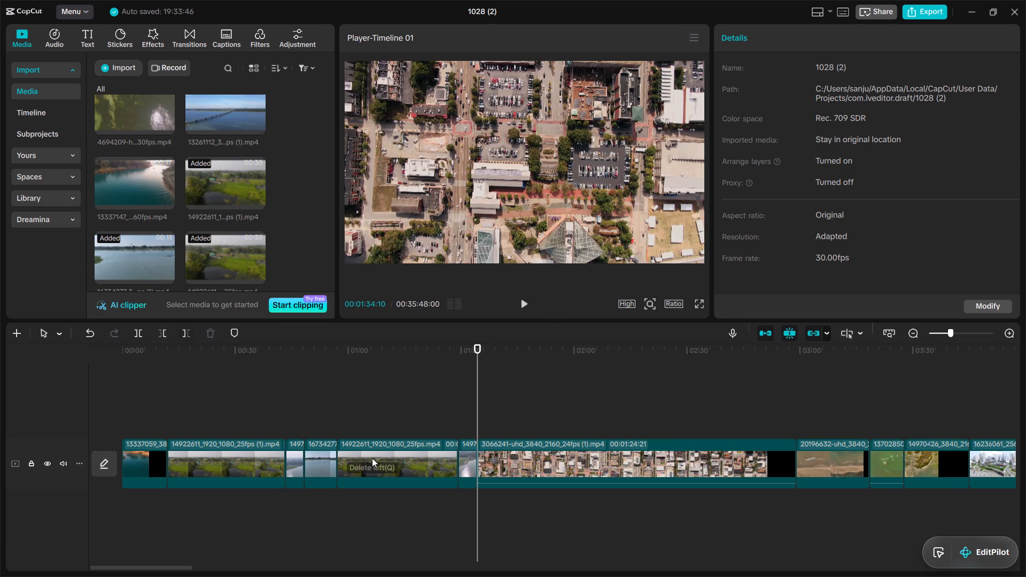
left_click(780, 429)
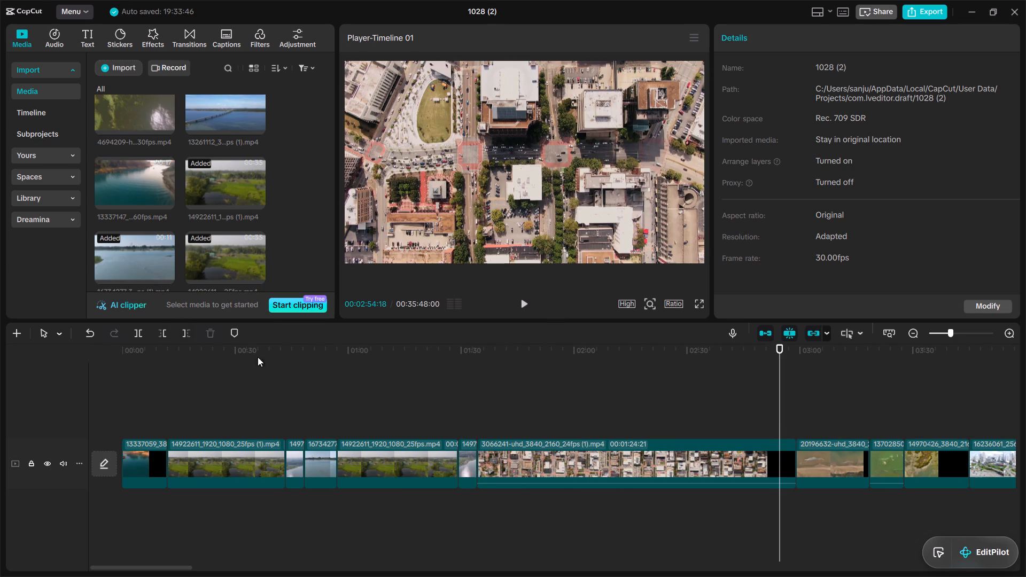
left_click(186, 335)
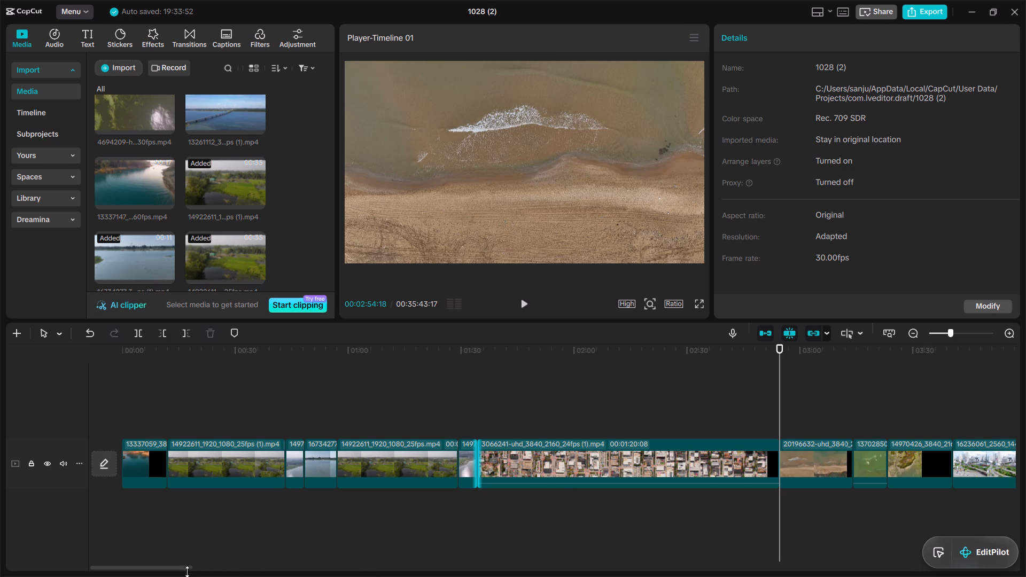
Cut about 2 seconds off the beginning of beach clip 20196632, up to 00:02:56:23.
left_click_drag(178, 565, 191, 566)
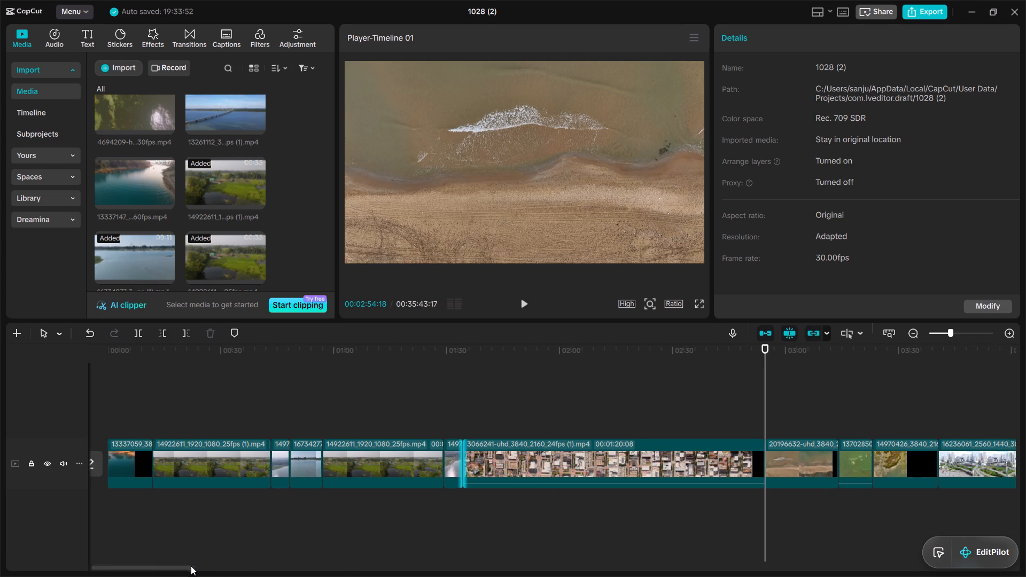
left_click_drag(191, 566, 252, 576)
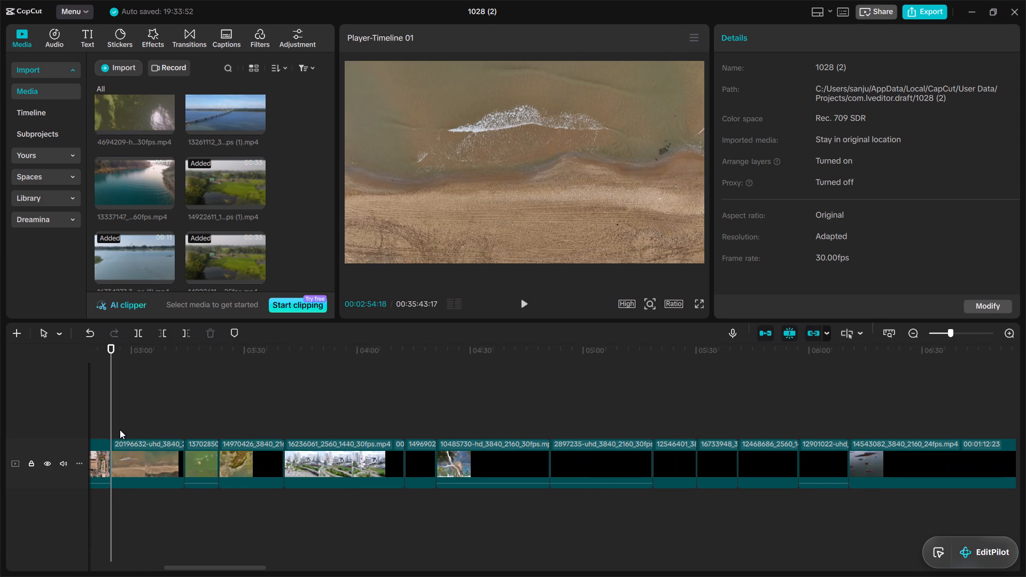
double_click(119, 428)
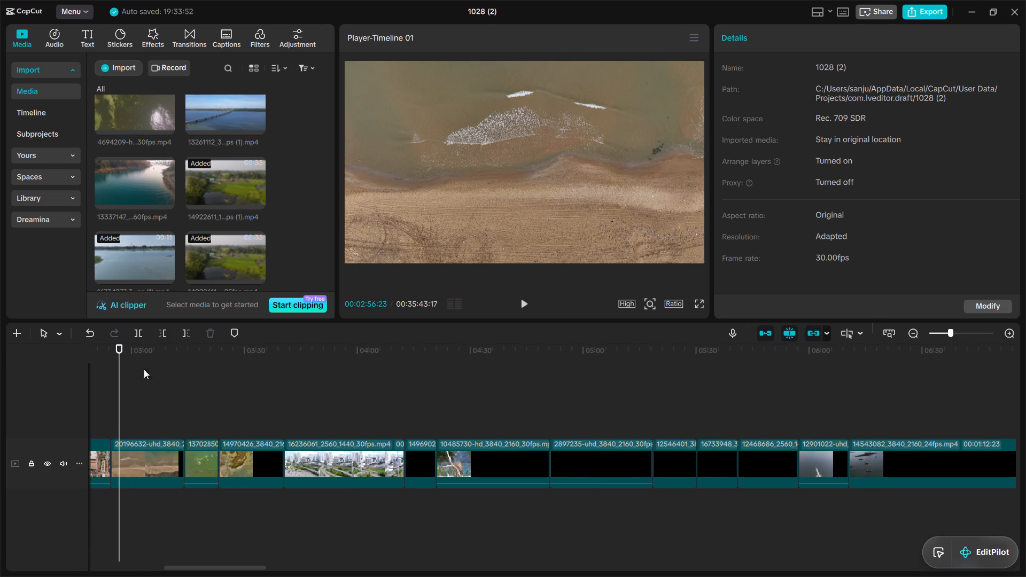
left_click(160, 333)
Cut about 2 to 3 seconds off the beginning of each of the clips 13702850, 14970426 and 16236061.
double_click(183, 429)
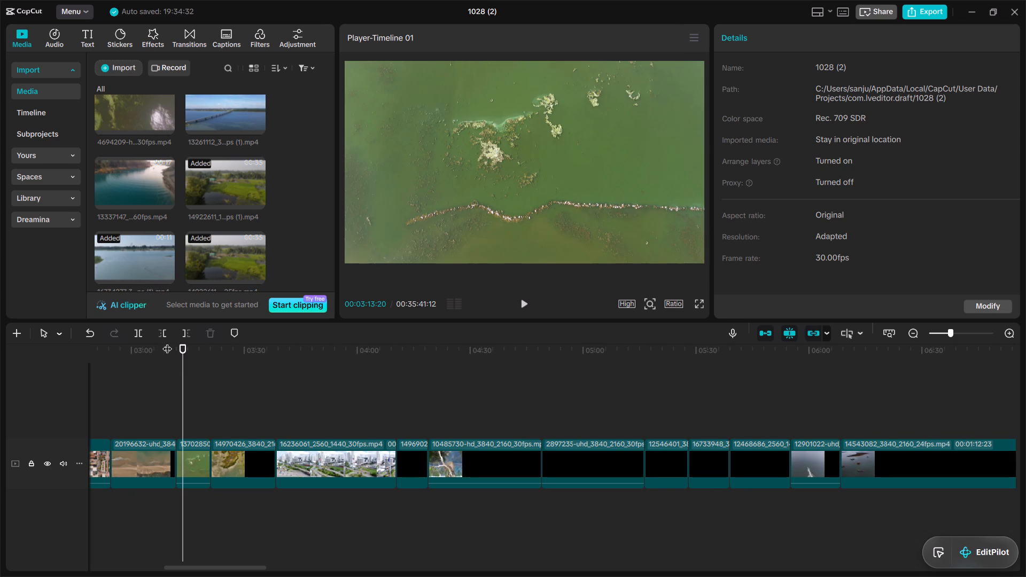
left_click(166, 336)
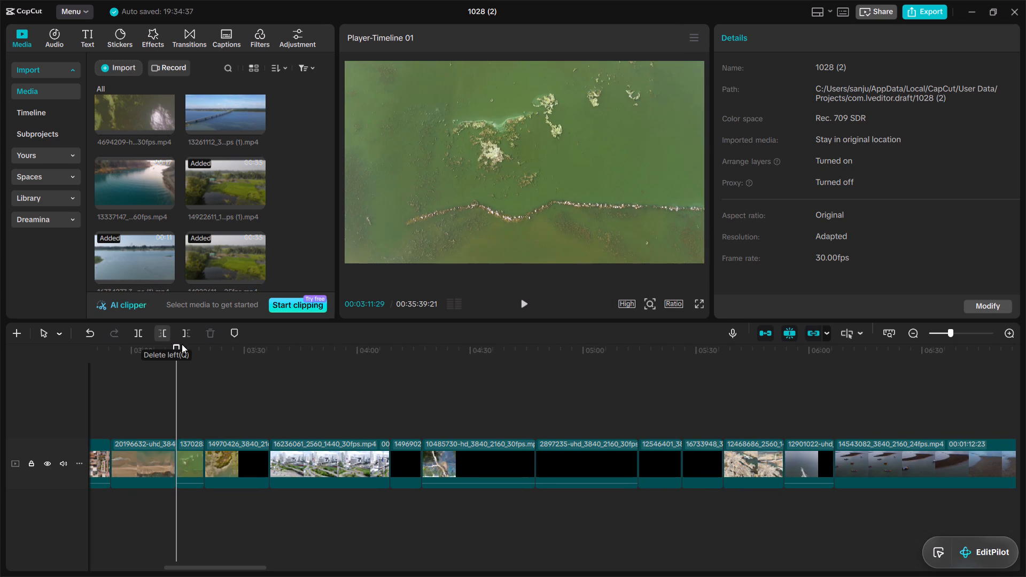
double_click(212, 427)
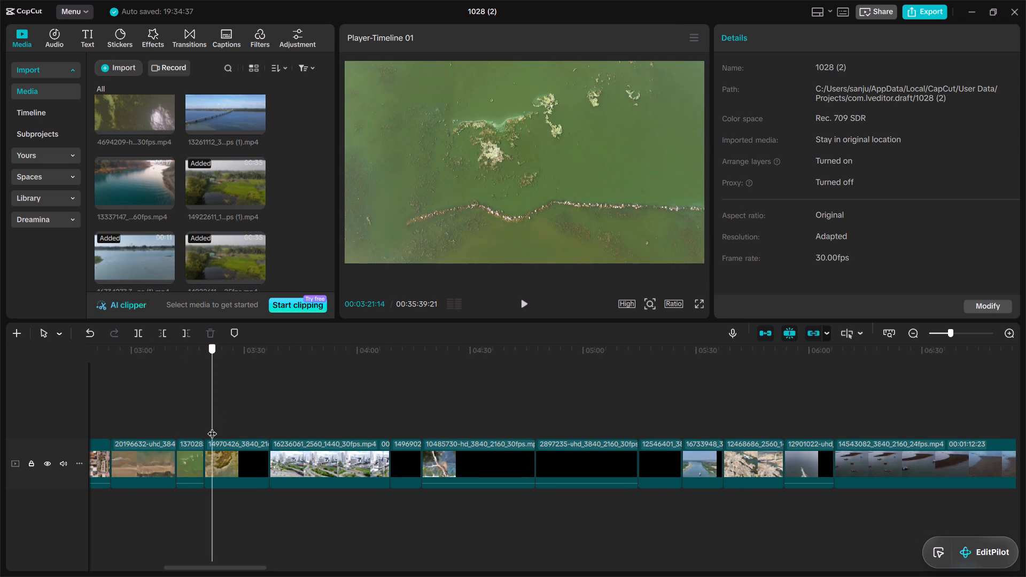
left_click(165, 330)
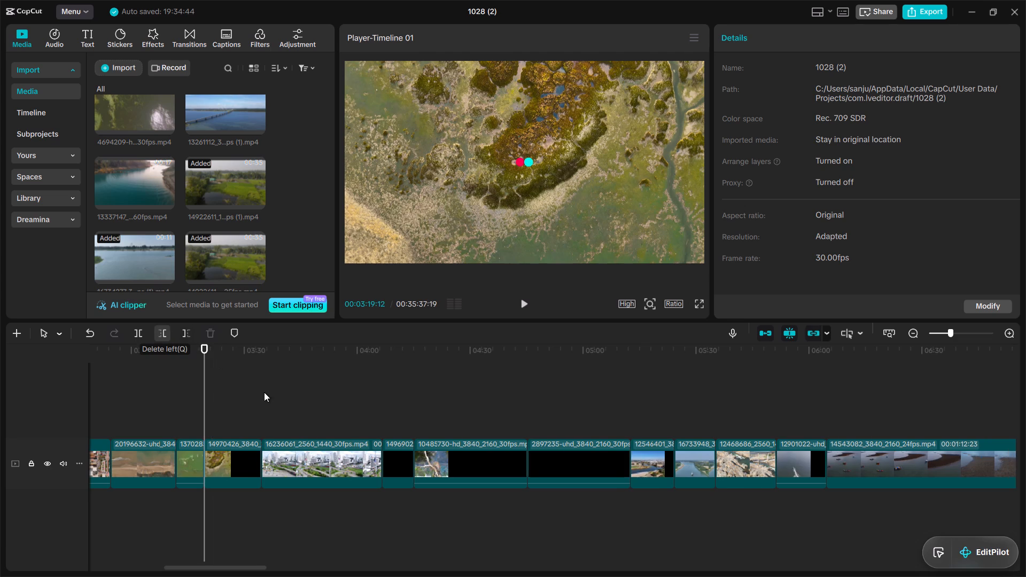
double_click(273, 424)
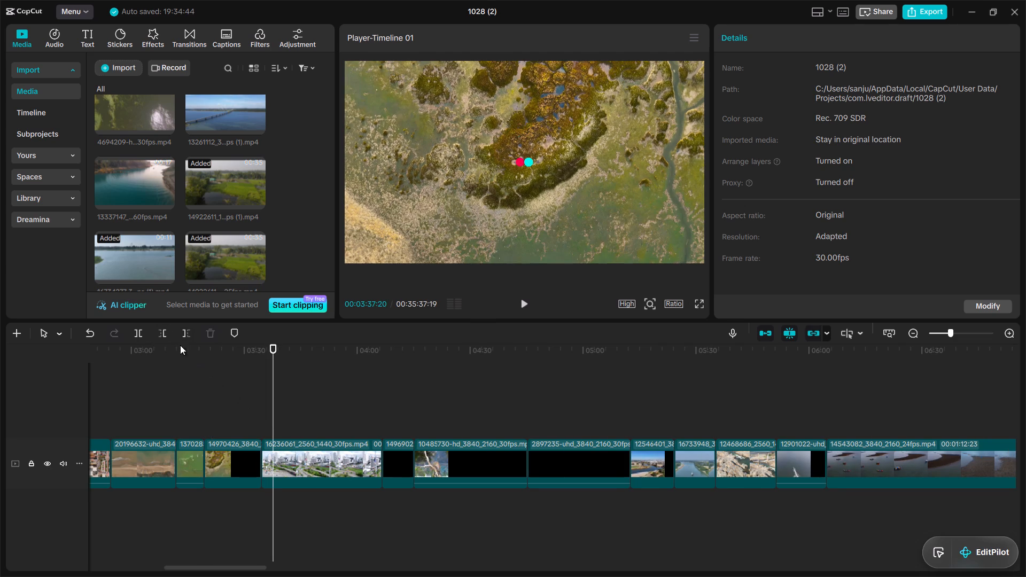
left_click(165, 336)
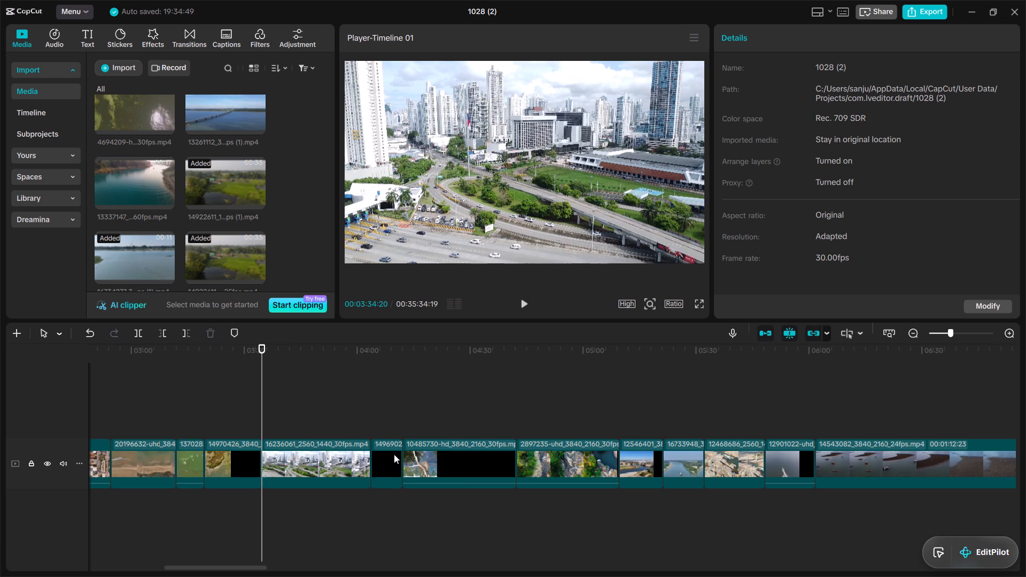
Cut about 2 to 3 seconds off the beginning of rocky stream clip 1496902 and of clips 10485730 and 2897235.
double_click(380, 424)
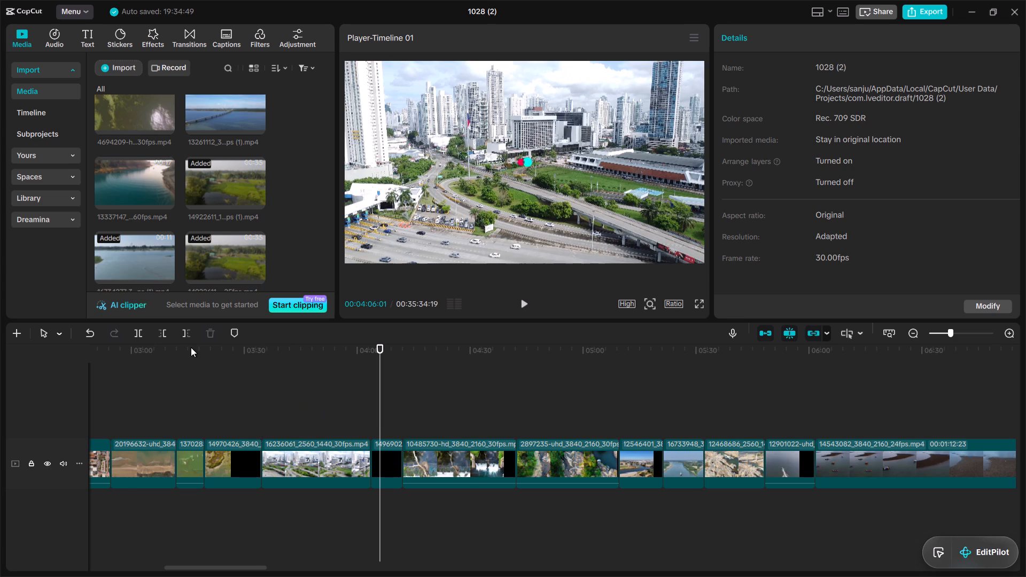
left_click(153, 329)
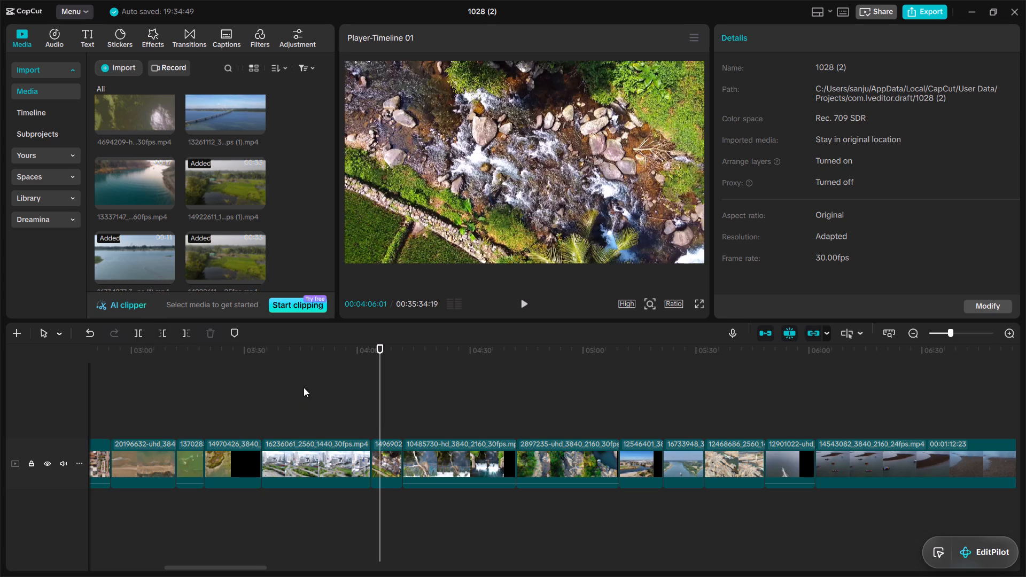
left_click(159, 334)
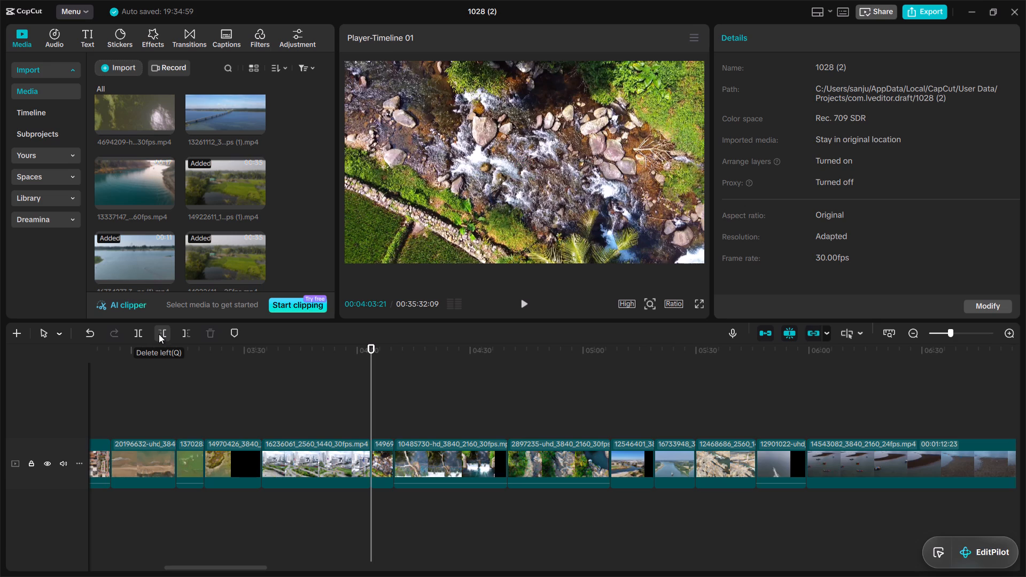
double_click(403, 430)
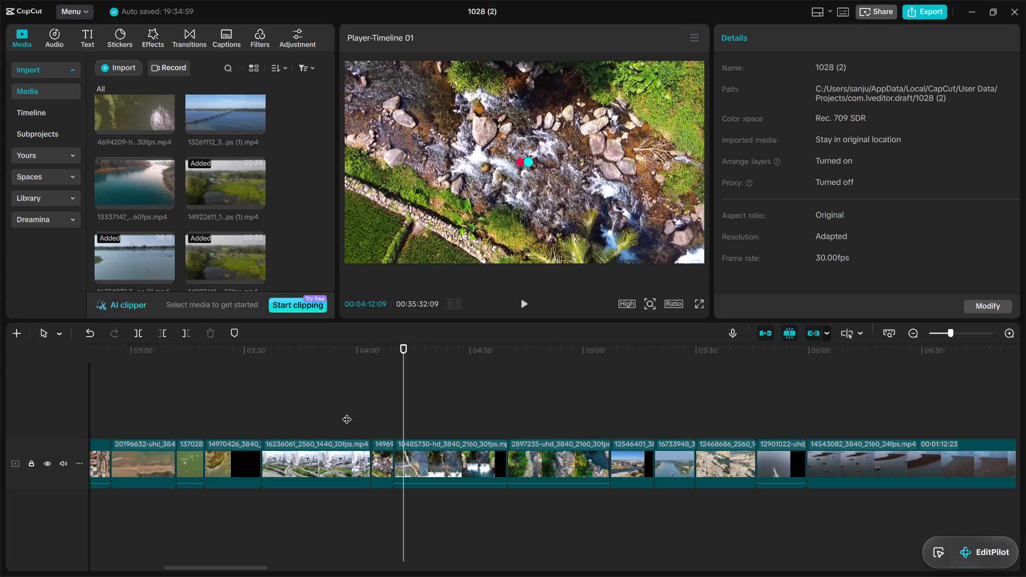
left_click(163, 329)
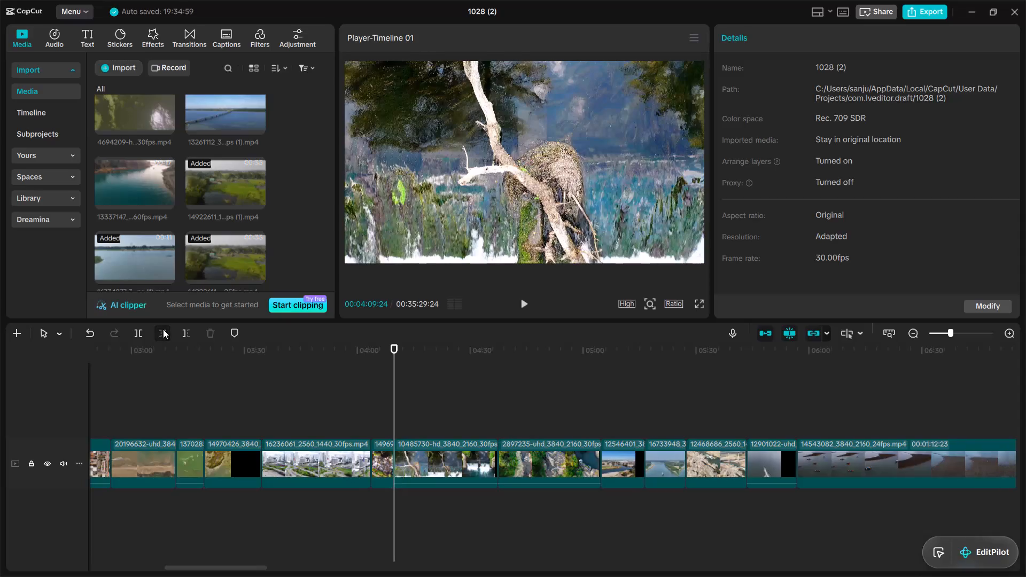
double_click(510, 427)
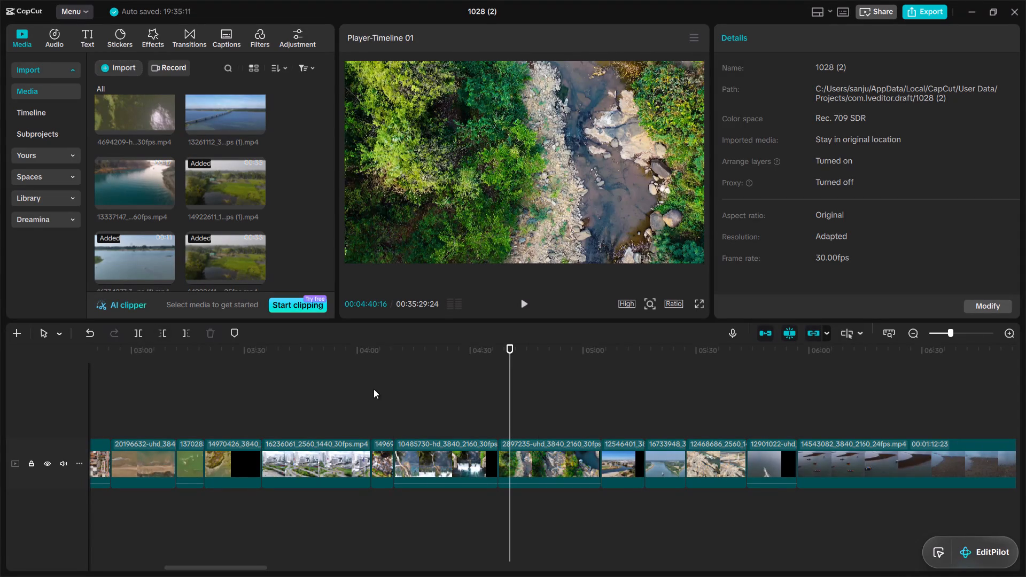
left_click(159, 334)
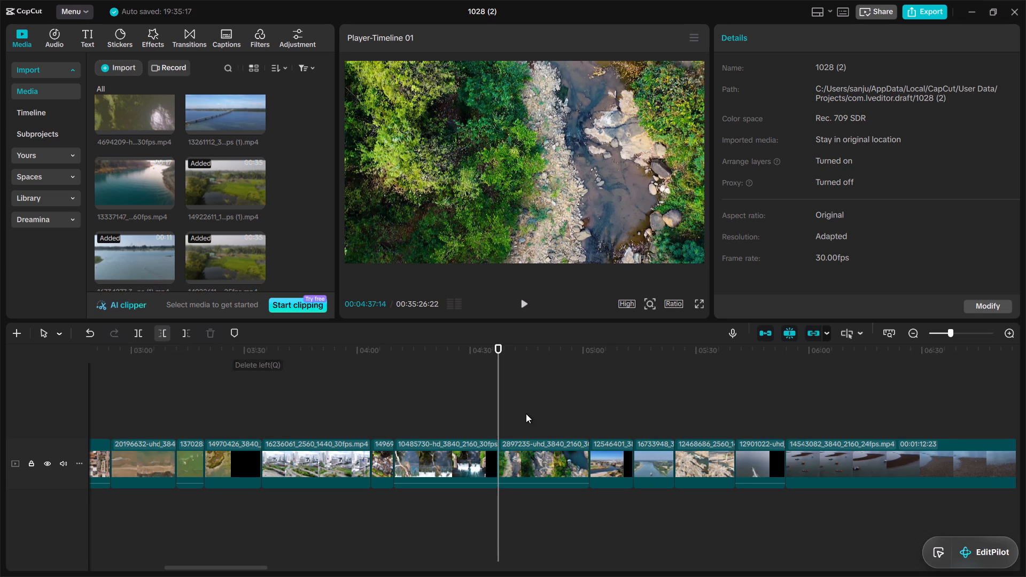
Cut about 2 to 3 seconds off the beginning of each of the clips 12546401, 16733948, 12468686 and 12901022.
double_click(600, 430)
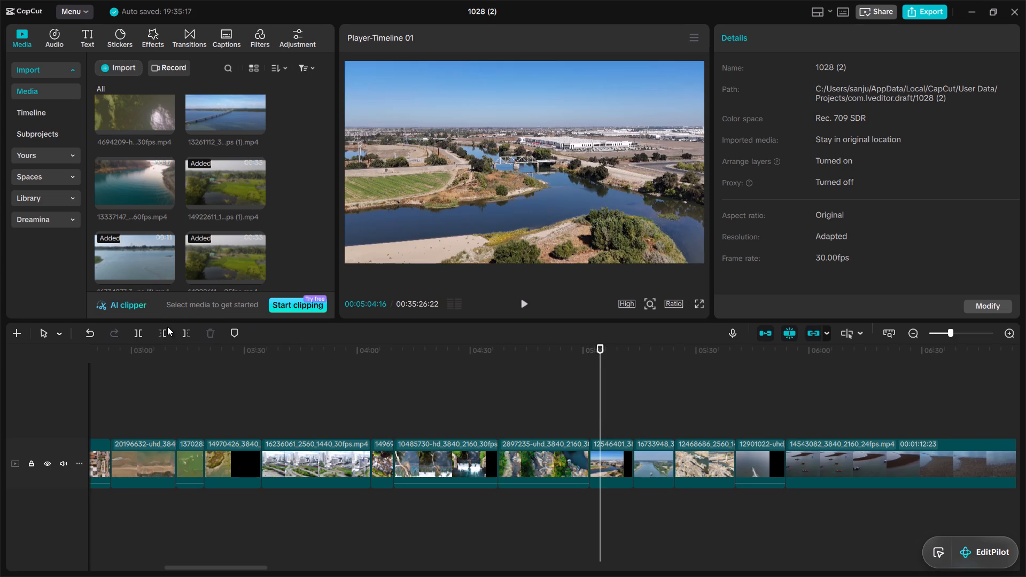
left_click(159, 331)
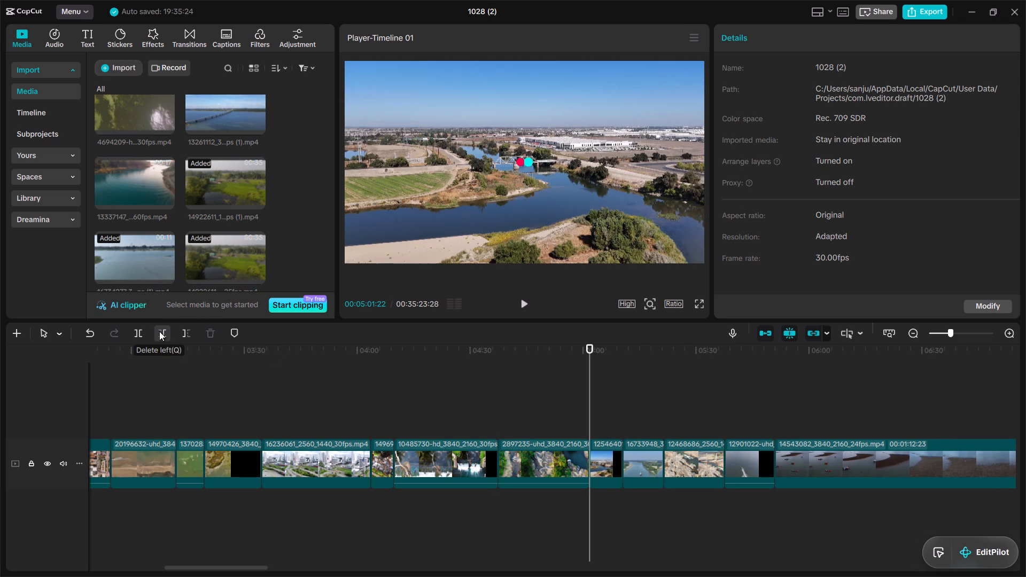
double_click(632, 424)
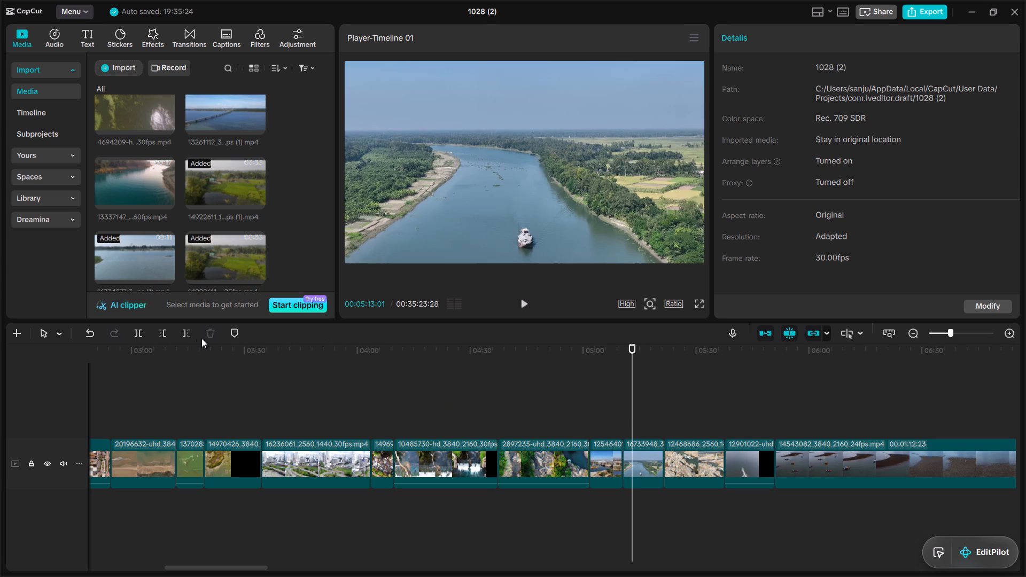
left_click(161, 334)
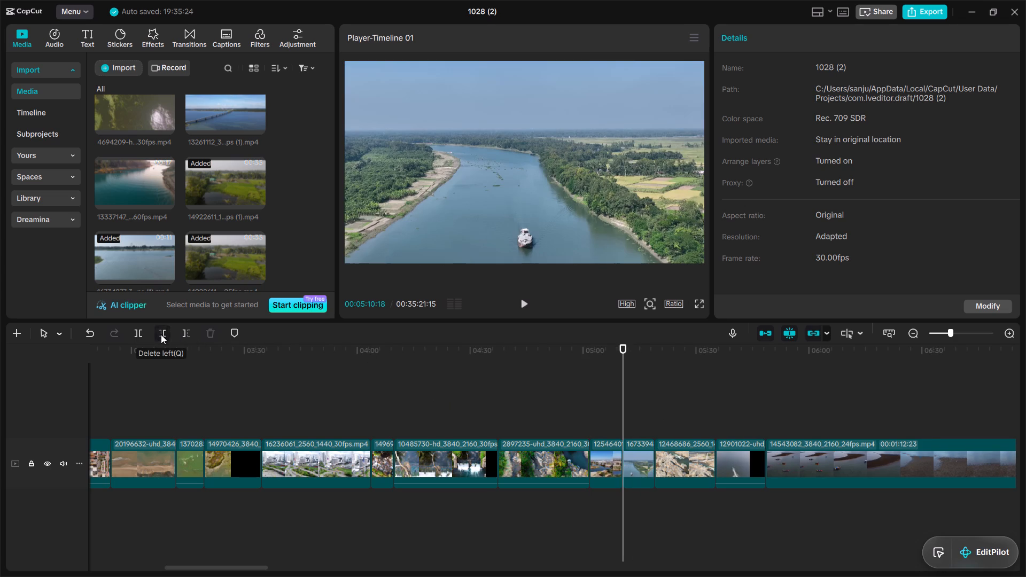
double_click(663, 431)
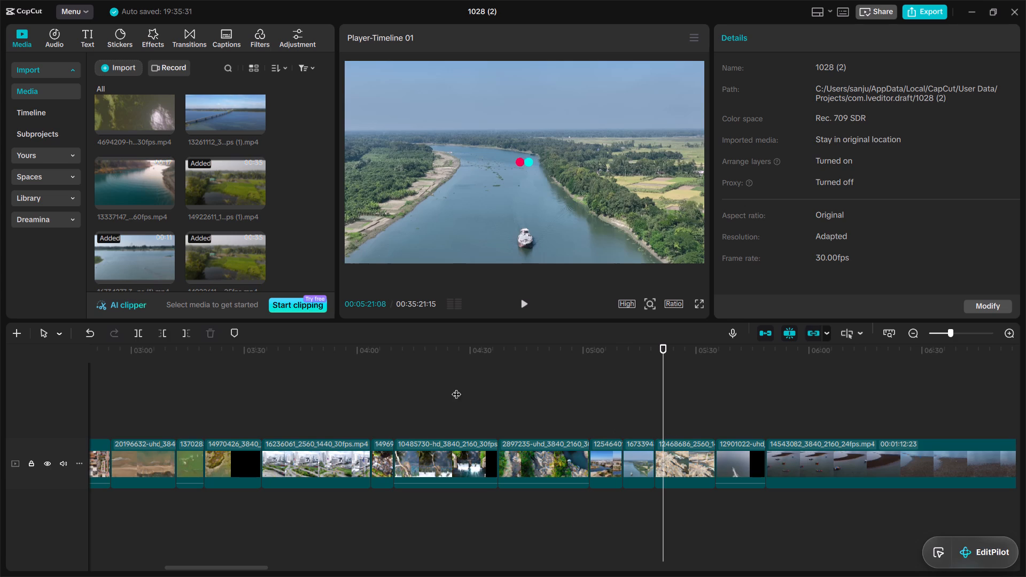
left_click(161, 328)
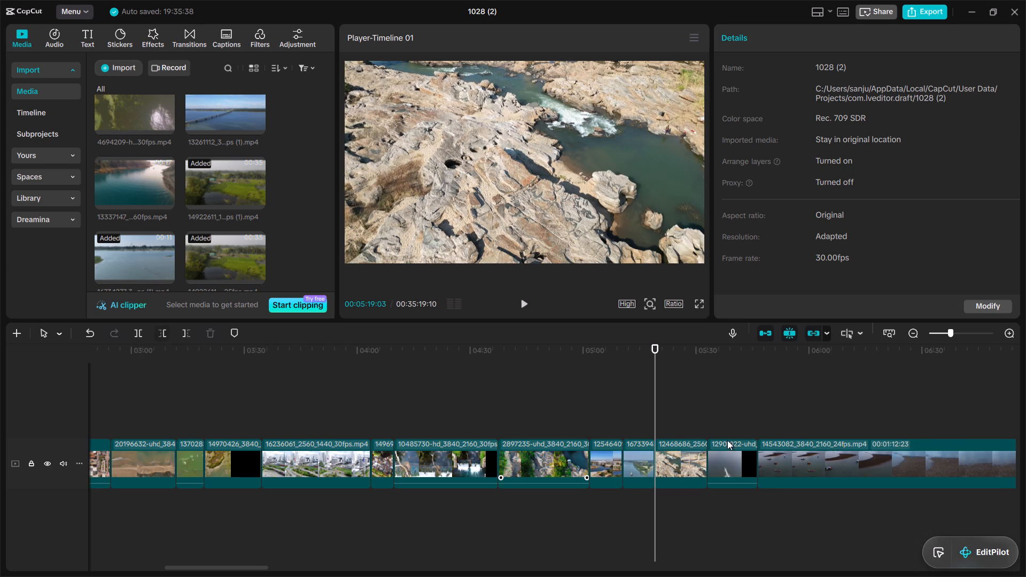
double_click(715, 430)
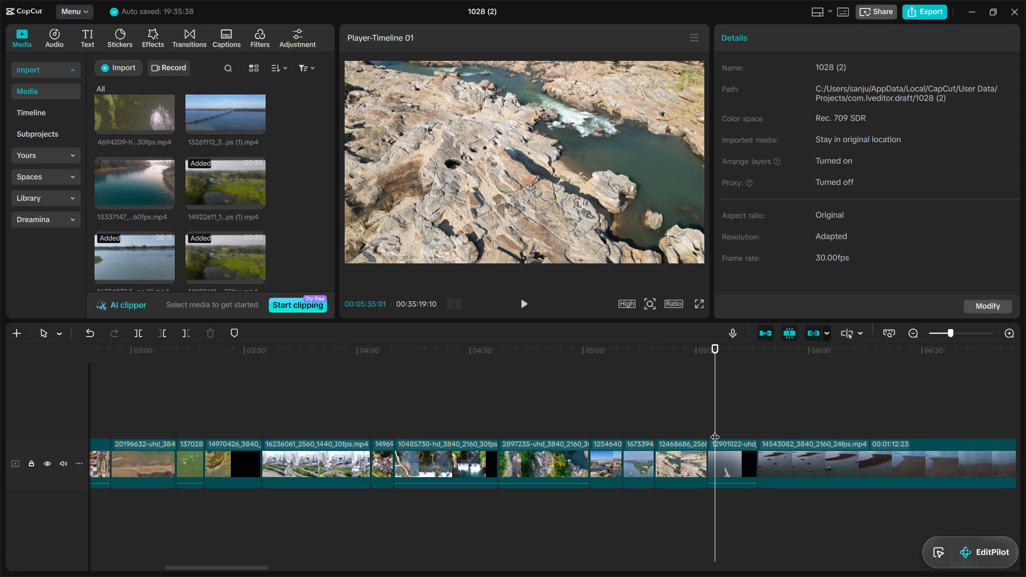
left_click(165, 330)
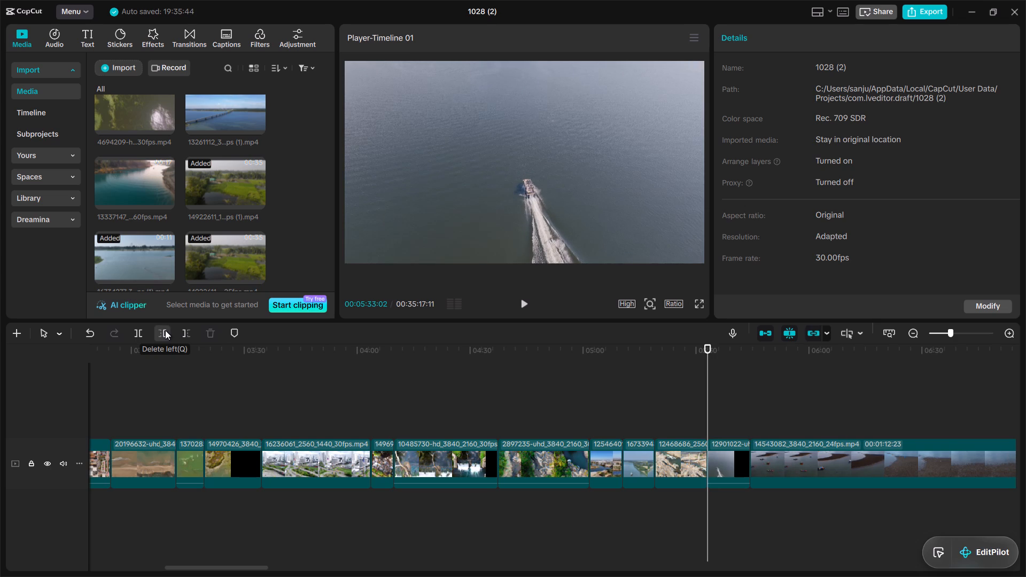
Trim boat clip 14543082 at both ends, removing about 2.5 seconds from its start and everything after 00:06:50:15.
double_click(760, 429)
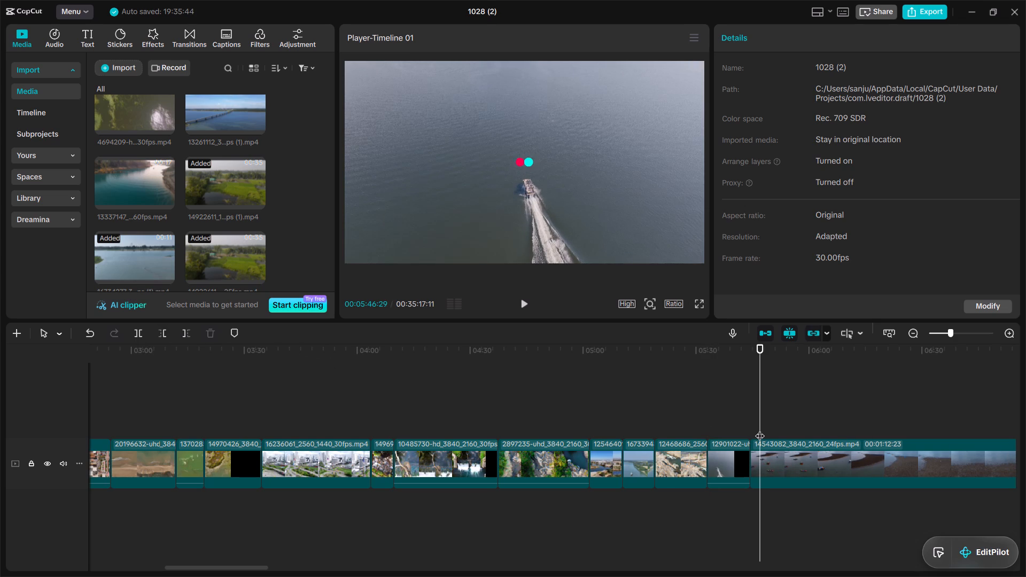
left_click(159, 332)
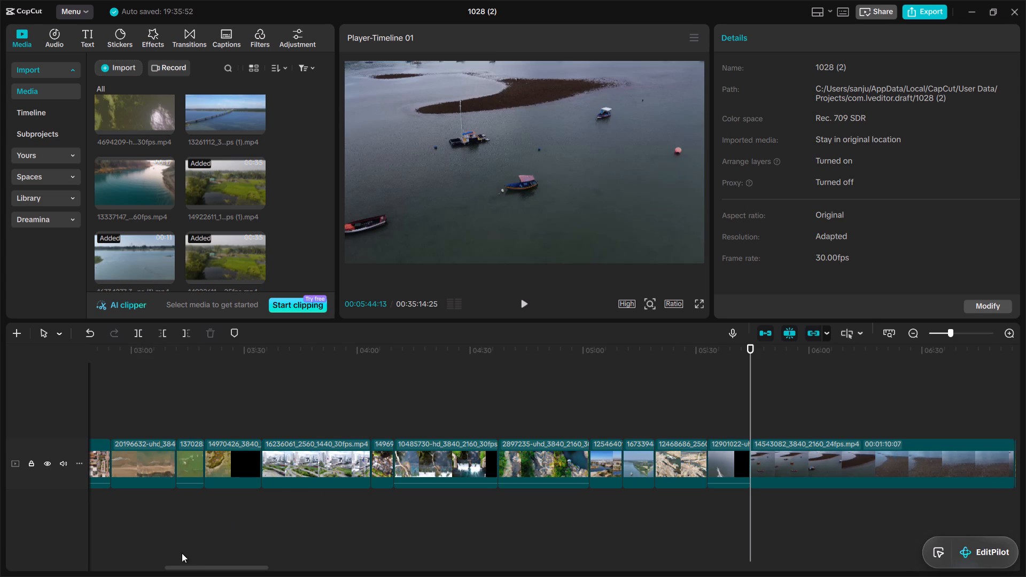
left_click_drag(209, 566, 221, 566)
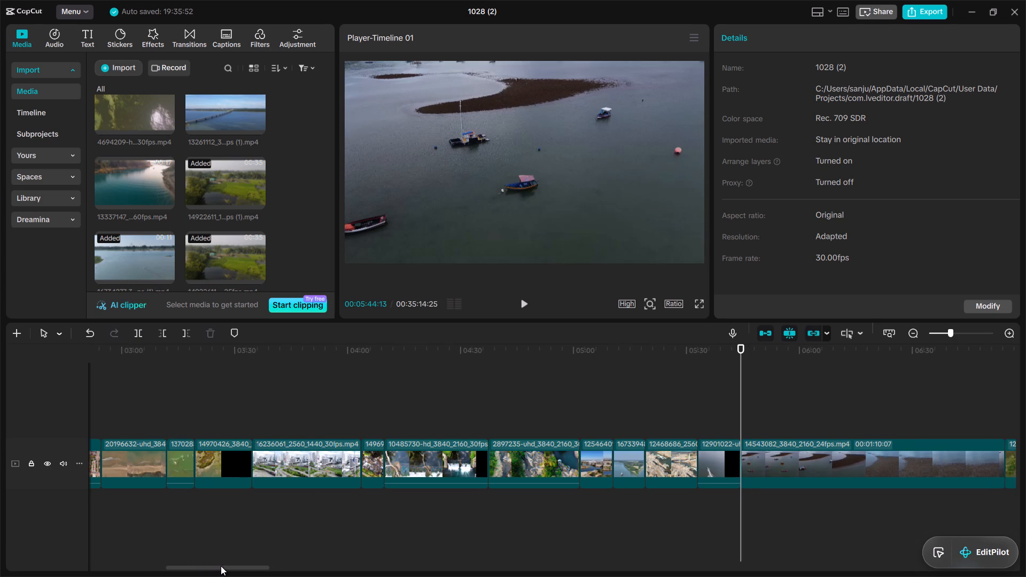
left_click_drag(221, 566, 262, 574)
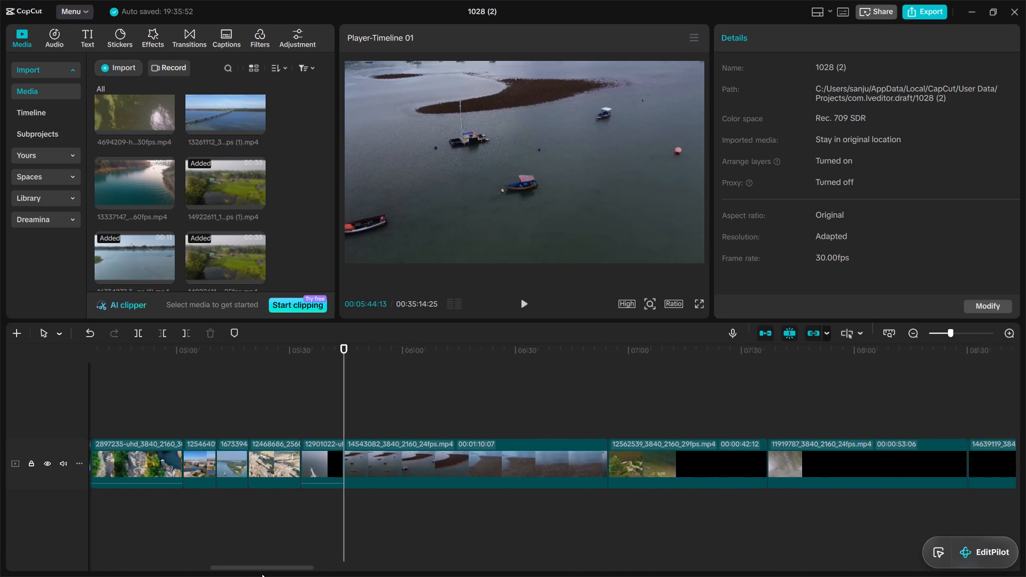
left_click_drag(262, 574, 267, 575)
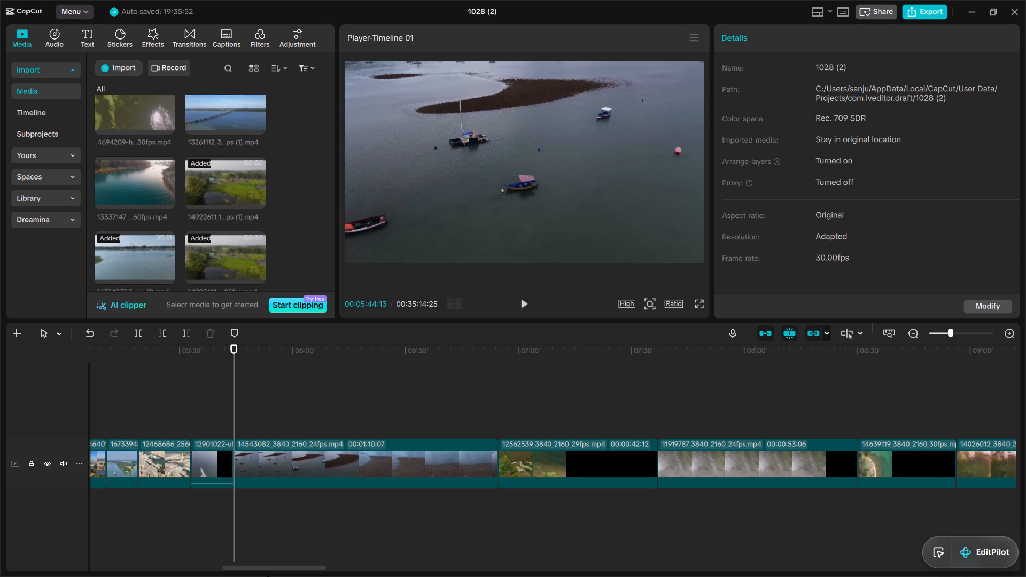
double_click(483, 427)
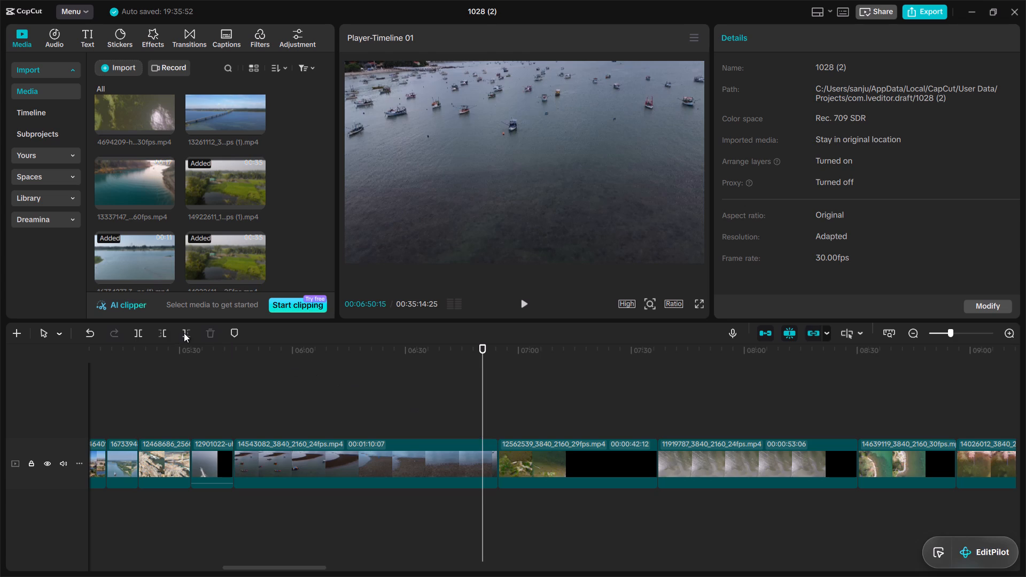
left_click(186, 333)
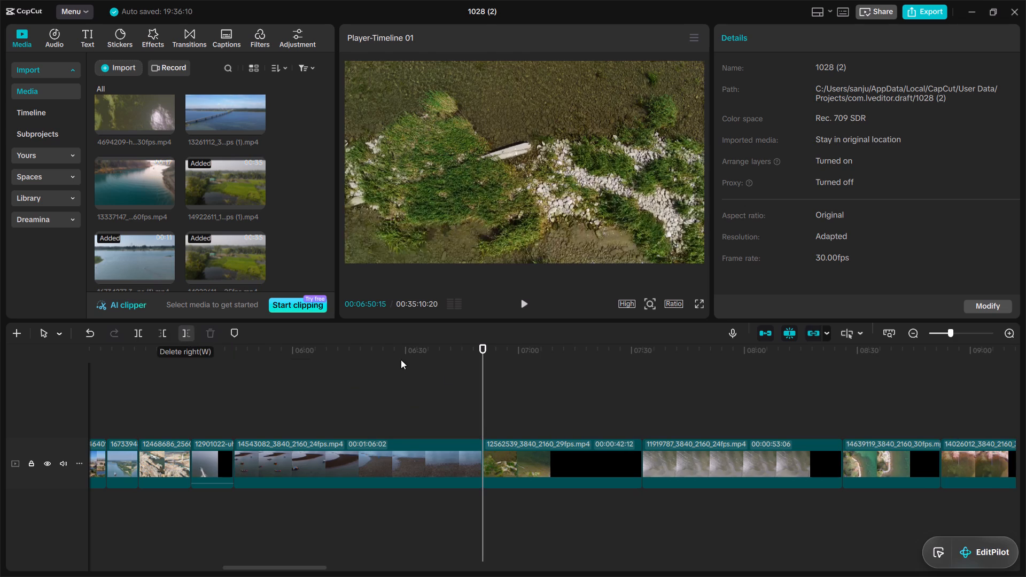
Cut everything after 00:07:28:10 off the end of green river clip 12562539.
double_click(544, 434)
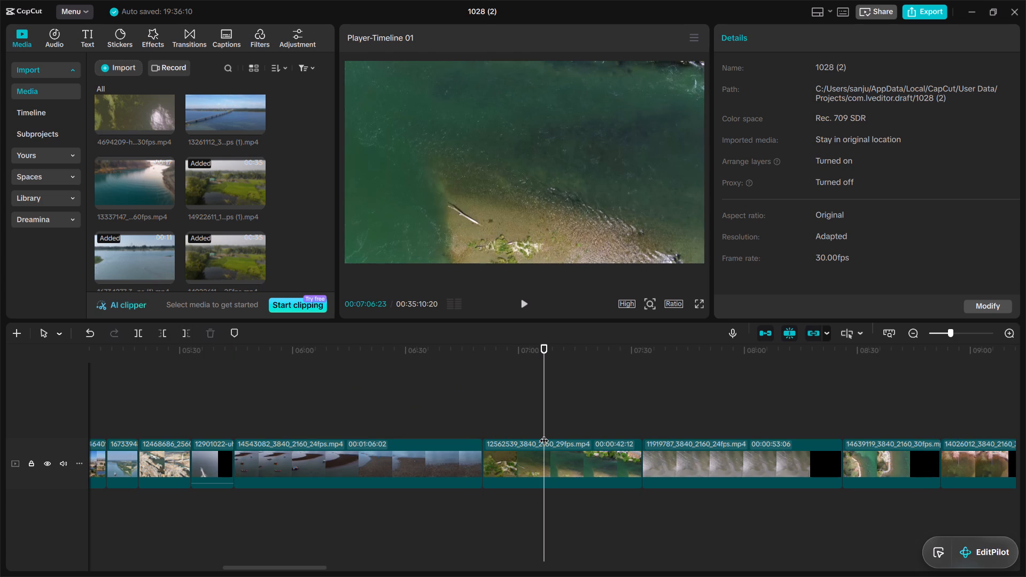
double_click(625, 427)
left_click(186, 330)
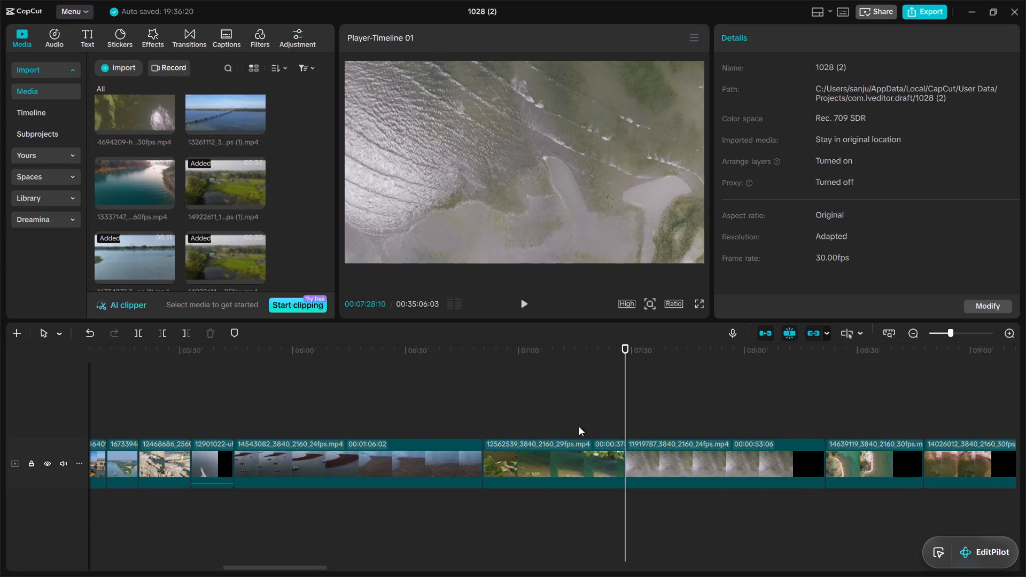
Cut about 2 seconds off the beginning of each of the clips 11919787 and 14639119.
double_click(633, 427)
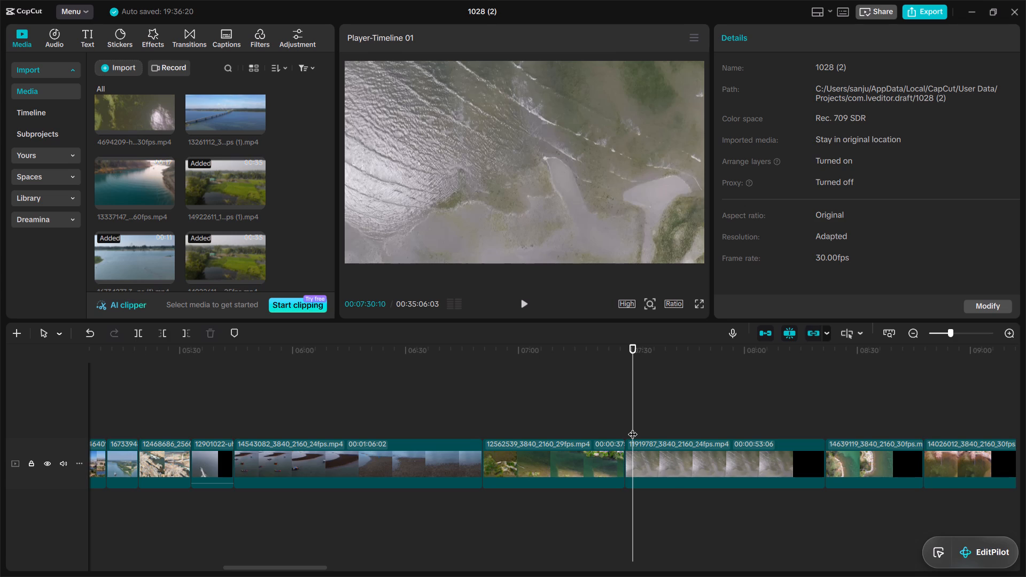
left_click(163, 335)
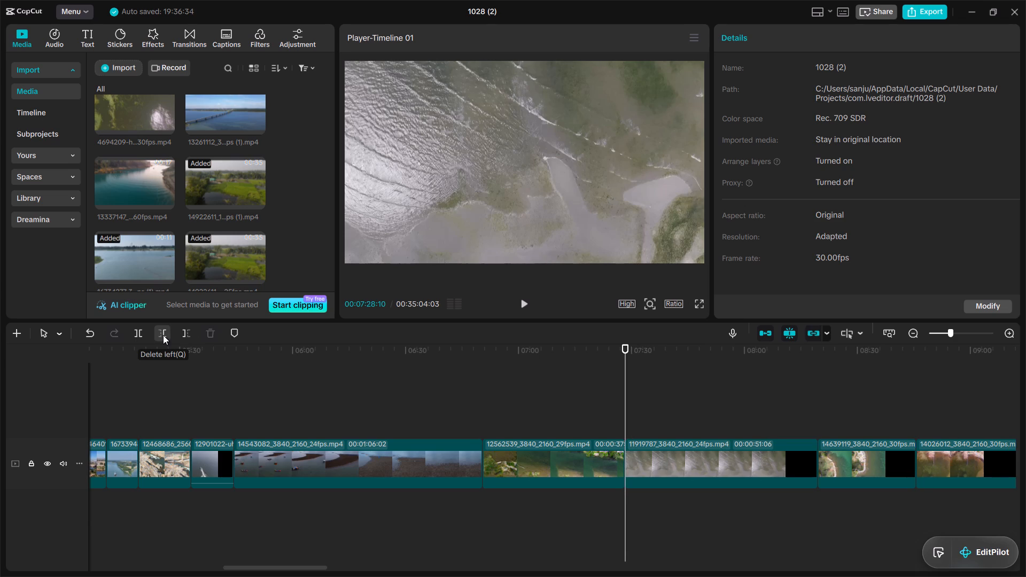
double_click(825, 427)
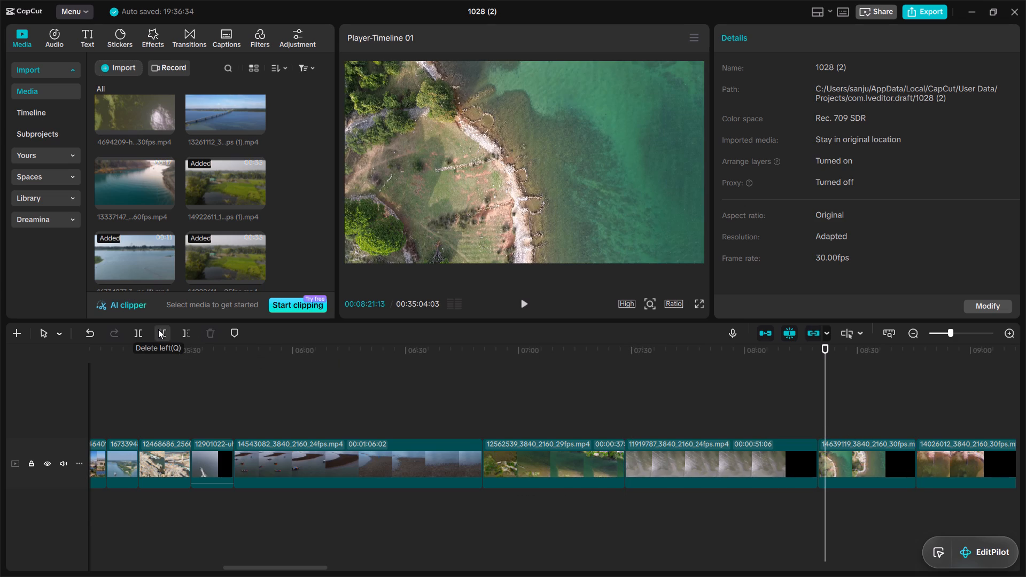
left_click(158, 329)
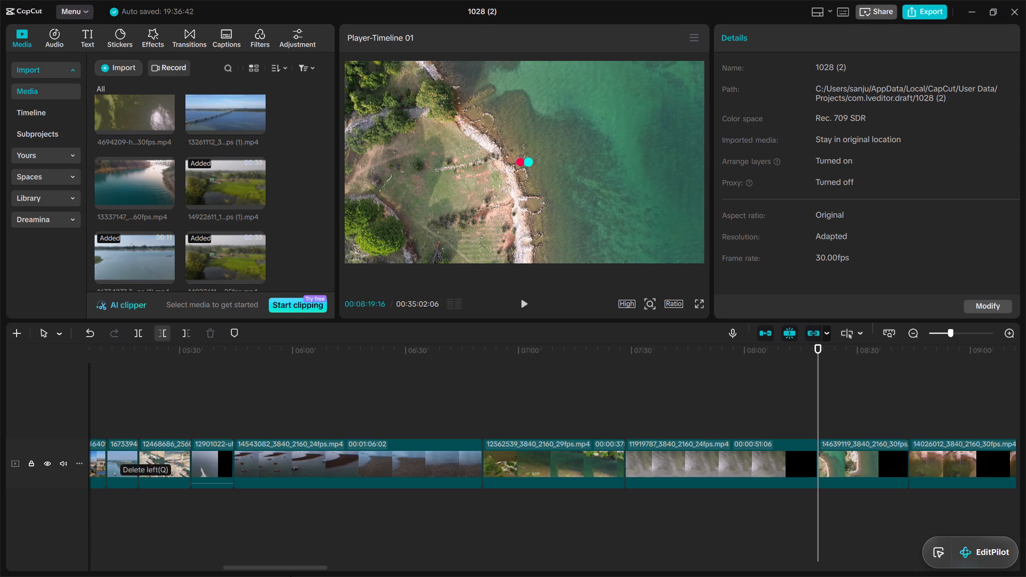
Trim pier clip 14026012 at both ends, removing about 2 seconds from its start and everything after 00:09:36:26.
left_click_drag(283, 567, 287, 565)
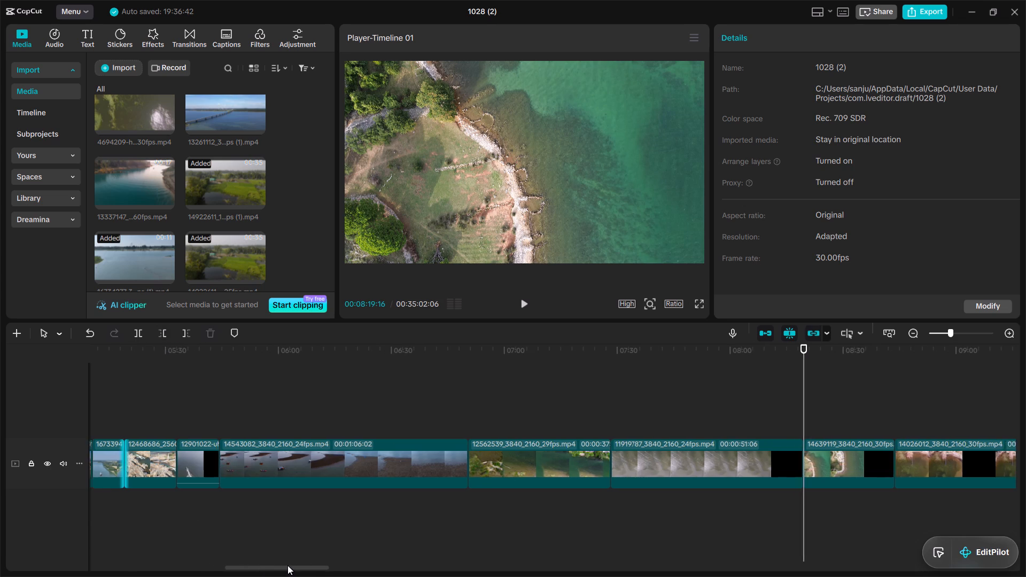
left_click_drag(287, 565, 343, 568)
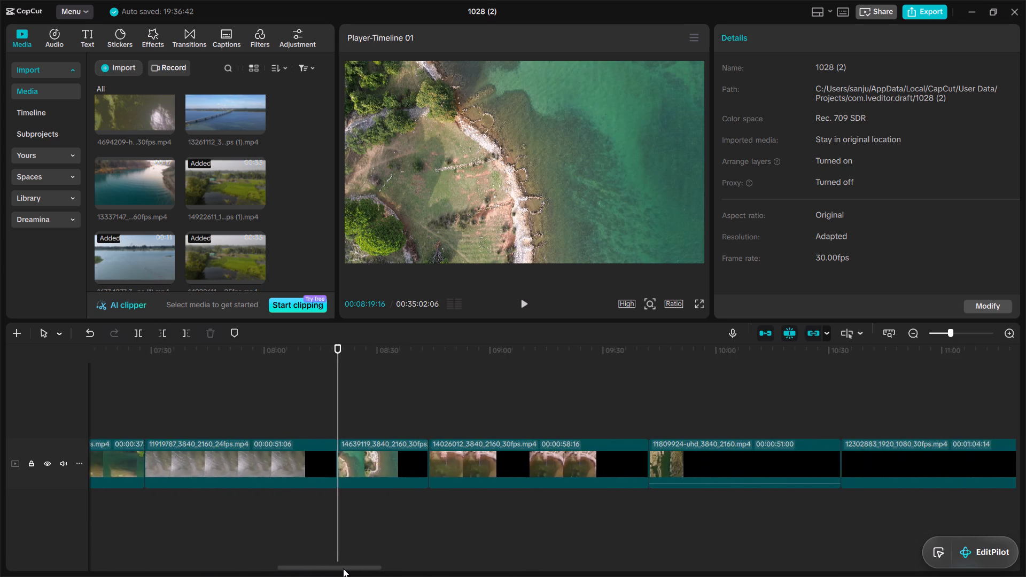
left_click_drag(343, 568, 359, 570)
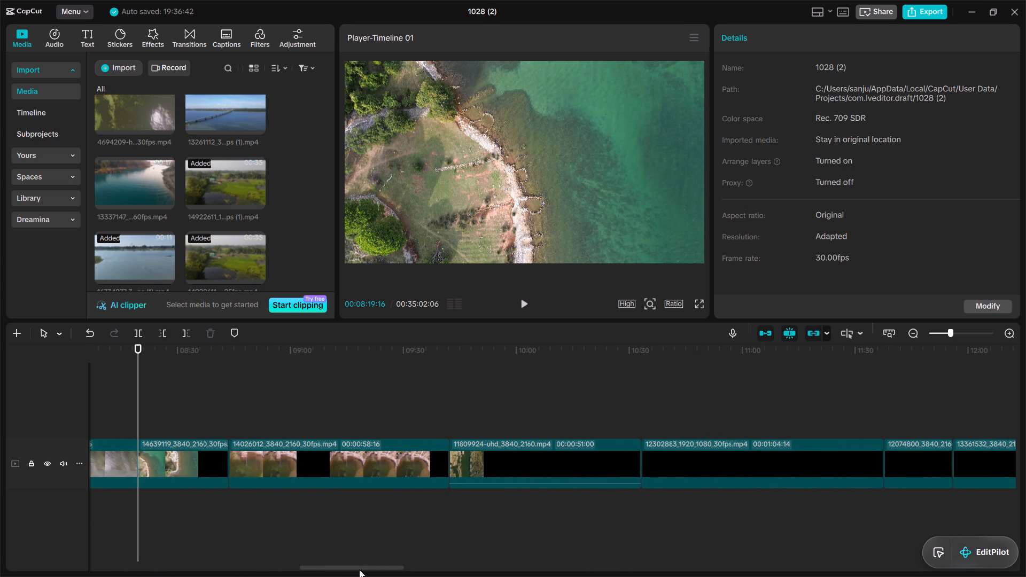
double_click(236, 432)
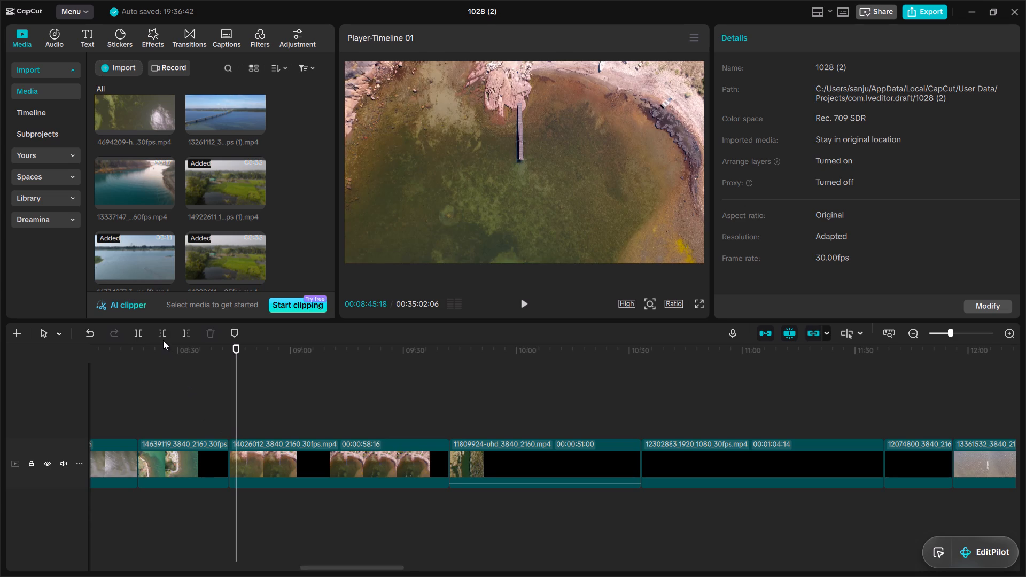
left_click(162, 336)
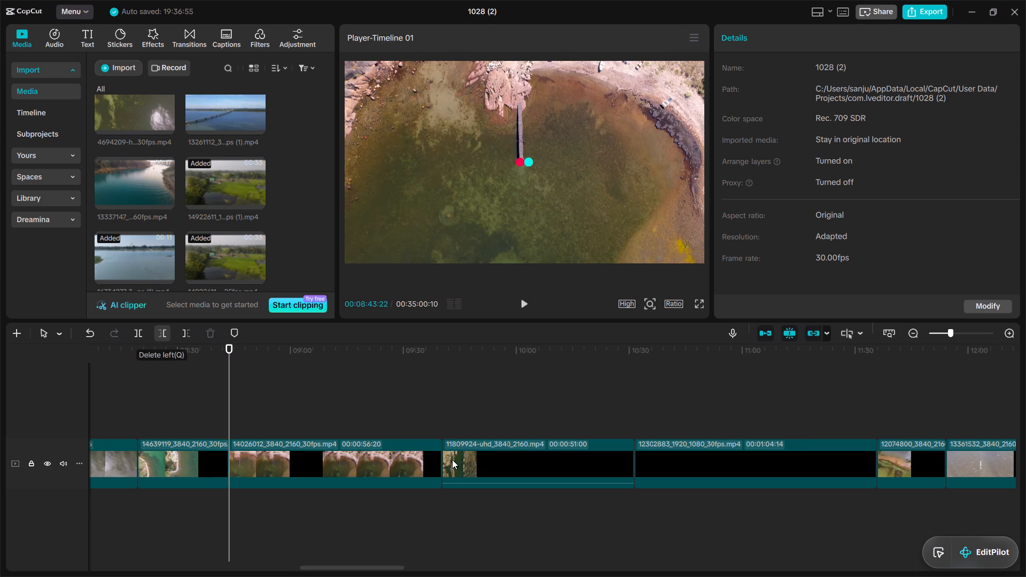
double_click(429, 433)
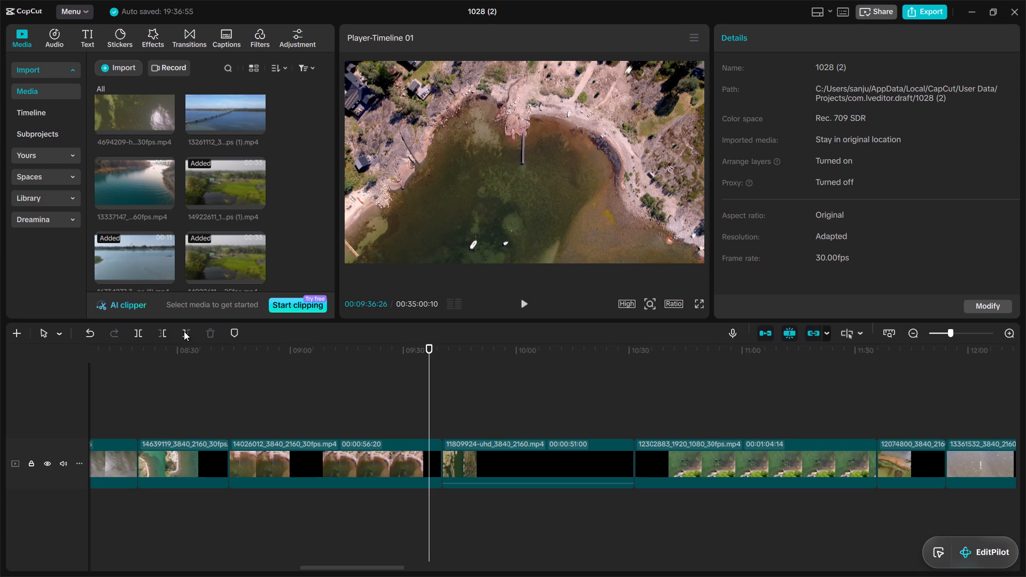
left_click(184, 331)
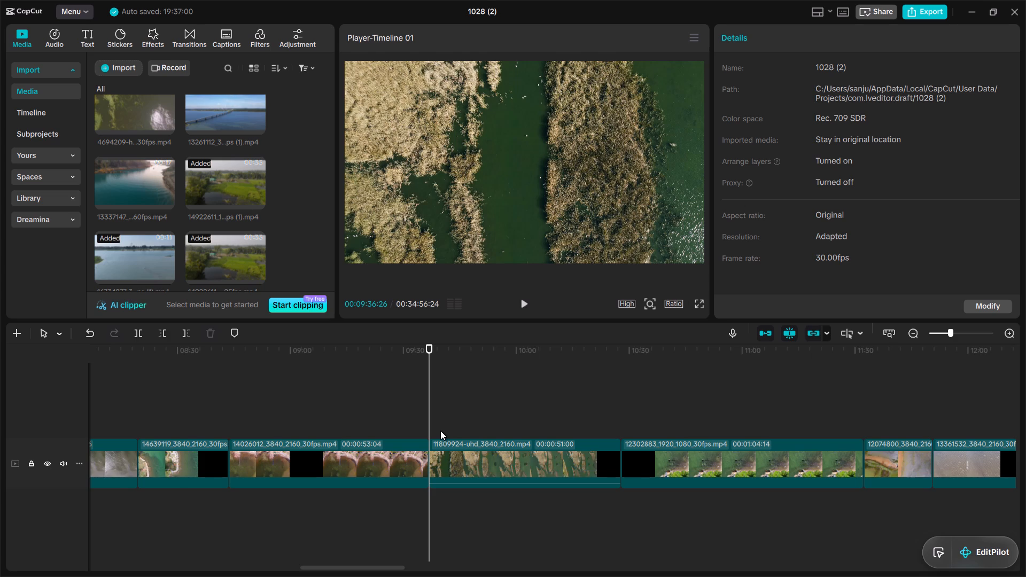
Trim reed-bed clip 11809924 at both ends, removing about 3 seconds from its start and everything after 00:10:21:09.
double_click(440, 431)
left_click(166, 334)
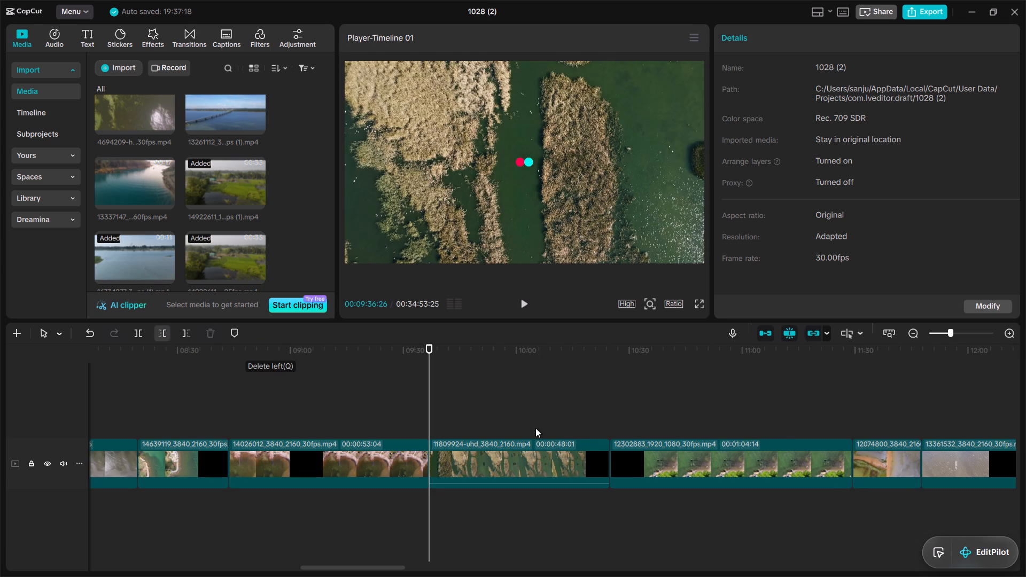
double_click(596, 430)
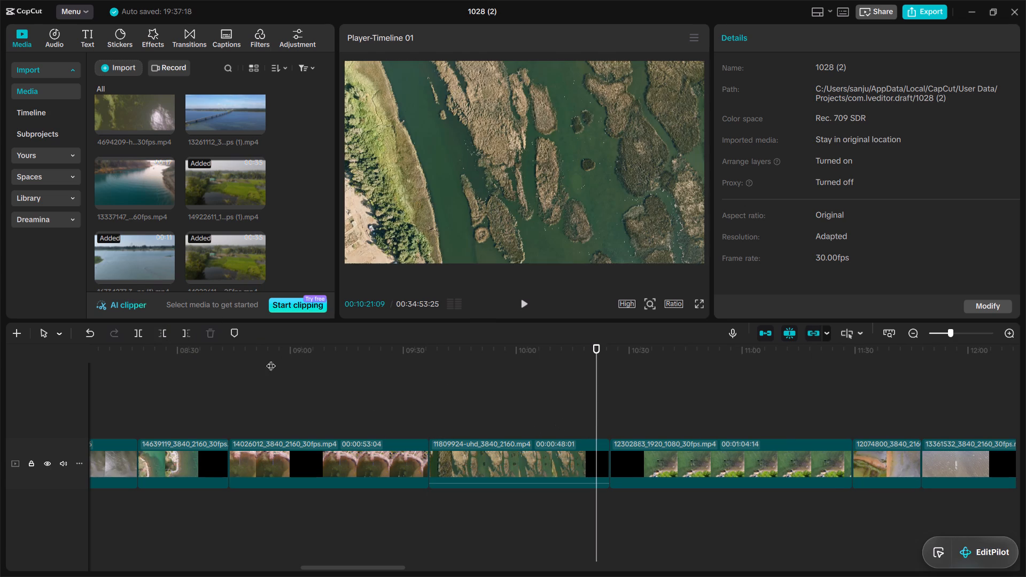
left_click(183, 333)
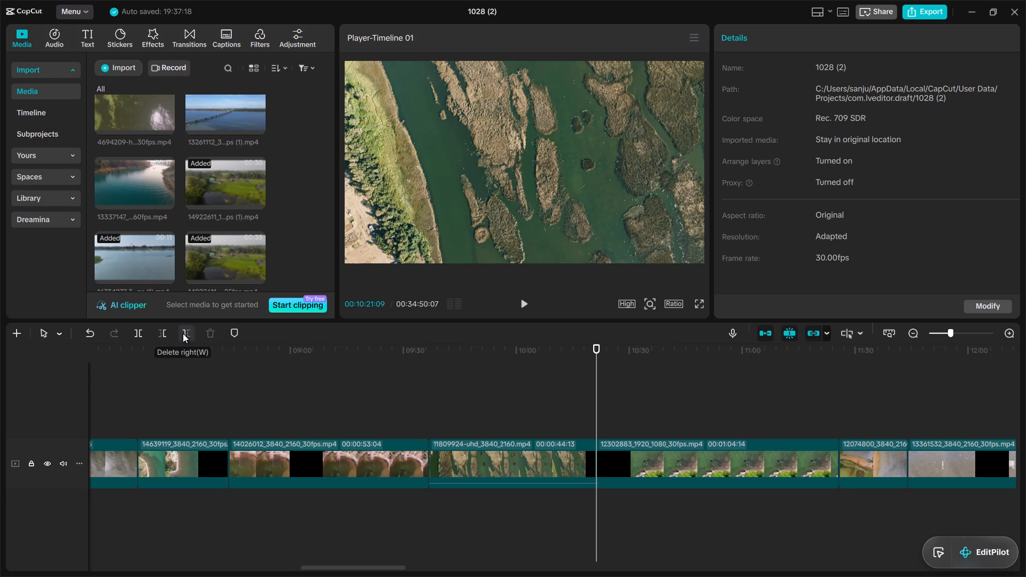
Trim rocky shore clip 12302883 at both ends, removing about 2.7 seconds from its start and everything after 00:11:20:14.
double_click(607, 431)
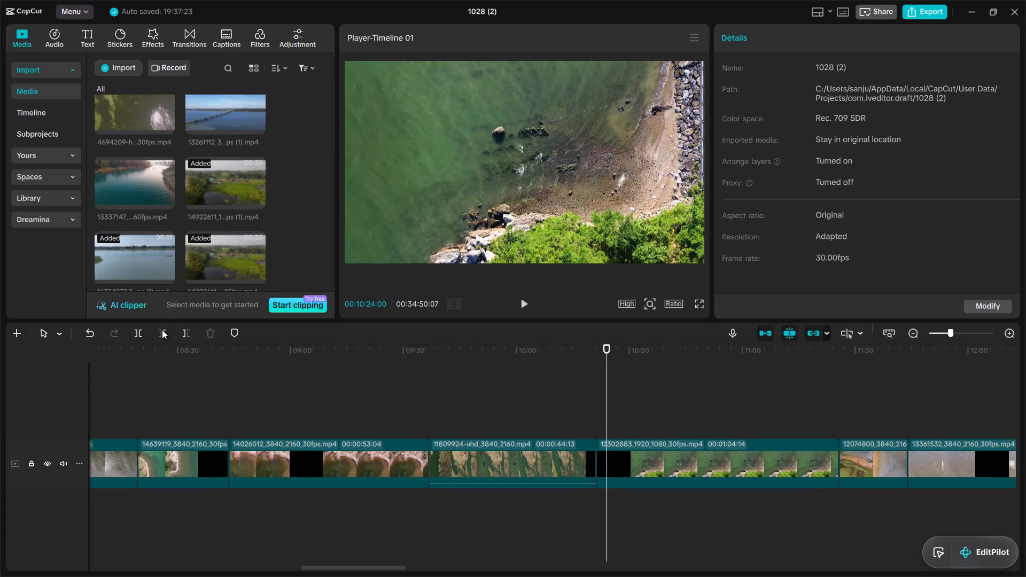
left_click(162, 330)
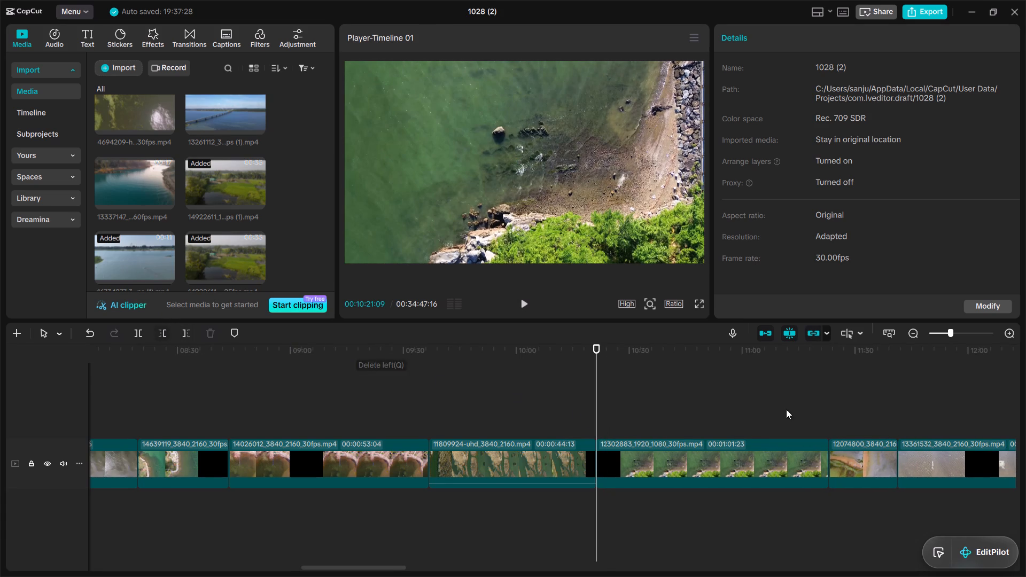
double_click(819, 427)
left_click(189, 334)
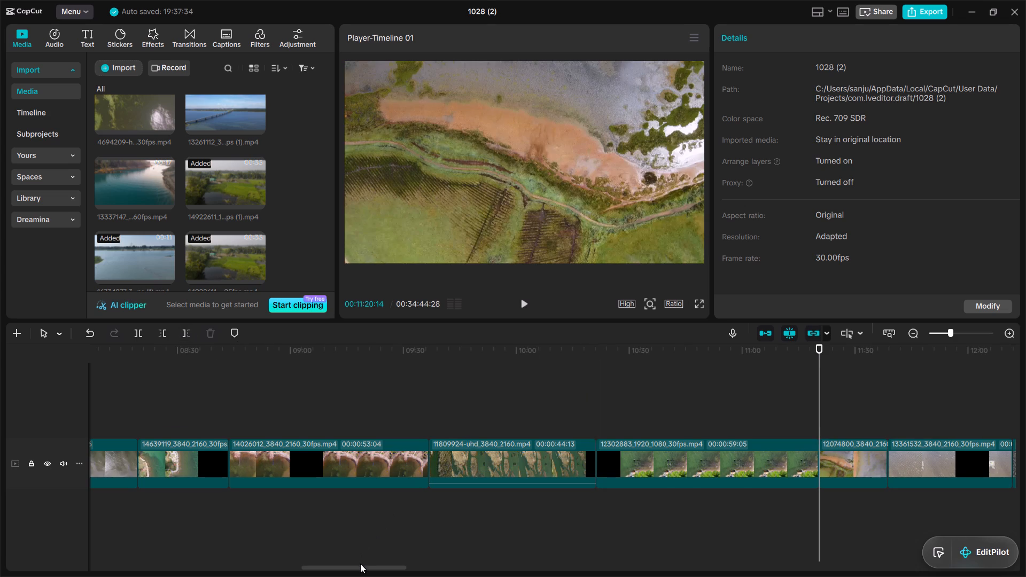
Cut everything after 00:11:36:19 off the end of coastal path clip 12074800.
left_click_drag(360, 564, 396, 567)
left_click_drag(396, 567, 400, 567)
left_click_drag(377, 566, 410, 566)
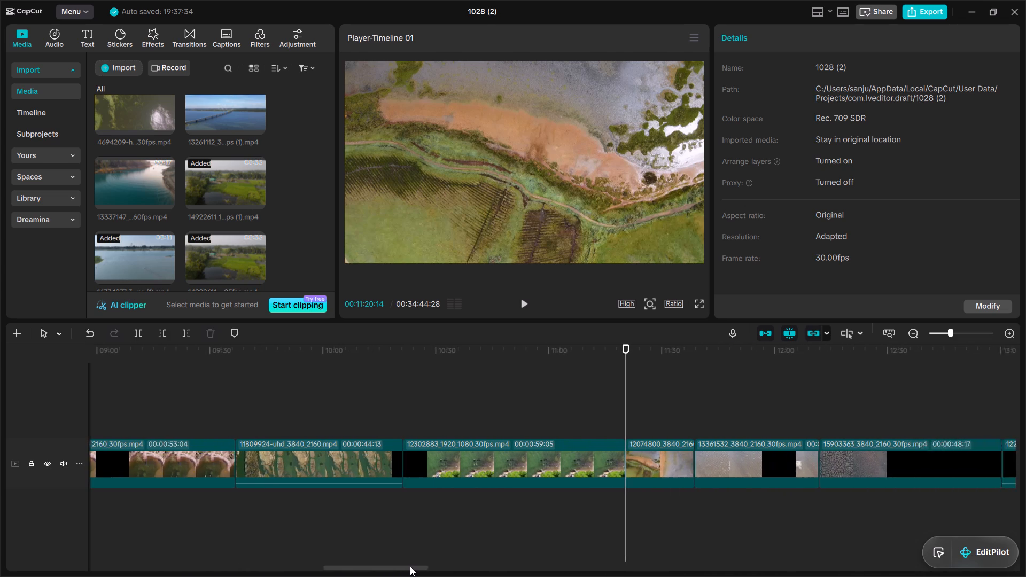
left_click_drag(410, 566, 441, 567)
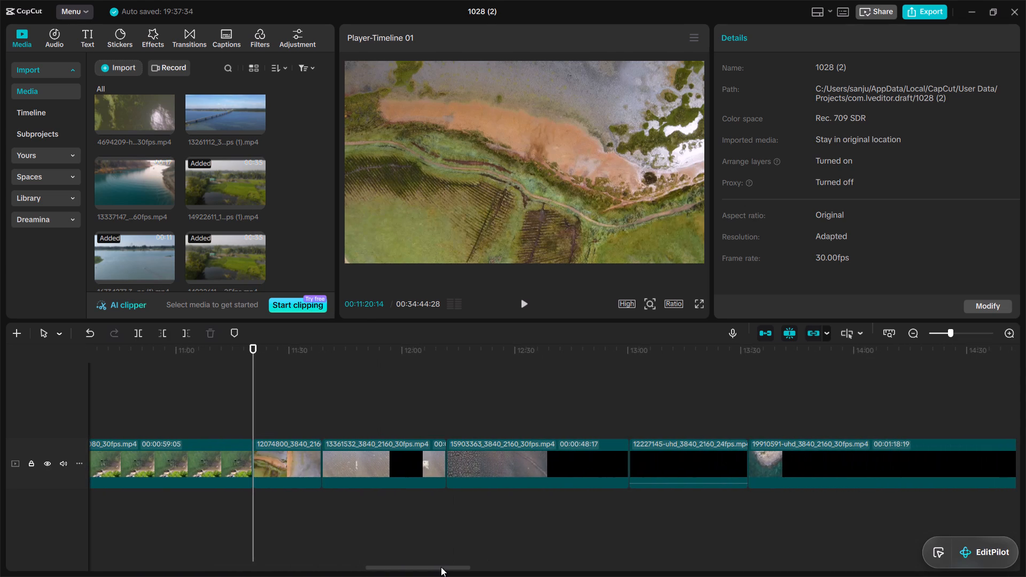
left_click_drag(441, 567, 452, 569)
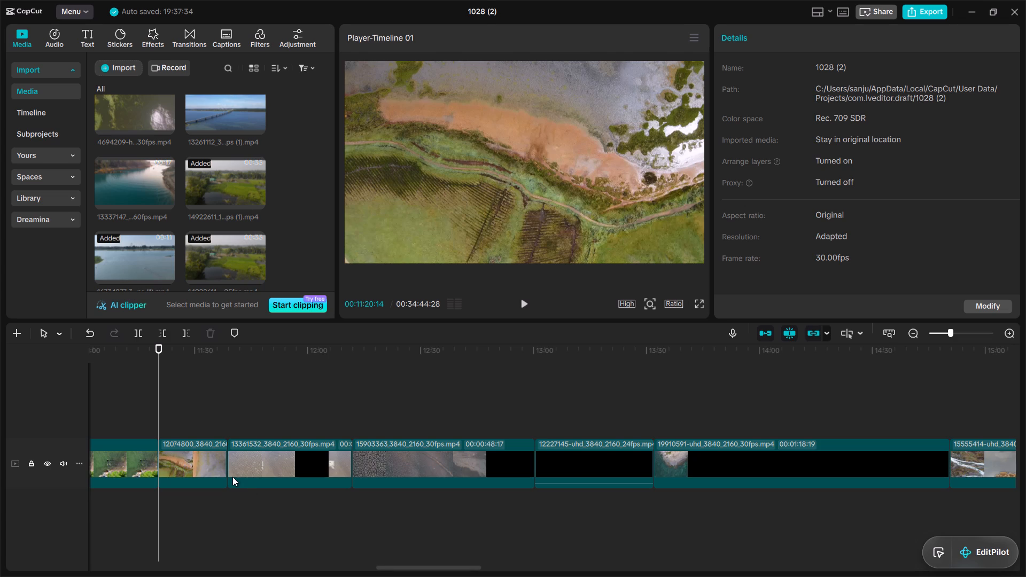
double_click(220, 431)
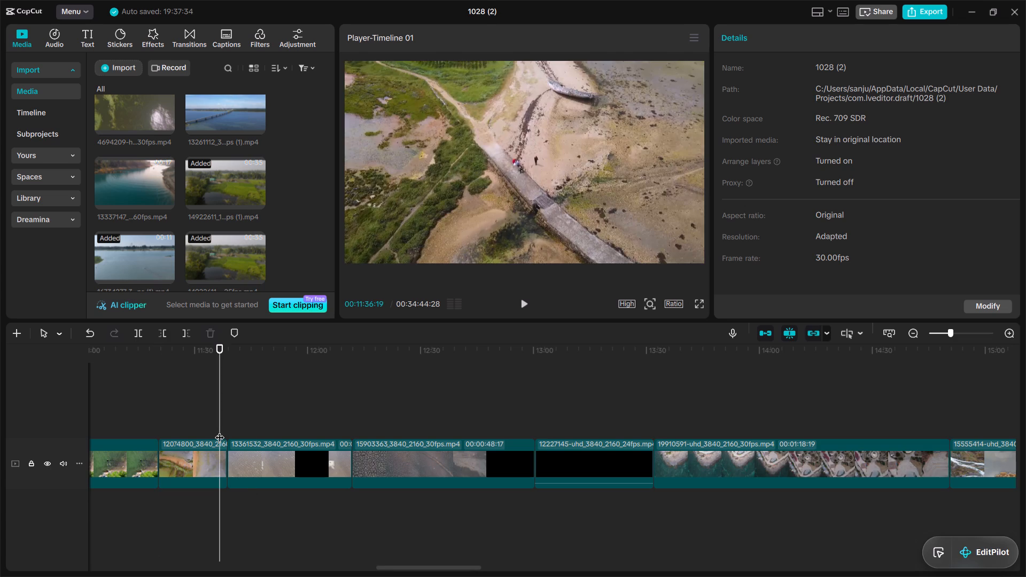
left_click(180, 333)
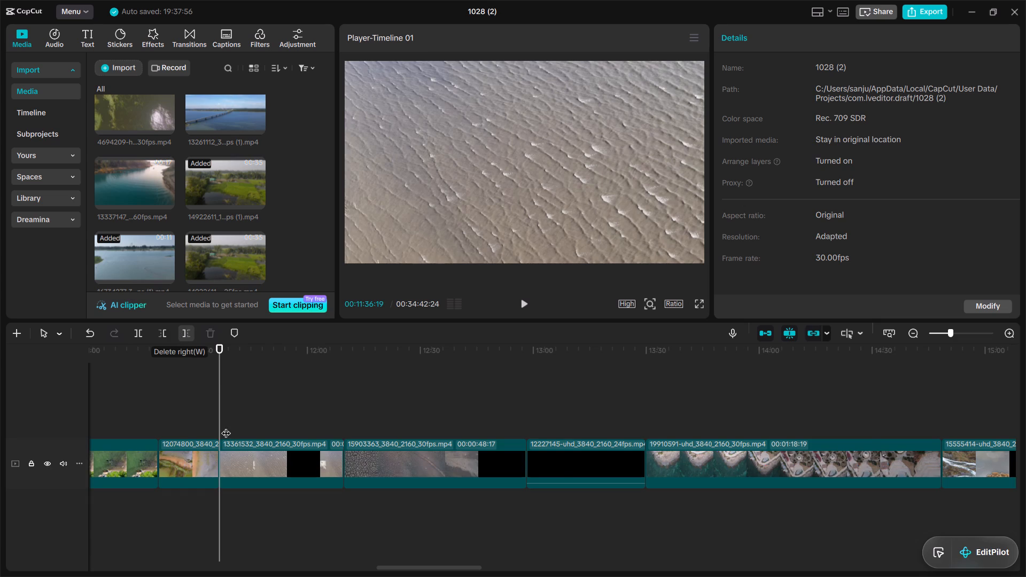
Cut about 2 to 4 seconds off the beginning of each of the clips 13361532, 15903363, 12227145 and 19910591.
double_click(226, 426)
left_click(170, 333)
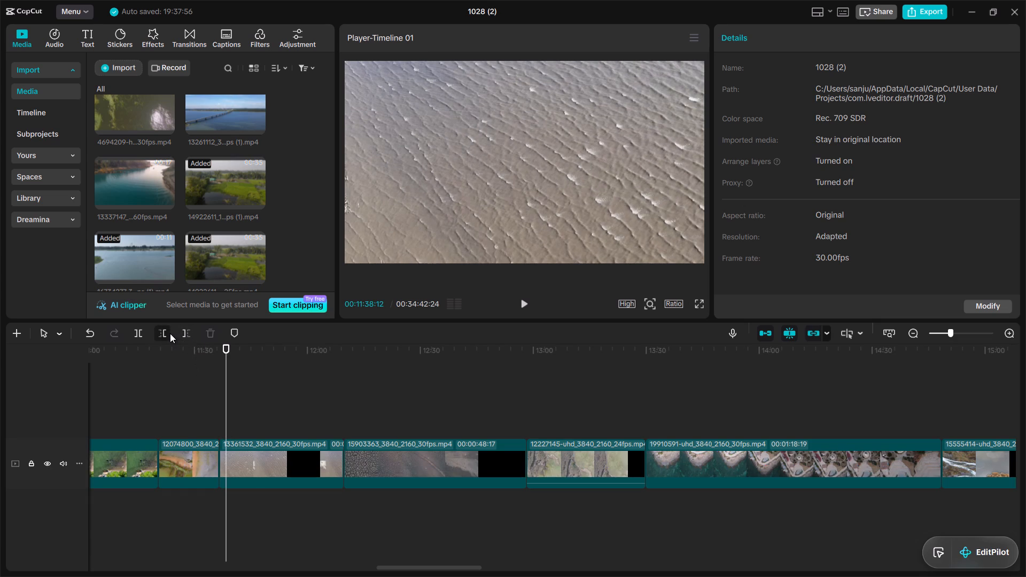
double_click(346, 428)
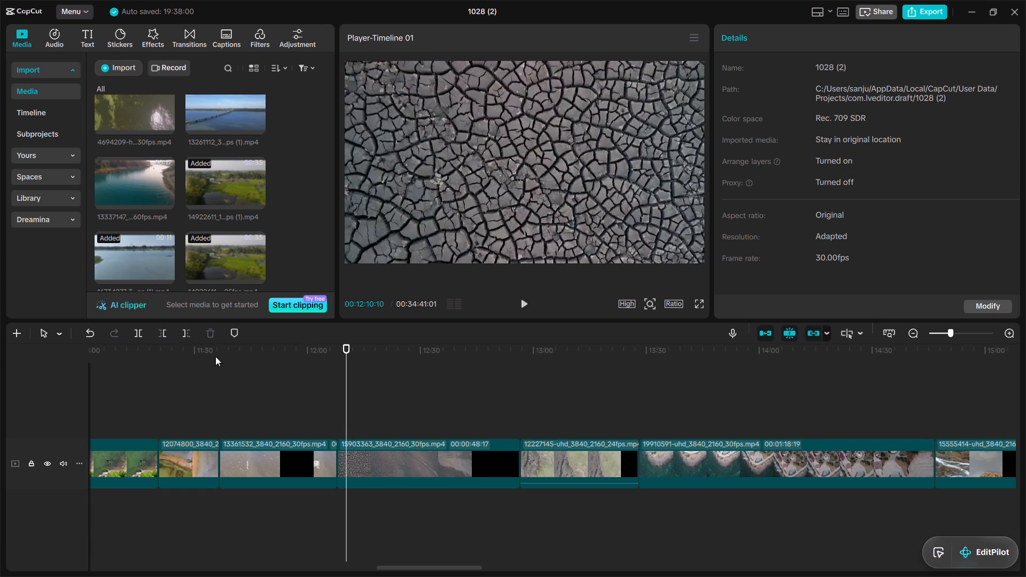
left_click(165, 332)
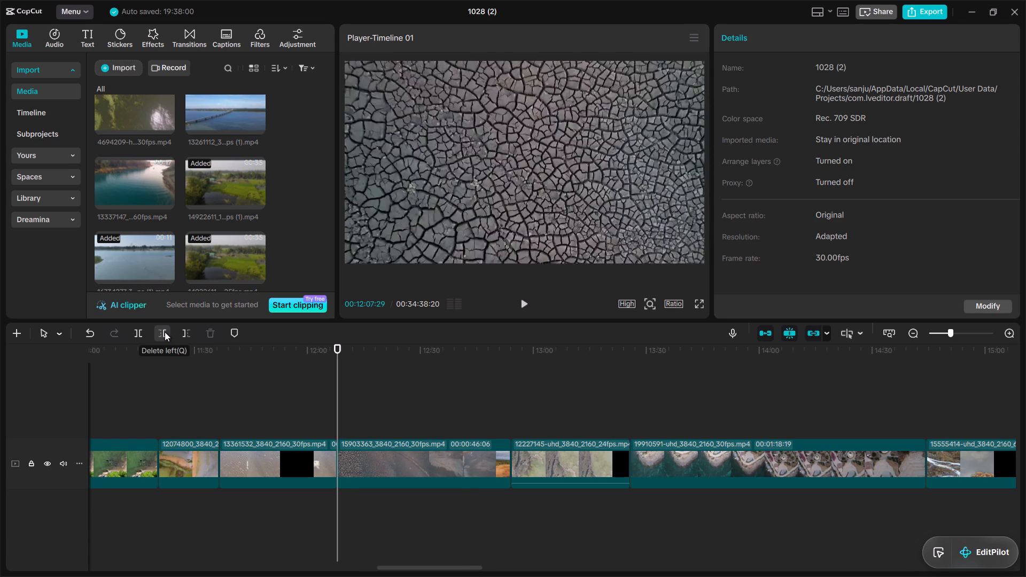
double_click(522, 432)
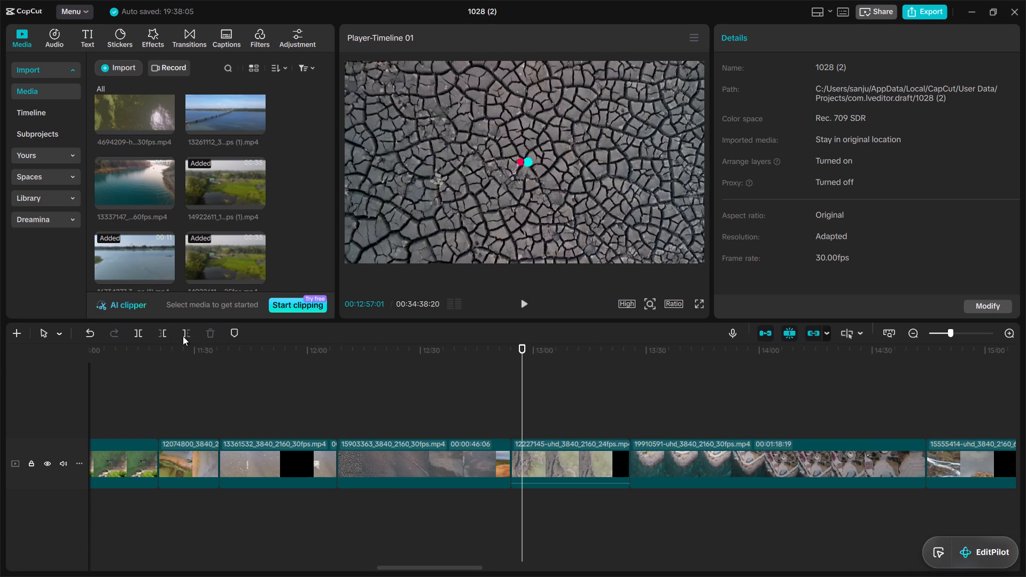
left_click(161, 334)
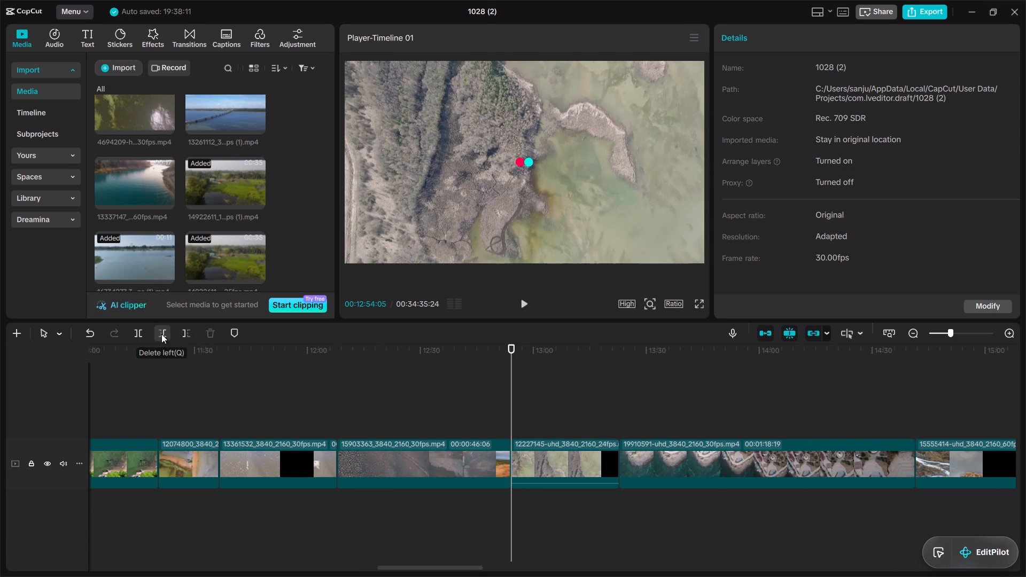
double_click(634, 427)
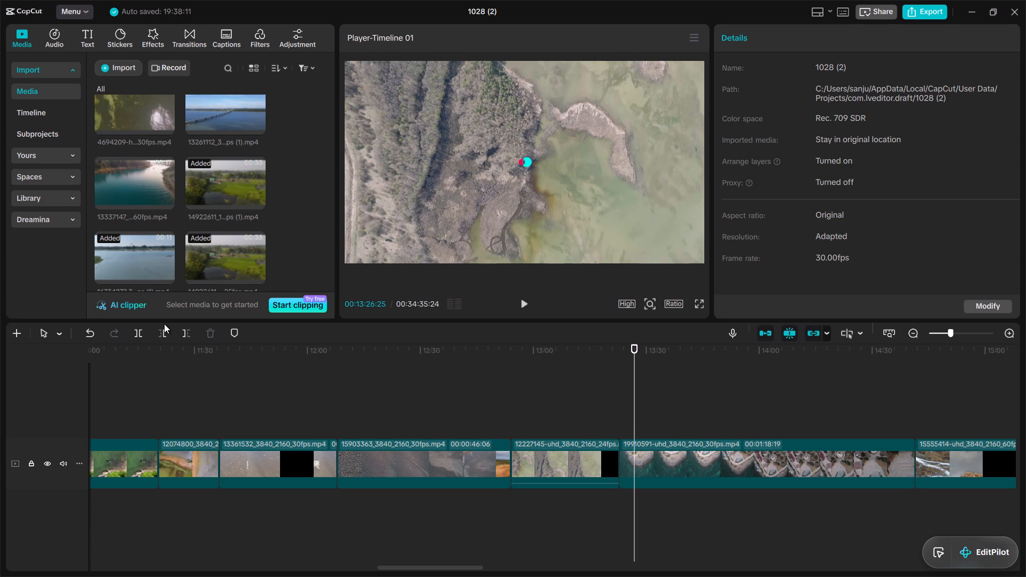
left_click(164, 330)
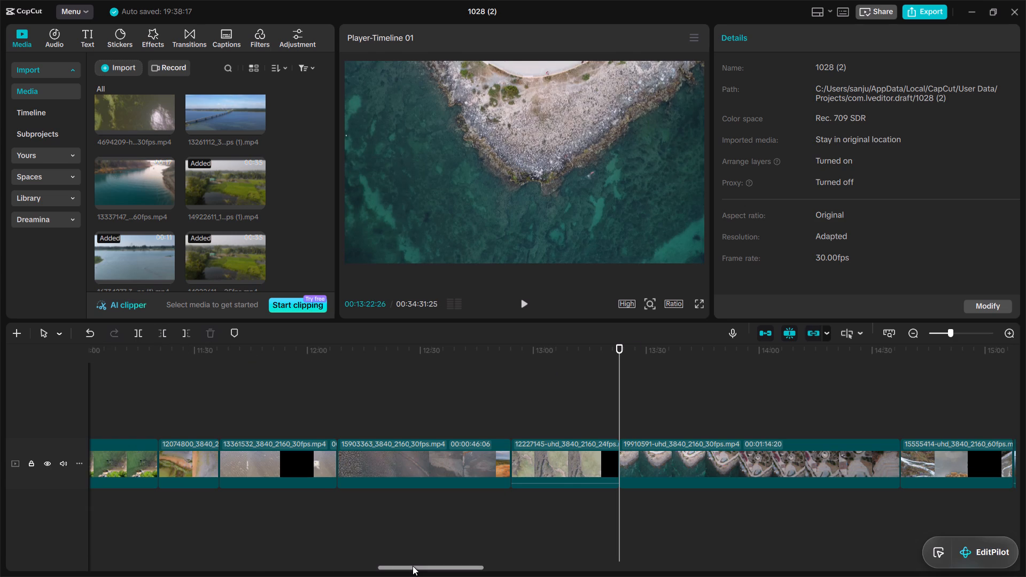
Cut about 3 seconds off the beginning of each of the clips 15555414 and 13702851.
left_click_drag(413, 566, 444, 566)
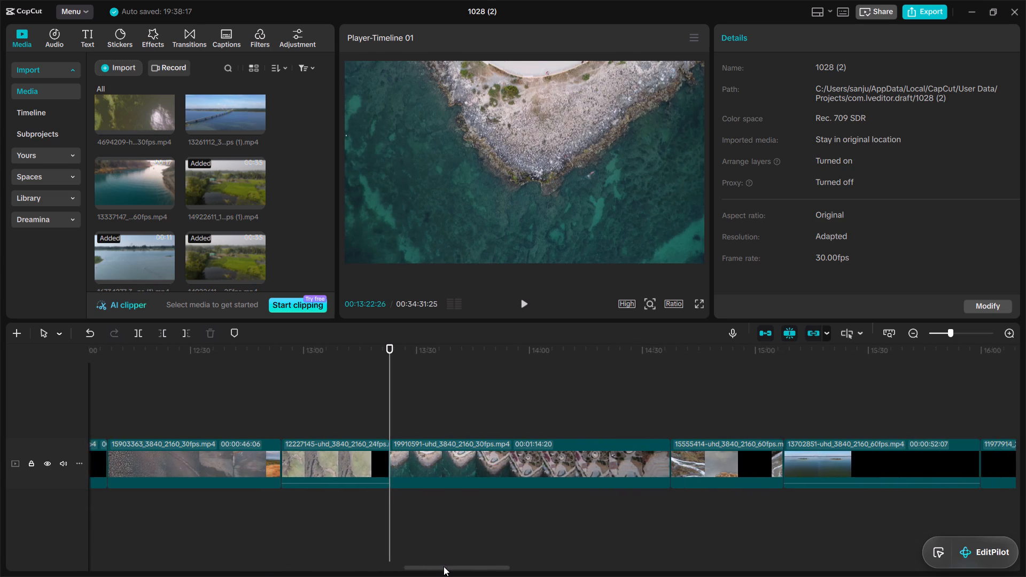
left_click_drag(444, 566, 506, 567)
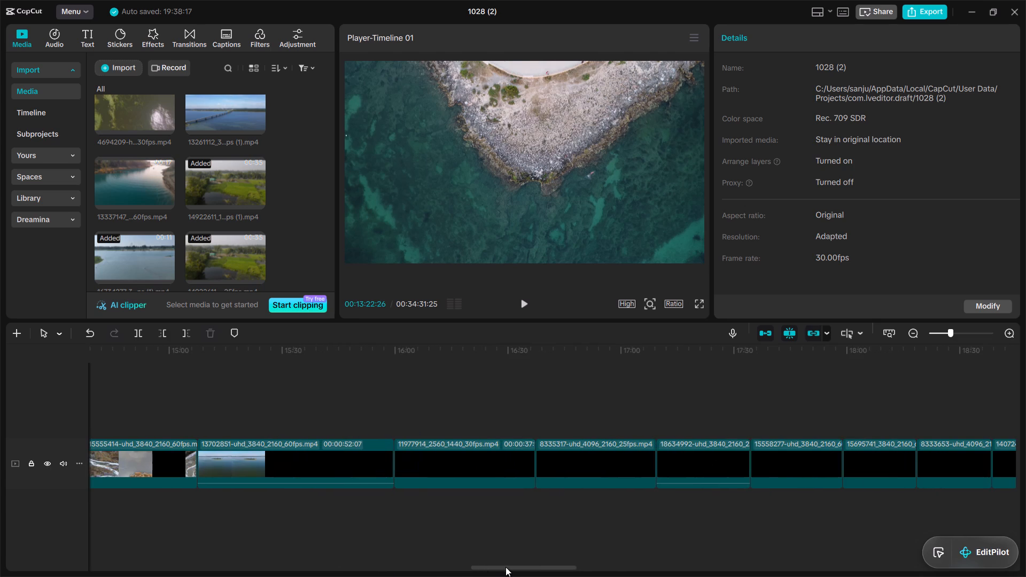
left_click_drag(506, 567, 499, 567)
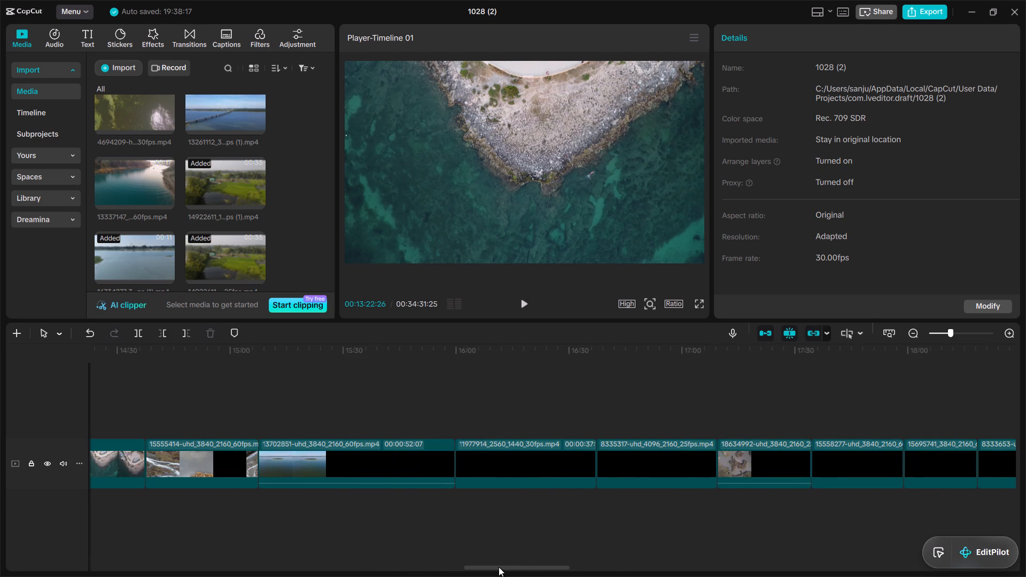
left_click_drag(499, 567, 499, 567)
left_click(152, 426)
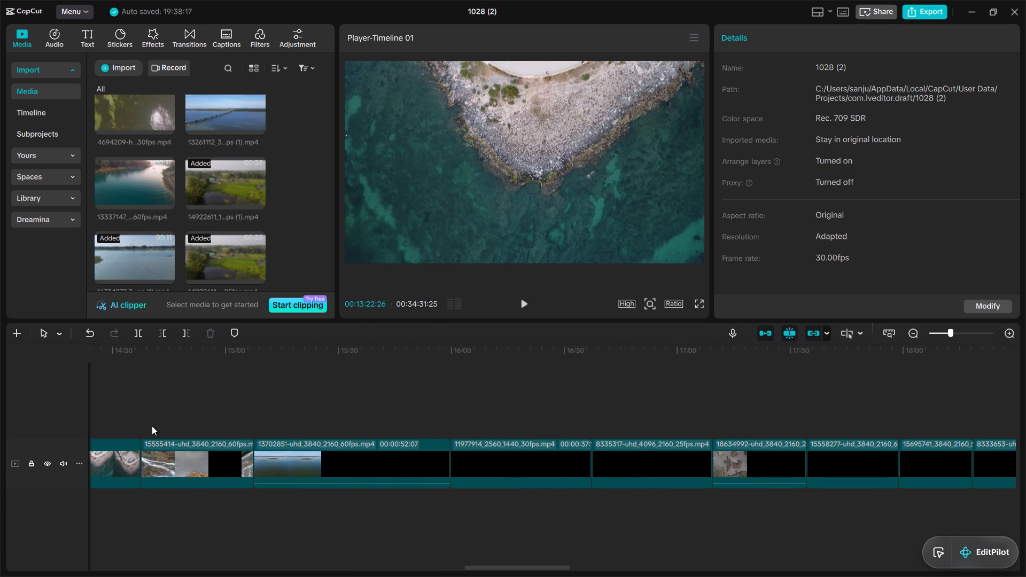
left_click(160, 333)
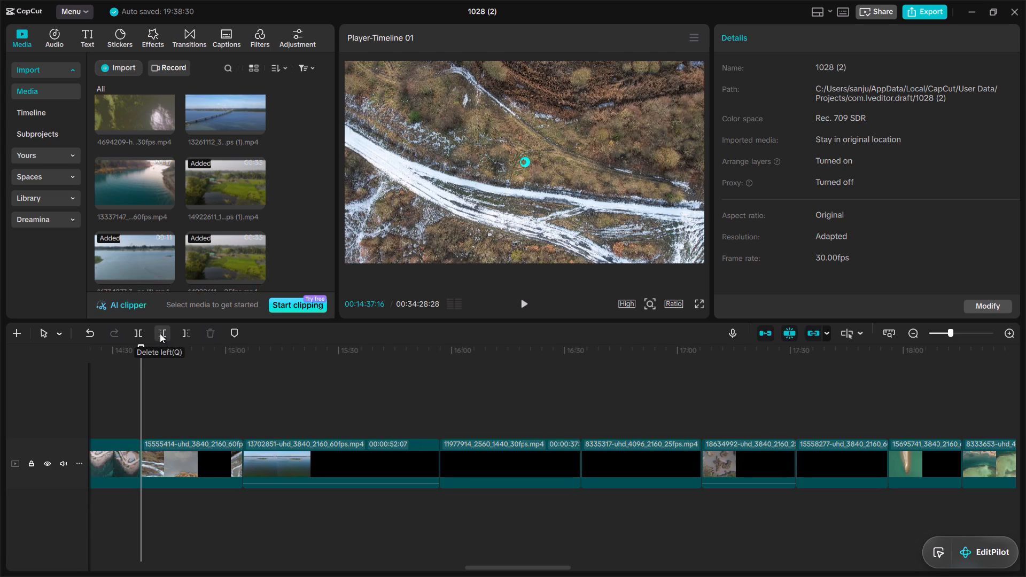
double_click(256, 426)
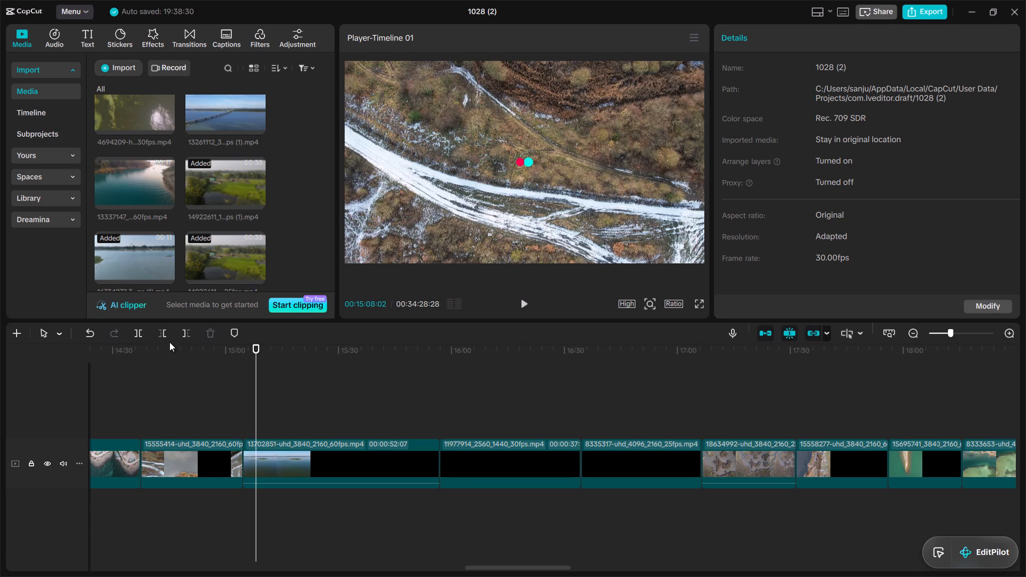
left_click(166, 334)
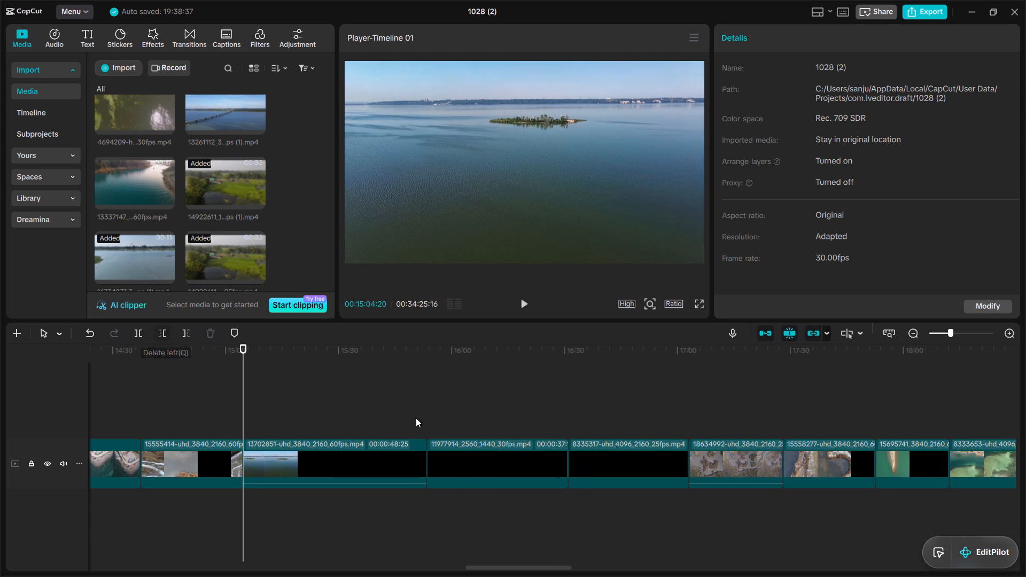
Cut about 3 to 4 seconds off the beginning of each of the clips 11977914, 8335317 and 18634992.
double_click(442, 431)
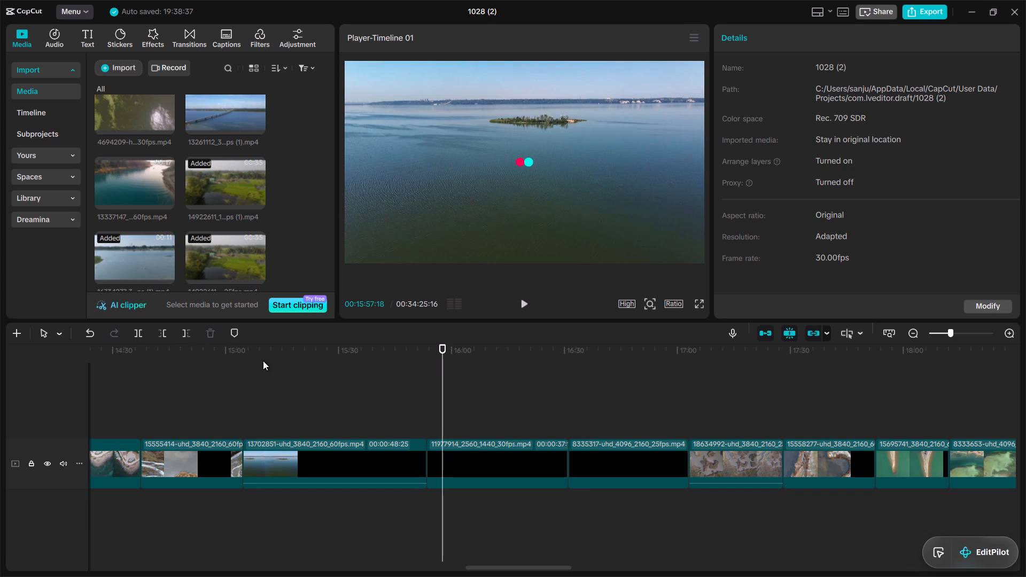
left_click(159, 332)
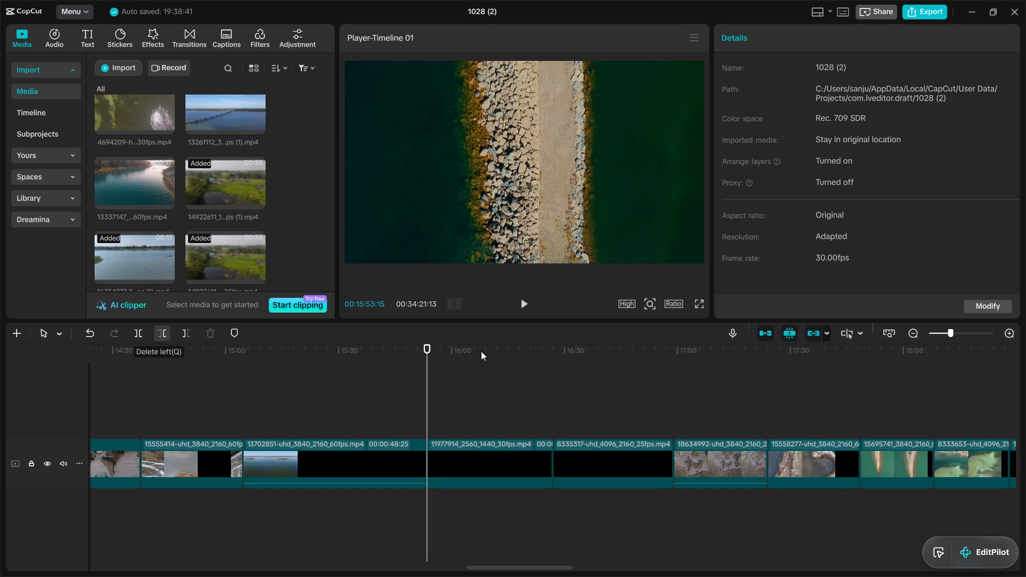
double_click(565, 425)
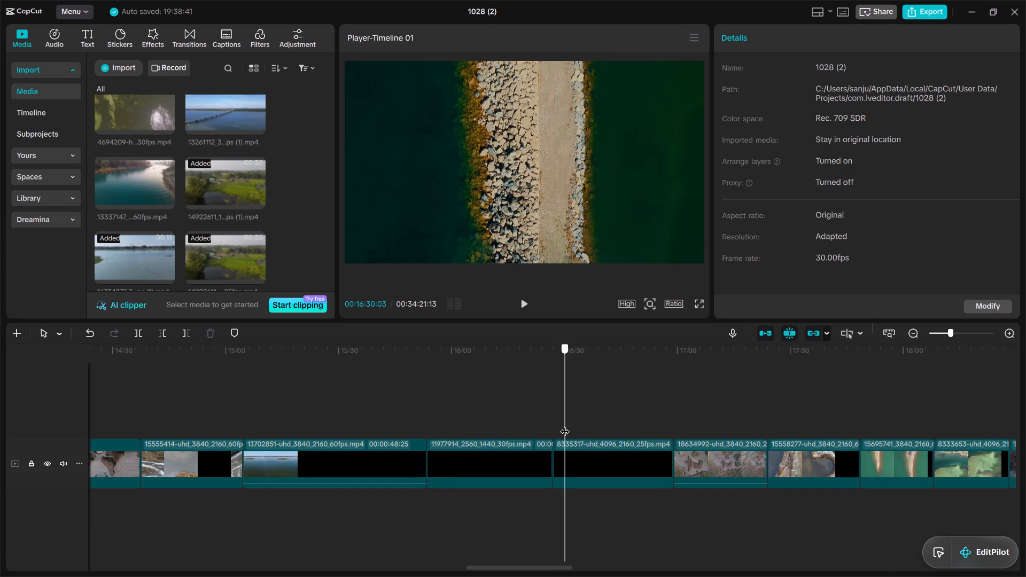
left_click(159, 331)
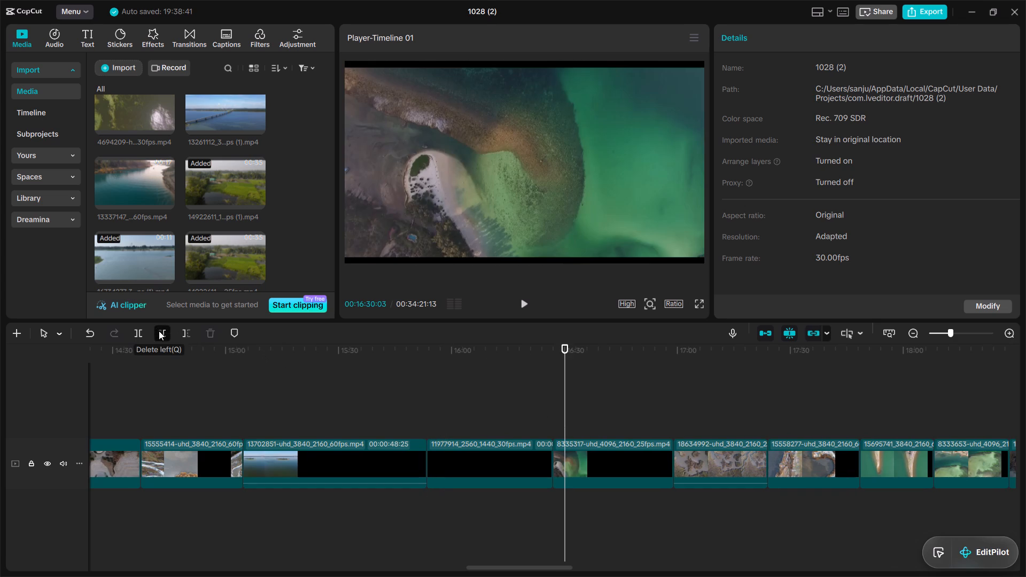
double_click(673, 426)
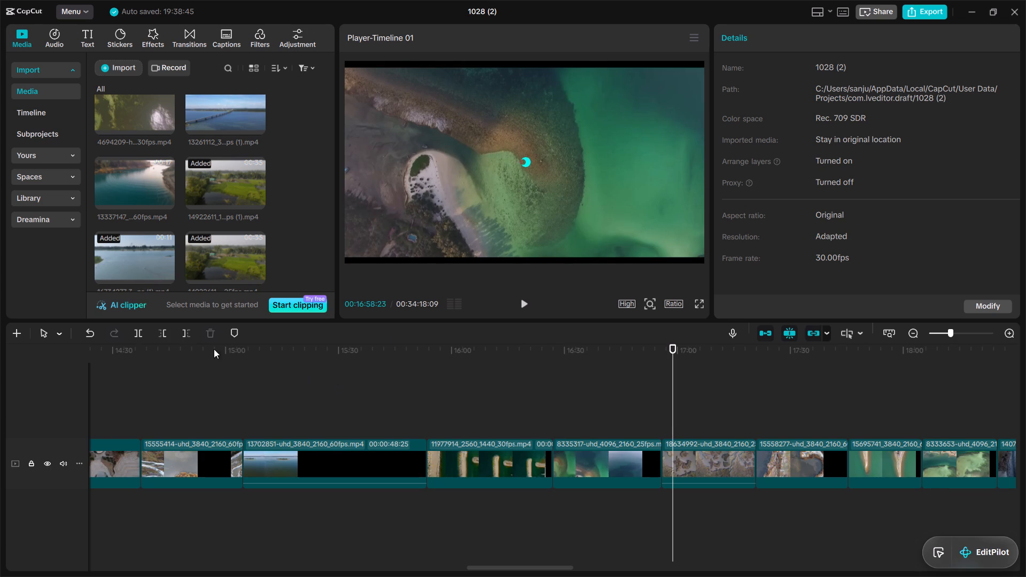
left_click(161, 336)
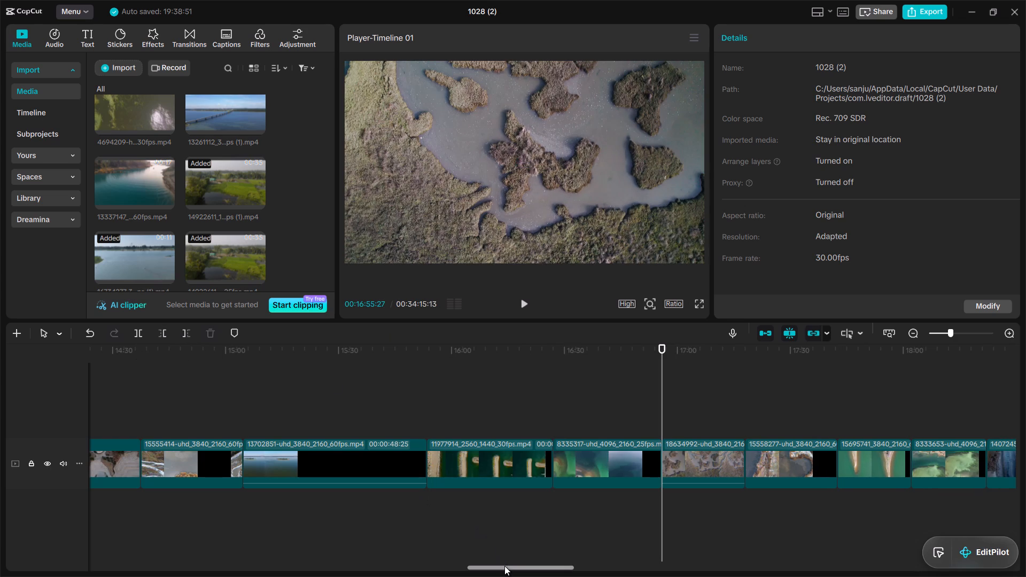
Cut about 3 seconds off the beginning of each of the clips 15558277 and 15695741.
left_click_drag(504, 566, 527, 567)
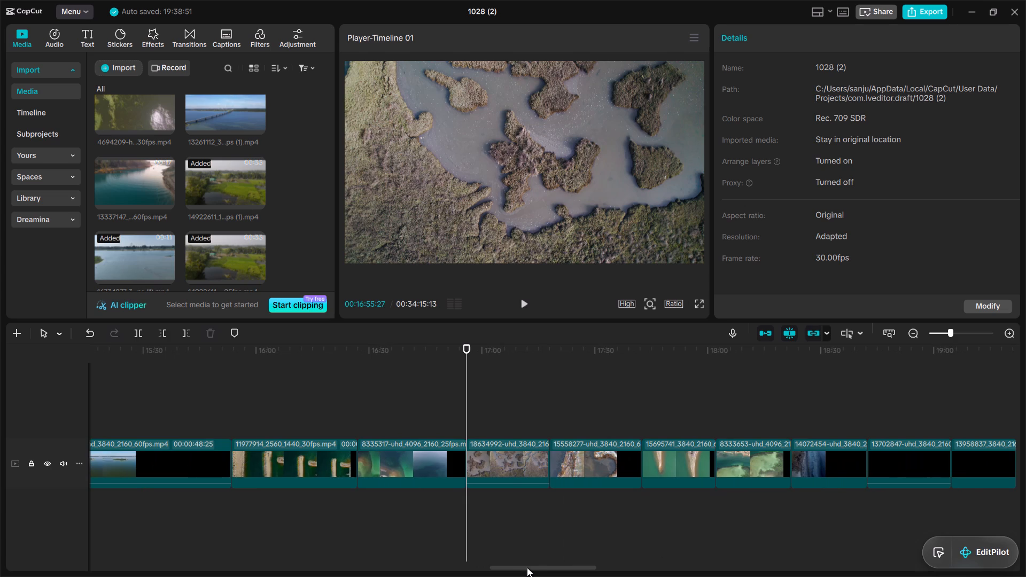
left_click_drag(527, 567, 555, 575)
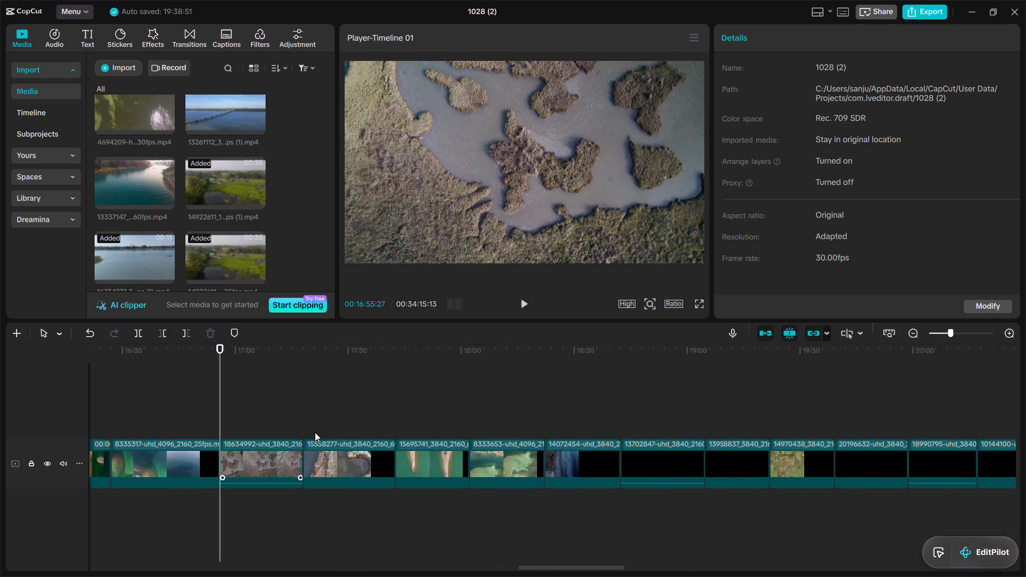
double_click(315, 432)
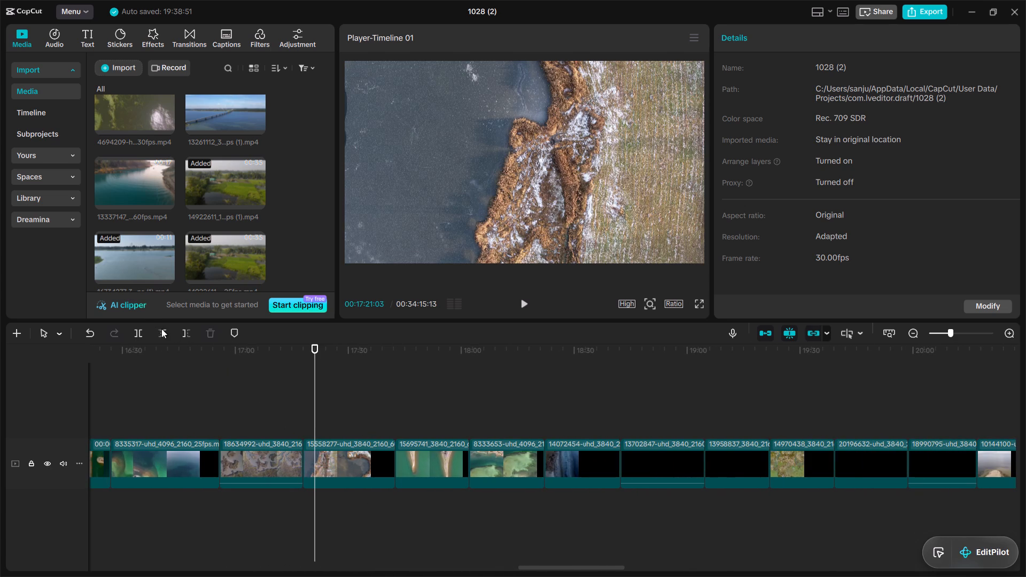
left_click(162, 330)
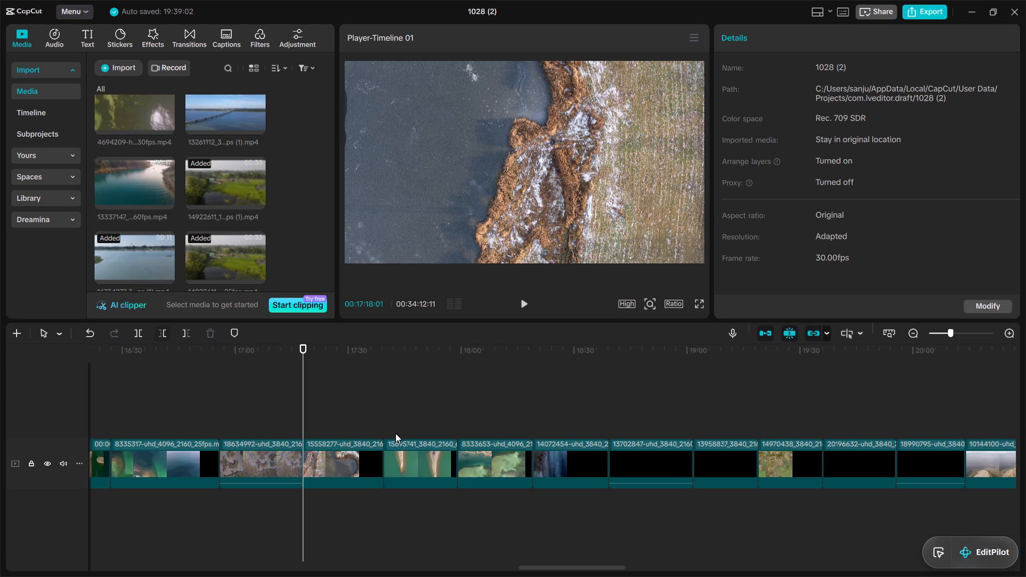
double_click(394, 432)
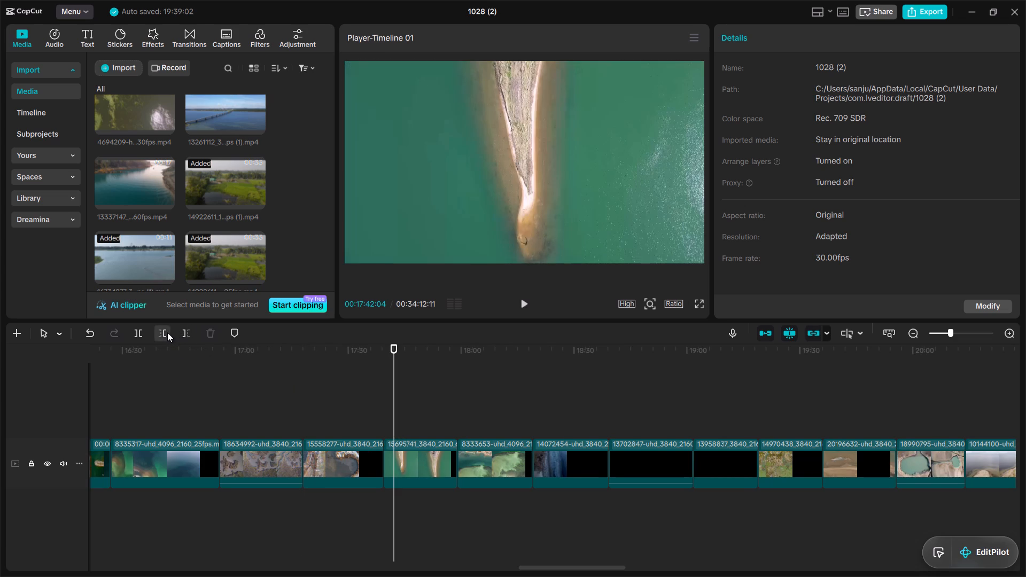
left_click(167, 332)
Cut about 1.5 to 2.3 seconds off the beginning of each of the clips 8333653, 14072454 and 13702847.
left_click(453, 427)
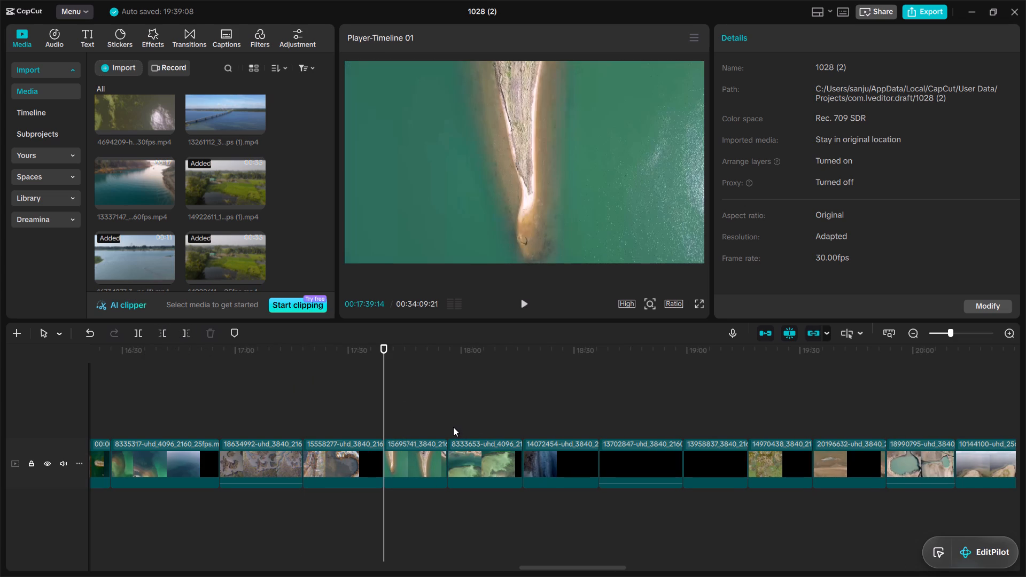
left_click(165, 328)
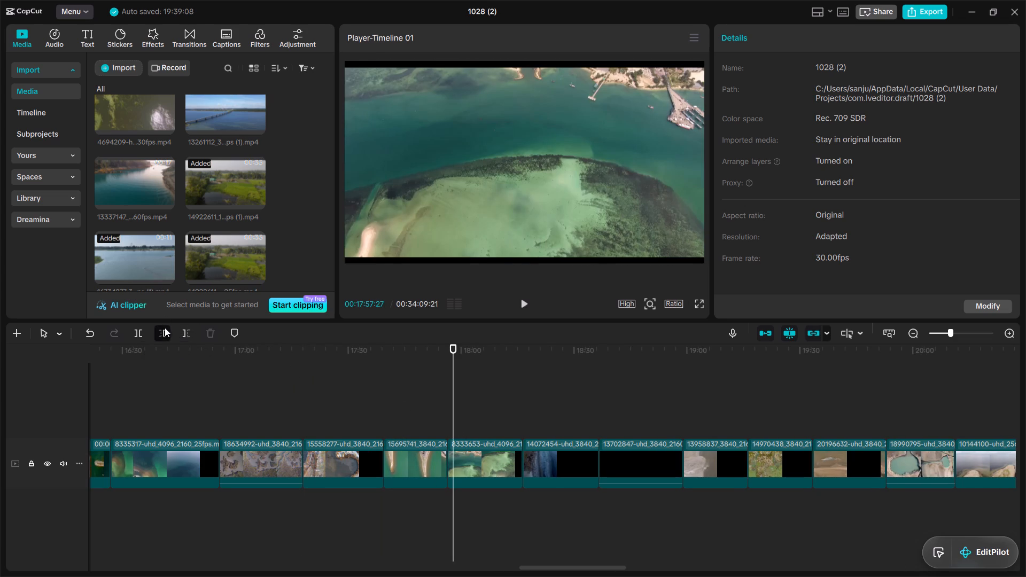
left_click(524, 429)
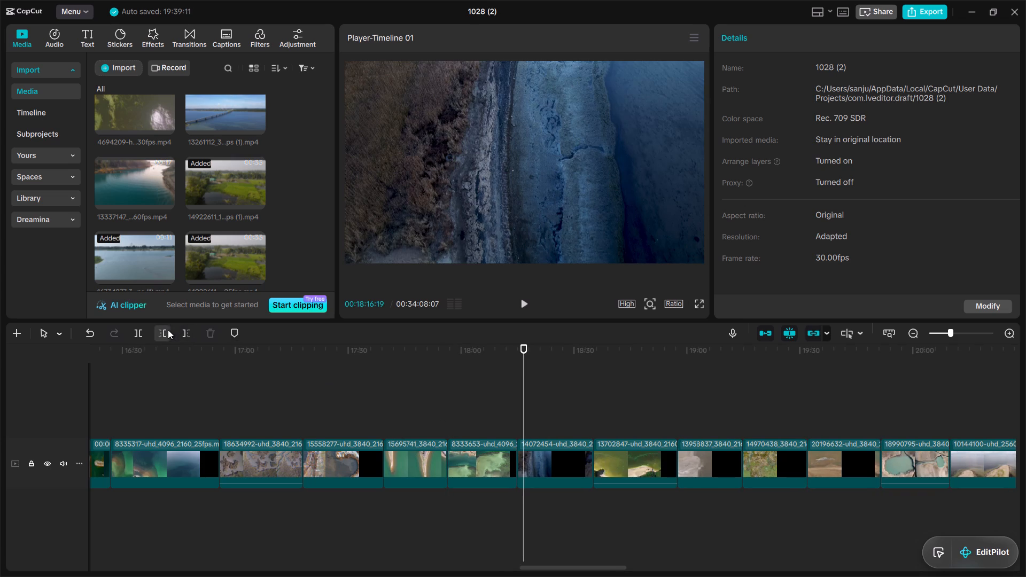
left_click(168, 330)
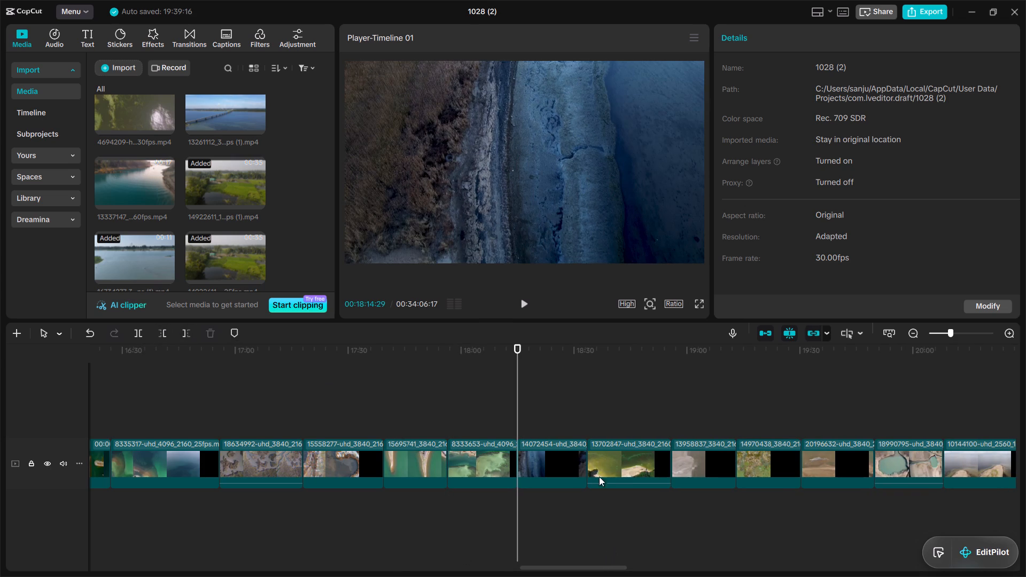
left_click(596, 435)
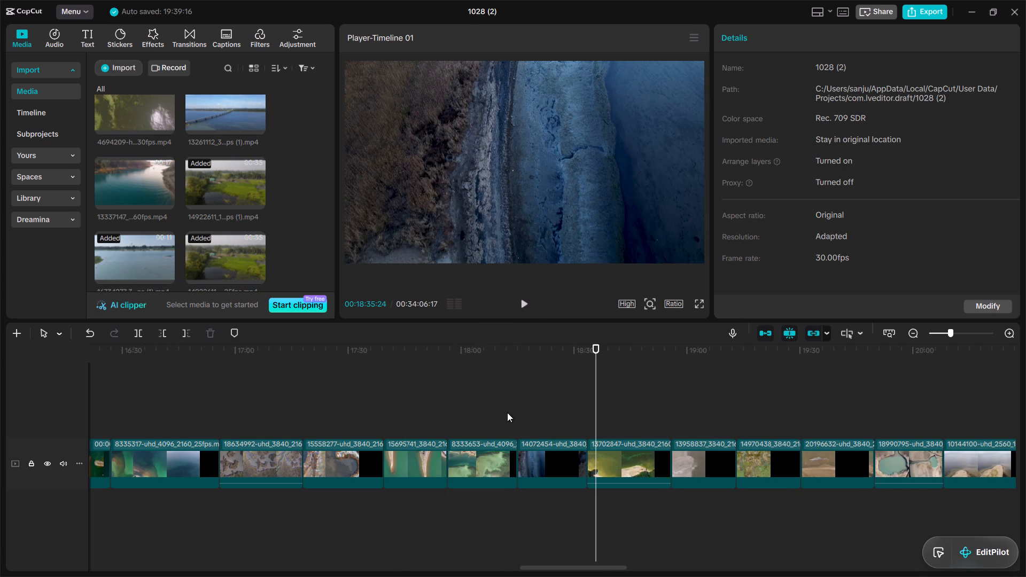
left_click(165, 330)
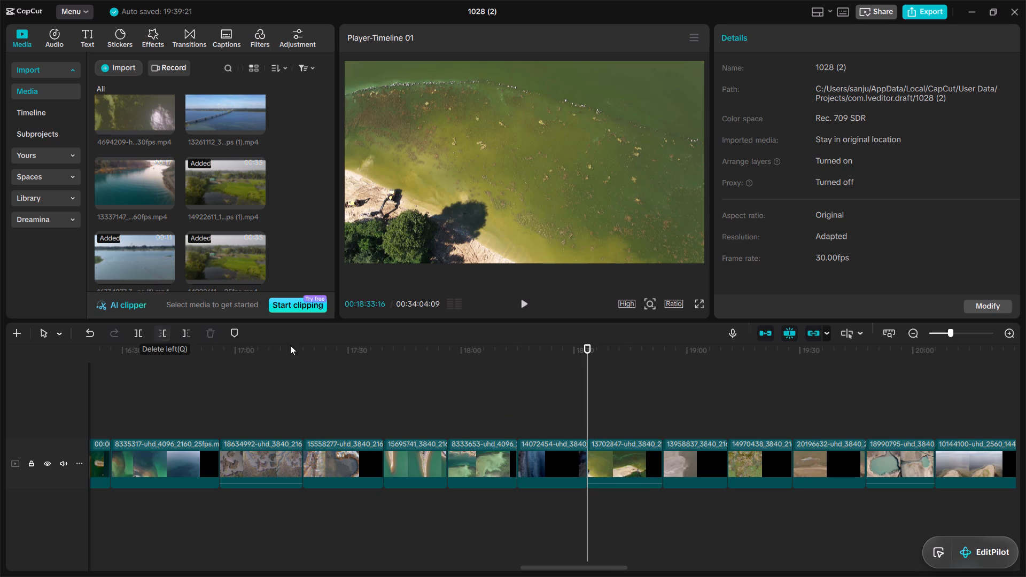
Cut about 2 seconds off the beginning of each of the clips 13958837 and 14970438.
double_click(671, 431)
left_click(159, 324)
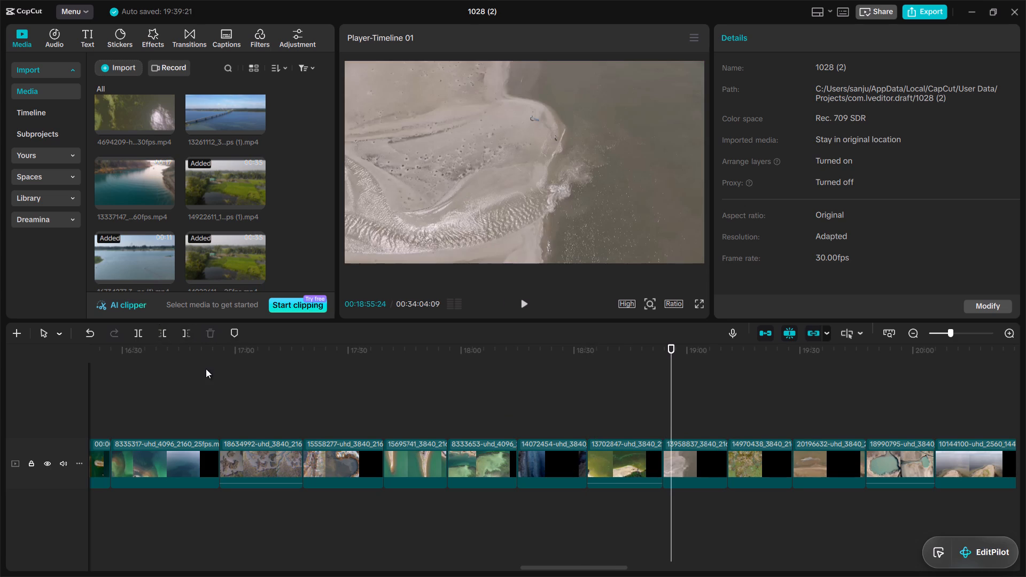
left_click(161, 334)
double_click(727, 430)
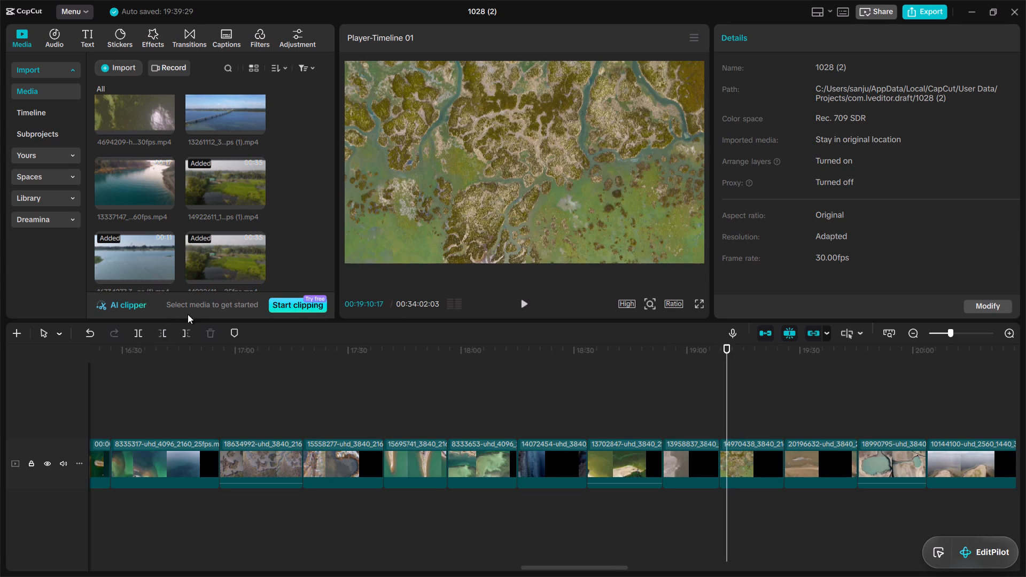
left_click(165, 329)
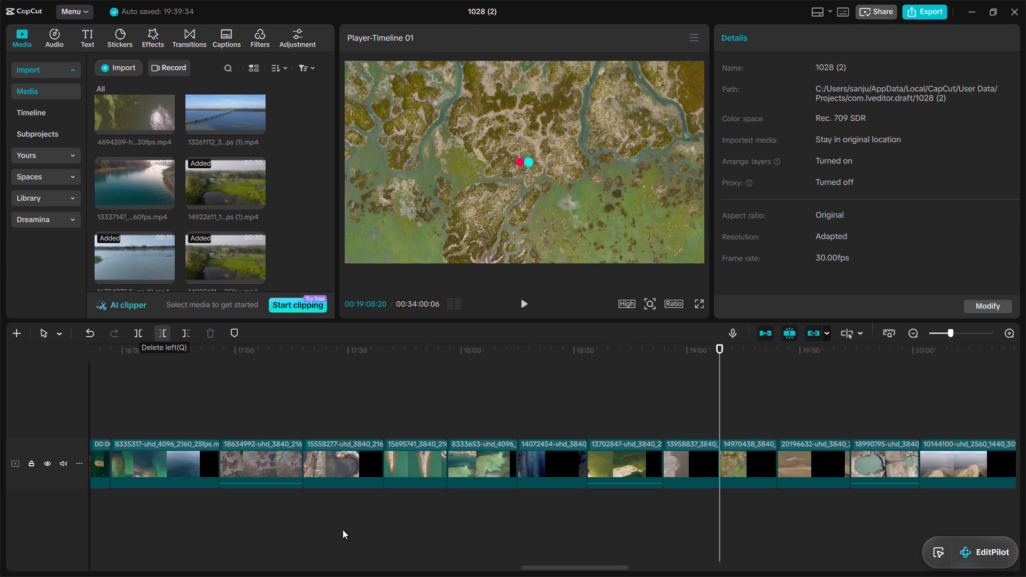
Cut about 2.3 seconds off the beginning of each of the clips 20196632 and 18990795.
left_click_drag(560, 568, 617, 574)
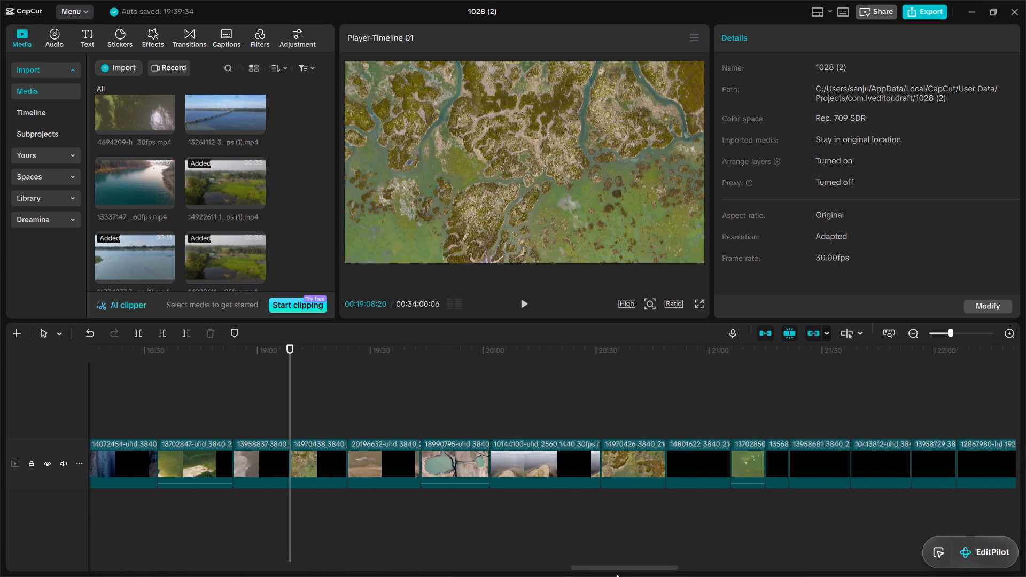
left_click_drag(617, 574, 622, 576)
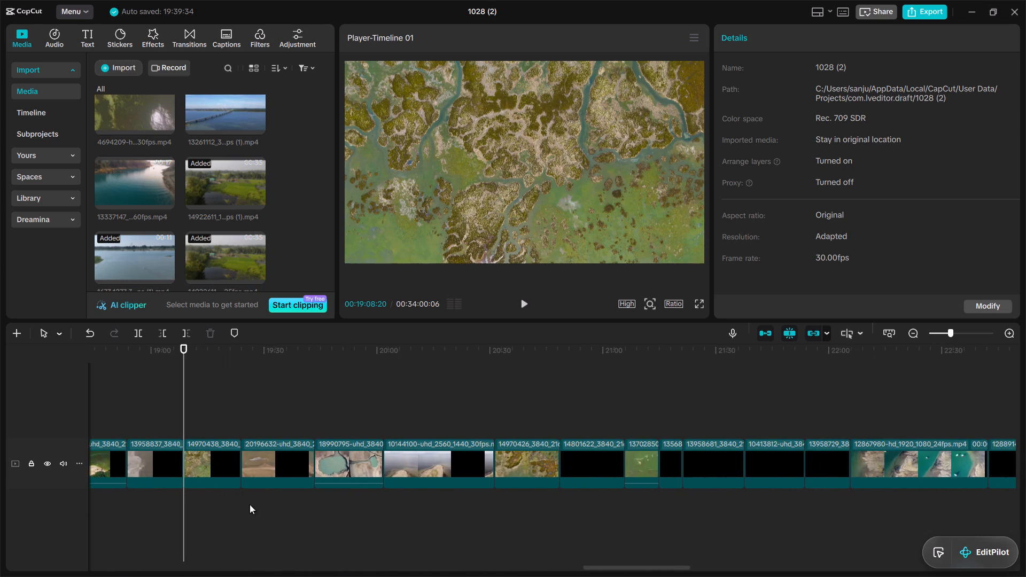
double_click(250, 426)
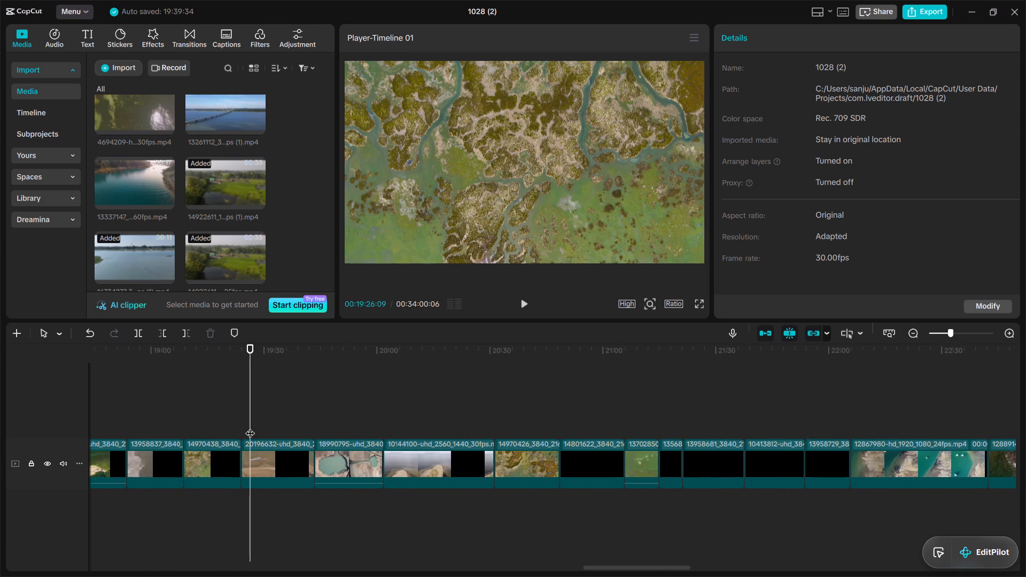
left_click(160, 328)
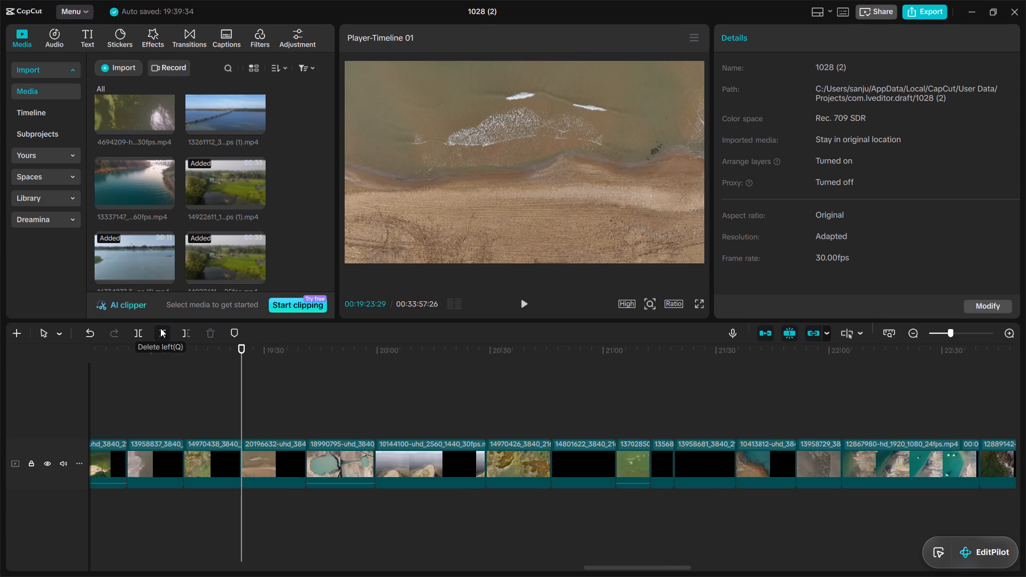
double_click(315, 430)
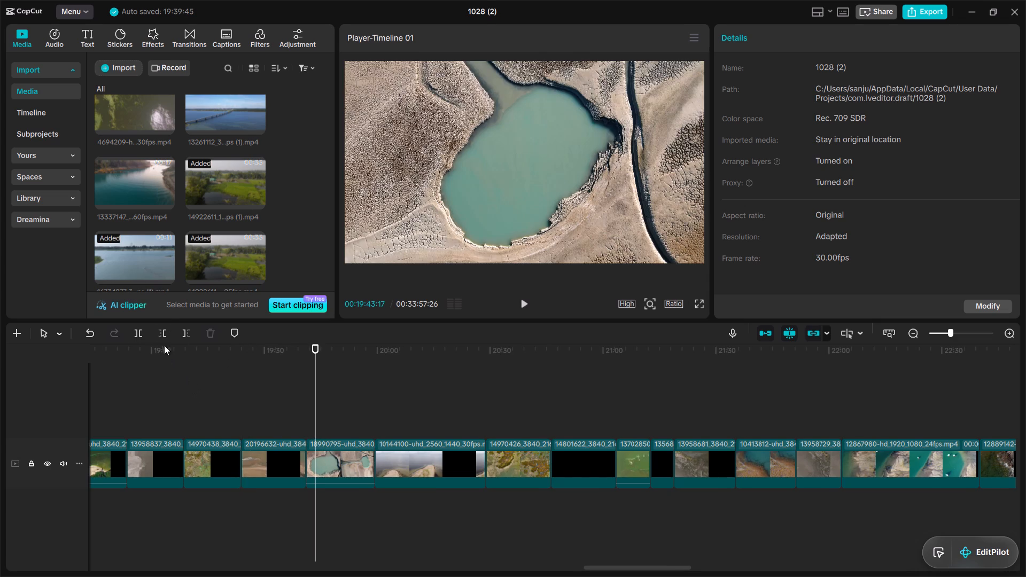
left_click(161, 333)
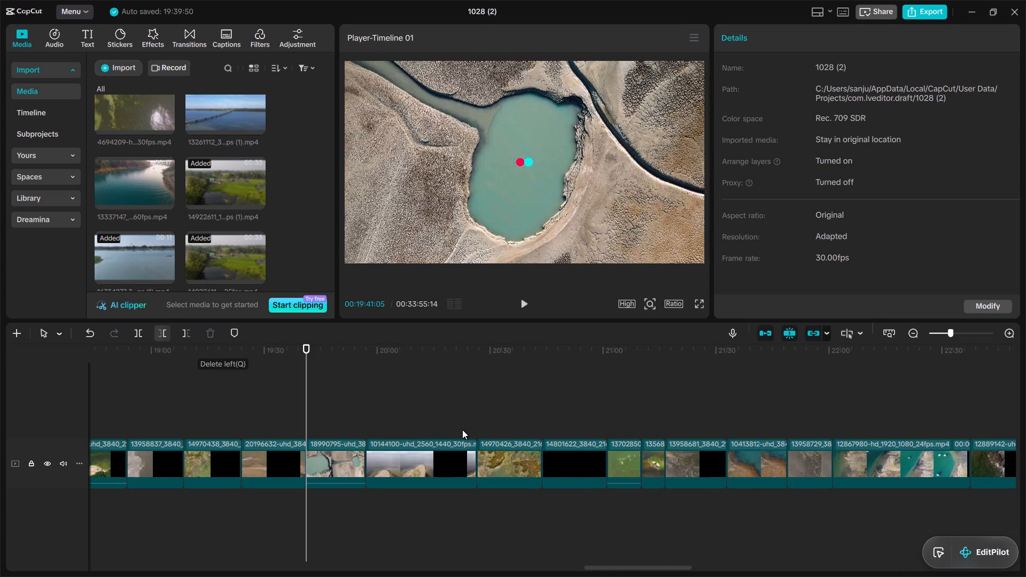
Cut about 2 to 3 seconds off the beginning of each of the clips 10144100, 14970426 and 14801622.
double_click(373, 429)
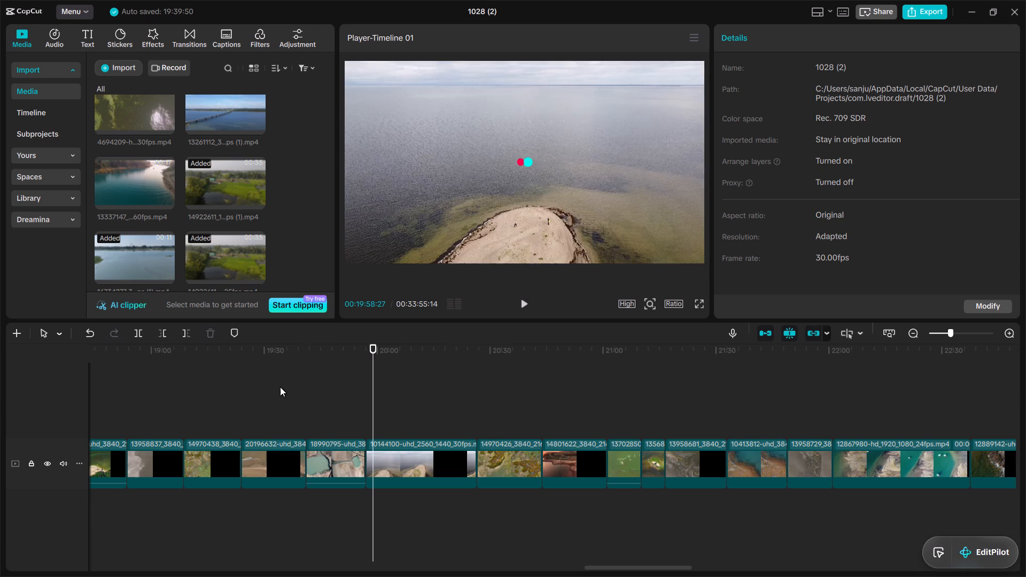
double_click(165, 331)
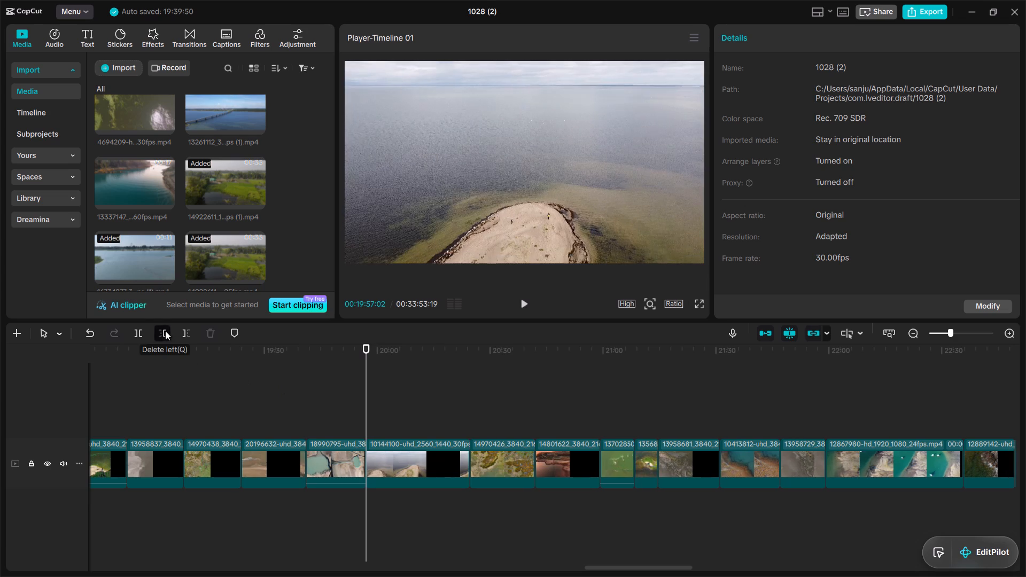
left_click(474, 422)
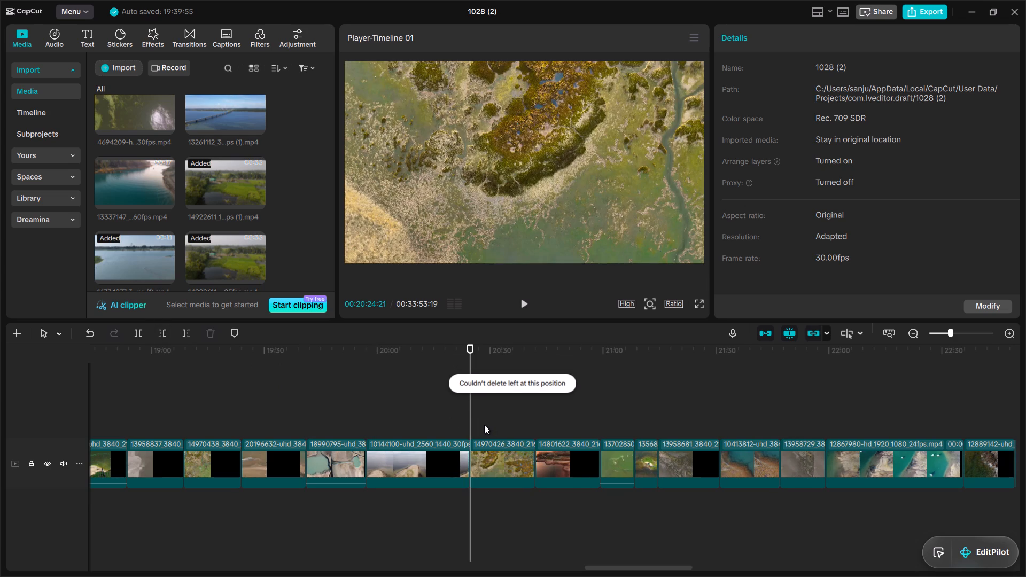
double_click(481, 426)
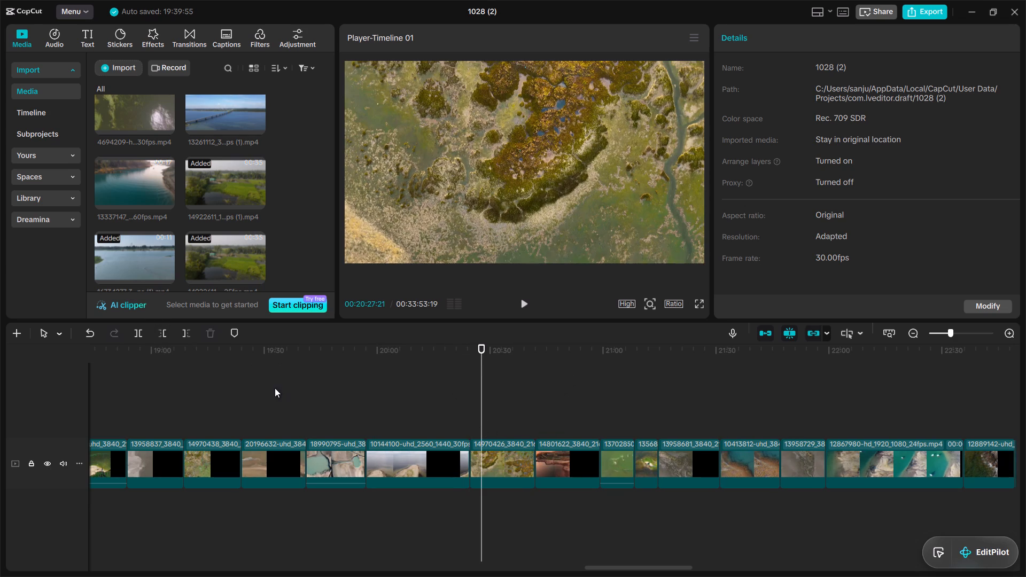
left_click(164, 334)
double_click(533, 426)
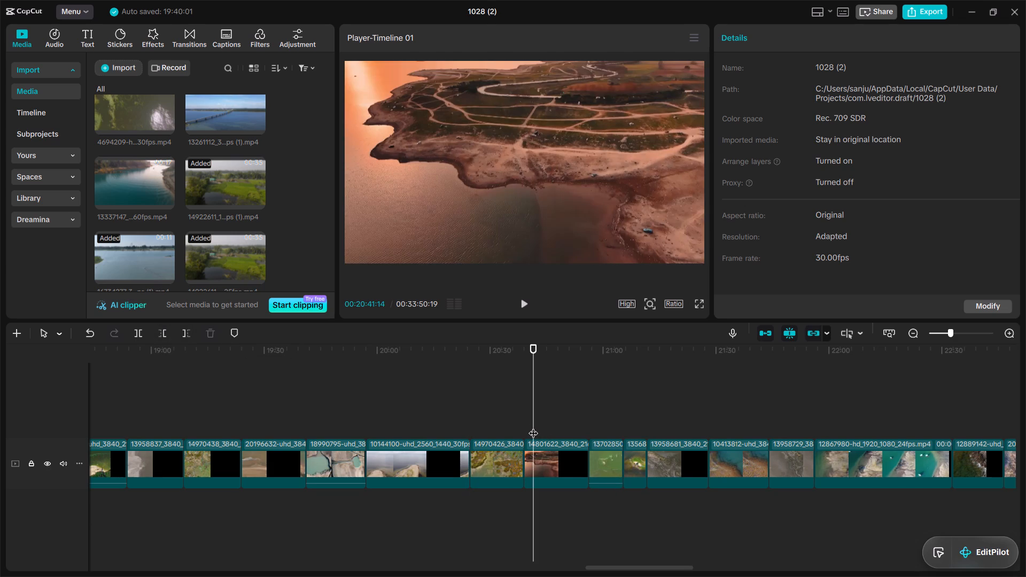
left_click(163, 335)
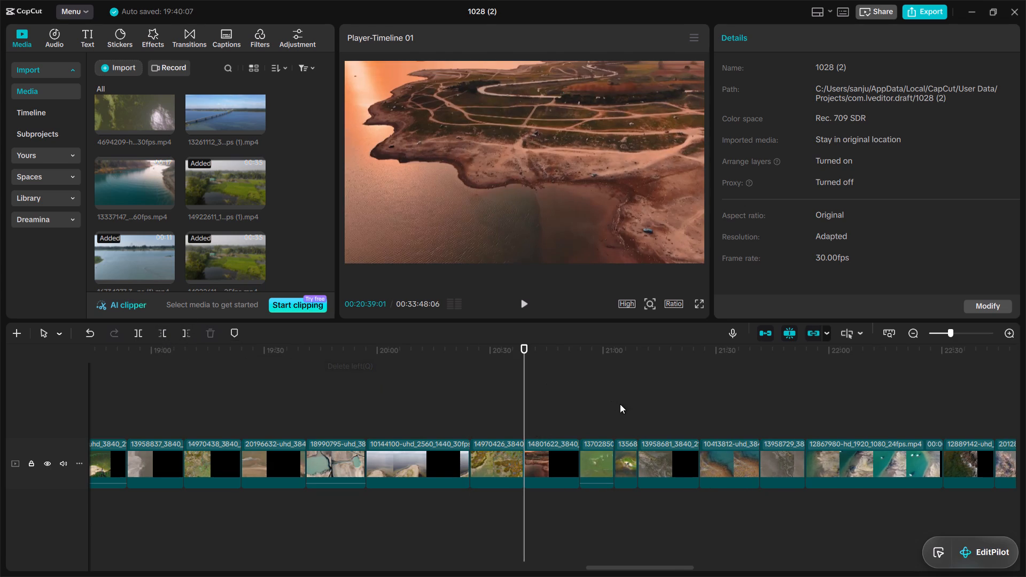
Cut about 1.4 seconds off the beginning of clip 13702850 and about 4 seconds off the beginning of clip 13958681.
double_click(585, 423)
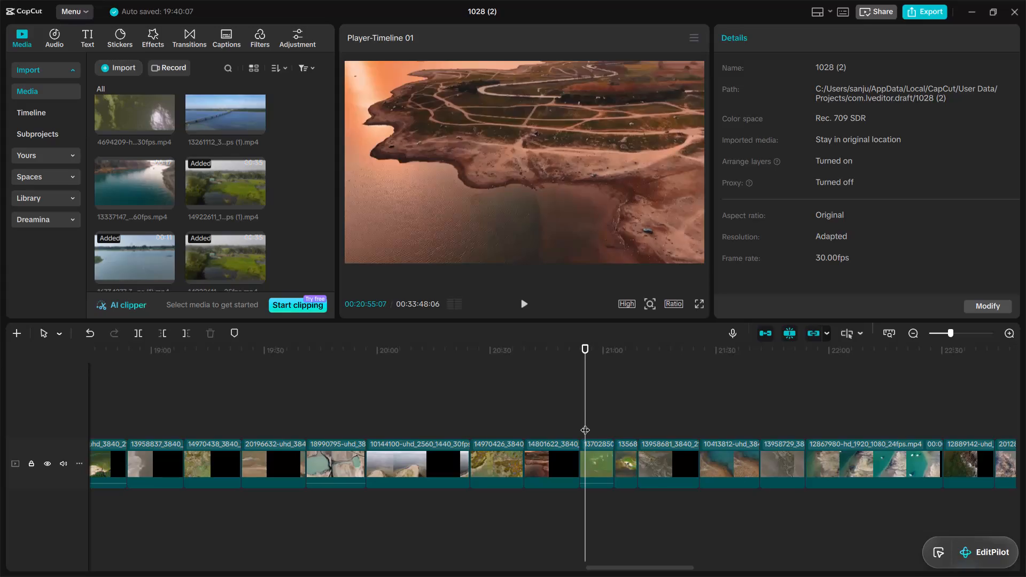
left_click(164, 328)
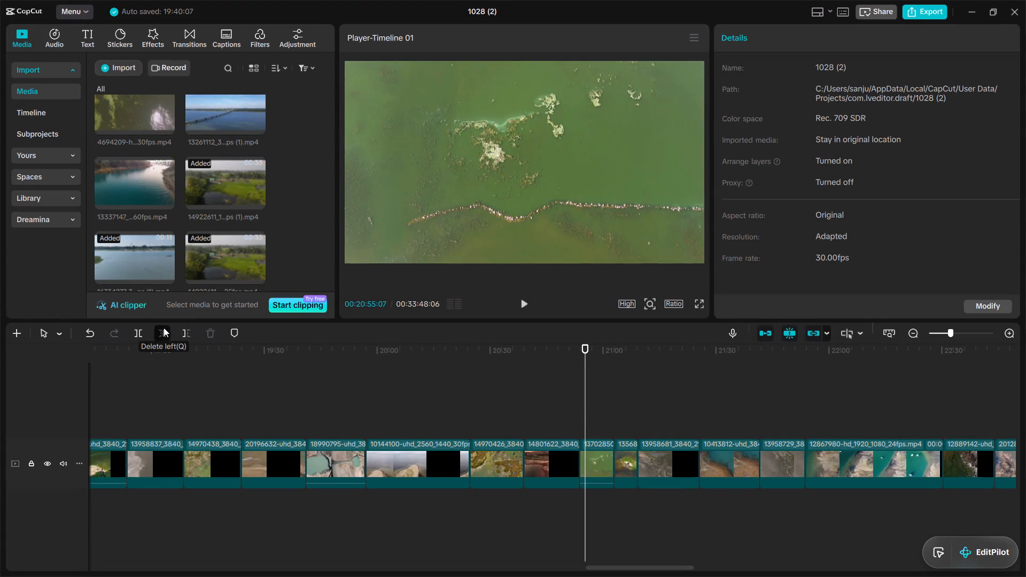
left_click(642, 428)
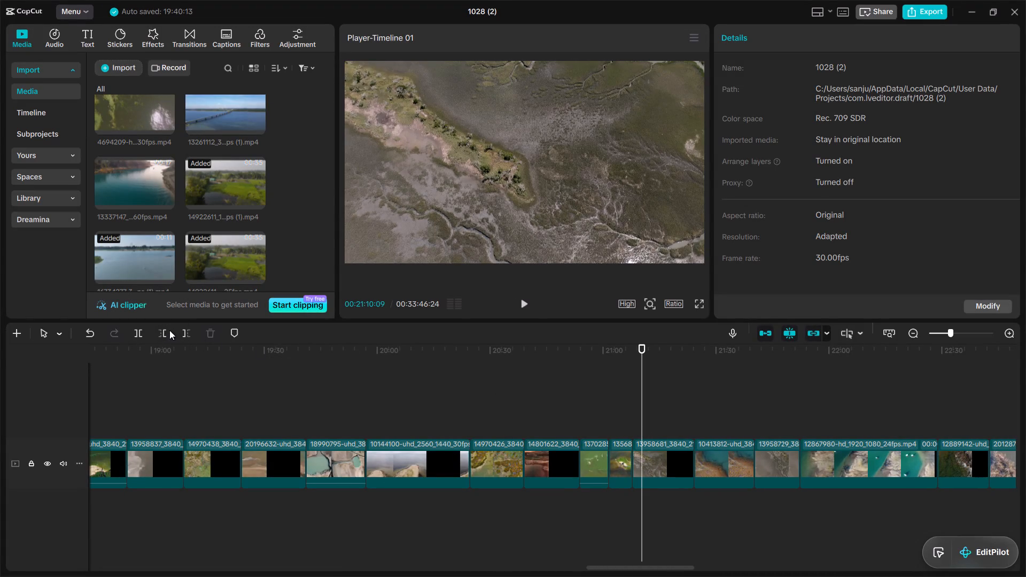
left_click(164, 331)
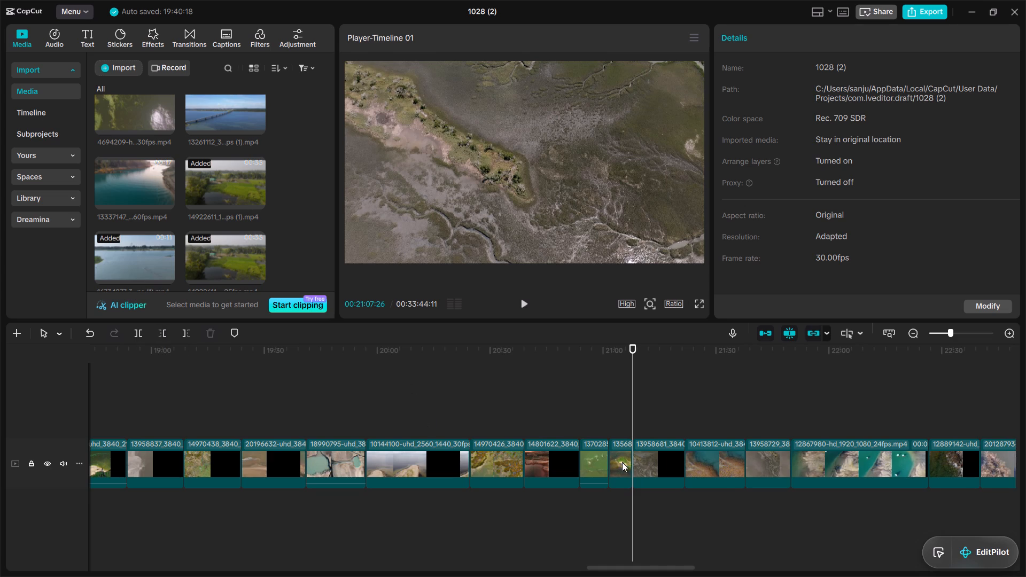
left_click(639, 435)
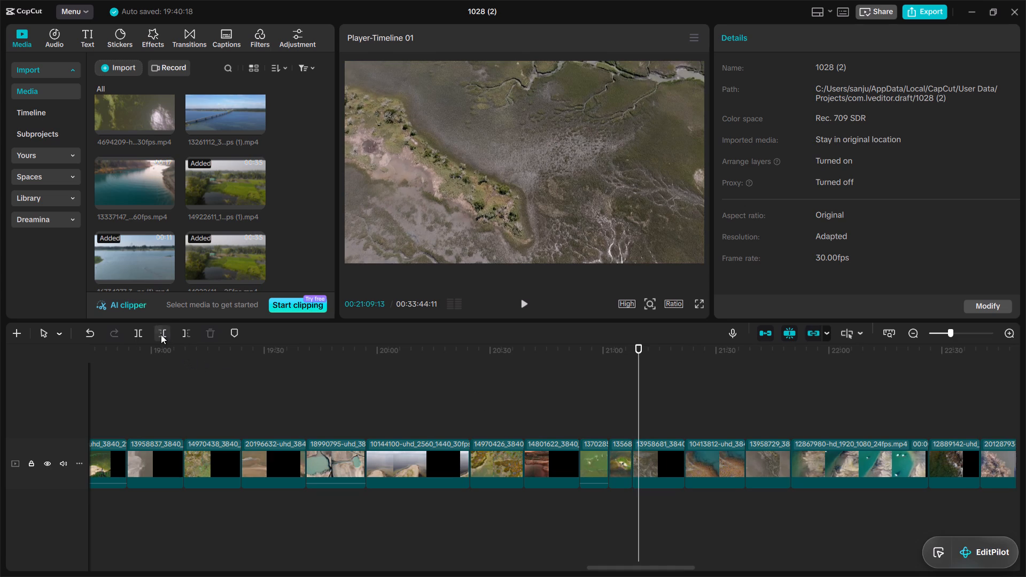
left_click(161, 334)
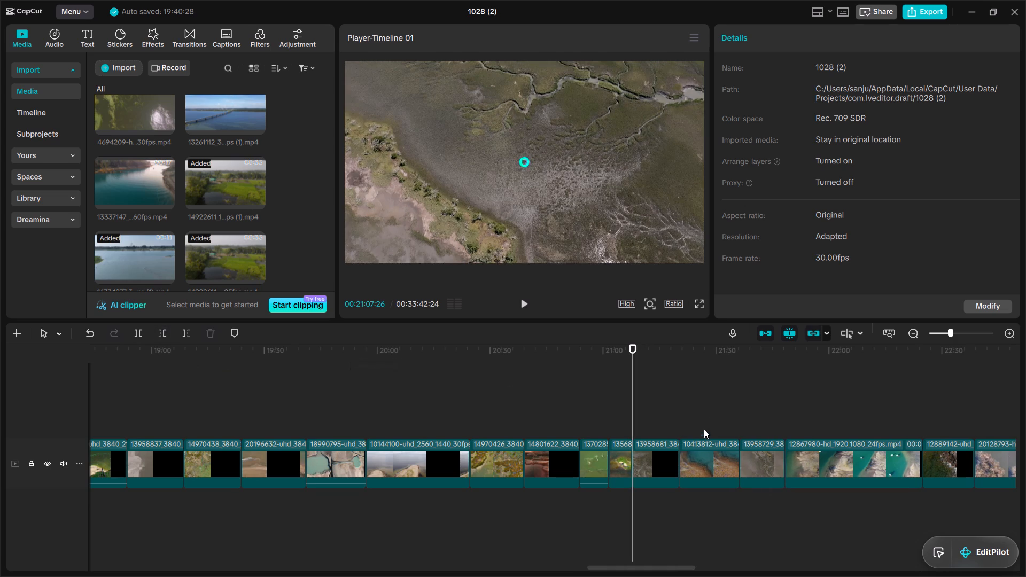
Cut about 2 seconds off the beginning of each of the clips 10413812 and 13958729.
double_click(691, 431)
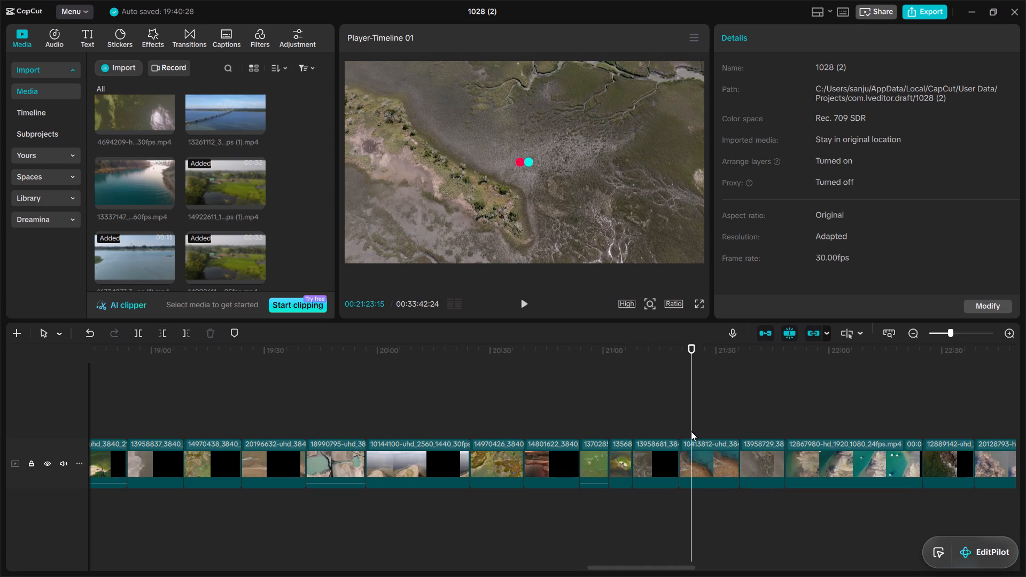
left_click(687, 430)
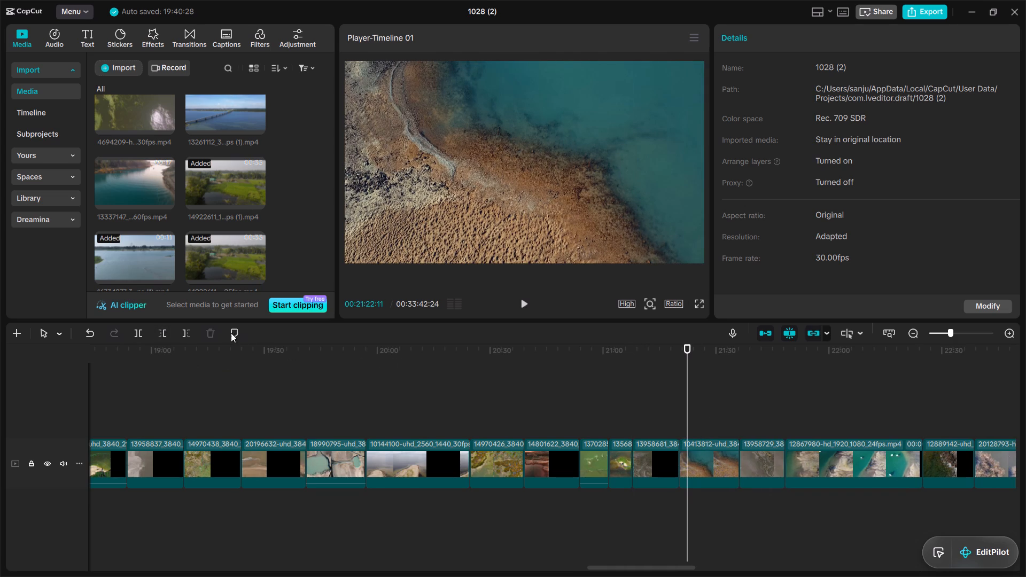
left_click(164, 332)
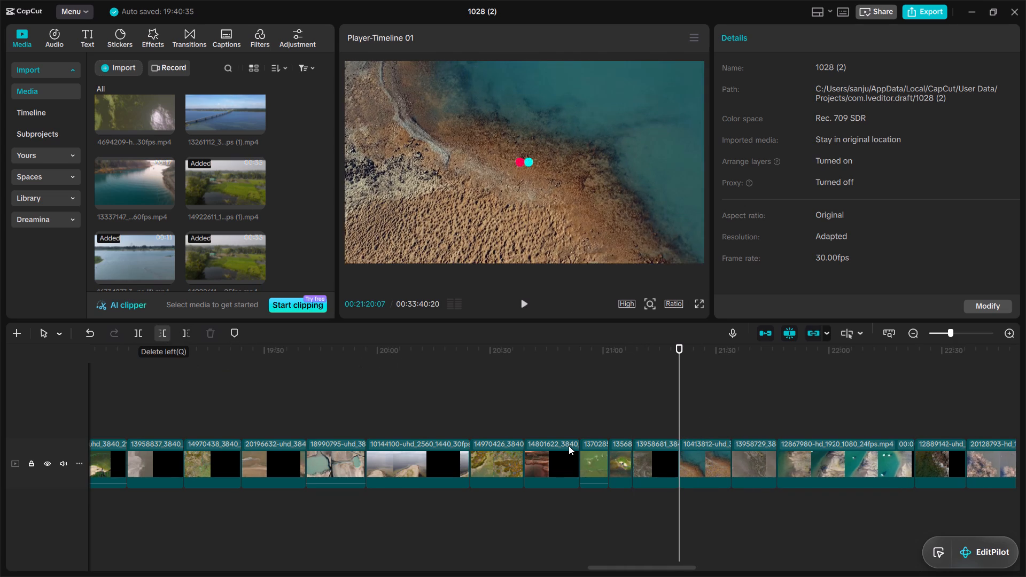
left_click(739, 433)
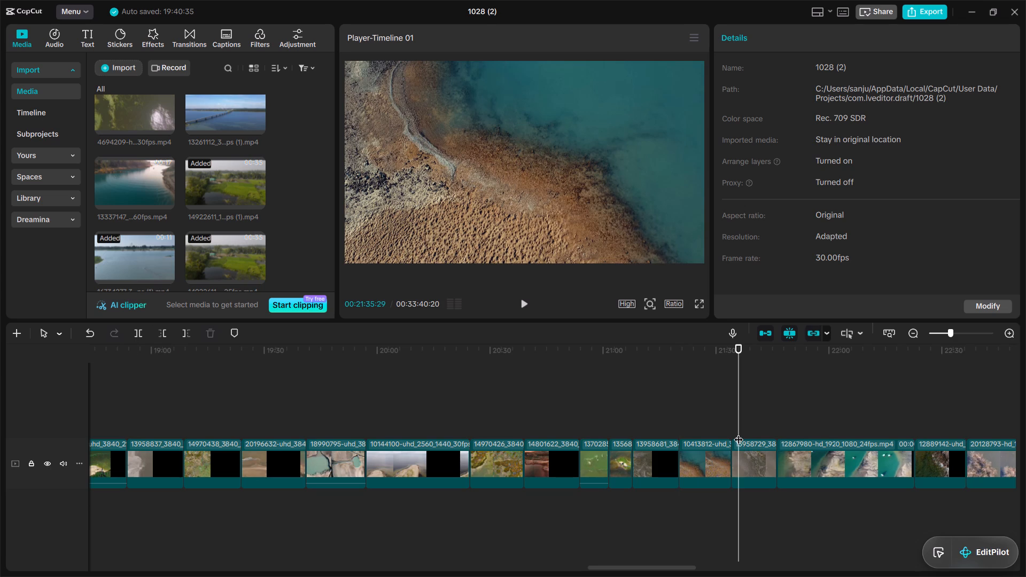
left_click(160, 332)
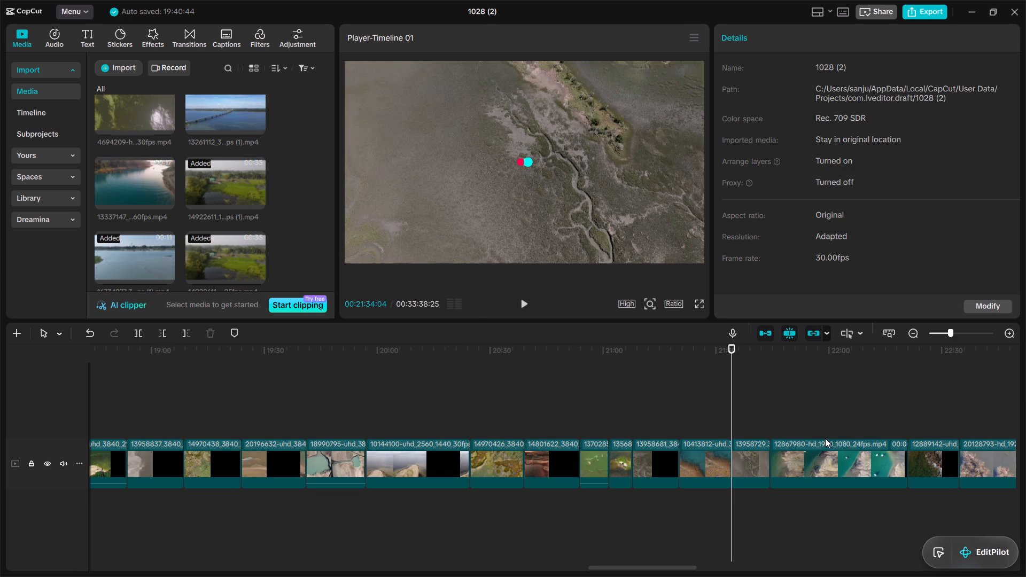
Cut about 2 to 3 seconds off the beginning of each of the clips 12867980, 12889142 and 20128793.
double_click(778, 427)
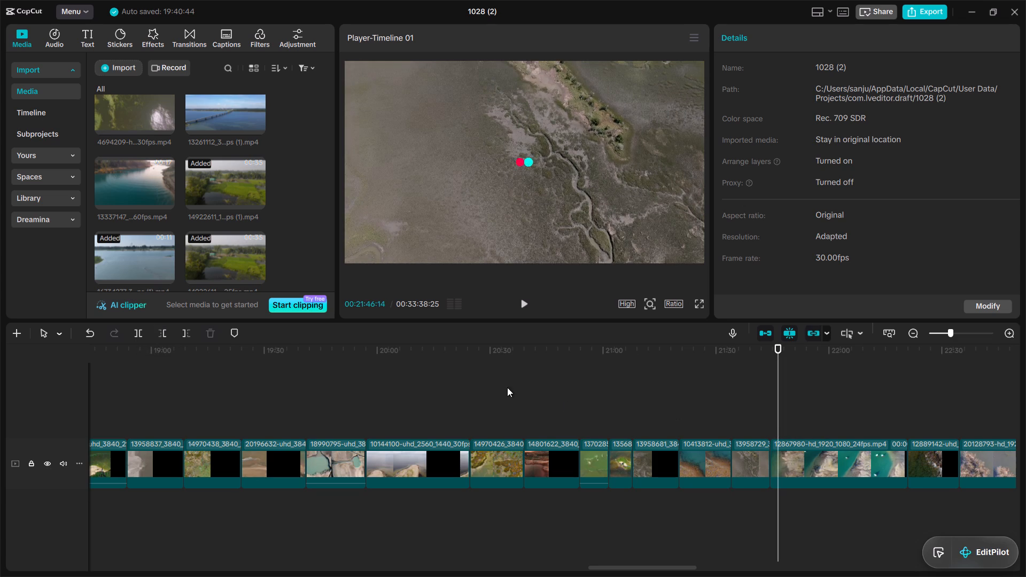
left_click(164, 337)
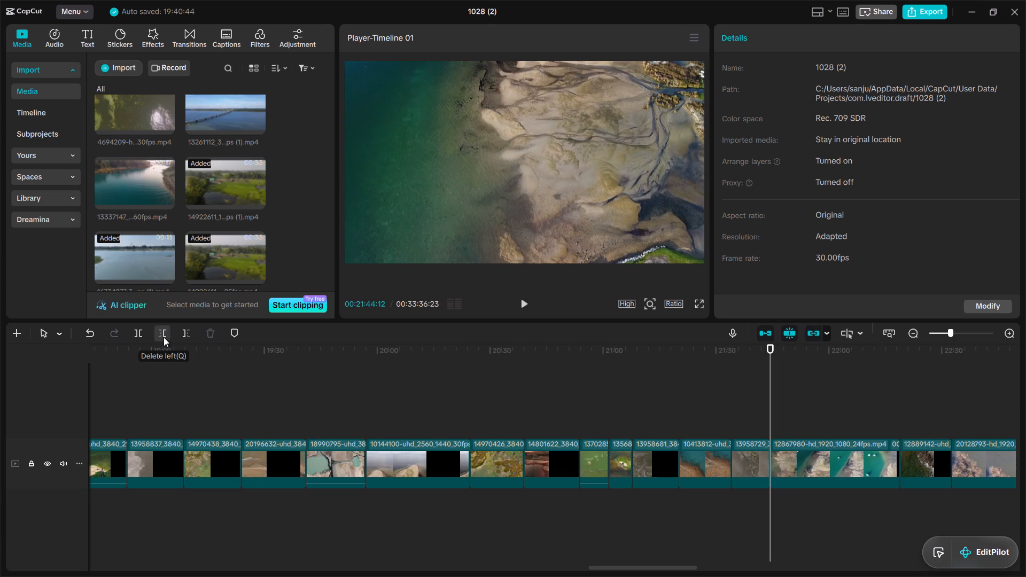
left_click(907, 425)
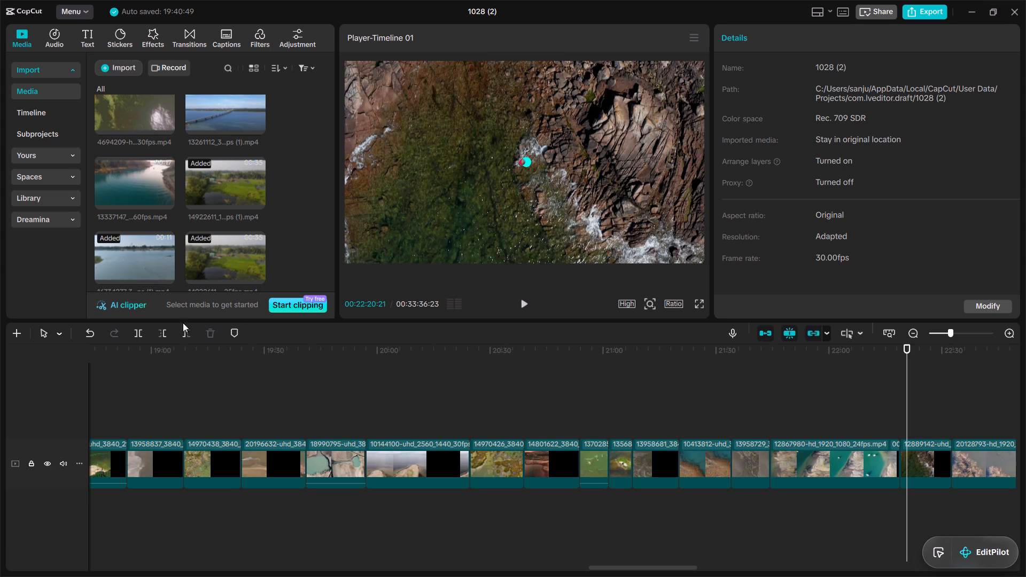
left_click(165, 329)
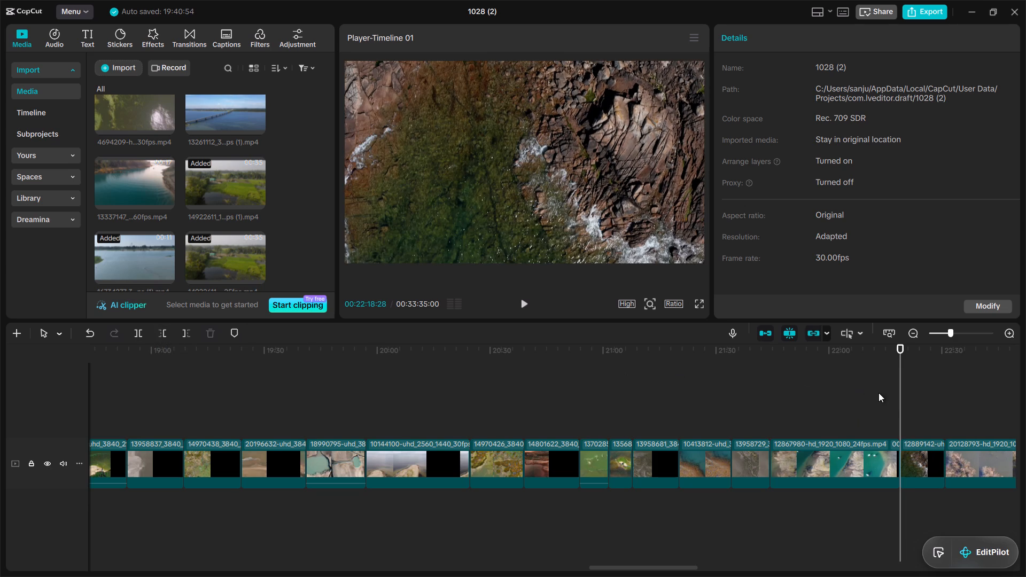
left_click(956, 425)
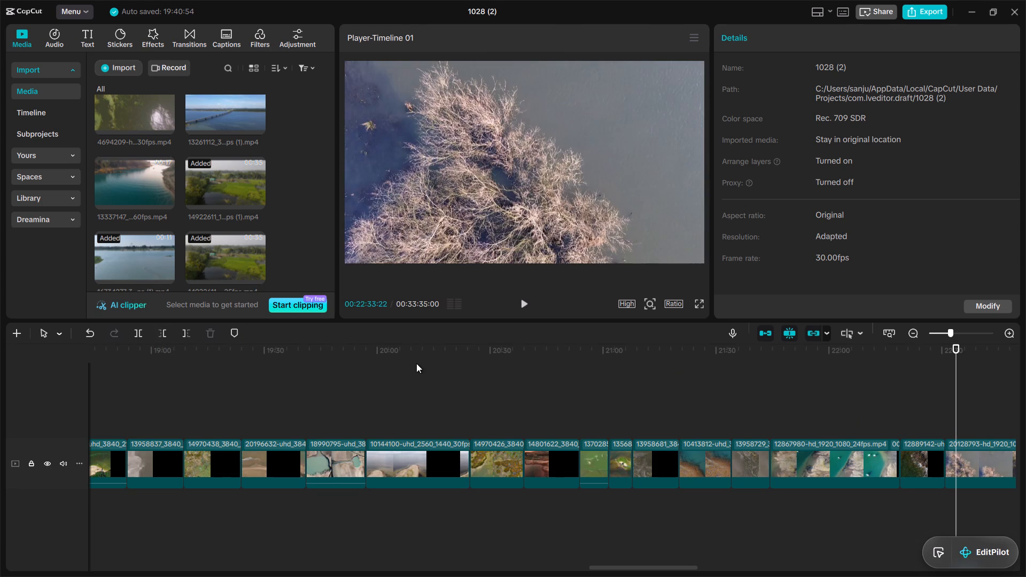
left_click(159, 331)
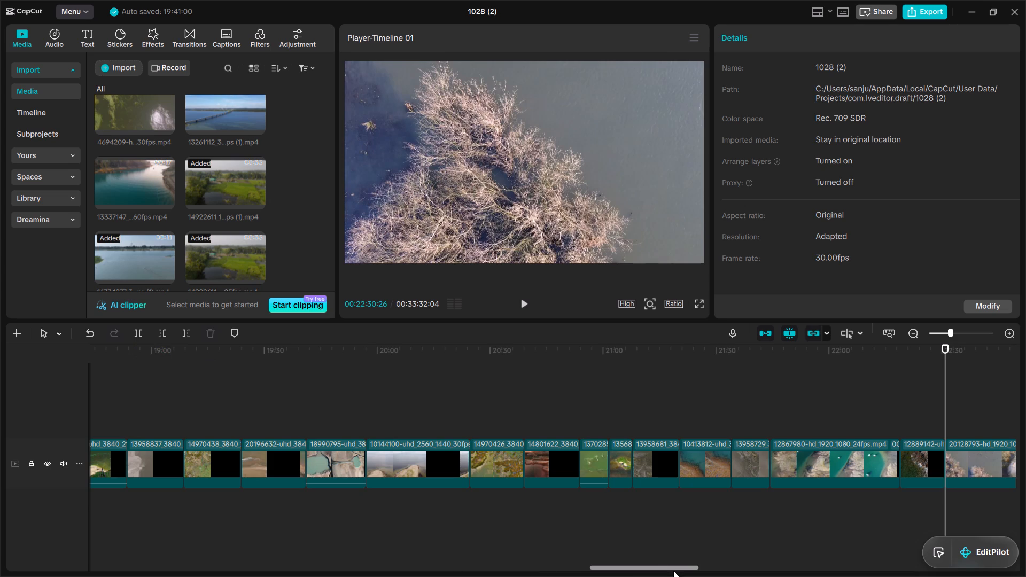
Cut about 2.6 seconds off the beginning of each of the clips 13177523 and 11321679.
left_click_drag(636, 565, 660, 565)
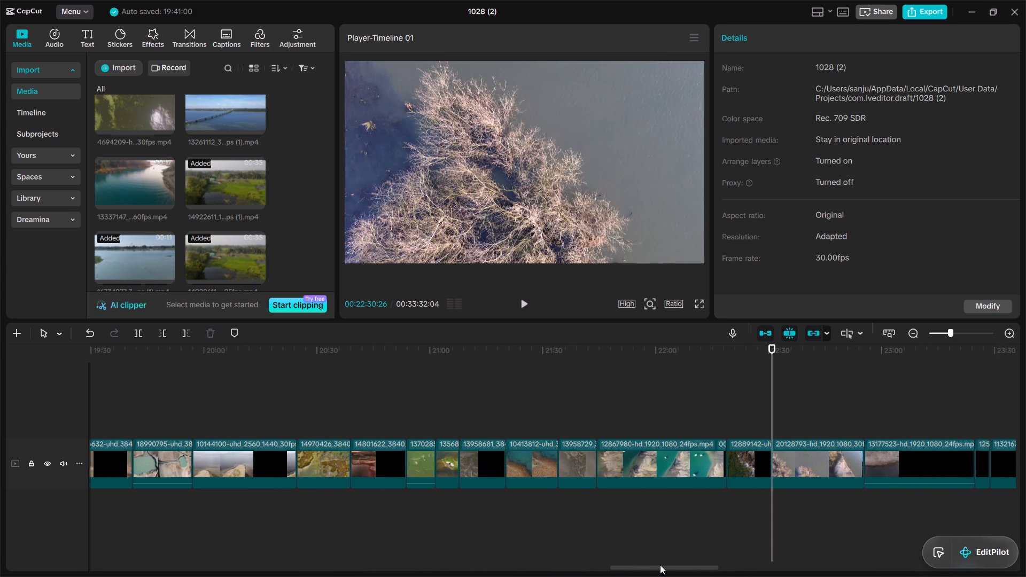
left_click_drag(660, 565, 699, 567)
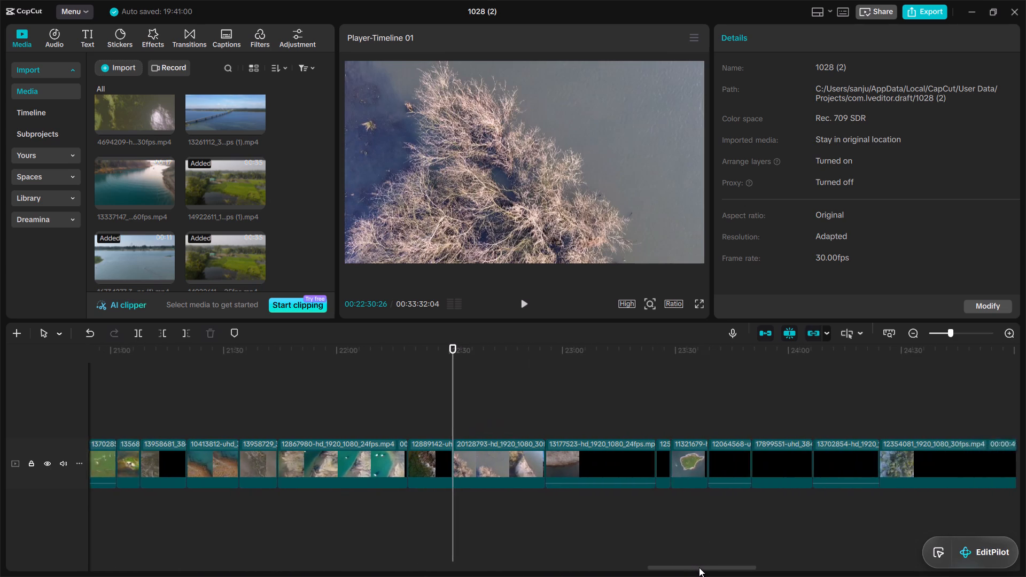
left_click_drag(699, 567, 722, 570)
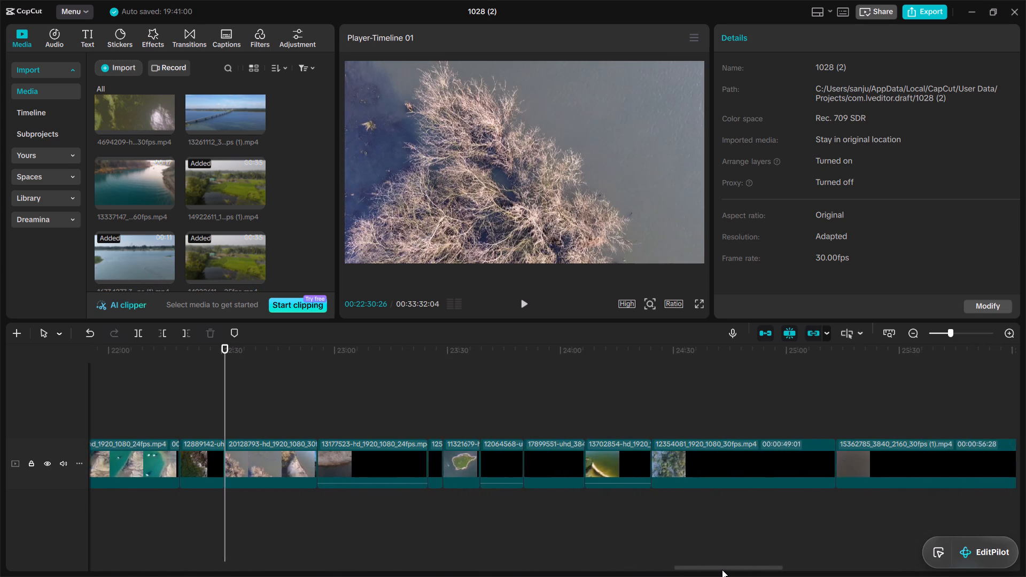
left_click_drag(722, 570, 731, 571)
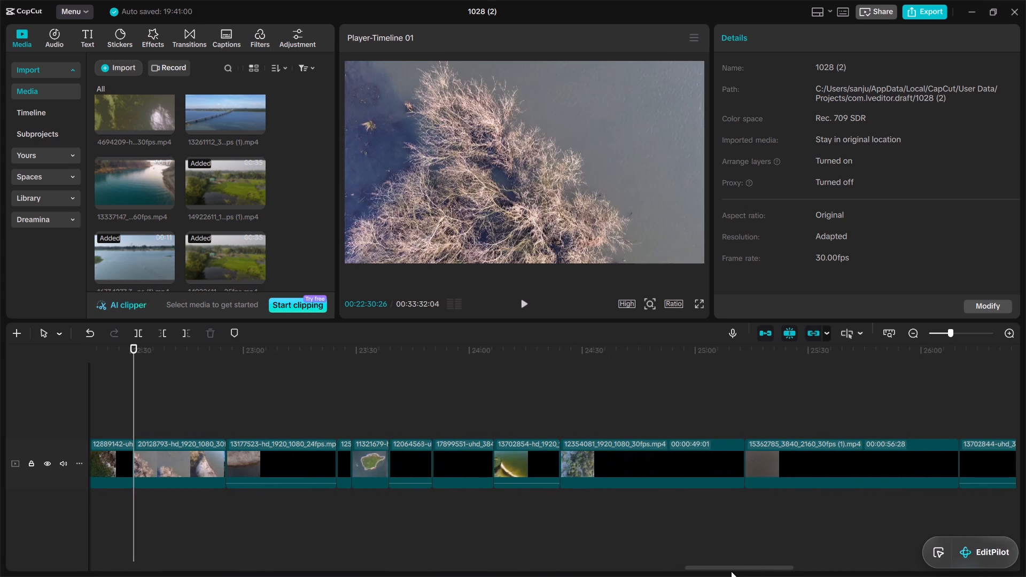
left_click(236, 433)
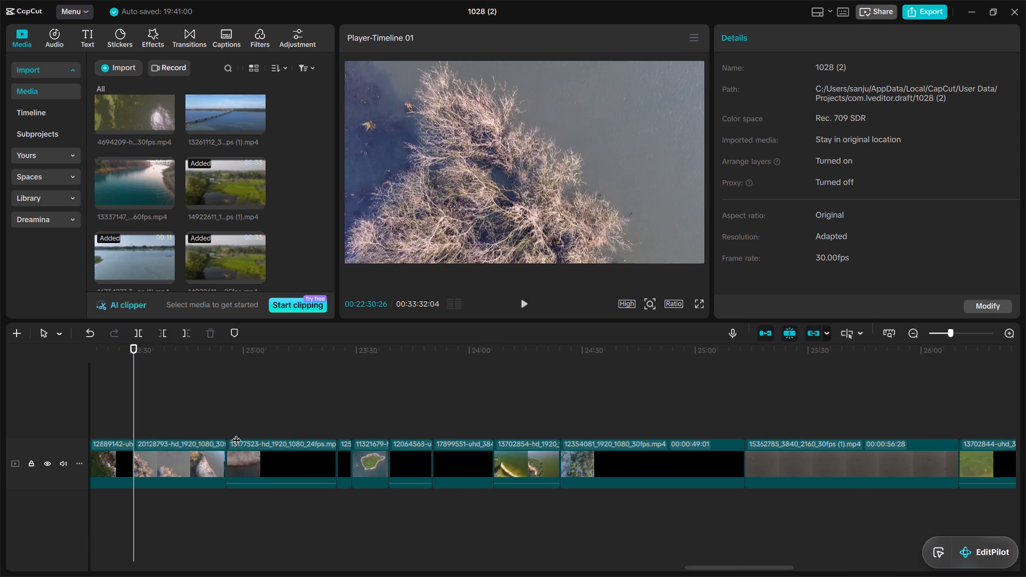
left_click(159, 336)
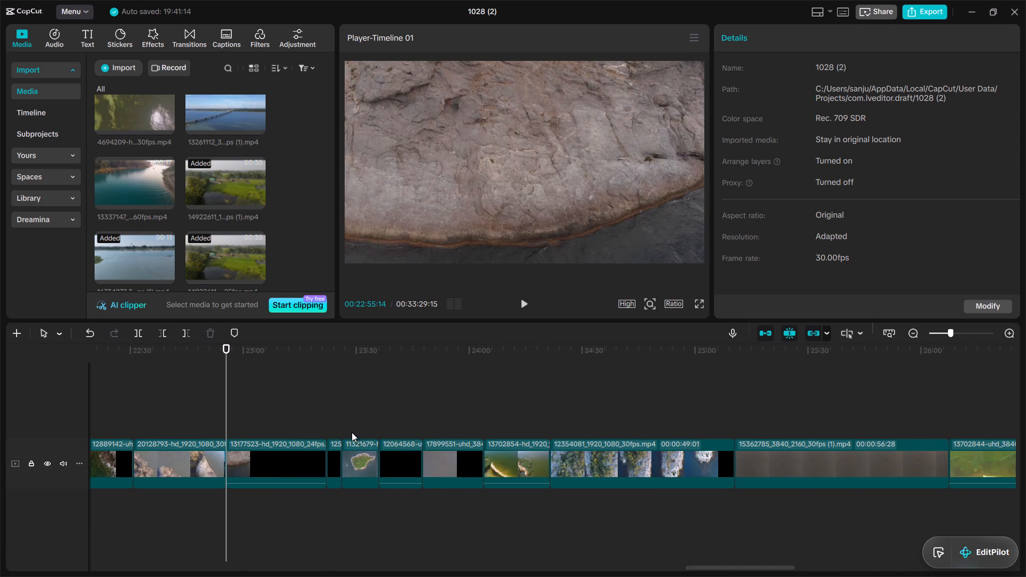
left_click(352, 432)
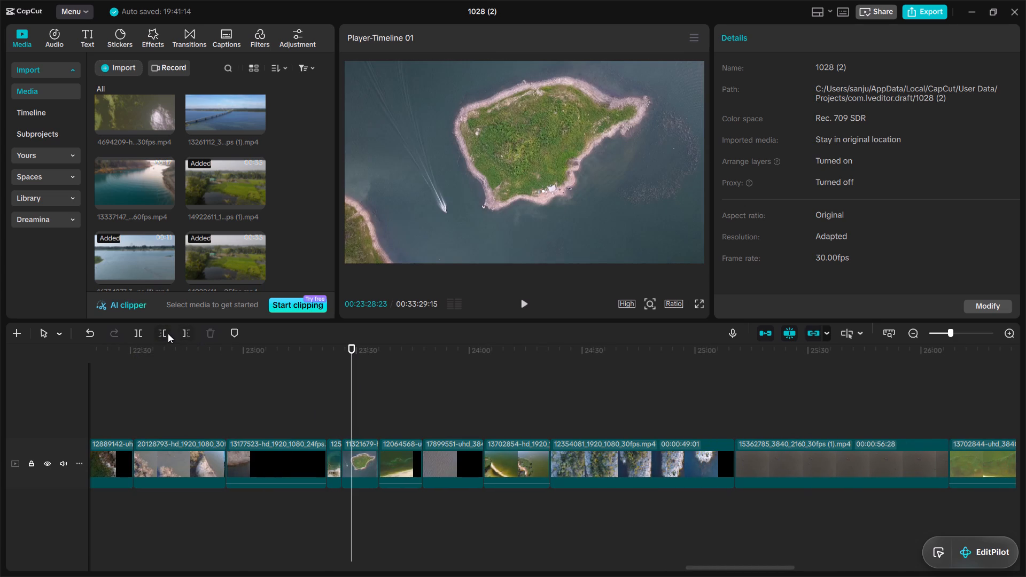
left_click(168, 333)
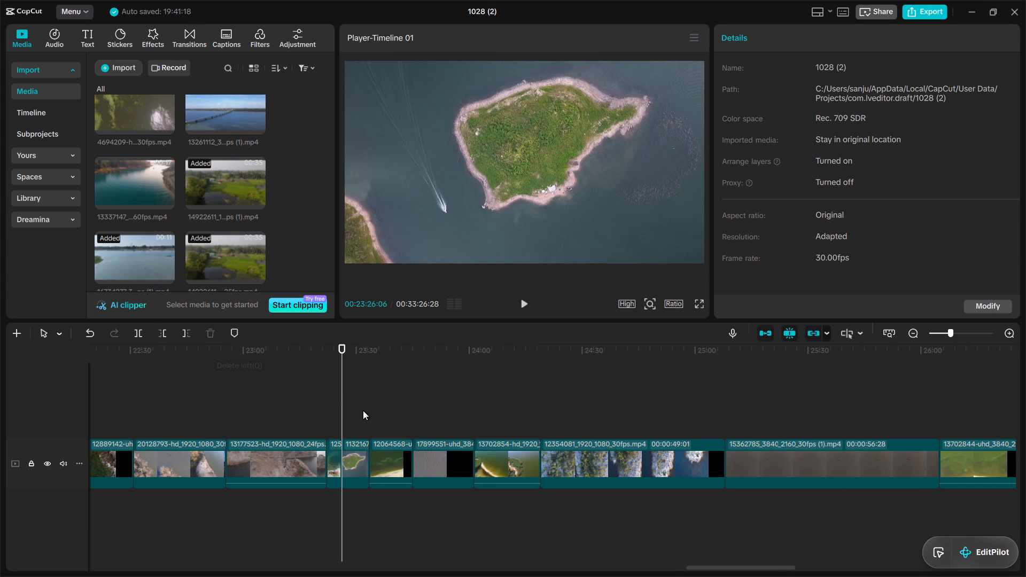
Cut about 1.8 seconds off the beginning of clip 12064568 and about 2.9 seconds off the beginning of clip 17899551.
left_click(376, 426)
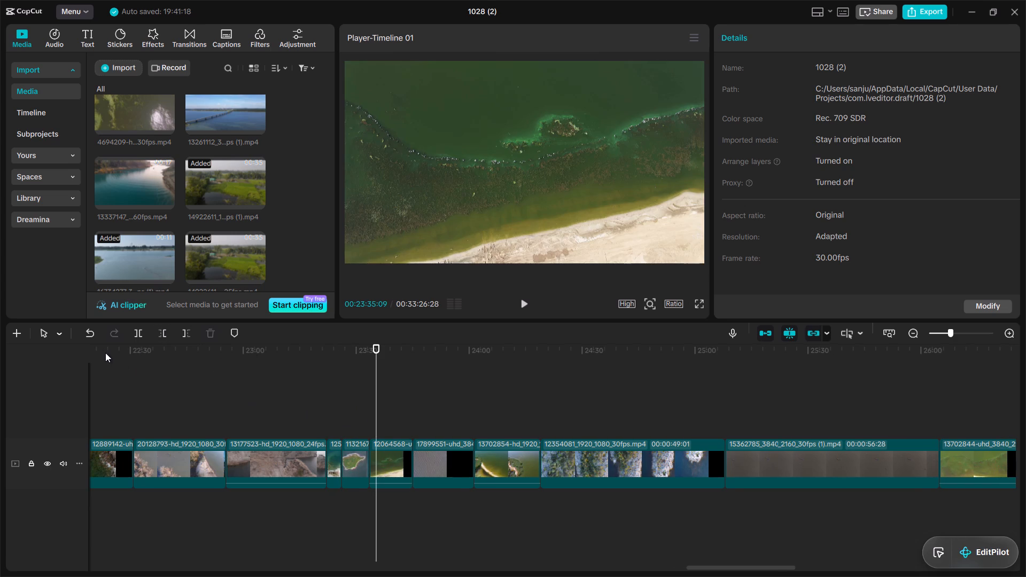
left_click(162, 334)
left_click(417, 427)
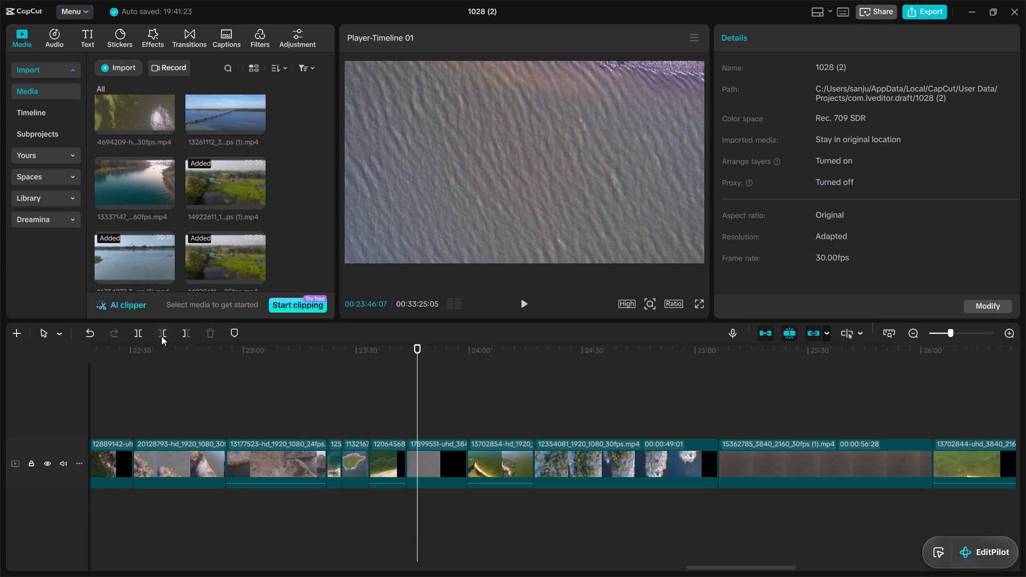
left_click(161, 336)
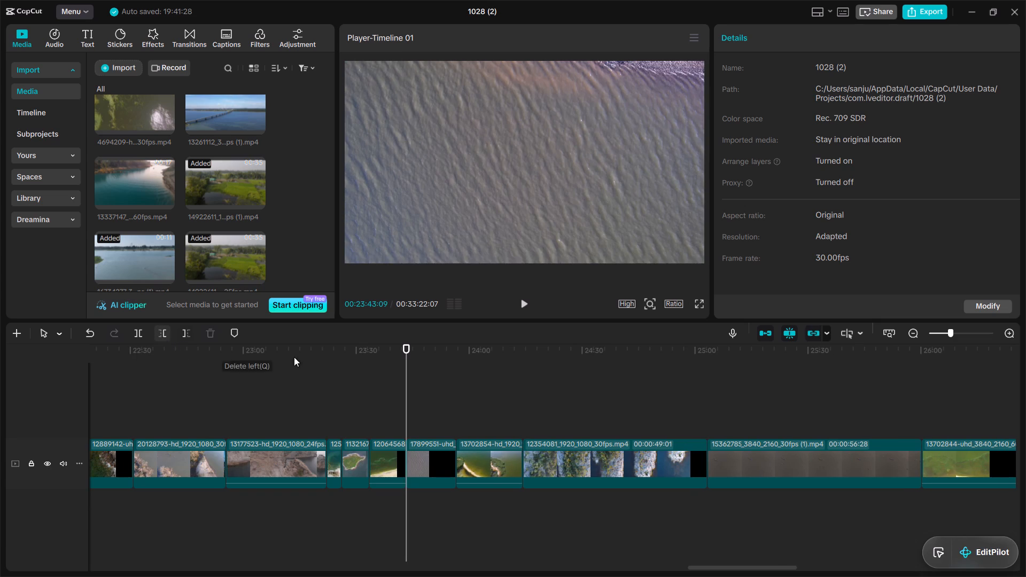
Cut about 2.4 to 3.5 seconds off the beginning of each of the clips 13702854, 12354081 and 15362785.
double_click(468, 430)
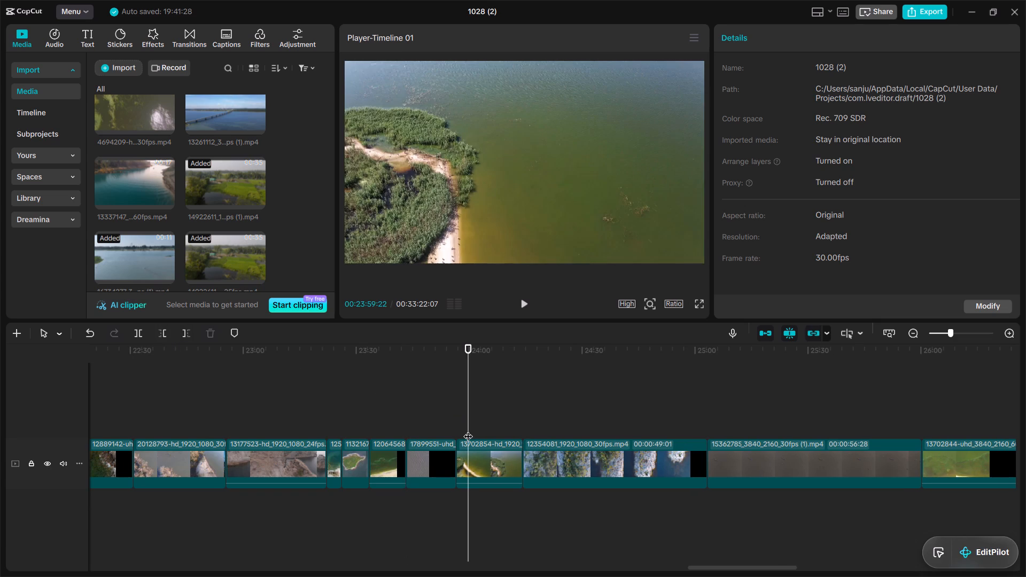
left_click(165, 333)
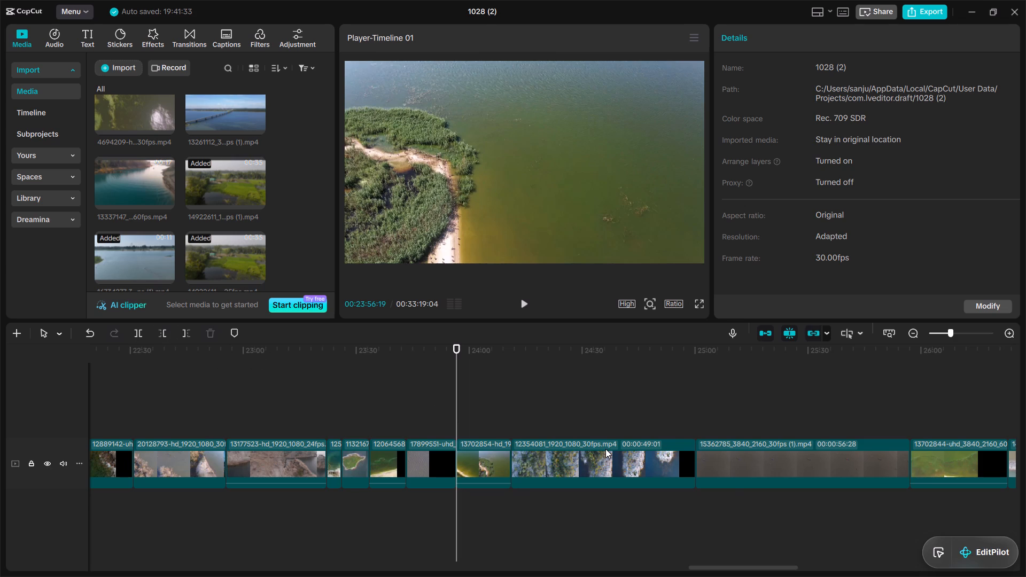
left_click(520, 431)
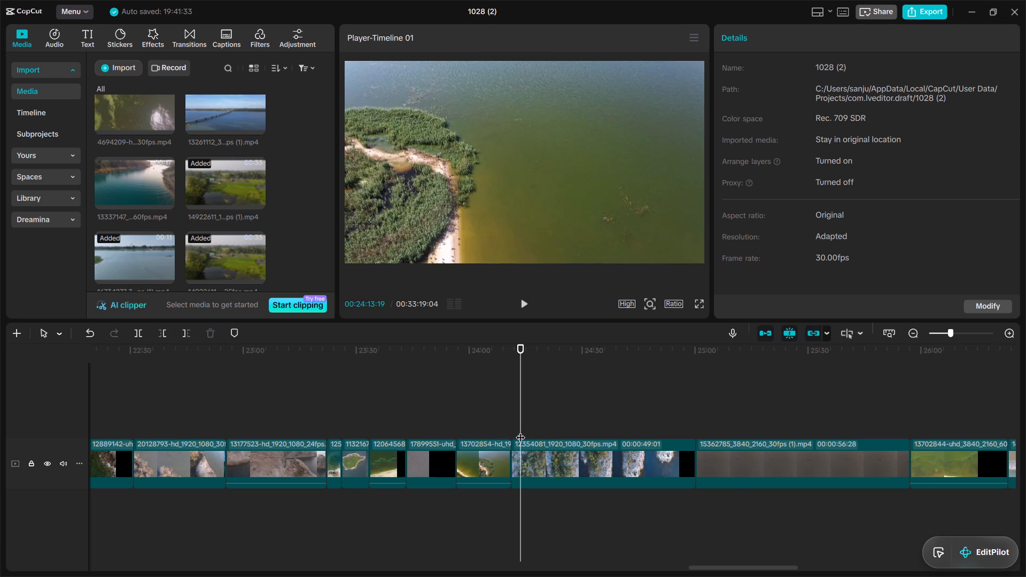
left_click(165, 332)
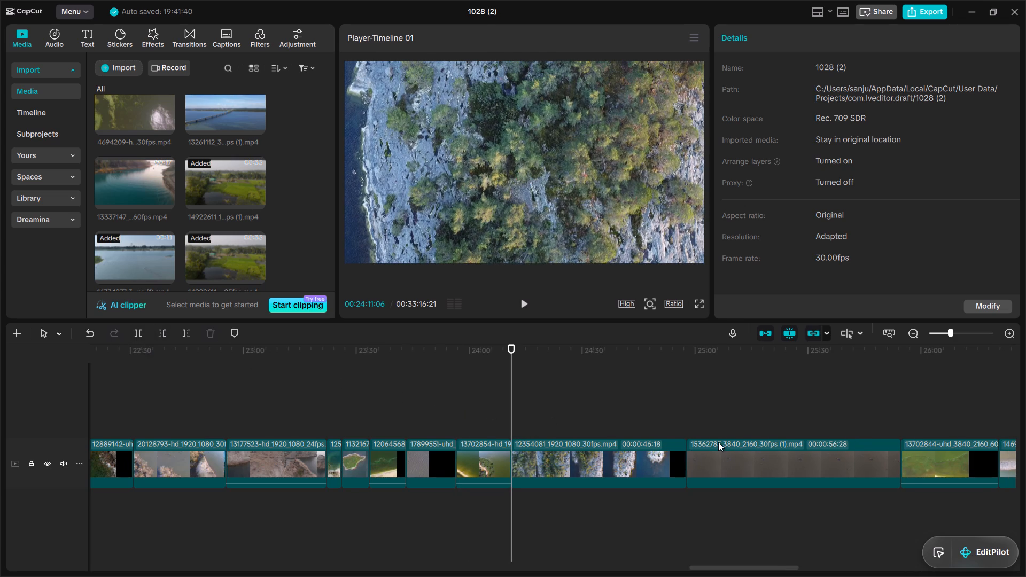
double_click(700, 431)
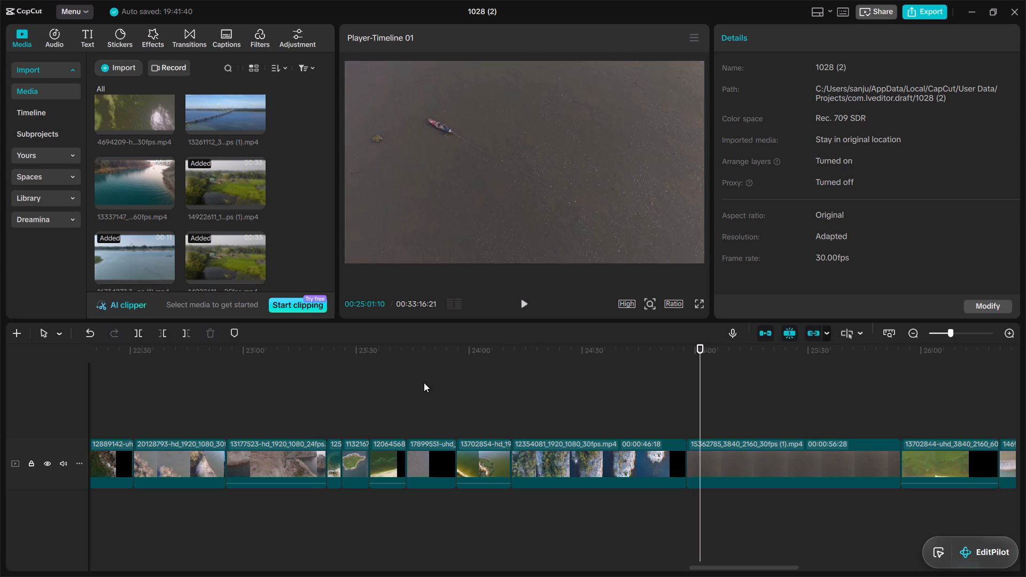
left_click(162, 329)
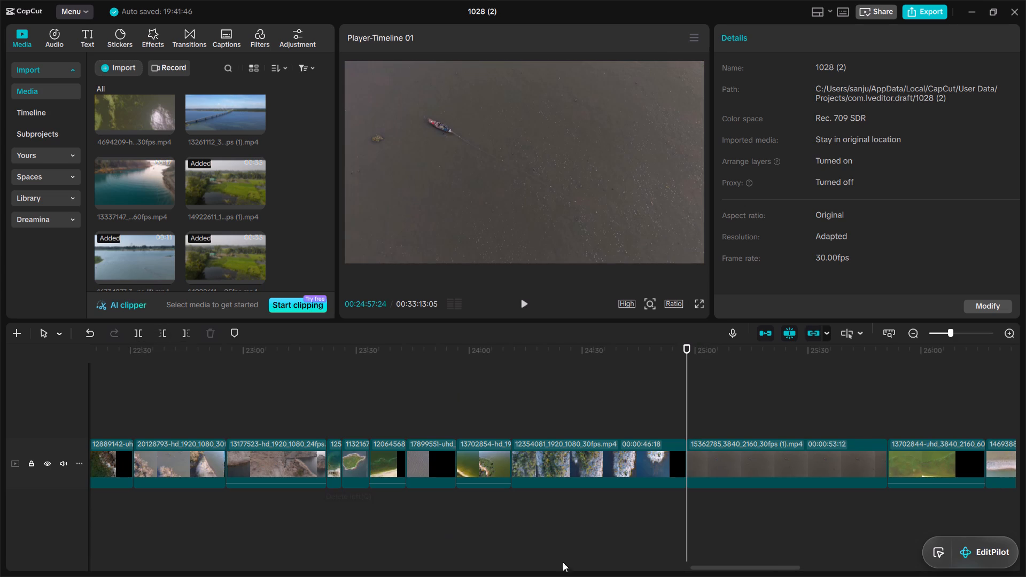
Cut about 1.7 seconds off the beginning of clip 13702844, 2.2 seconds off 14693885 and 3.3 seconds off 10144089.
left_click_drag(752, 565, 762, 567)
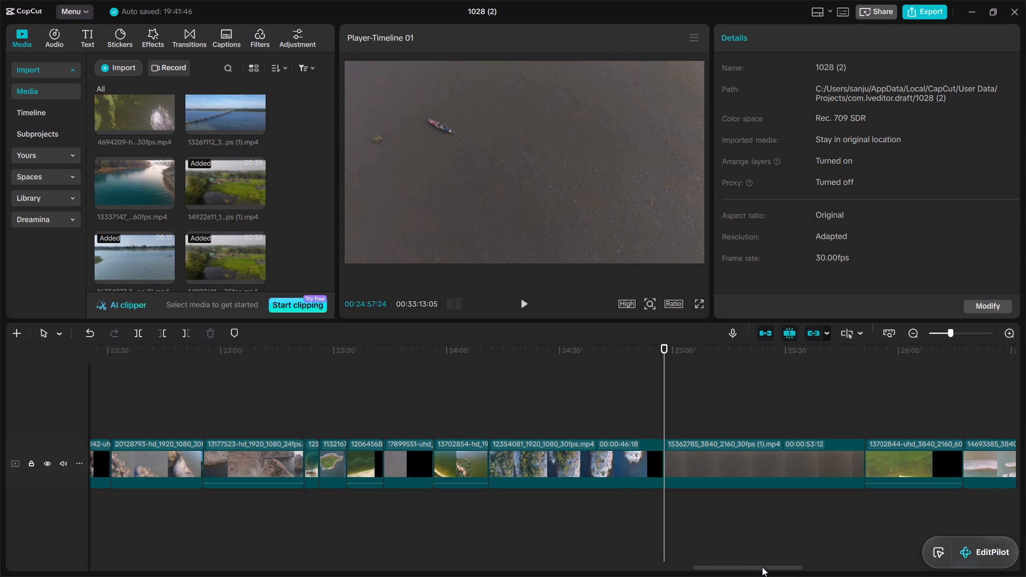
left_click_drag(762, 567, 813, 565)
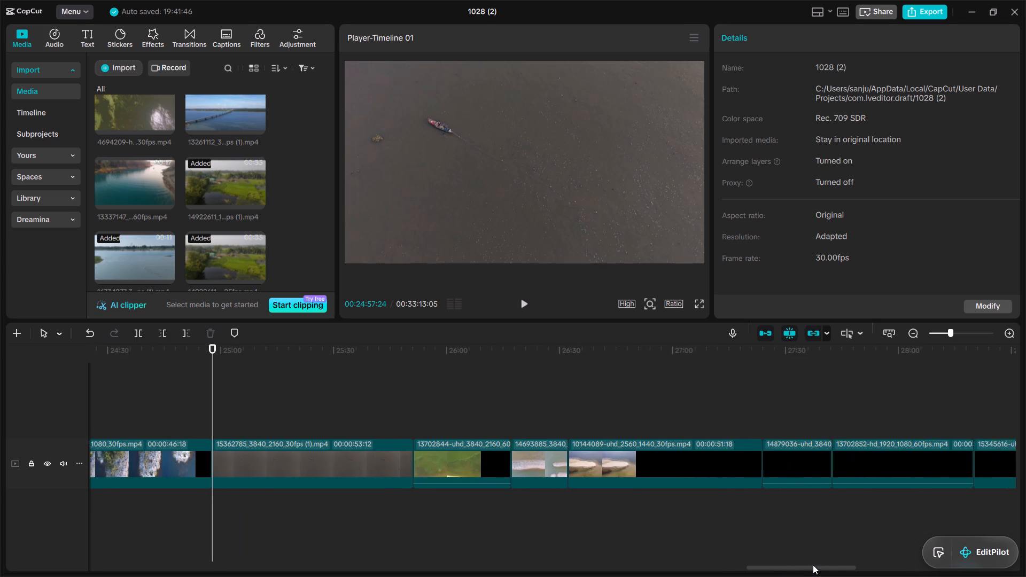
left_click_drag(813, 565, 833, 562)
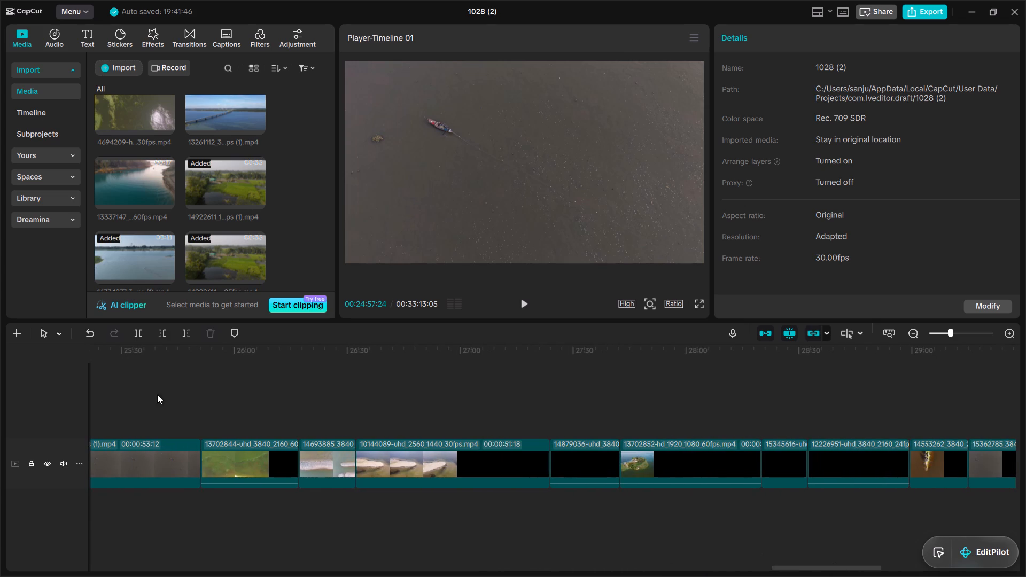
double_click(207, 426)
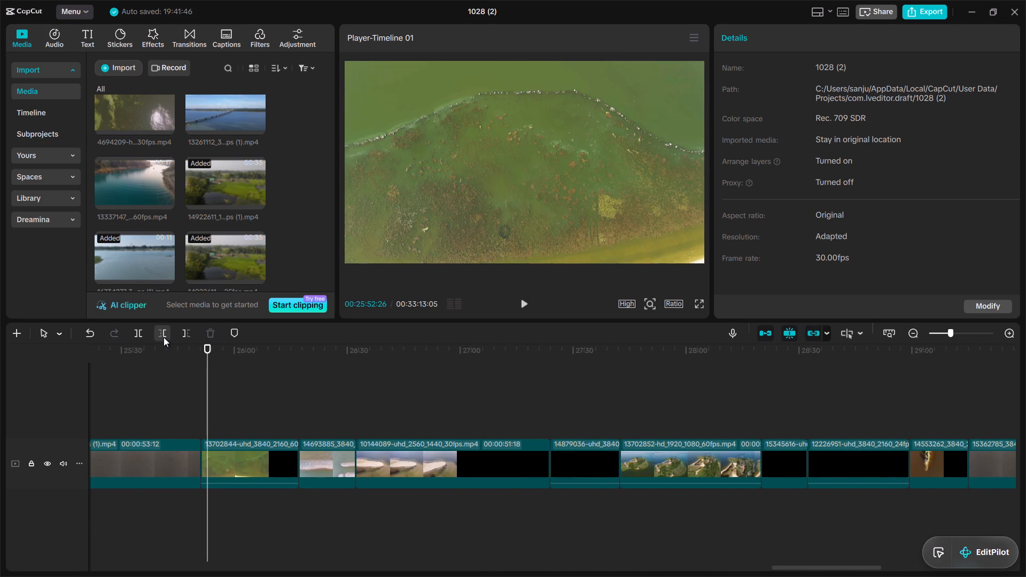
left_click(164, 337)
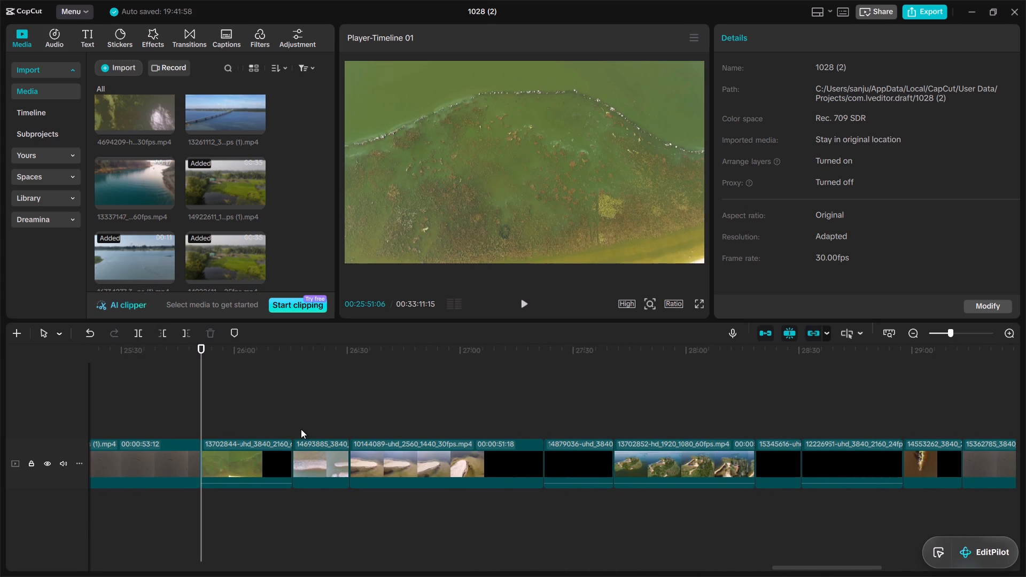
double_click(301, 428)
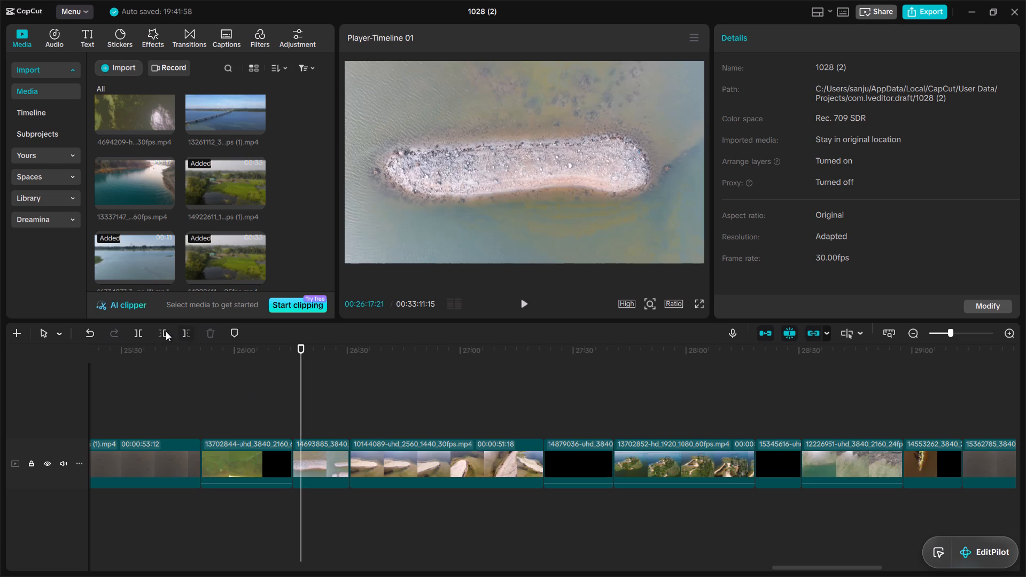
left_click(164, 331)
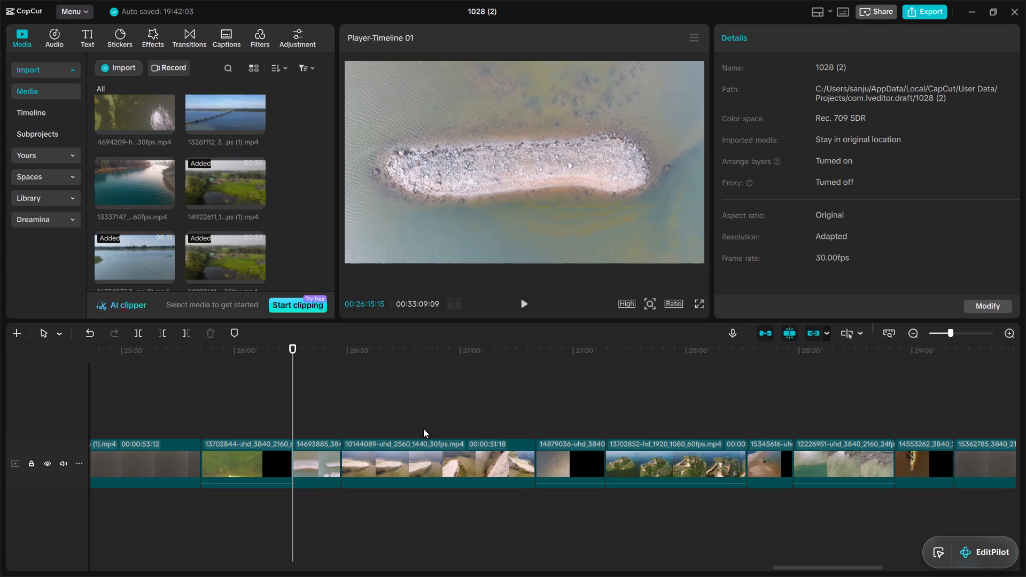
left_click(354, 428)
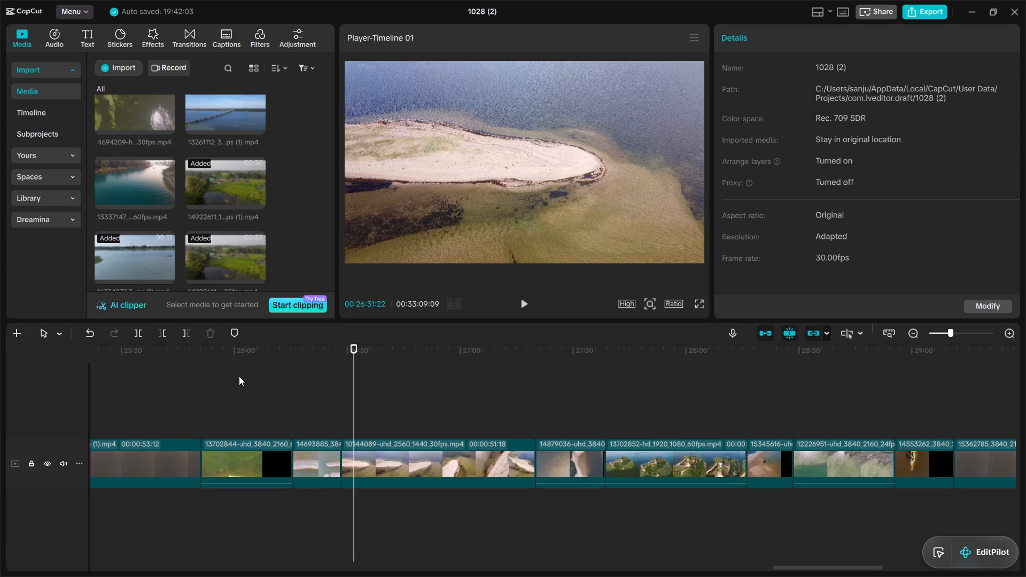
left_click(165, 332)
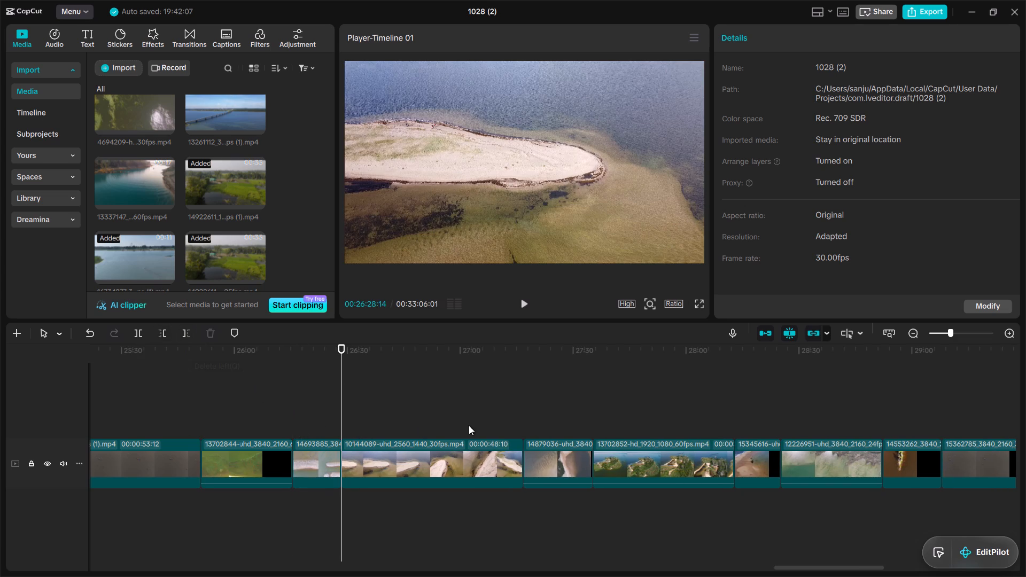
Cut about 2.5 seconds off the beginning of clip 14879036, 2.6 seconds off 13702852 and 3.3 seconds off 15345616.
double_click(533, 430)
left_click(160, 332)
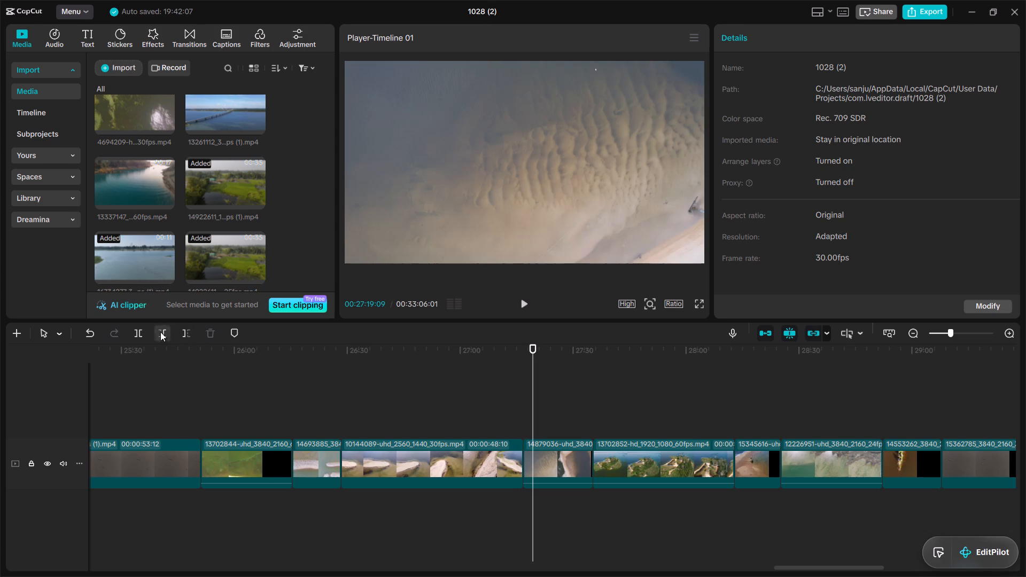
left_click(594, 424)
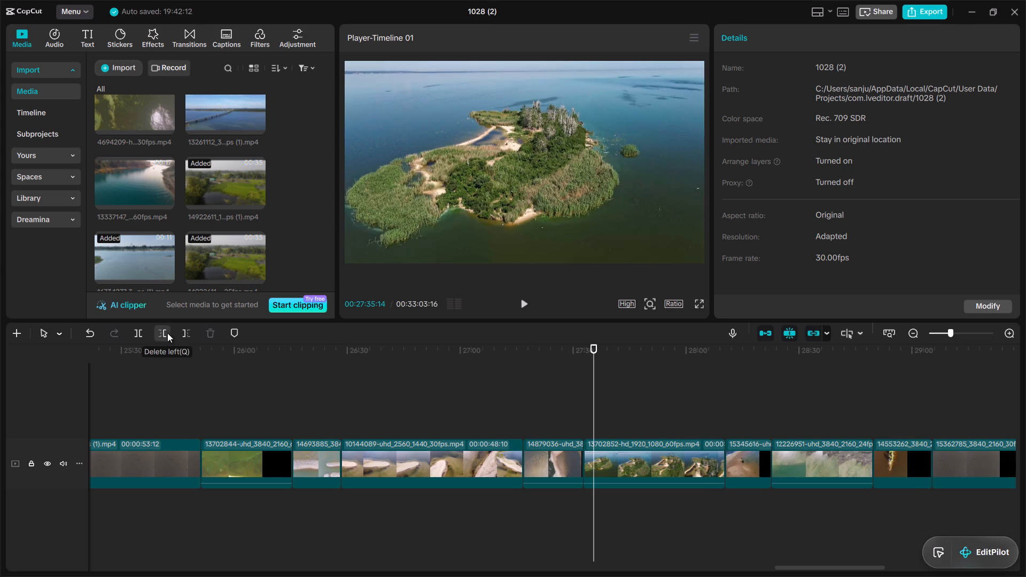
left_click(167, 333)
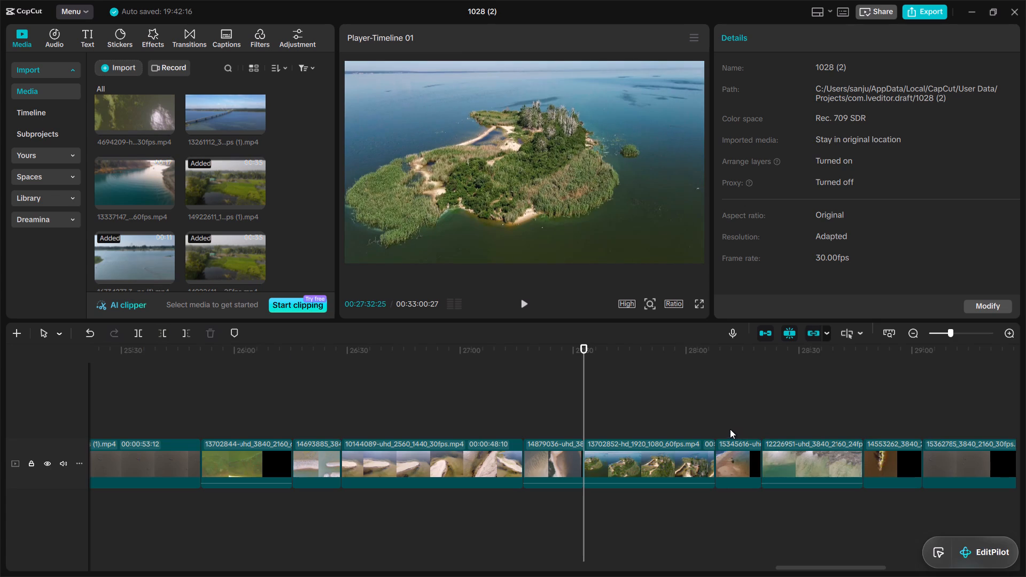
left_click(728, 430)
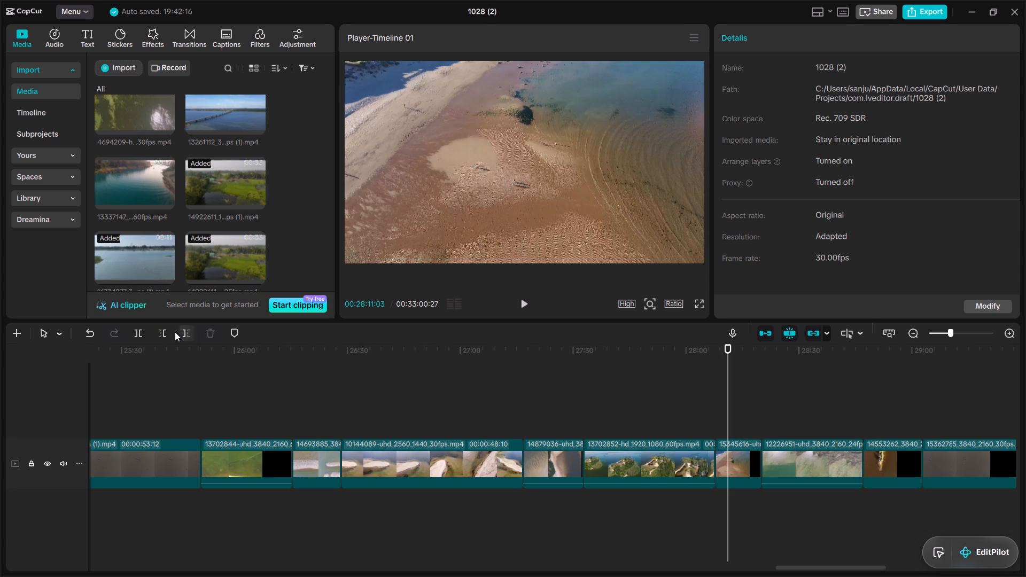
left_click(167, 332)
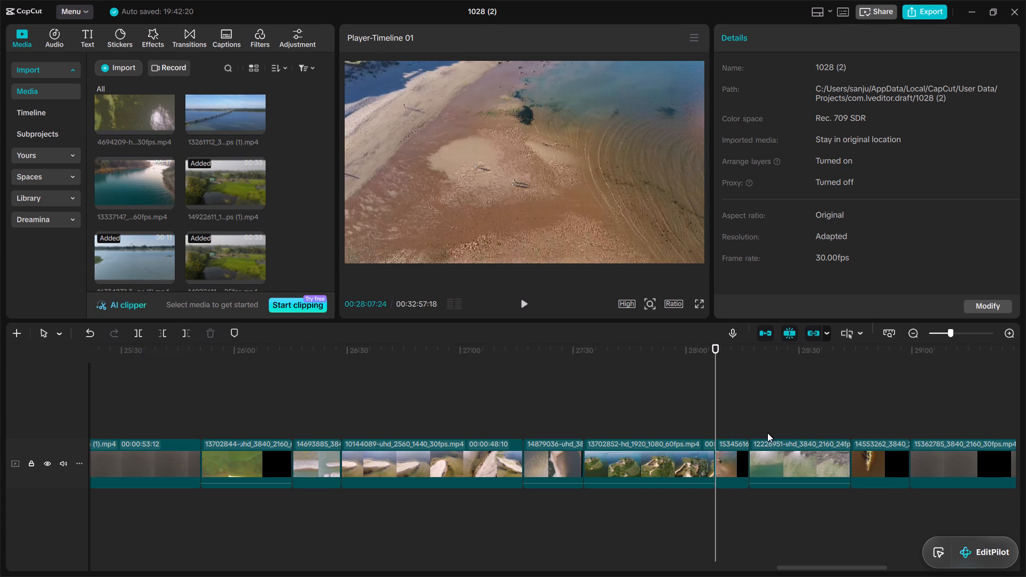
Cut about 4.1 seconds off the beginning of clip 12226951, 1.7 seconds off 14553262 and 2.8 seconds off the following 15362785 clip.
left_click(765, 431)
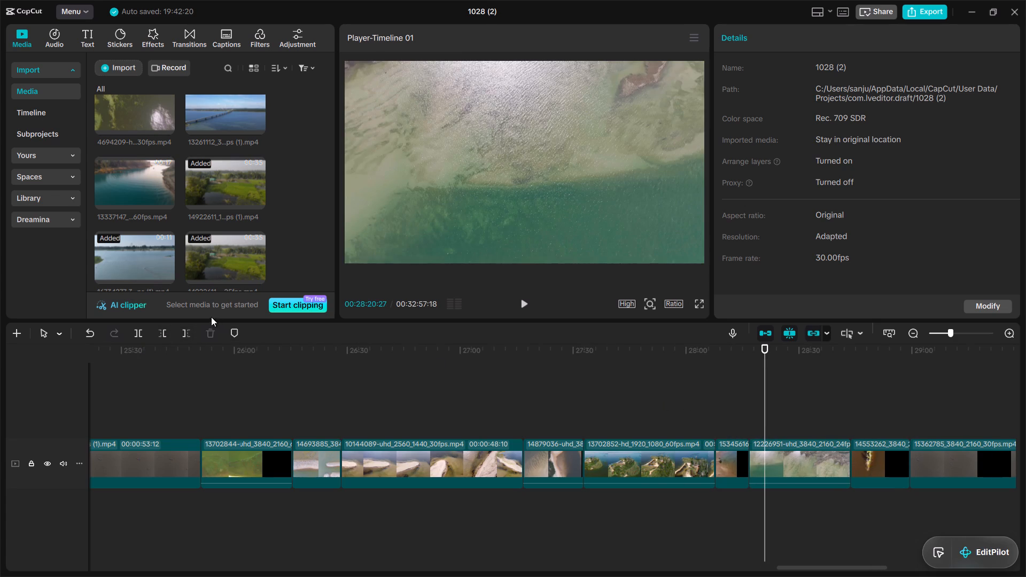
left_click(159, 329)
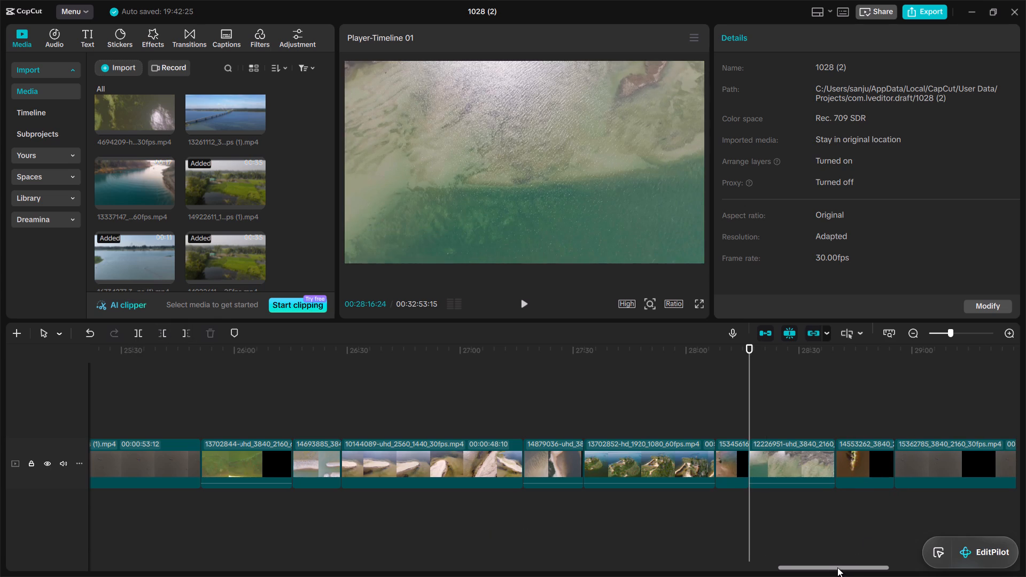
left_click_drag(837, 567, 910, 563)
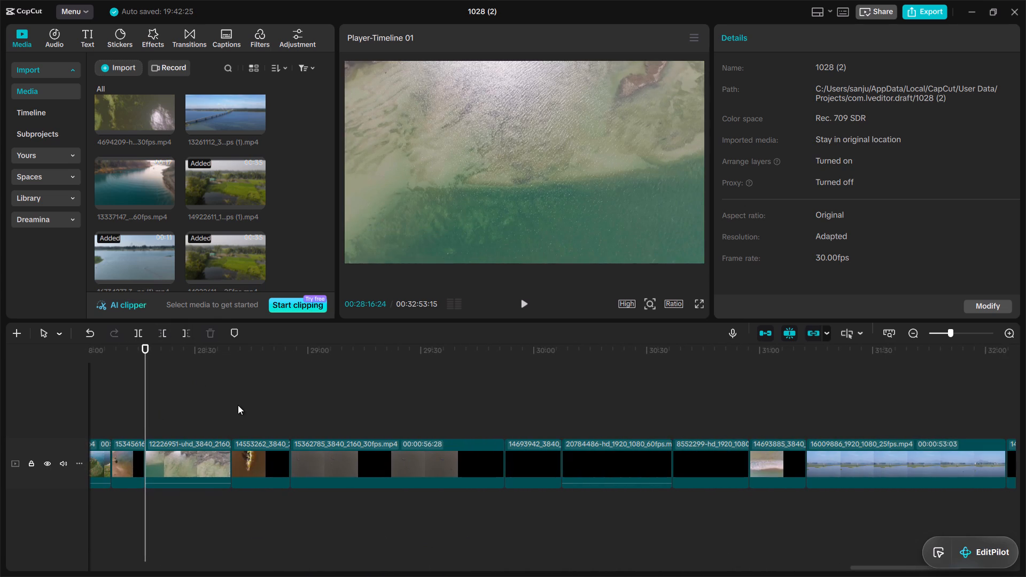
left_click(238, 423)
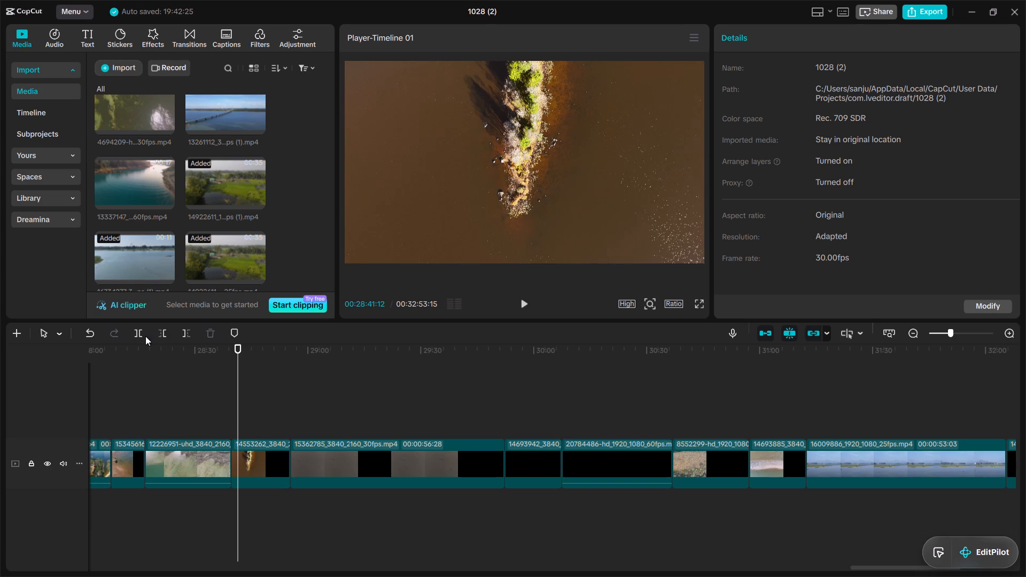
left_click(158, 333)
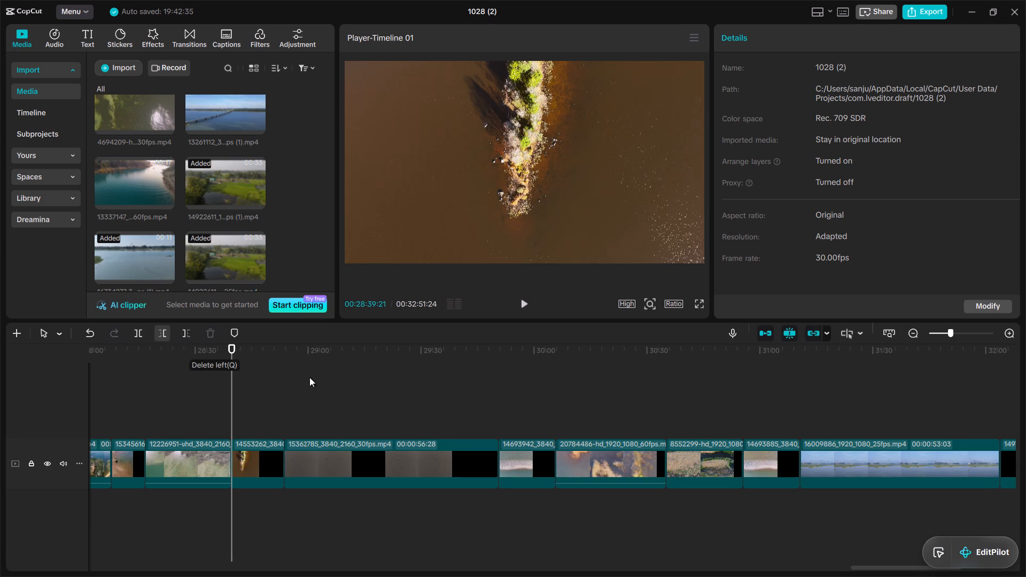
left_click(295, 427)
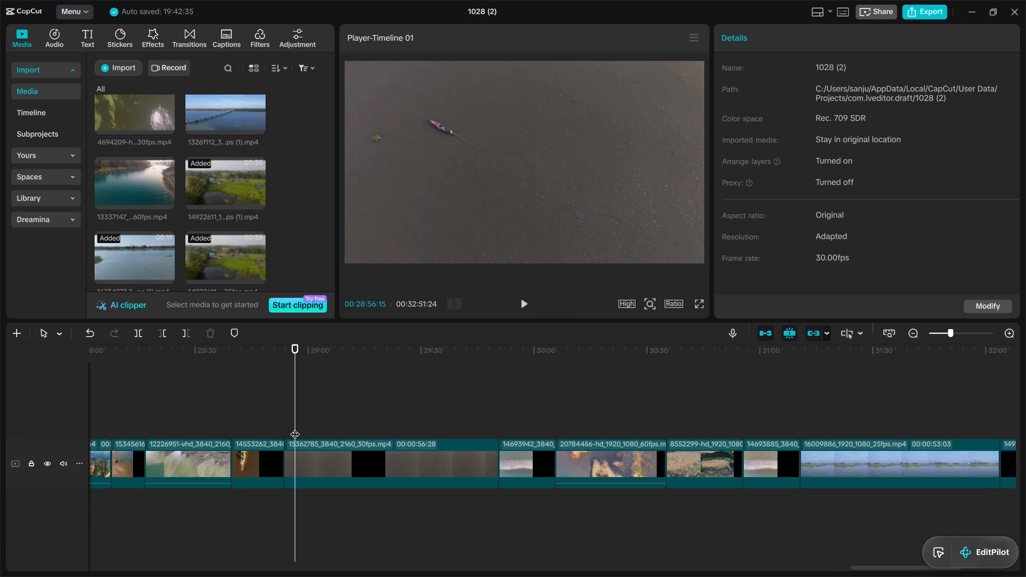
left_click(165, 336)
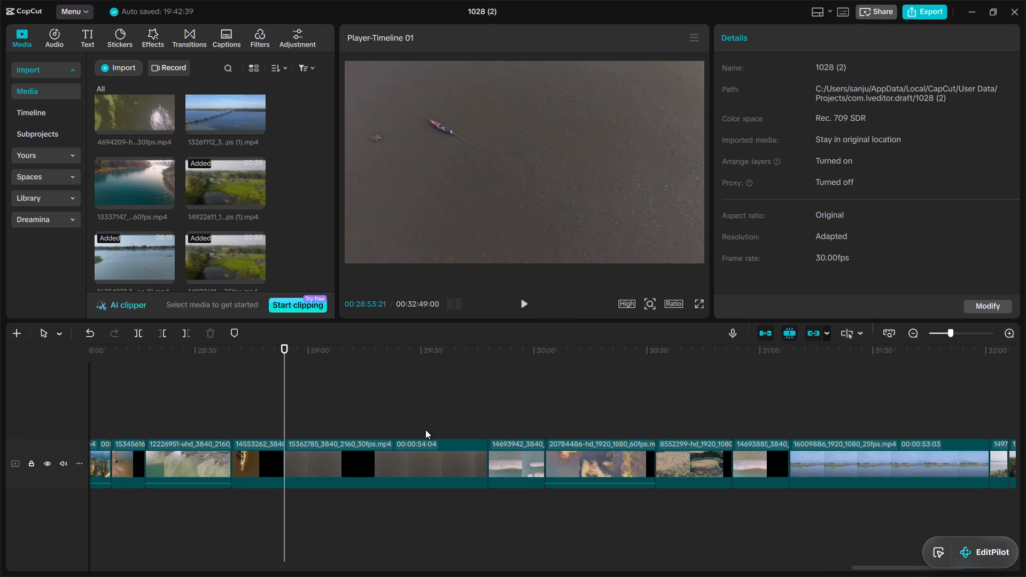
Cut about 1.8 seconds off the beginning of clip 14693942, 2.7 seconds off 20784486 and 1.9 seconds off 8552299.
left_click(492, 425)
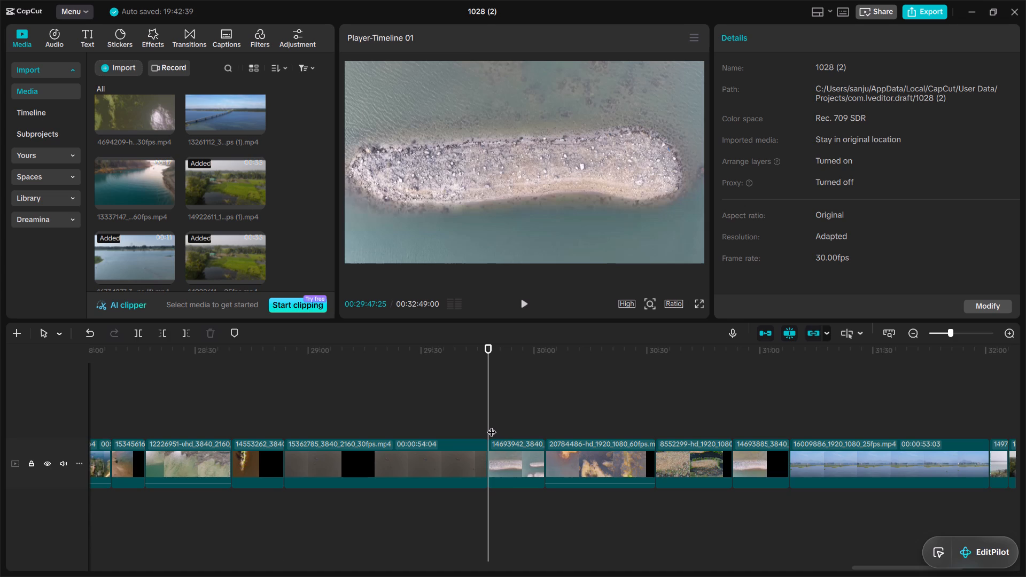
left_click(495, 426)
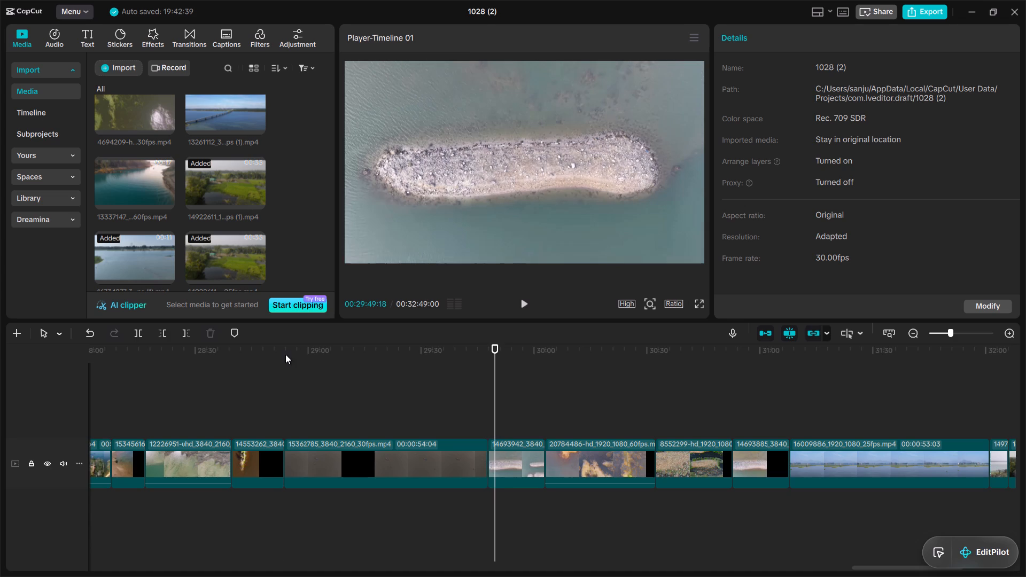
left_click(162, 334)
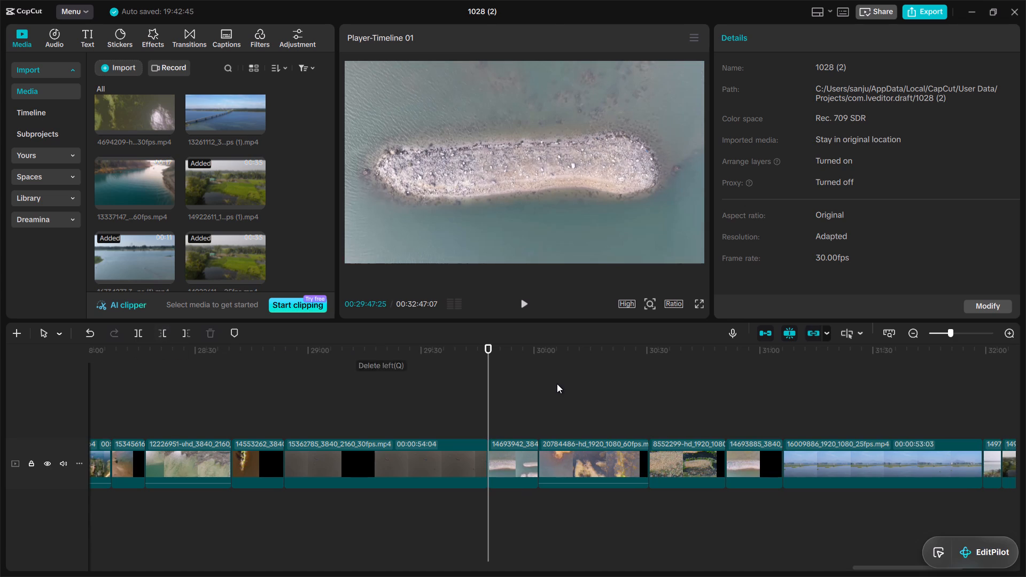
double_click(549, 427)
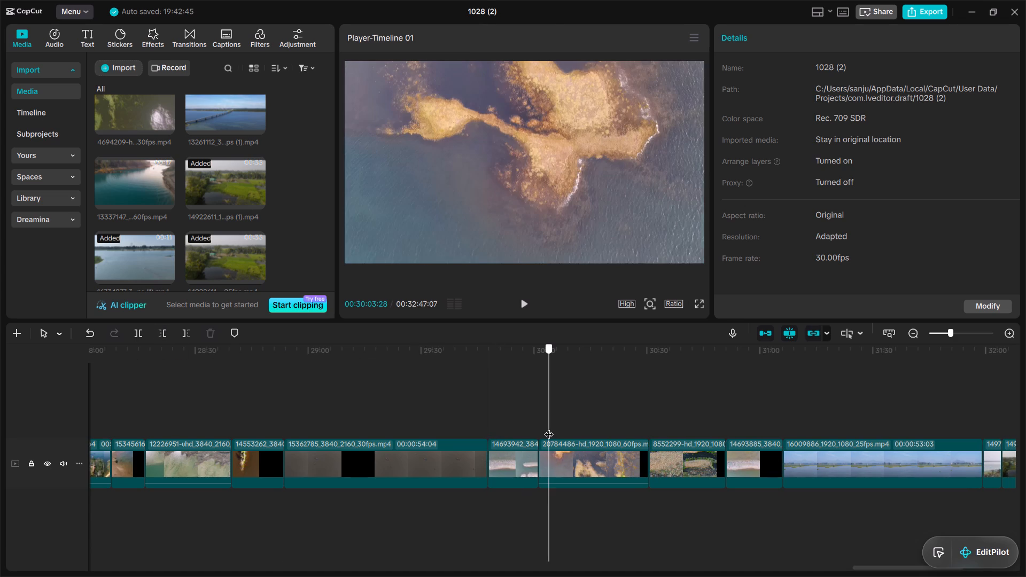
left_click(160, 330)
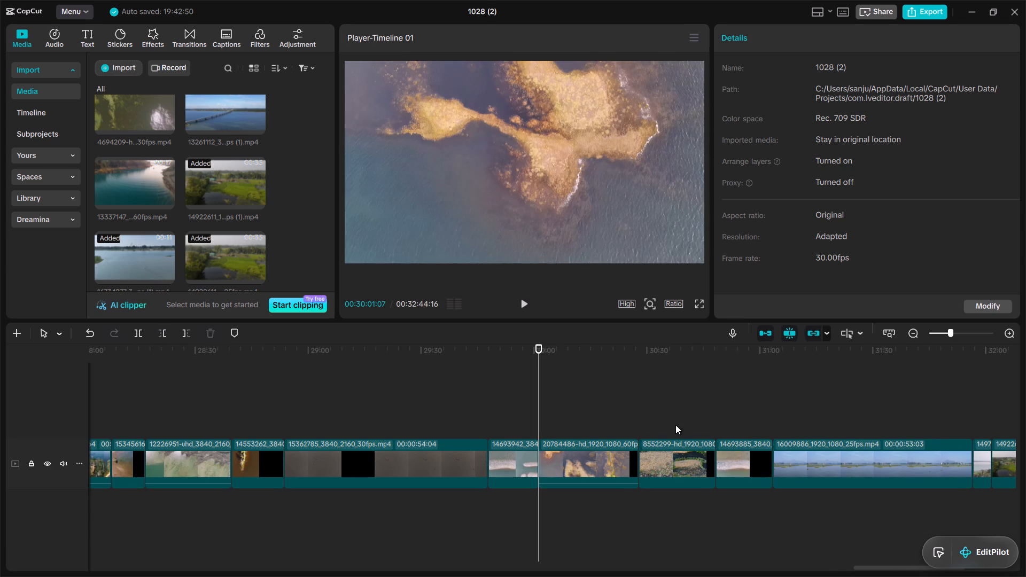
left_click(646, 424)
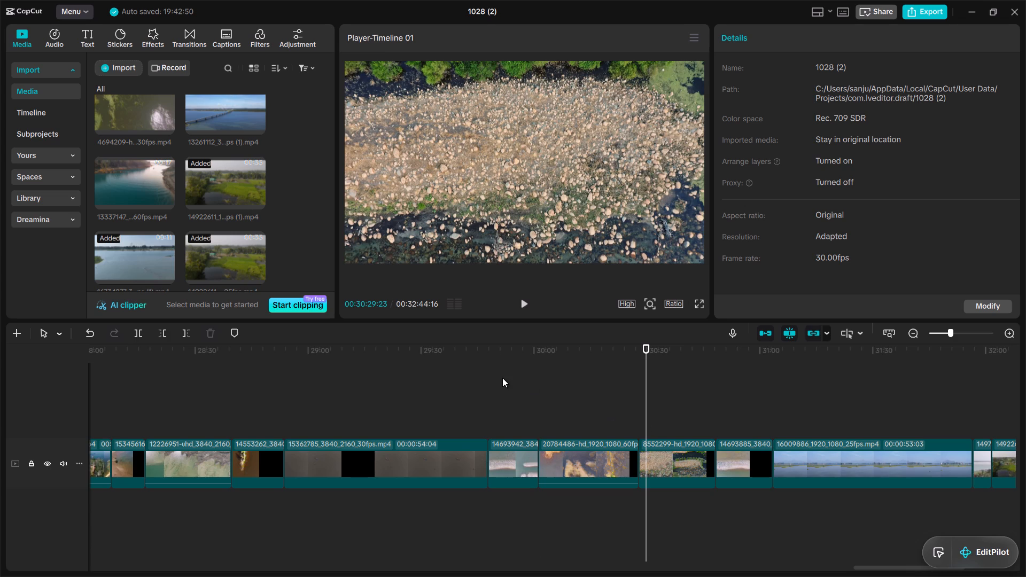
left_click(167, 335)
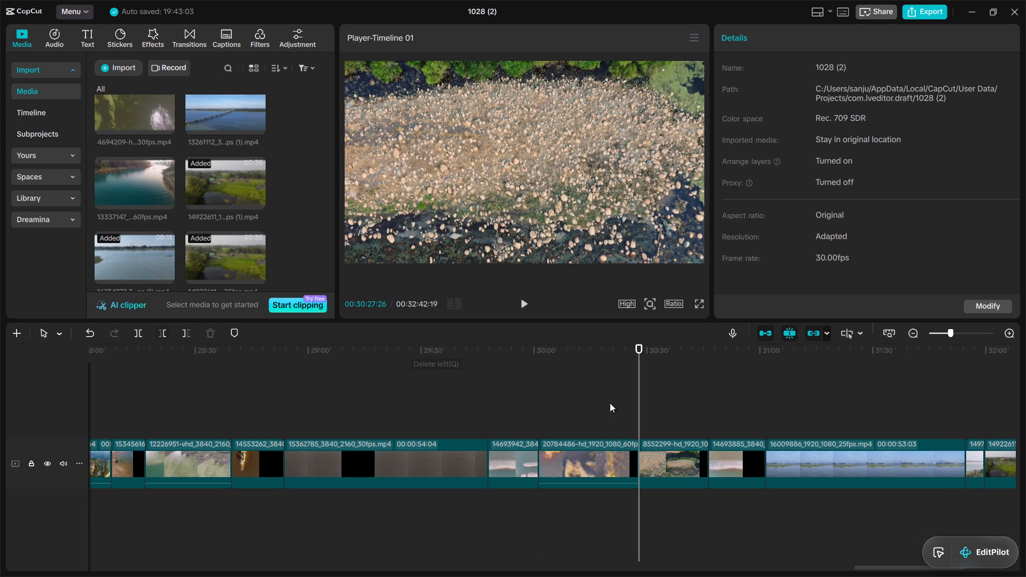
Cut about 1.5 seconds off the beginning of the 14693885 clip after 8552299, 2.5 seconds off 16009886 and 2.4 seconds off 14922611.
double_click(714, 431)
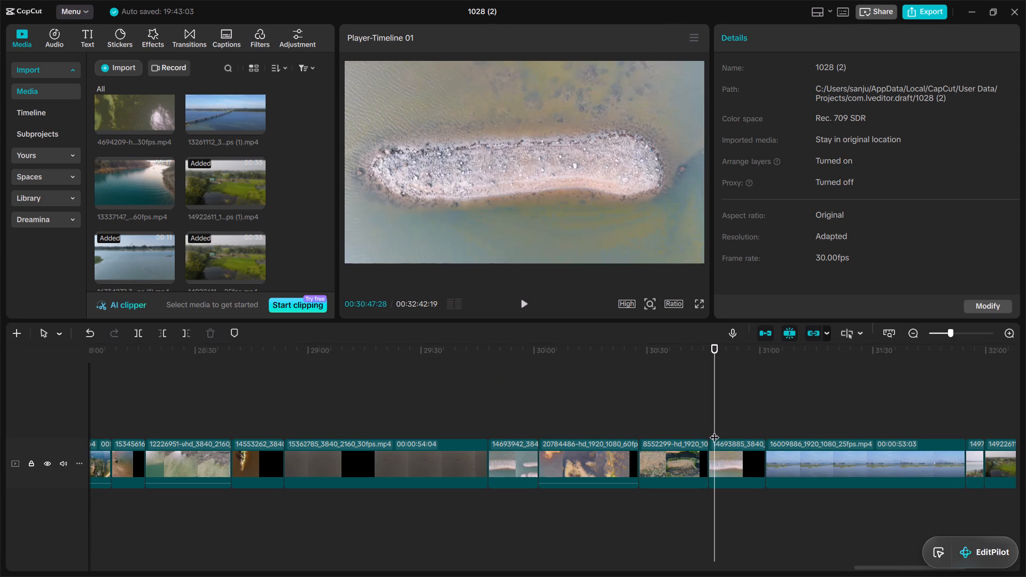
left_click(161, 332)
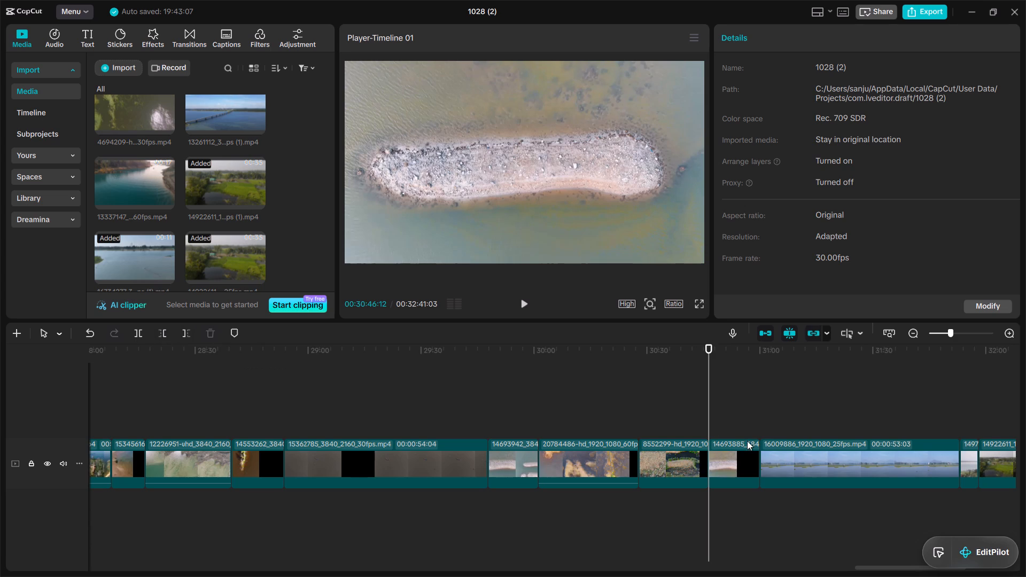
left_click(770, 431)
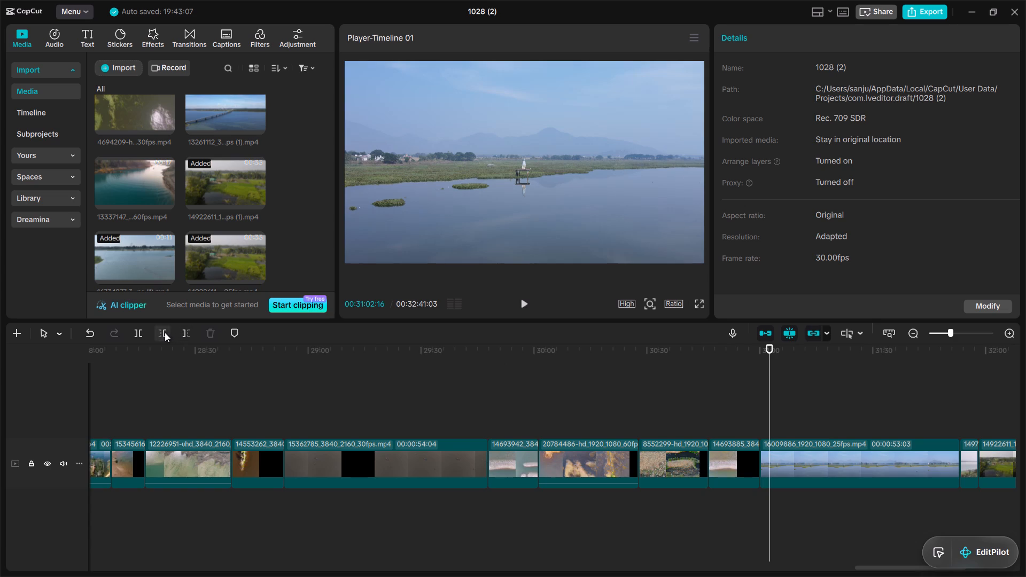
left_click(165, 332)
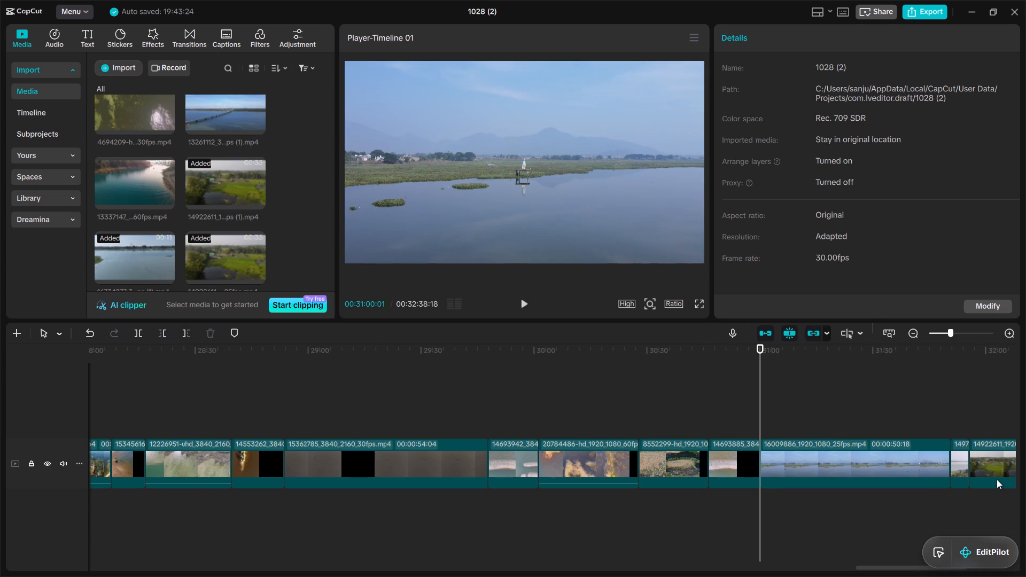
left_click(978, 430)
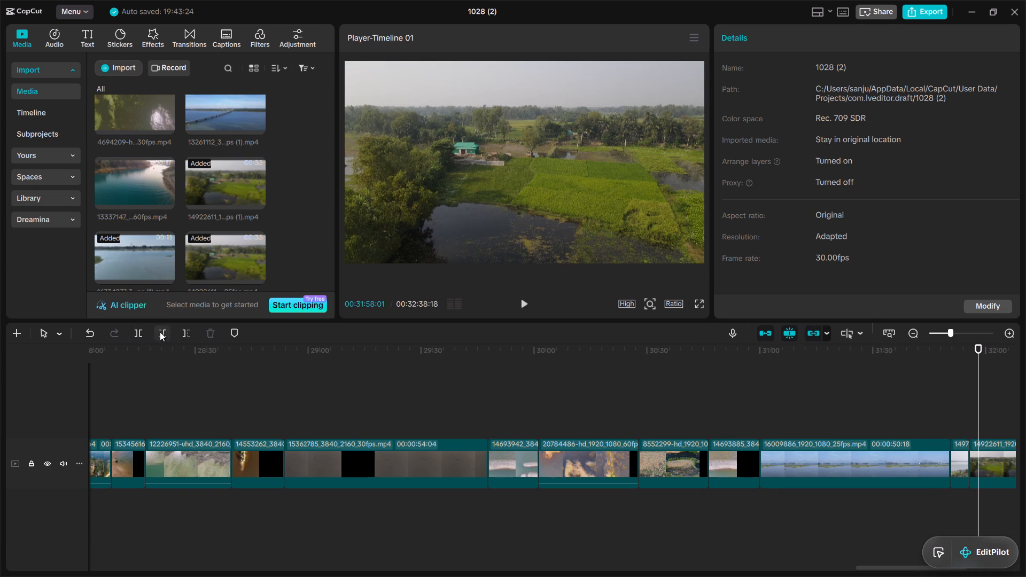
left_click(160, 332)
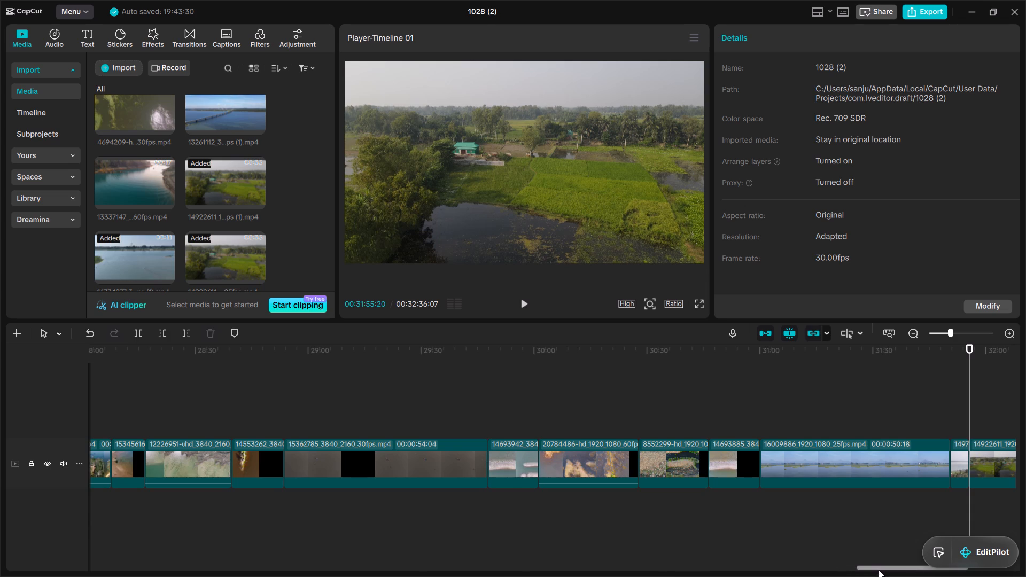
left_click_drag(881, 565, 916, 565)
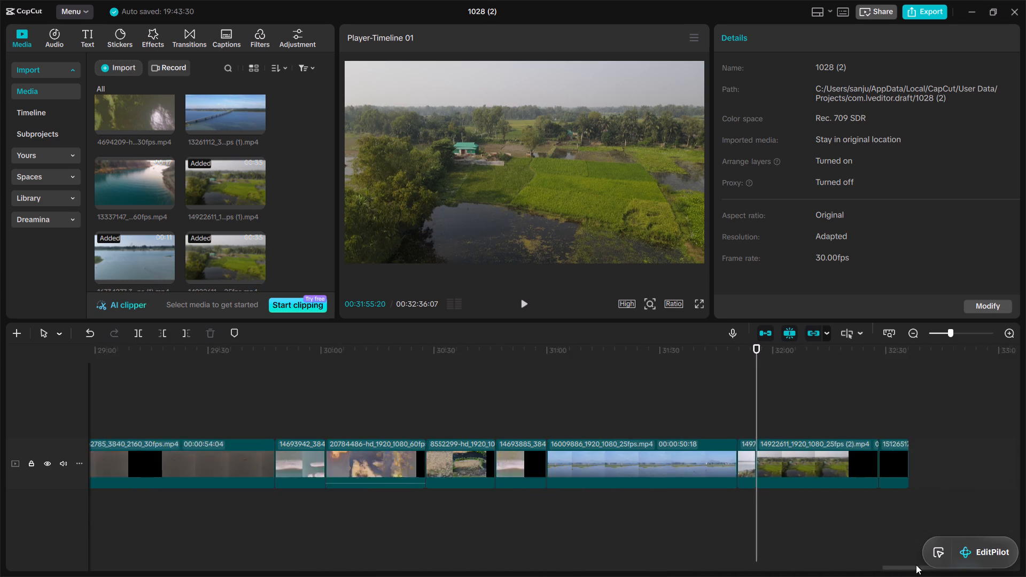
Cut about 1.9 seconds off the beginning and 2 seconds off the end of the 14922611 (2) clip near the timeline's end.
left_click_drag(916, 565, 941, 566)
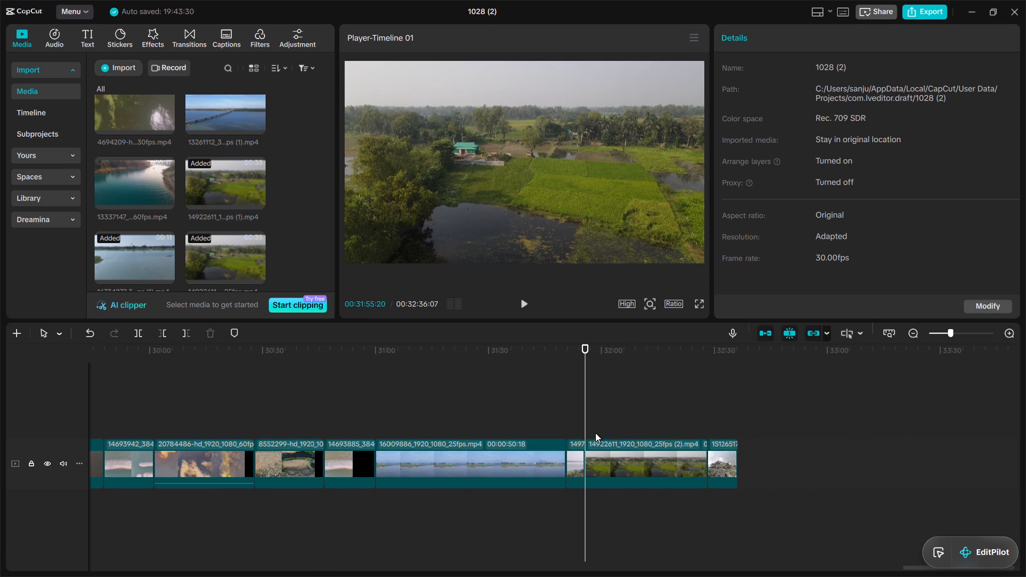
double_click(592, 431)
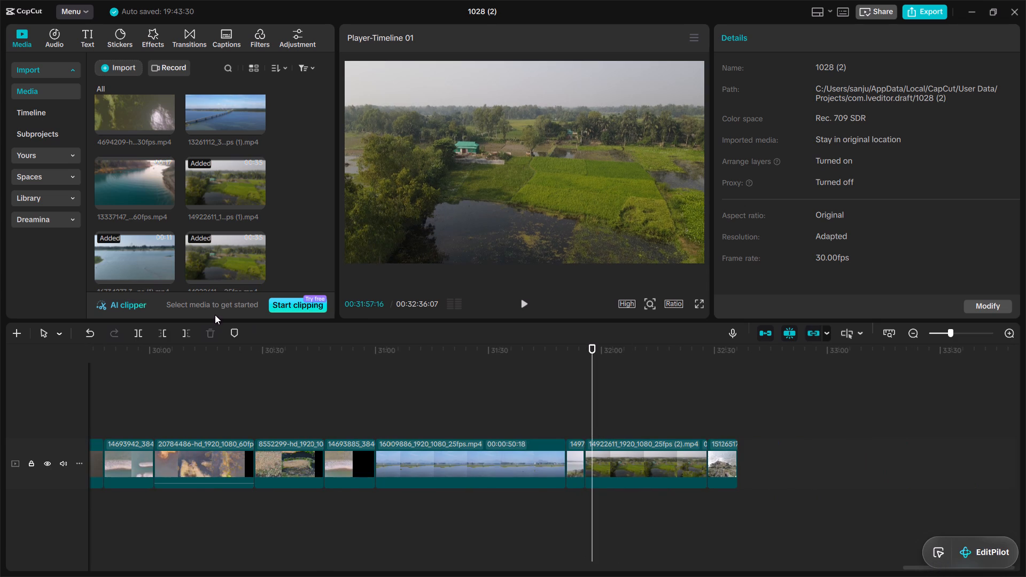
left_click(161, 336)
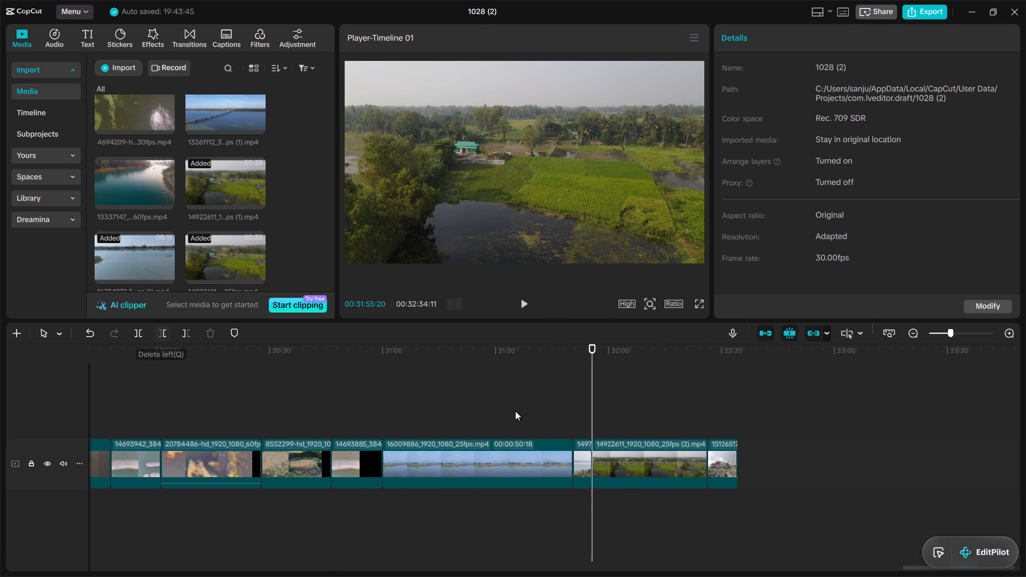
left_click(700, 430)
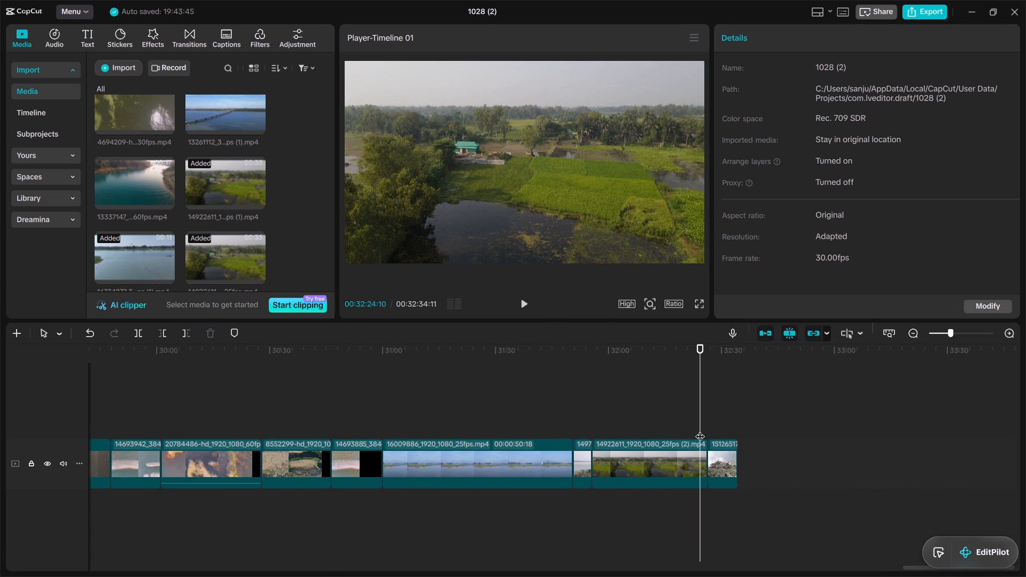
left_click(186, 335)
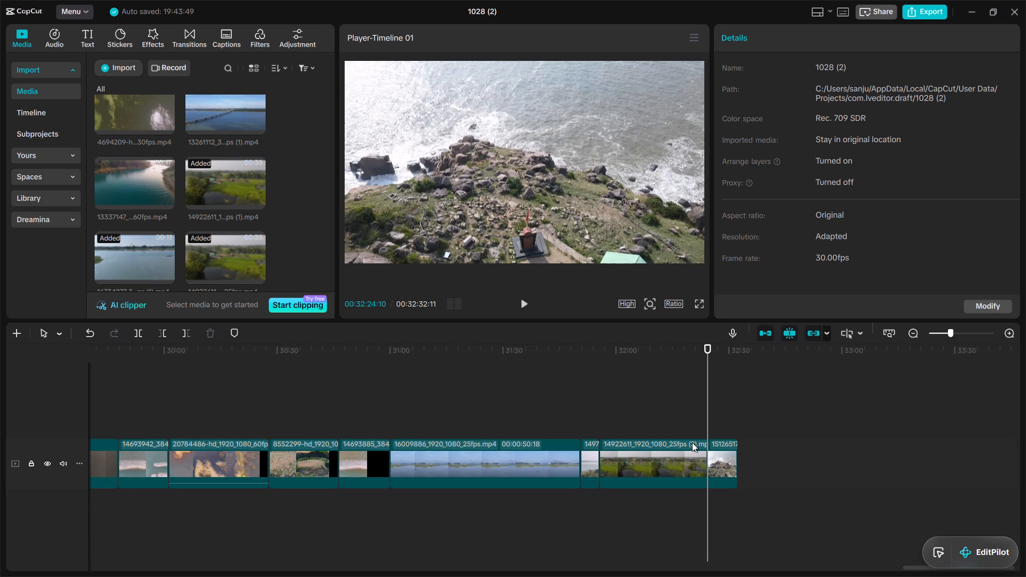
Cut about 2.1 seconds off the end of the last timeline clip.
left_click(730, 429)
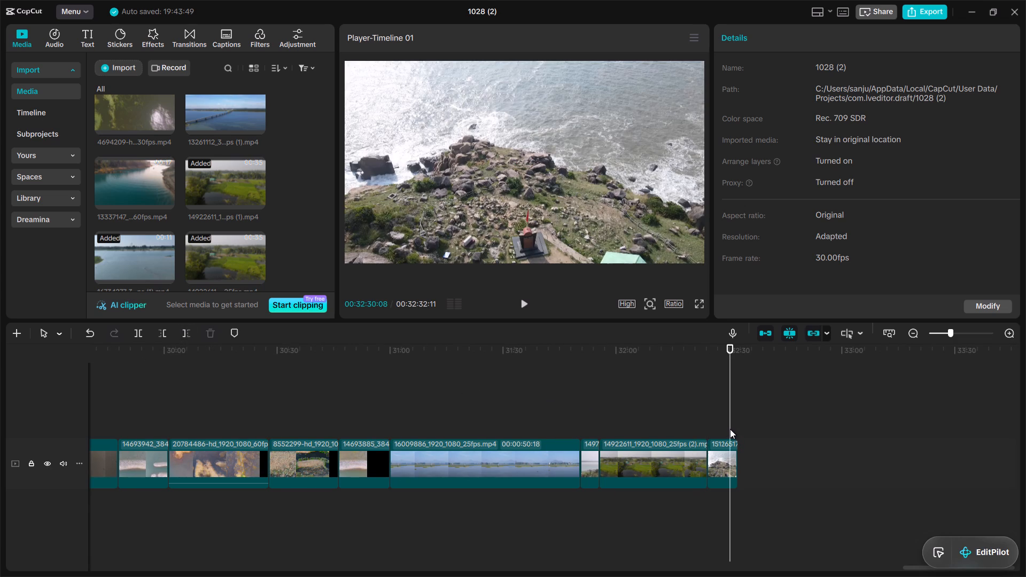
left_click(185, 331)
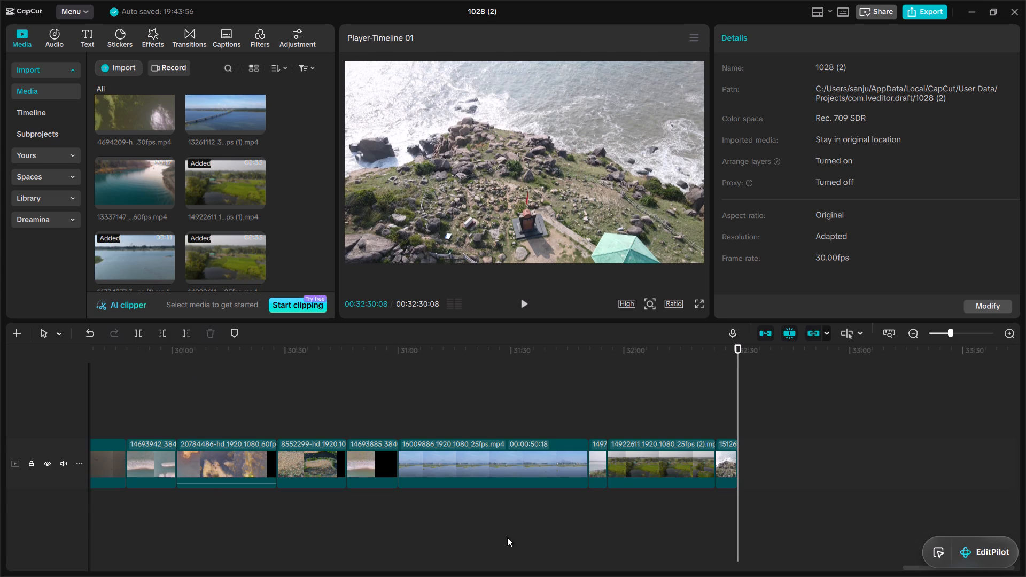
Select the first timeline clip, 13337059, and look through its basic video settings from Transform to Canvas.
left_click(911, 567)
left_click_drag(908, 566, 727, 576)
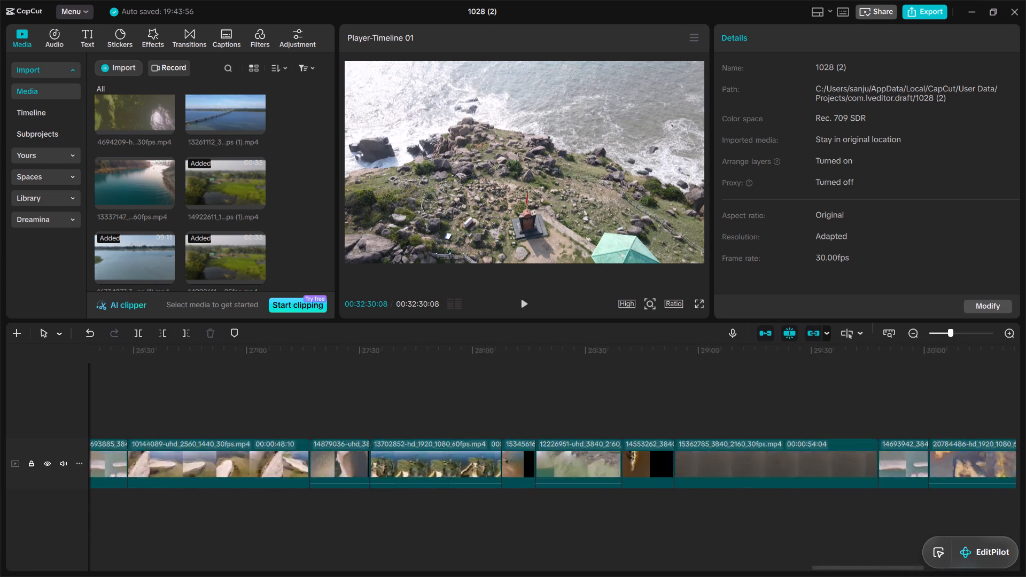
left_click_drag(727, 576, 419, 576)
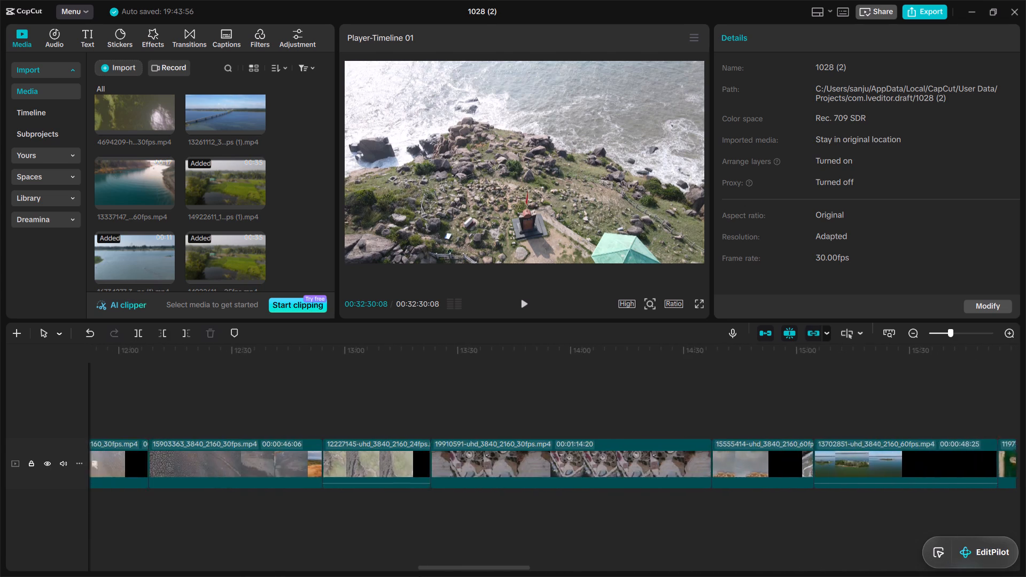
left_click_drag(419, 576, 234, 574)
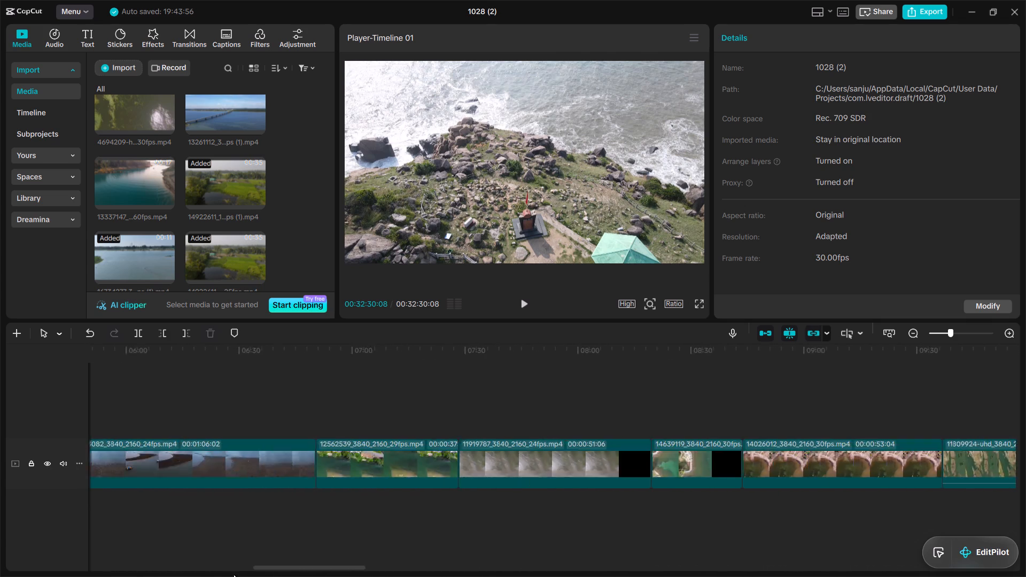
left_click_drag(234, 574, 11, 575)
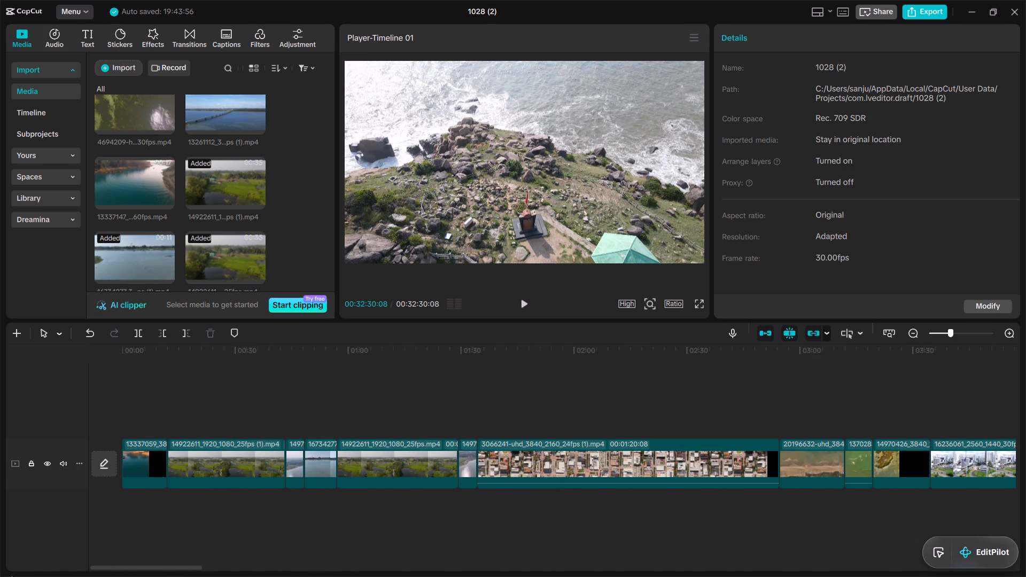
left_click_drag(11, 575, 0, 575)
left_click(147, 462)
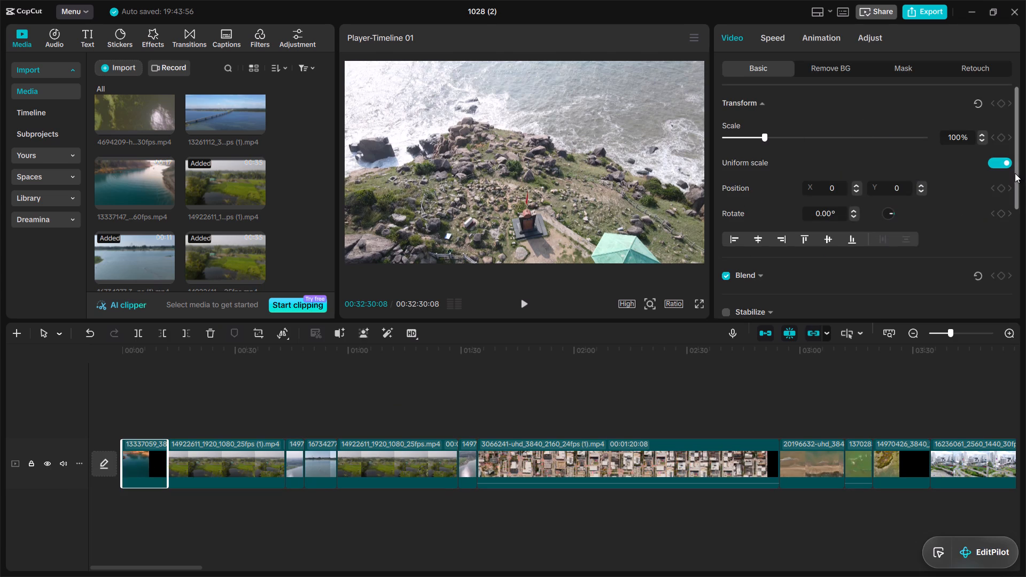
left_click_drag(1015, 173, 1017, 200)
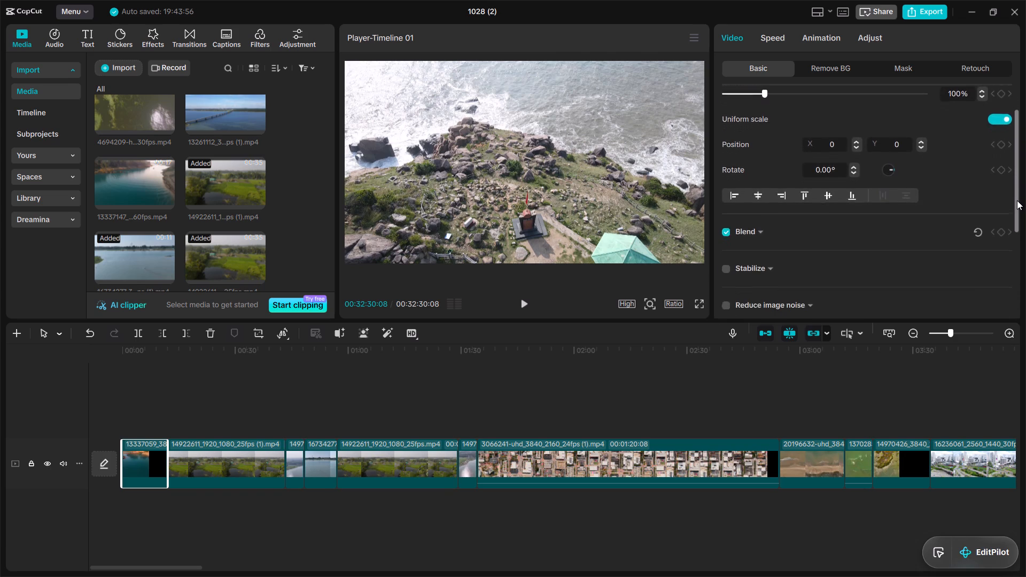
left_click_drag(1017, 200, 1018, 224)
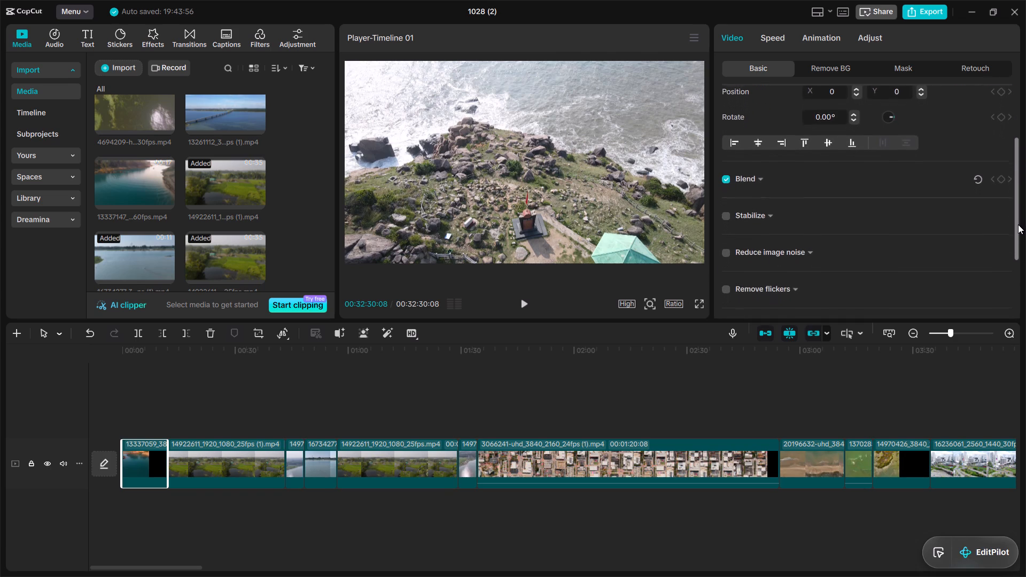
left_click_drag(1018, 224, 1018, 261)
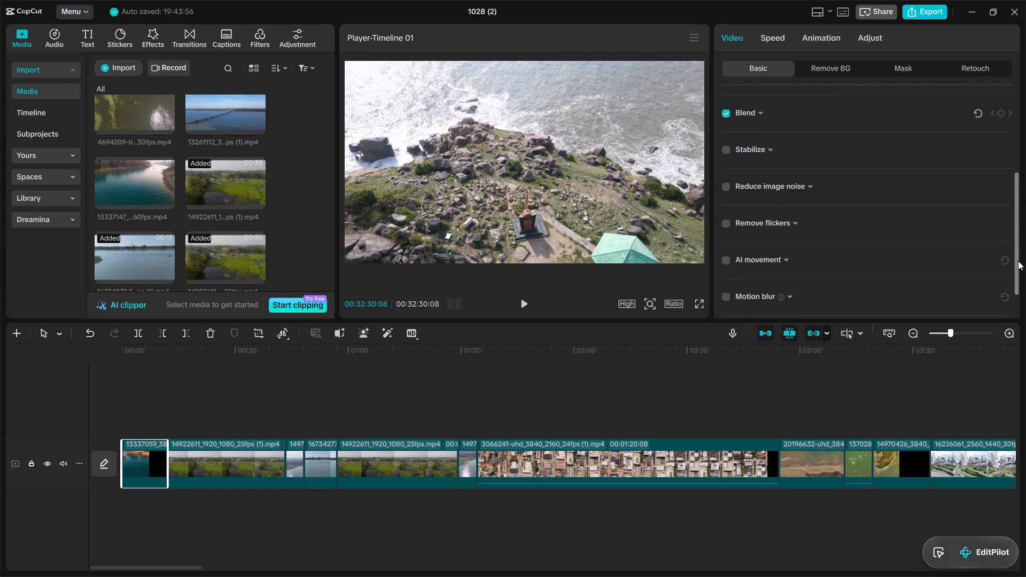
left_click_drag(1018, 261, 1014, 286)
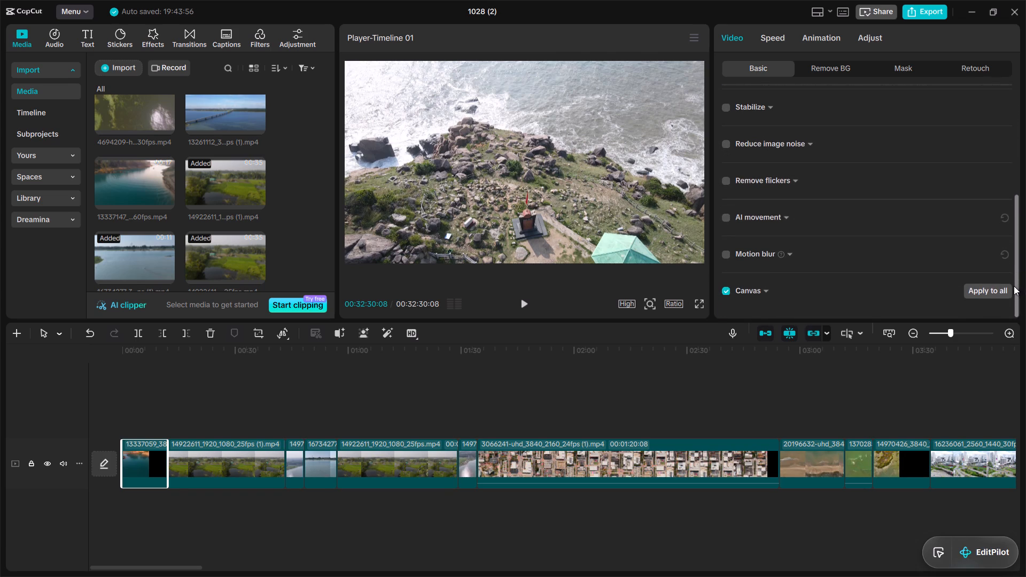
left_click_drag(1014, 286, 1008, 300)
left_click_drag(1008, 300, 1011, 163)
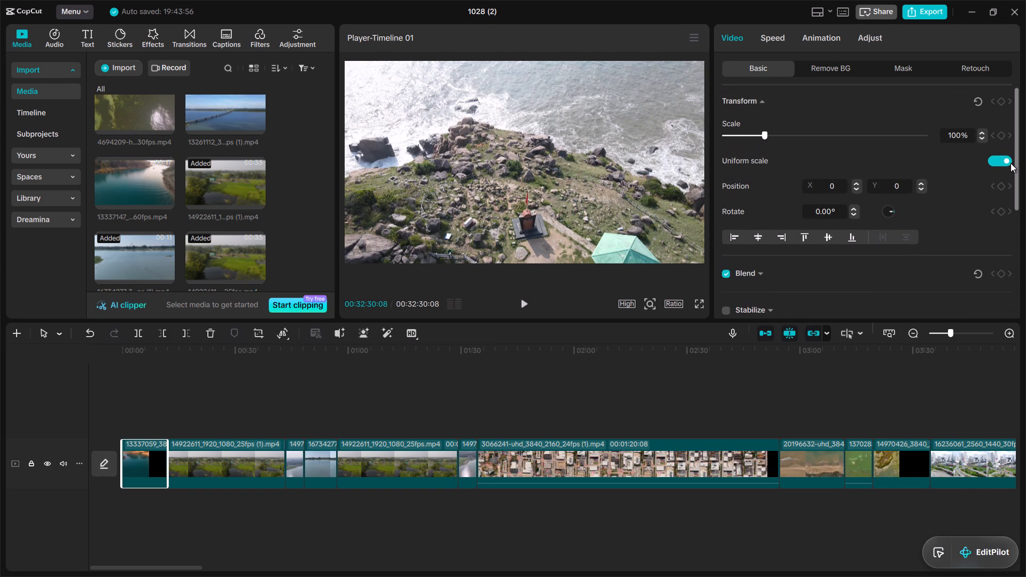
Turn on Protect skin tone in the LUT adjustments of the first clip, 13337059.
left_click(868, 39)
left_click(868, 39)
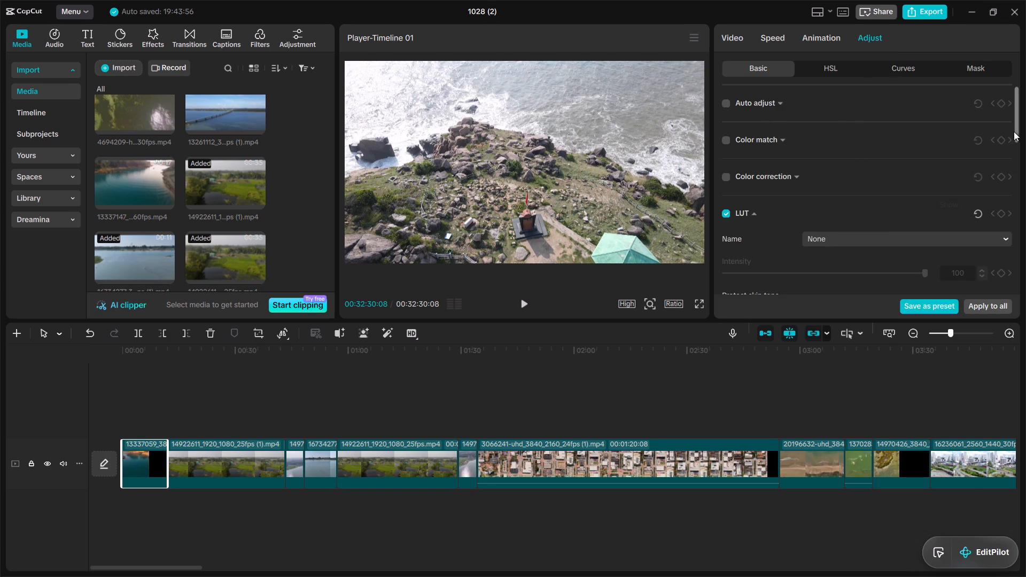
left_click_drag(1014, 128, 1016, 144)
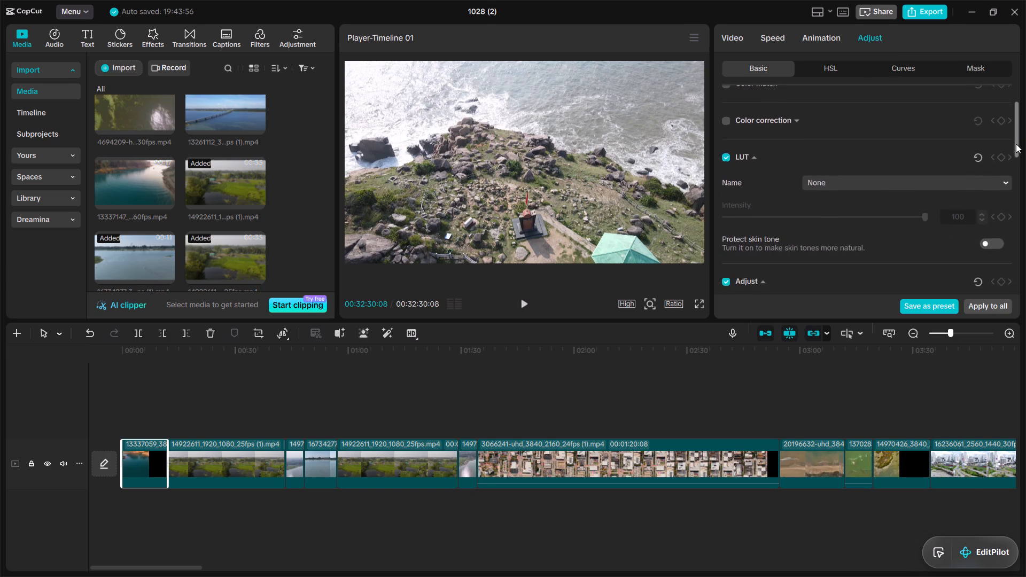
left_click_drag(1016, 144, 1020, 166)
left_click(992, 155)
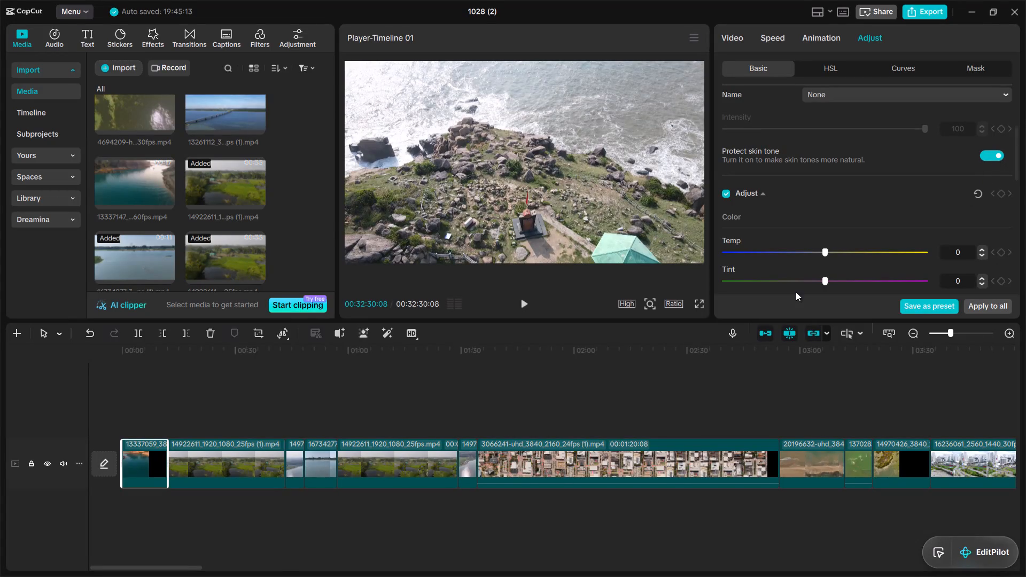
Set the first clip's color adjustments to Temp 5, Tint -3 and Saturation -5.
left_click(832, 251)
left_click(818, 277)
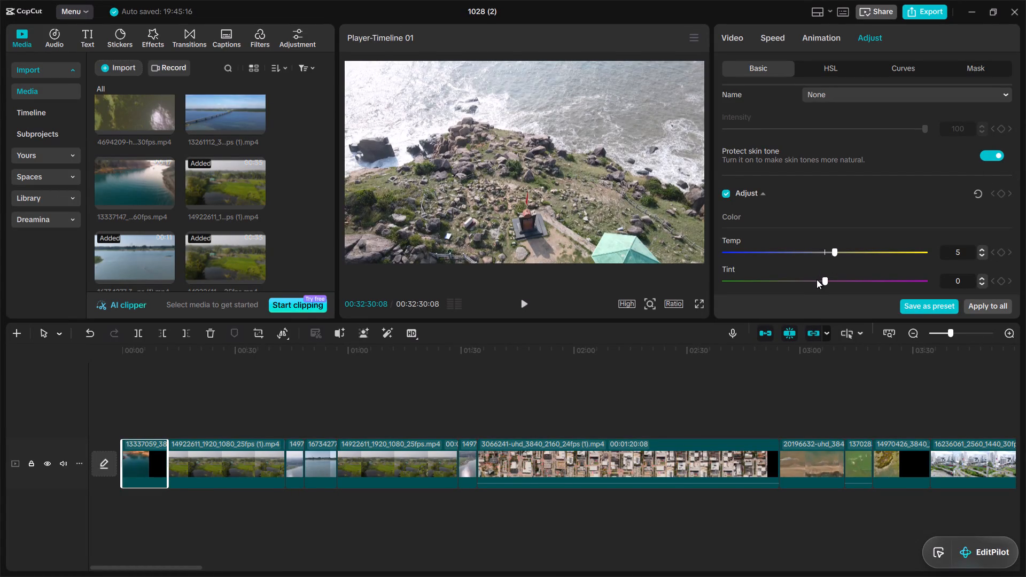
left_click(816, 279)
left_click_drag(1016, 167, 1017, 209)
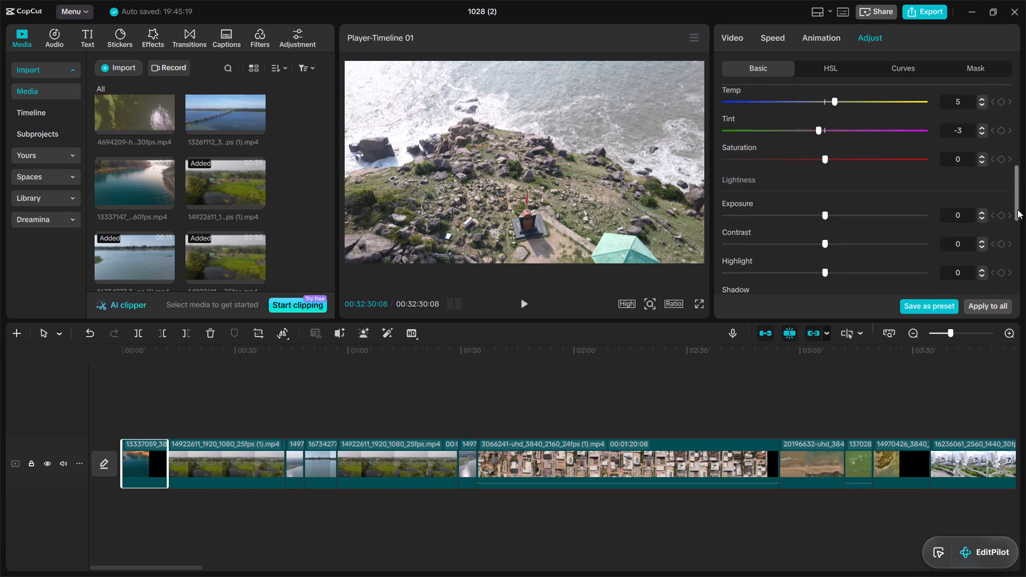
left_click_drag(1017, 209, 1017, 210)
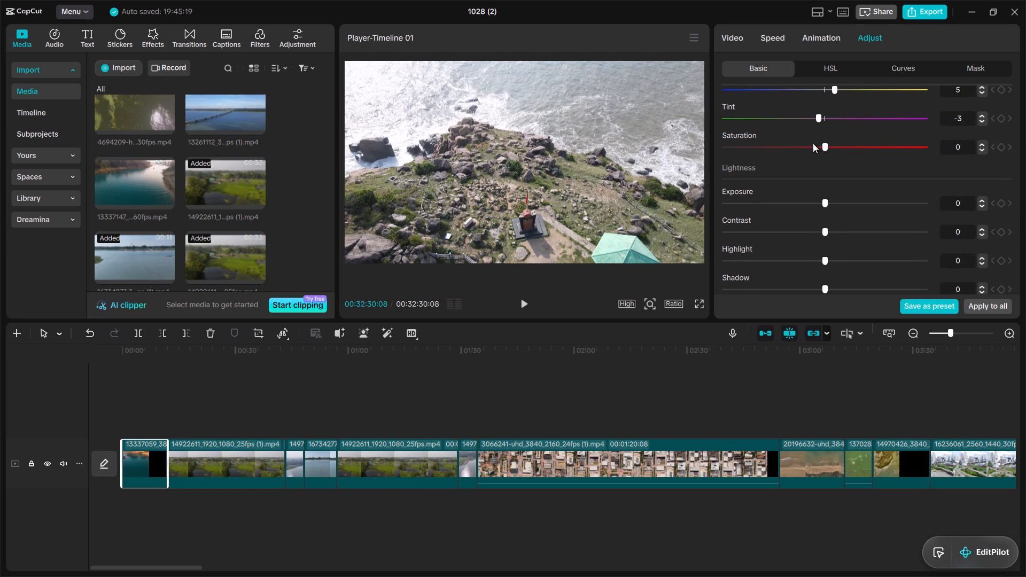
left_click(813, 143)
Set the first clip's lightness adjustments to Exposure -4, Contrast -6, Highlight -4 and Shadow -5.
left_click(815, 199)
left_click(817, 229)
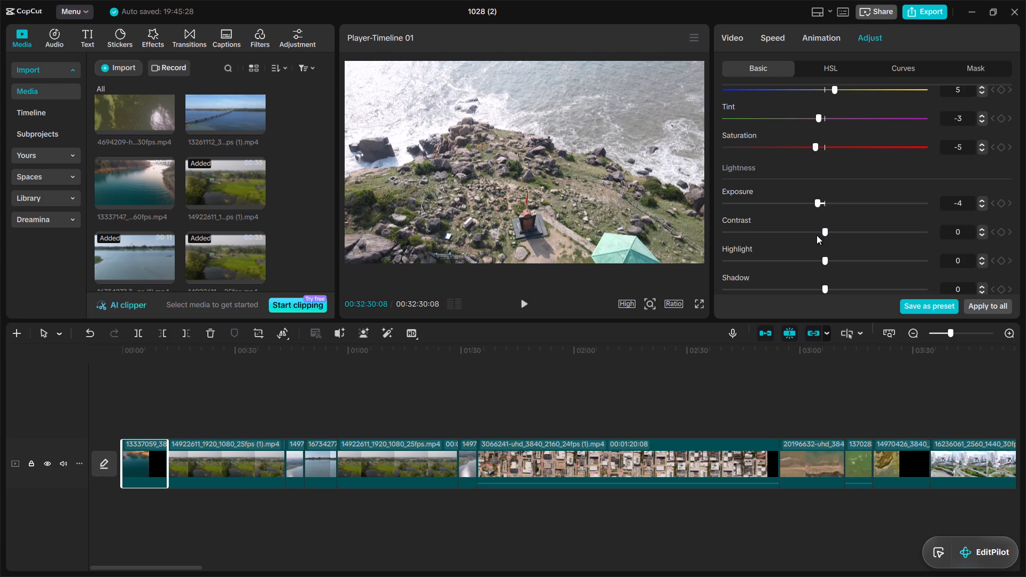
left_click(817, 230)
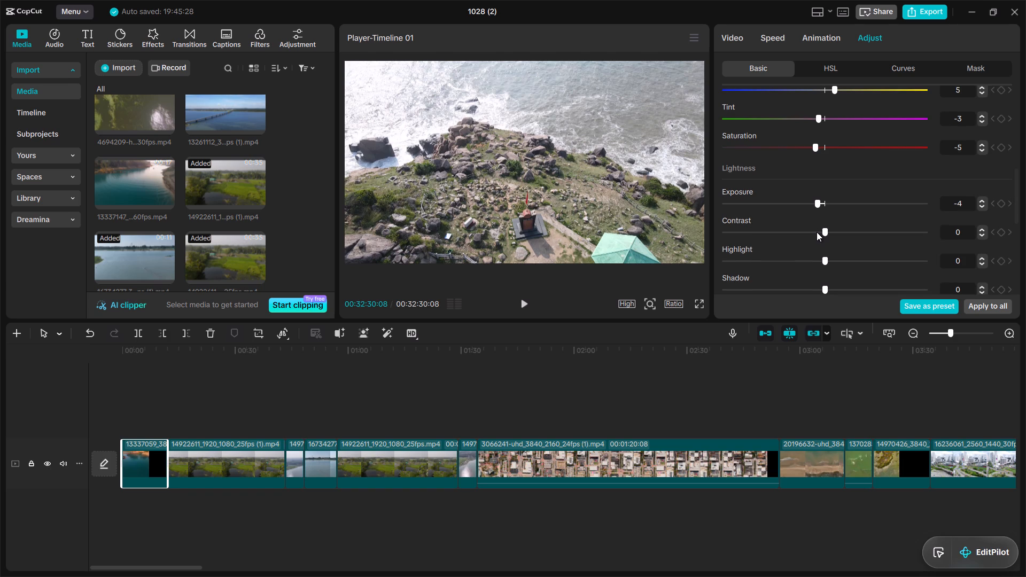
left_click(817, 232)
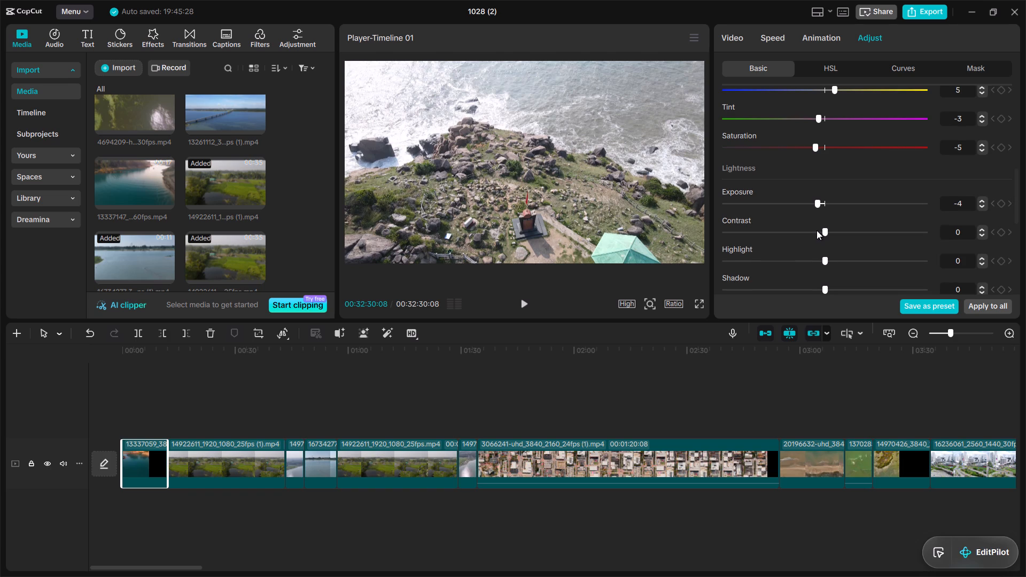
left_click(817, 230)
left_click(817, 230)
left_click_drag(817, 230, 811, 229)
left_click(811, 229)
left_click(813, 258)
left_click(812, 283)
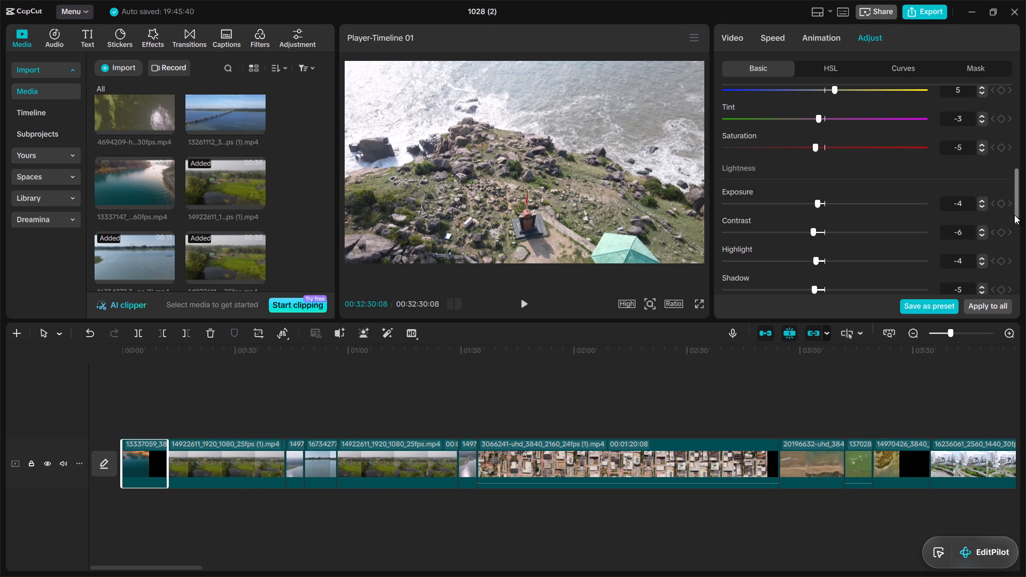
Set Whites, Blacks and Brilliance to -4 each in the first clip's lightness adjustments.
left_click_drag(1014, 215, 1016, 238)
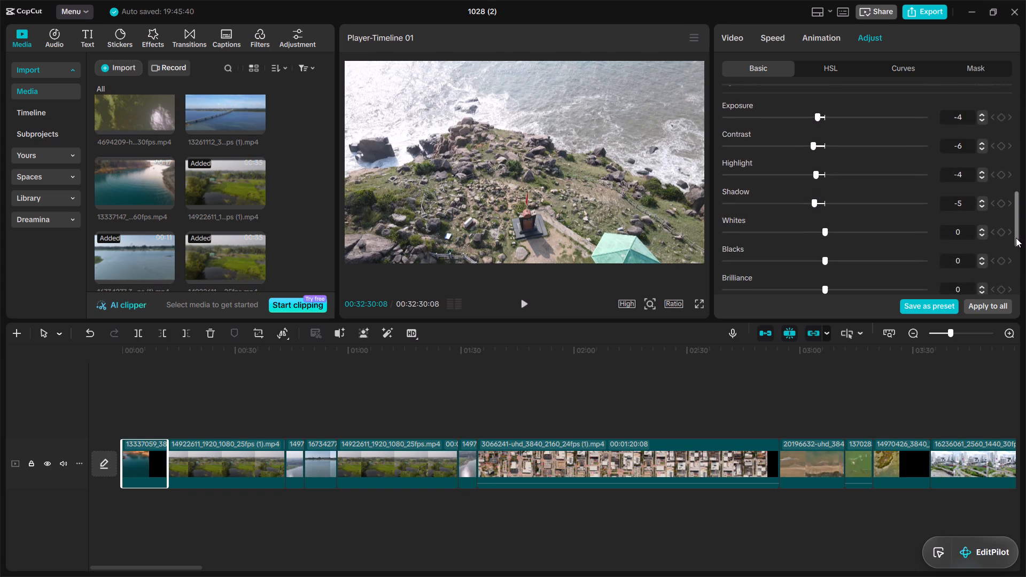
left_click_drag(1016, 238, 1013, 260)
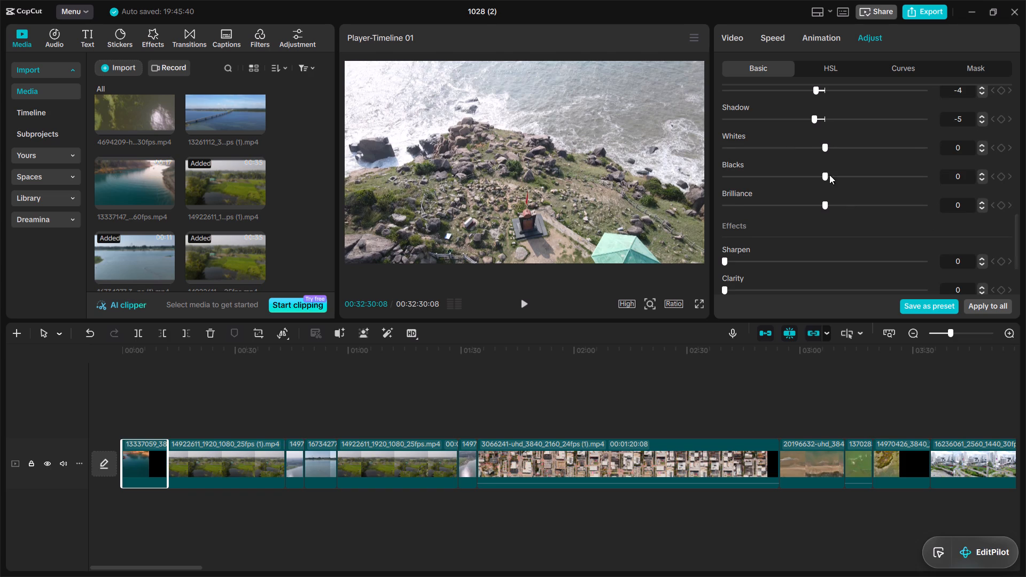
left_click_drag(811, 144, 814, 172)
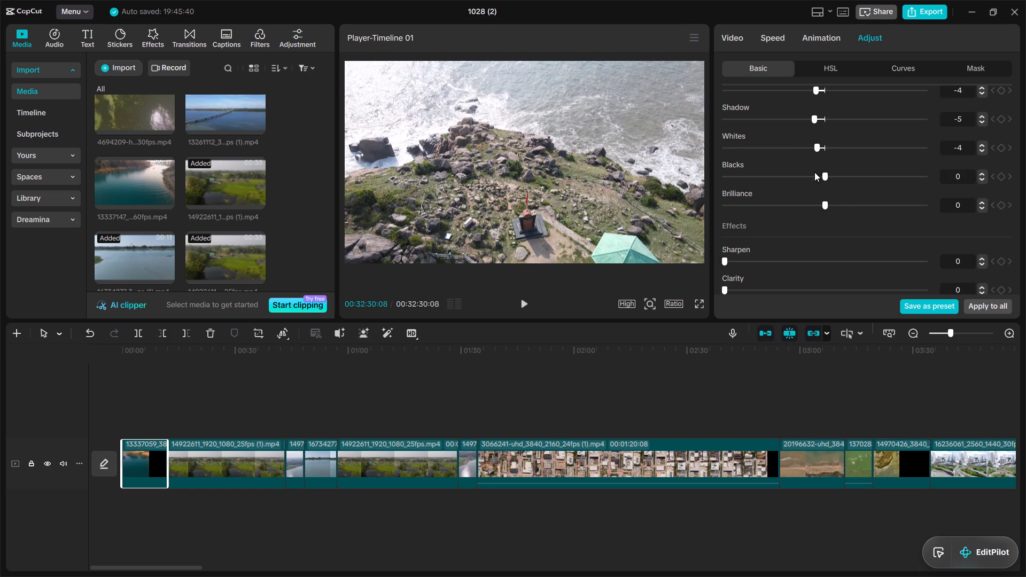
left_click(814, 172)
left_click(814, 200)
Set the first clip's effects adjustments to Sharpen 6, Clarity 6, Particles 4, Fade 4 and Vignette 28.
left_click(736, 258)
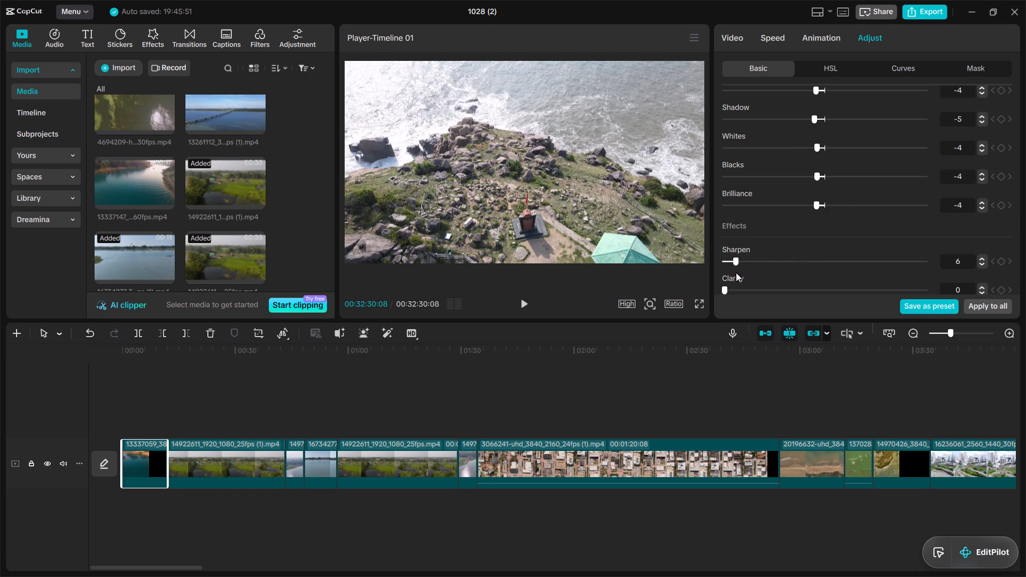
left_click(735, 283)
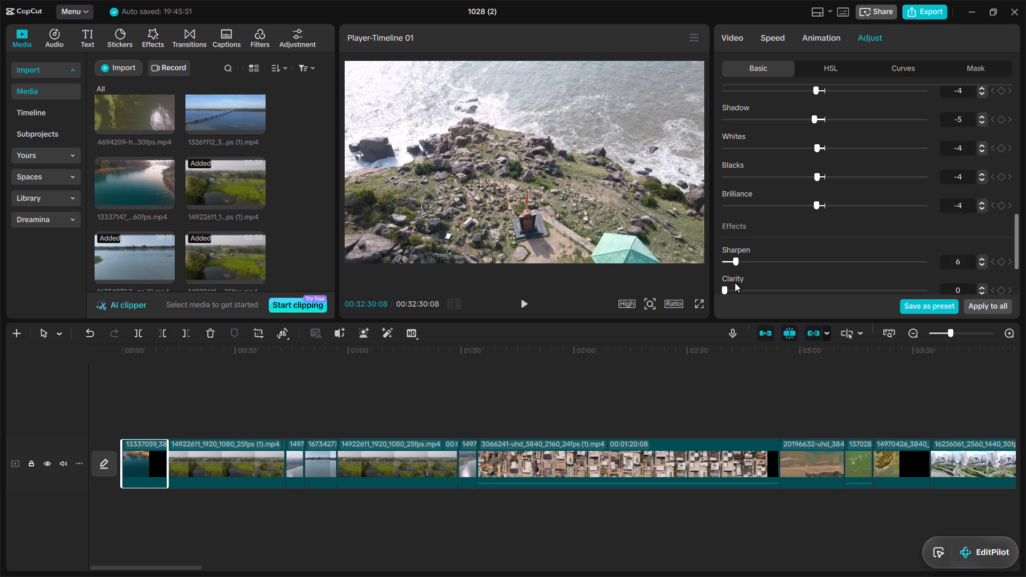
left_click(734, 286)
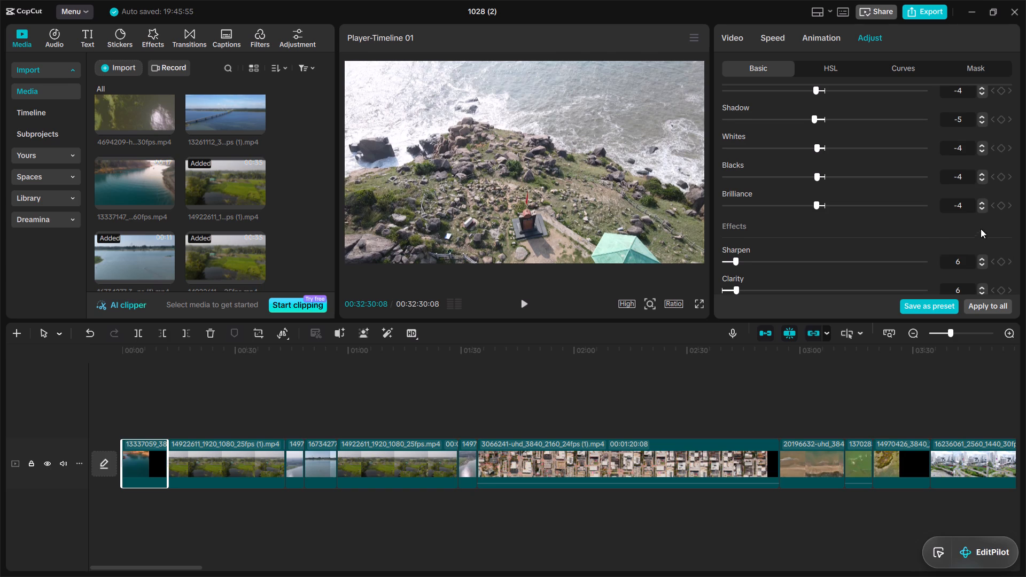
left_click_drag(1015, 220, 1015, 225)
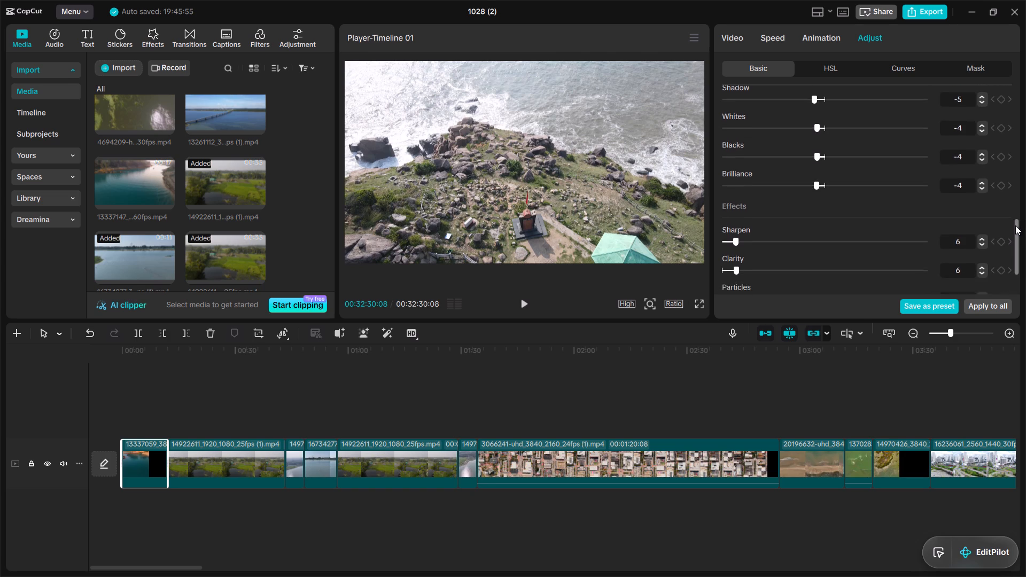
left_click_drag(1015, 225, 1015, 256)
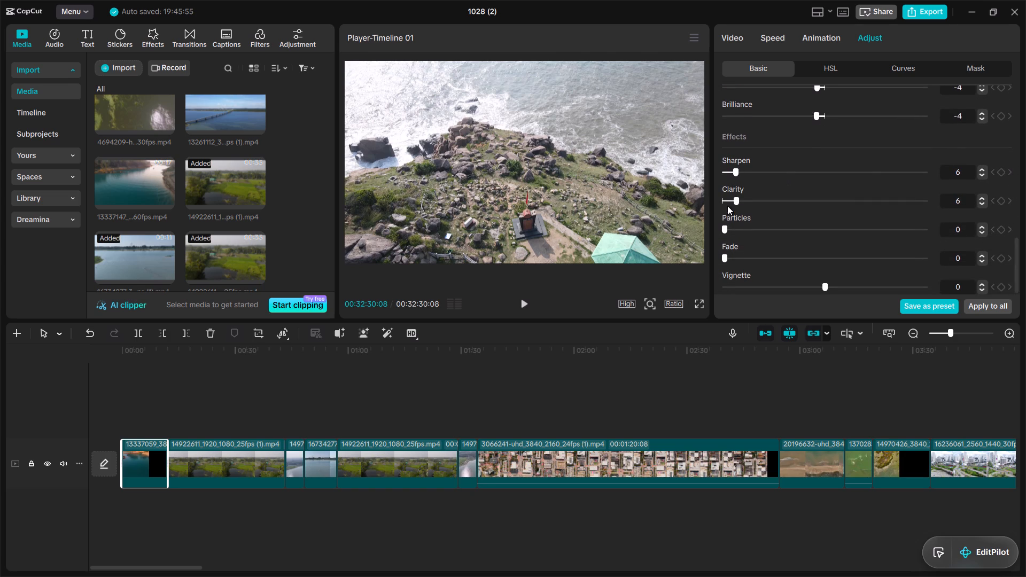
left_click(732, 225)
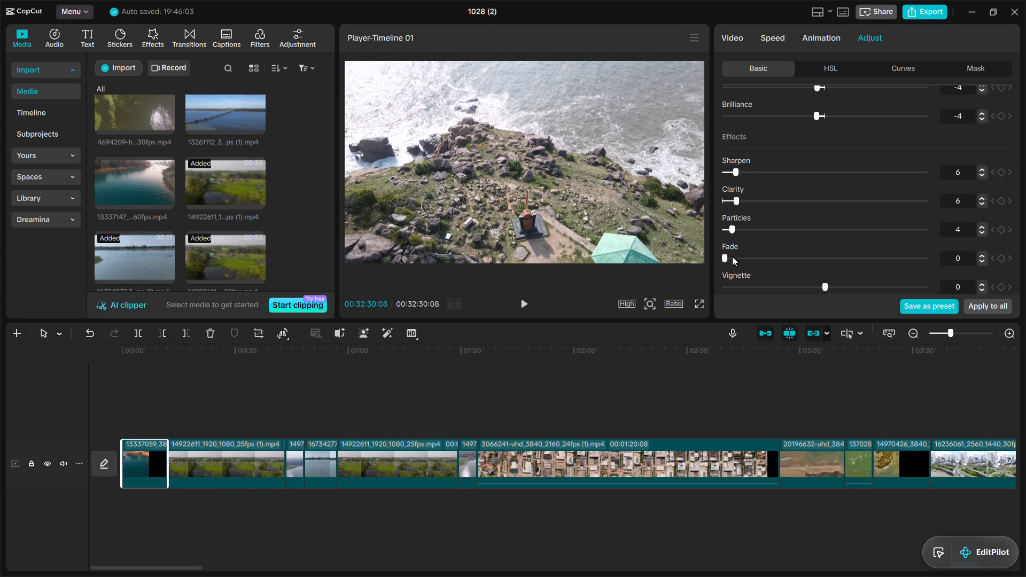
left_click(732, 256)
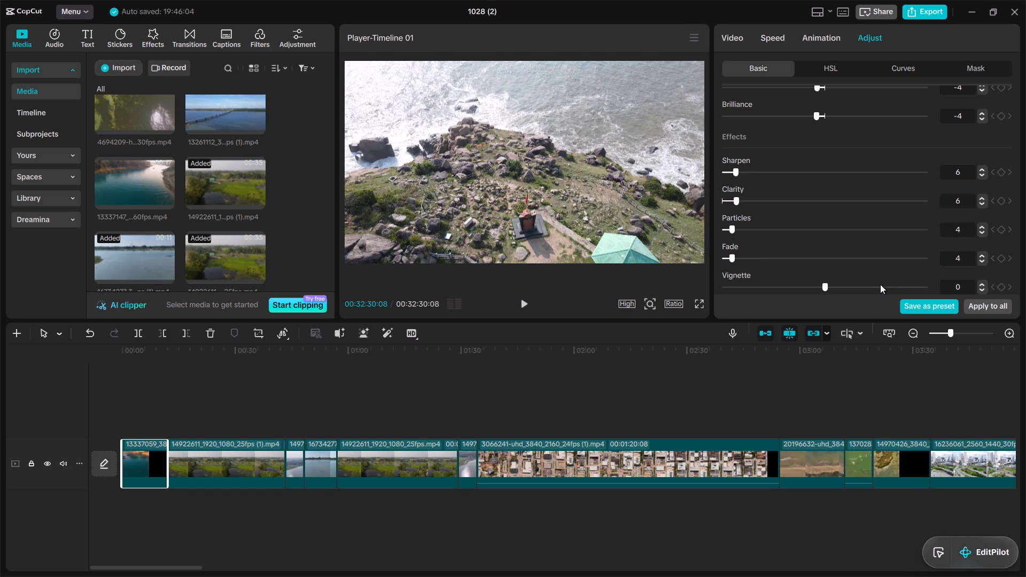
left_click(877, 284)
For the second timeline clip, 14922611, set the effects adjustments to Vignette 33, Fade 7, Particles 6, Clarity 7 and Sharpen 4.
left_click(237, 467)
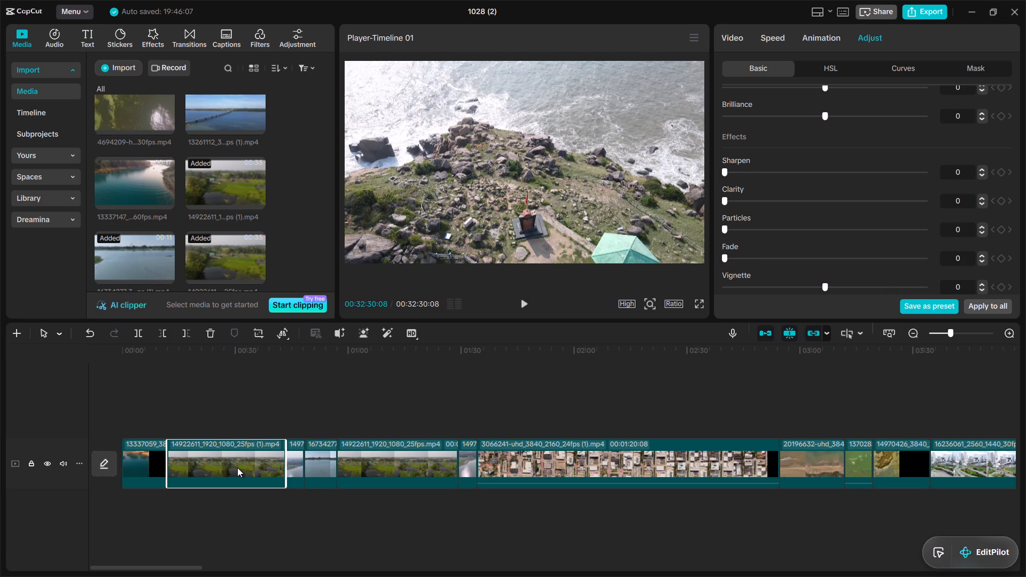
left_click(888, 284)
key("5")
left_click(739, 255)
left_click(737, 225)
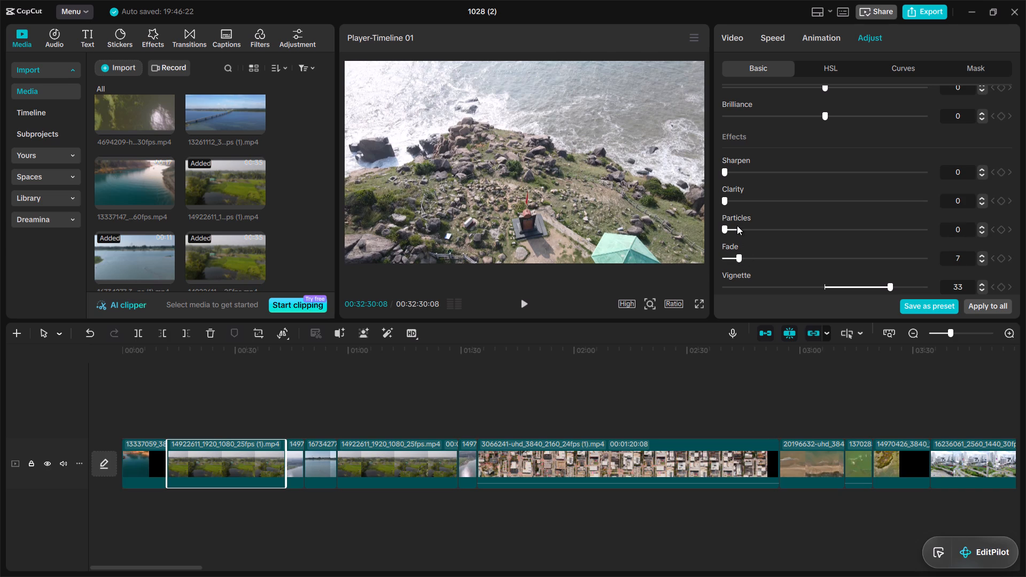
left_click(735, 197)
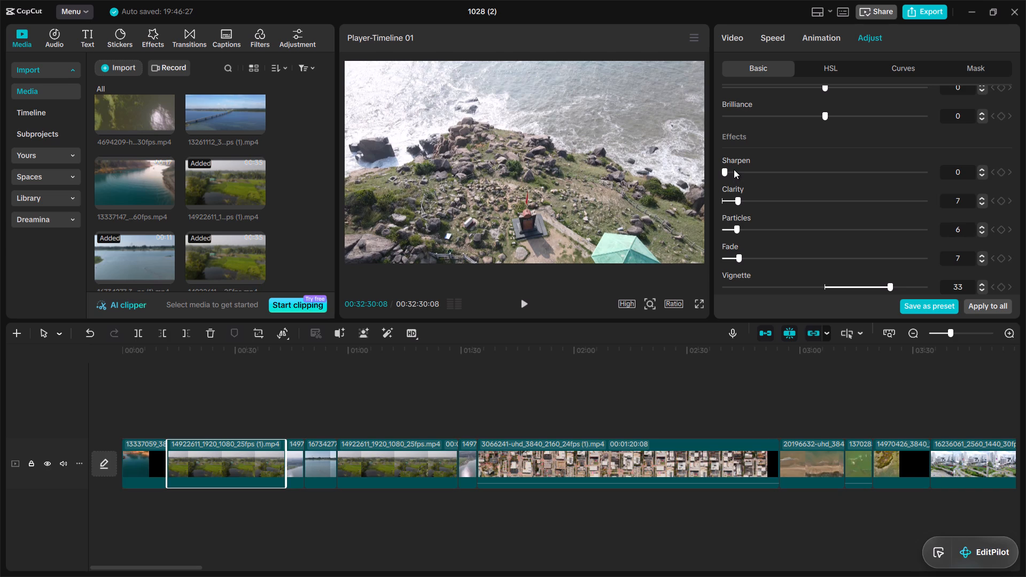
left_click(734, 169)
Set the second clip's lightness to Brilliance 13, Blacks 11, Whites -6, Shadow -6, Highlight 5, Contrast -4 and Exposure 6.
left_click(848, 112)
left_click(845, 86)
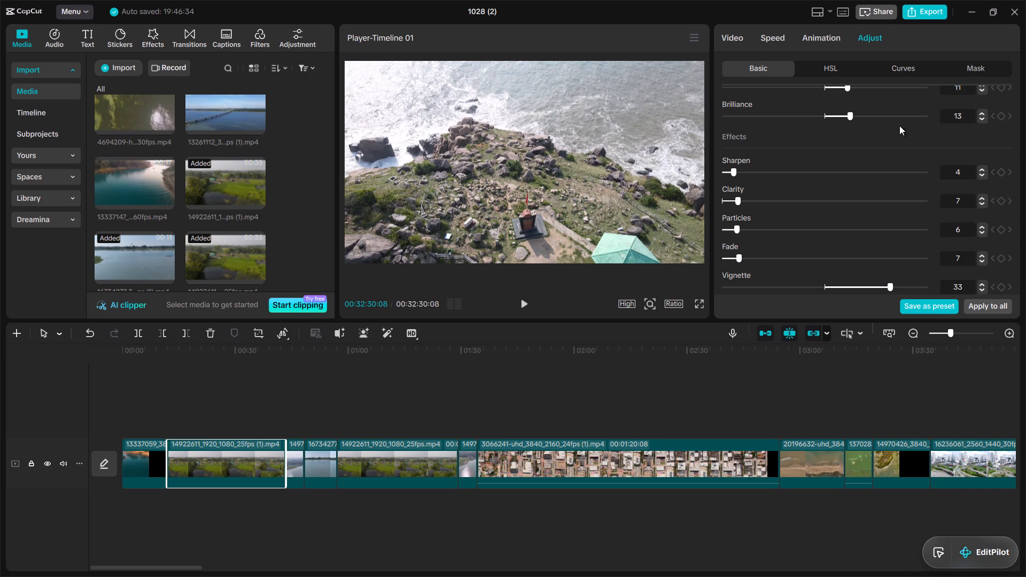
left_click_drag(1017, 259, 1014, 215)
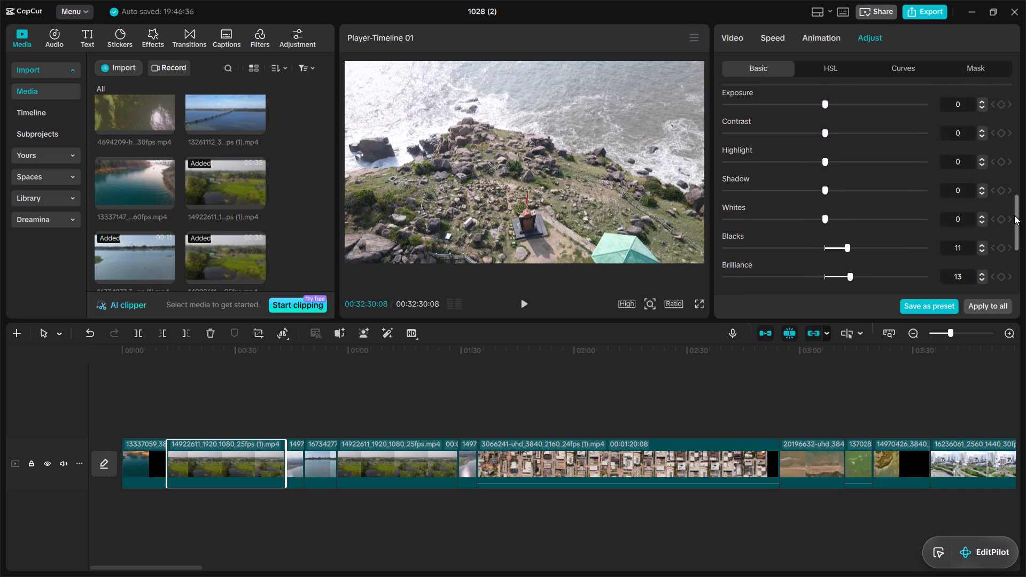
left_click_drag(1014, 215, 1013, 206)
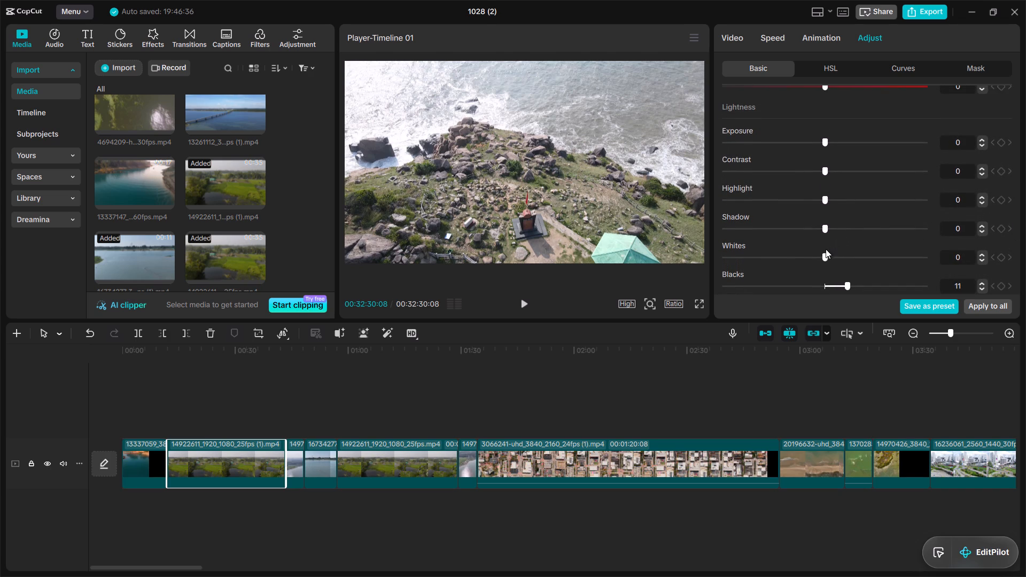
left_click(811, 255)
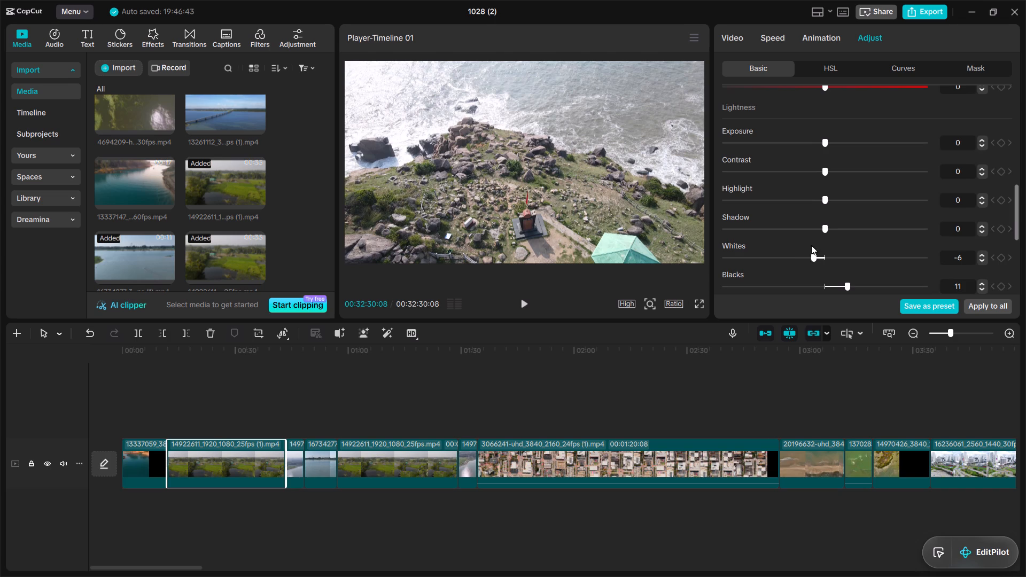
left_click(811, 228)
left_click(833, 197)
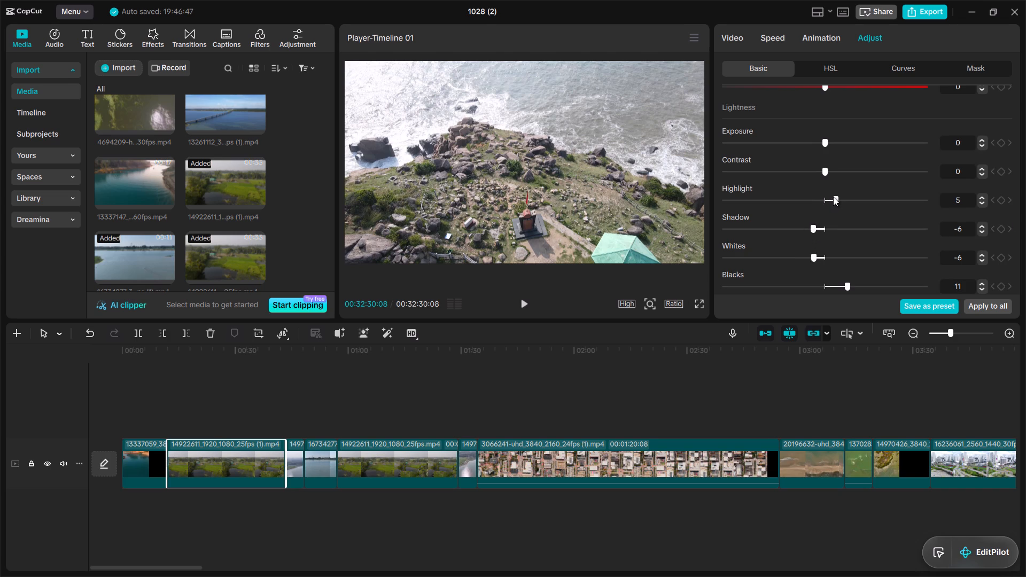
left_click(814, 168)
left_click(835, 138)
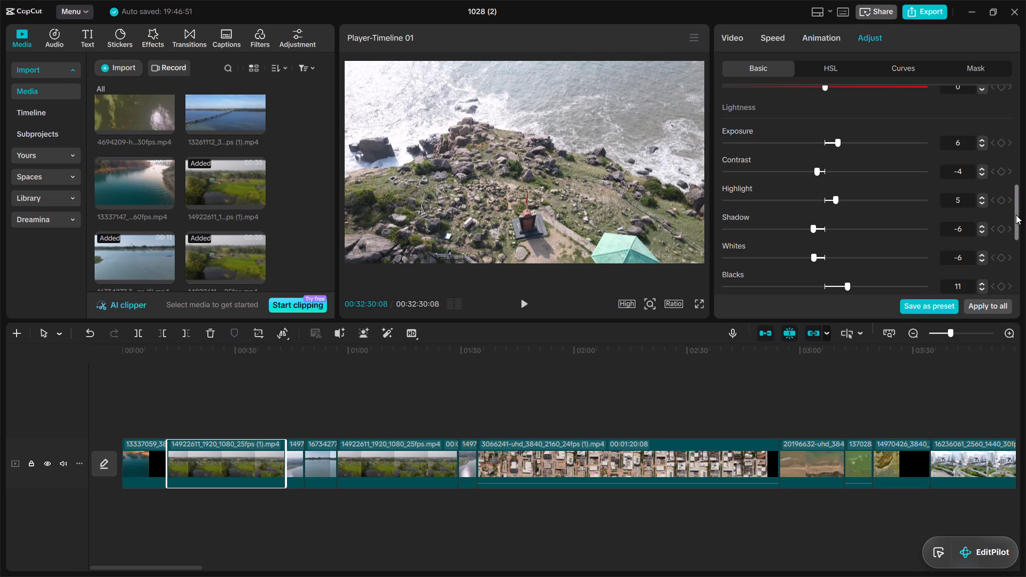
Set the second clip's color adjustments to Saturation 5, Tint 6 and Temp 6.
left_click_drag(1016, 203, 1016, 179)
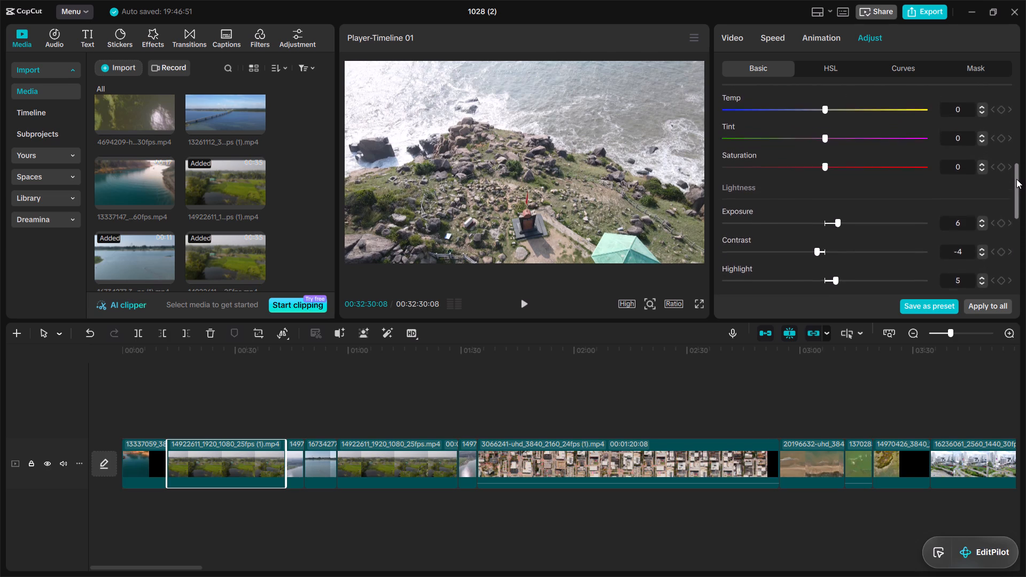
left_click_drag(1016, 179, 1016, 165)
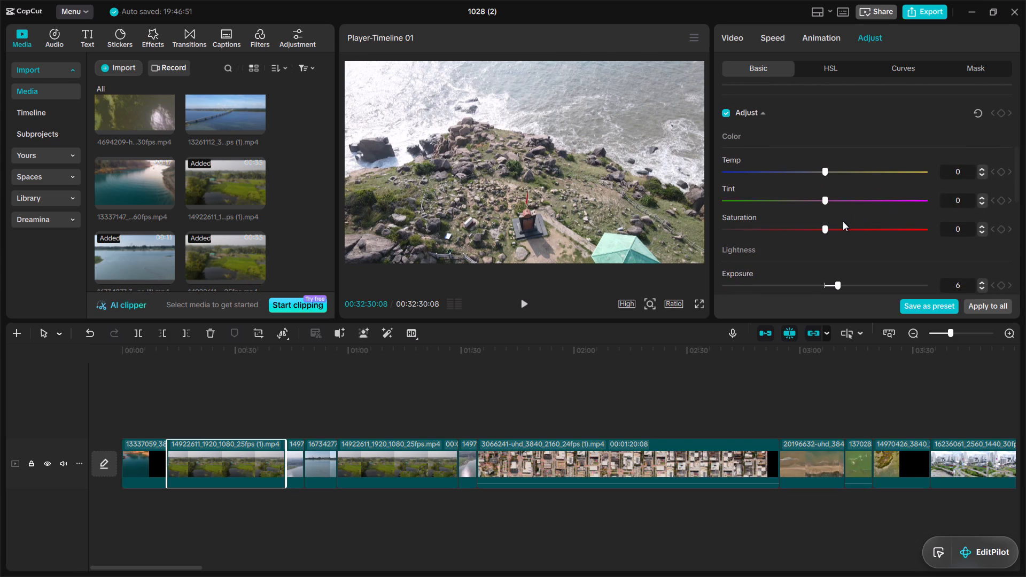
left_click(833, 225)
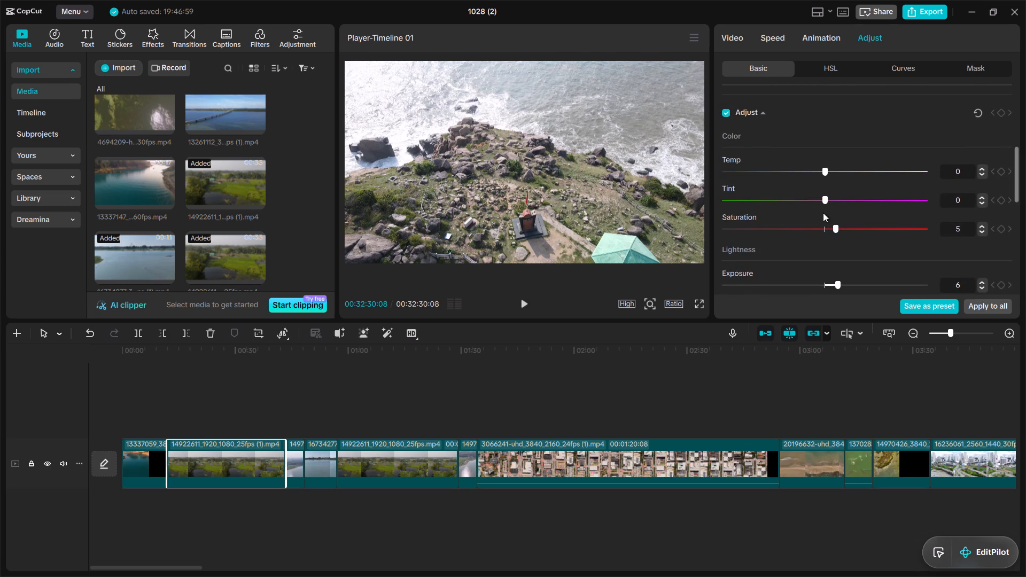
left_click_drag(811, 199, 834, 168)
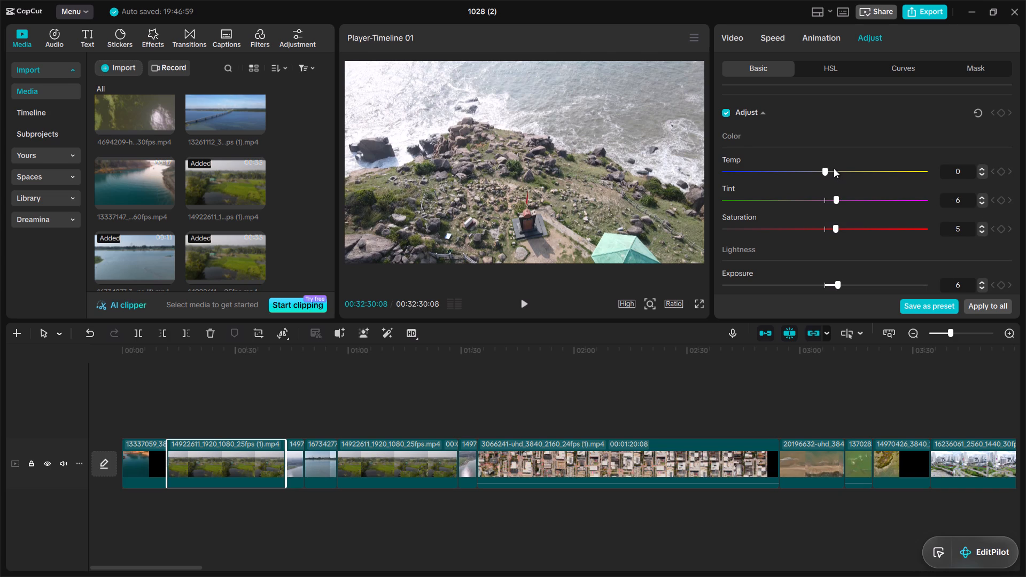
left_click(834, 168)
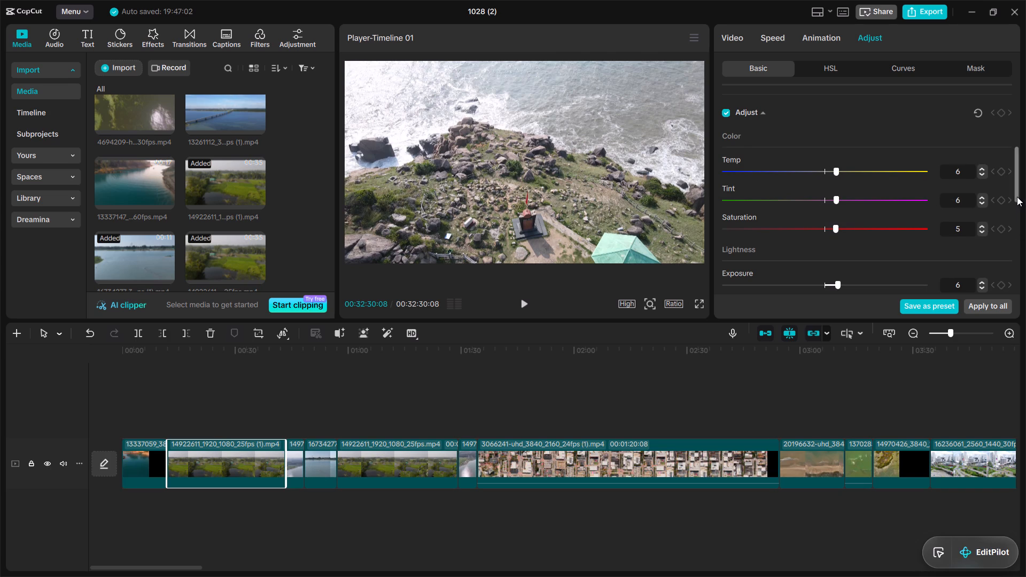
left_click_drag(1016, 192, 1016, 137)
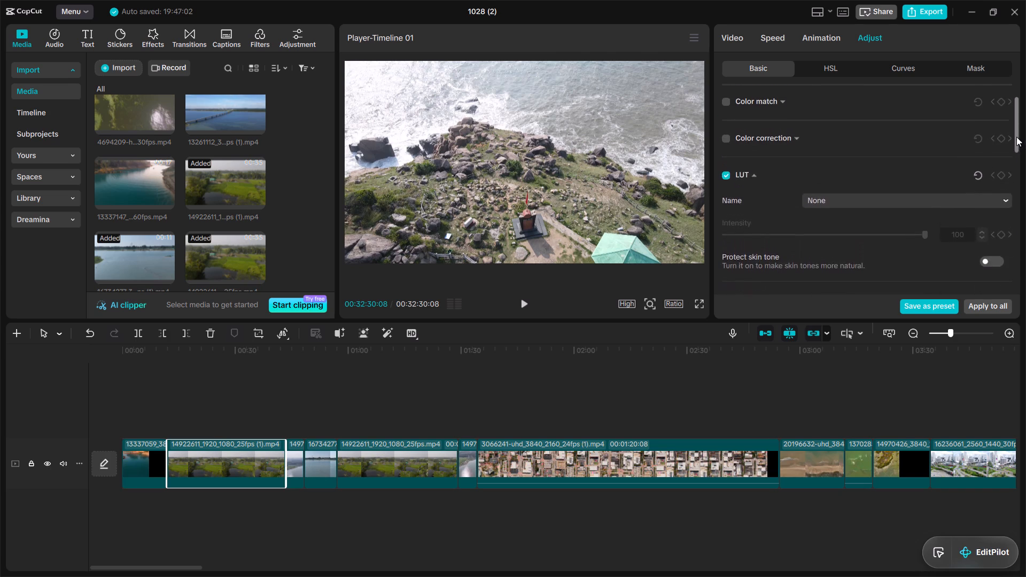
left_click_drag(1016, 137, 1013, 123)
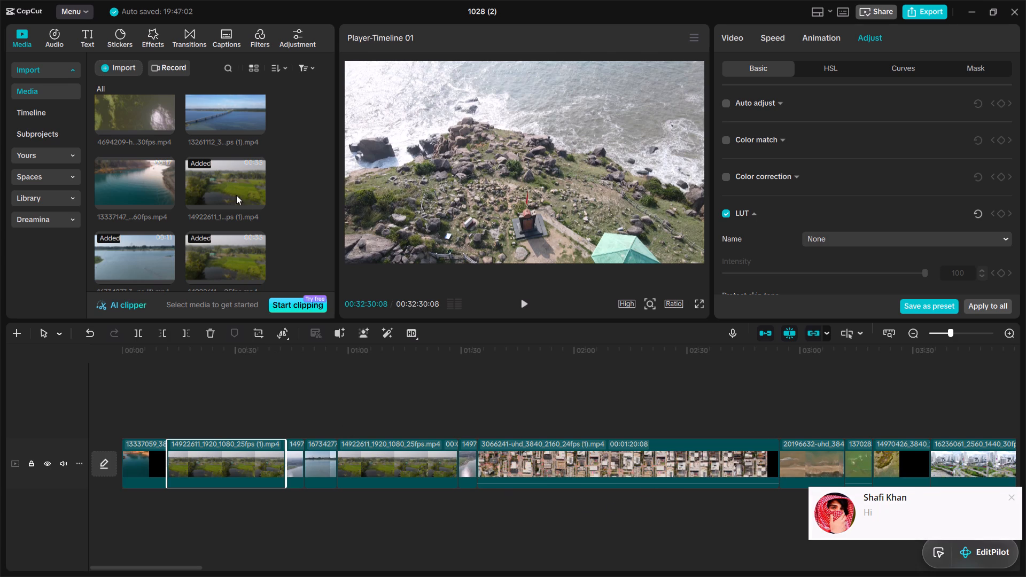
Add the Silky Switch transition between the first and second clips at 00:00:12:00, accepting duplicate frames, and play it back.
left_click(177, 33)
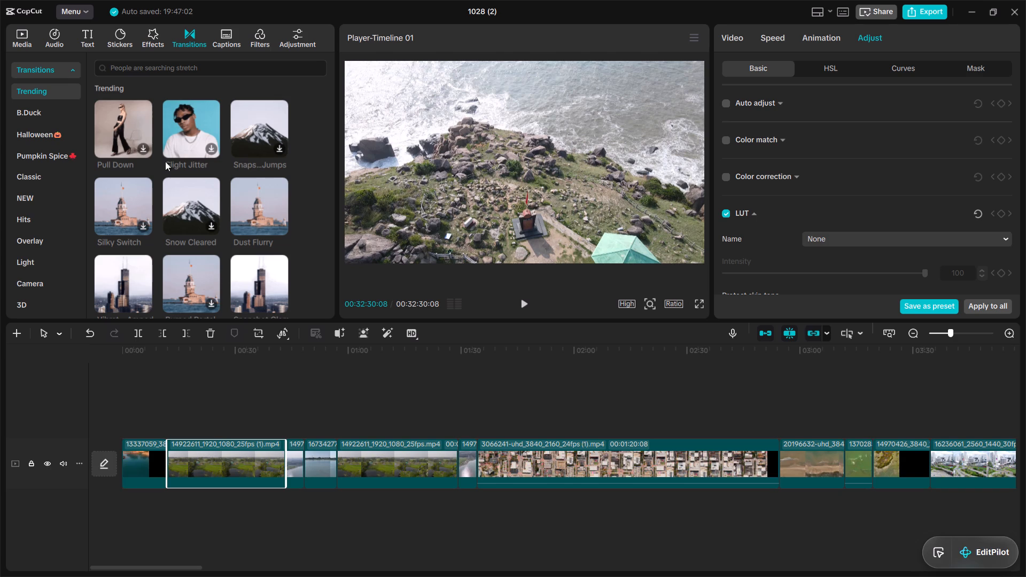
left_click(164, 426)
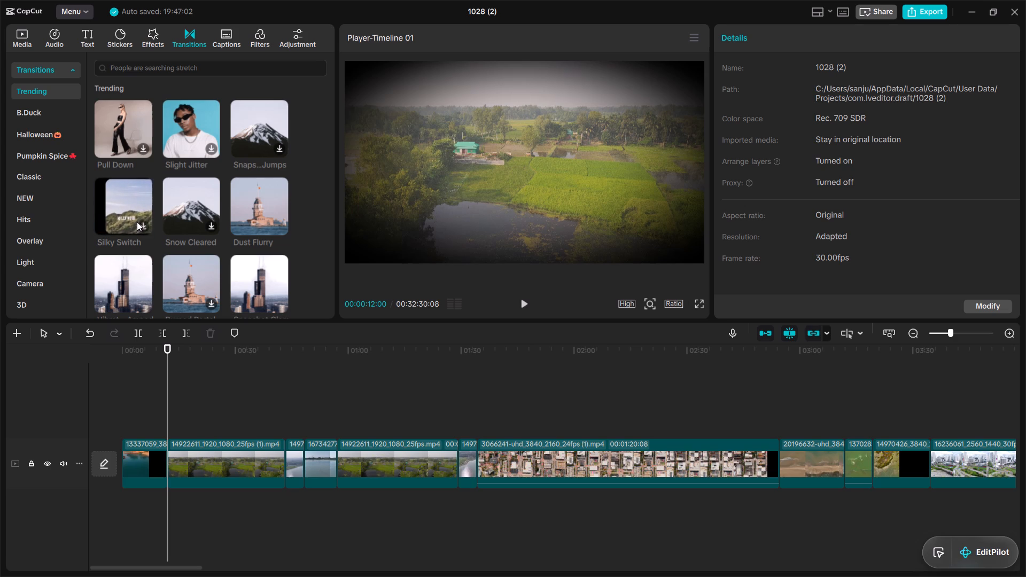
left_click(143, 225)
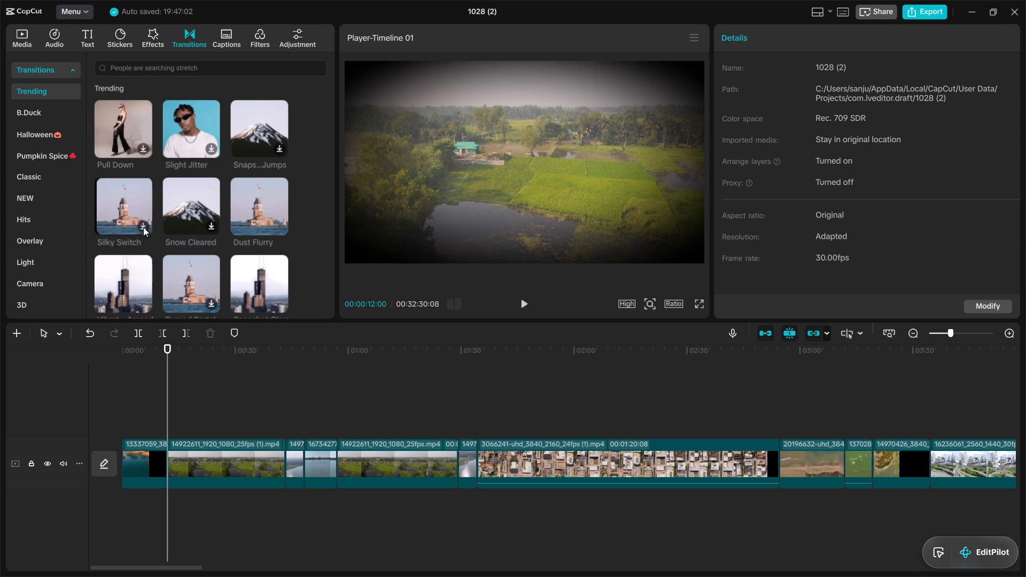
double_click(142, 223)
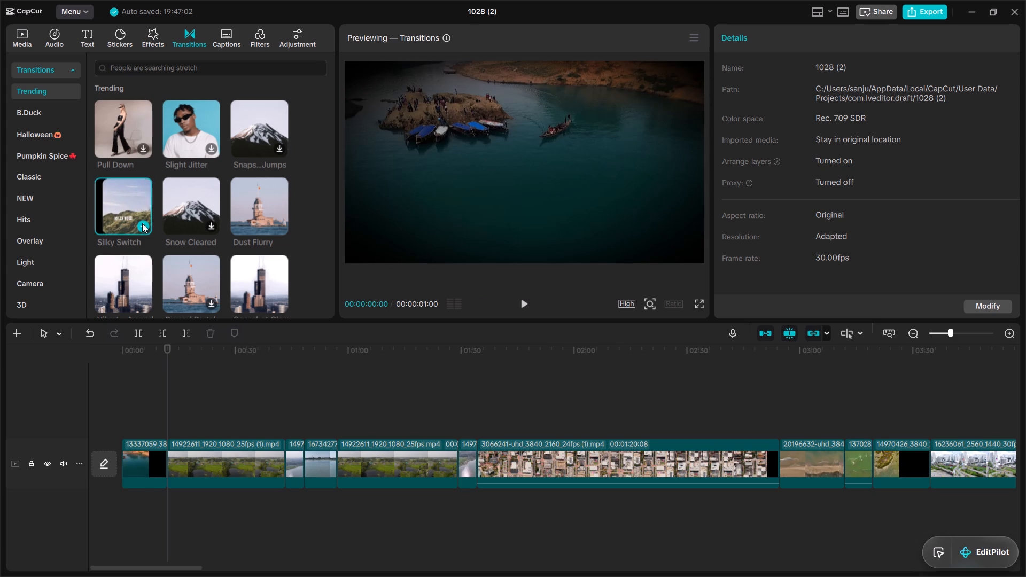
left_click(142, 223)
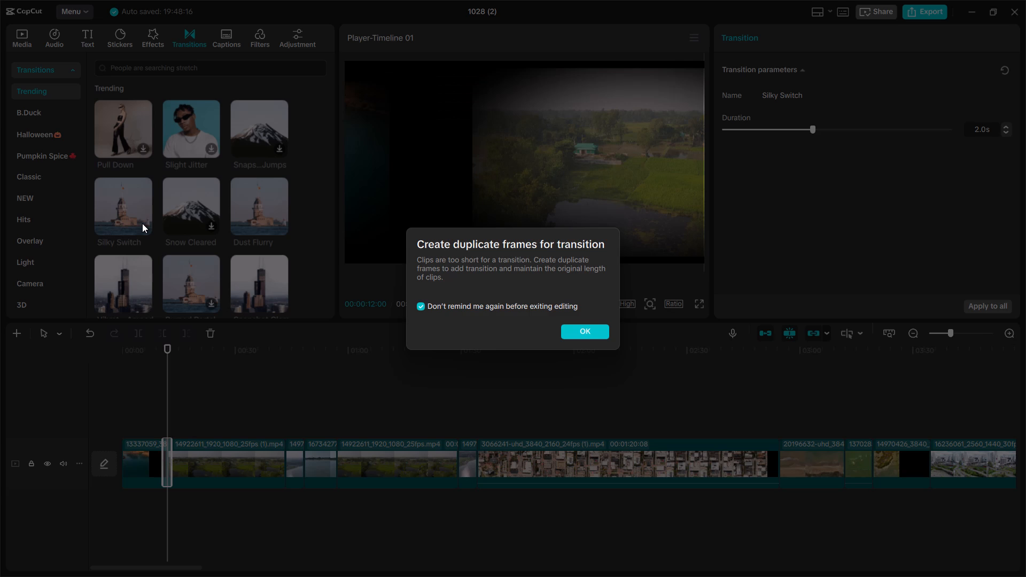
left_click(574, 329)
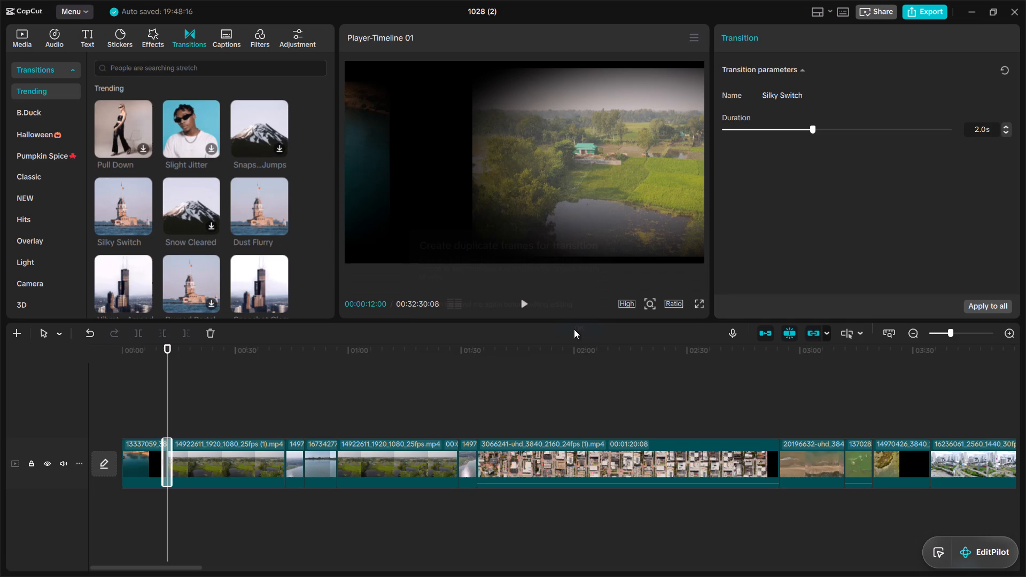
left_click(191, 411)
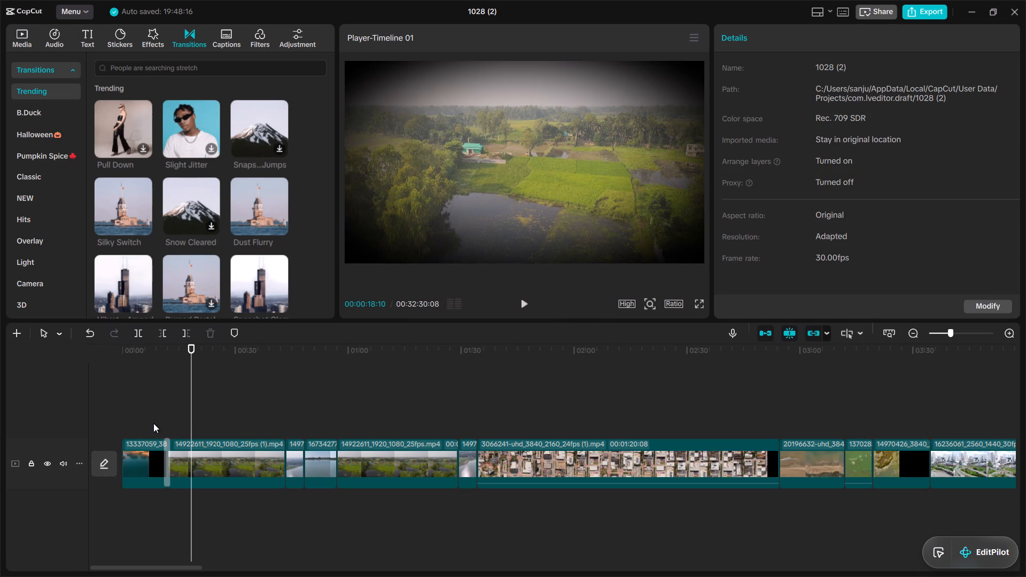
double_click(160, 431)
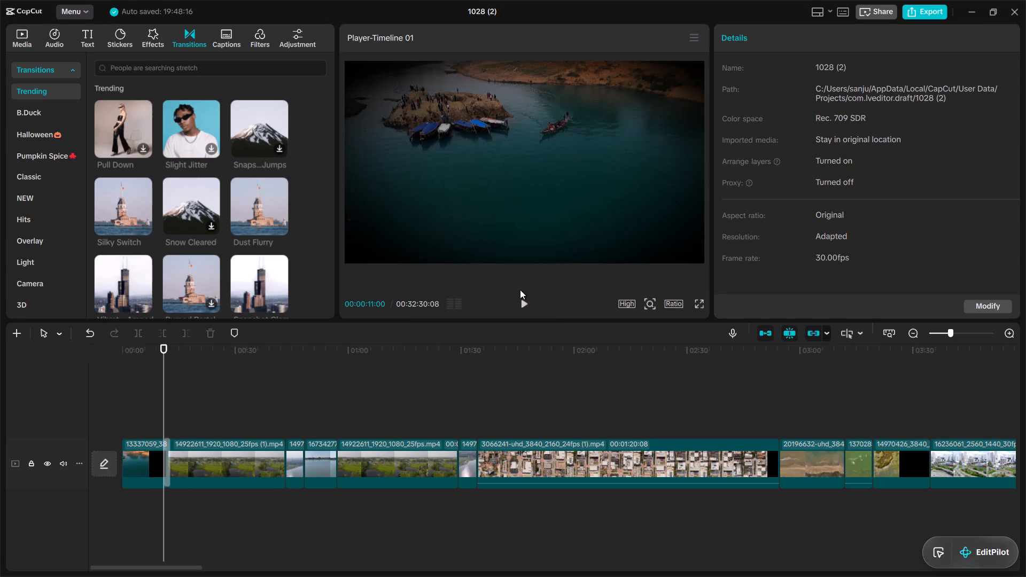
left_click(524, 299)
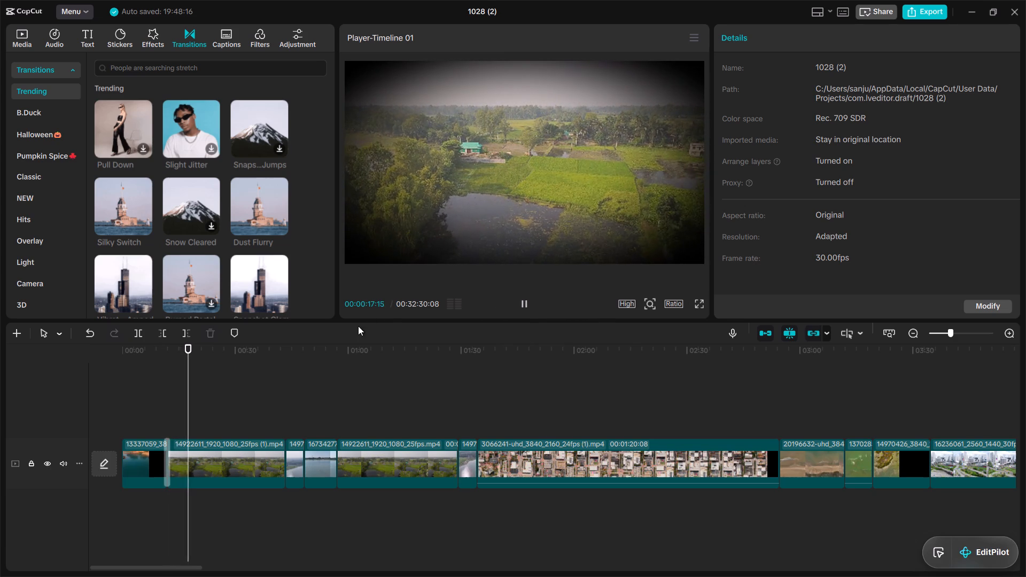
Add Silky Switch transitions at the next three cuts, between the second and fifth clips, at 00:00:43:12, 00:00:48:13 and 00:00:57:03.
left_click(286, 419)
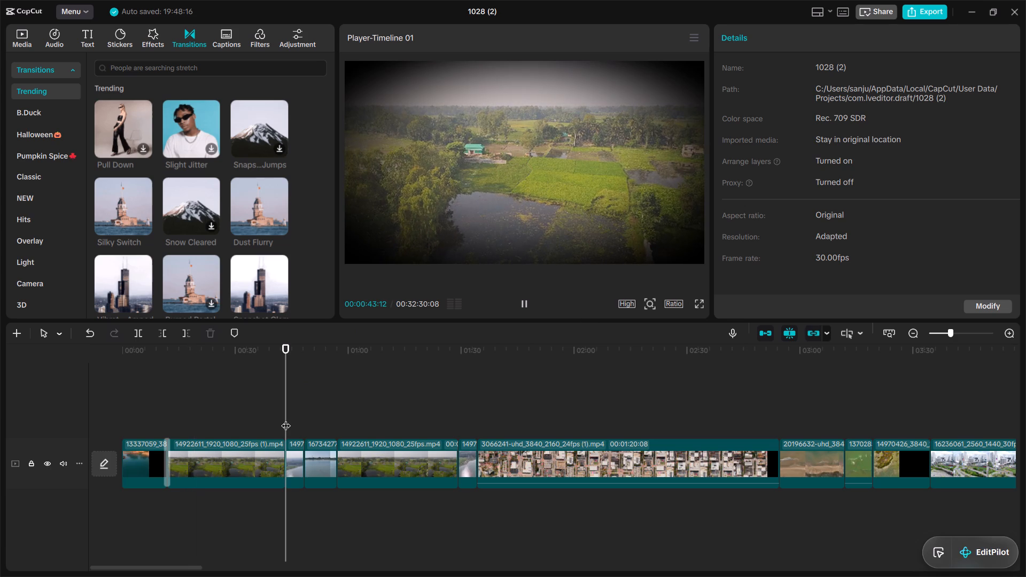
left_click(141, 224)
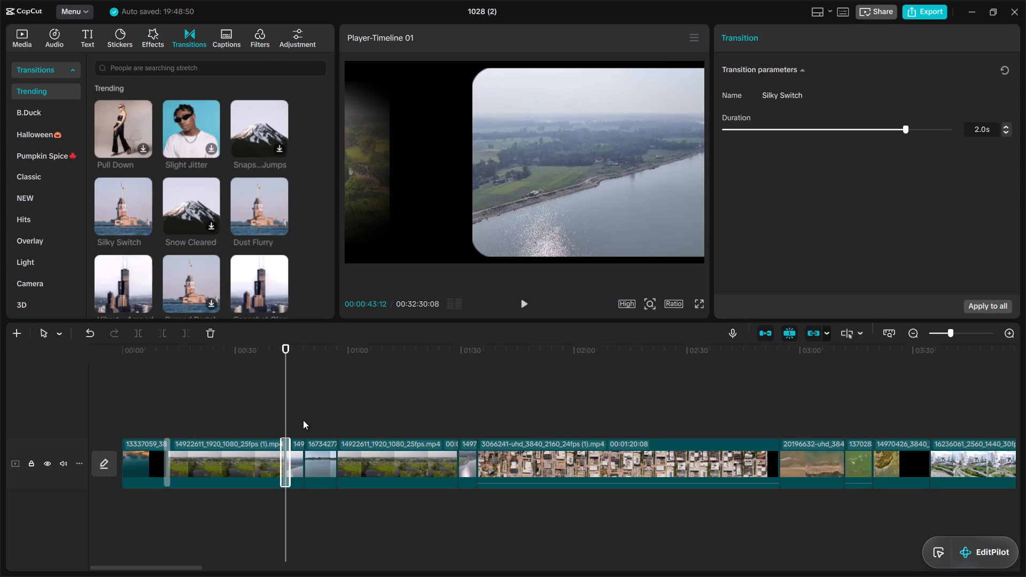
left_click(303, 420)
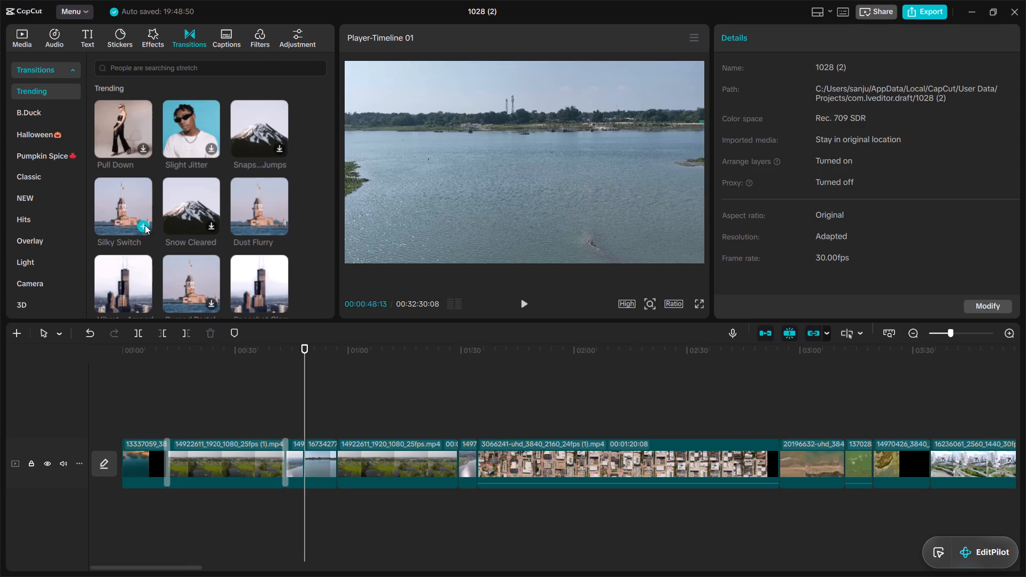
left_click(144, 225)
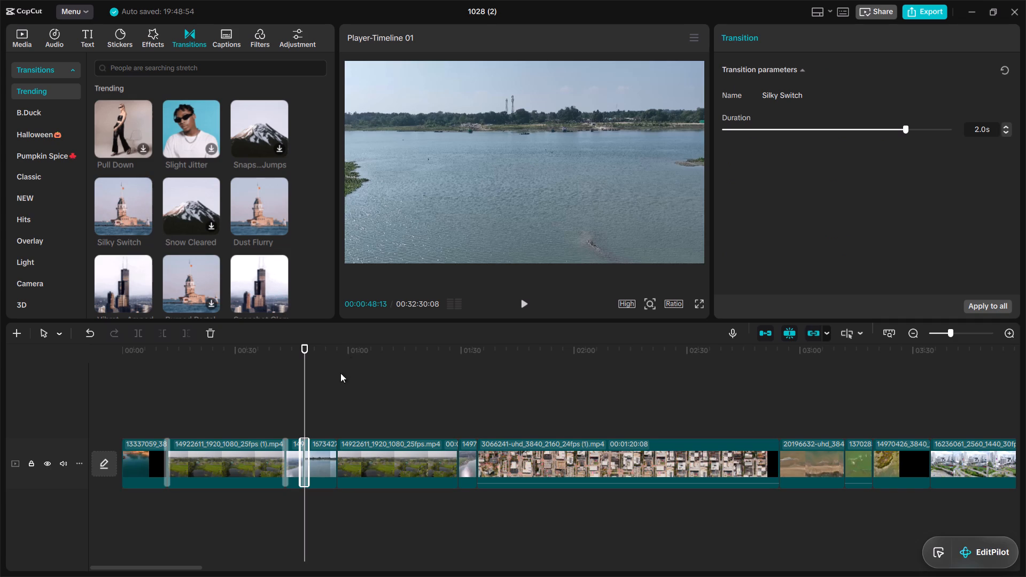
left_click(337, 420)
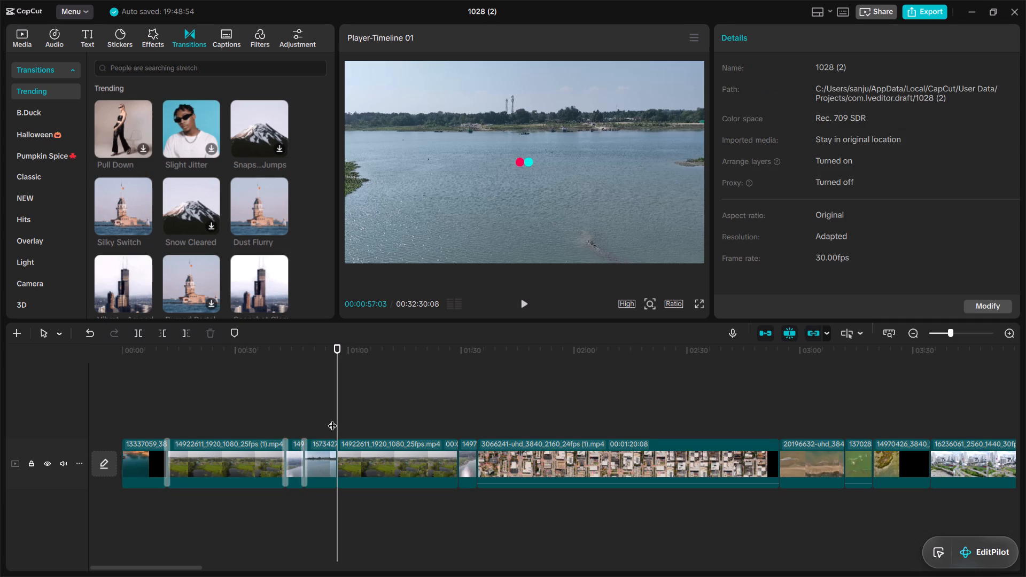
left_click(145, 228)
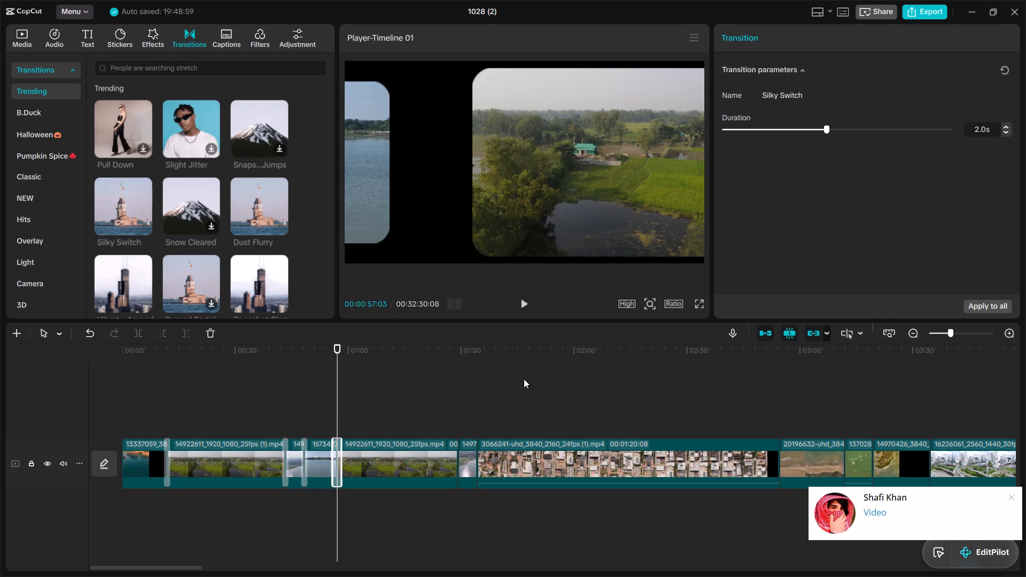
Add Silky Switch transitions at the cuts before the sixth, seventh (3066241) and eighth (20196632) clips, at 00:01:29:09, 00:01:34:10 and 00:02:54:18.
left_click(457, 429)
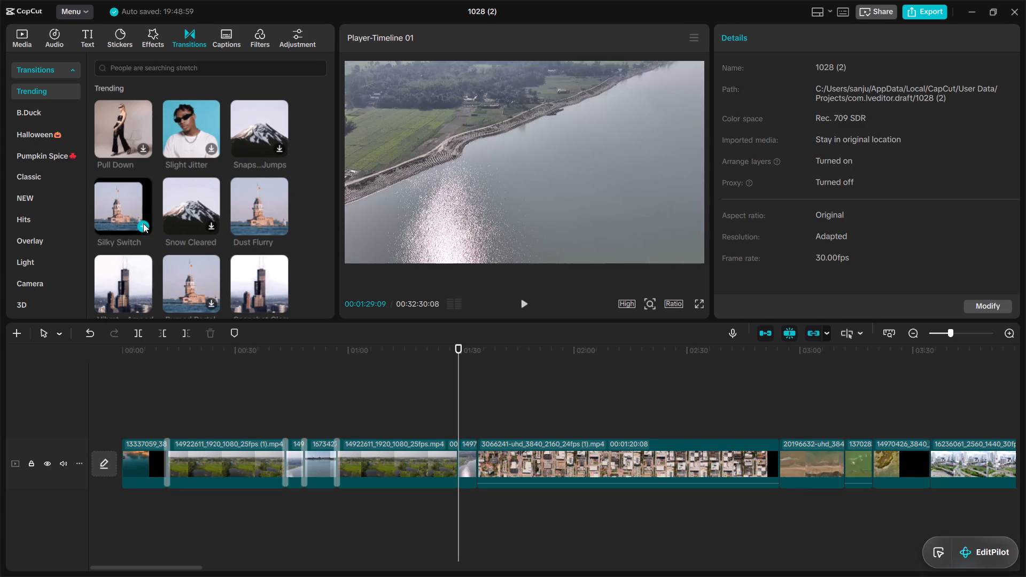
left_click(143, 224)
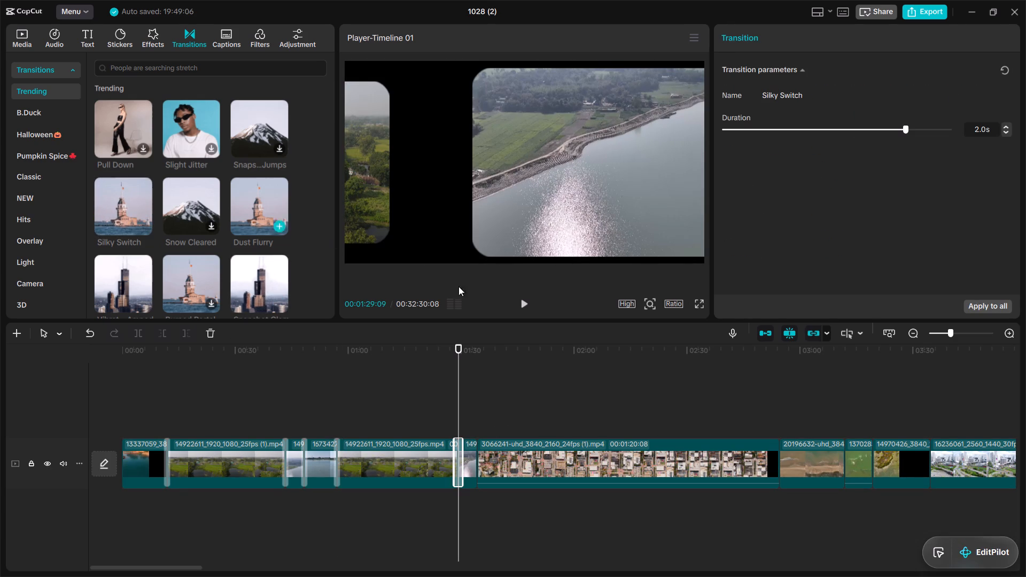
left_click(480, 422)
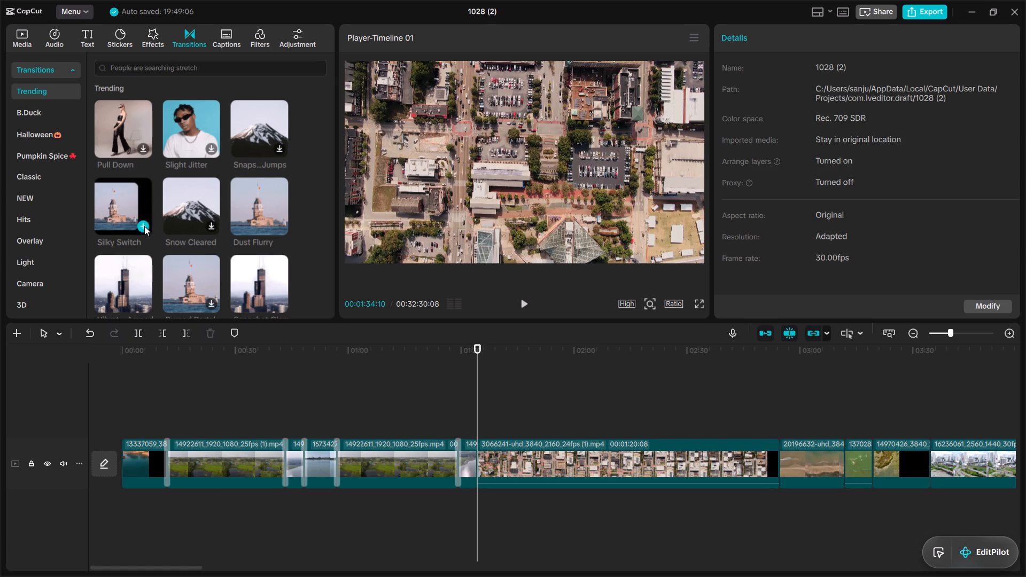
left_click(144, 226)
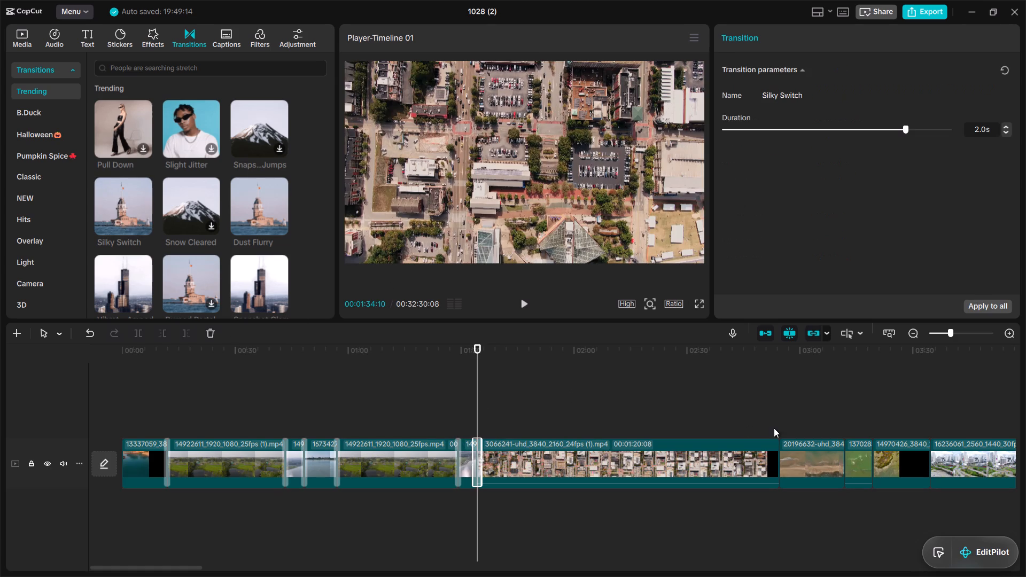
left_click(780, 425)
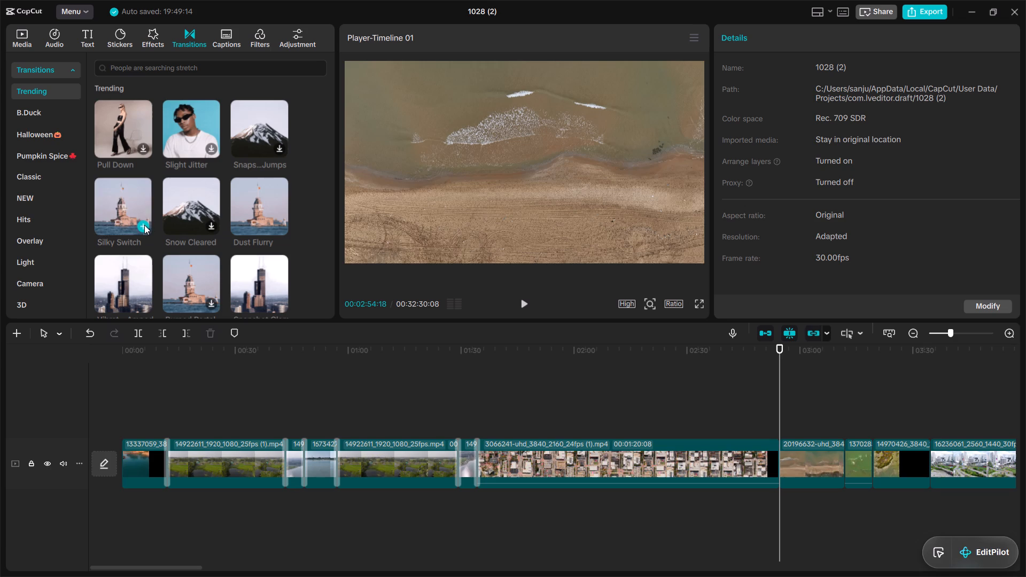
left_click(143, 225)
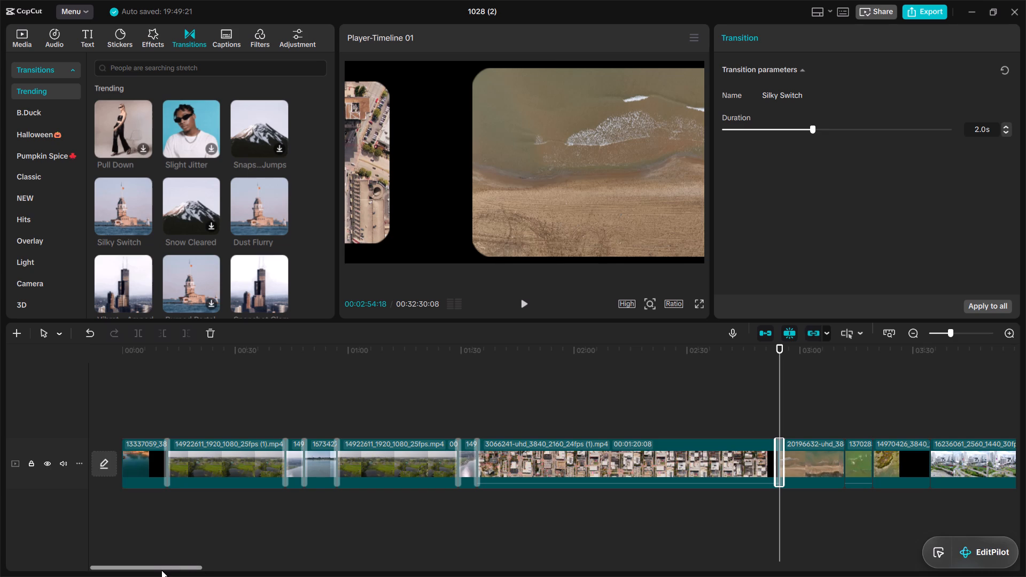
Add Silky Switch transitions at the cuts before the 137028, 14970426 and 16236061 clips, at 00:03:11:29, 00:03:19:12 and 00:03:34:20.
left_click_drag(161, 565, 198, 570)
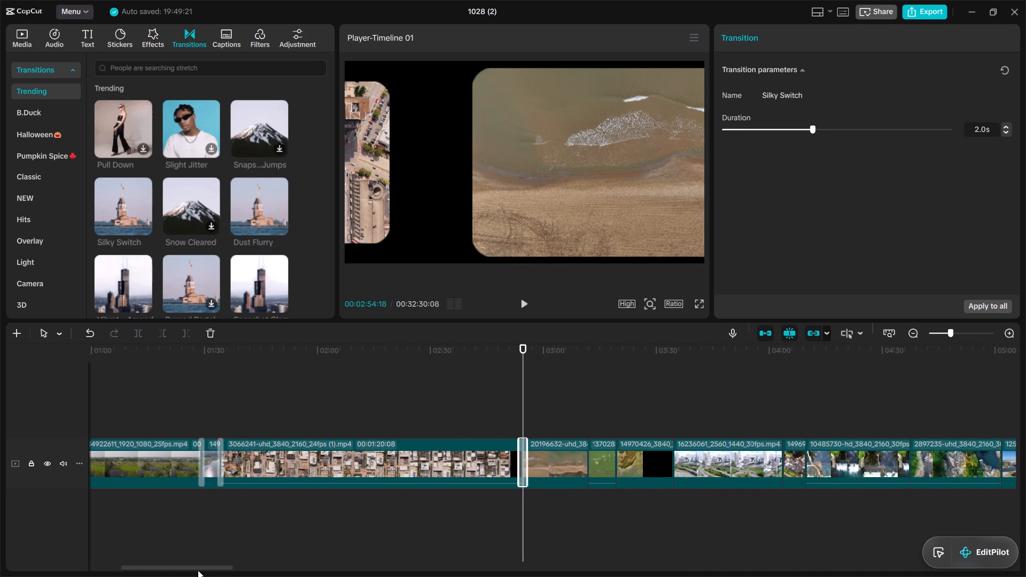
left_click_drag(198, 570, 243, 576)
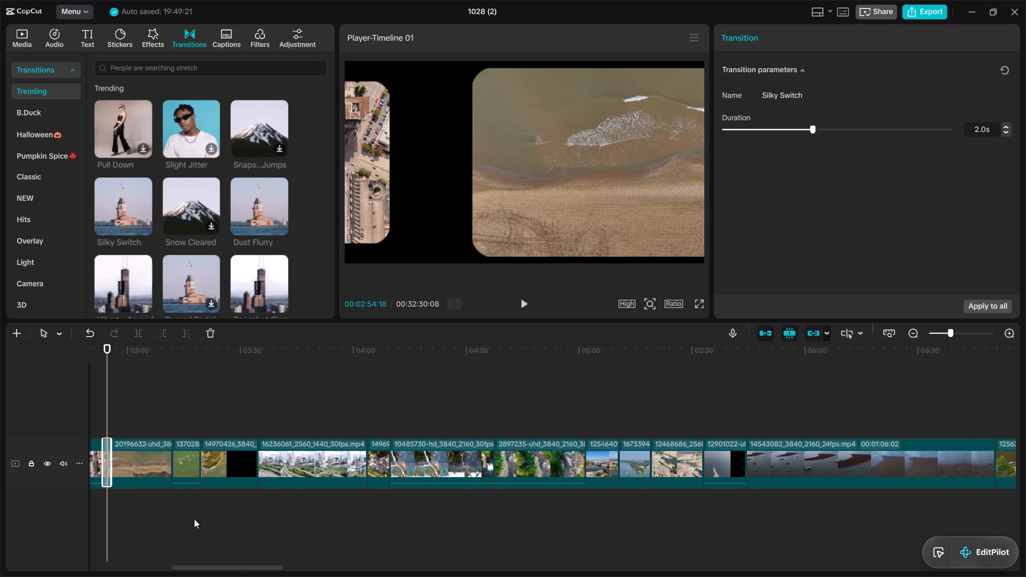
left_click(170, 424)
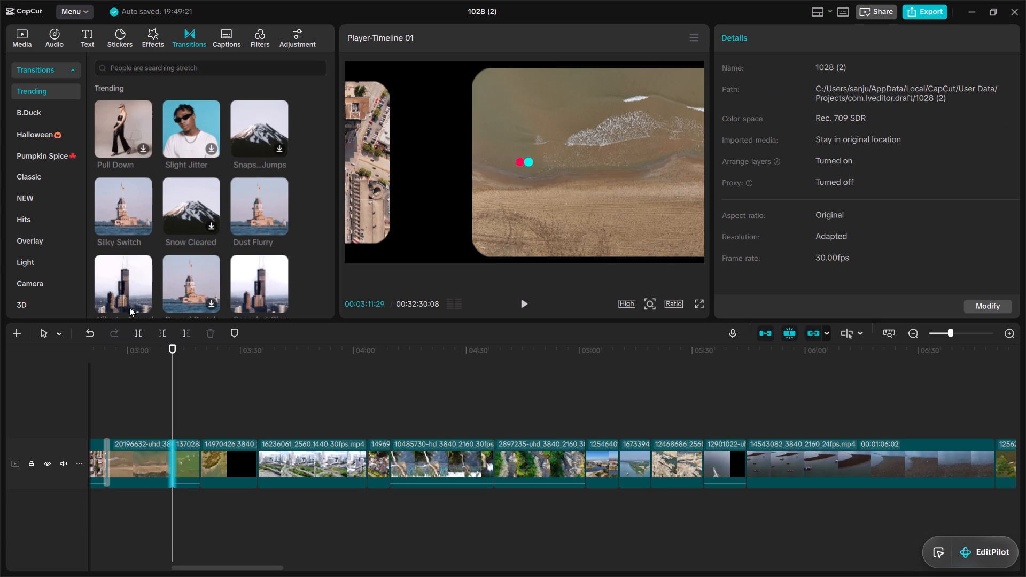
left_click(142, 226)
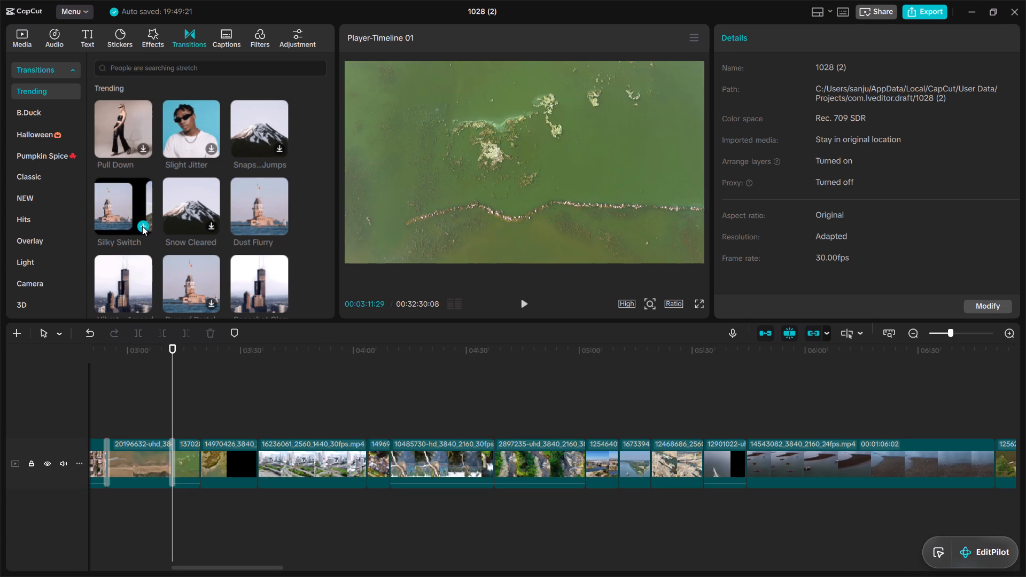
left_click(201, 419)
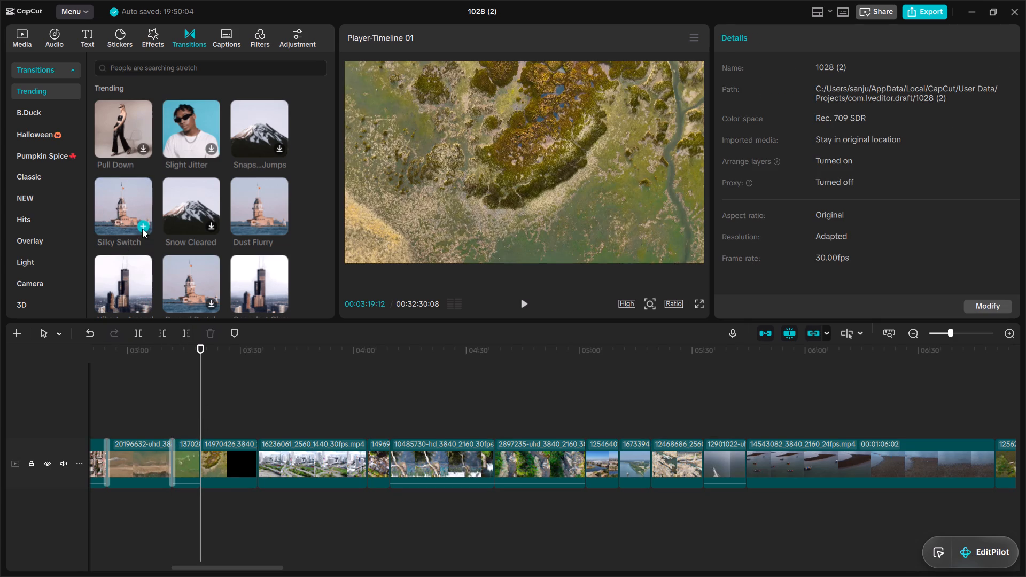
left_click(142, 227)
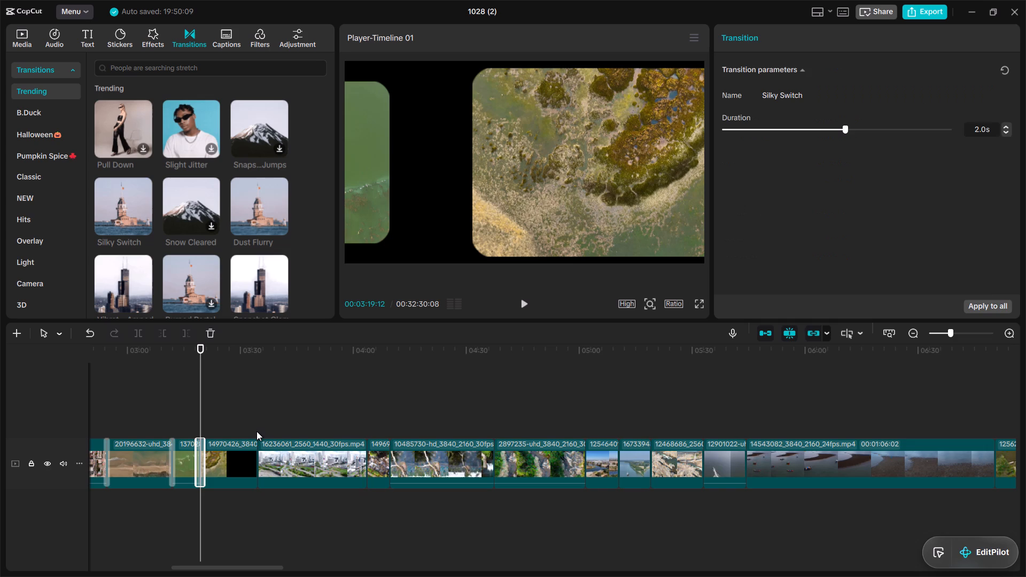
left_click(256, 431)
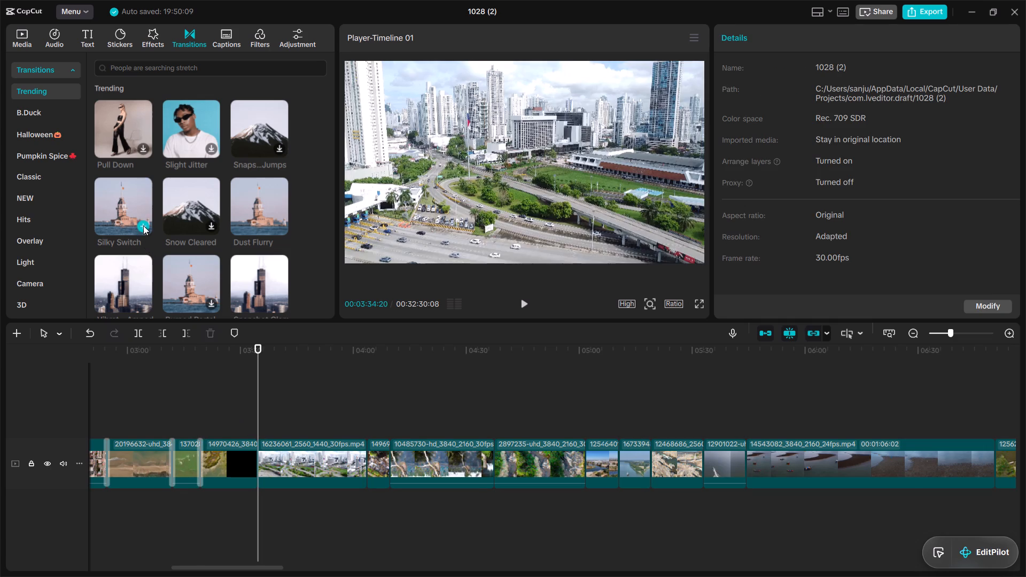
left_click(143, 225)
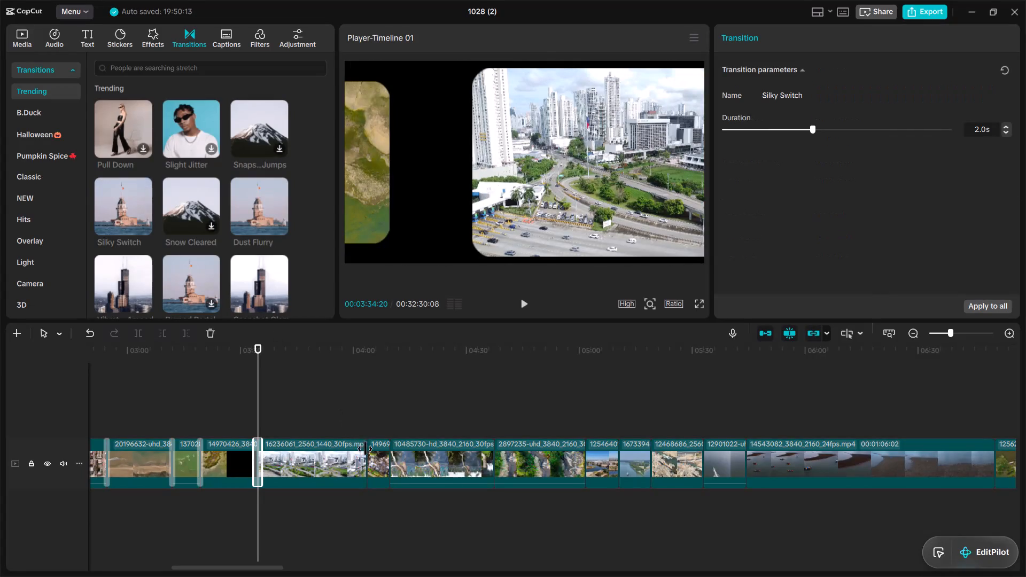
Add Silky Switch transitions at the cuts before the 14969, 10485730 and 2897235 clips, at 00:04:03:21, 00:04:09:24 and 00:04:37:14.
left_click(364, 428)
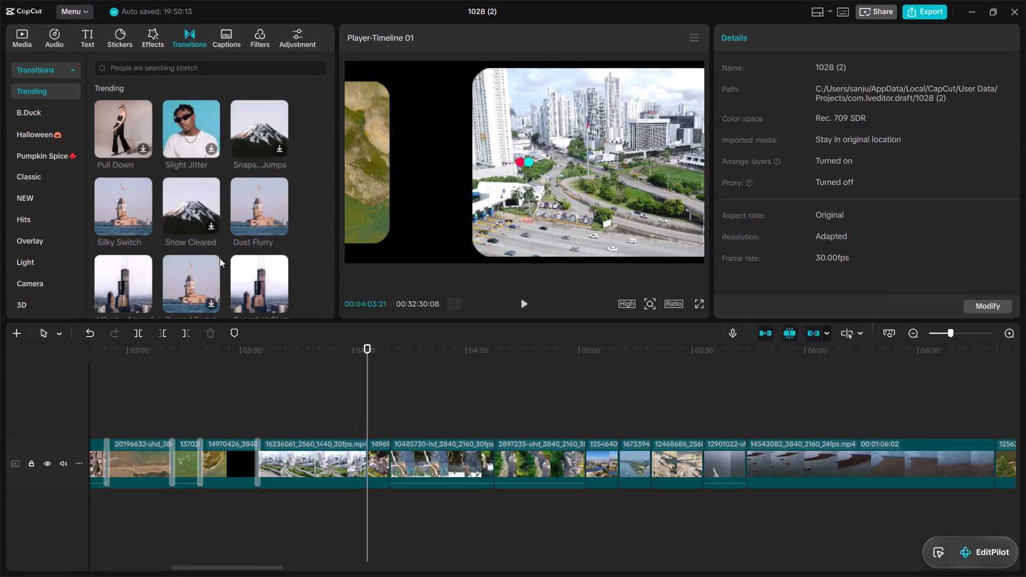
left_click(144, 225)
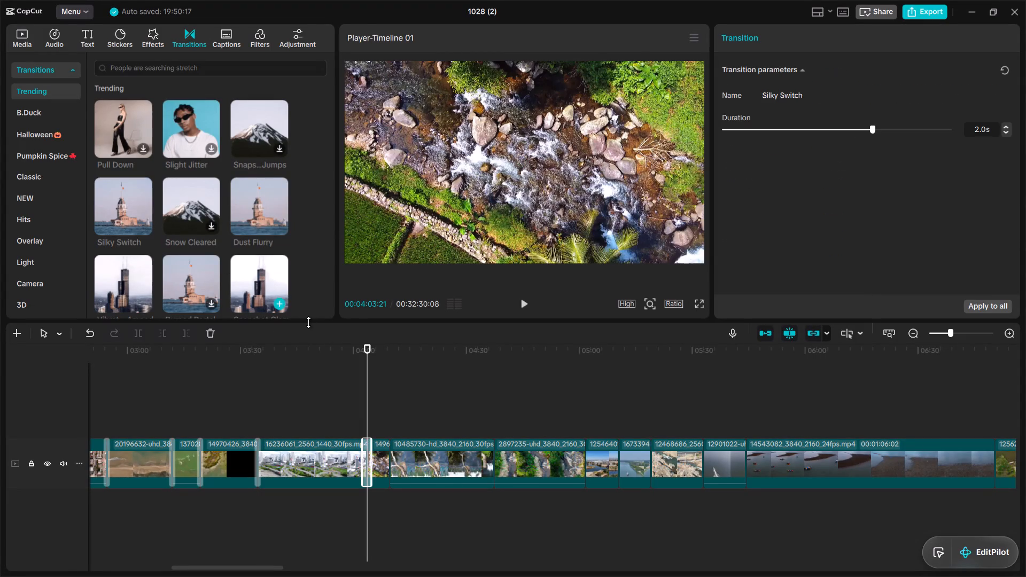
left_click(391, 423)
left_click(145, 227)
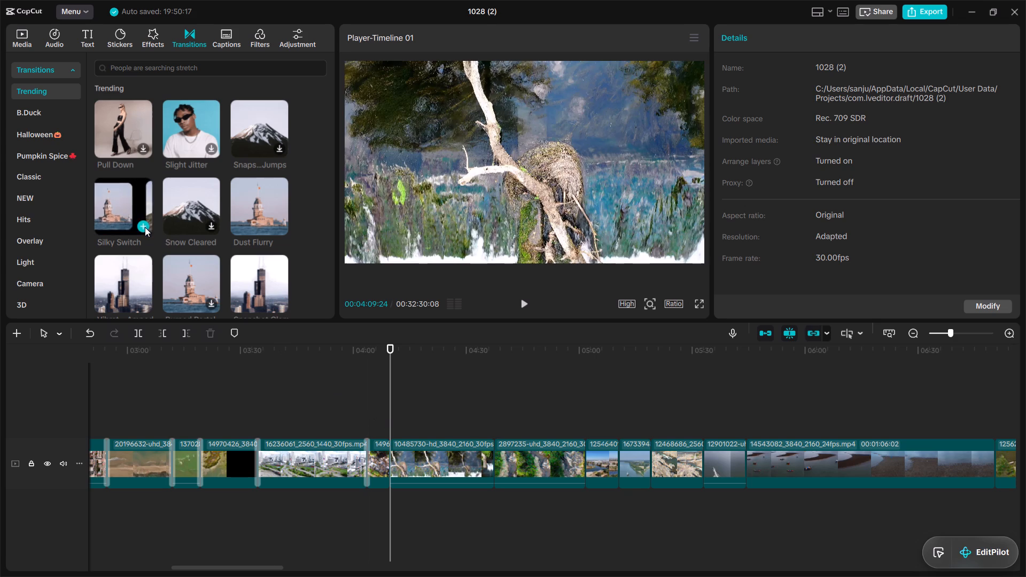
left_click(491, 424)
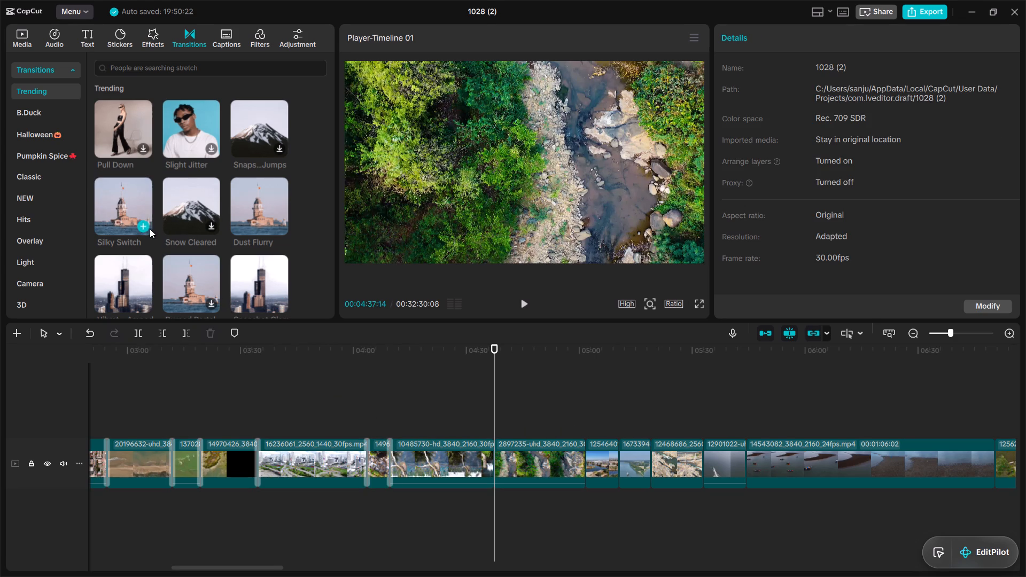
left_click(141, 225)
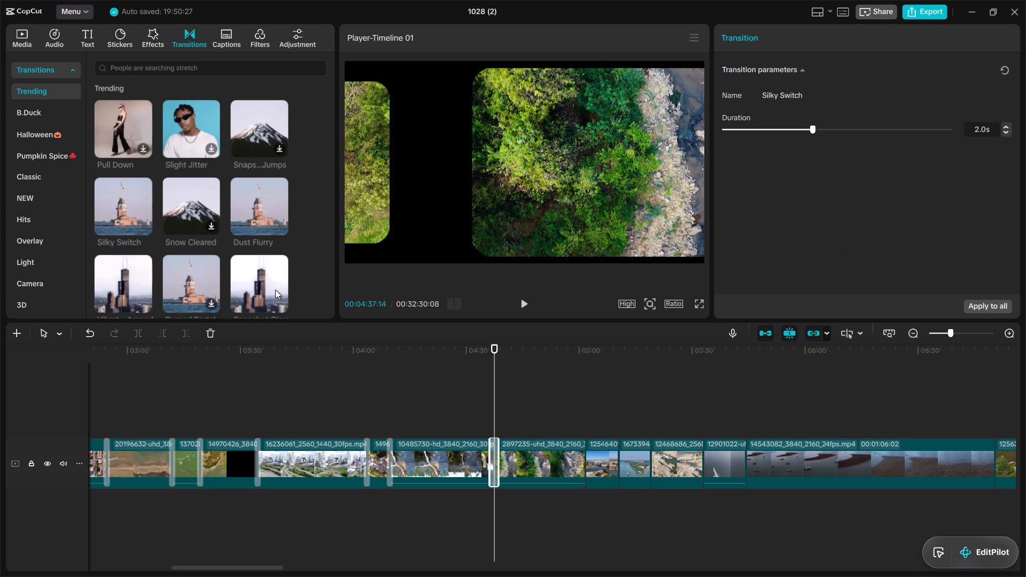
Add Silky Switch transitions at the cuts before the 1254640, 1673394 and 12468686 clips, near 00:05:01:22, 00:05:09:11 and 00:05:19:03.
left_click(584, 428)
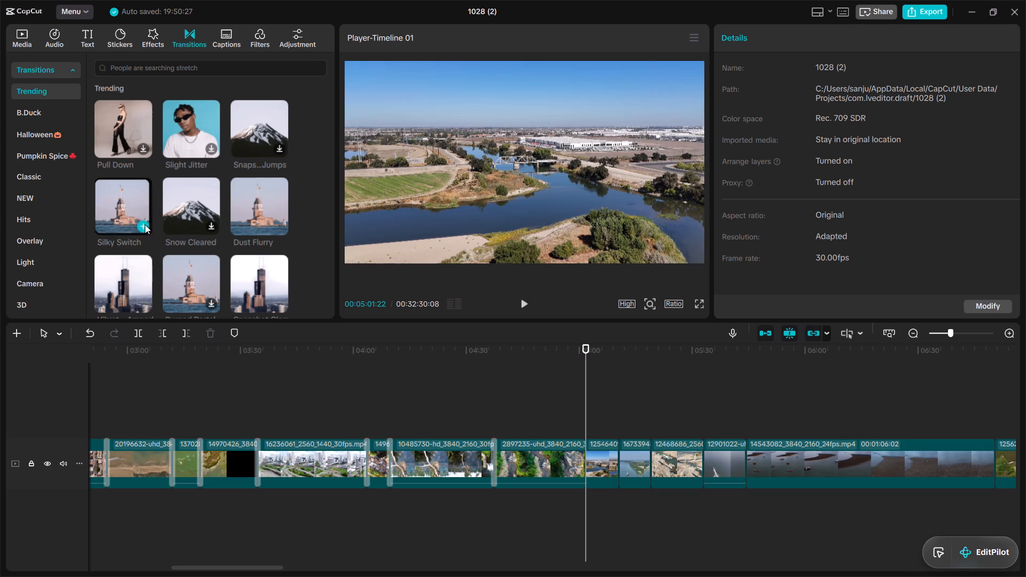
left_click(143, 227)
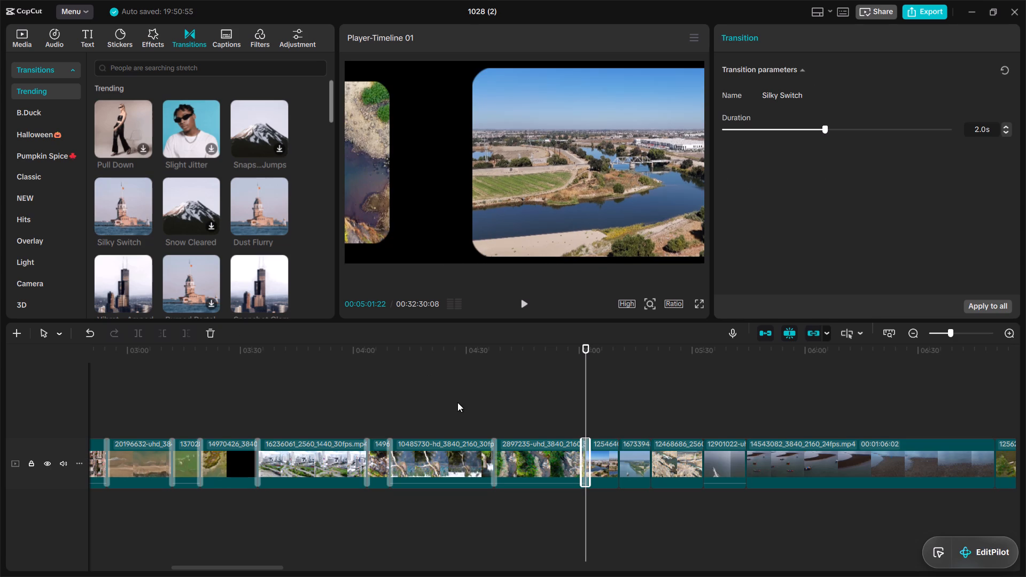
left_click(615, 420)
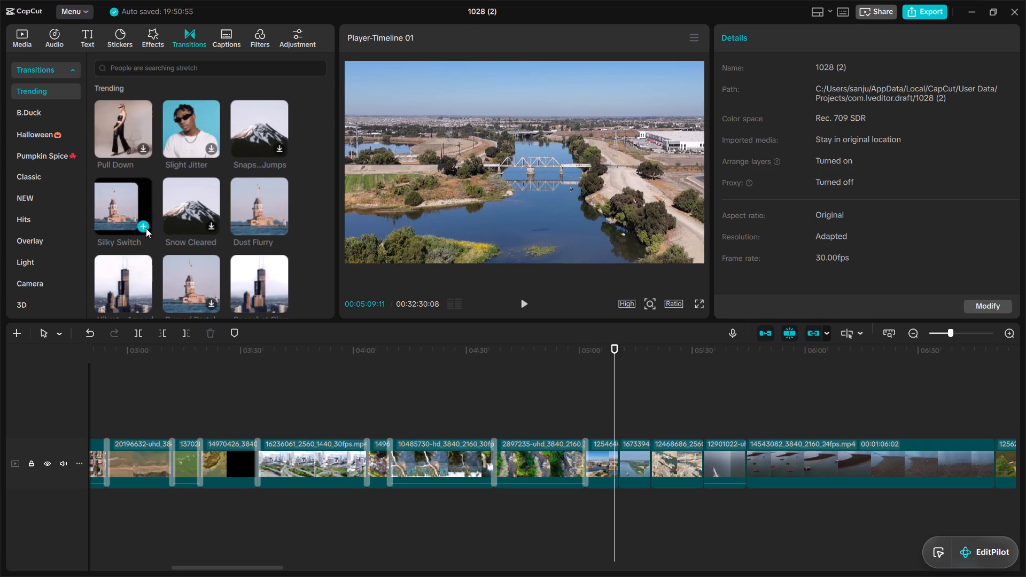
left_click(144, 226)
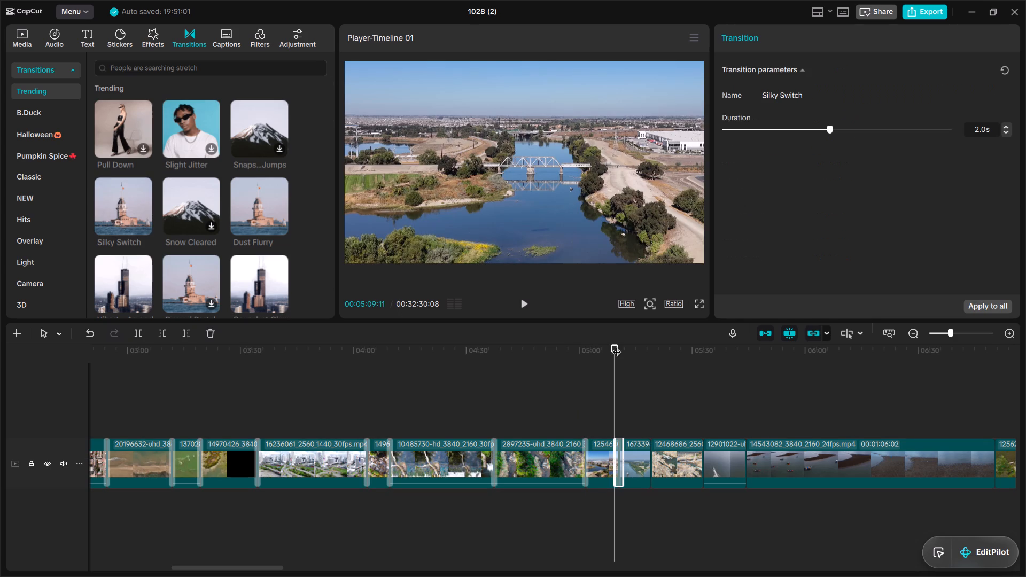
left_click(651, 425)
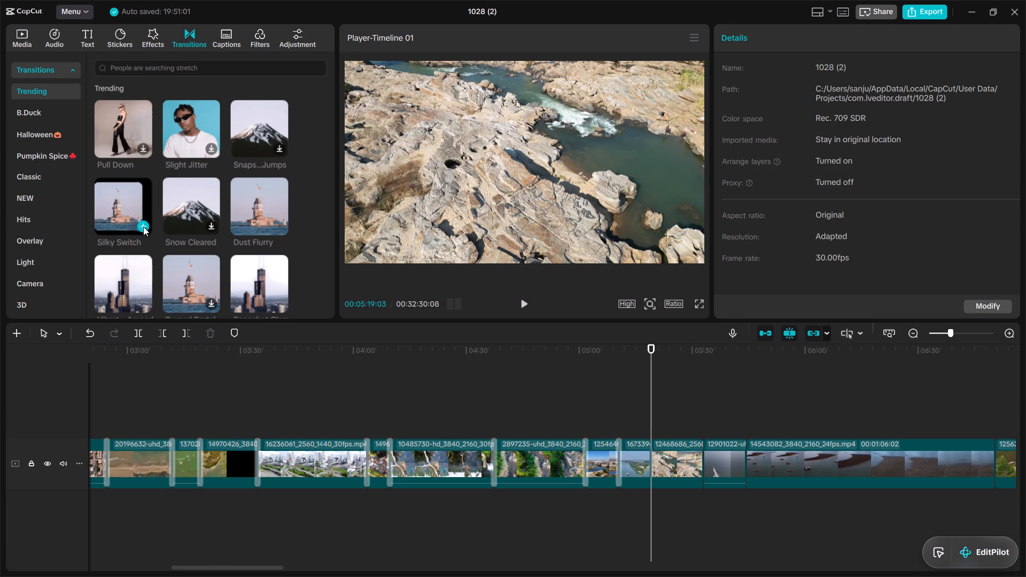
left_click(143, 227)
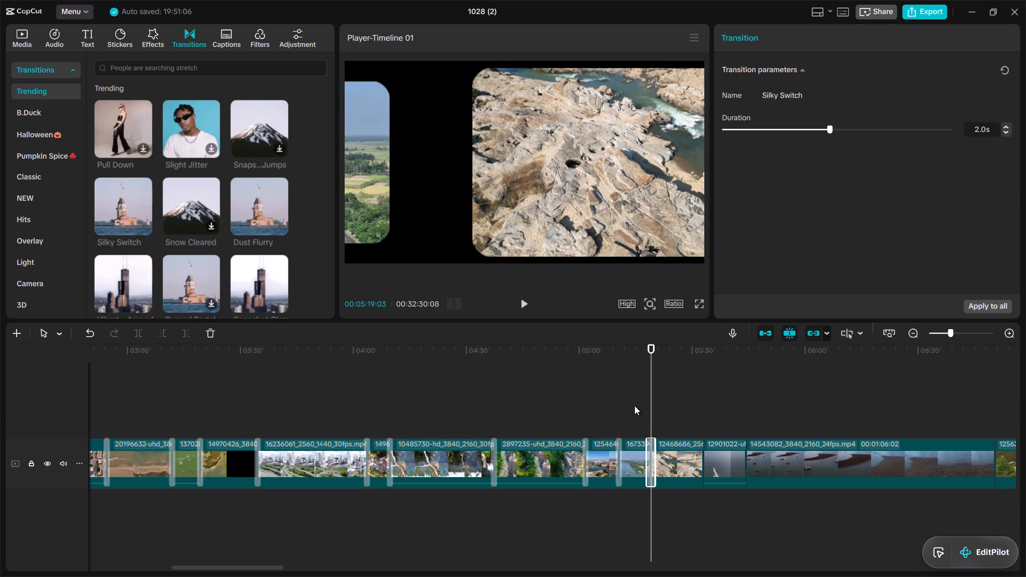
Add Silky Switch transitions at the cuts before the 12901022 and 14543082 clips, near 00:05:33:02 and 00:05:42:26.
left_click(700, 424)
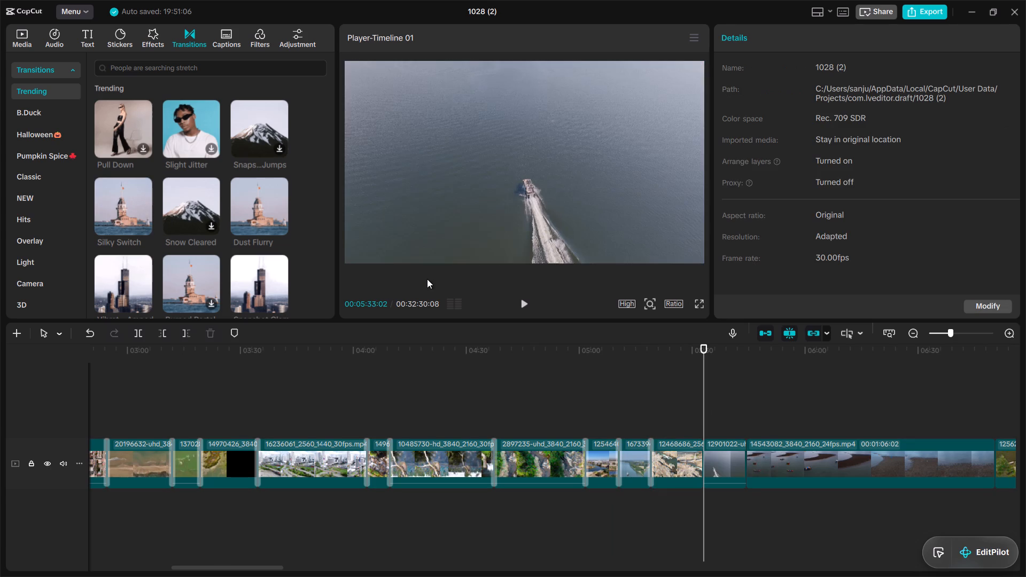
left_click(142, 224)
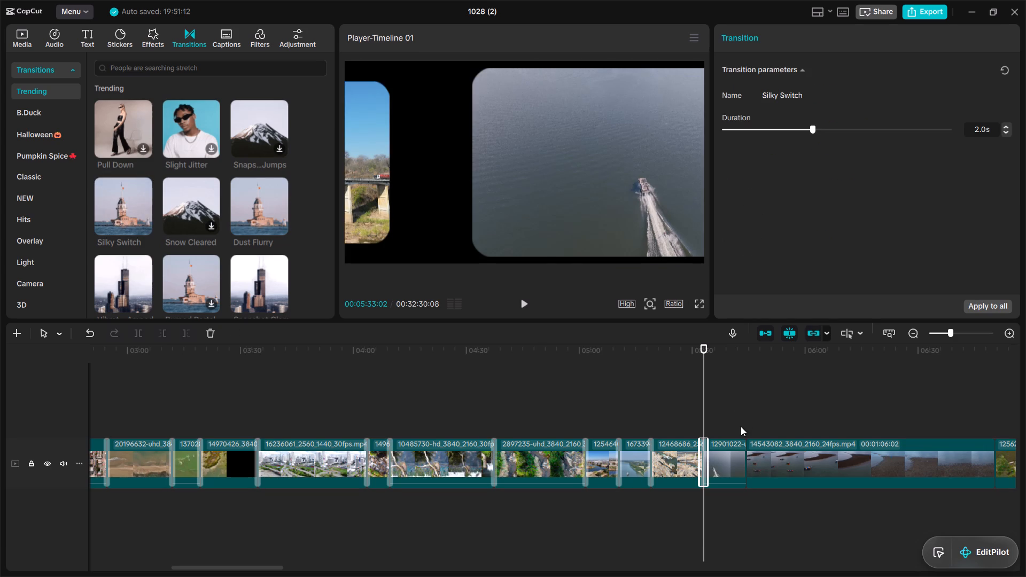
left_click(741, 426)
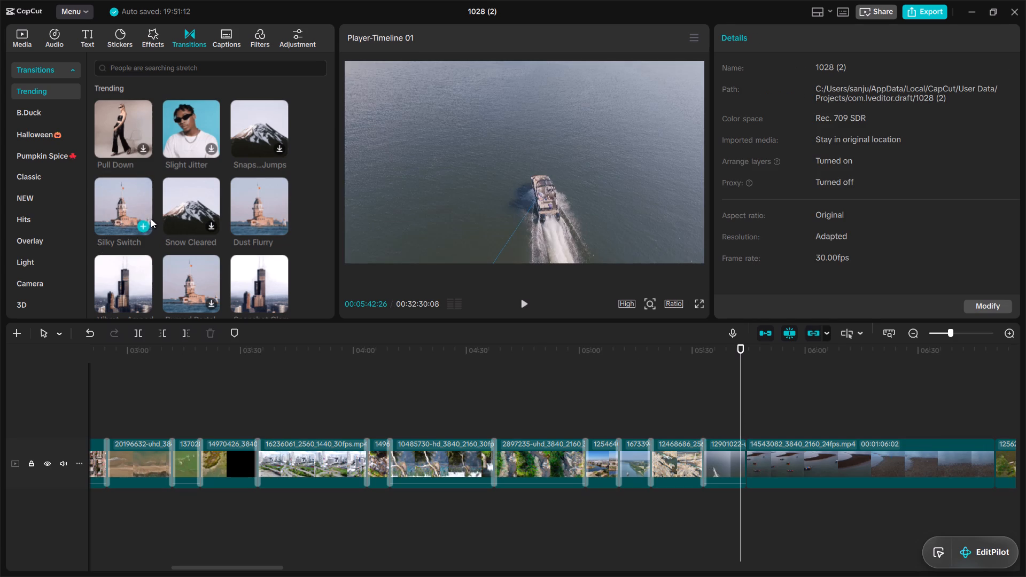
left_click(144, 225)
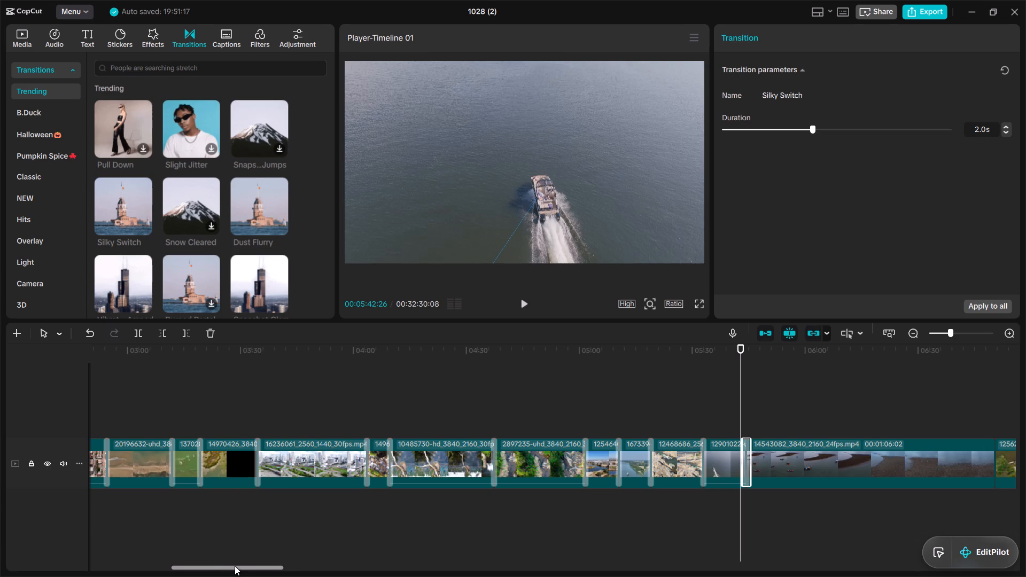
Add Silky Switch transitions at the cuts before the 12562539 and 11919787 clips, at 00:06:50:15 and 00:07:28:10.
left_click_drag(235, 566, 269, 570)
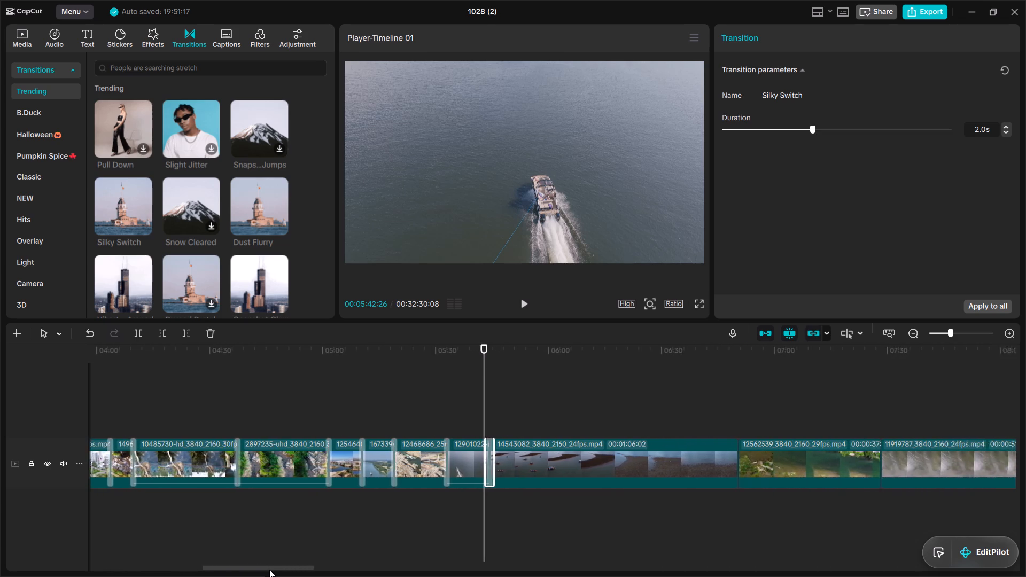
left_click_drag(269, 570, 313, 574)
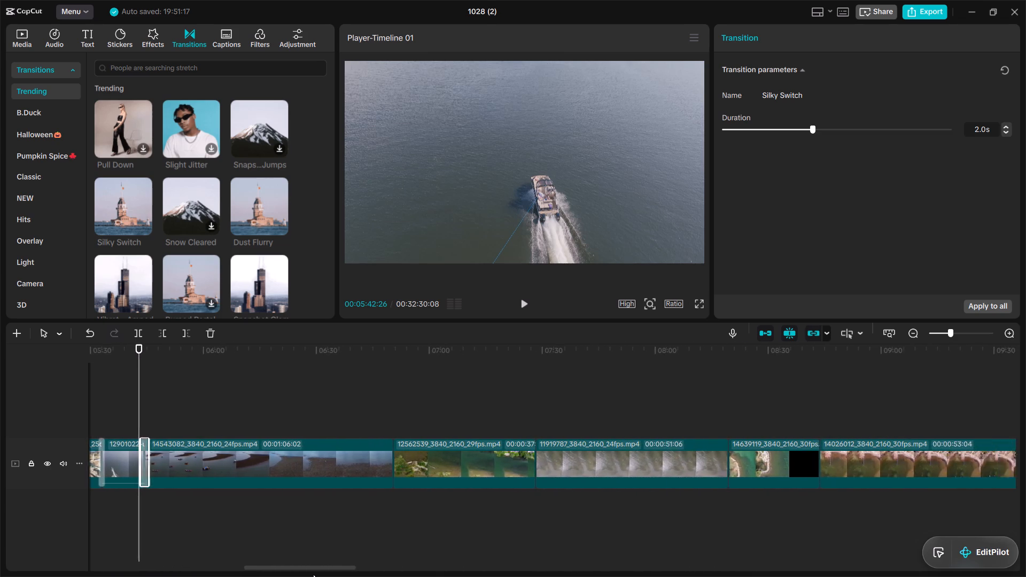
left_click_drag(313, 574, 337, 576)
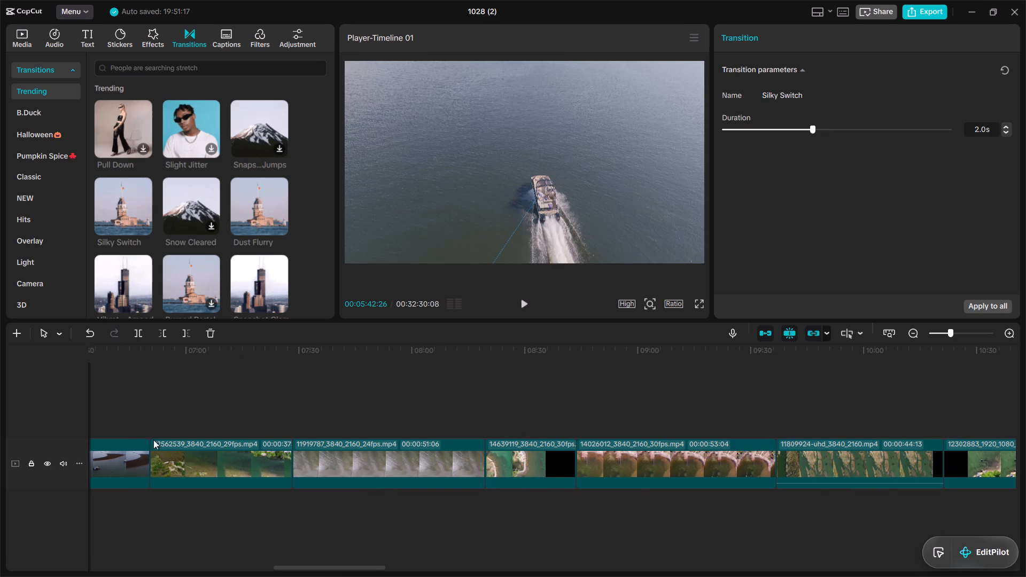
left_click(147, 425)
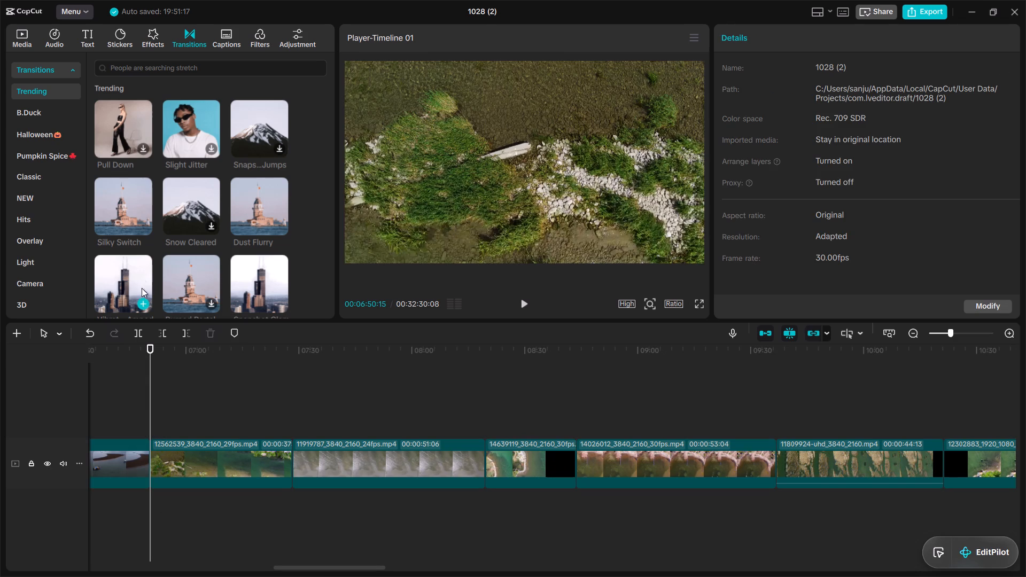
left_click(143, 225)
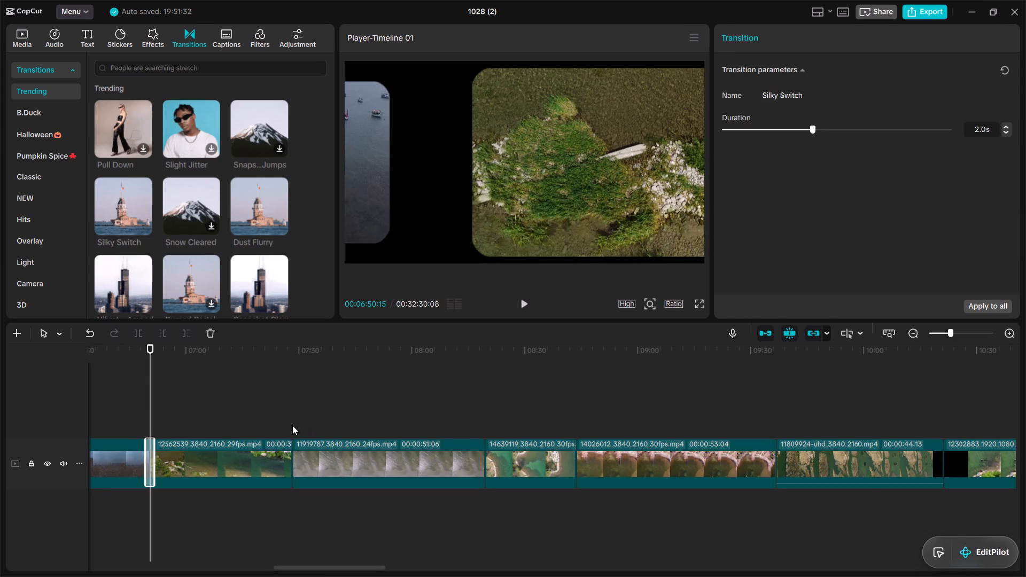
left_click(292, 425)
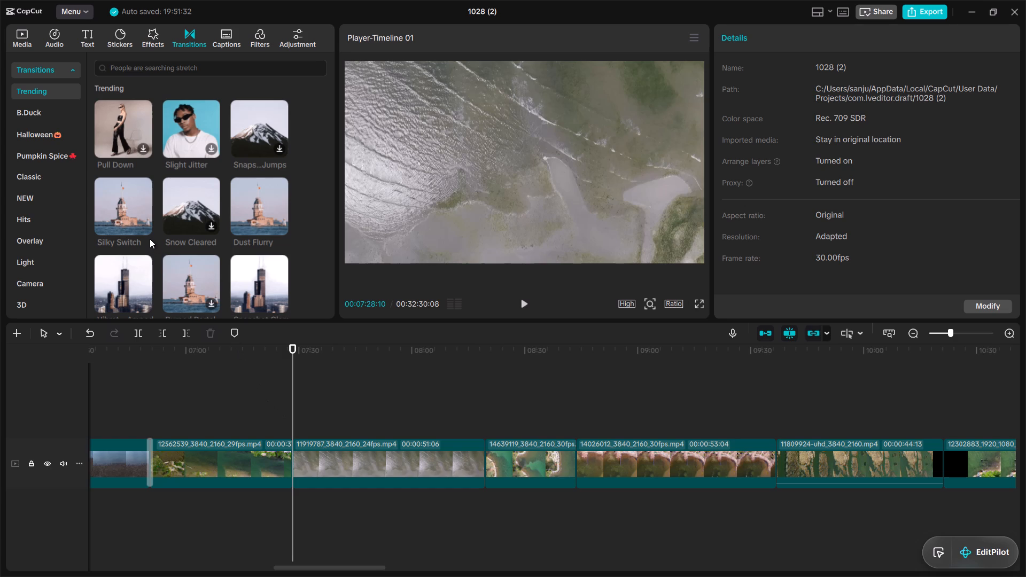
left_click(145, 228)
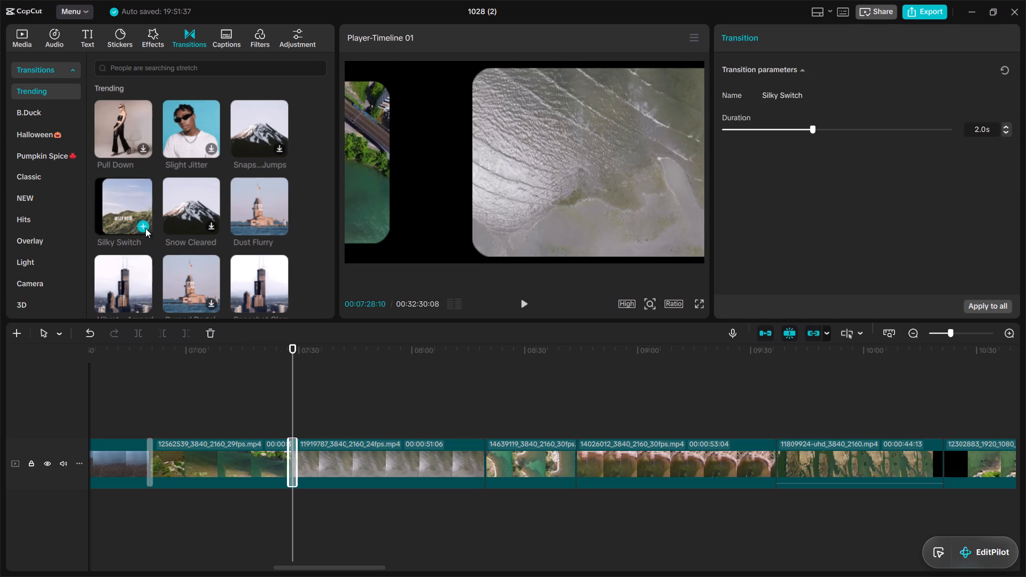
Add Silky Switch transitions at the cuts before the 14639119, 14026012, 11809924 and 12302883 clips, between about 00:08:19:16 and 00:10:19:25.
left_click(483, 420)
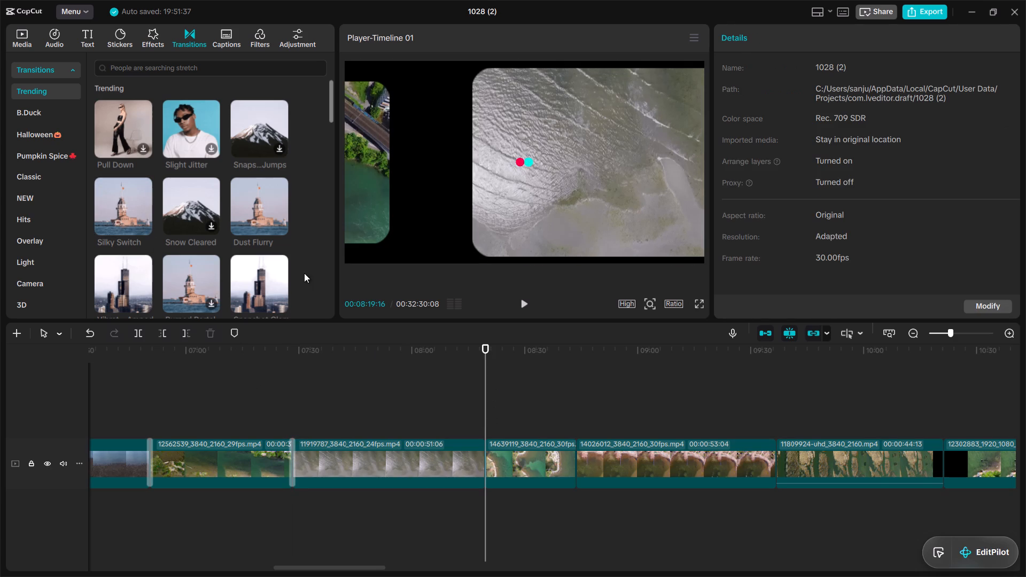
left_click(144, 223)
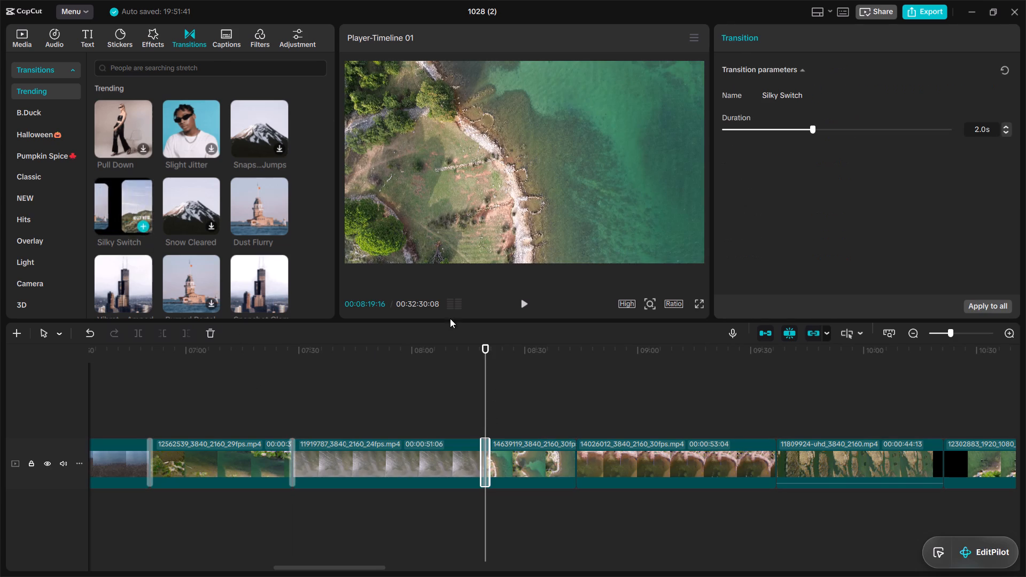
left_click(571, 423)
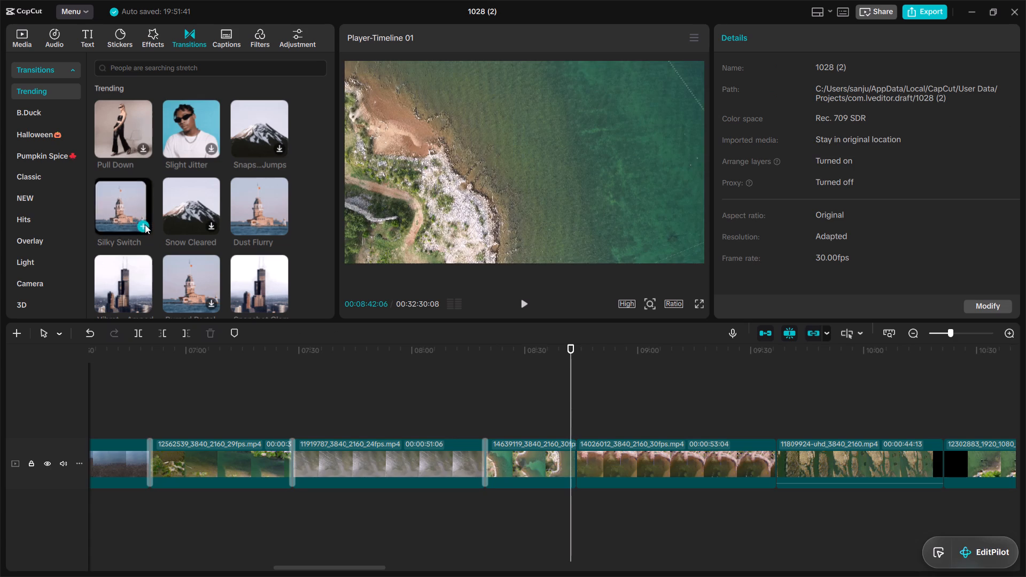
left_click(145, 224)
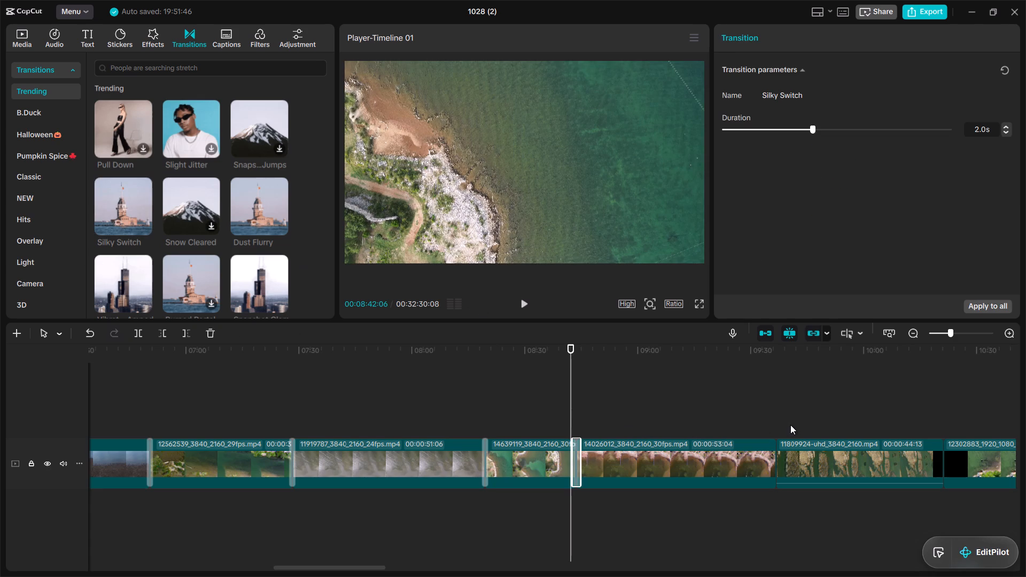
left_click(776, 425)
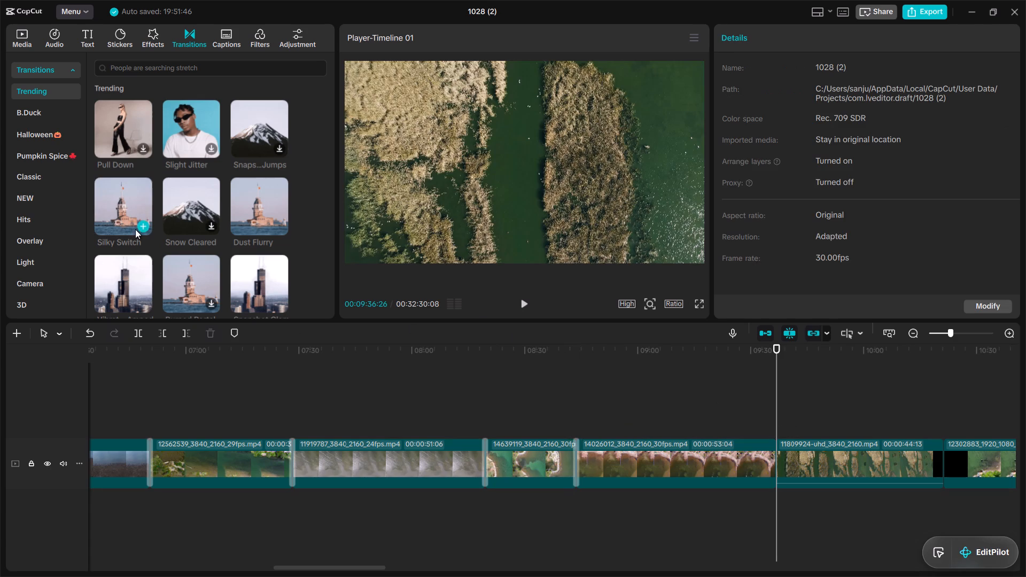
left_click(143, 223)
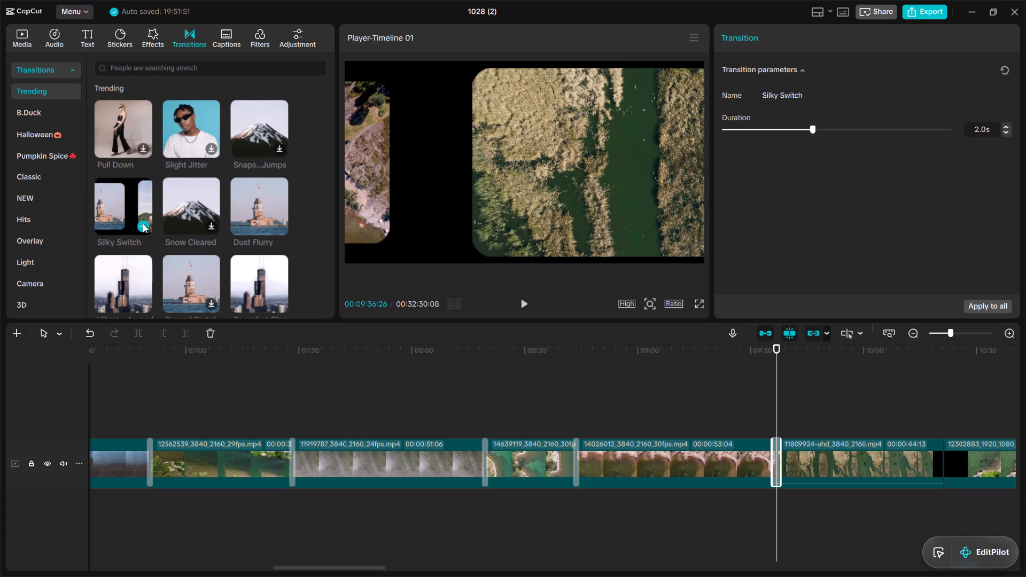
left_click(938, 415)
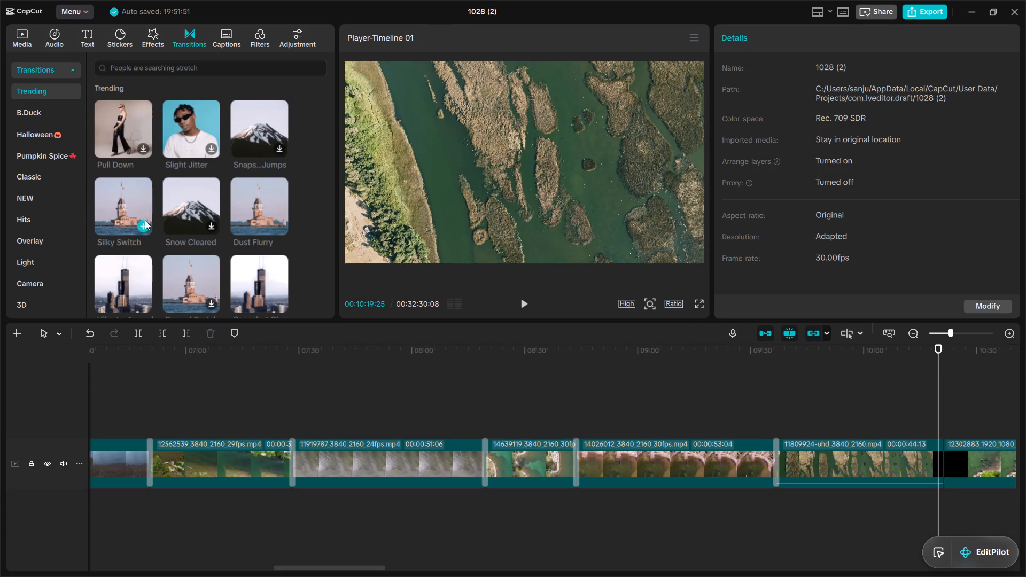
left_click(145, 224)
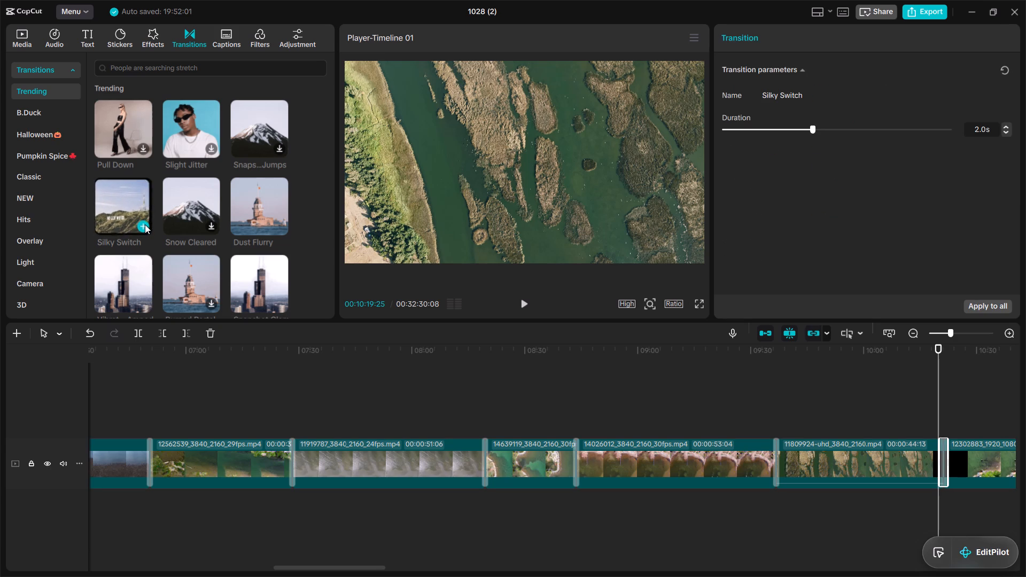
Add Silky Switch transitions at the cuts before the 12074800 and 13361532 clips, at 00:11:20:14 and 00:11:36:19.
left_click(343, 563)
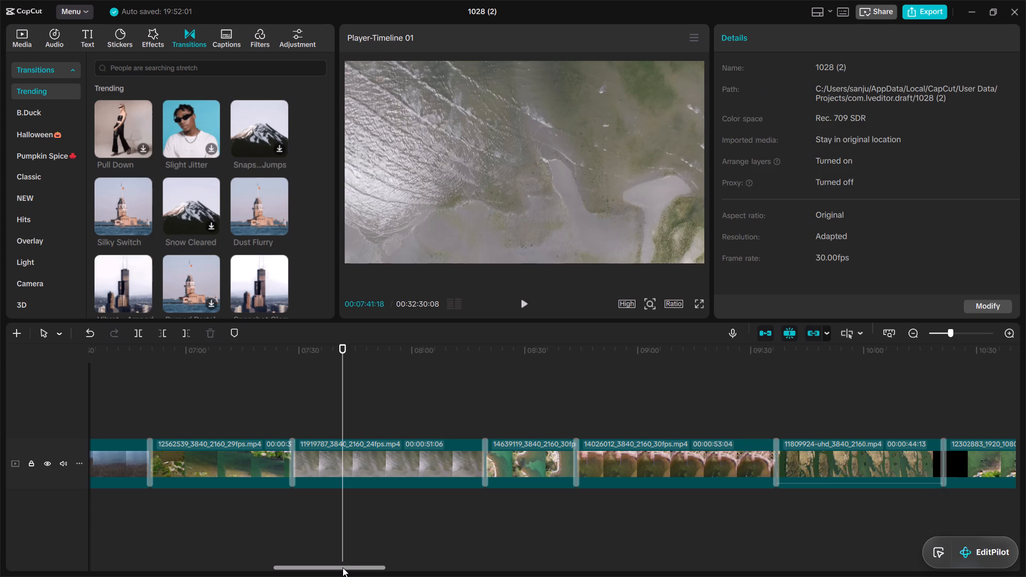
left_click_drag(343, 567, 398, 576)
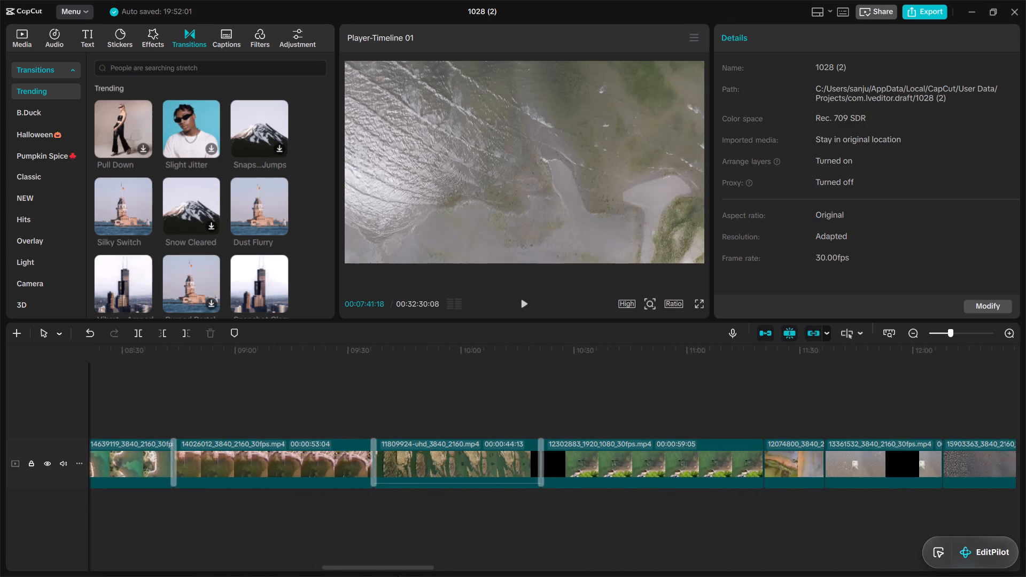
left_click_drag(398, 576, 439, 576)
left_click(371, 423)
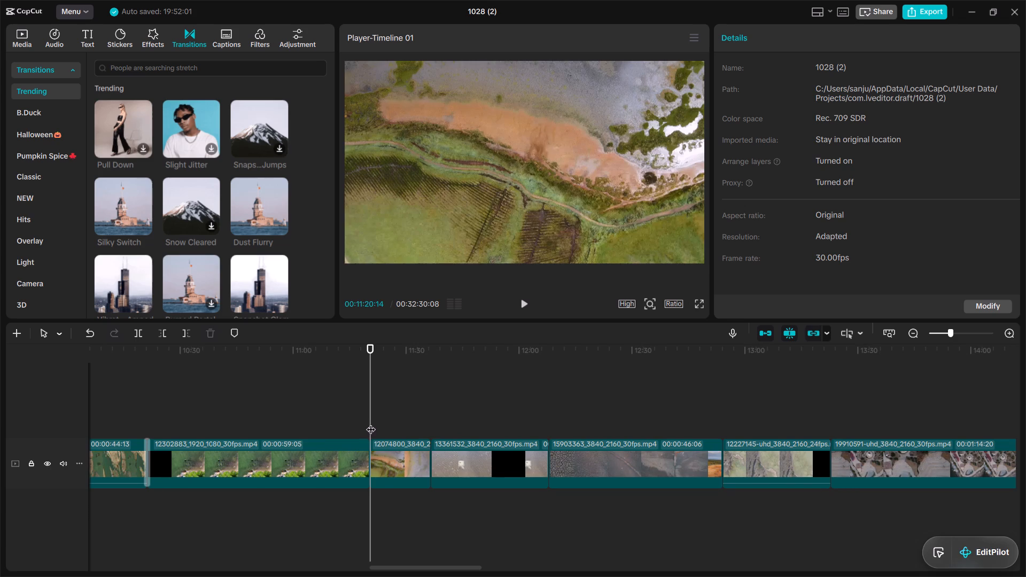
left_click(143, 224)
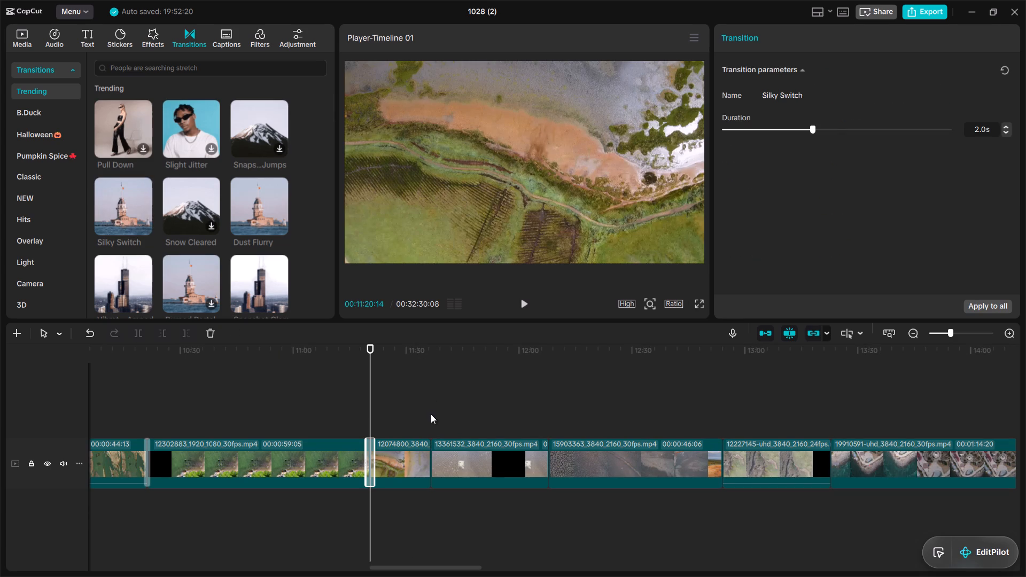
left_click(431, 420)
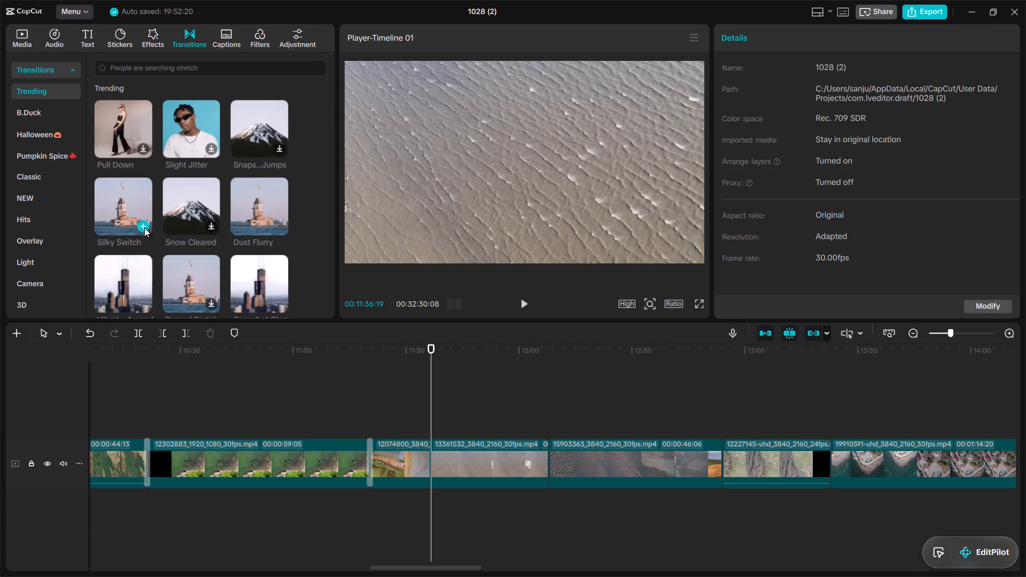
left_click(143, 225)
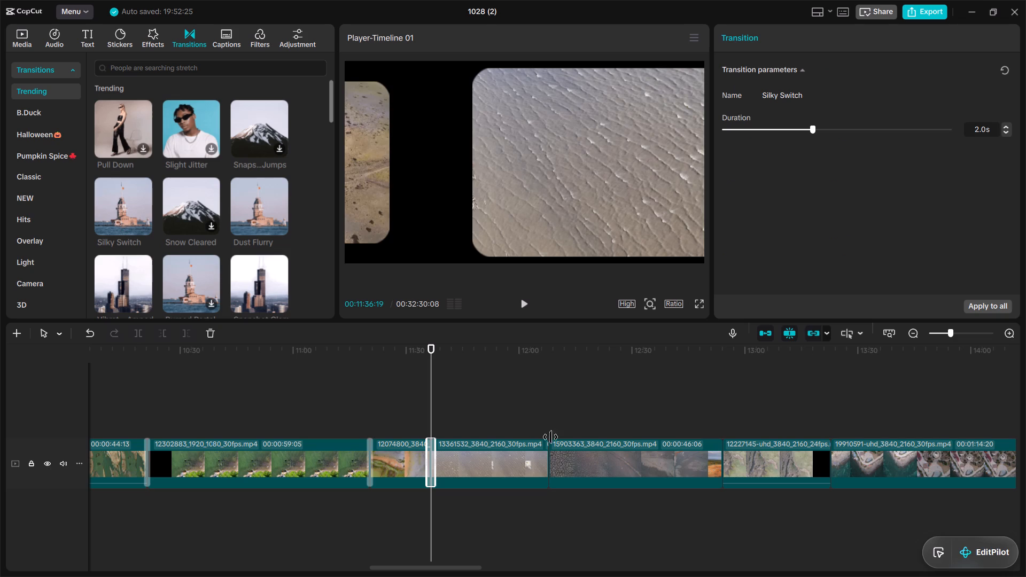
Add Silky Switch transitions at the cuts before the 15903363, 12227145 and 19910591 clips, at 00:12:07:29, 00:12:54:05 and 00:13:22:26.
left_click(548, 428)
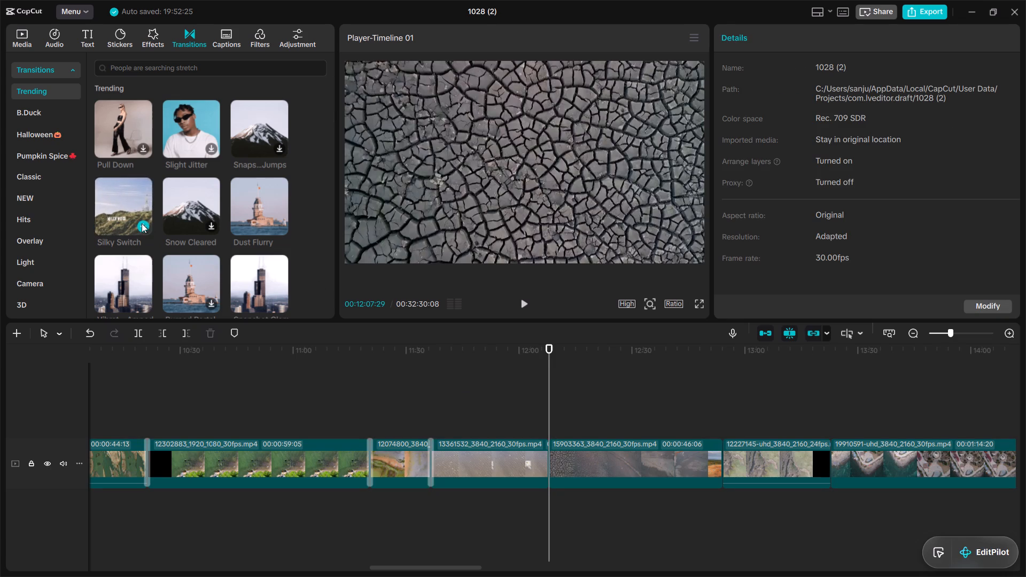
left_click(142, 223)
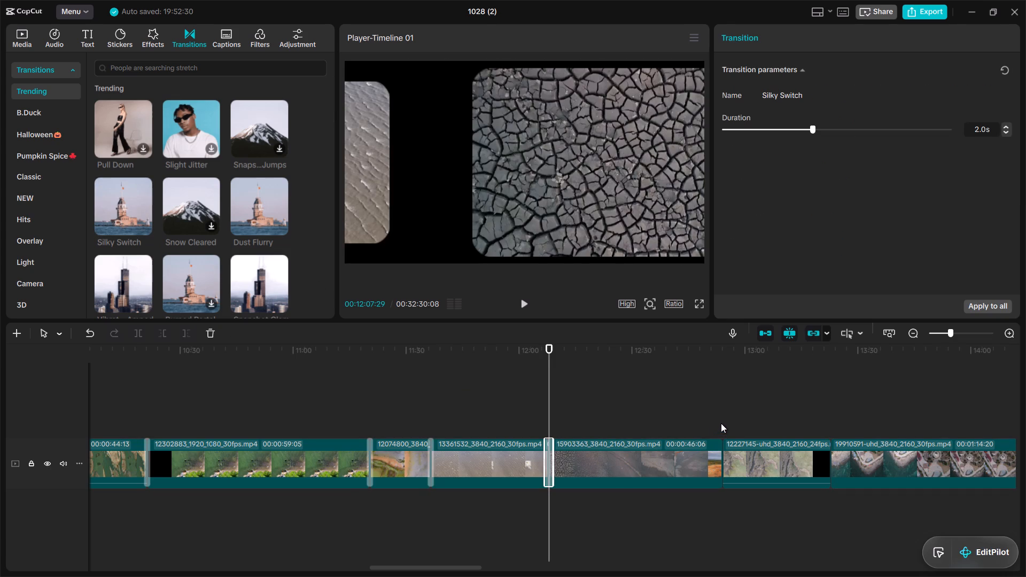
left_click(721, 423)
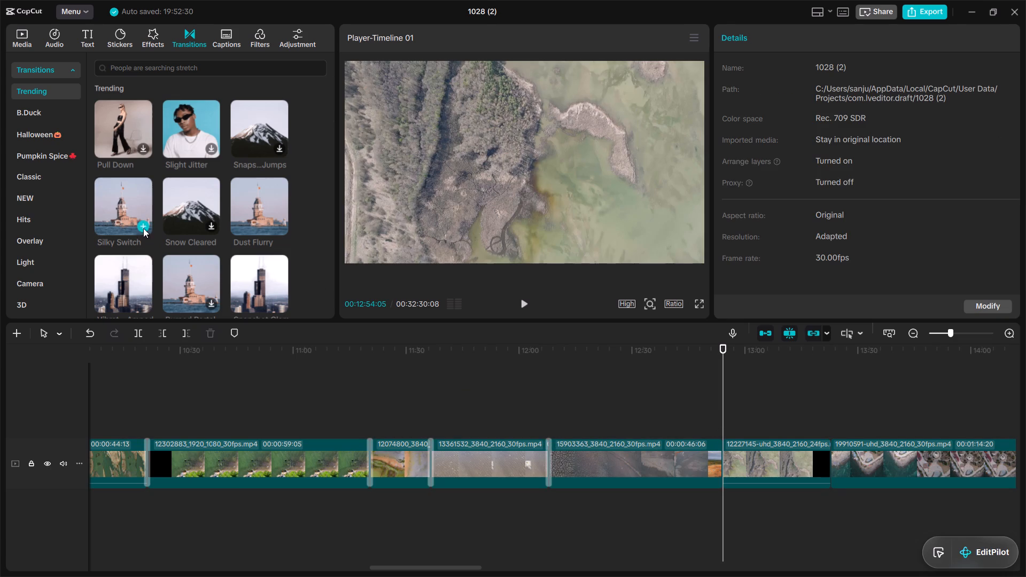
left_click(144, 227)
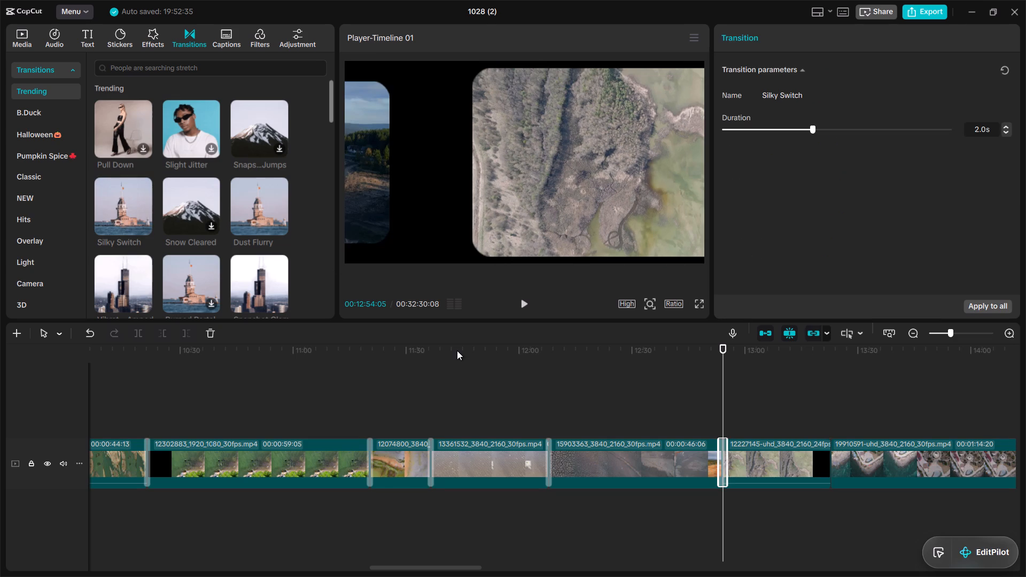
left_click(829, 427)
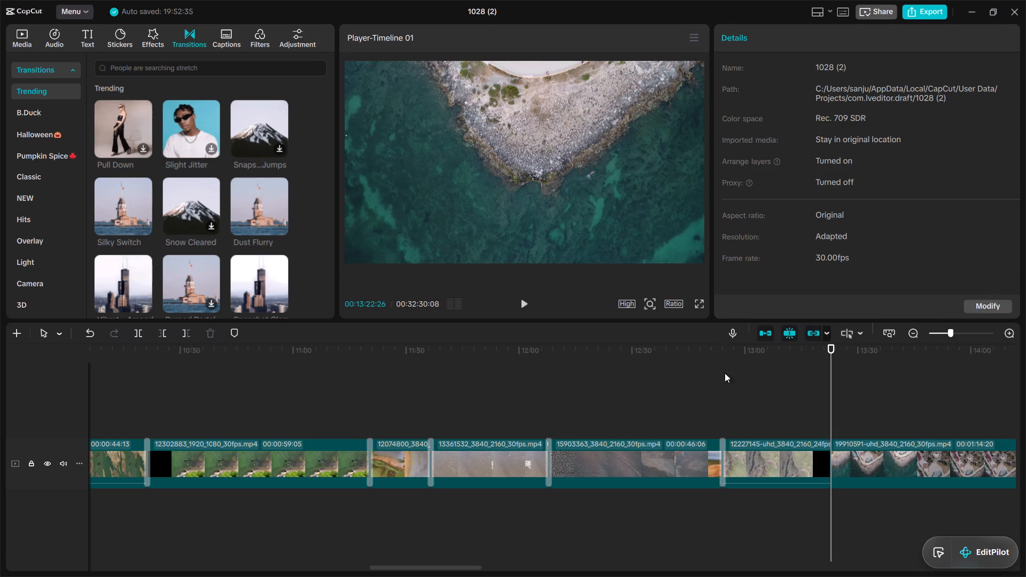
left_click(143, 225)
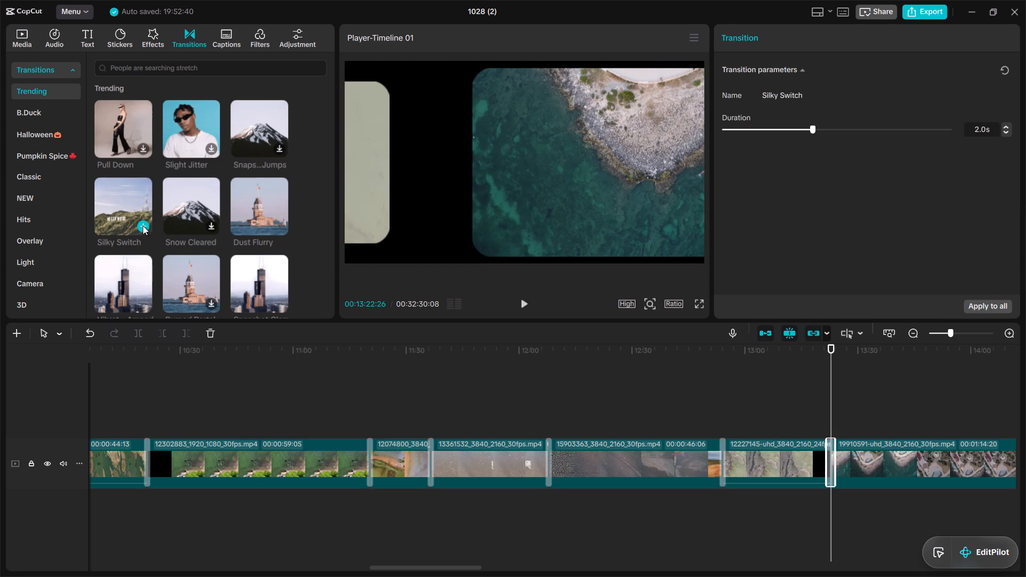
Add Silky Switch transitions at the cuts before the 15555414 and 13702851 clips, at 00:14:37:16 and 00:15:04:20.
left_click_drag(431, 566, 502, 576)
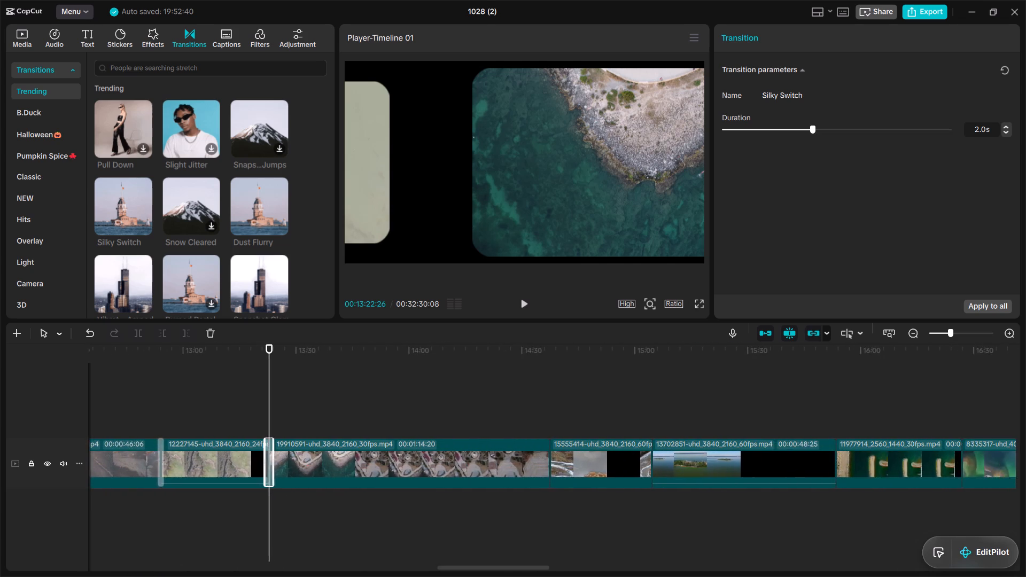
left_click_drag(502, 576, 510, 576)
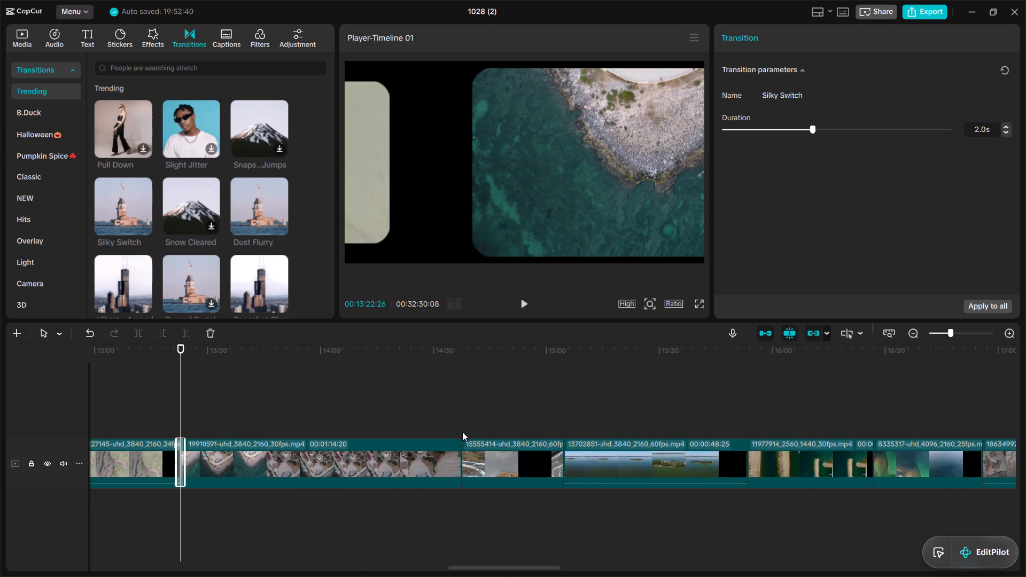
left_click(462, 425)
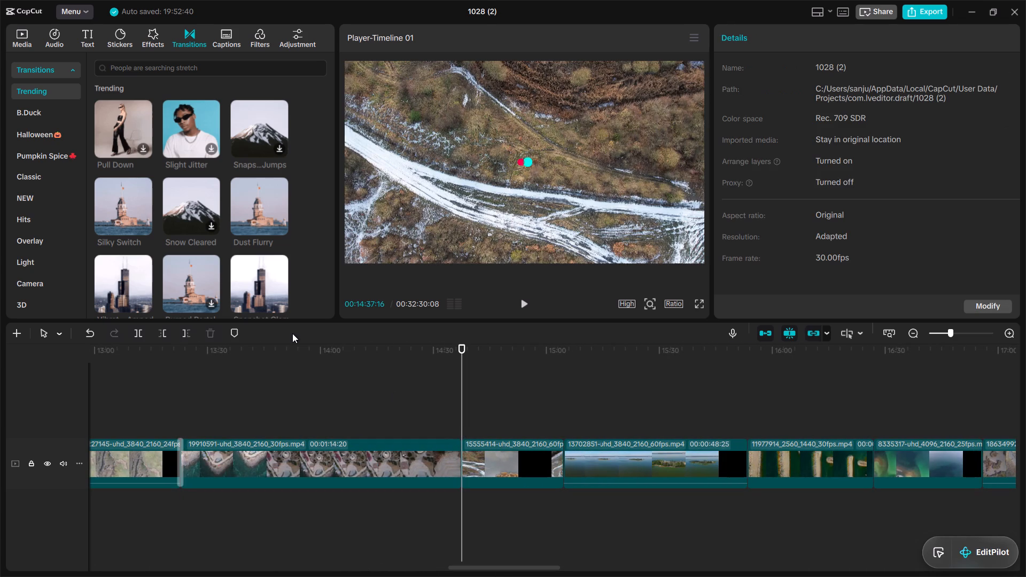
left_click(143, 224)
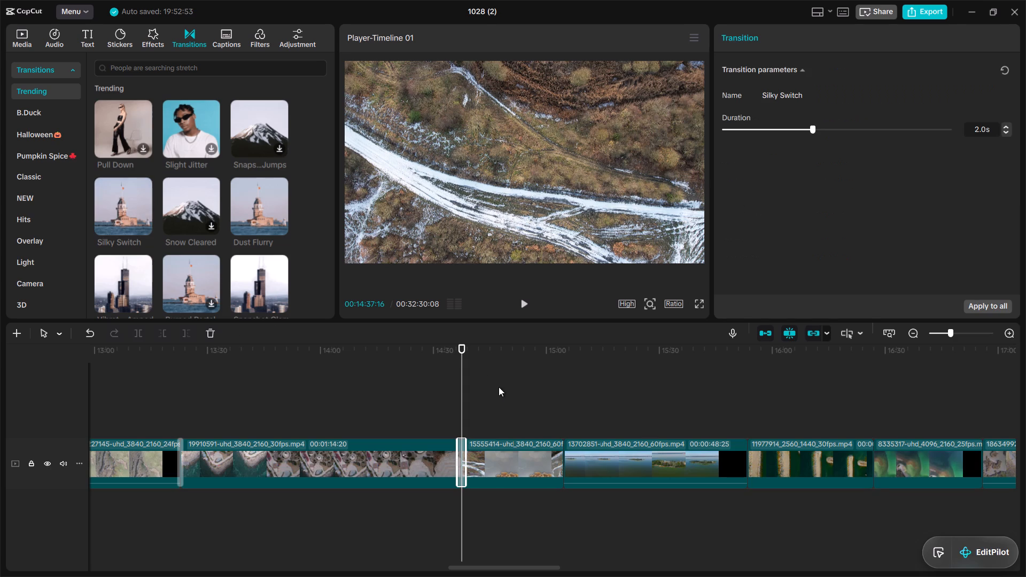
left_click(563, 422)
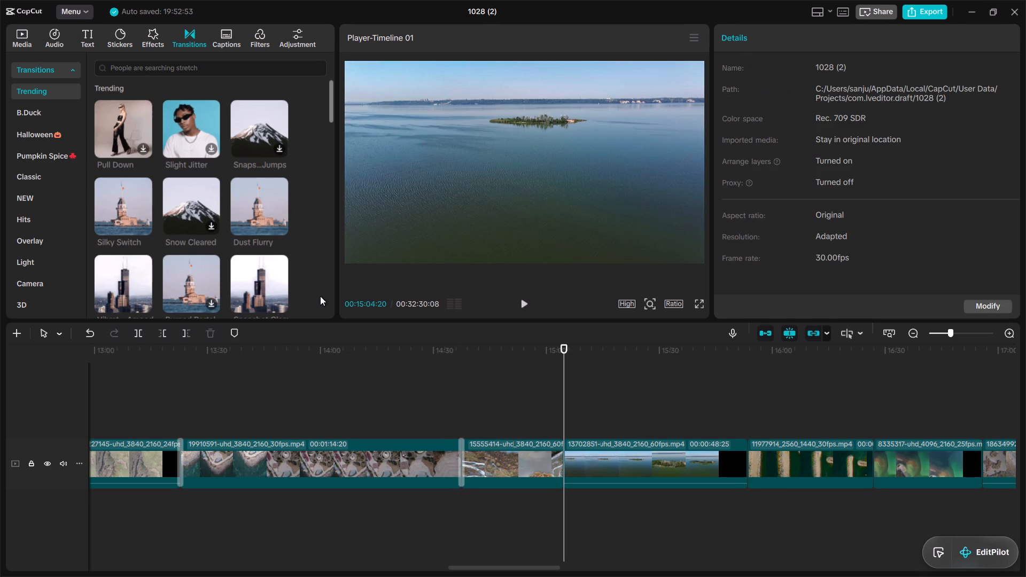
left_click(143, 225)
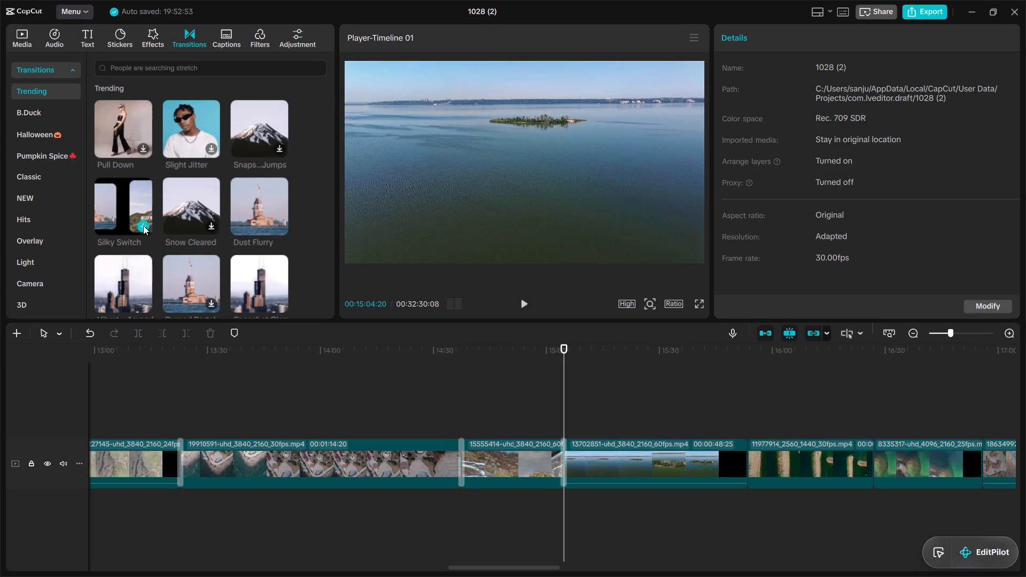
Add Silky Switch transitions at the cuts before the 11977914 and 8335317 clips, at 00:15:53:15 and 00:16:26:29.
left_click(745, 425)
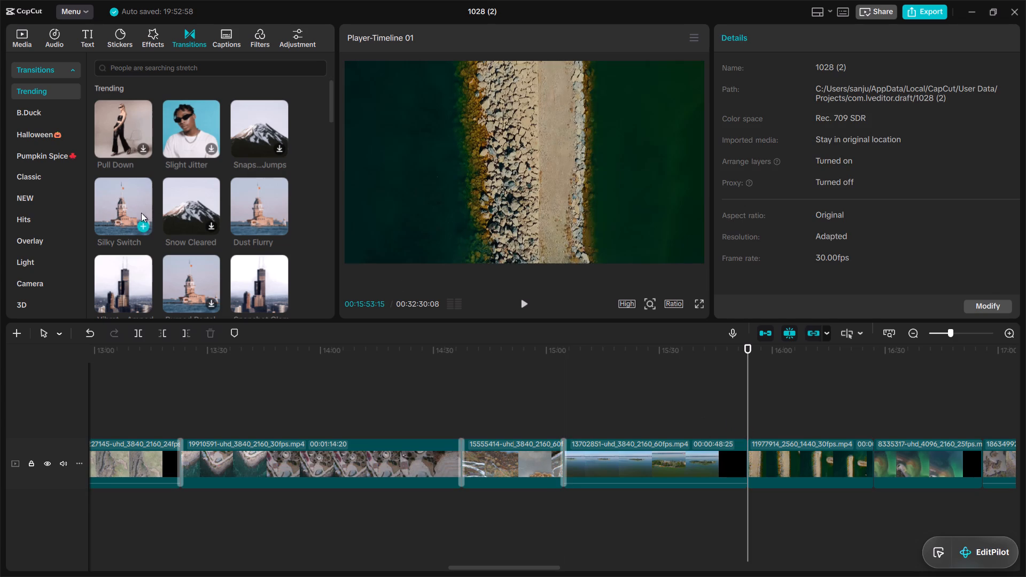
left_click(144, 223)
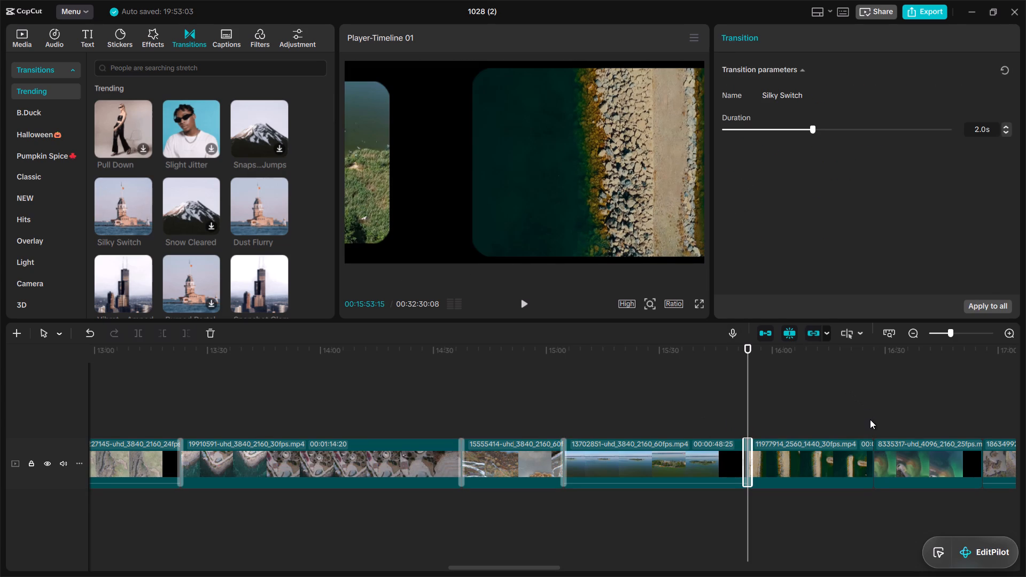
left_click(870, 424)
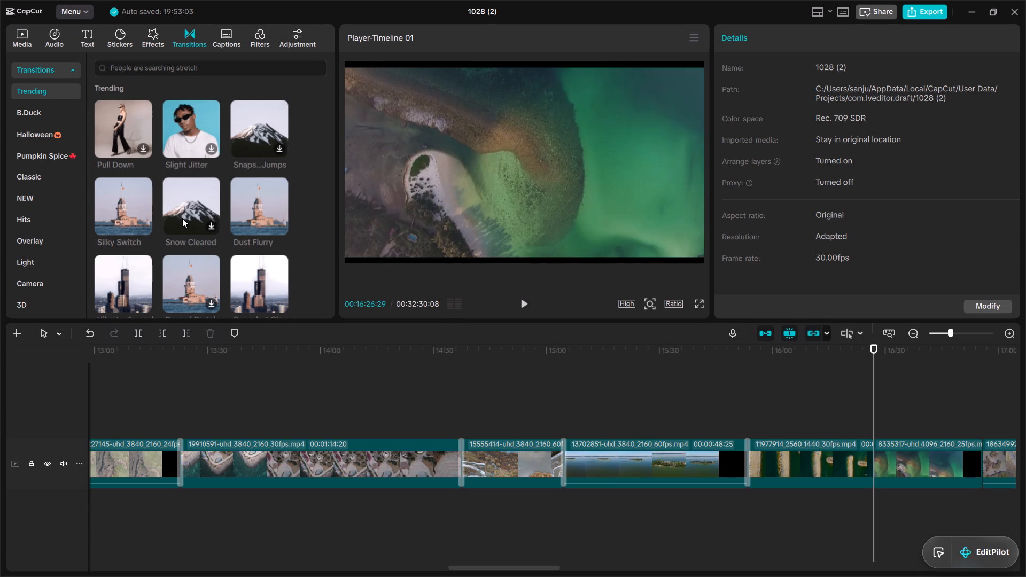
left_click(145, 225)
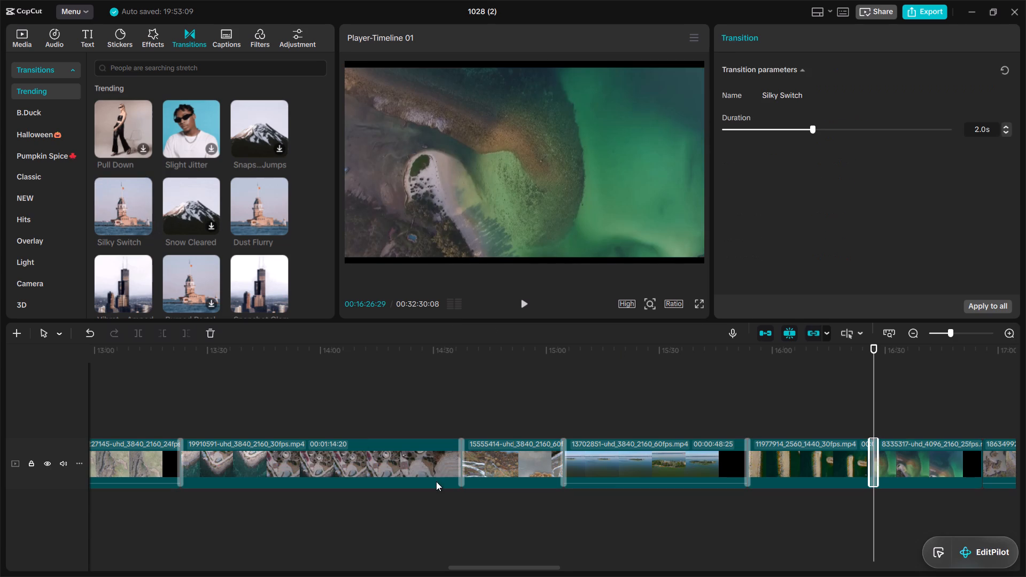
Add Silky Switch transitions at the cuts before the 18634992 and 15558277 clips, at 00:16:55:27 and 00:17:18:01.
left_click_drag(526, 566, 572, 565)
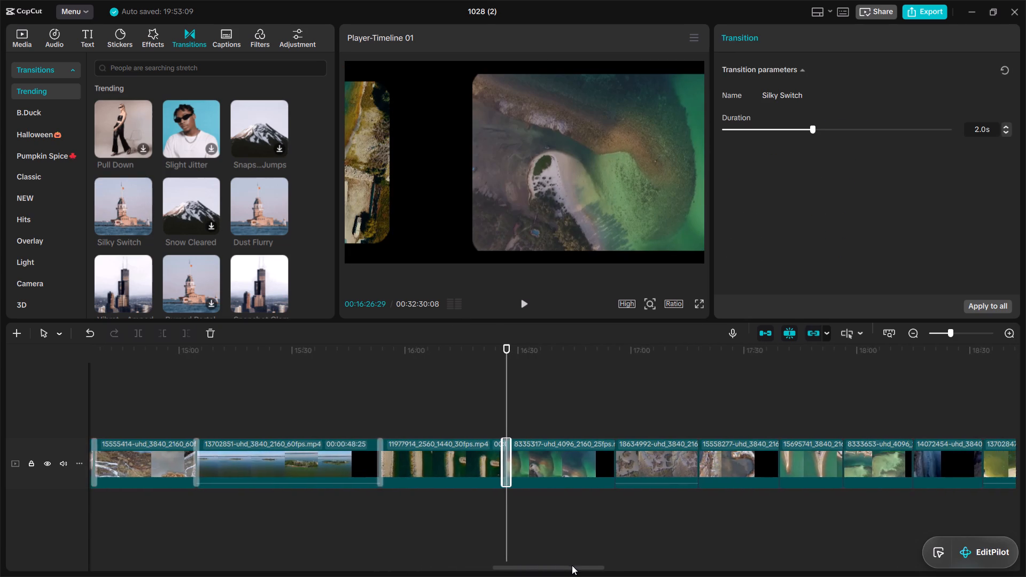
left_click_drag(572, 565, 611, 572)
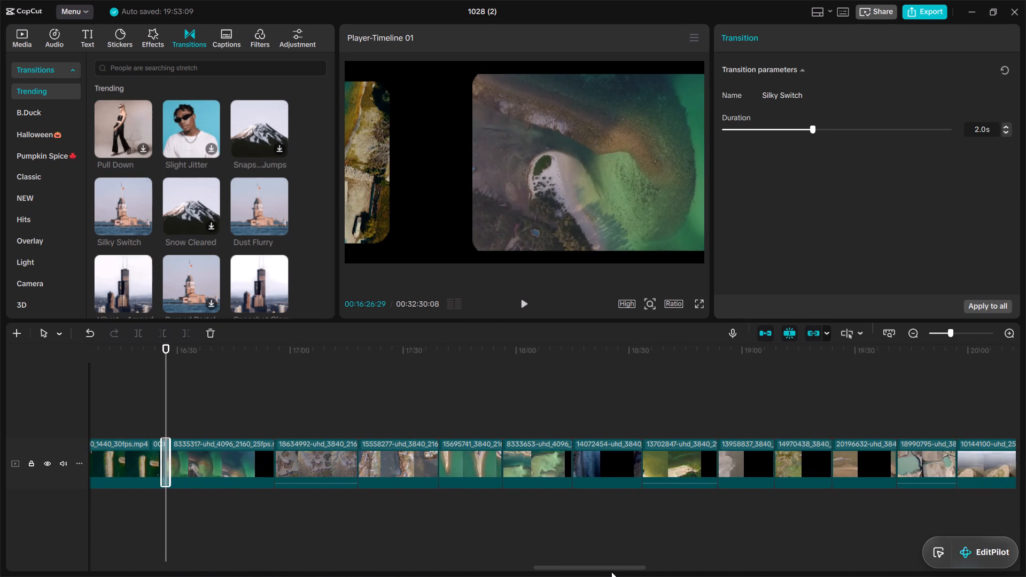
left_click(273, 420)
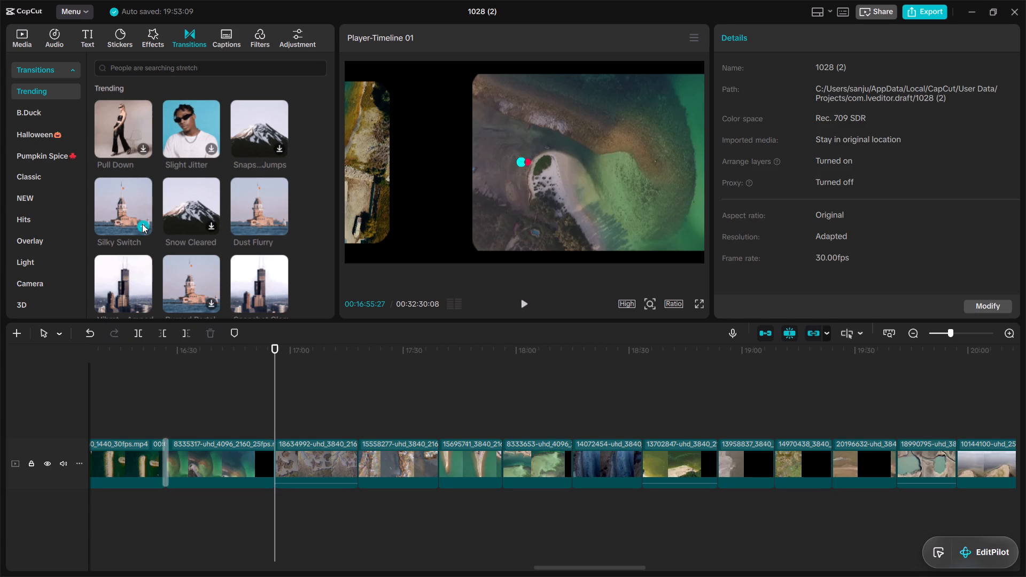
left_click(142, 224)
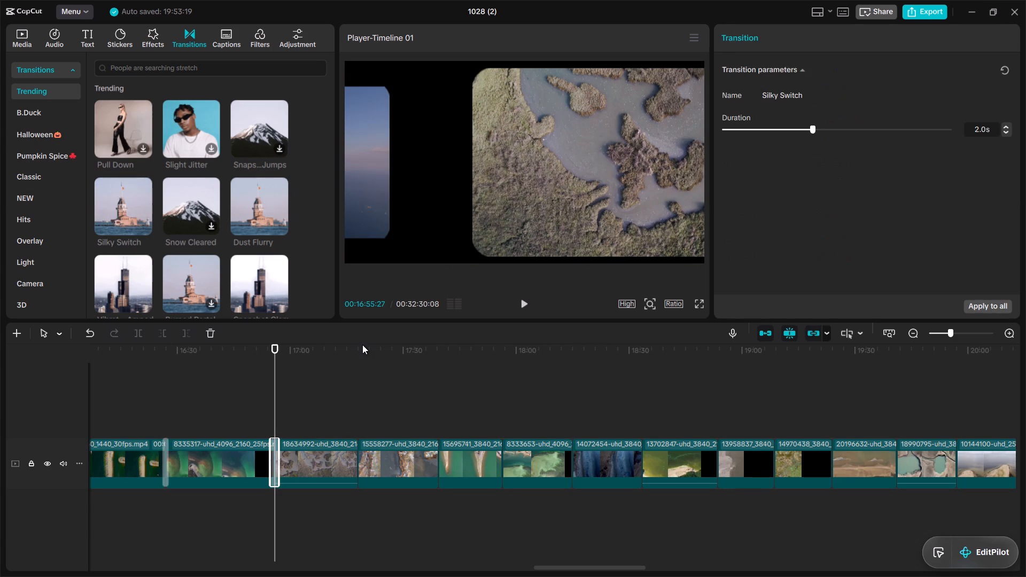
left_click(355, 426)
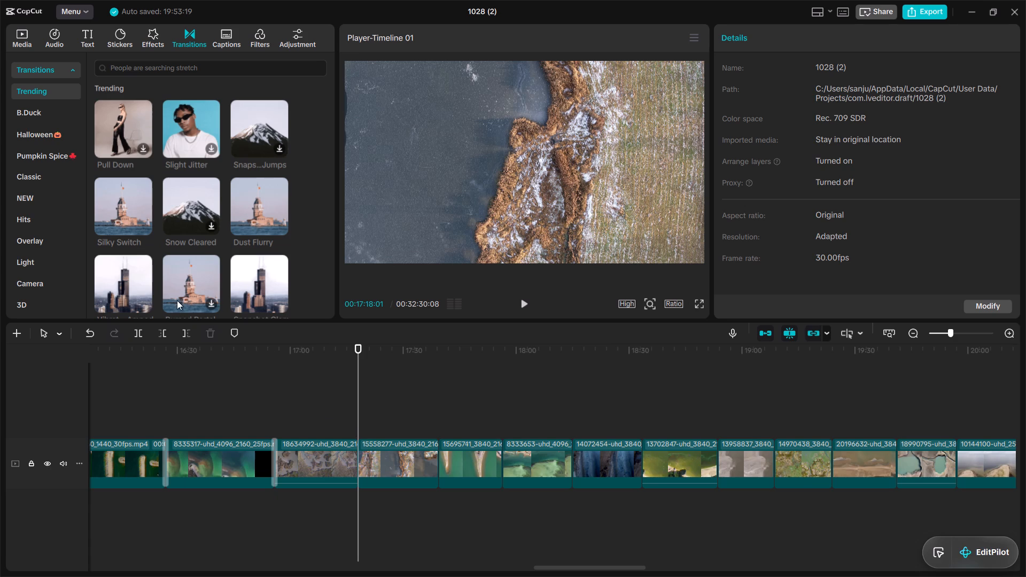
left_click(143, 224)
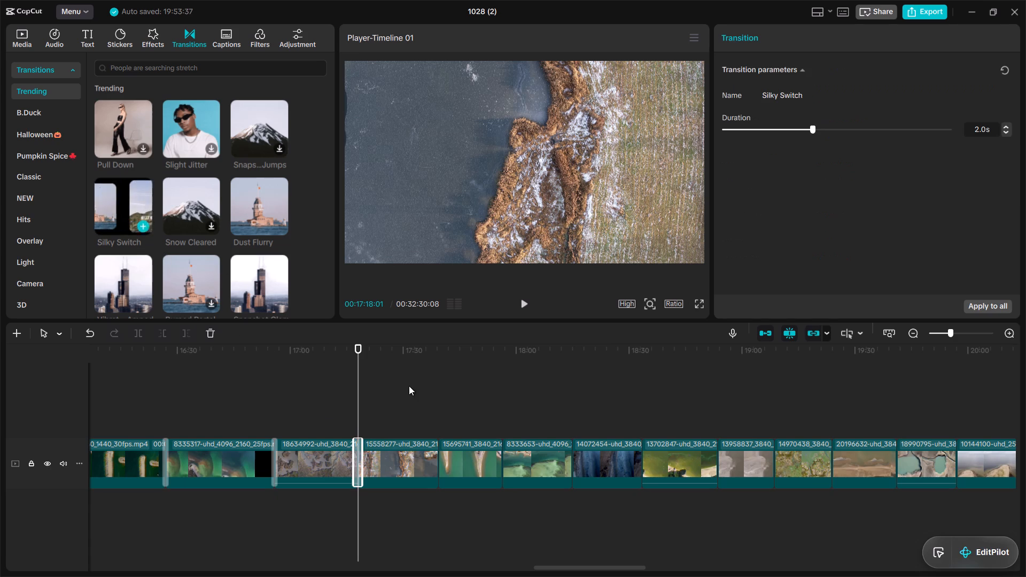
Add Silky Switch transitions at the cuts before the 15695741, 8333653 and 14072454 clips, at 00:17:39:14, 00:17:56:13 and 00:18:14:29.
left_click(438, 422)
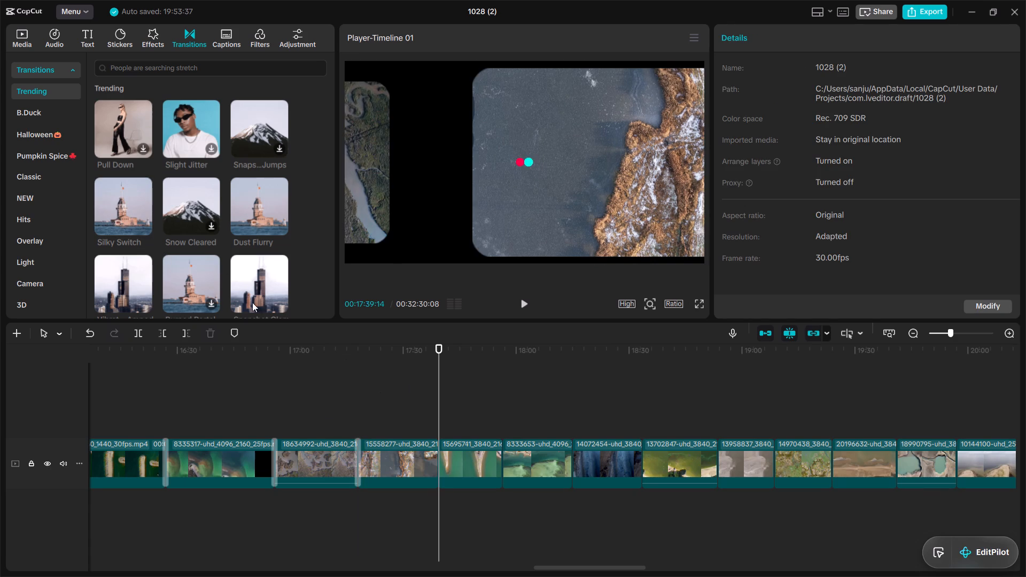
left_click(143, 227)
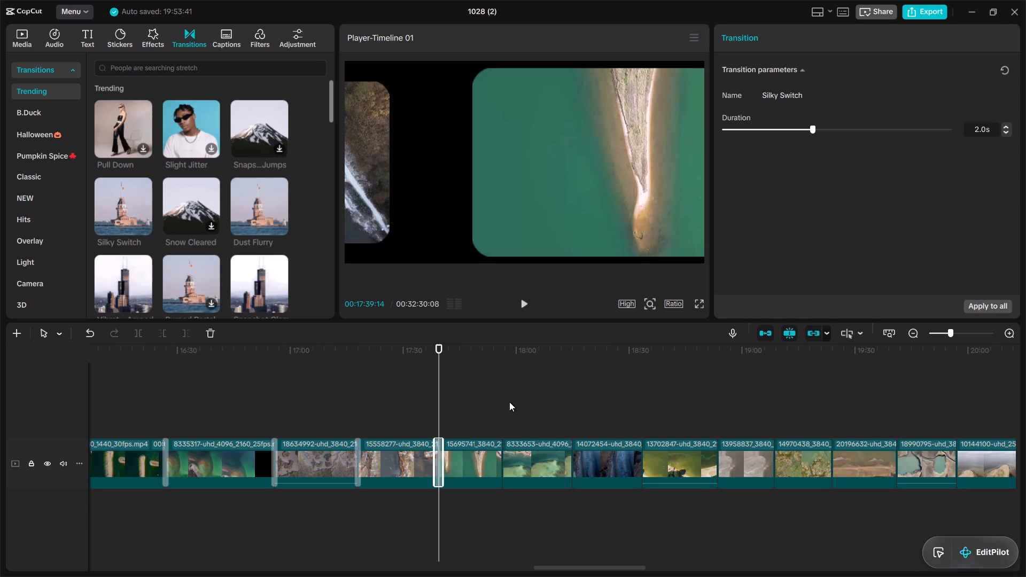
left_click(502, 418)
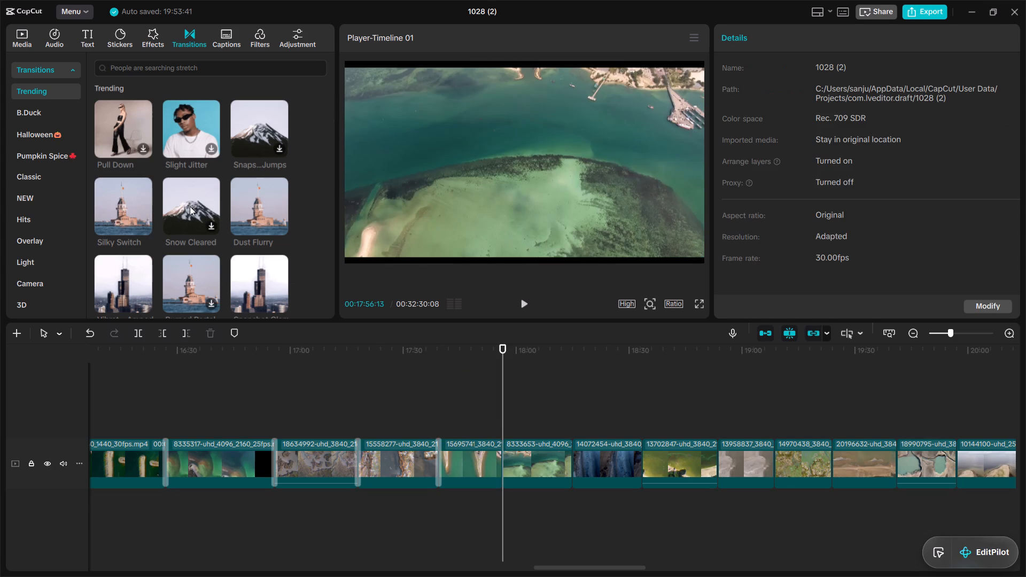
left_click(142, 224)
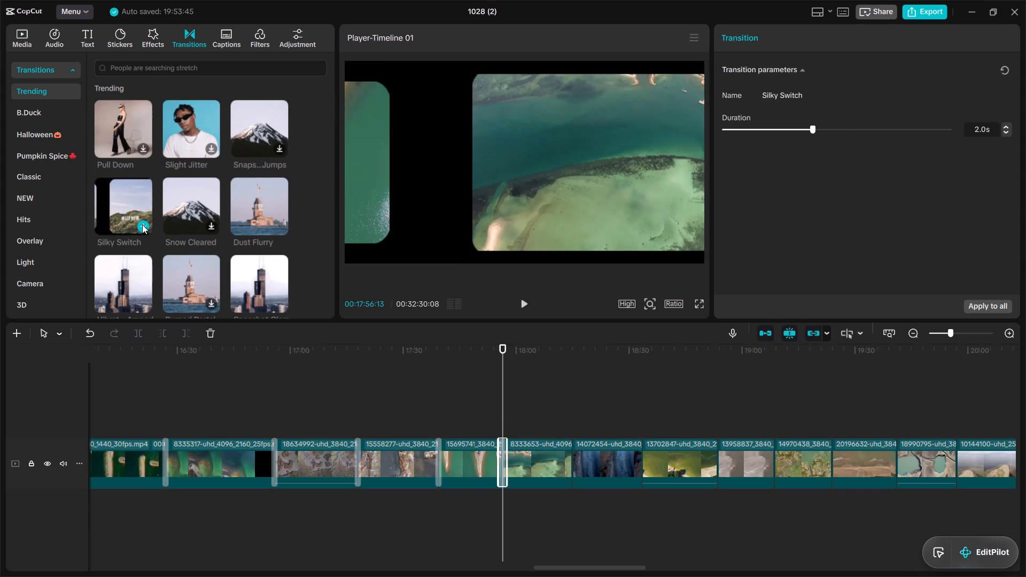
left_click(569, 430)
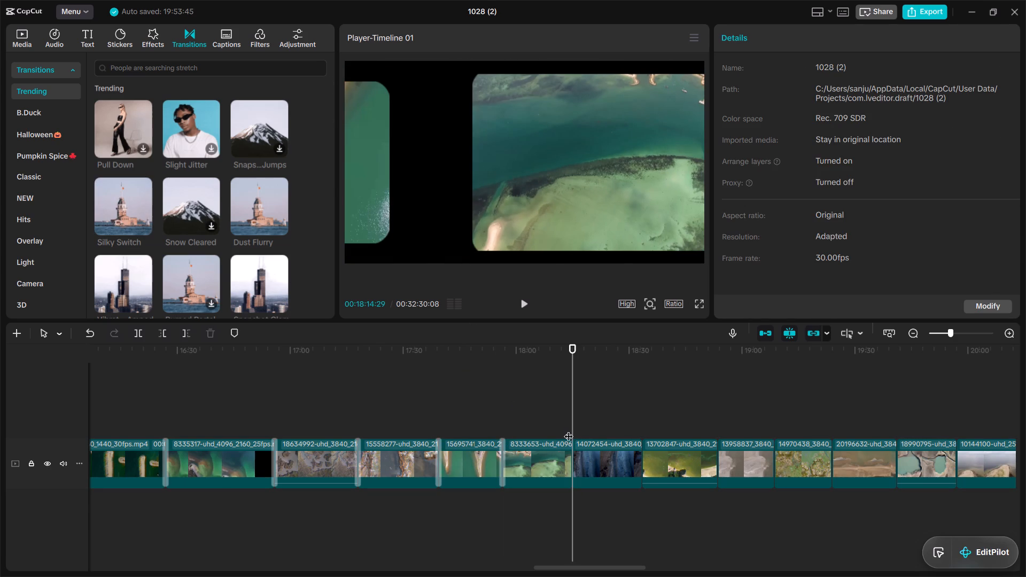
left_click(142, 223)
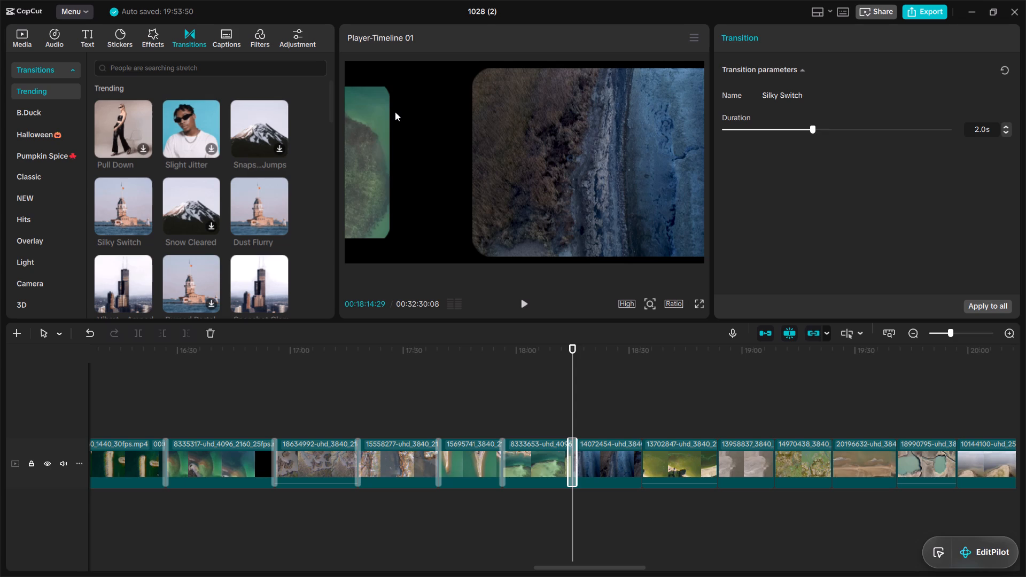
Add Silky Switch transitions at the cuts before the 13702847, 13958837 and 14970438 clips, at 00:18:33:16, 00:18:53:18 and 00:19:08:20.
left_click(641, 423)
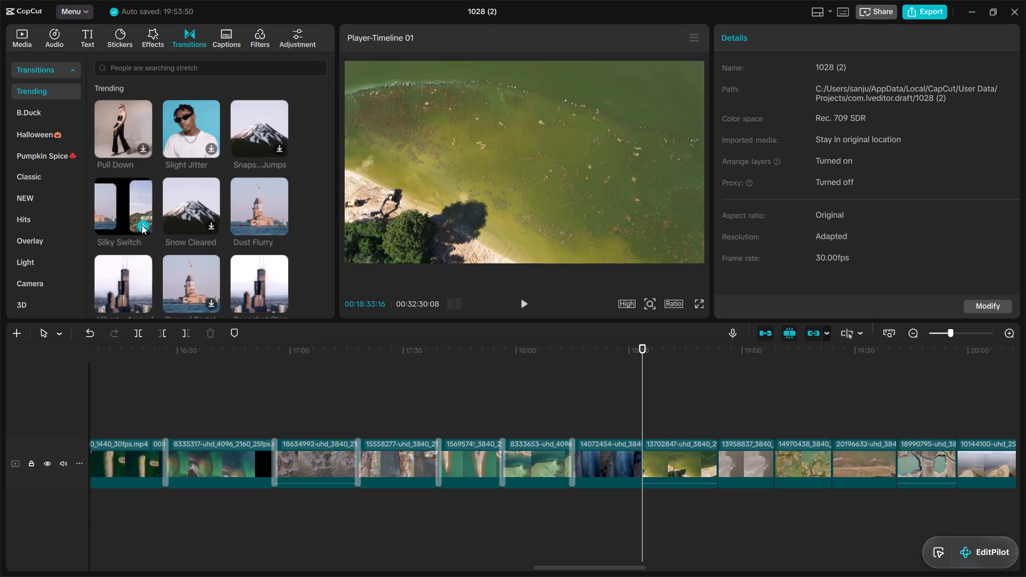
left_click(142, 225)
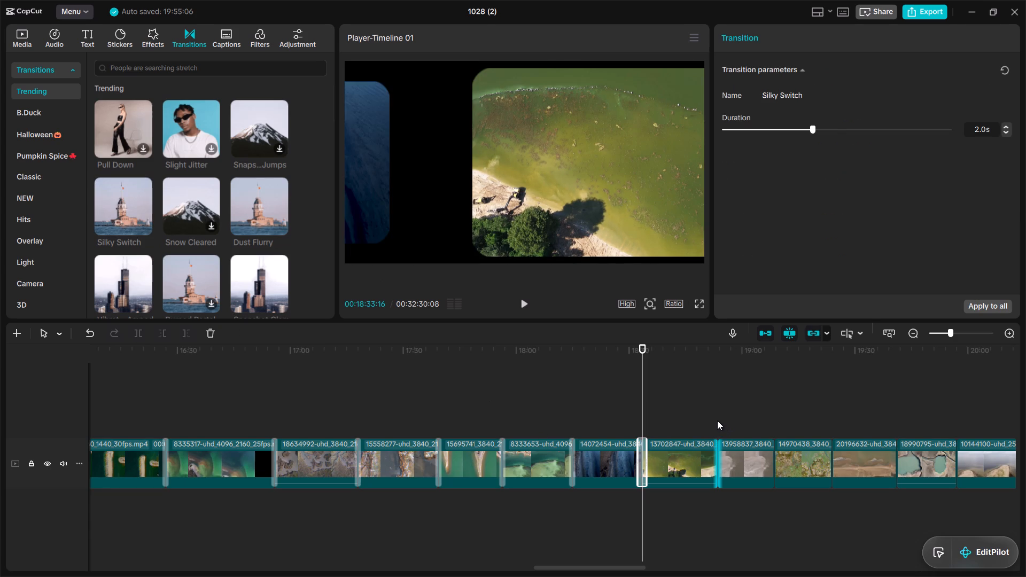
left_click(717, 419)
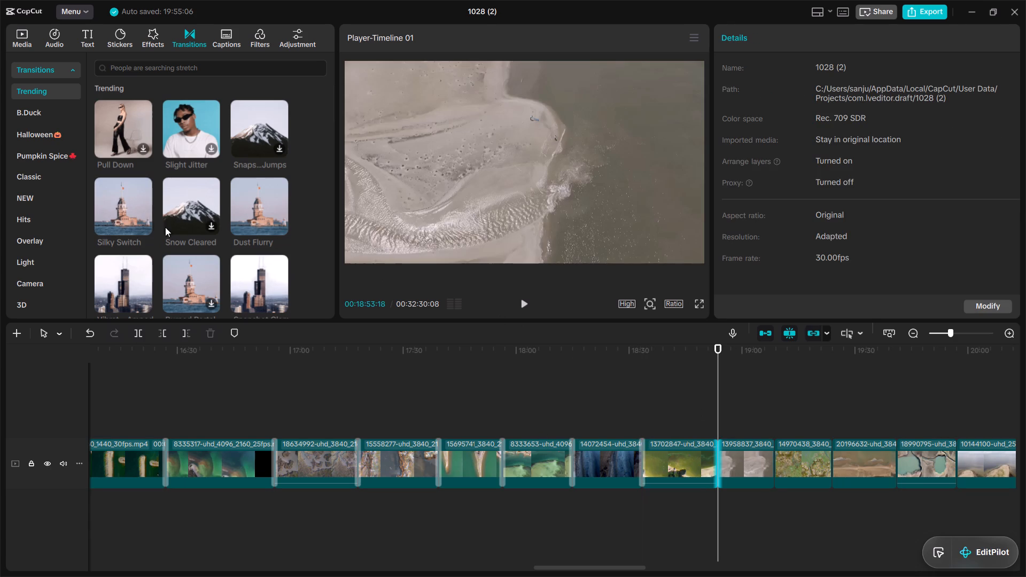
left_click(144, 224)
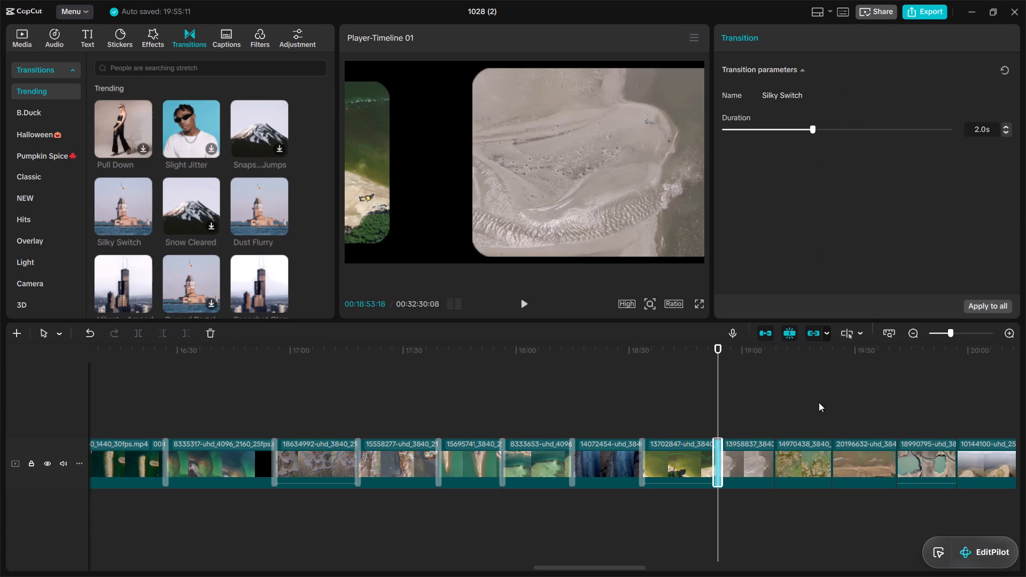
left_click(774, 421)
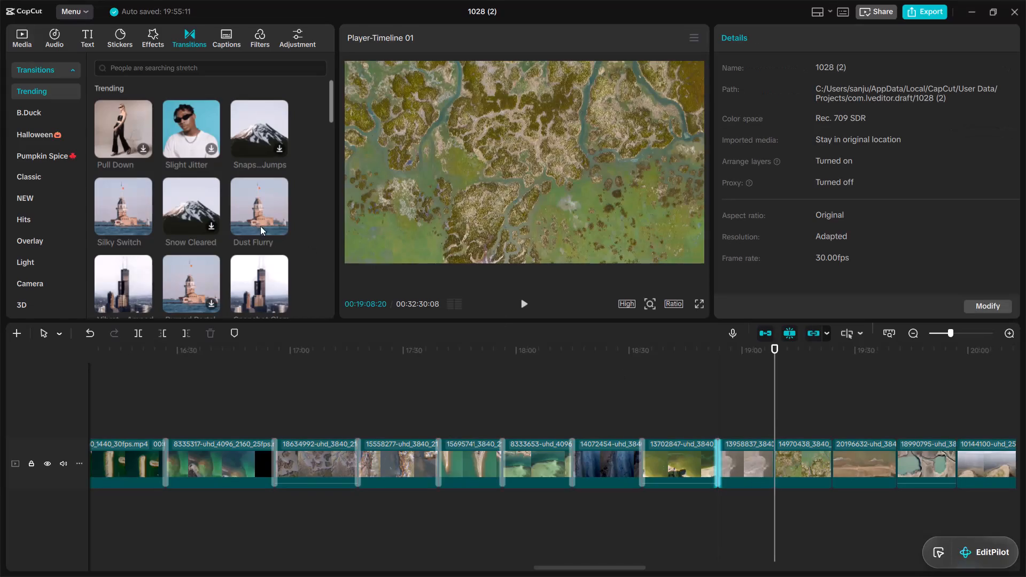
left_click(143, 221)
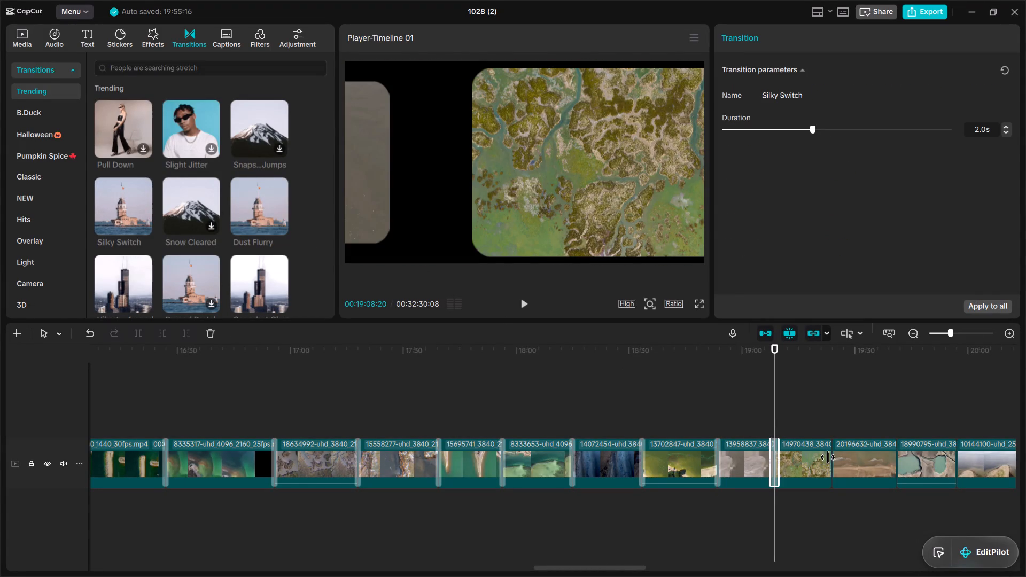
Add Silky Switch transitions at the cuts before the 20196632, 18990795 and 10144100 clips, at 00:19:23:29, 00:19:41:05 and 00:19:57:02.
left_click(835, 427)
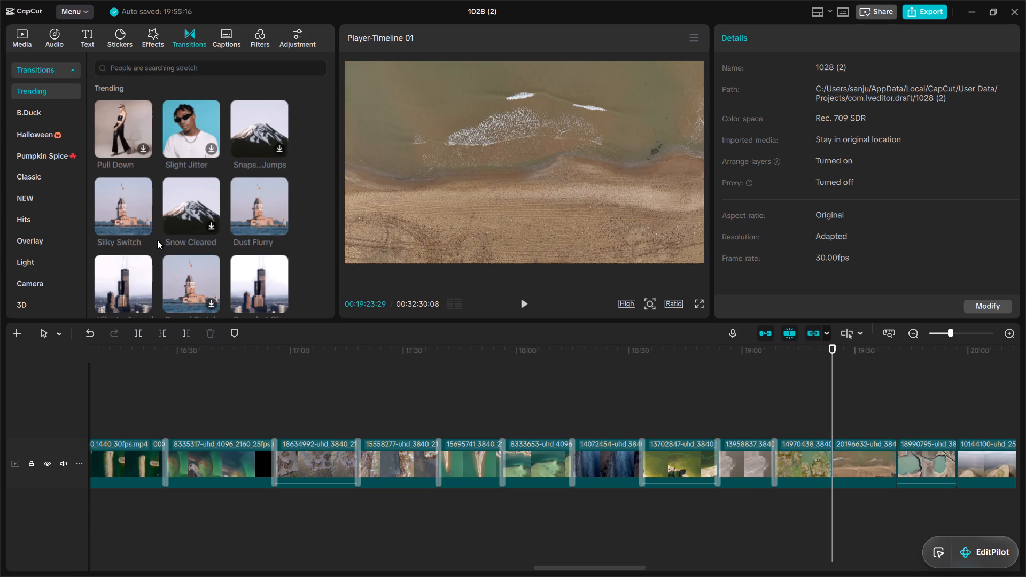
left_click(145, 227)
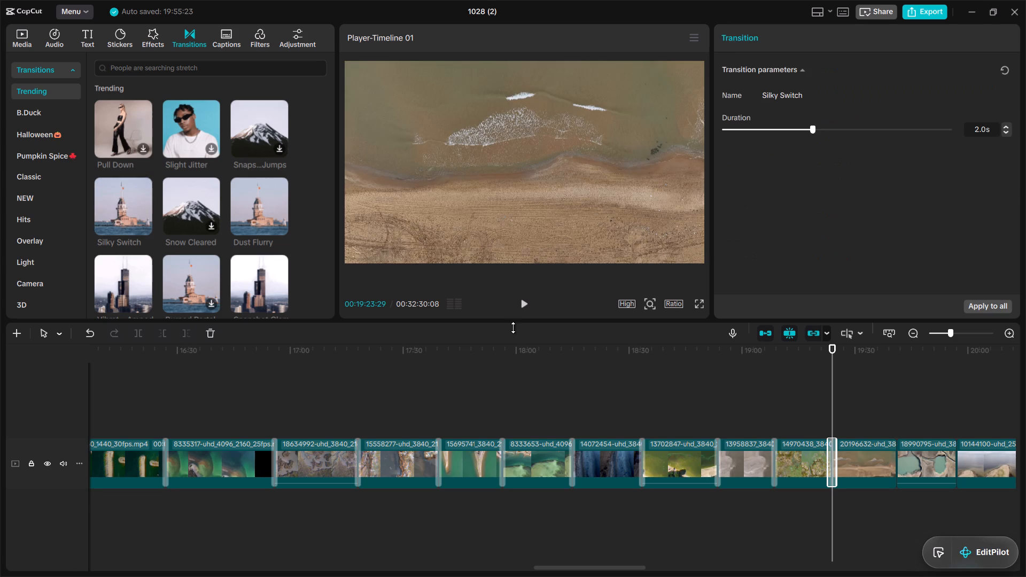
left_click(897, 423)
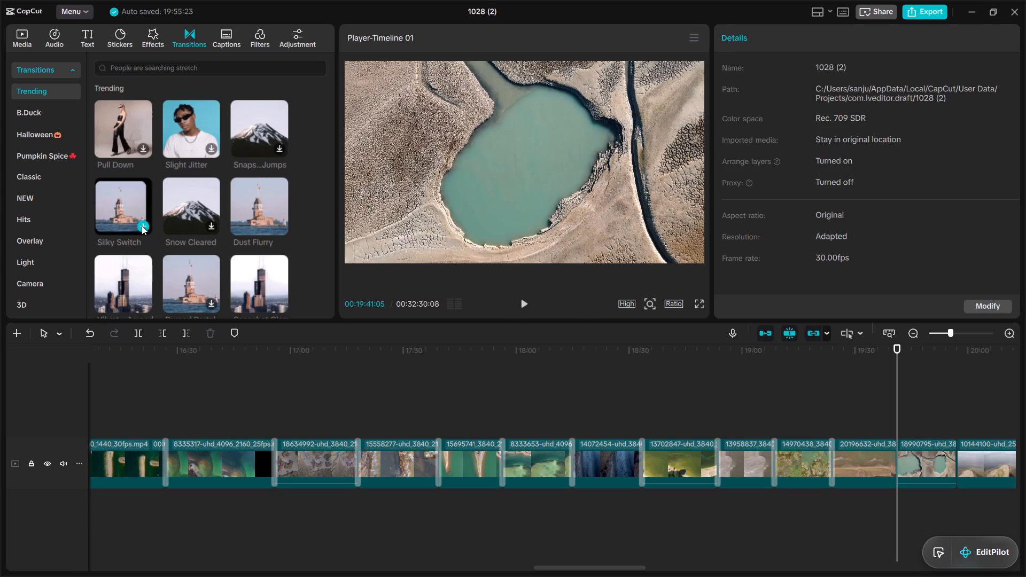
left_click(142, 225)
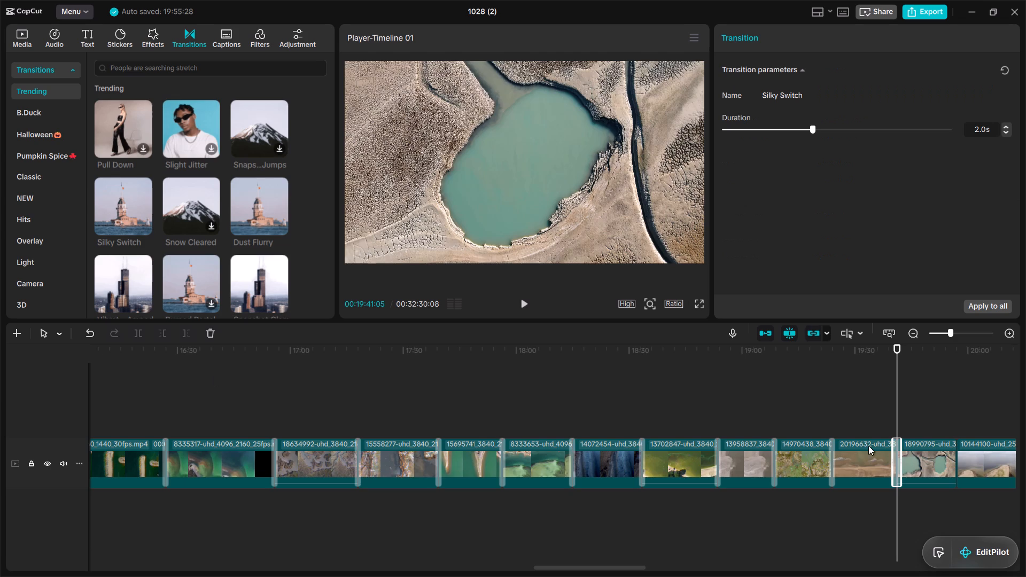
left_click(958, 422)
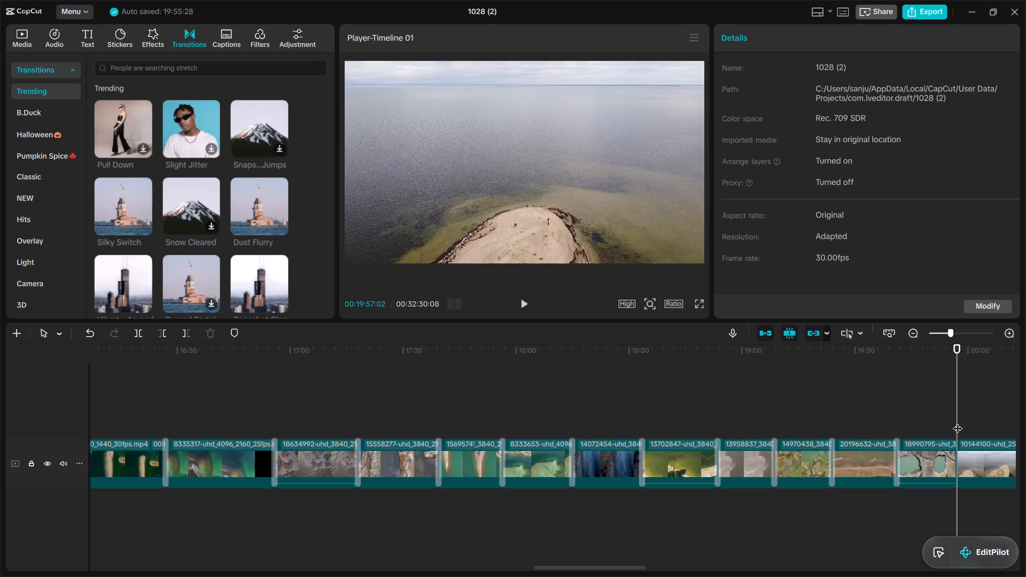
left_click(143, 223)
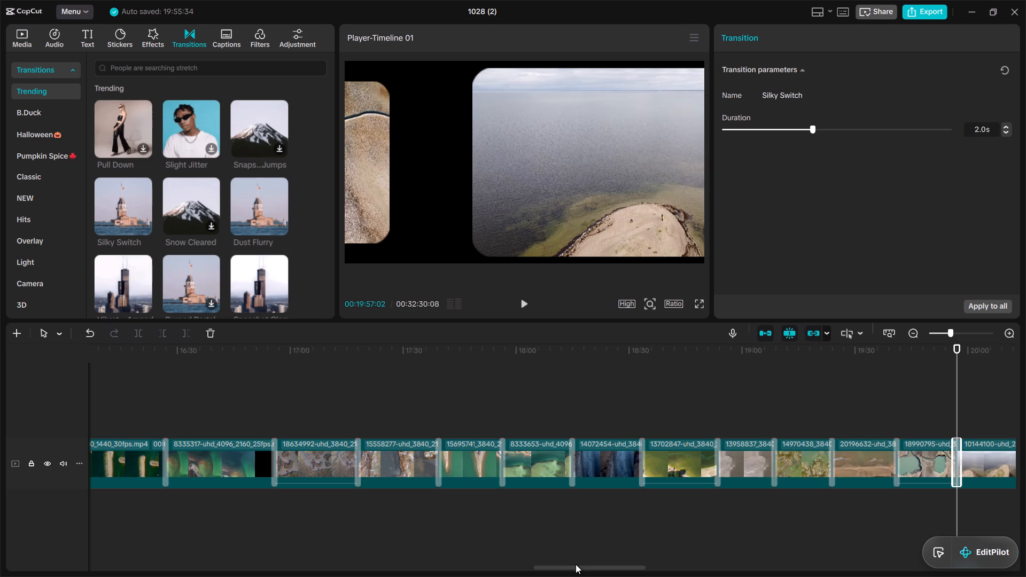
Add Silky Switch transitions at the cuts before the 14970426 and 14801622 clips, at 00:20:24:21 and 00:20:39:01.
left_click_drag(583, 566, 605, 565)
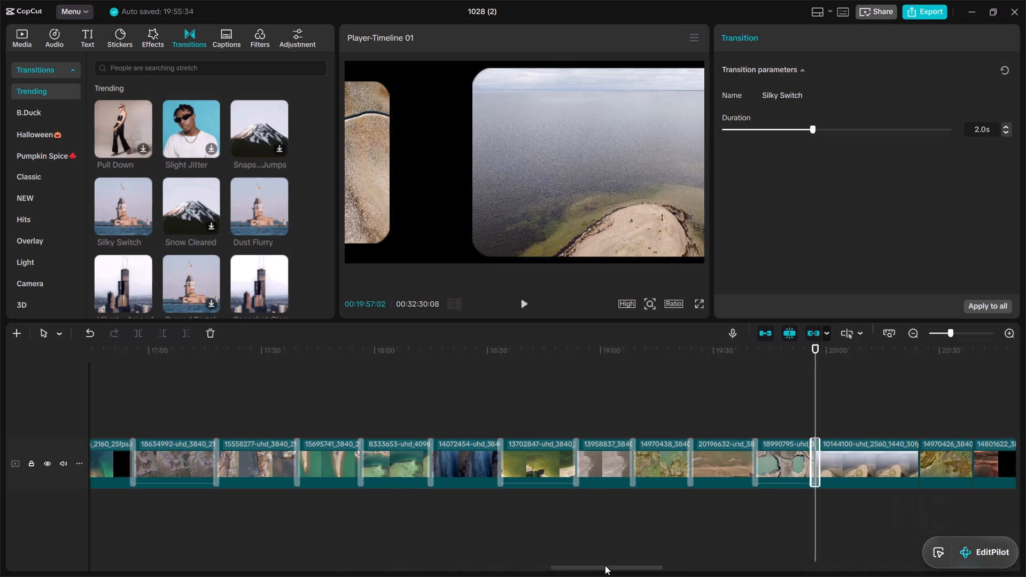
left_click_drag(605, 565, 654, 562)
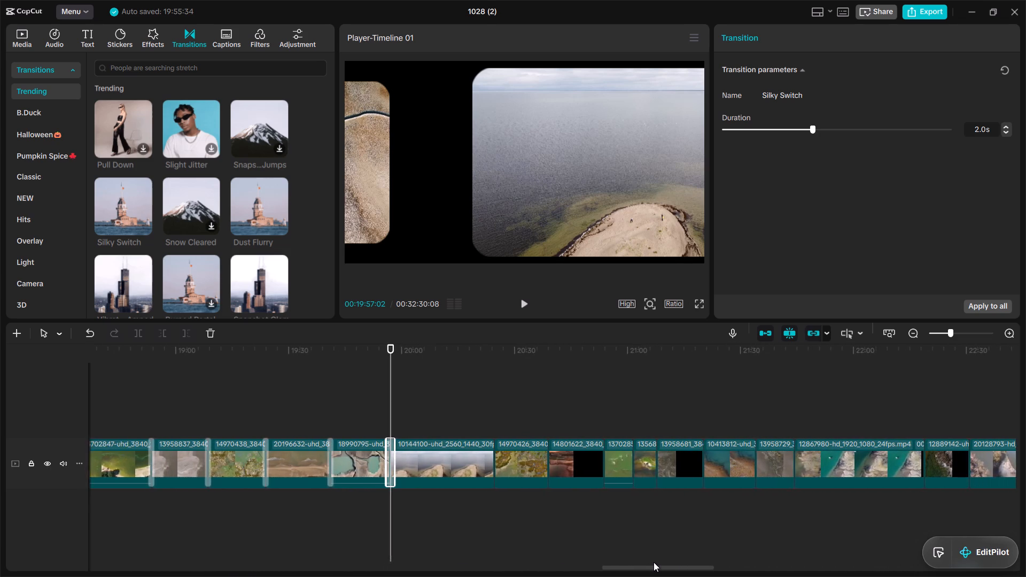
left_click_drag(654, 562, 681, 562)
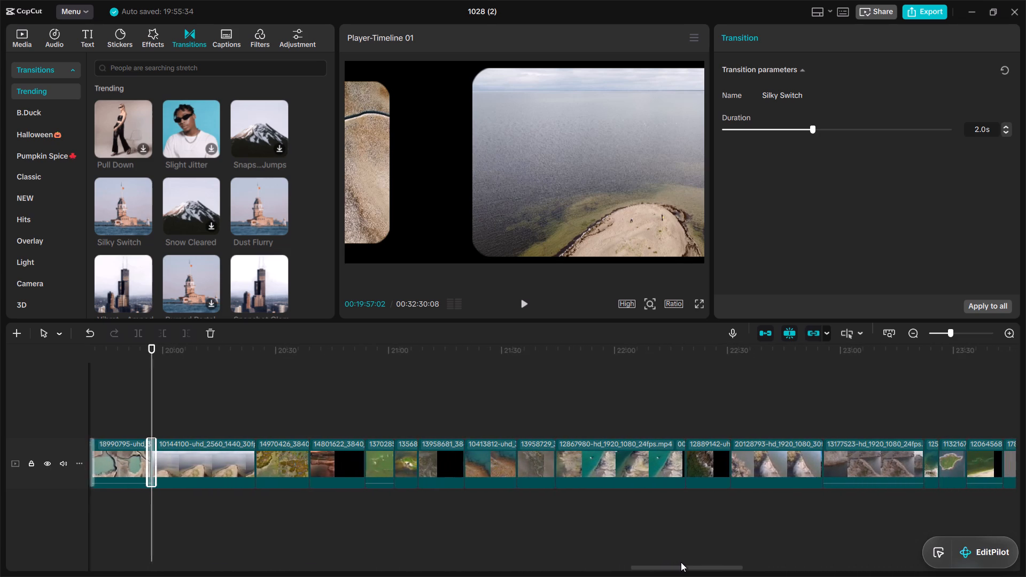
left_click_drag(681, 562, 693, 563)
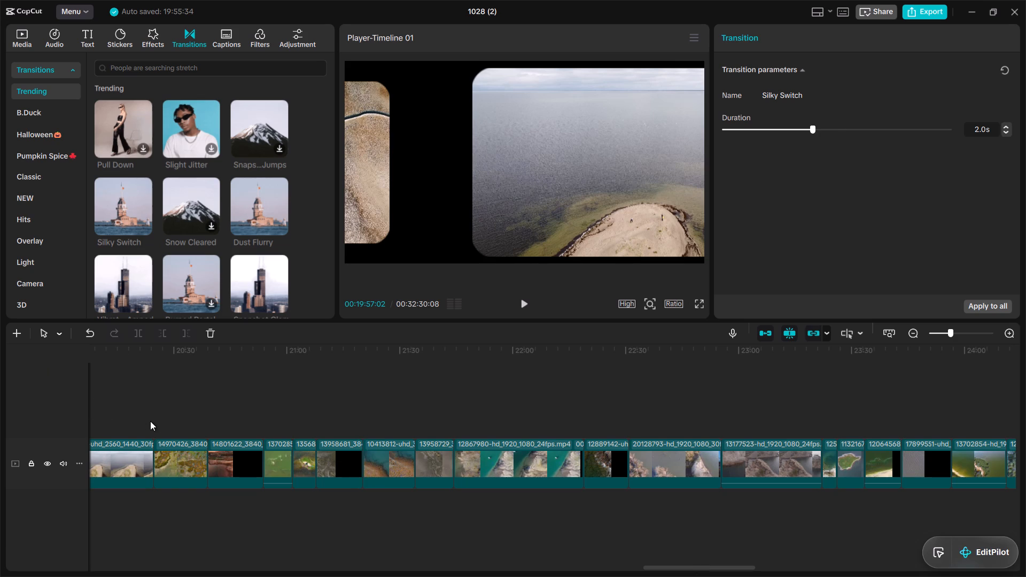
left_click(150, 421)
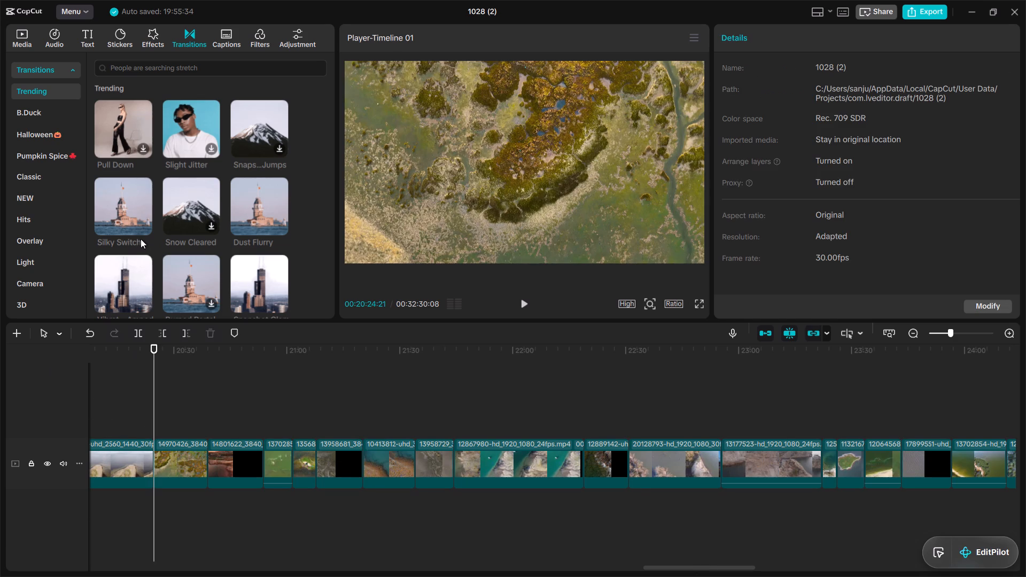
left_click(143, 223)
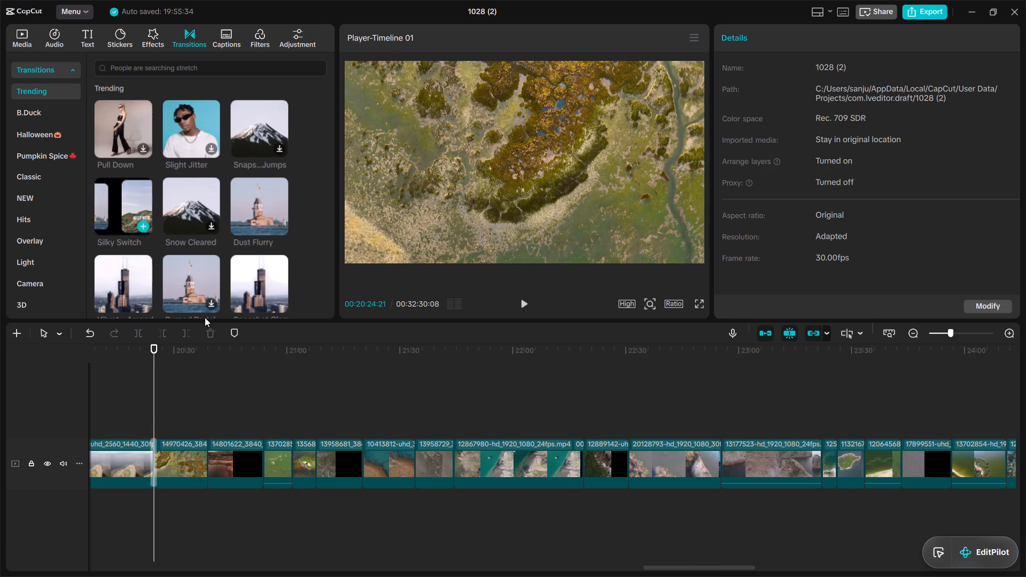
left_click(211, 423)
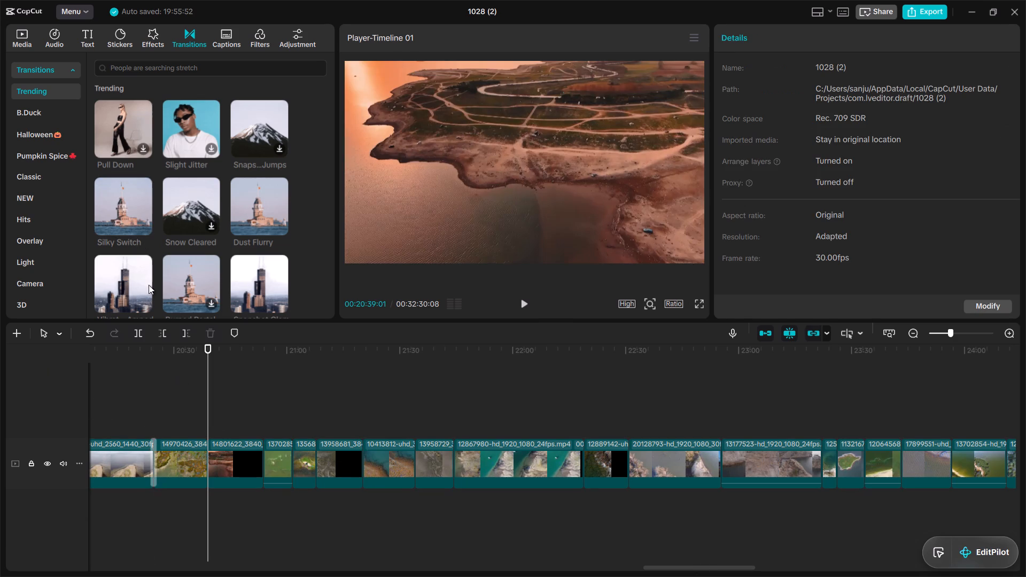
left_click(143, 224)
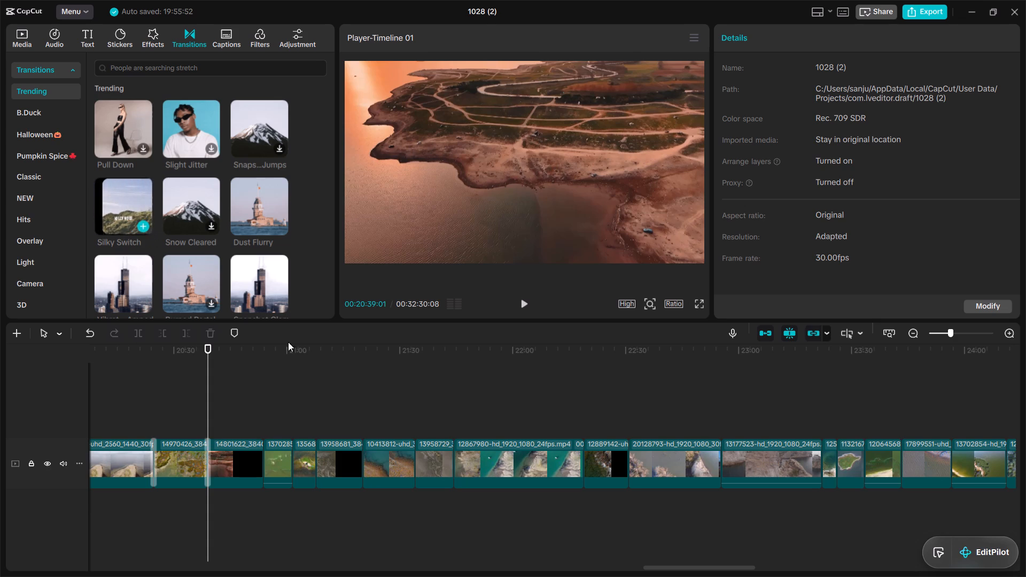
Add Silky Switch transitions at the cuts before the 1370285…, 13568… and 13958681 clips, at 00:20:53:25, 00:21:01:17 and 00:21:07:26.
left_click(260, 423)
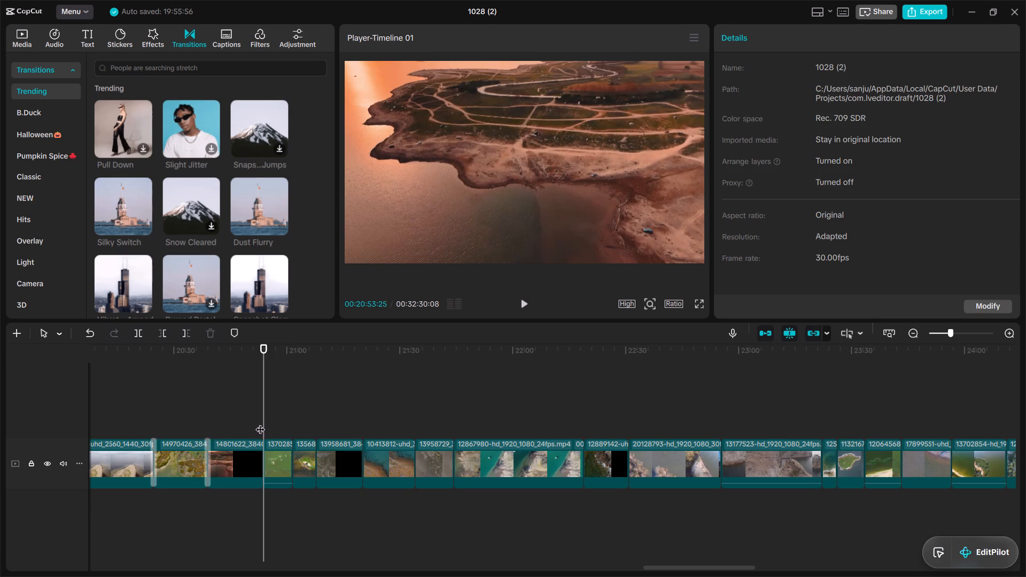
left_click(141, 224)
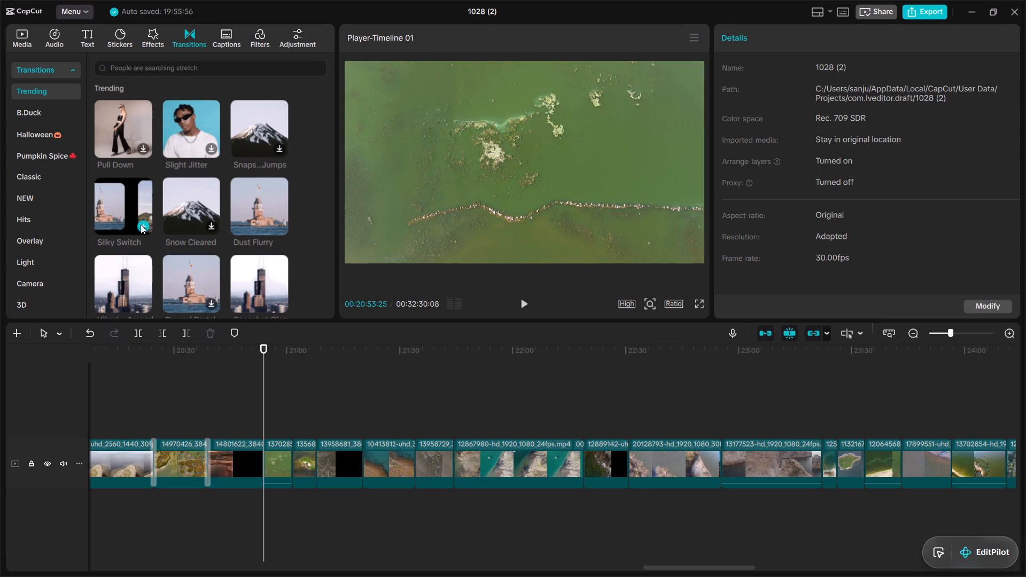
left_click(291, 425)
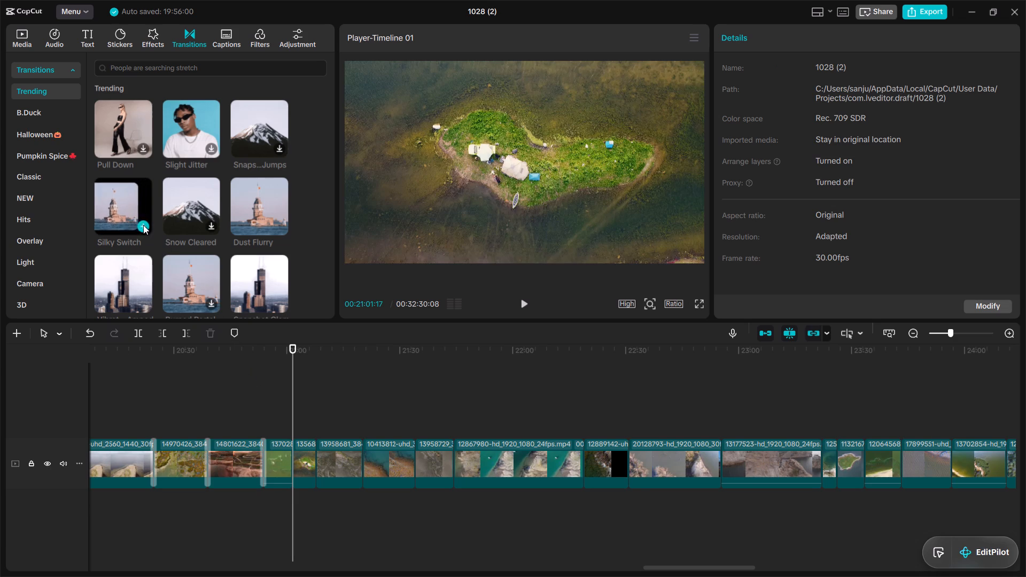
left_click(144, 227)
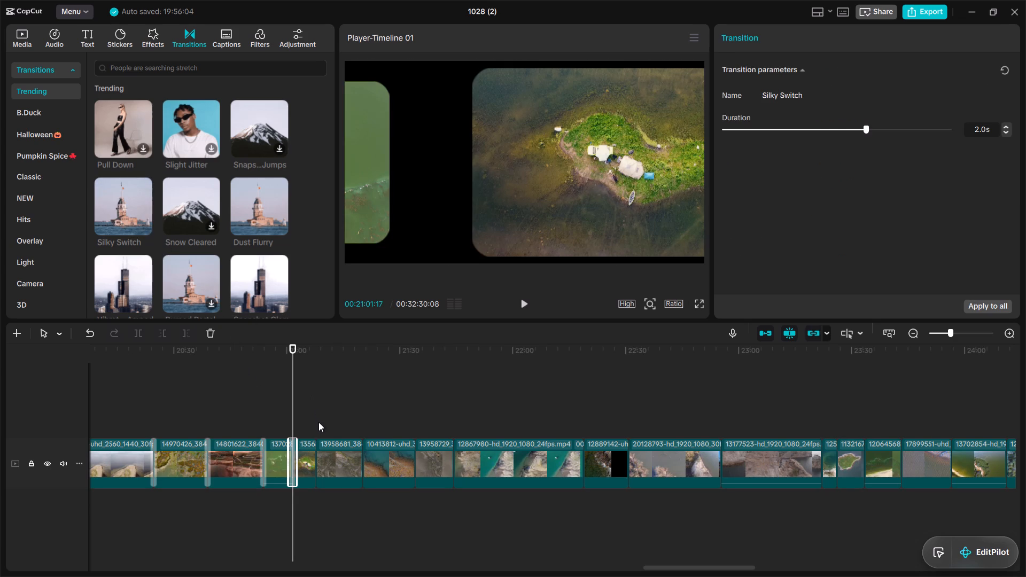
left_click(318, 422)
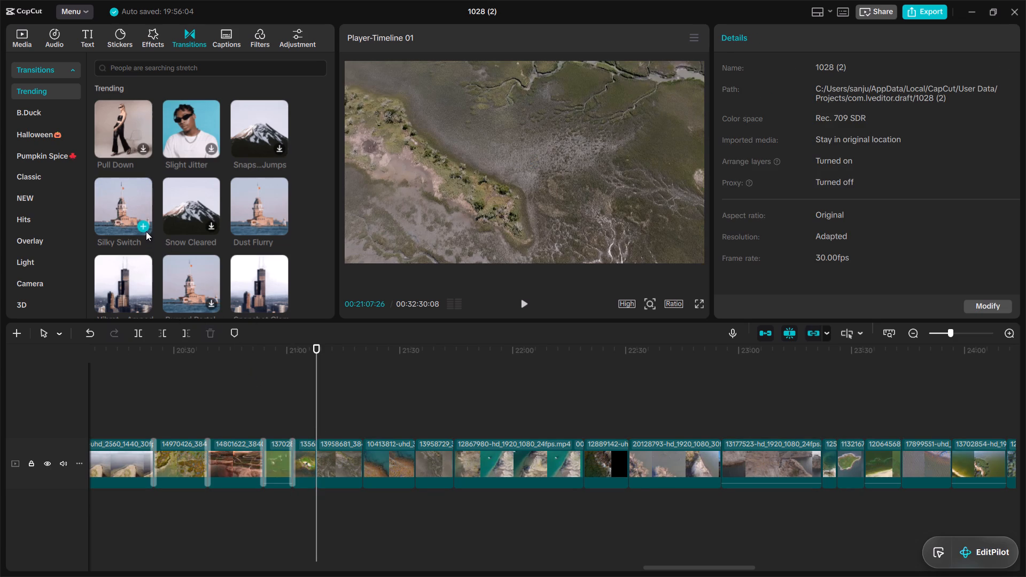
left_click(143, 224)
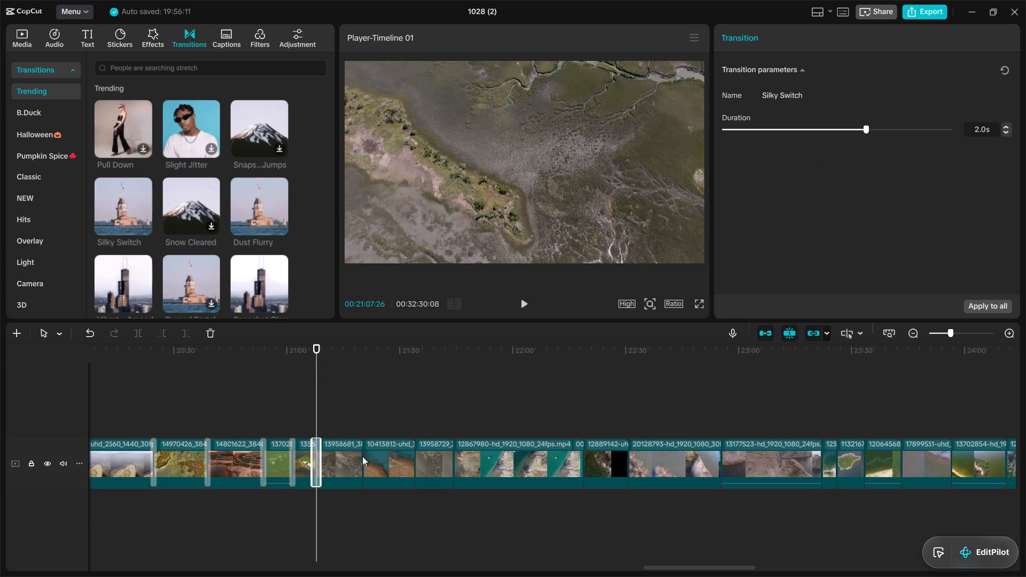
Add Silky Switch transitions at the cuts before the 10413812, 13958729 and 12867980 clips, at 00:21:20:07, 00:21:34:04 and 00:21:44:12.
left_click(361, 430)
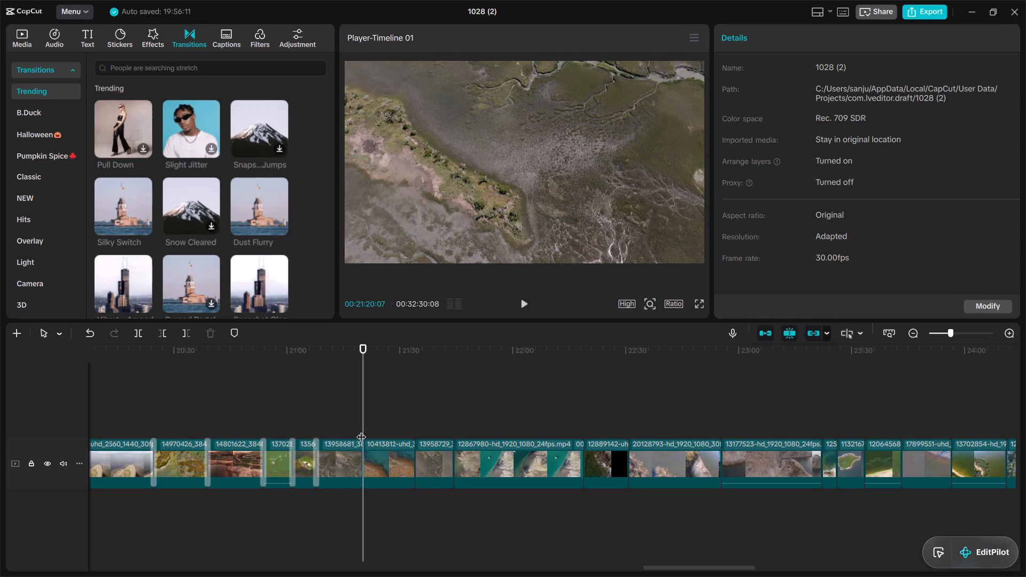
left_click(144, 228)
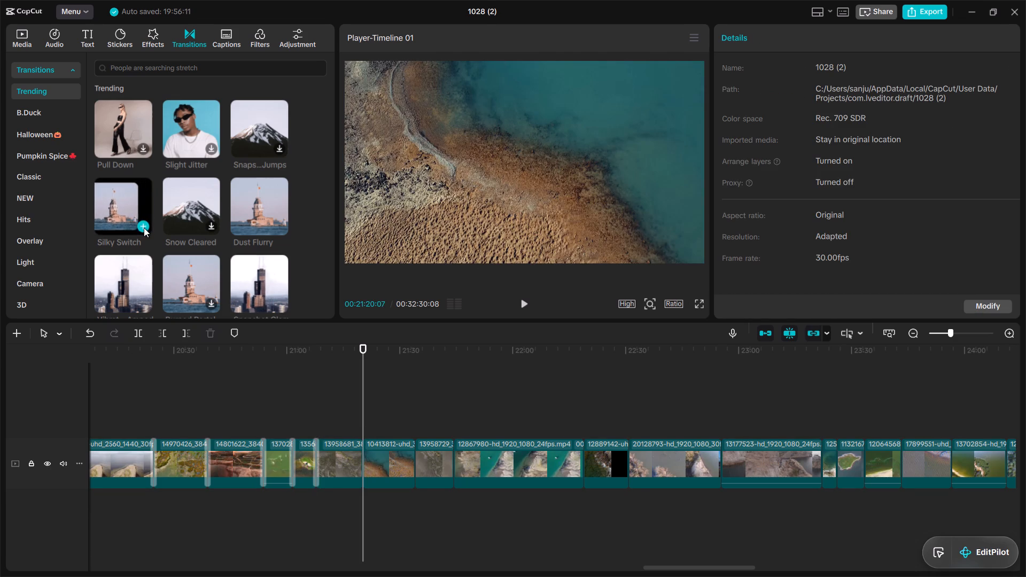
left_click(413, 422)
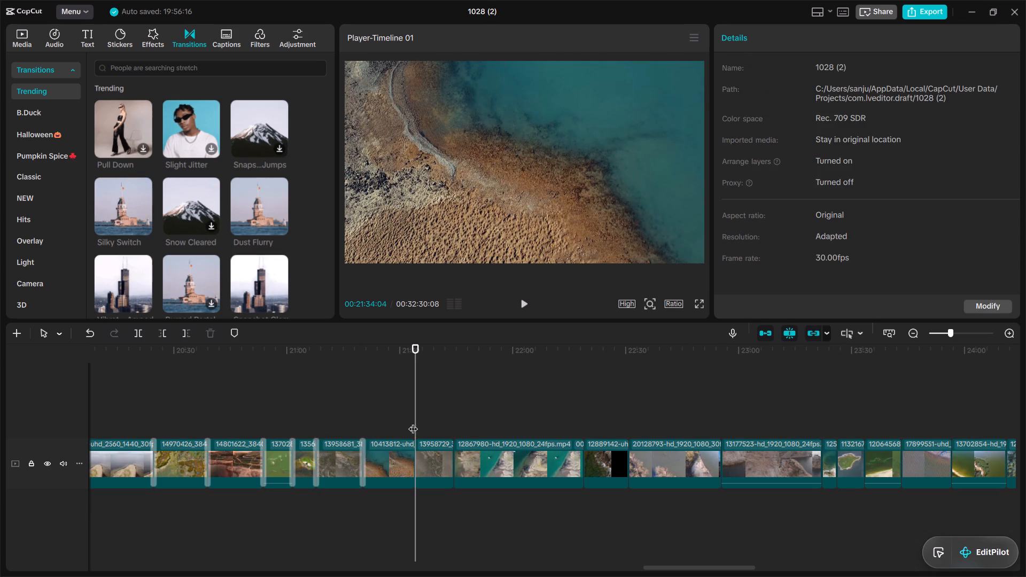
left_click(144, 227)
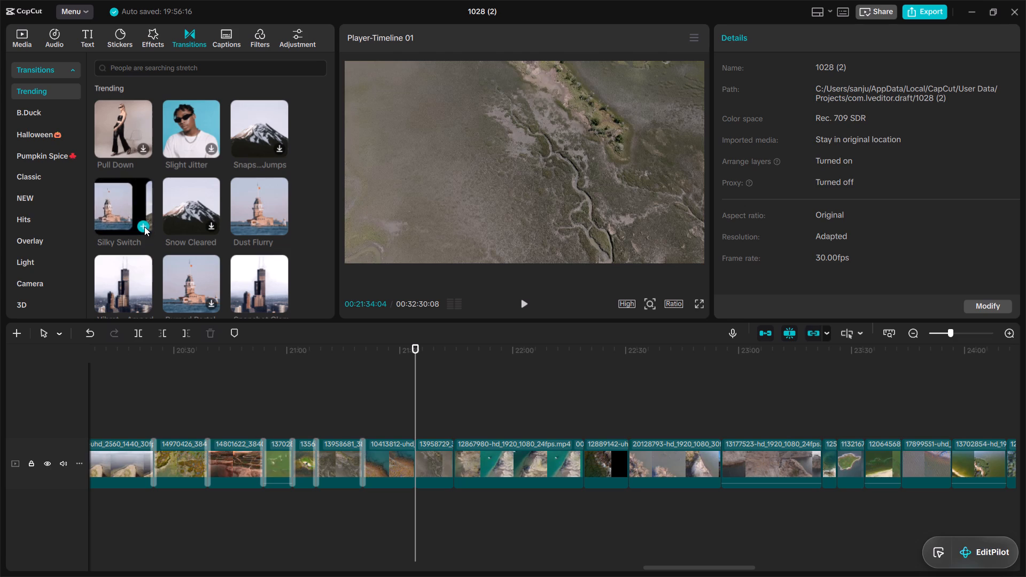
left_click(456, 420)
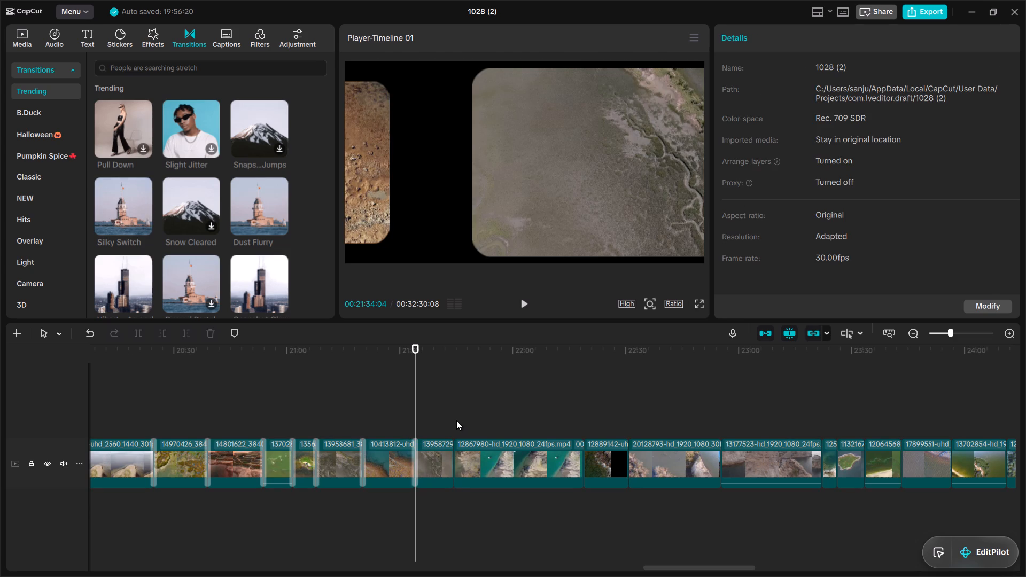
left_click(145, 225)
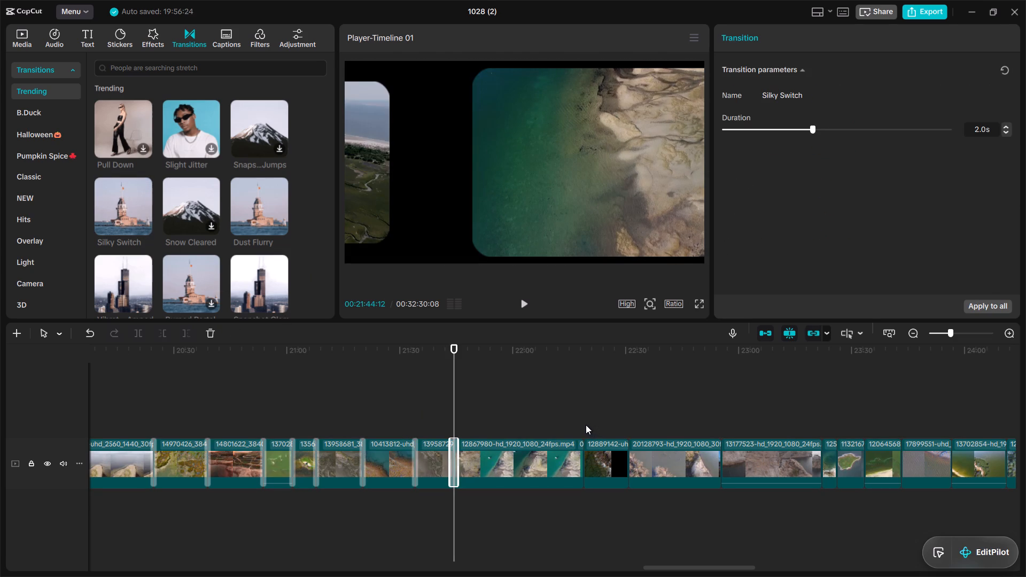
Add Silky Switch transitions at the cuts before the 12889142, 20128793 and 13177523 clips, at 00:22:18:28, near 00:22:29:22 and at 00:22:55:14.
left_click(586, 425)
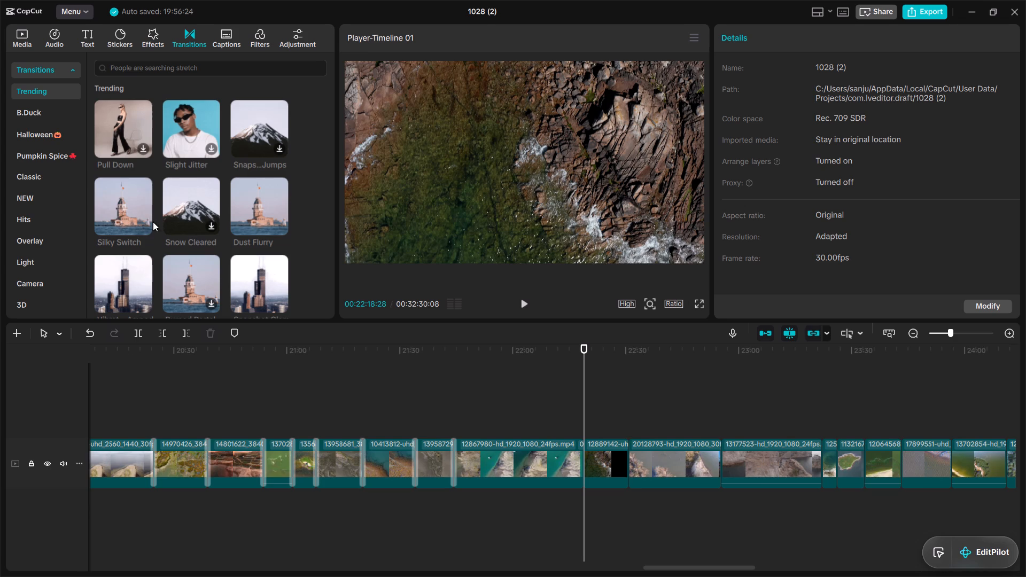
left_click(146, 224)
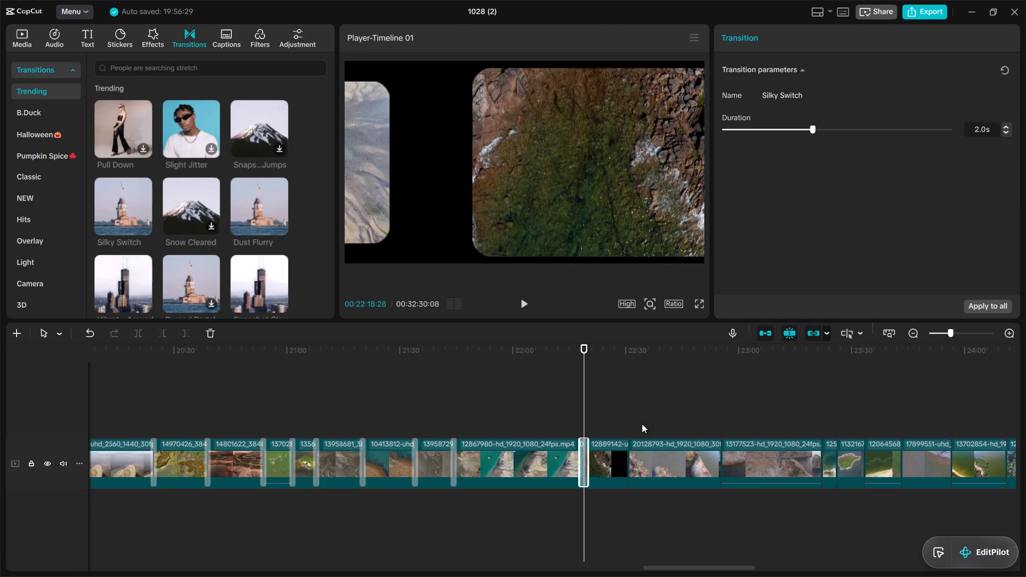
left_click(625, 427)
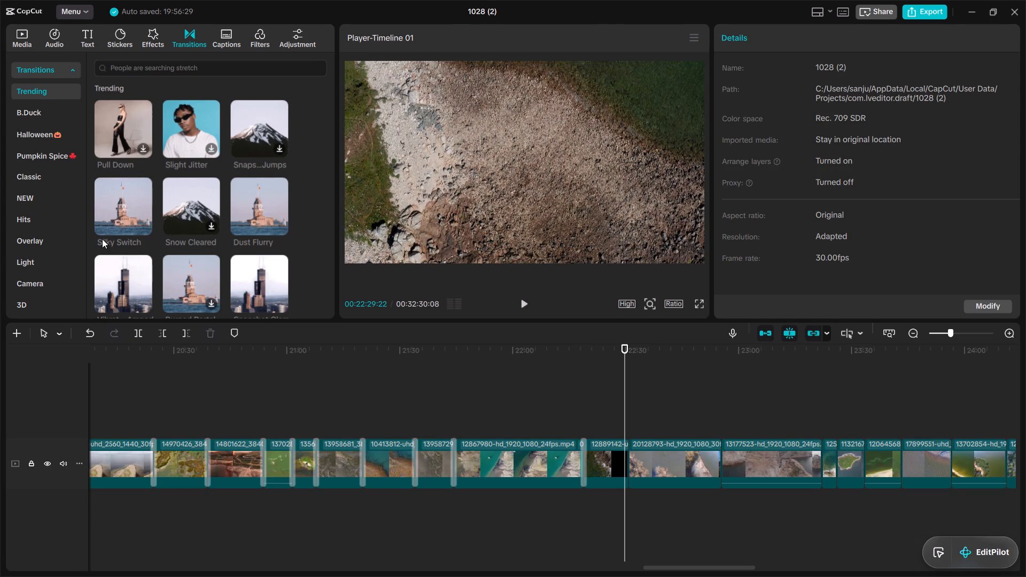
left_click(141, 224)
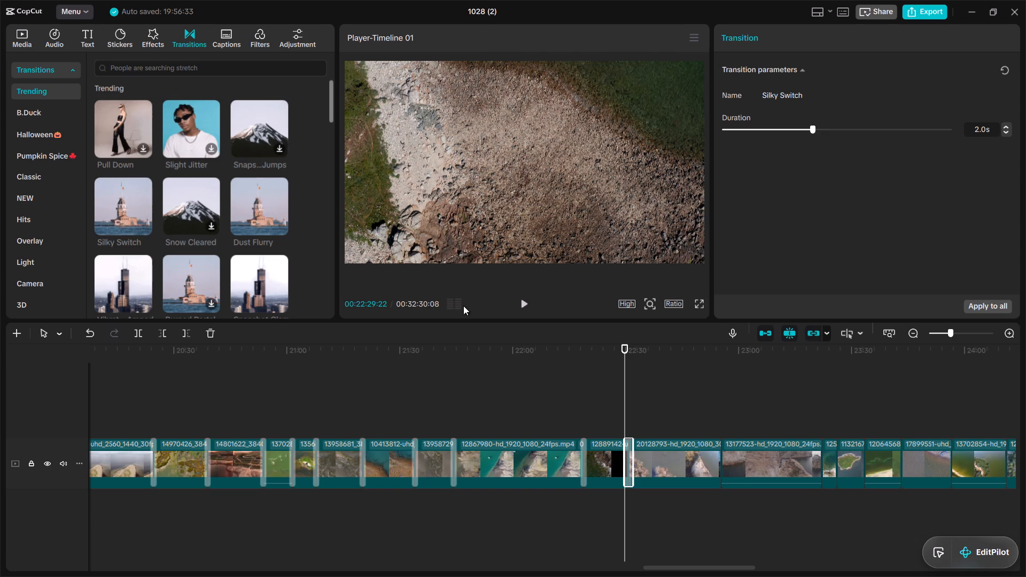
left_click(722, 425)
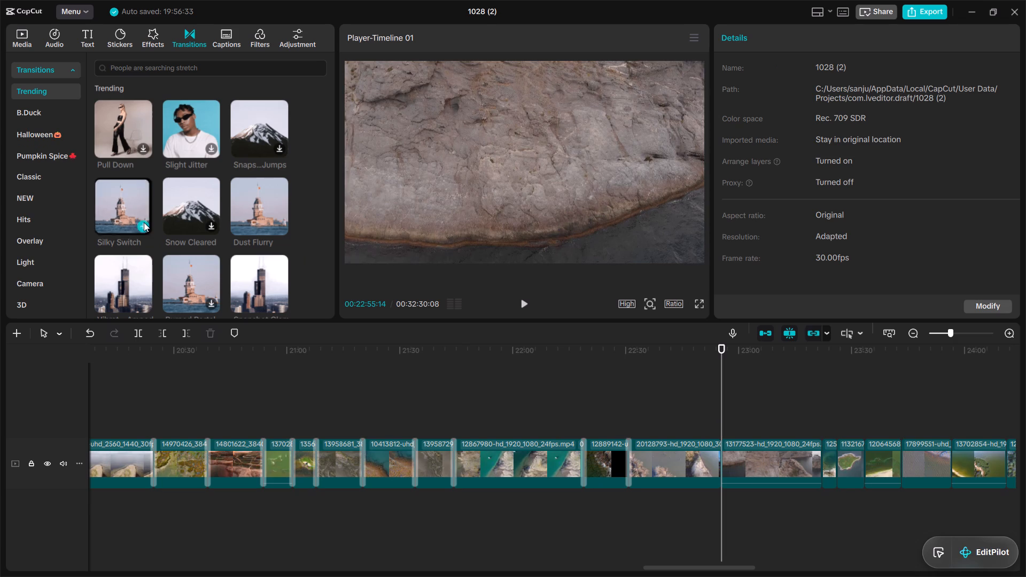
left_click(144, 224)
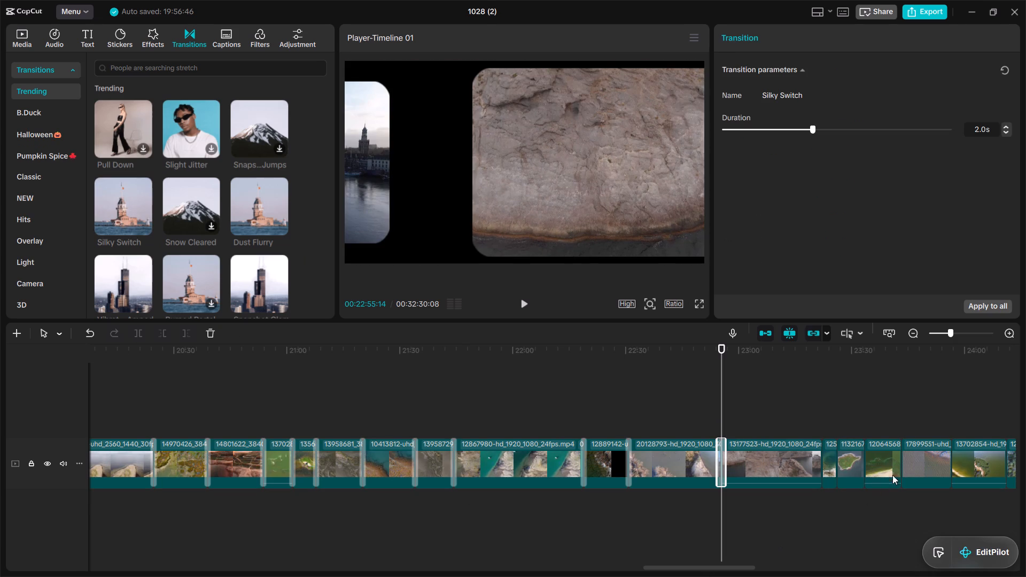
Add Silky Switch transitions at the cuts before the 125…, 1132167 and 12064568 clips, at 00:23:22:06, 00:23:26:06 and 00:23:33:16.
left_click(814, 425)
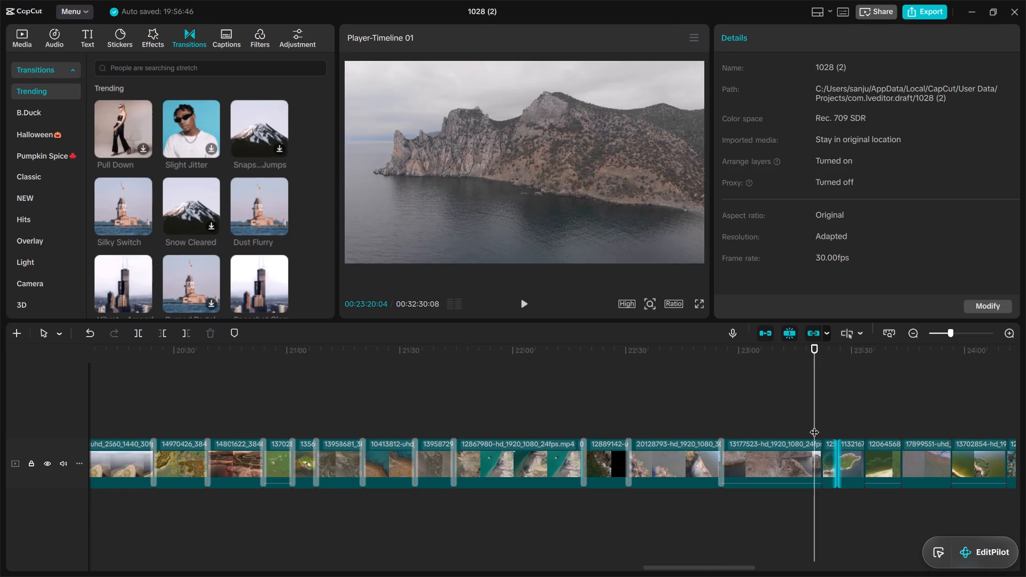
left_click(821, 425)
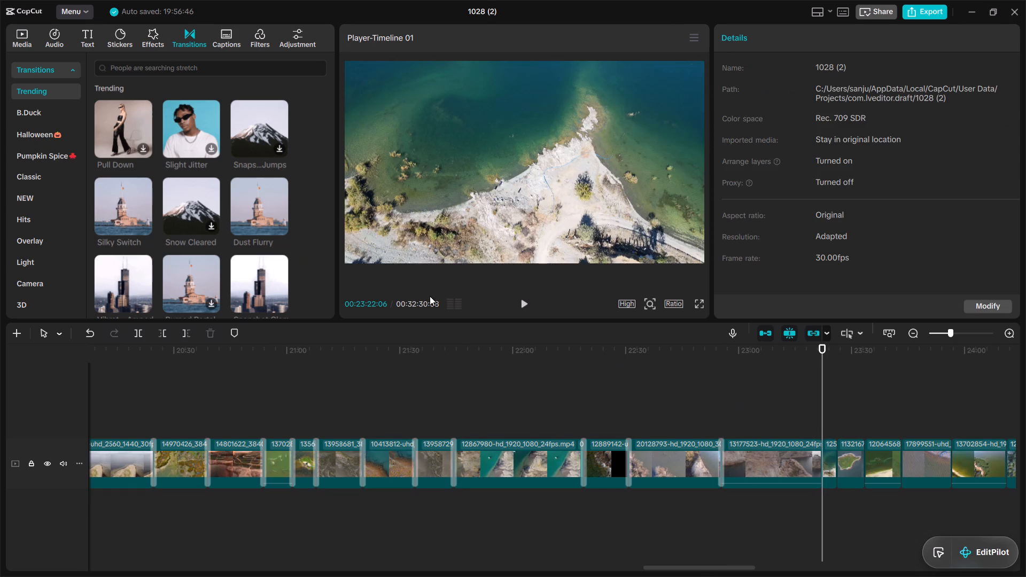
left_click(145, 224)
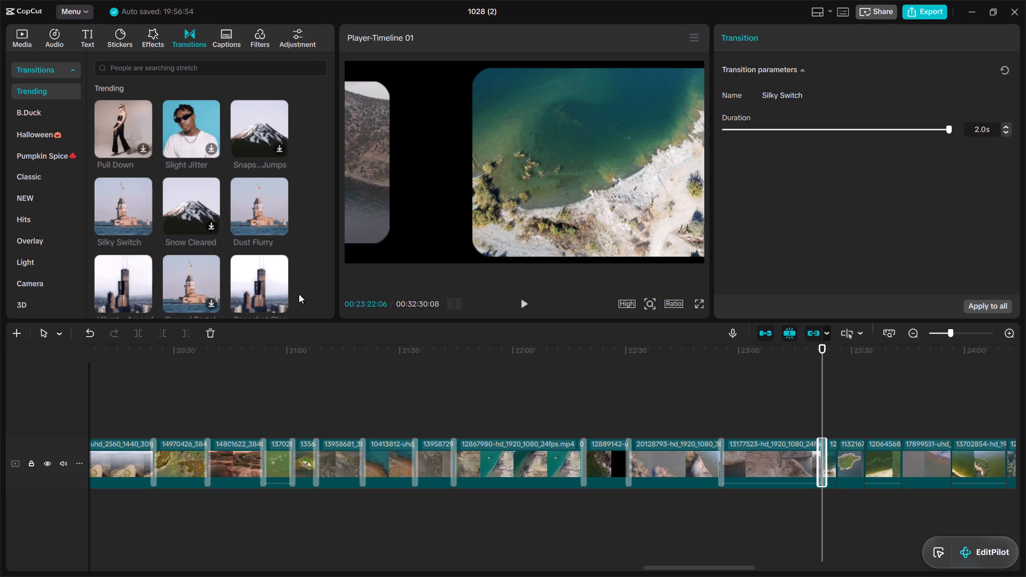
left_click(837, 429)
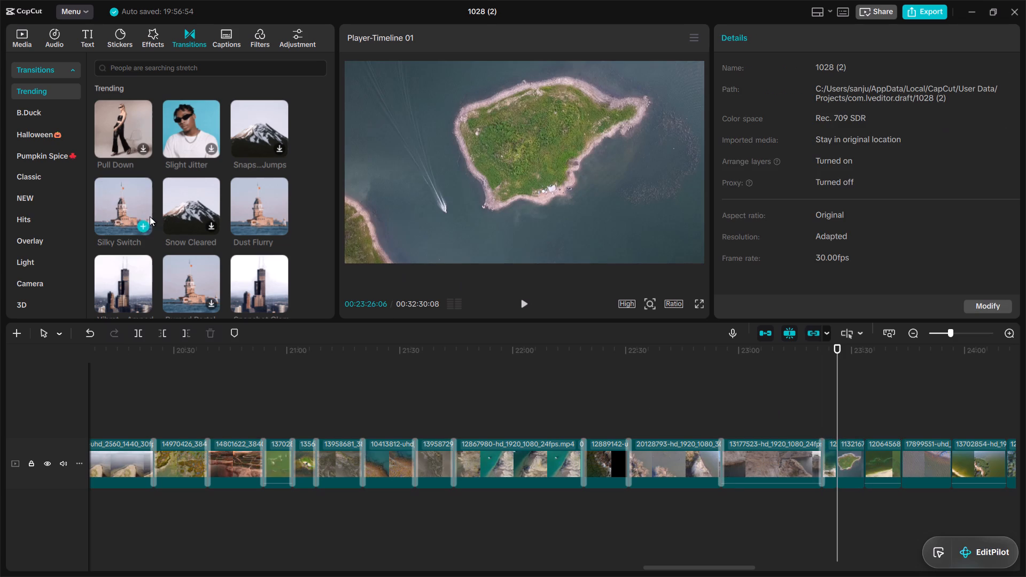
left_click(145, 224)
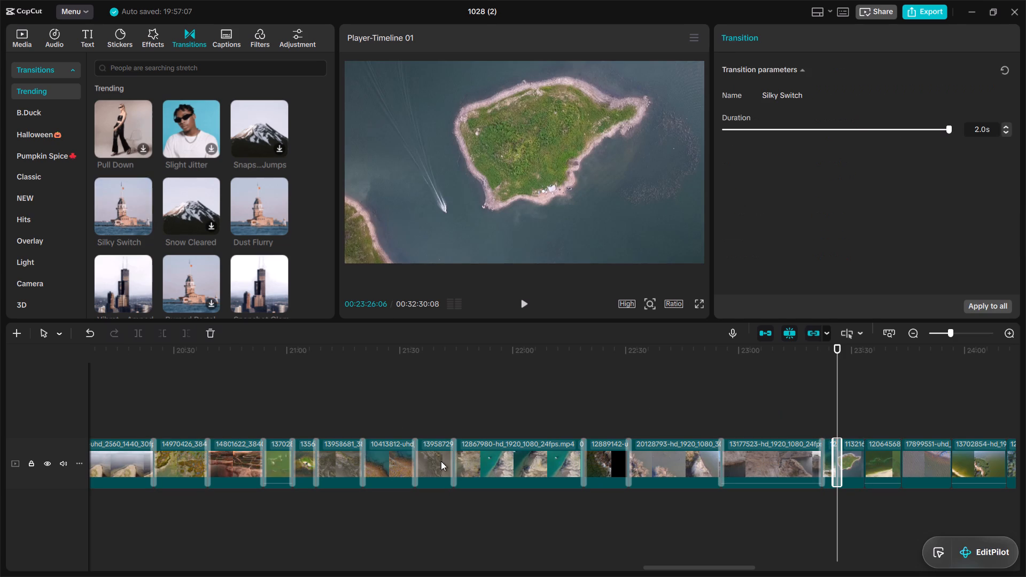
left_click_drag(689, 568, 693, 568)
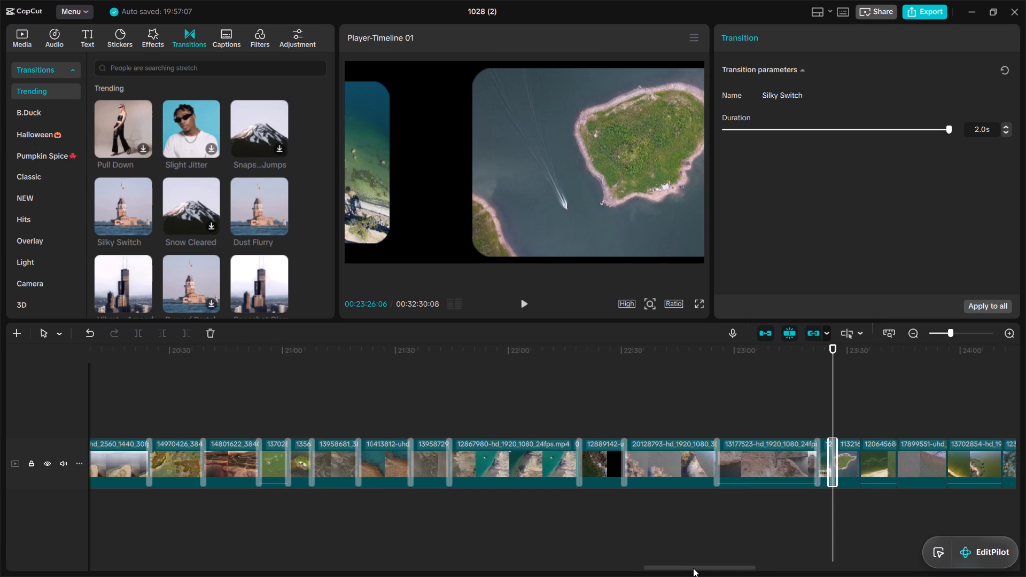
left_click_drag(693, 568, 745, 570)
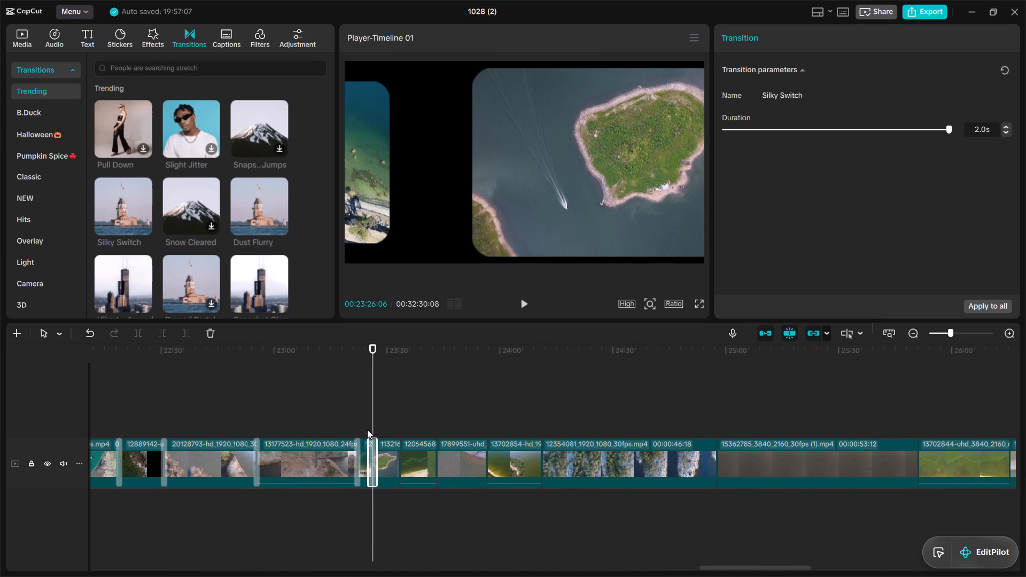
left_click(397, 426)
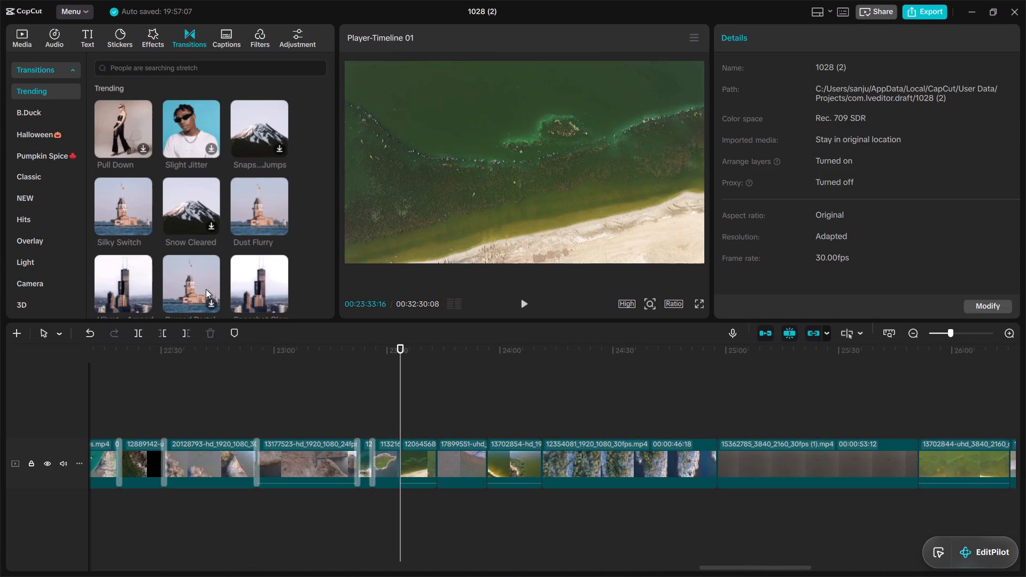
left_click(145, 227)
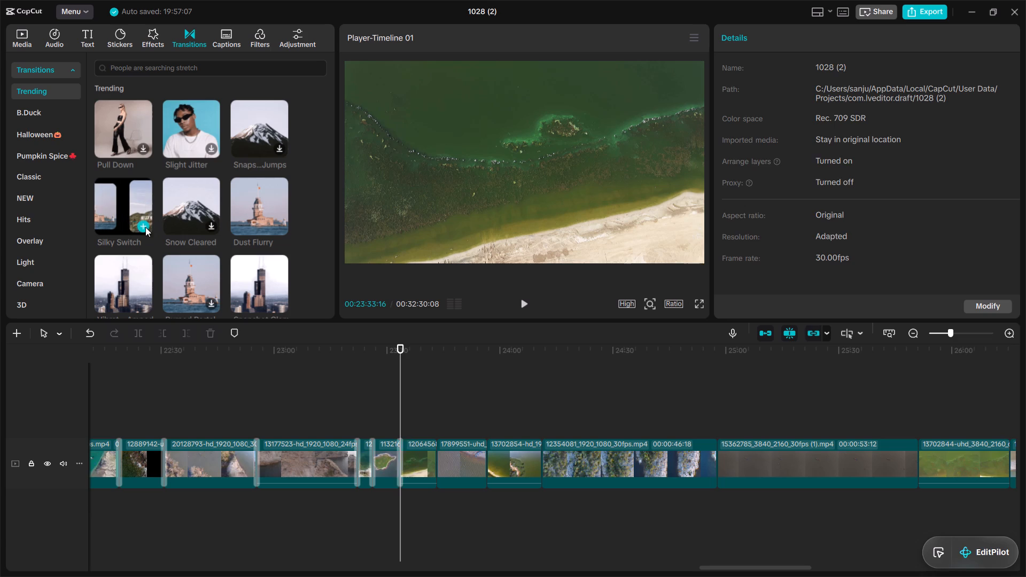
Add Silky Switch transitions at the cuts before the 17899551, 13702854, 12354081 and 15362785 clips, at 00:23:43:09, 00:23:56:19, 00:24:11:06 and 00:24:57:24.
left_click(440, 424)
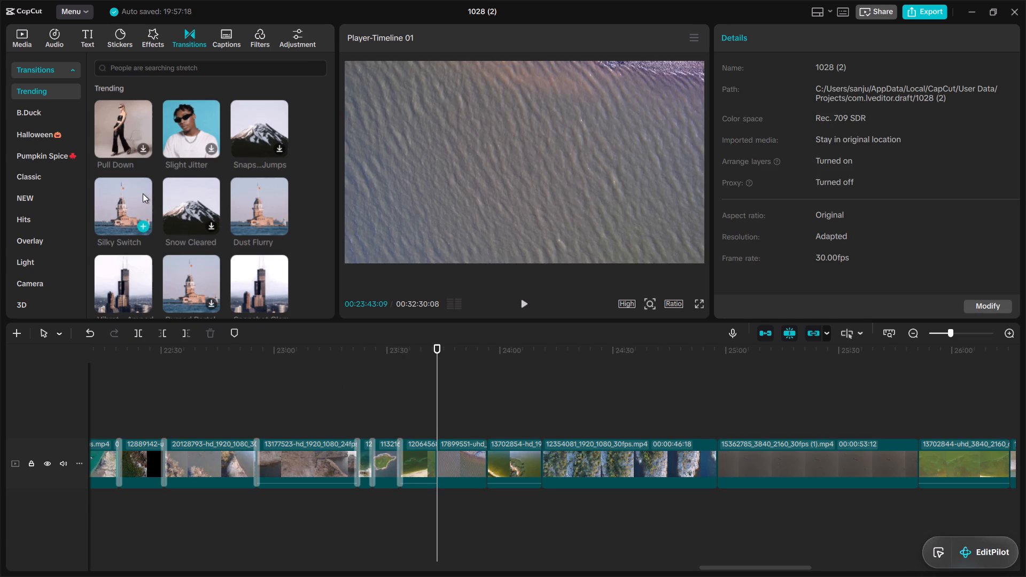
left_click(143, 223)
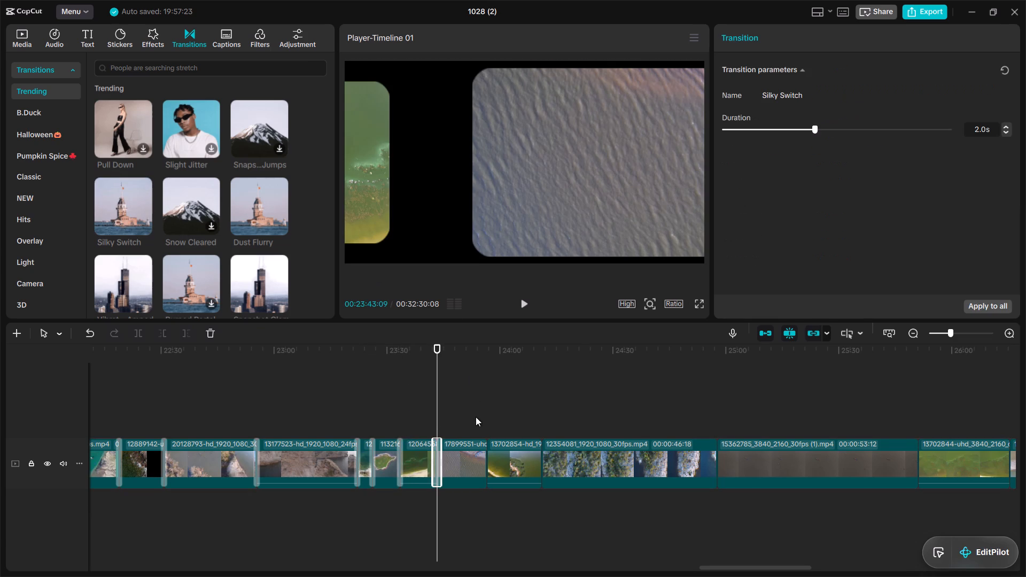
left_click(485, 425)
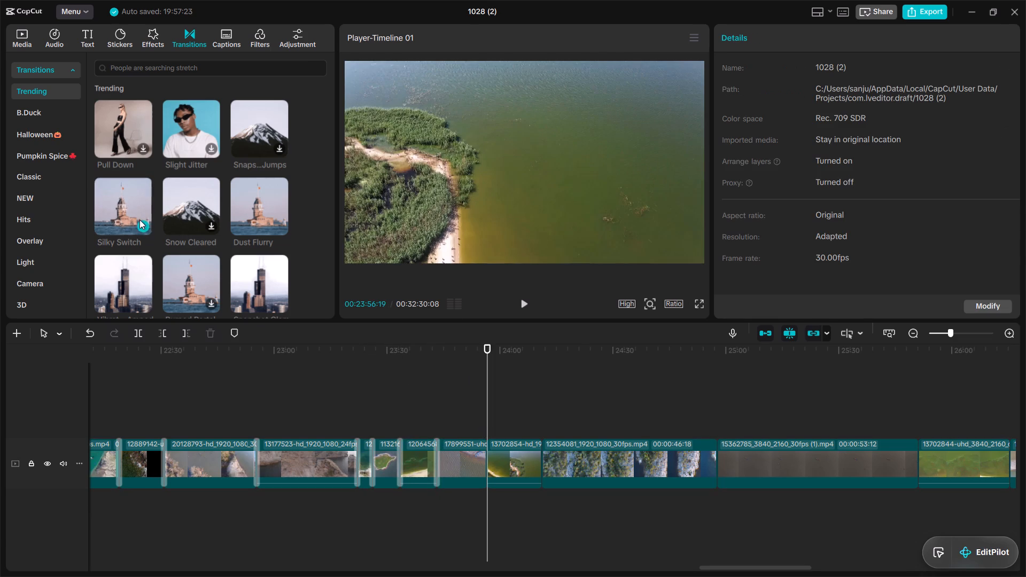
left_click(143, 224)
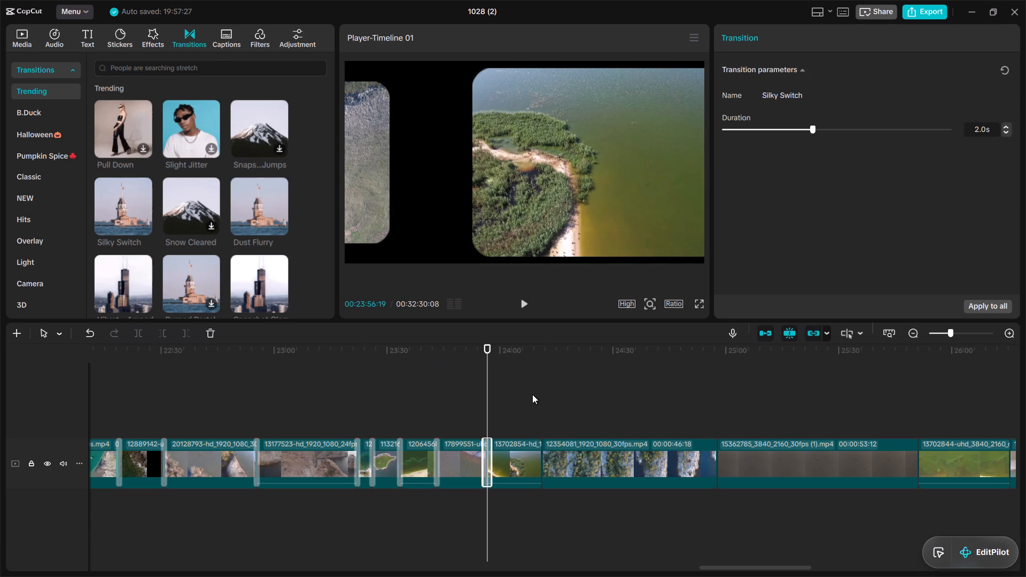
left_click(540, 421)
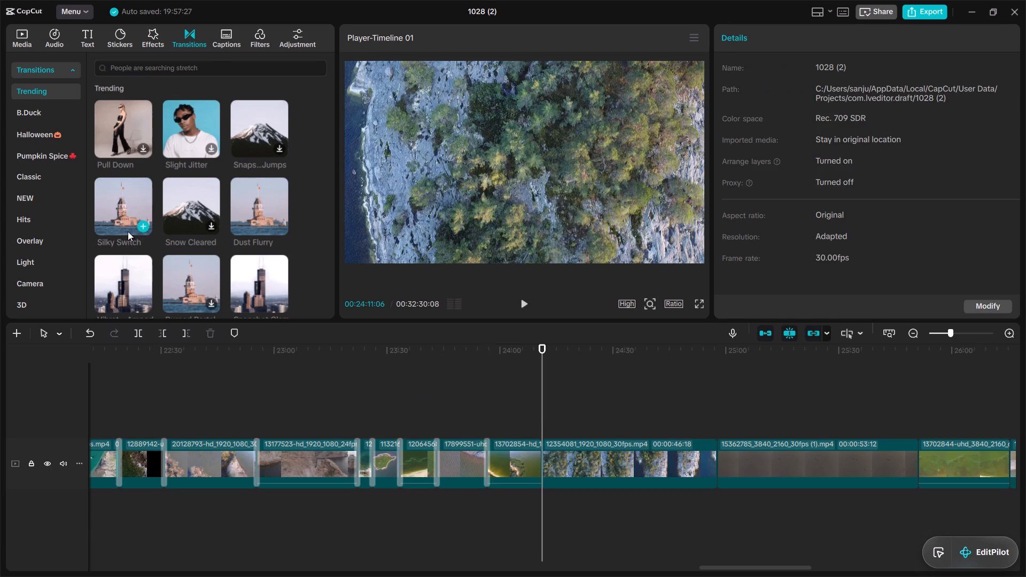
left_click(138, 224)
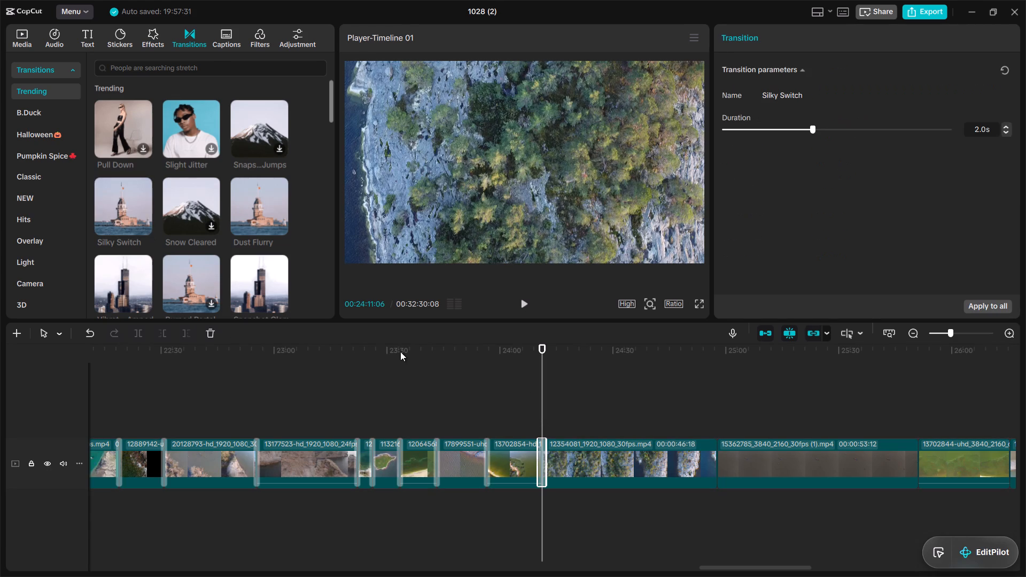
left_click(720, 429)
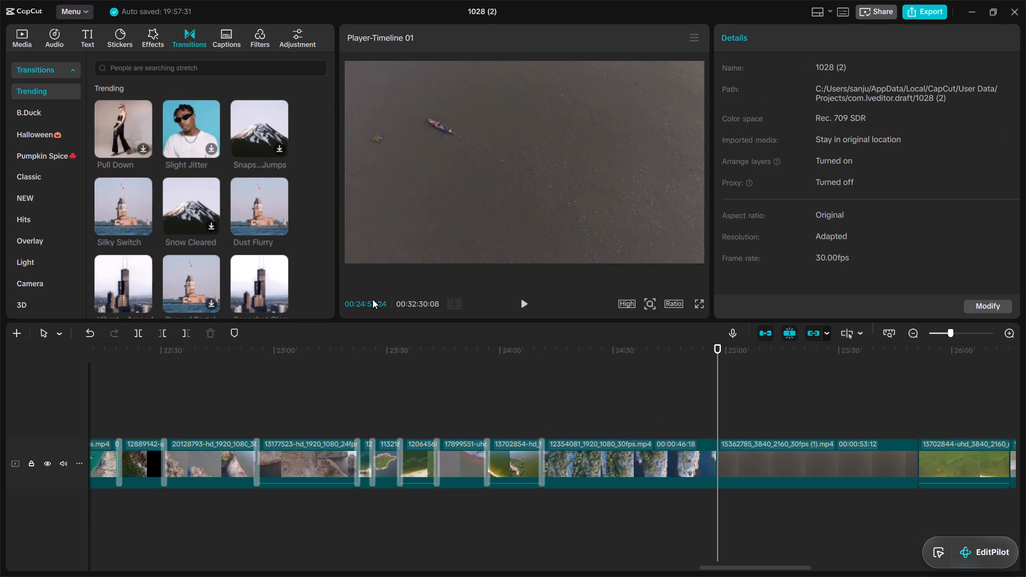
left_click(144, 222)
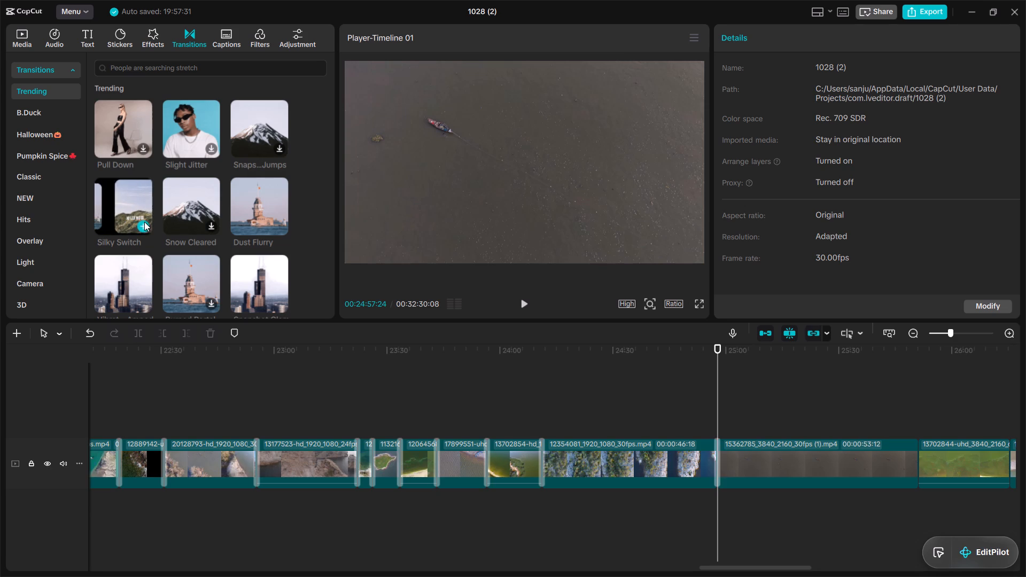
Add Silky Switch transitions at the cuts before the 13702844, 14693885 and 10144089 clips, near 00:25:49:10, at 00:26:15:15 and at 00:26:28:14.
left_click(912, 416)
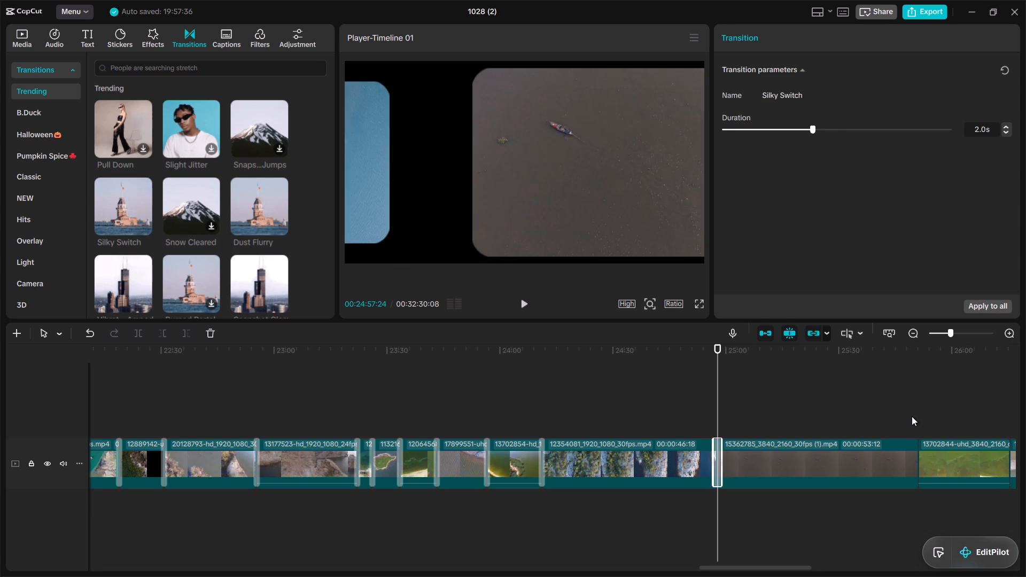
left_click(141, 225)
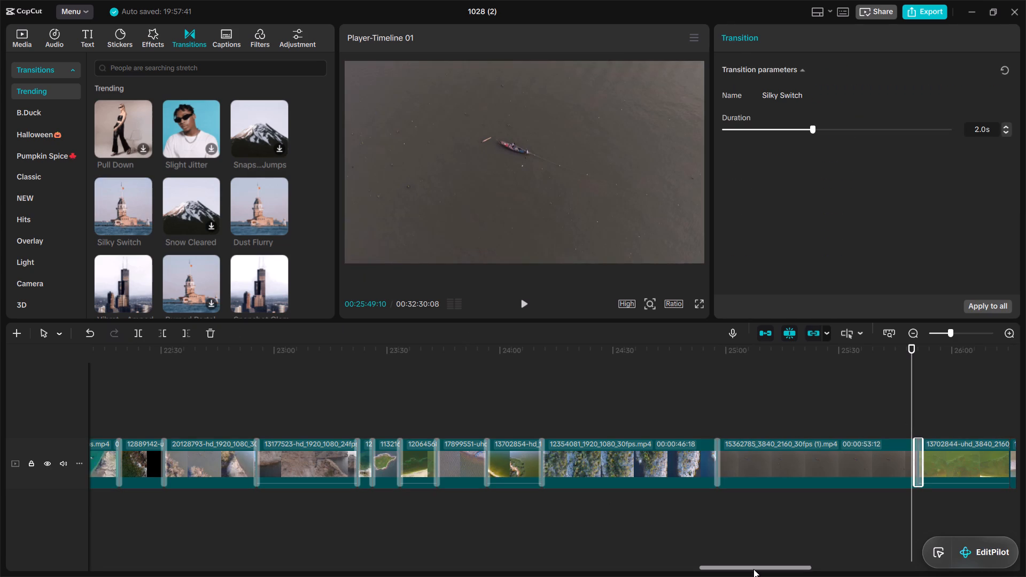
left_click_drag(753, 565, 783, 568)
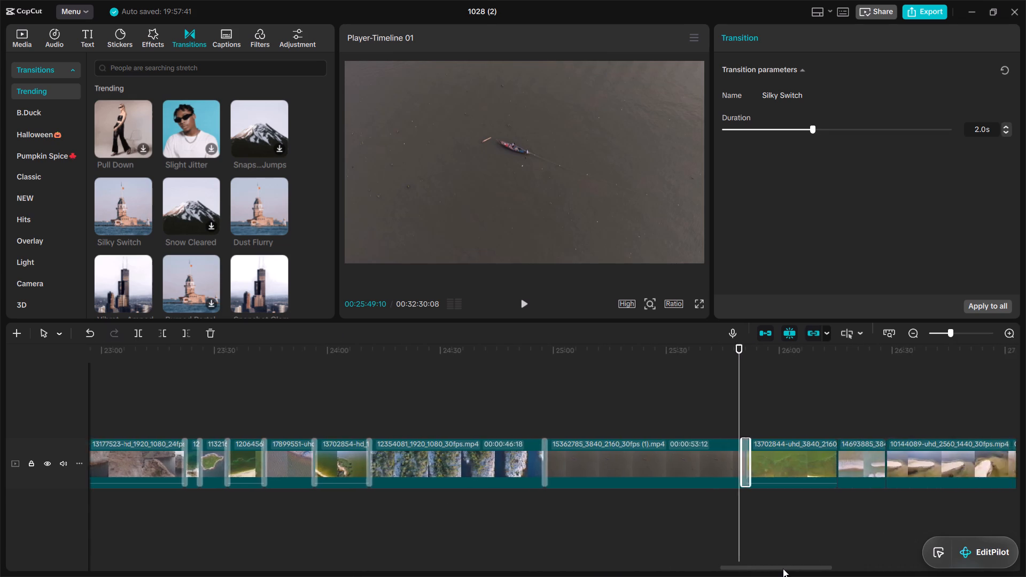
left_click_drag(783, 568, 840, 572)
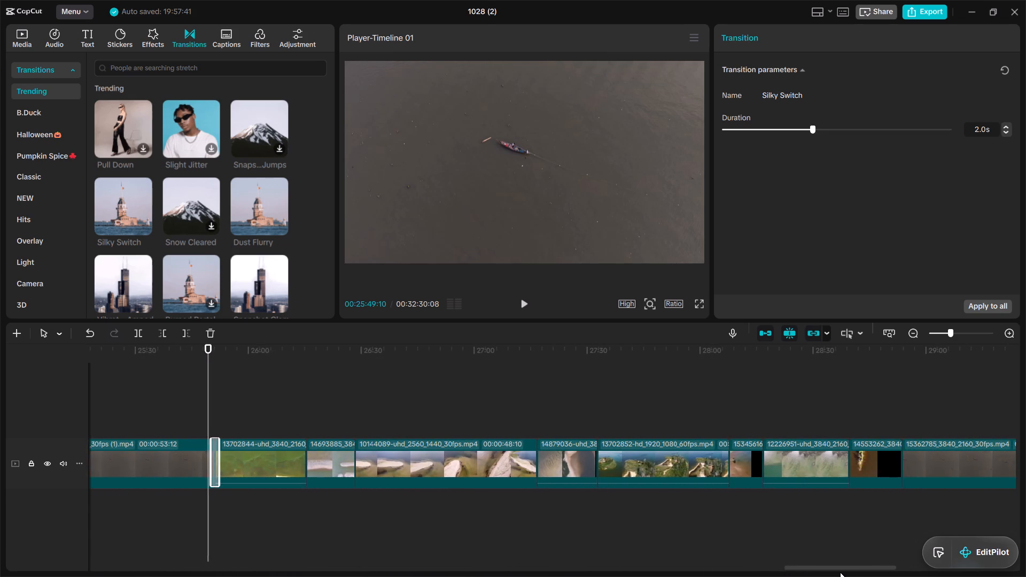
left_click_drag(840, 572, 841, 572)
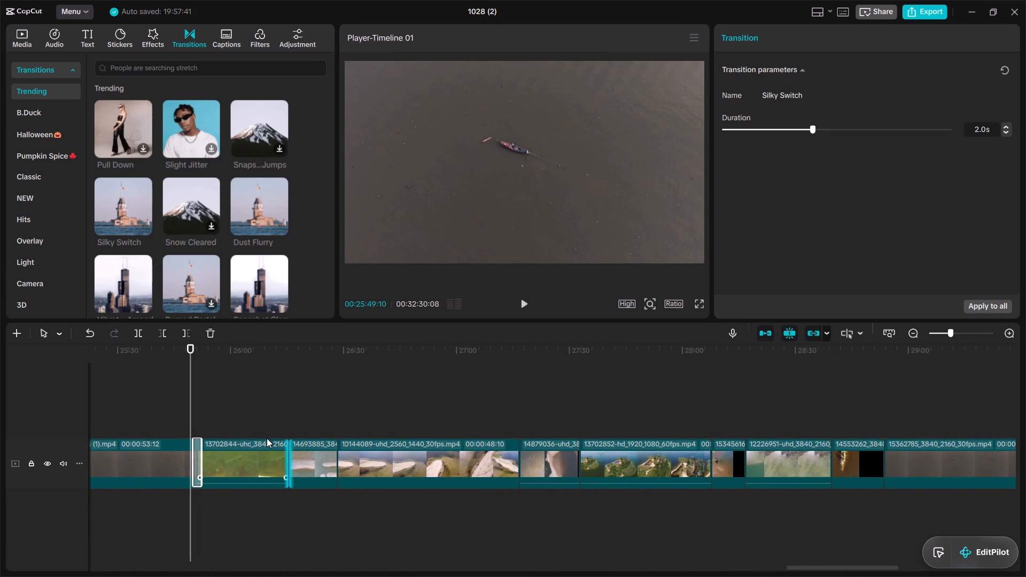
left_click(286, 426)
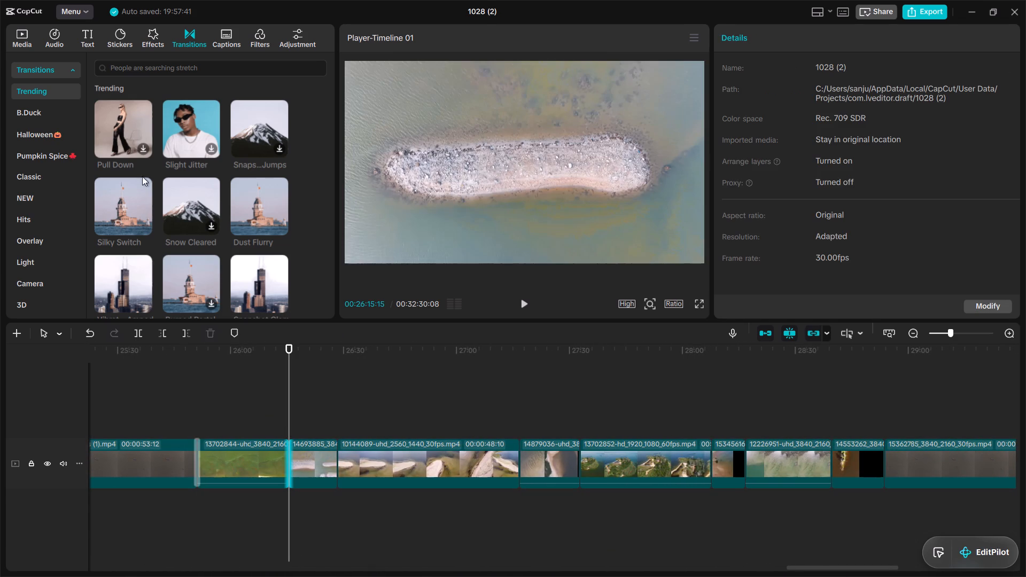
left_click(144, 225)
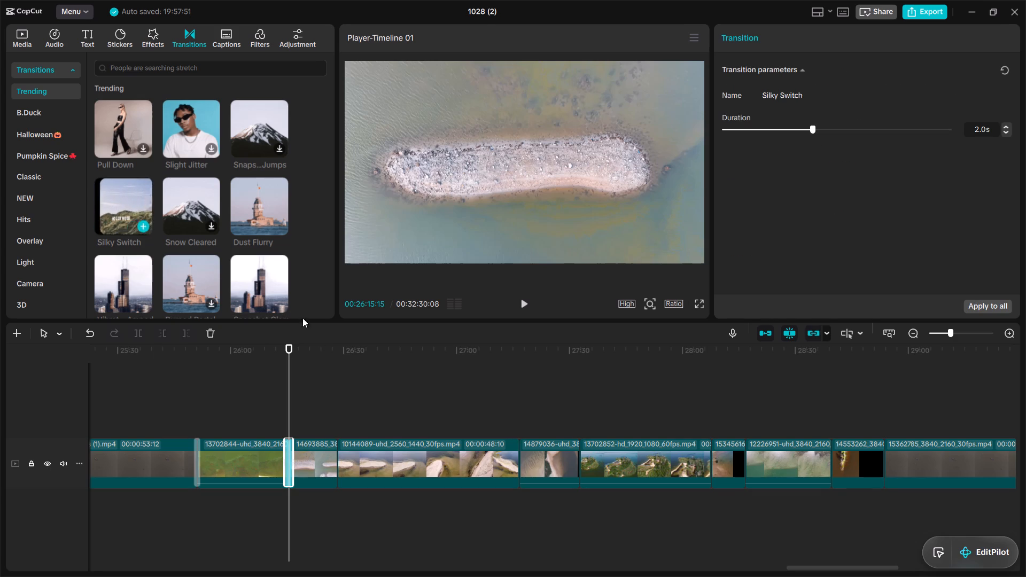
left_click(336, 430)
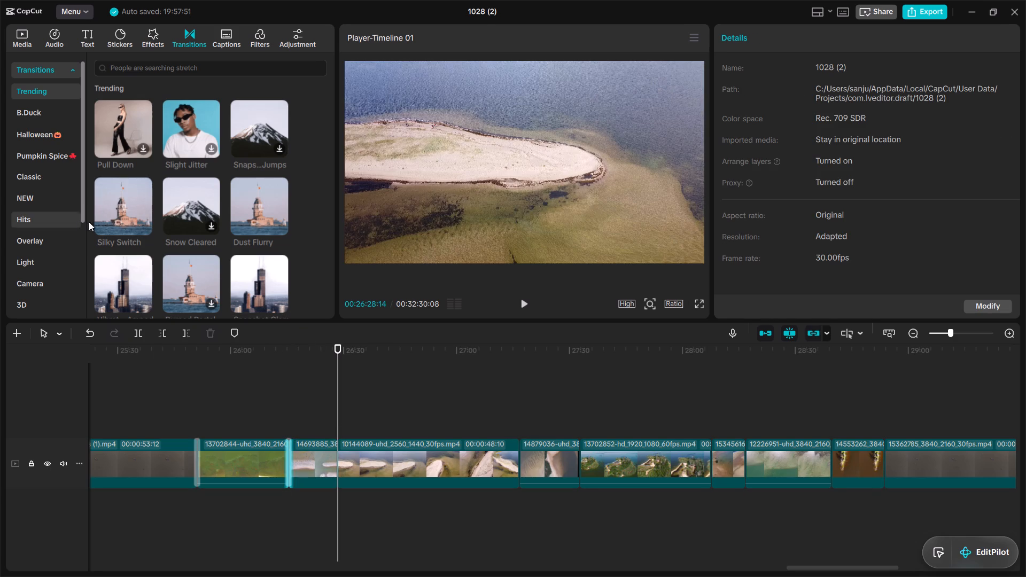
left_click(143, 225)
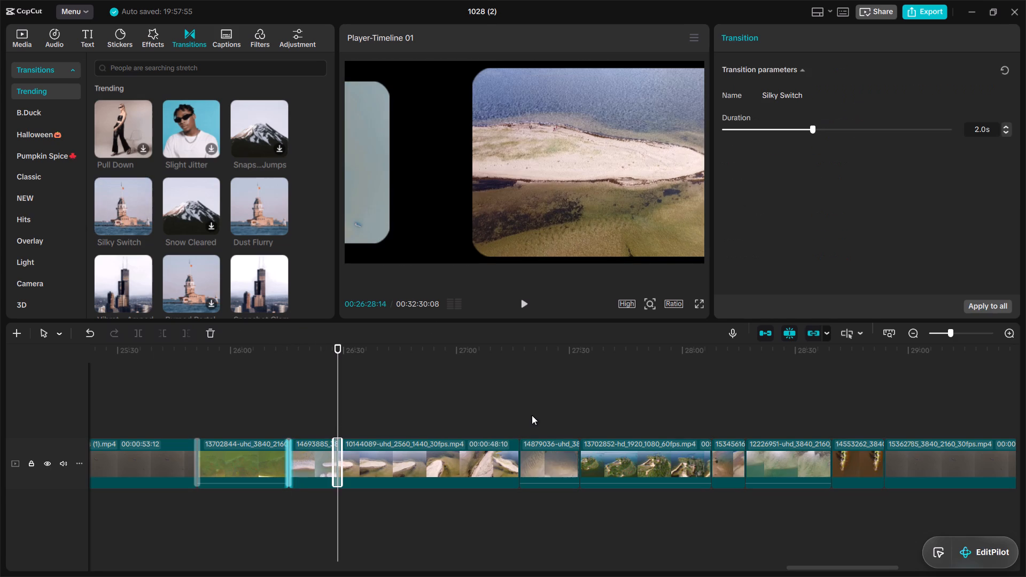
Add Silky Switch transitions at the cuts before the 14879036, 13702852 and 15345616 clips, at 00:27:16:24, 00:27:32:25 and 00:28:07:24.
left_click(518, 415)
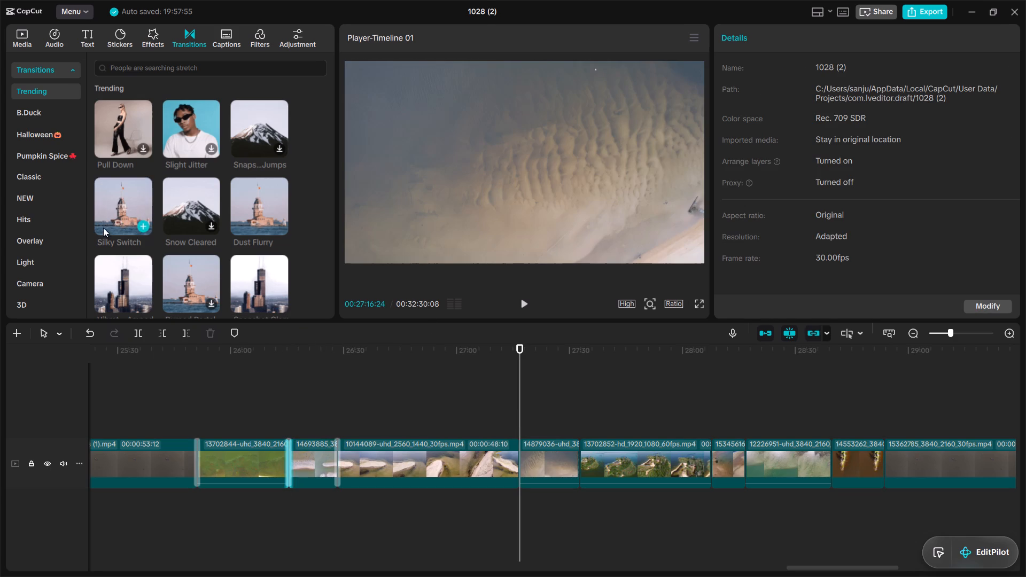
left_click(144, 227)
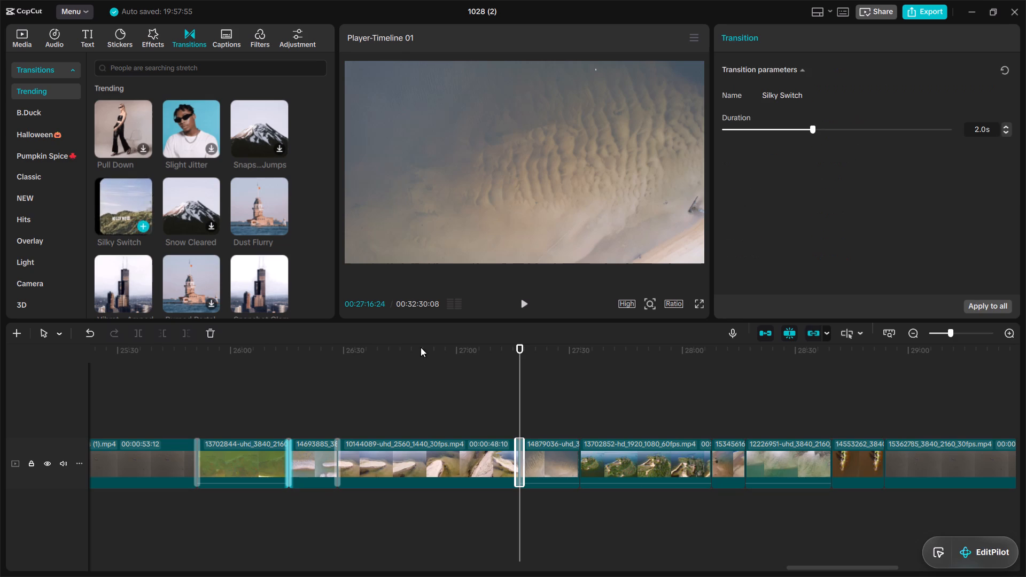
left_click(578, 412)
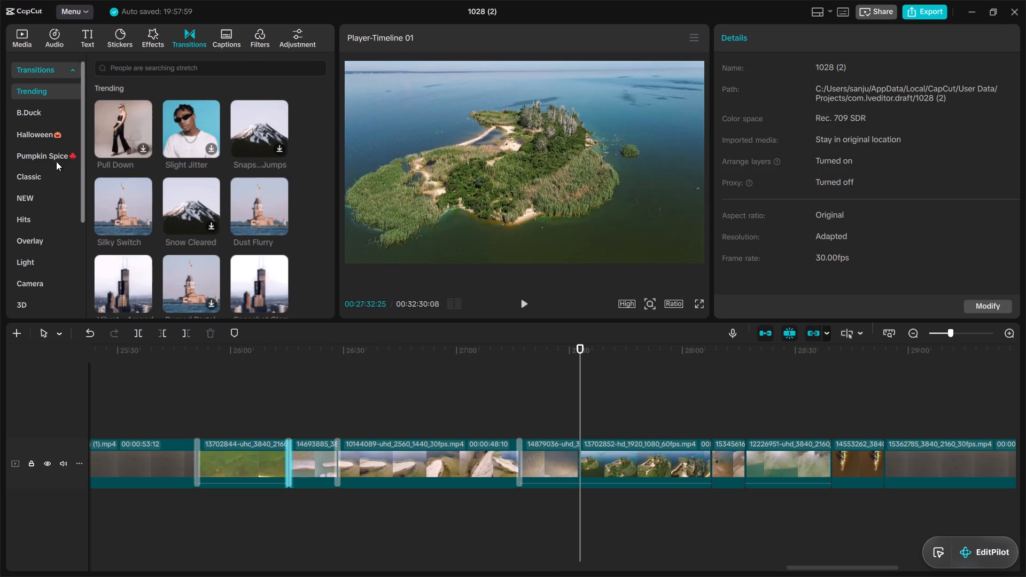
left_click(146, 226)
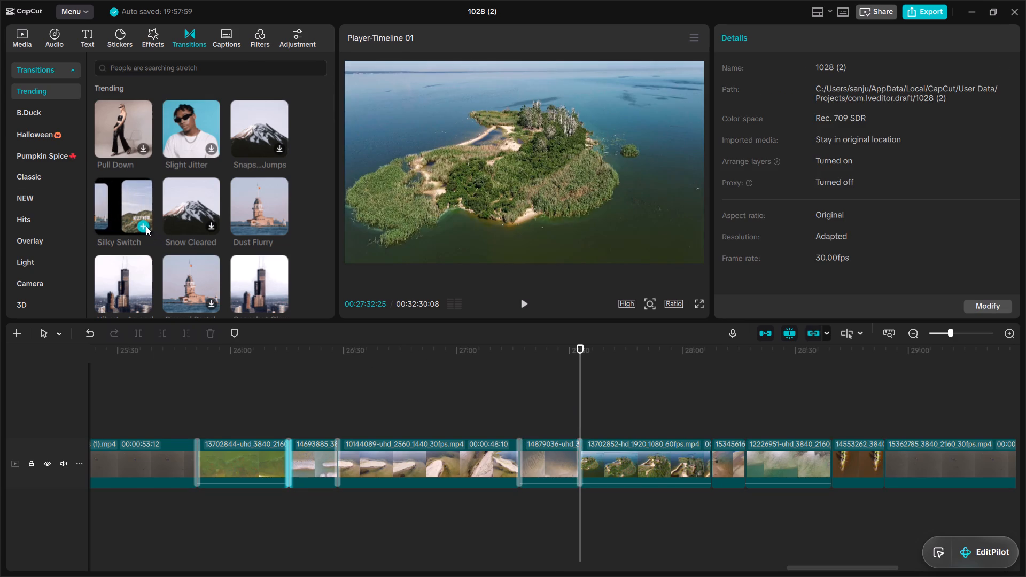
left_click(714, 417)
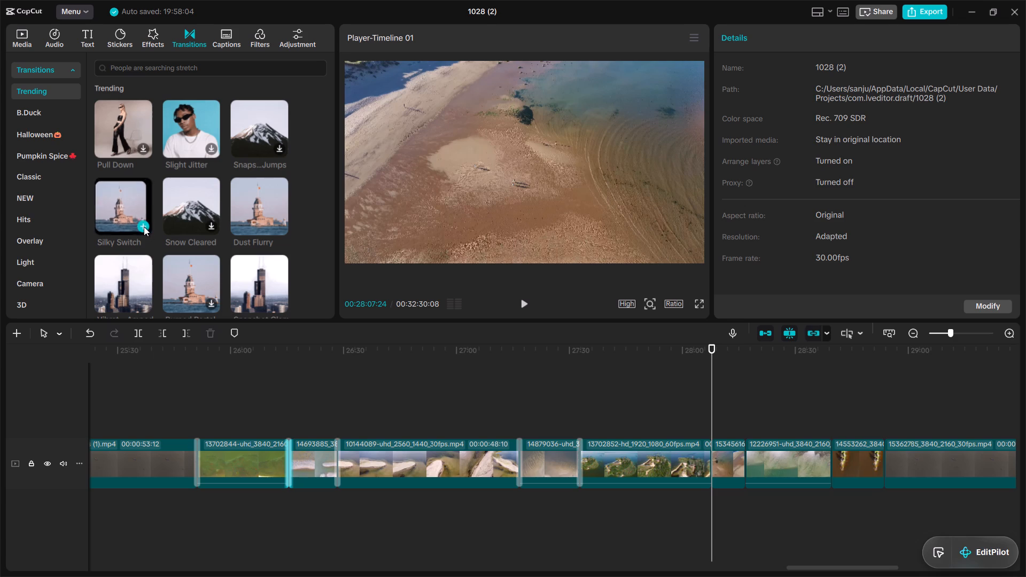
left_click(144, 227)
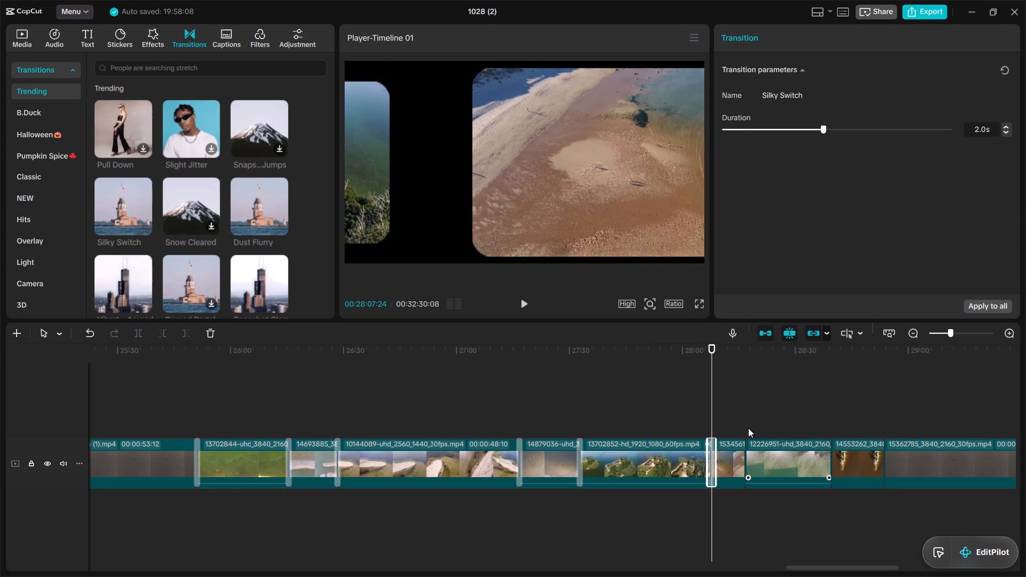
Add Silky Switch transitions at the cuts before the 12226951, 14553262 and 15362785 clips, at 00:28:16:24, 00:28:39:21 and 00:28:53:21.
left_click(747, 426)
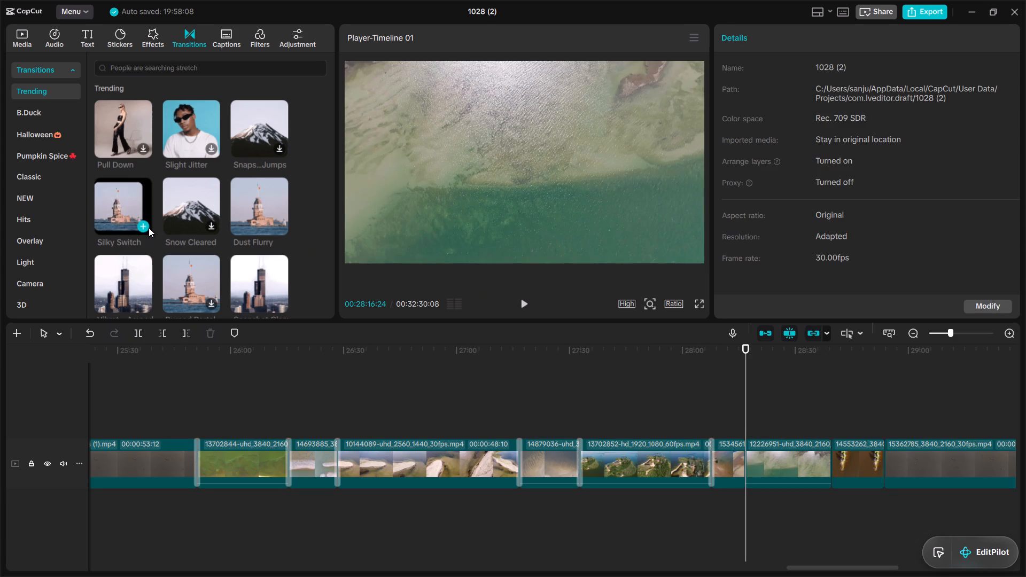
left_click(149, 228)
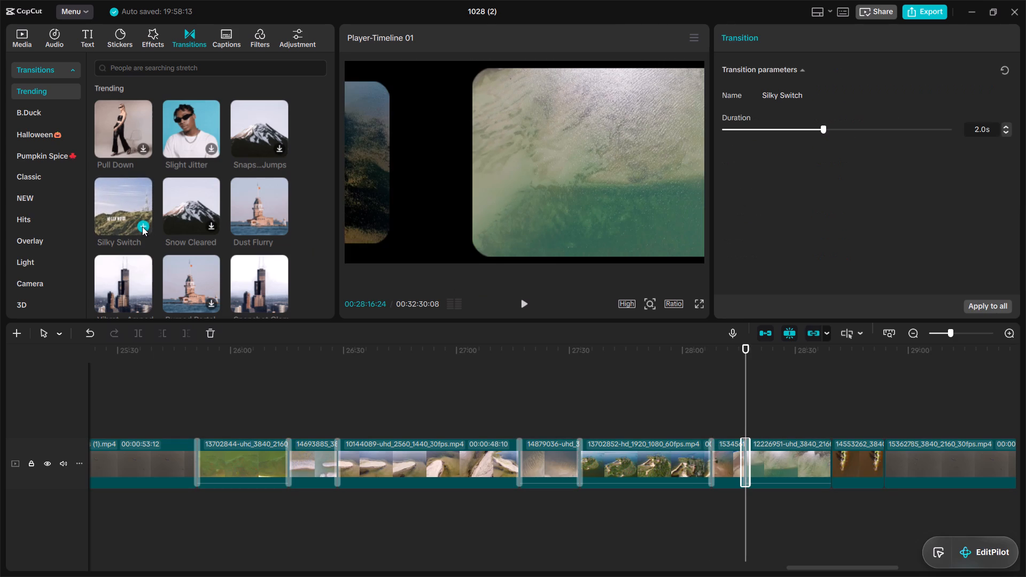
left_click(142, 227)
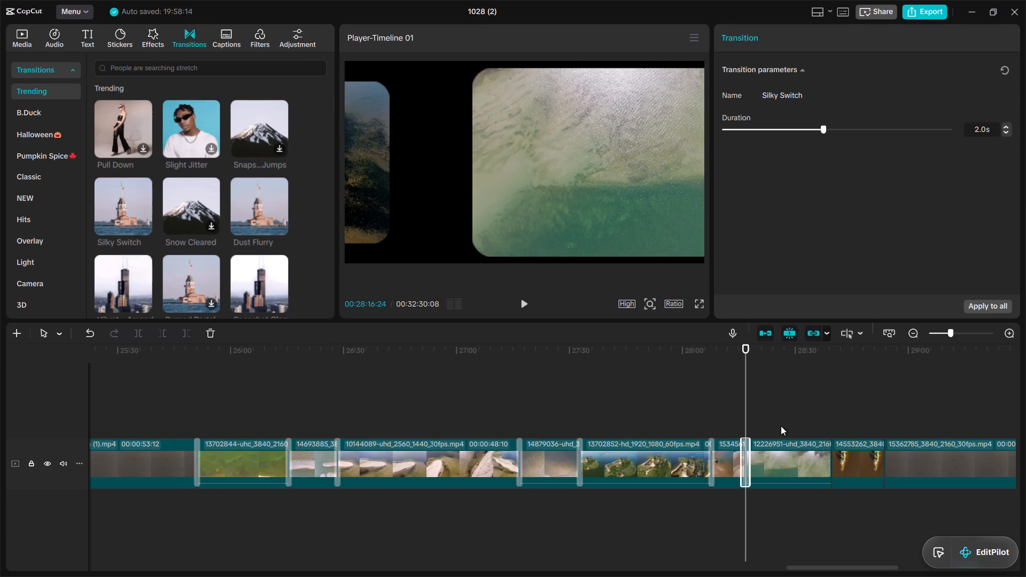
left_click(834, 427)
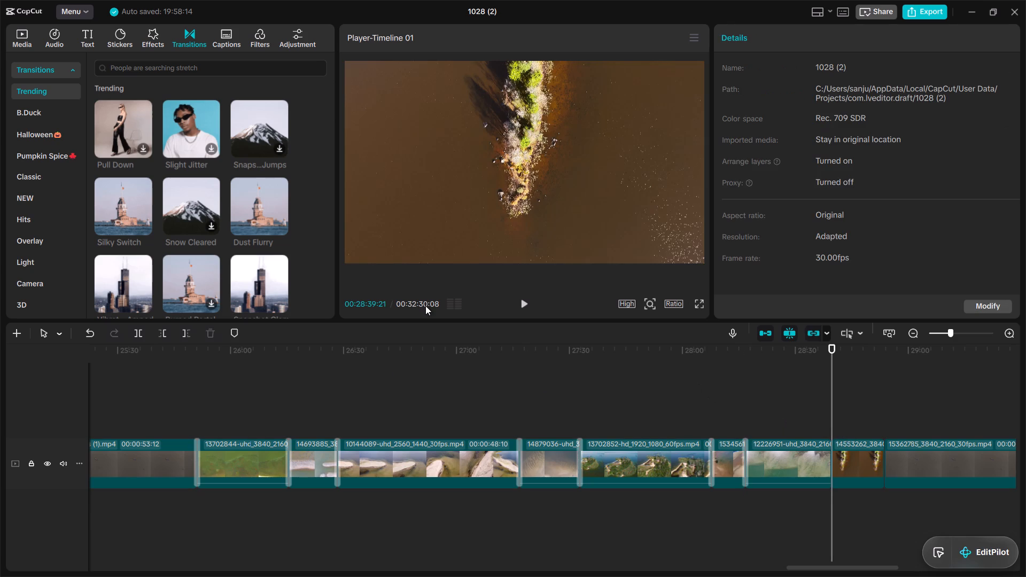
left_click(145, 226)
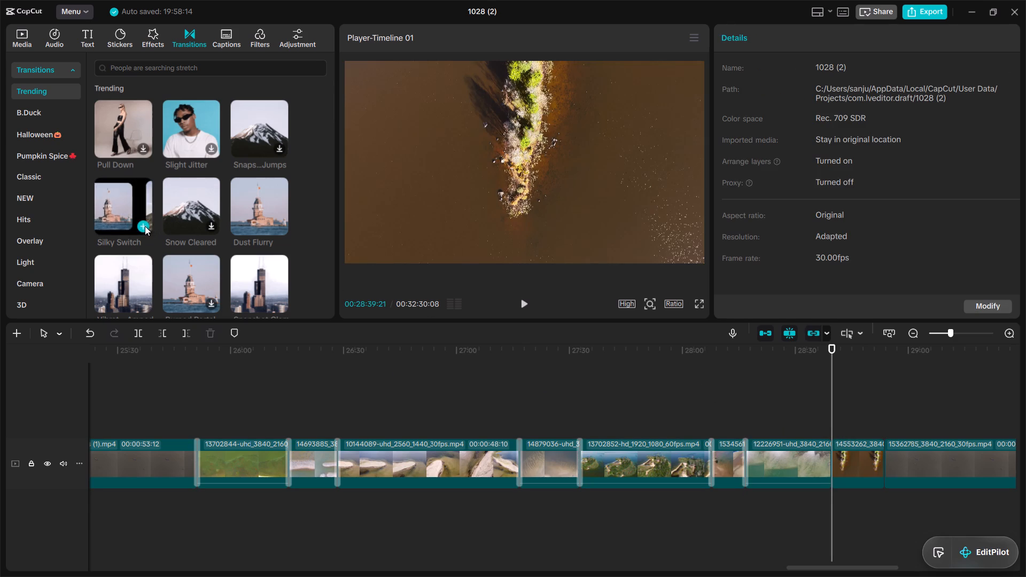
left_click(881, 422)
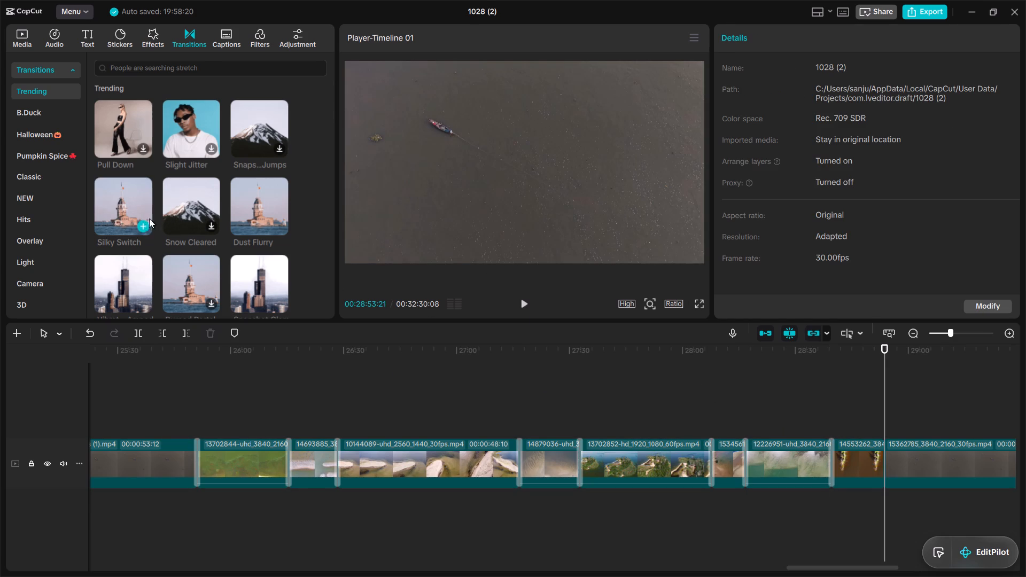
left_click(144, 223)
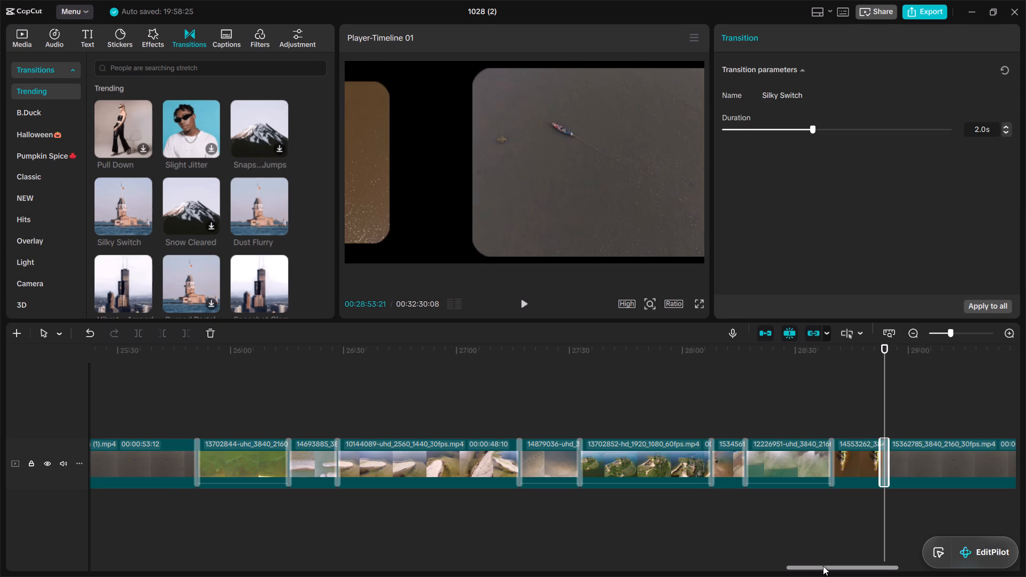
Add Silky Switch transitions at the cuts before the 14693942 and 20784486 clips, at 00:29:47:25 and 00:30:01:07.
left_click_drag(823, 566, 884, 565)
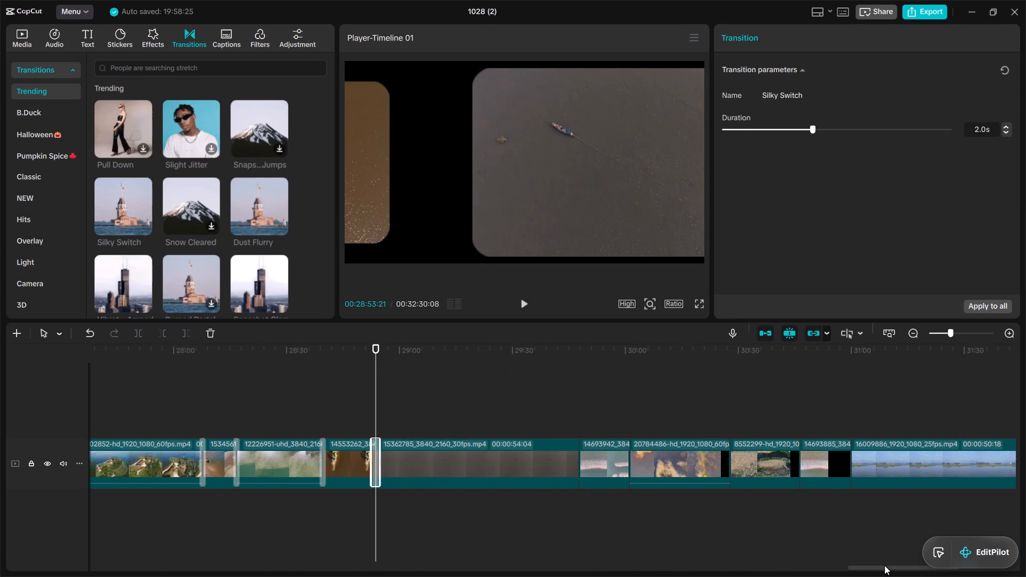
left_click_drag(884, 565, 909, 570)
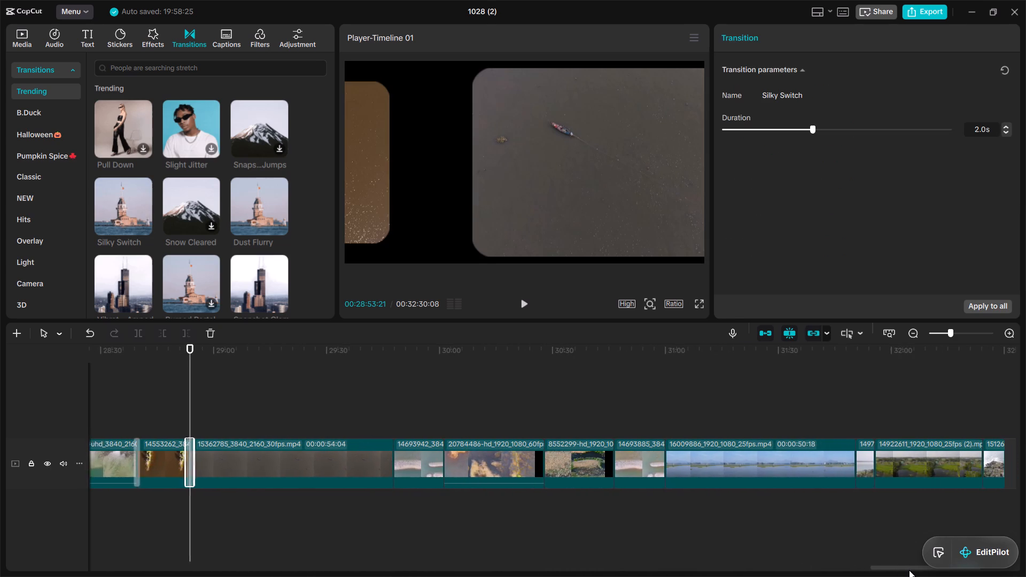
left_click_drag(909, 570, 912, 571)
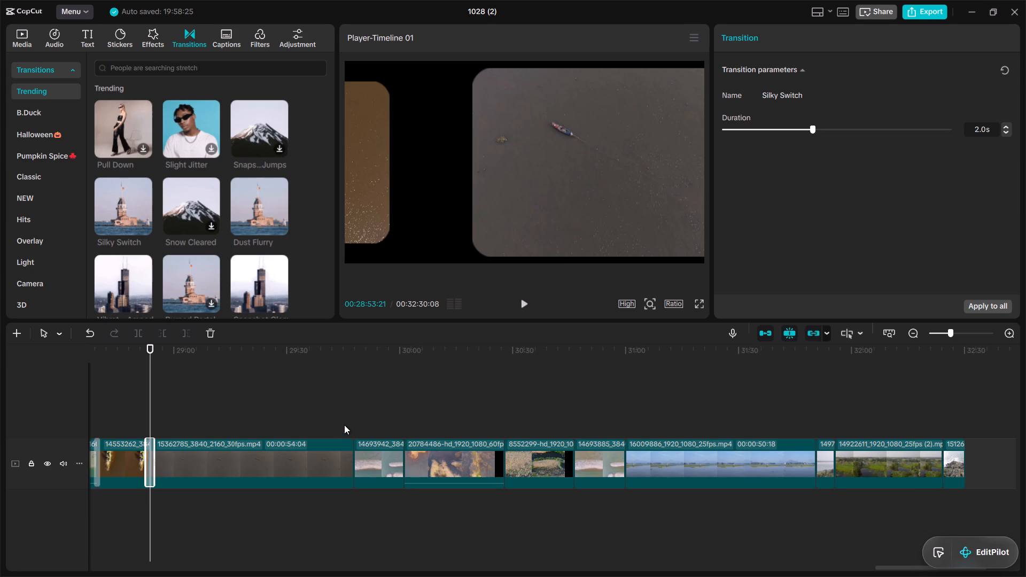
left_click(349, 424)
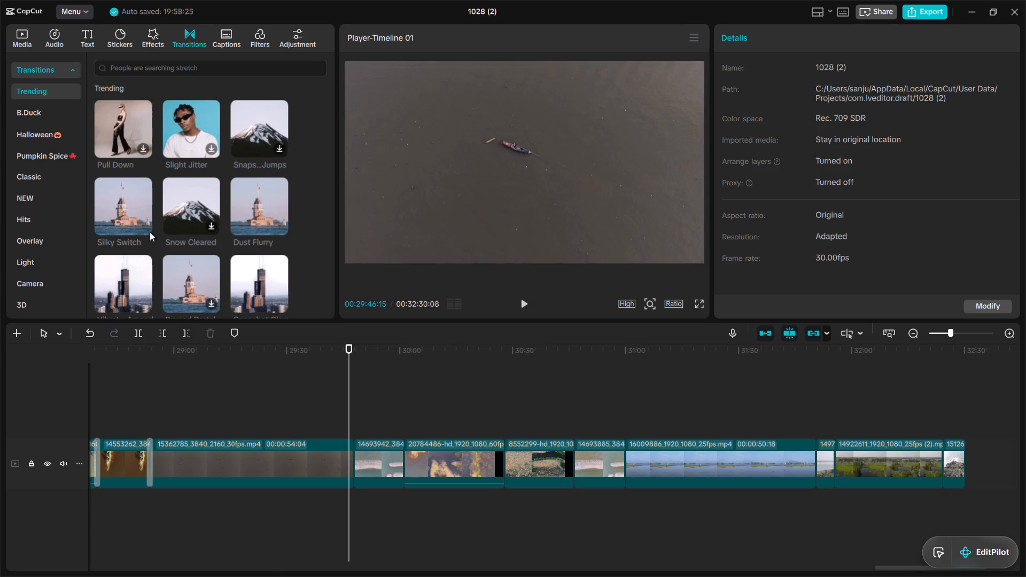
left_click(141, 220)
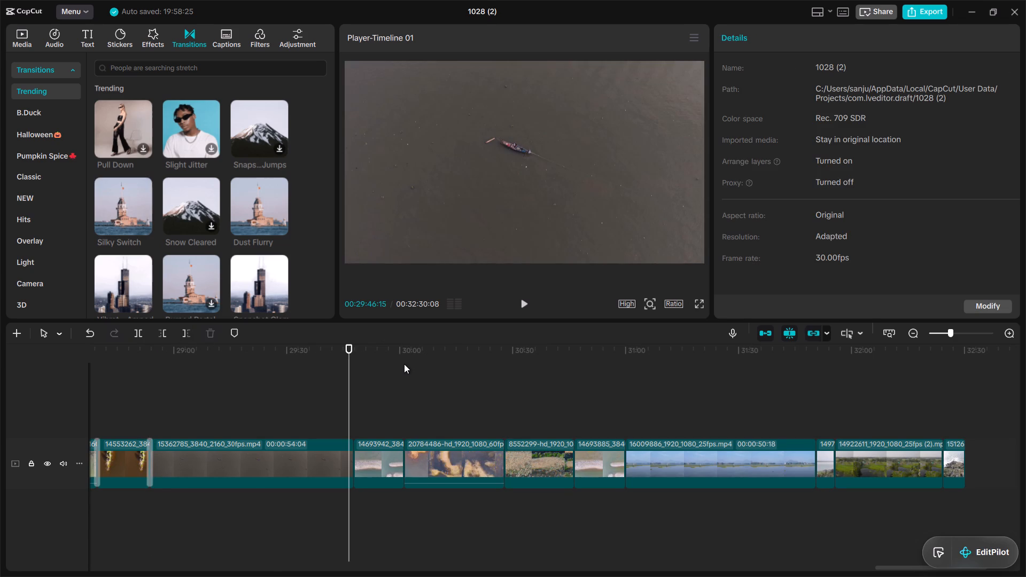
left_click(352, 412)
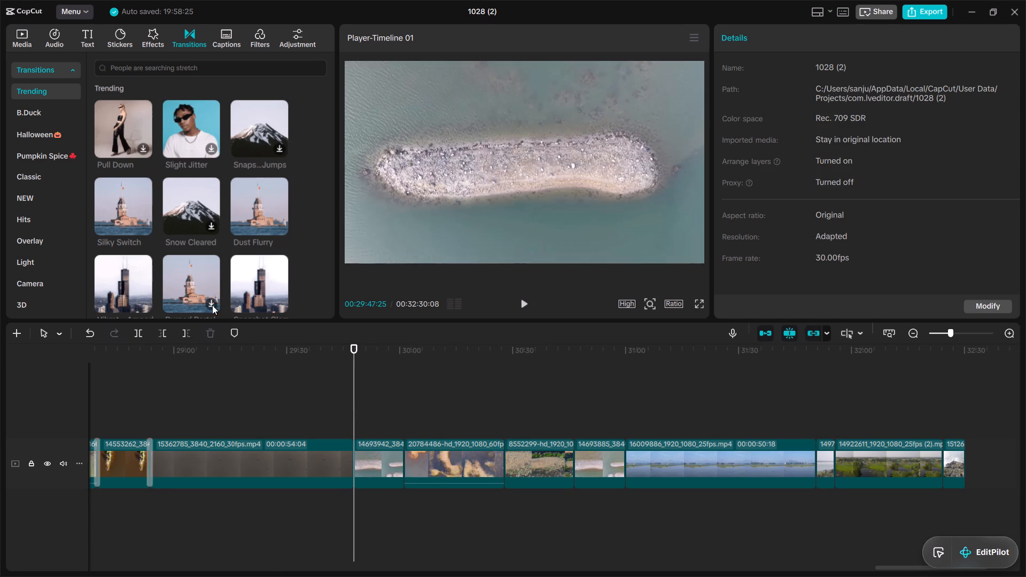
left_click(144, 226)
left_click(407, 416)
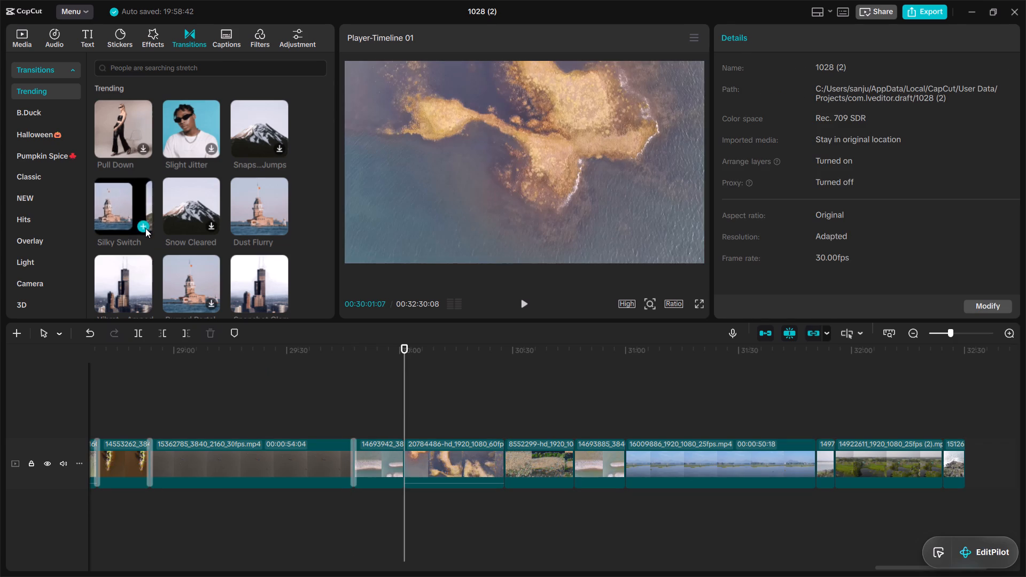
left_click(145, 228)
Add Silky Switch transitions at the cuts before the 8552299, 14693885 and 16009886 clips, at 00:30:27:26, 00:30:46:12 and near 00:30:57:23.
left_click(503, 425)
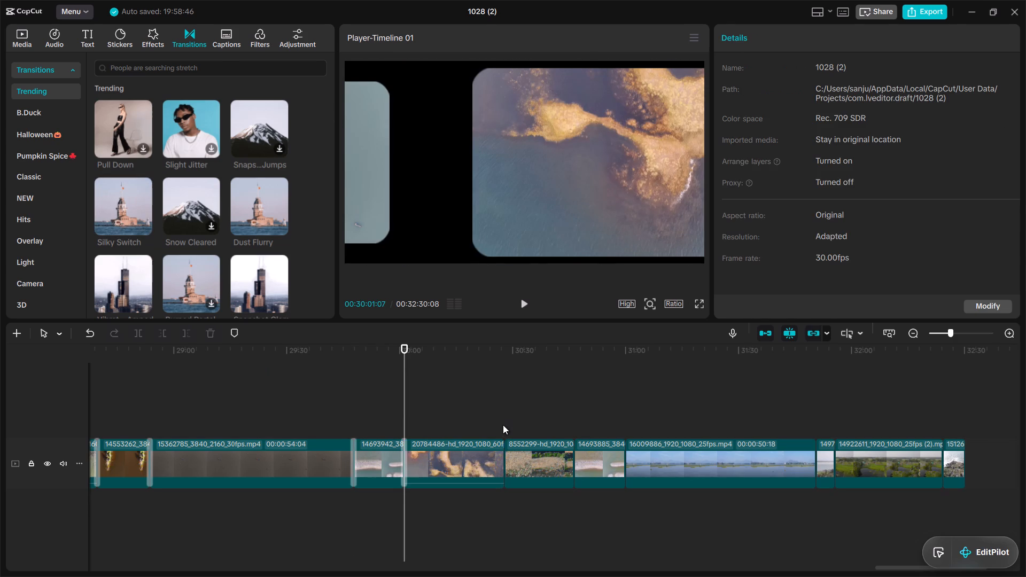
left_click(142, 225)
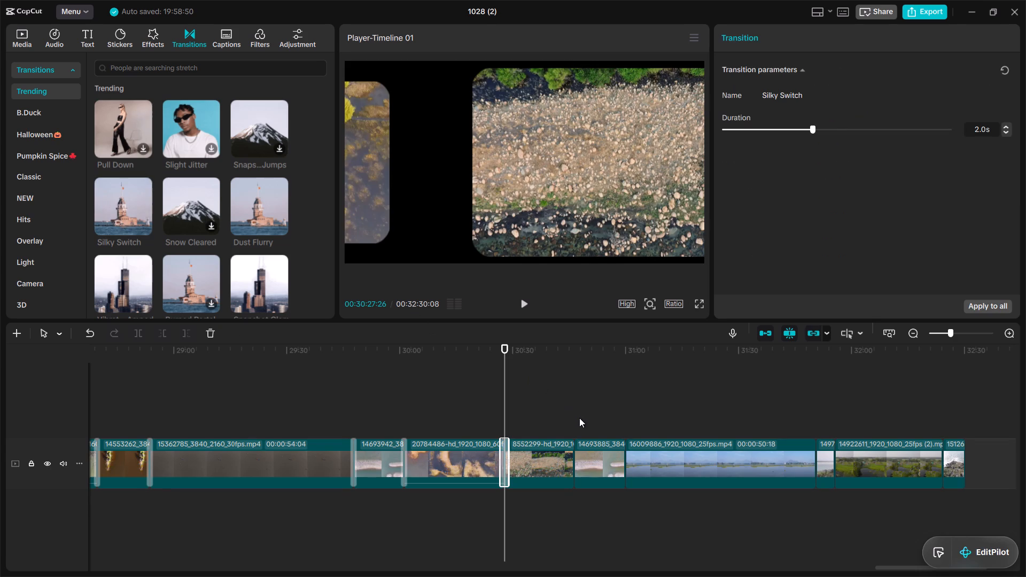
left_click(577, 418)
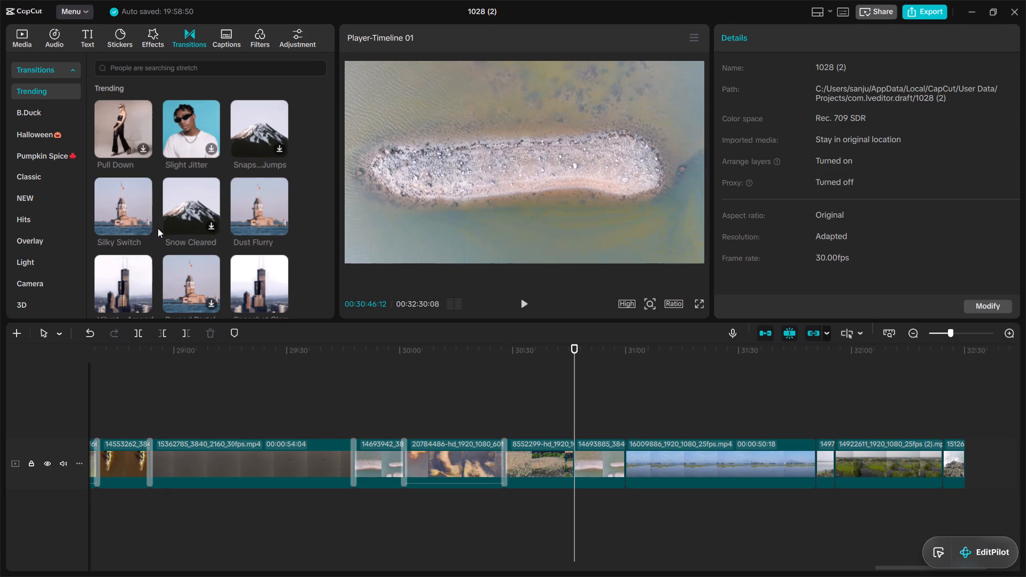
left_click(144, 223)
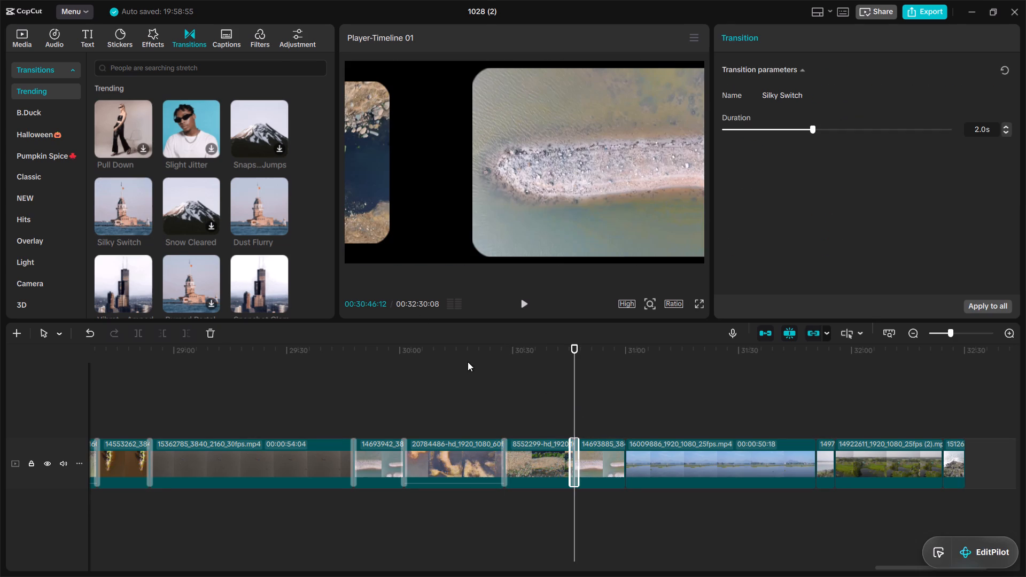
left_click(617, 427)
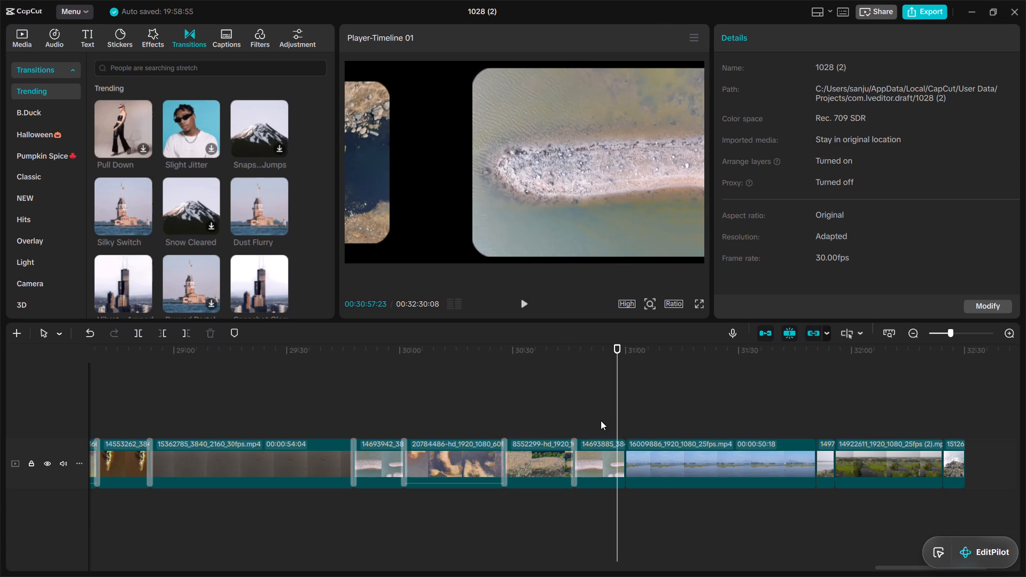
left_click(145, 224)
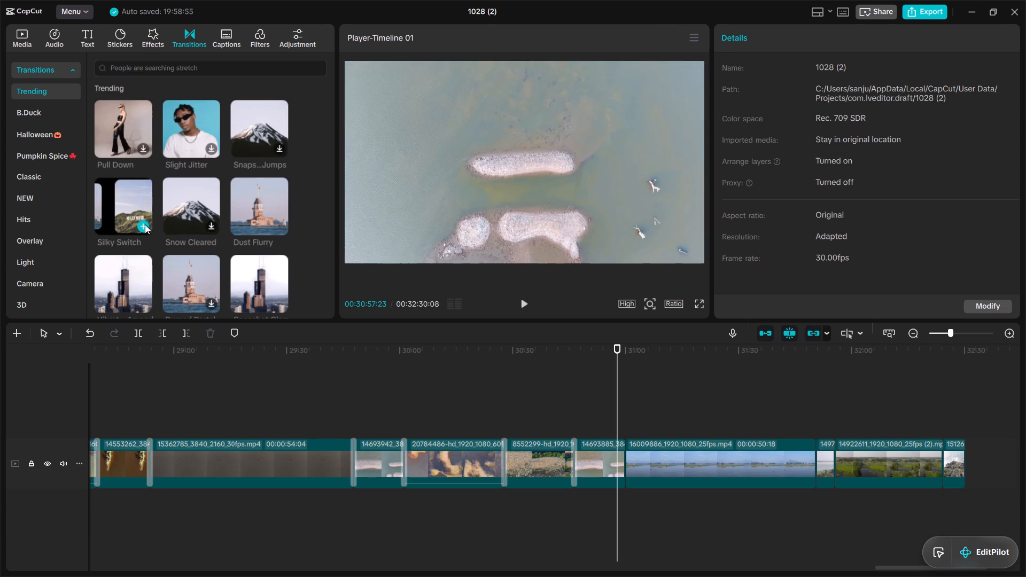
Add Silky Switch transitions at the last three cuts, before the 1497, 14922611 (2) and 15126 clips, at 00:31:50:19, 00:31:55:20 and 00:32:24:10.
left_click(815, 414)
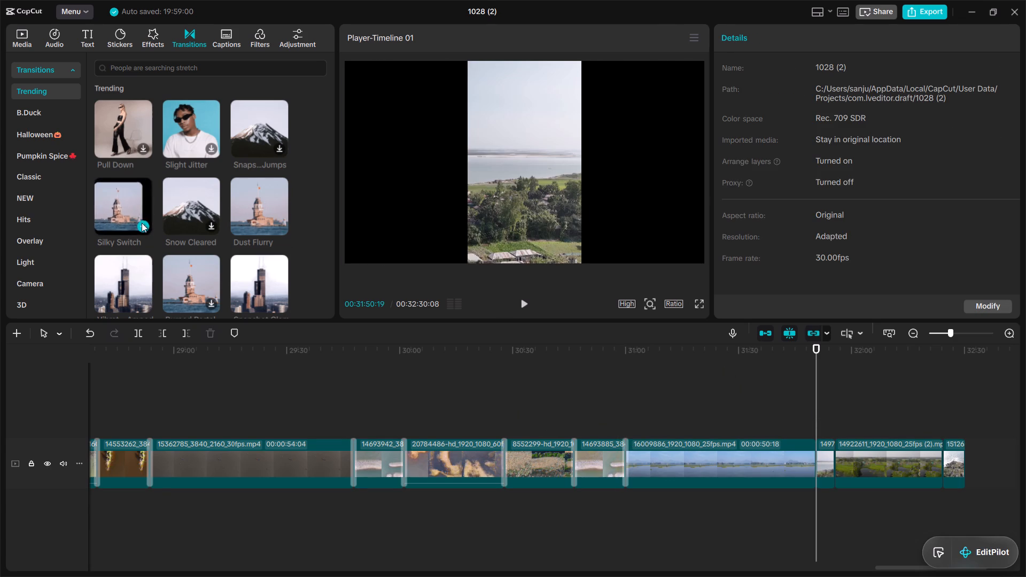
left_click(142, 223)
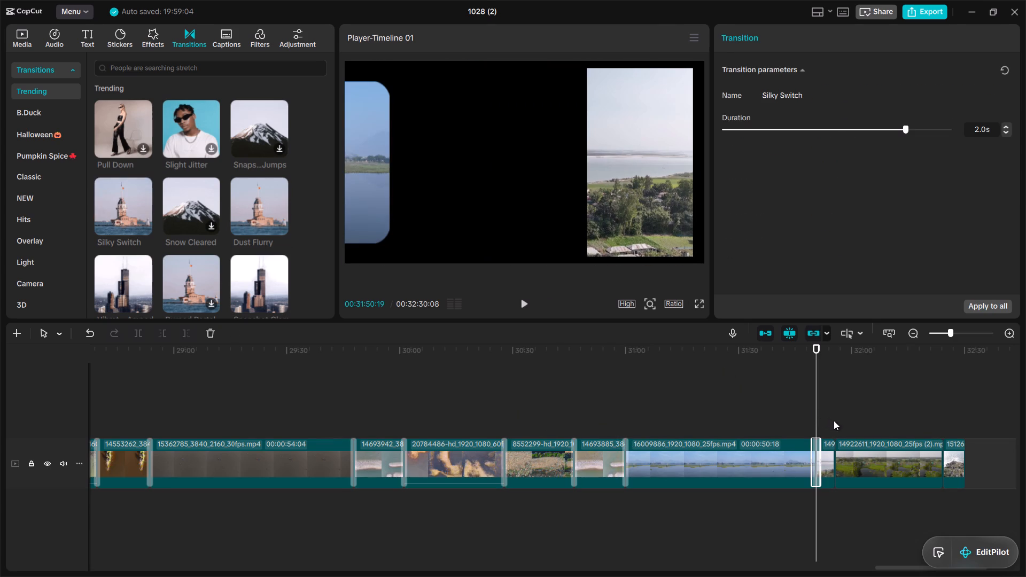
left_click(834, 420)
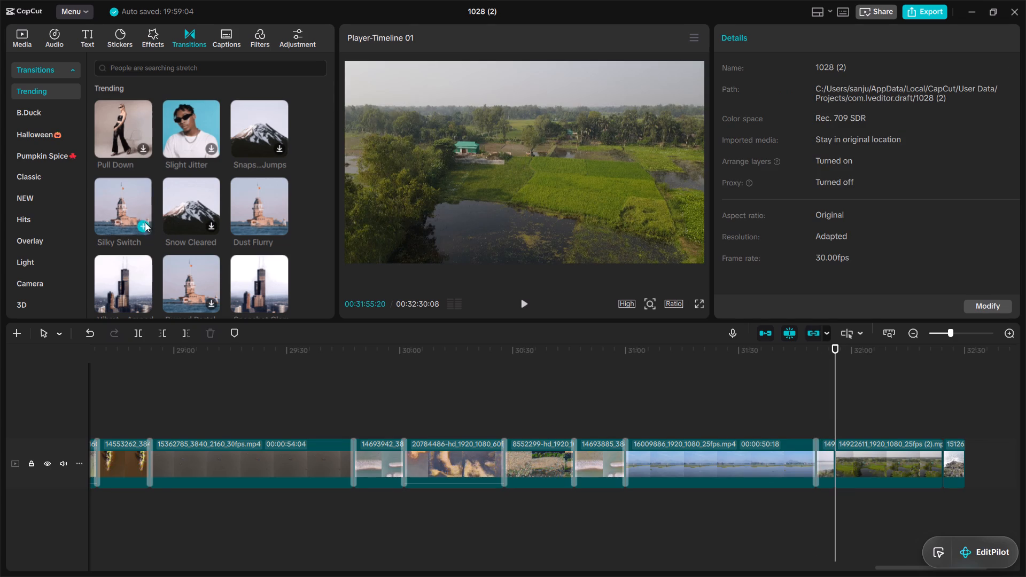
left_click(142, 225)
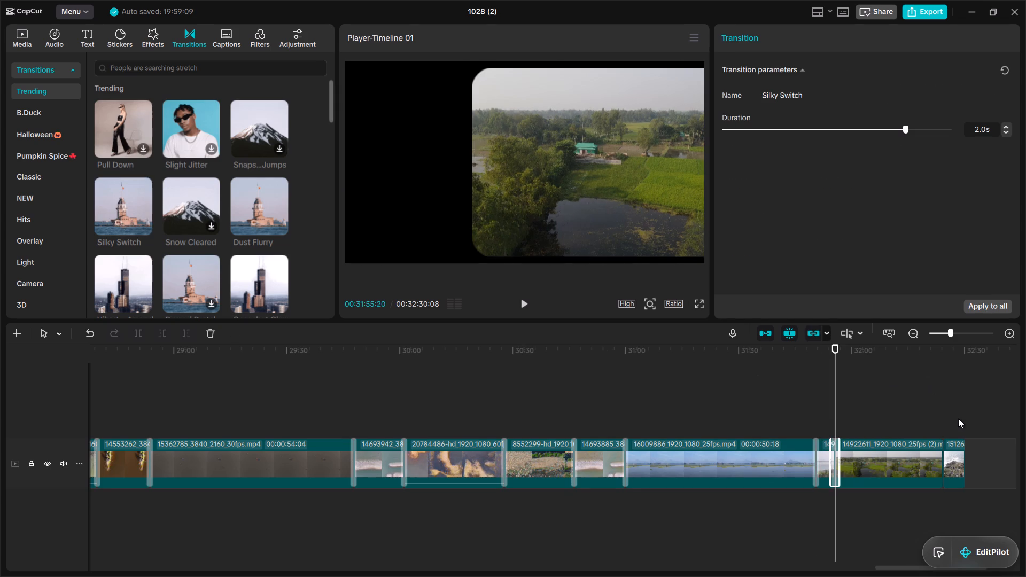
left_click(947, 420)
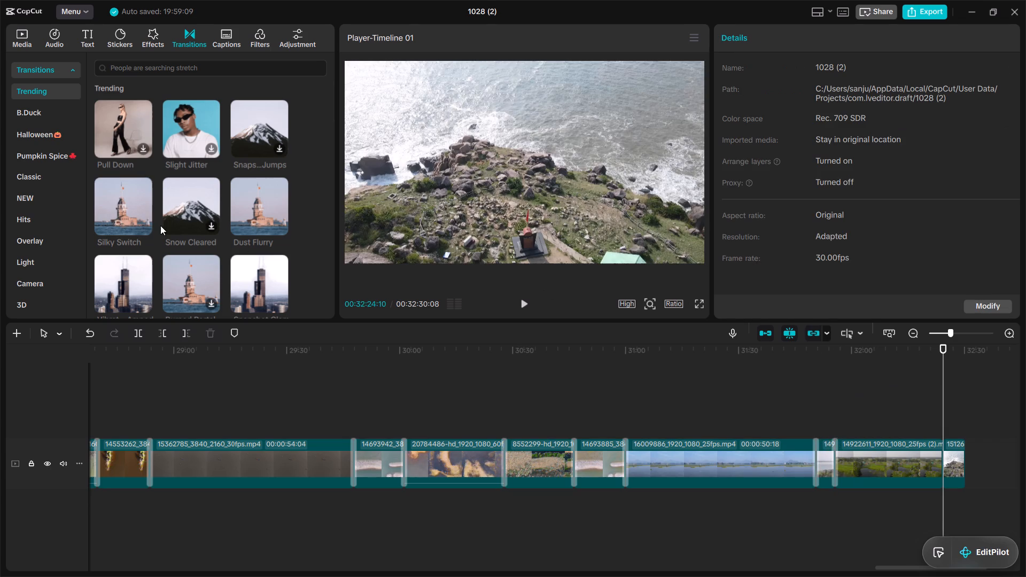
left_click(140, 224)
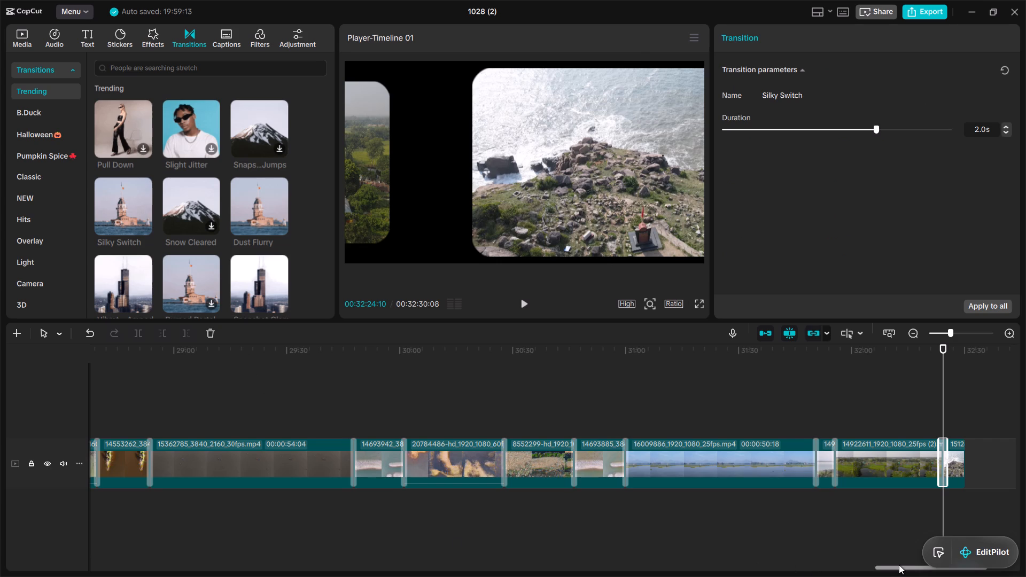
Look over the transitions along the timeline, from the final clip back to the start.
left_click_drag(898, 565, 976, 559)
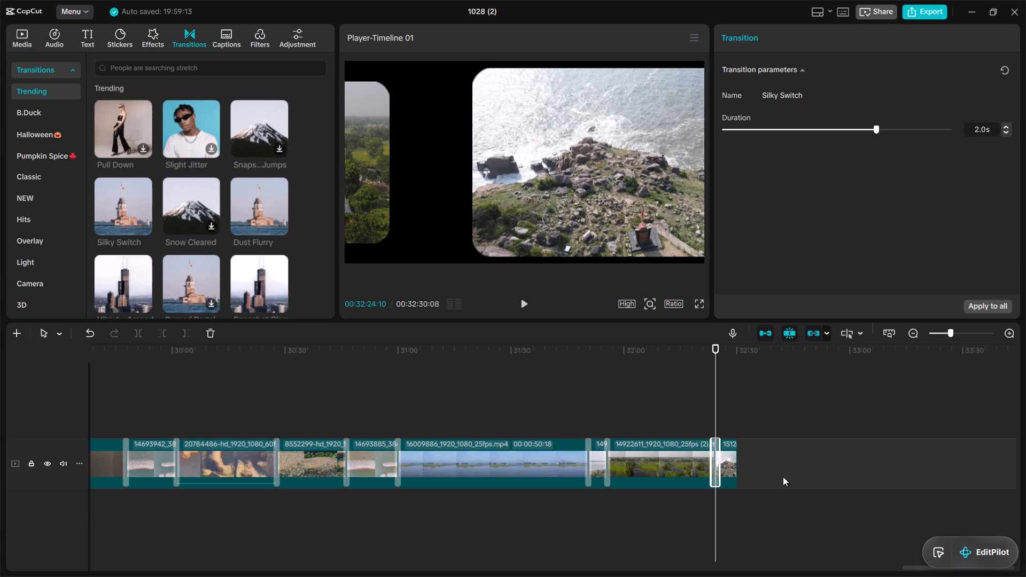
left_click(728, 390)
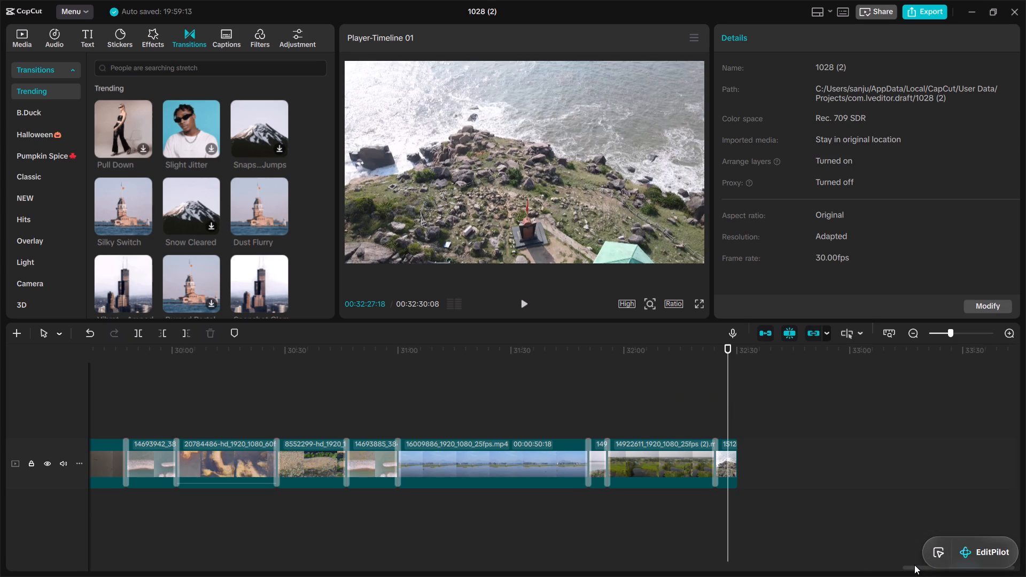
left_click_drag(913, 565, 887, 565)
left_click_drag(887, 565, 888, 565)
left_click_drag(908, 566, 903, 564)
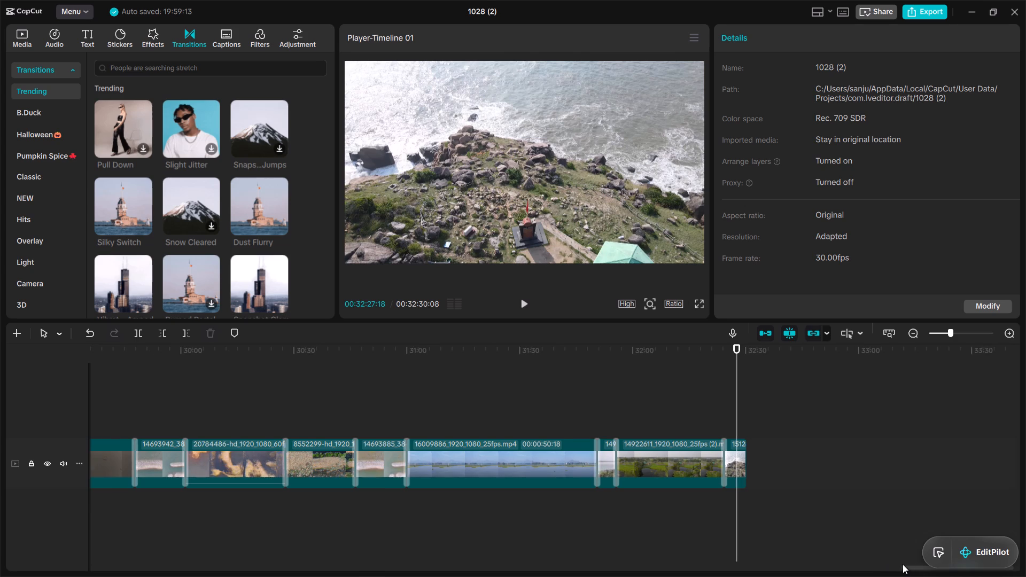
left_click_drag(903, 564, 453, 558)
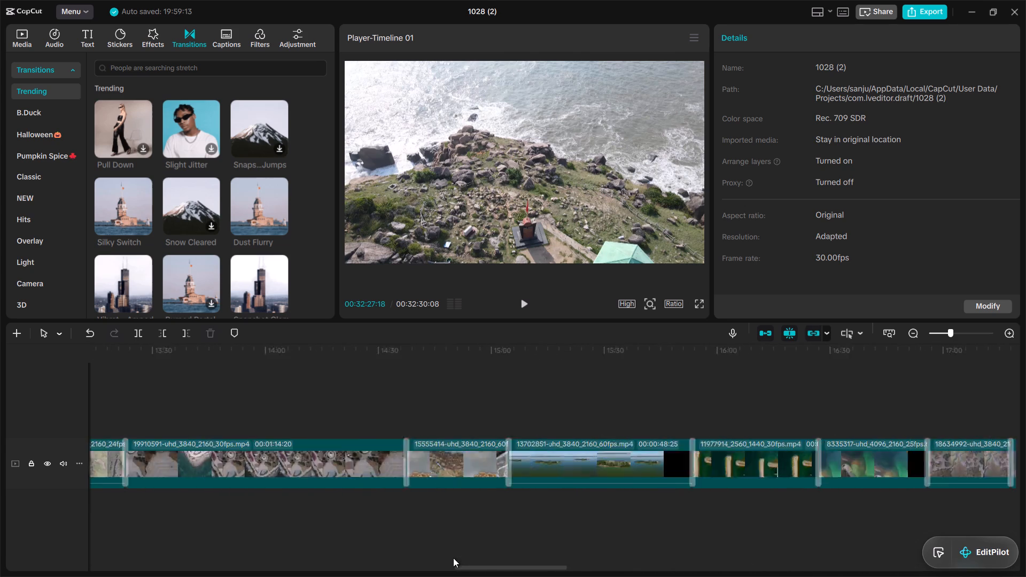
left_click_drag(453, 558, 450, 558)
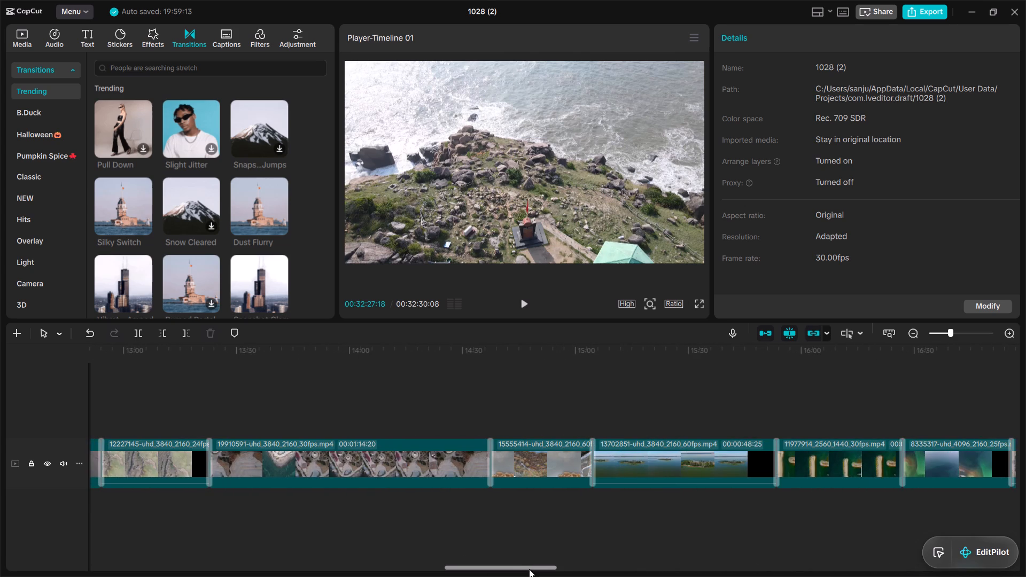
left_click(544, 566)
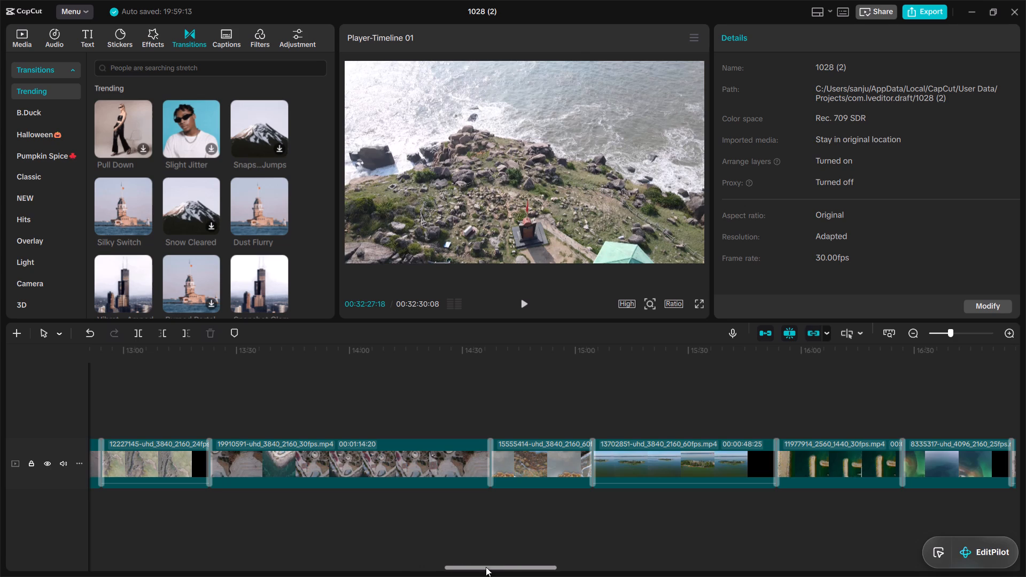
left_click_drag(532, 565, 222, 547)
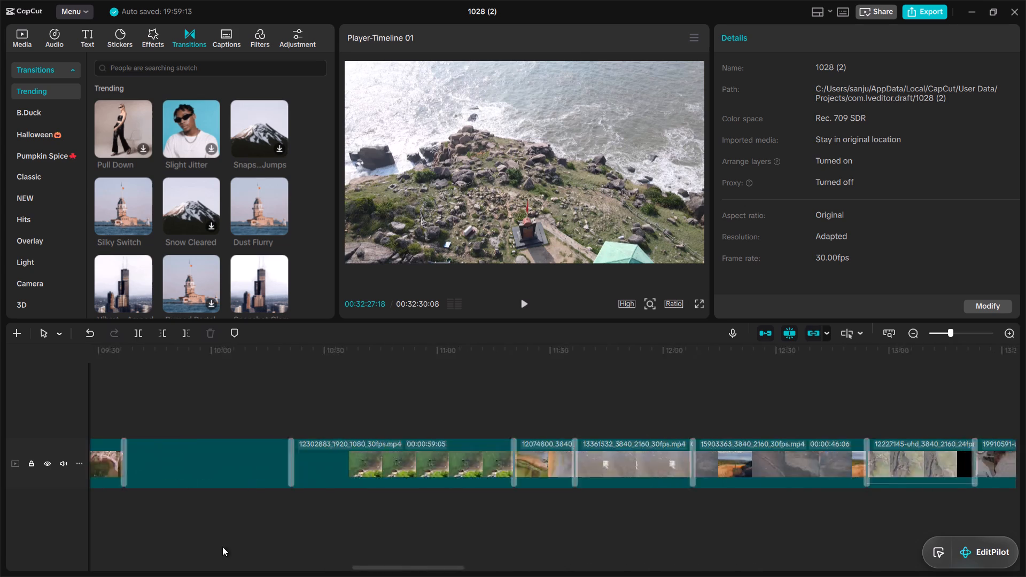
left_click_drag(222, 547, 129, 538)
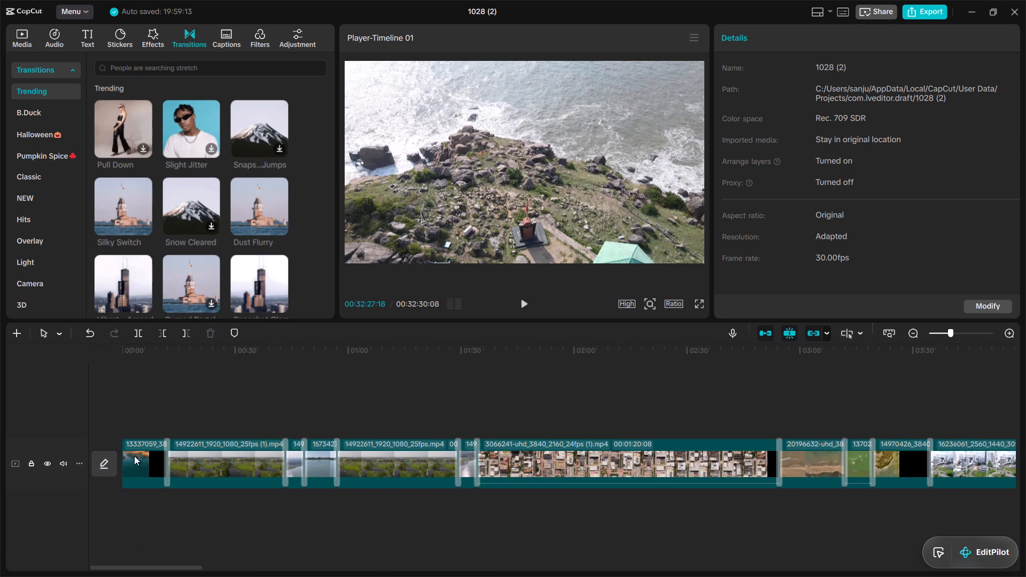
Select the short third clip, directly after 14922611_1920_1080_25fps (1), and bring up its adjustment settings.
left_click(150, 441)
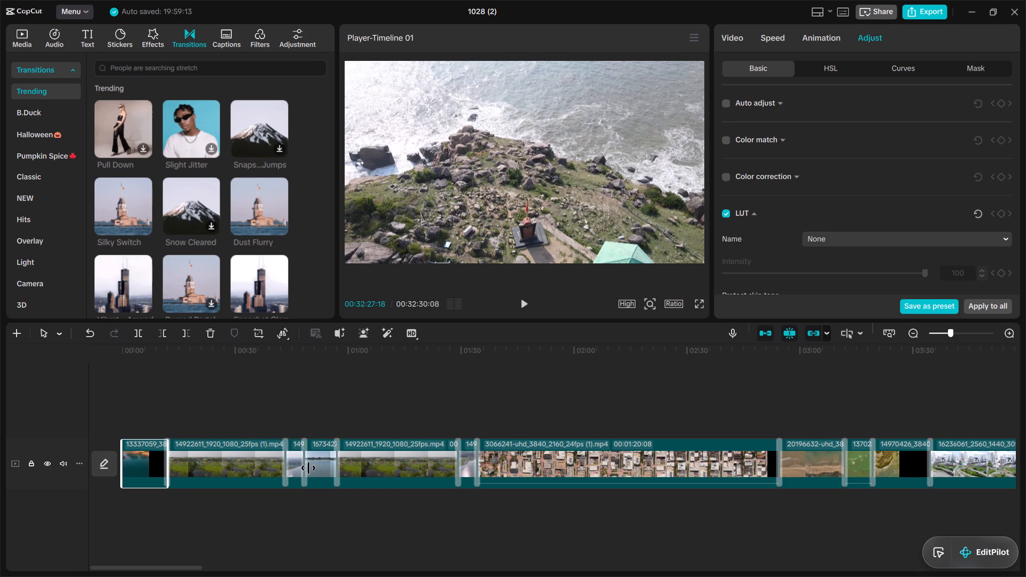
left_click(287, 463)
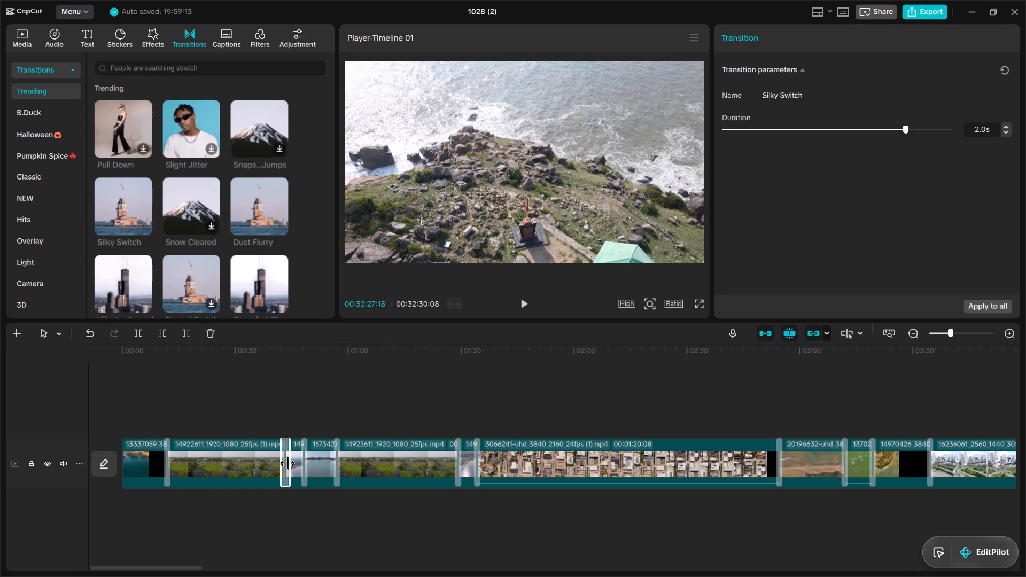
left_click(292, 467)
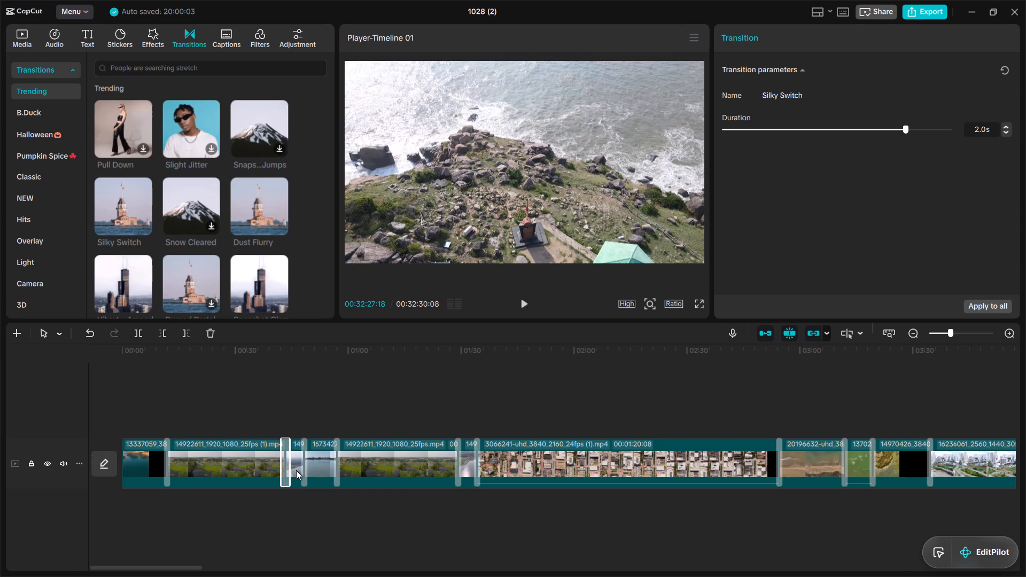
left_click(296, 470)
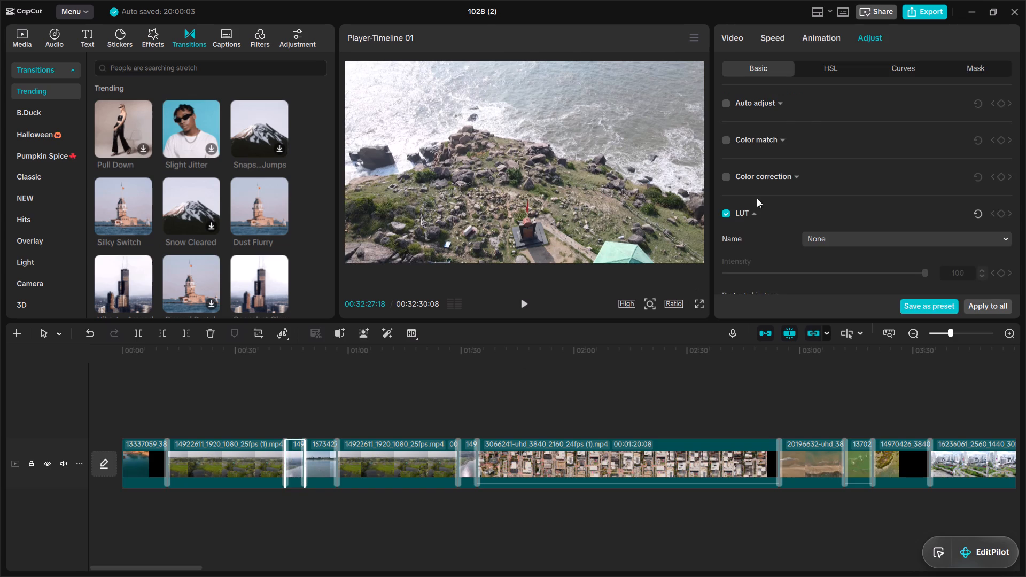
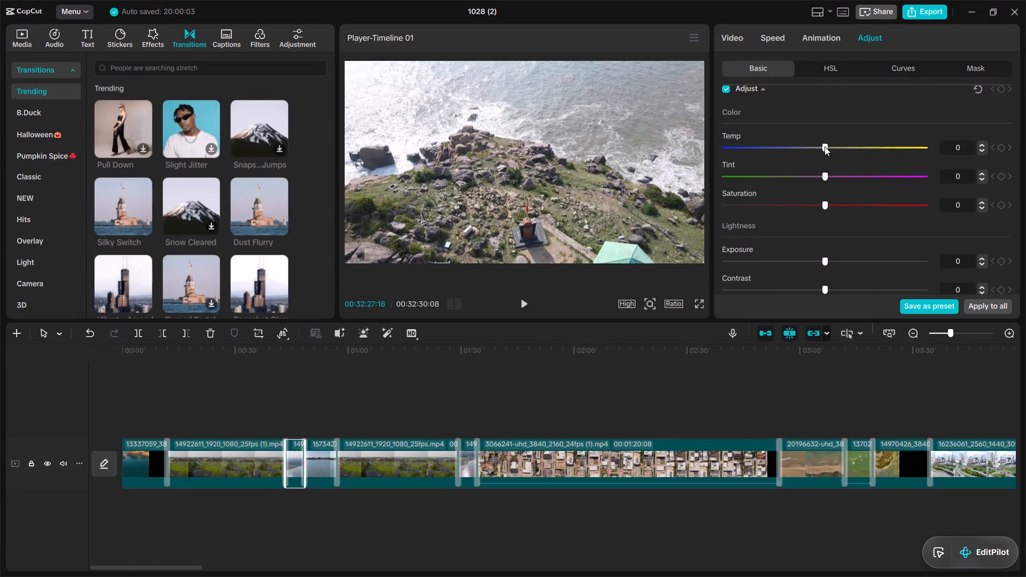
Set the third clip's color adjustments to Temp -4, Tint -6 and Saturation -6.
left_click(820, 145)
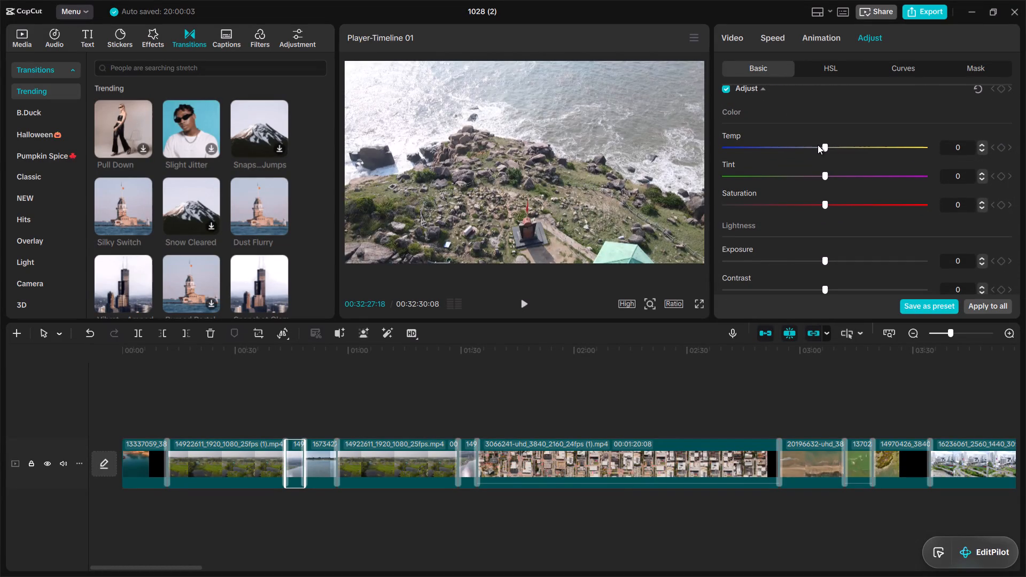
left_click(818, 145)
left_click(815, 146)
left_click(811, 173)
left_click(810, 202)
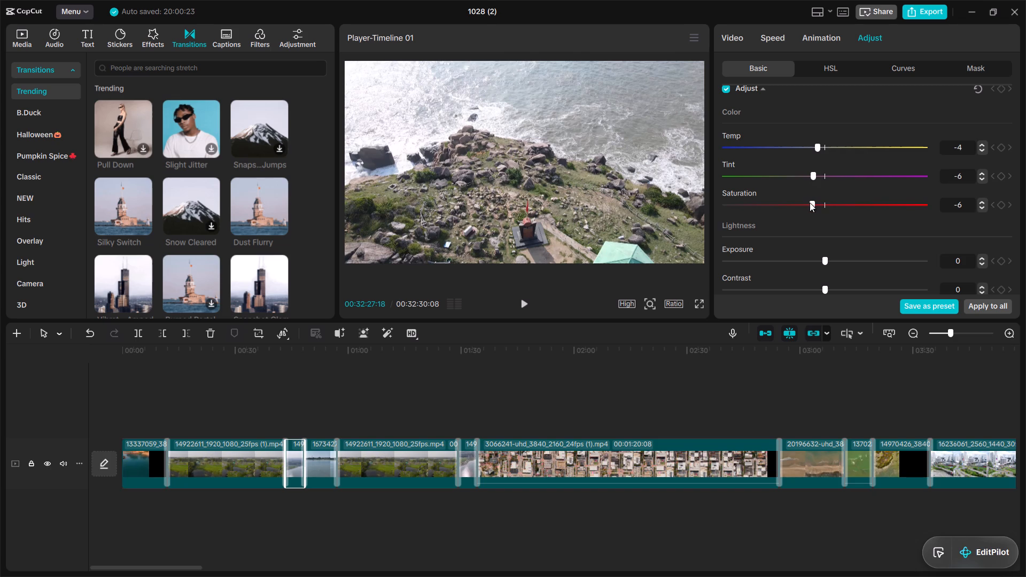
Set the third clip's lightness to Exposure -5, Contrast 5, Highlight 4, Shadow 4, Whites 6, Blacks 6 and Brilliance 5.
left_click(812, 258)
left_click_drag(1016, 173, 1017, 199)
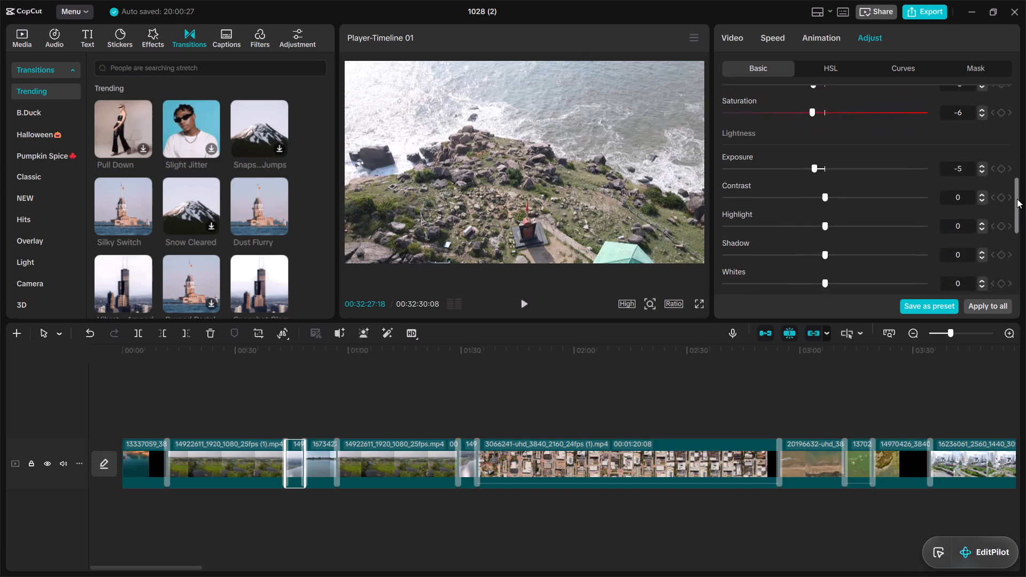
left_click_drag(1017, 199, 1017, 213)
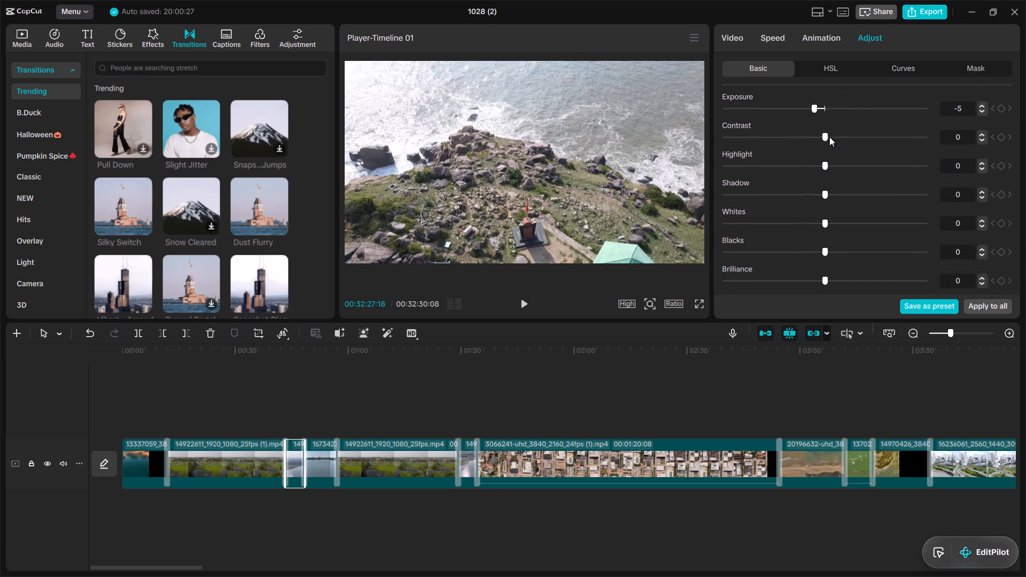
left_click(831, 134)
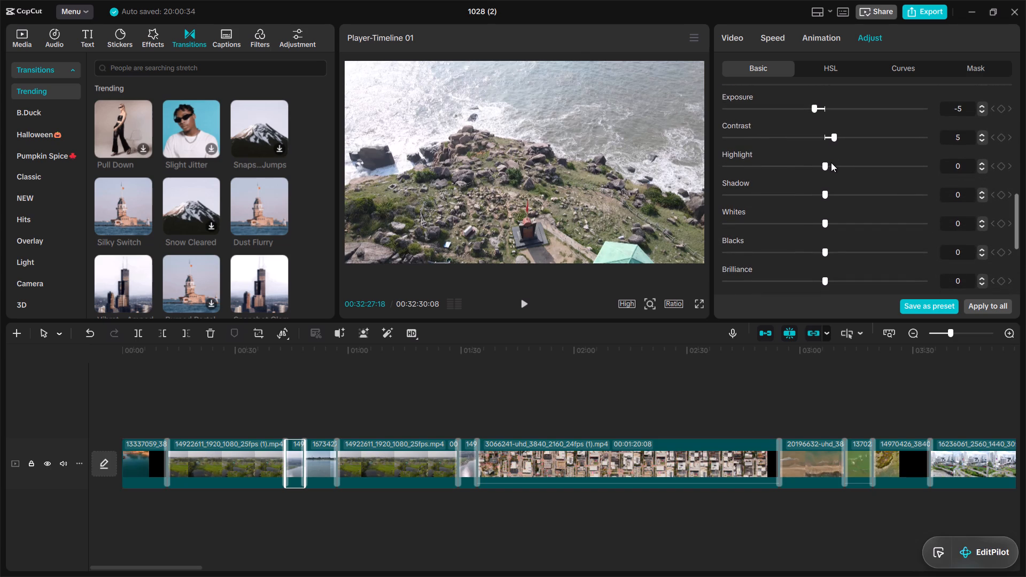
left_click(831, 162)
left_click(831, 190)
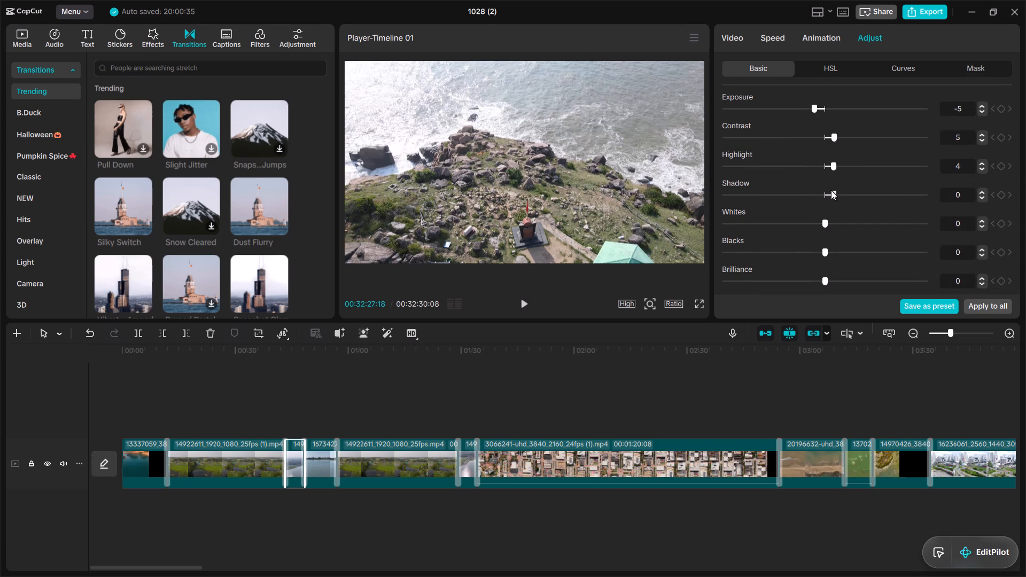
left_click(835, 219)
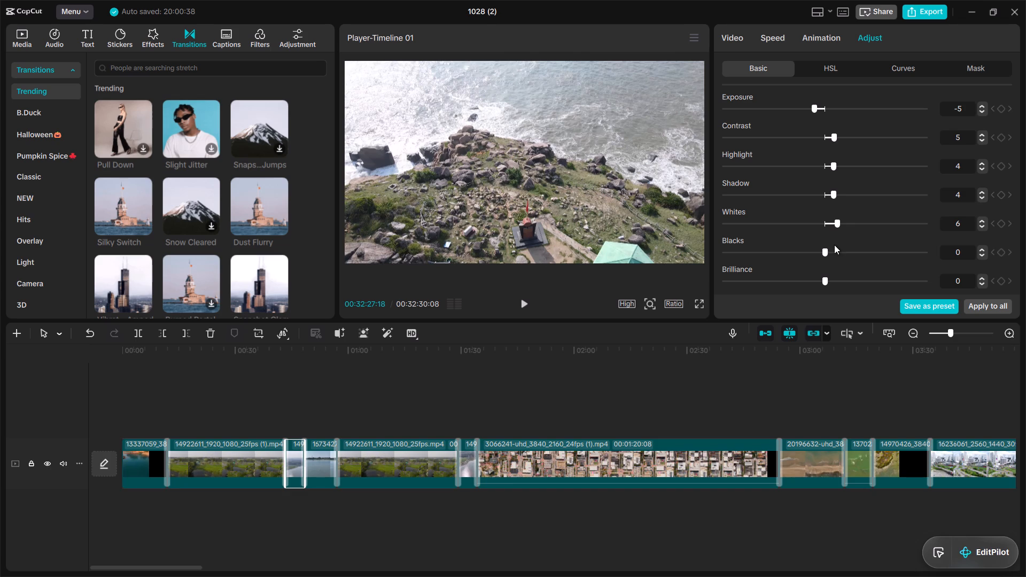
left_click(834, 247)
left_click(831, 276)
Set the third clip's adjustment effects to Sharpen 4, Clarity 6, Particles 3, Fade 3 and Vignette 28.
left_click_drag(1015, 214, 1011, 247)
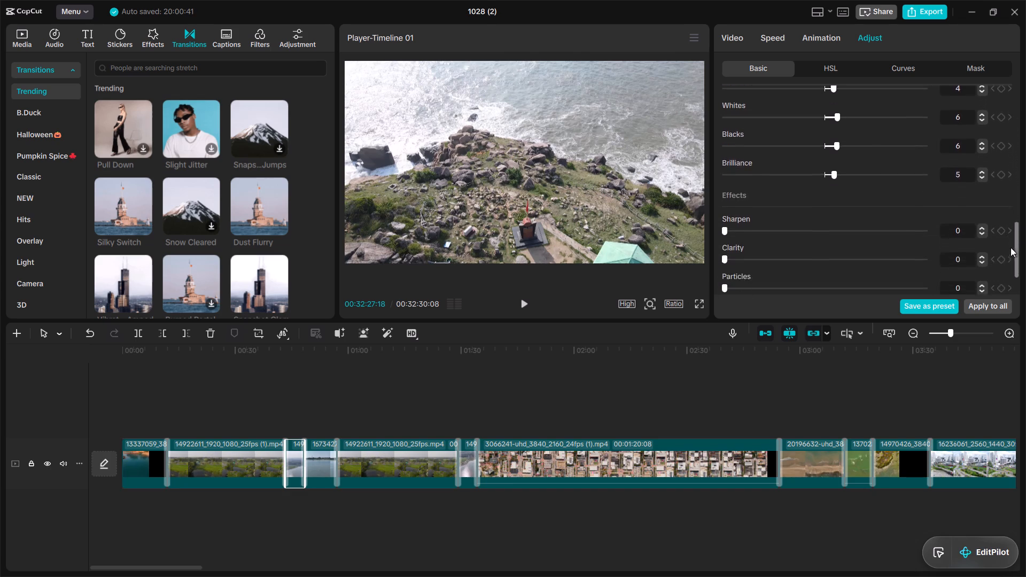
left_click_drag(1011, 247, 1001, 267)
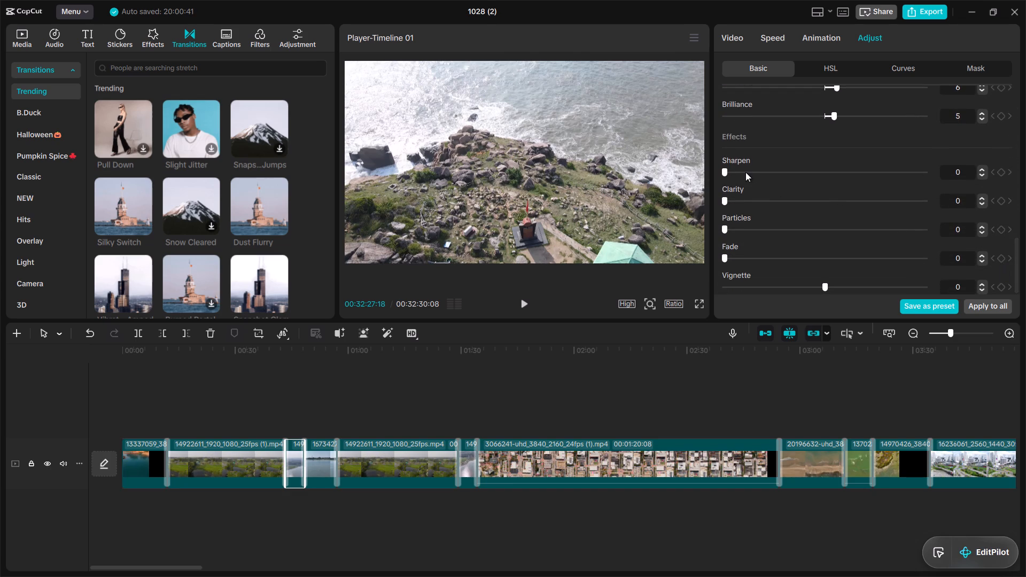
left_click_drag(740, 171, 734, 198)
left_click(734, 198)
left_click(731, 223)
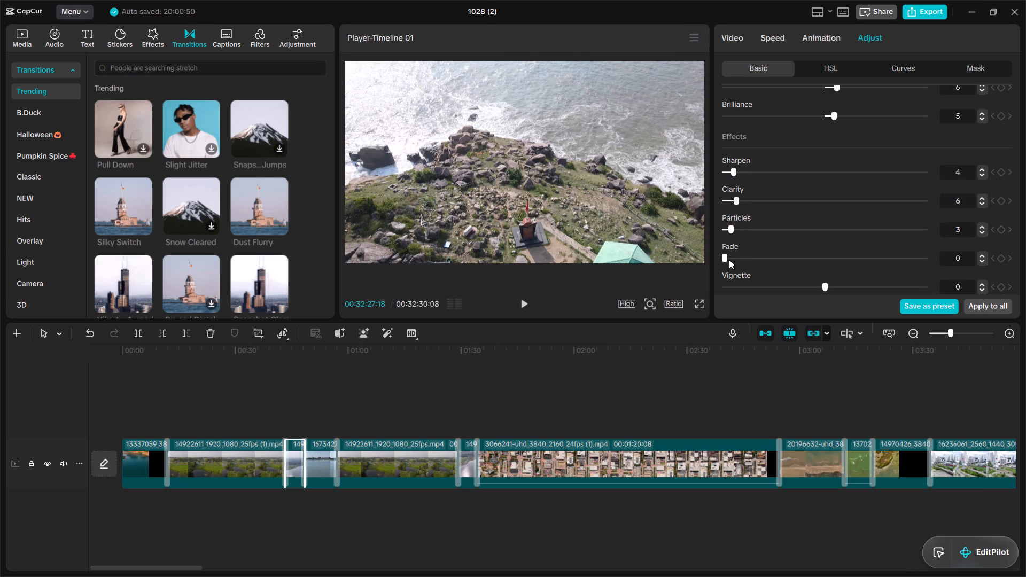
left_click(730, 256)
left_click(871, 286)
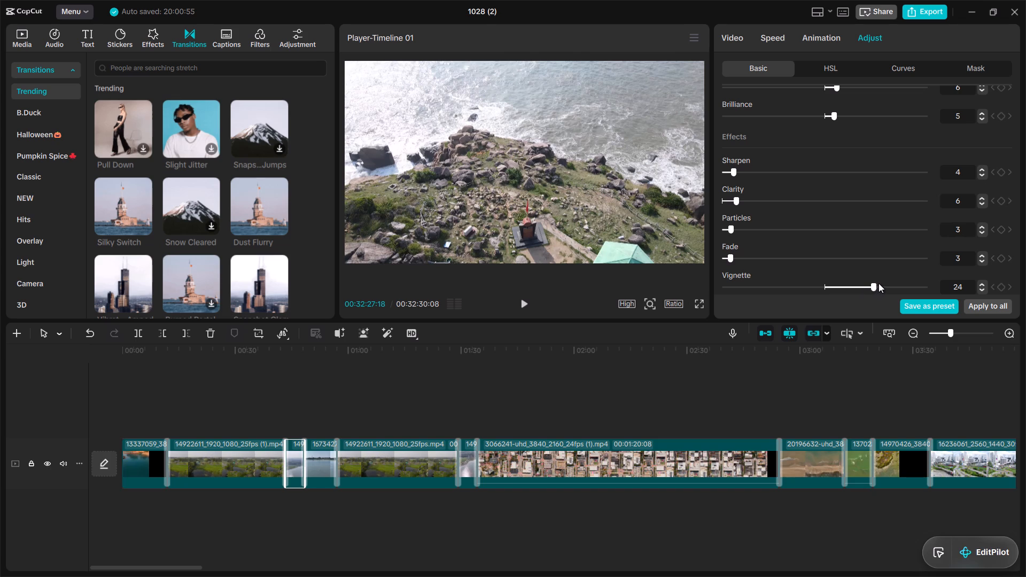
left_click(879, 283)
On the fourth clip, directly before 14922611_1920_1080_25fps.mp4, set Vignette 28, Fade 3, Particles 3, Clarity 4 and Sharpen 3.
left_click(318, 466)
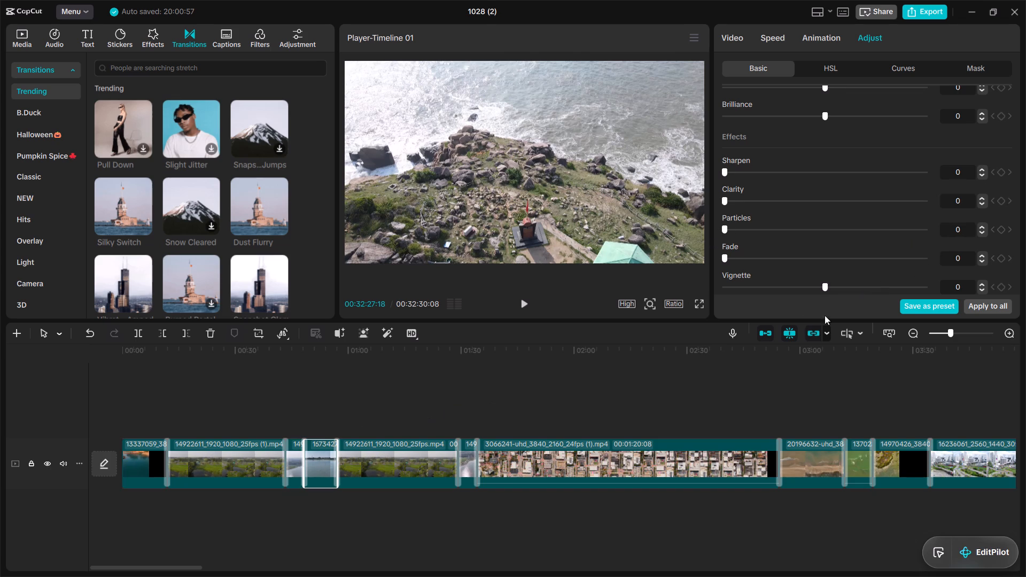
left_click(879, 282)
left_click(730, 254)
left_click(731, 226)
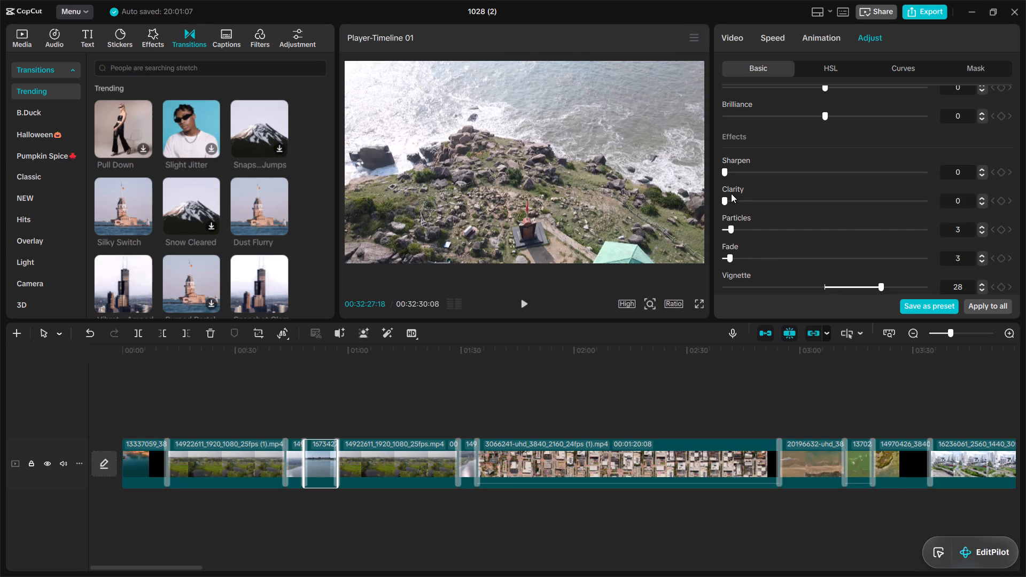
left_click(731, 198)
left_click(730, 167)
left_click(733, 143)
left_click(733, 143)
Set the fourth clip's lightness to Brilliance -7, Blacks -3, Whites -4, Shadow -4, Highlight -4, Contrast -4 and Exposure 5.
left_click(809, 117)
left_click_drag(1016, 260, 1019, 220)
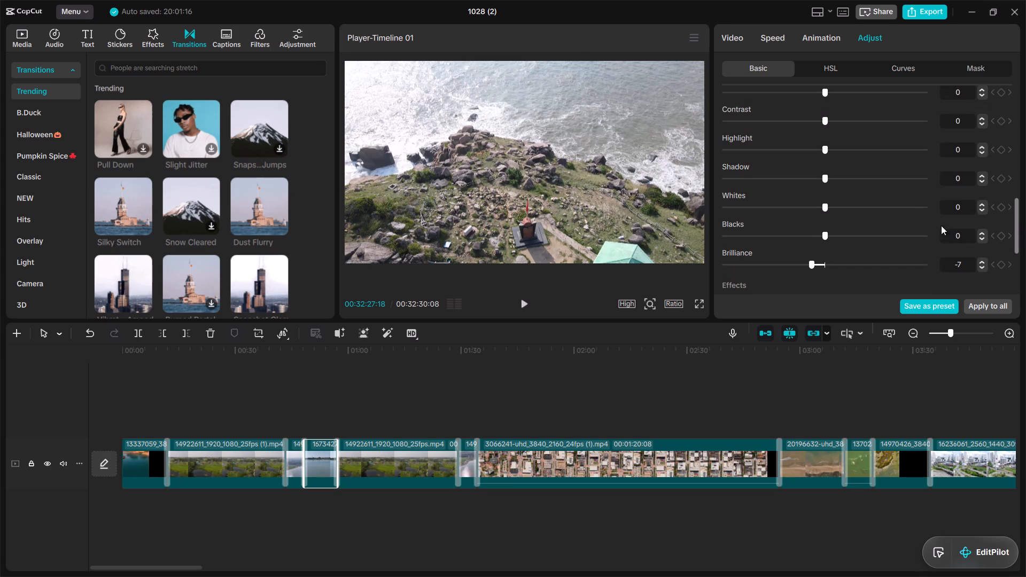
left_click(815, 233)
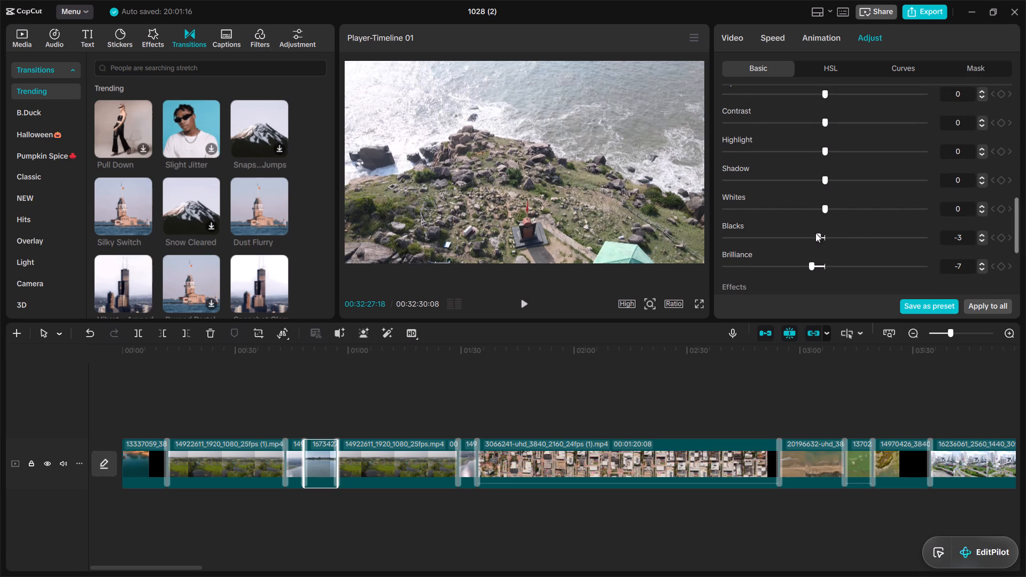
left_click(818, 207)
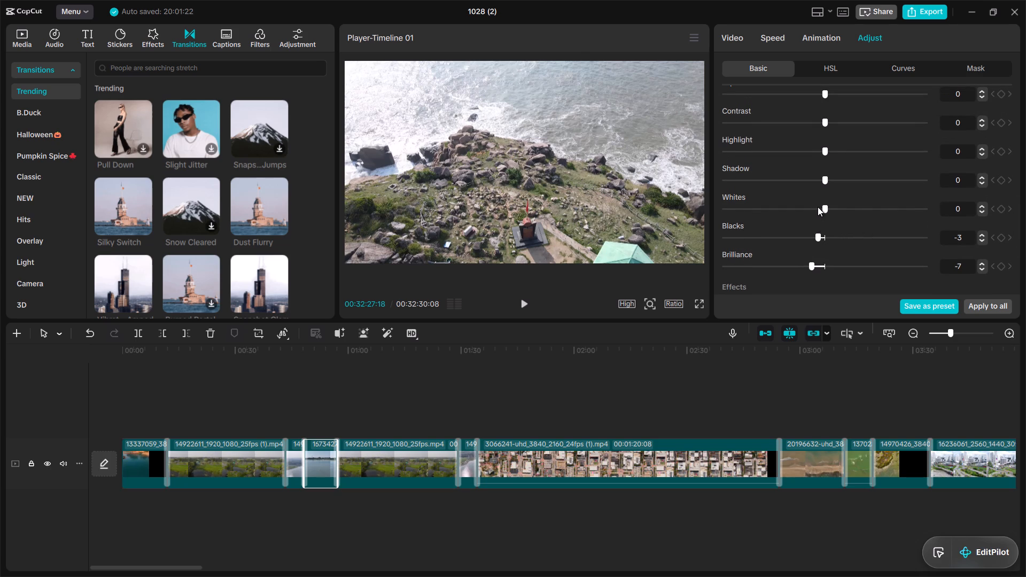
left_click(818, 207)
left_click(818, 207)
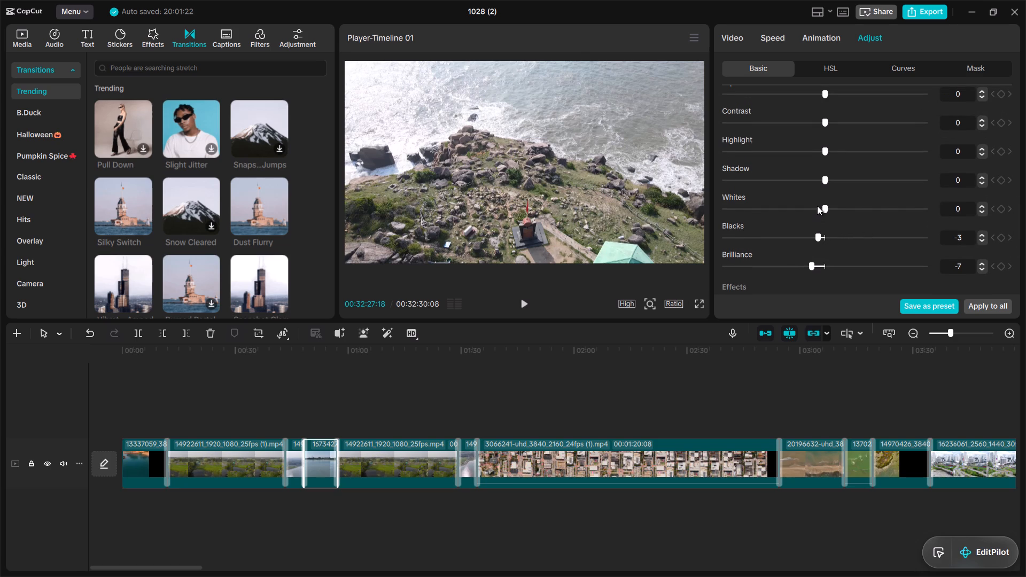
double_click(817, 206)
left_click(817, 206)
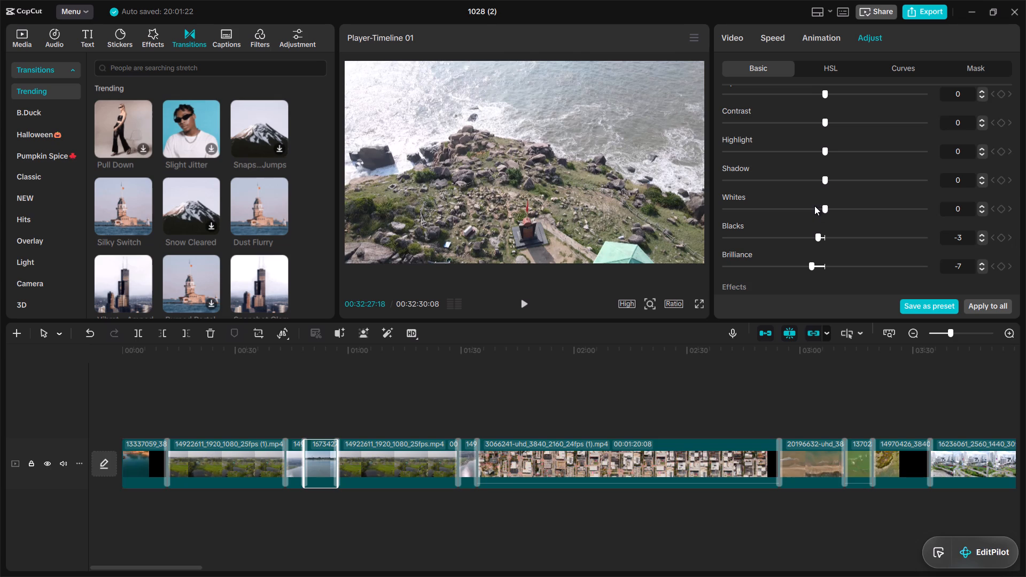
left_click(814, 206)
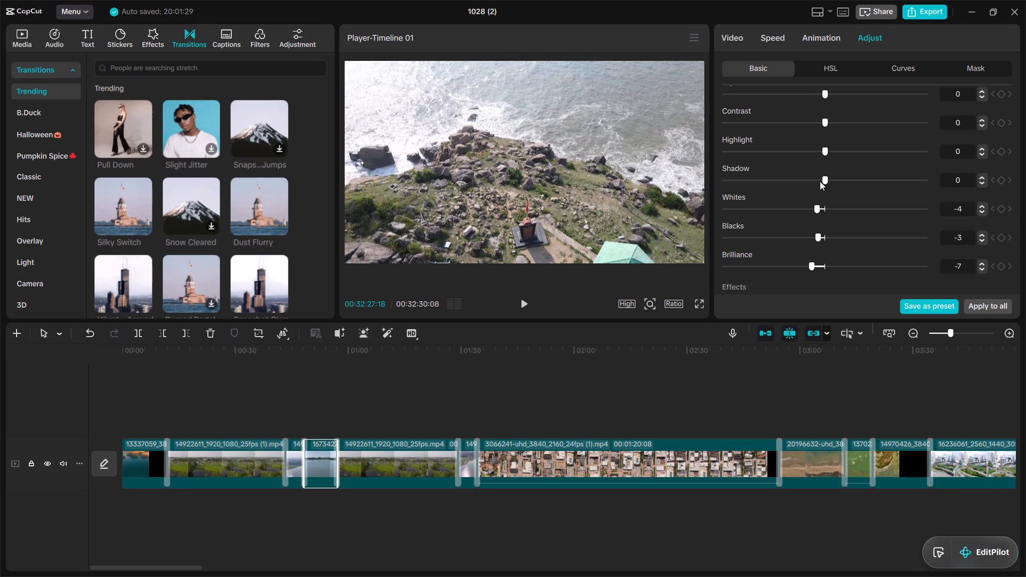
left_click(818, 179)
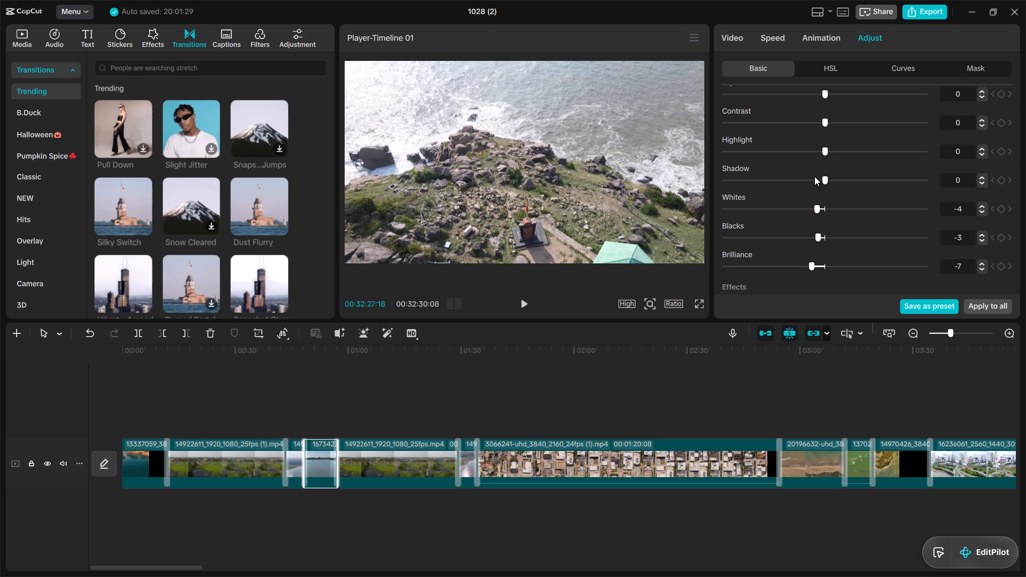
left_click(814, 176)
left_click(814, 147)
left_click(817, 120)
left_click(814, 120)
left_click(833, 92)
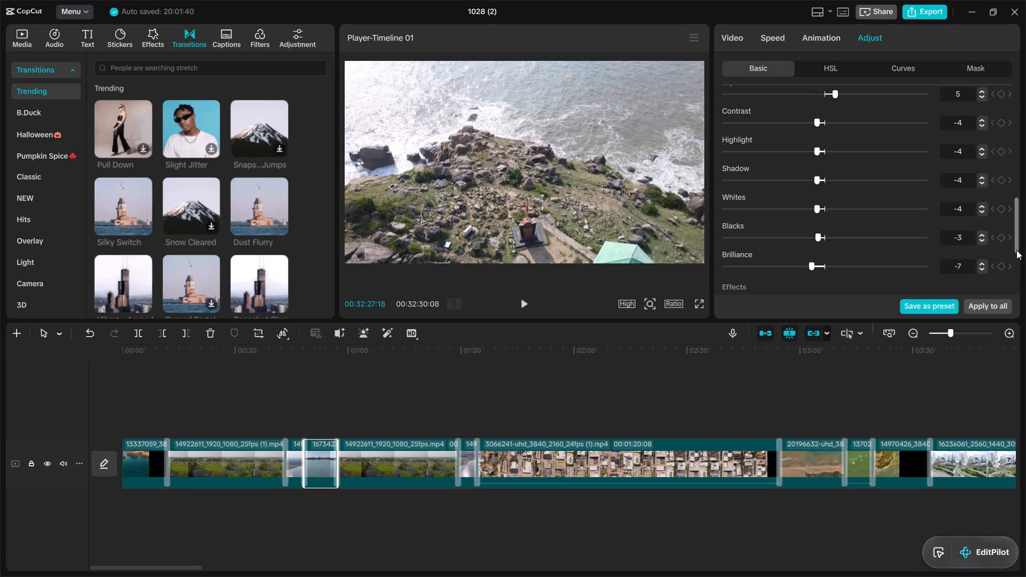
Set the fourth clip's color adjustments to Saturation -3, Tint -3 and Temp -3.
left_click_drag(1015, 239, 1015, 200)
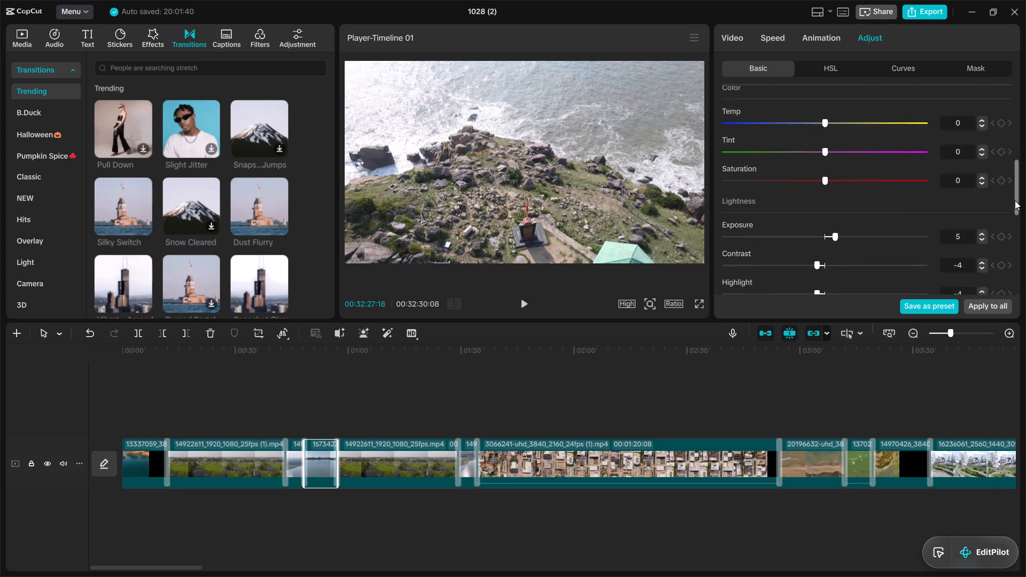
left_click_drag(1015, 200, 1014, 178)
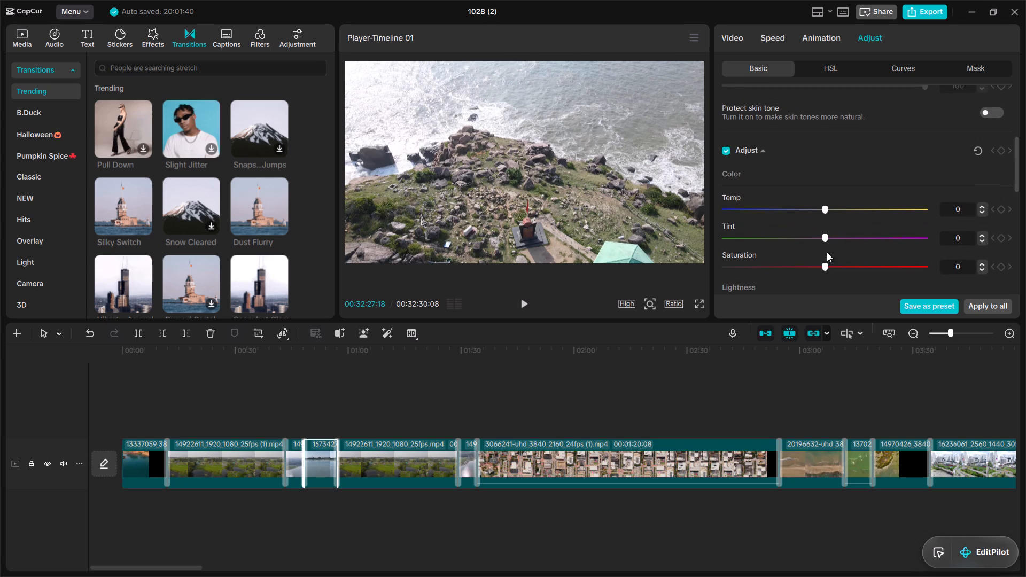
left_click(817, 263)
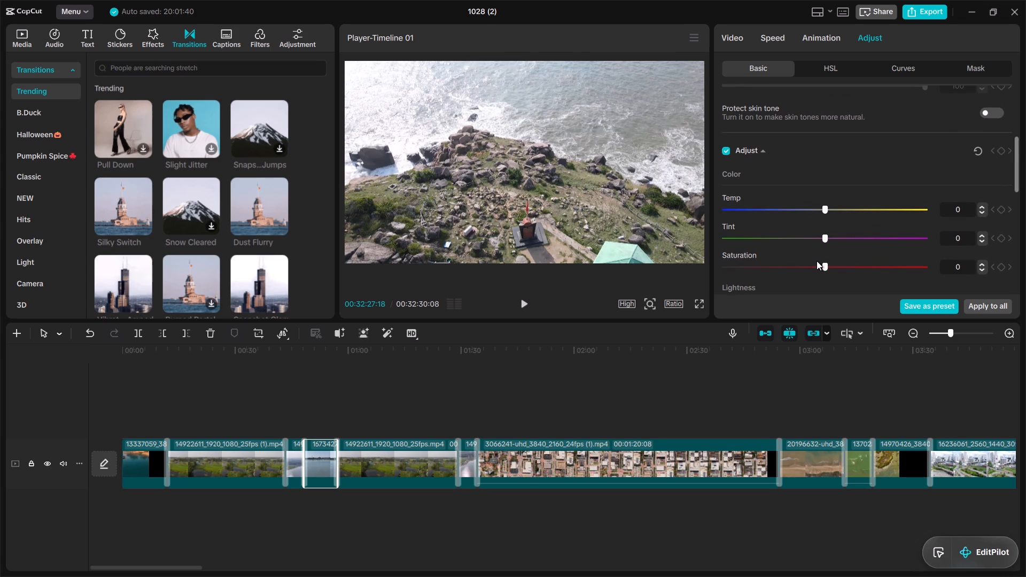
left_click(816, 264)
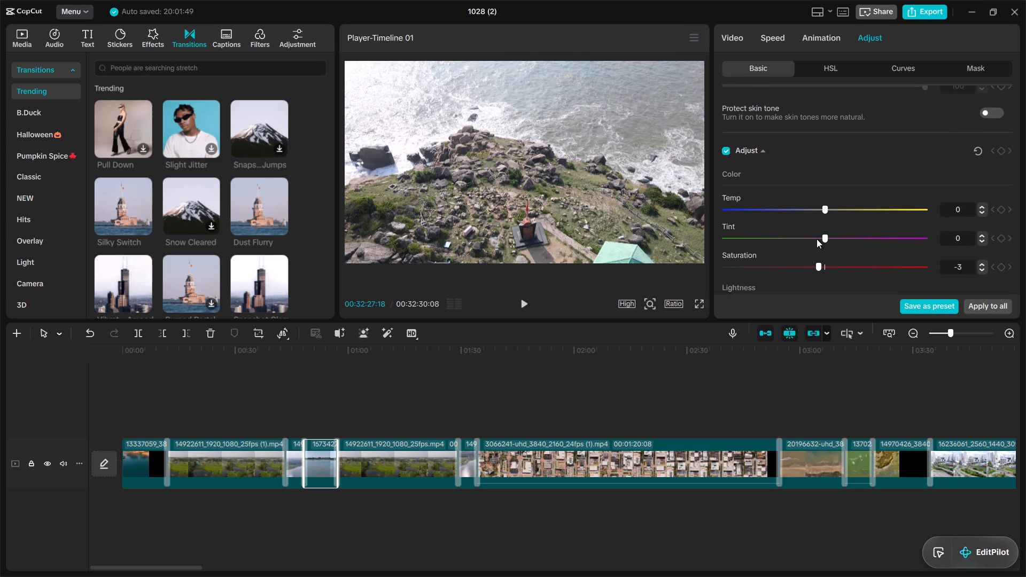
left_click(817, 239)
left_click(818, 236)
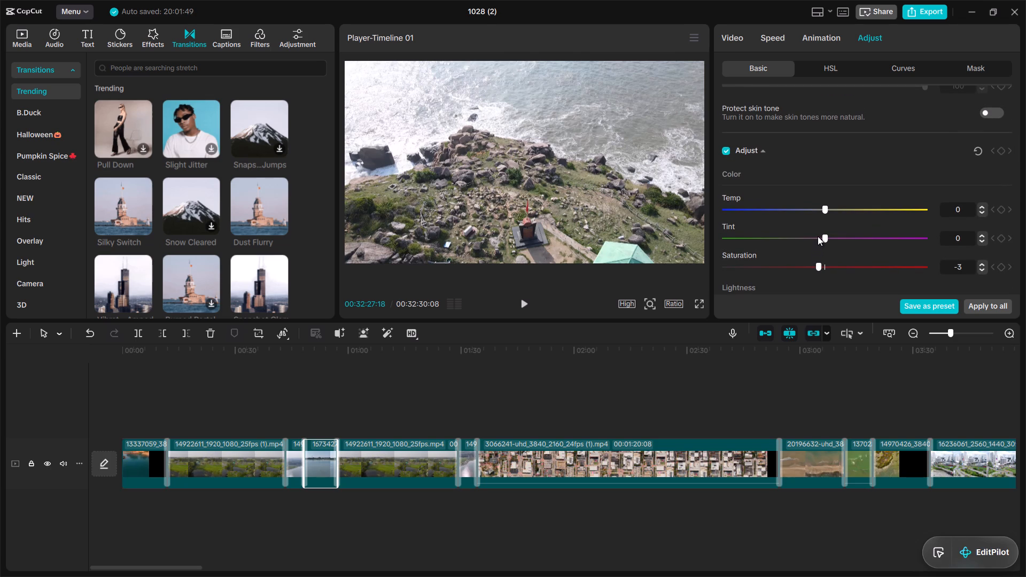
left_click(818, 234)
triple_click(818, 234)
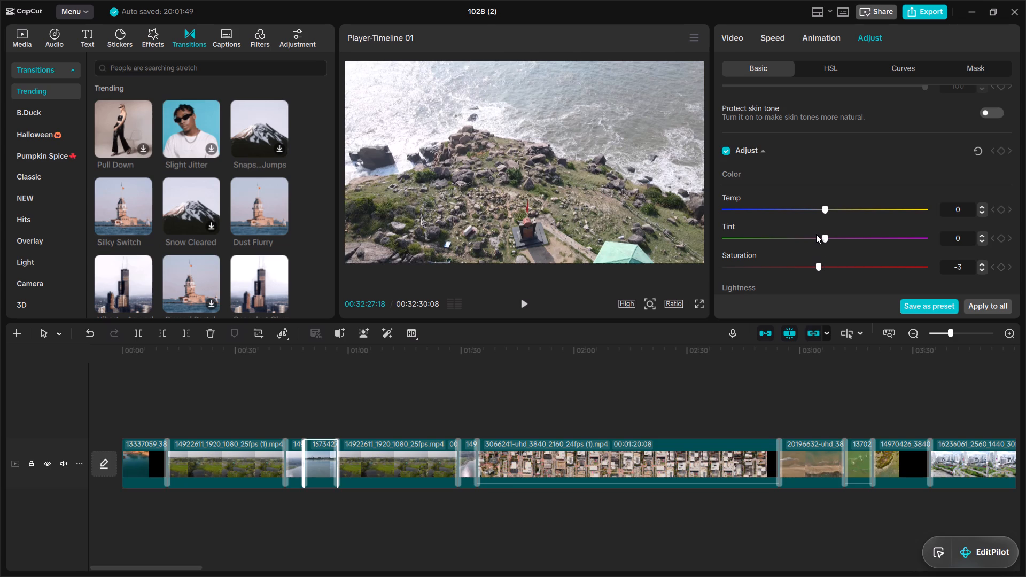
left_click(816, 234)
left_click(815, 209)
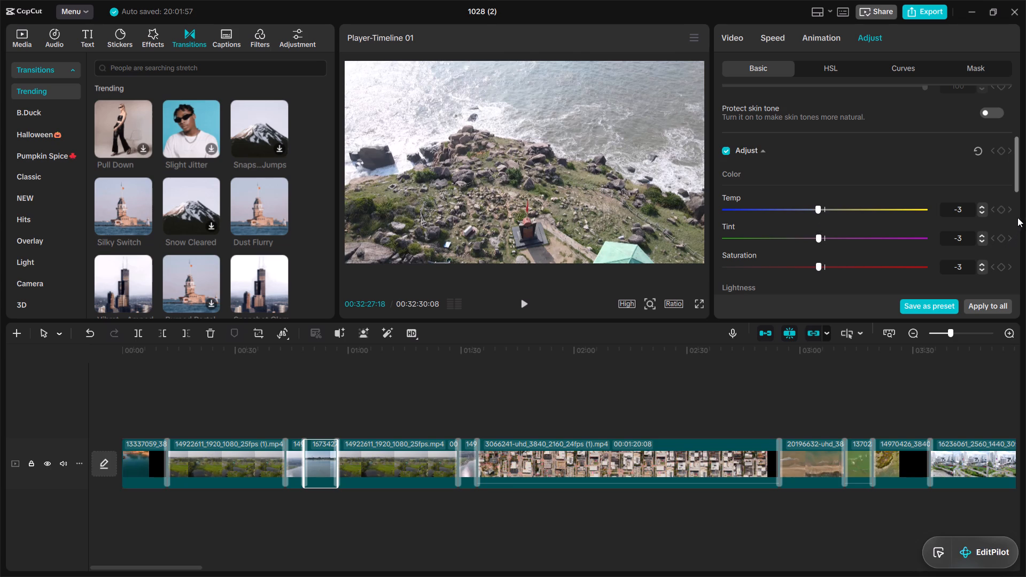
Turn on Protect skin tone in the fourth clip's LUT settings.
left_click_drag(1019, 185, 1019, 171)
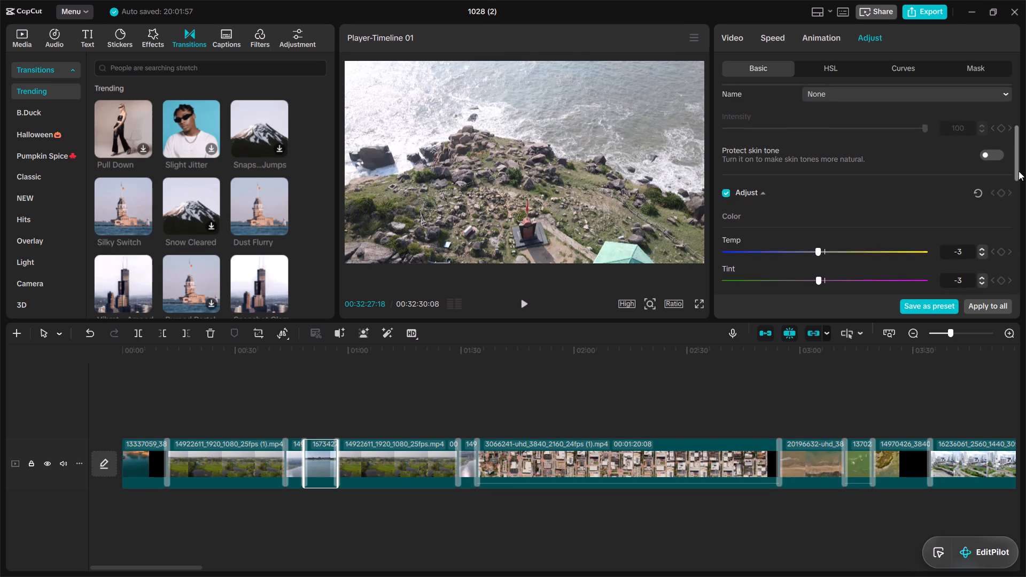
left_click_drag(1019, 171, 1019, 159)
left_click(993, 204)
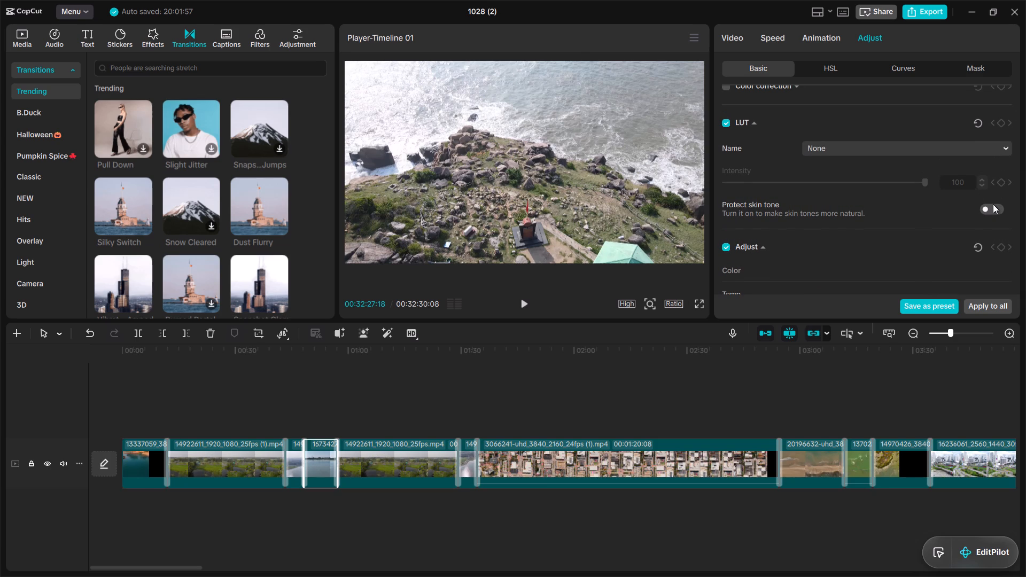
On the fifth clip, 14922611_1920_1080_25fps.mp4, set the color to Temp -4, Tint -5 and Saturation 6.
left_click_drag(1018, 157, 1019, 128)
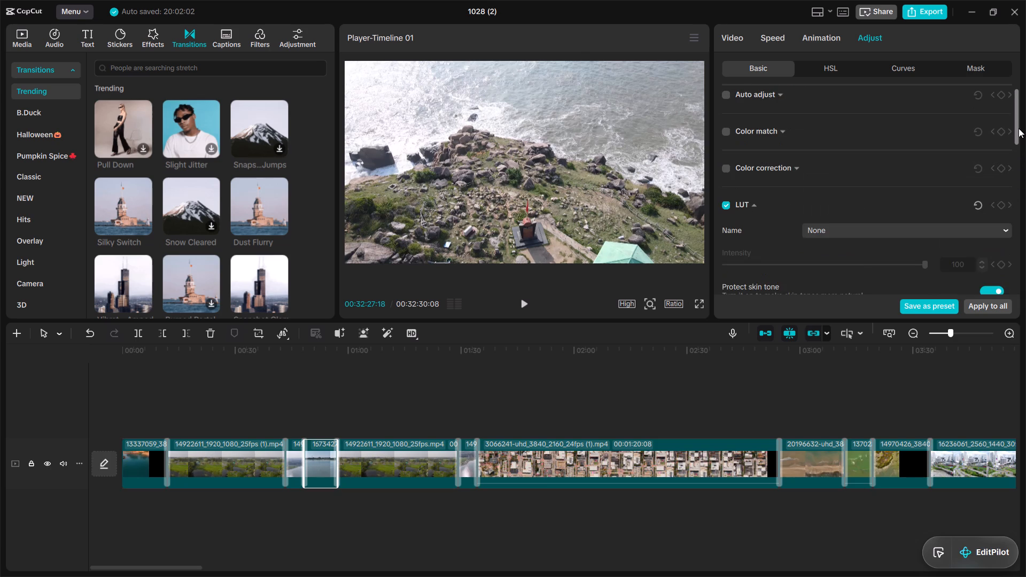
left_click_drag(1019, 128, 1021, 115)
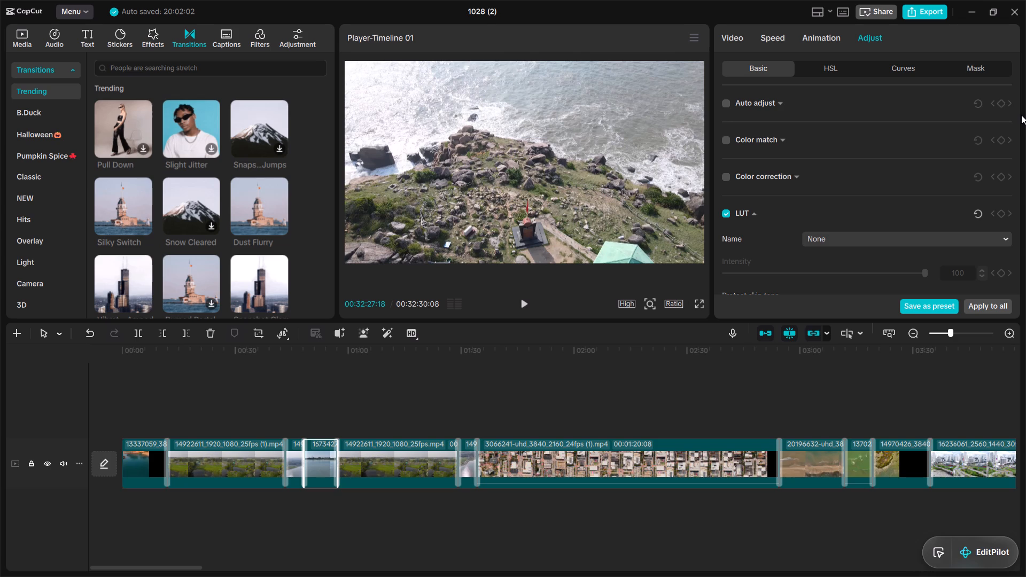
left_click(419, 463)
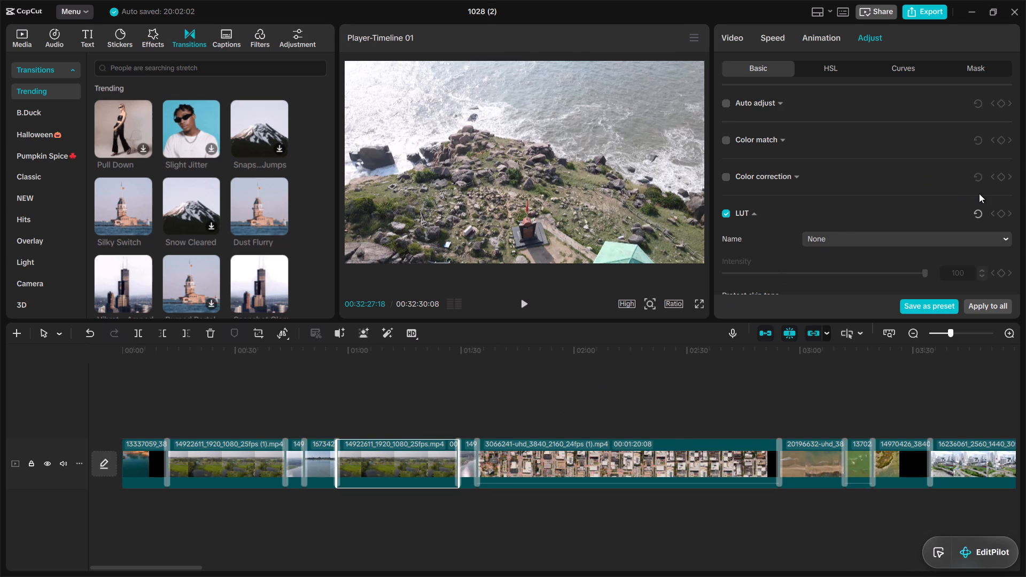
left_click_drag(1017, 125, 1017, 128)
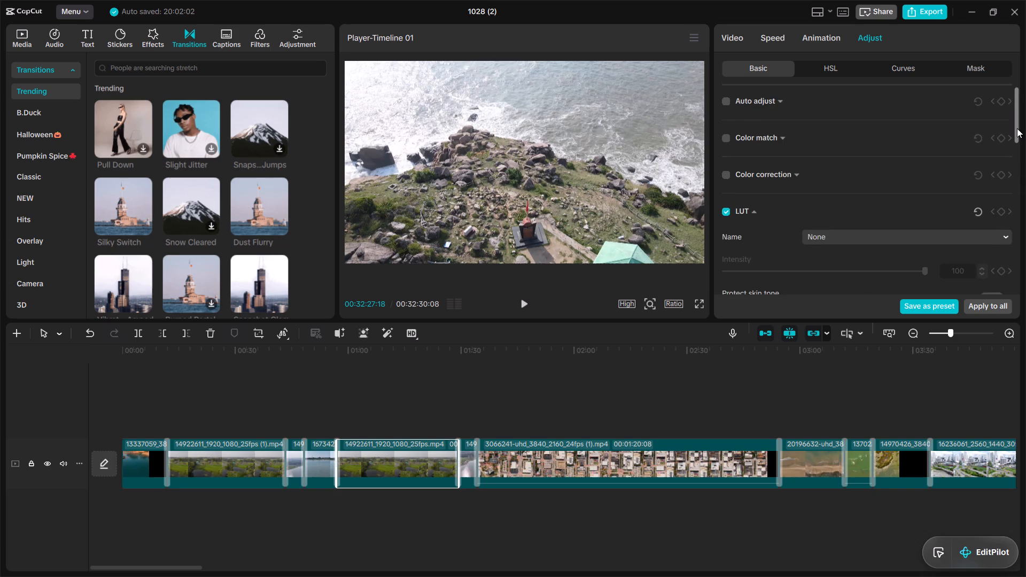
left_click_drag(1017, 128, 1008, 193)
left_click(815, 138)
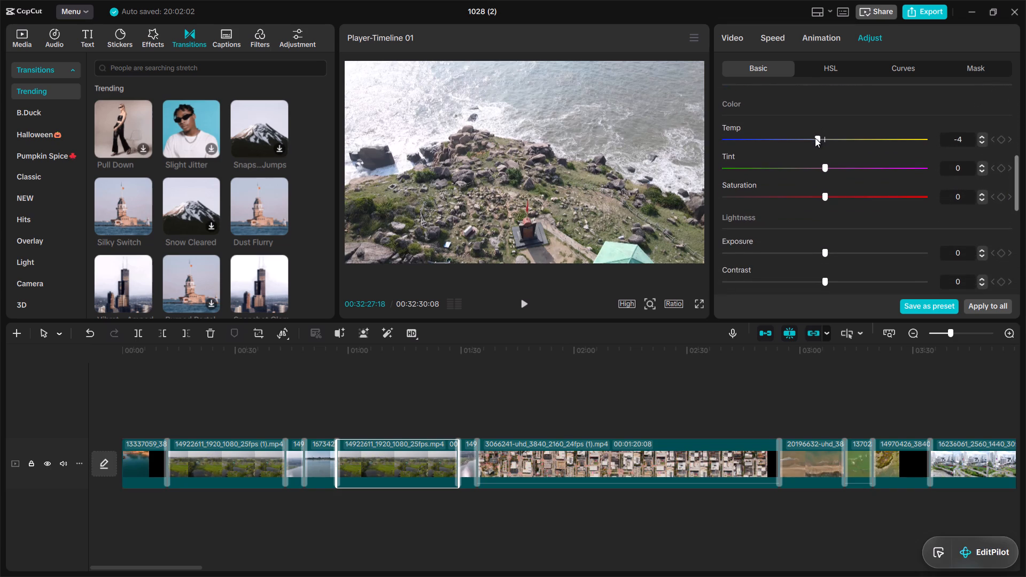
left_click(812, 160)
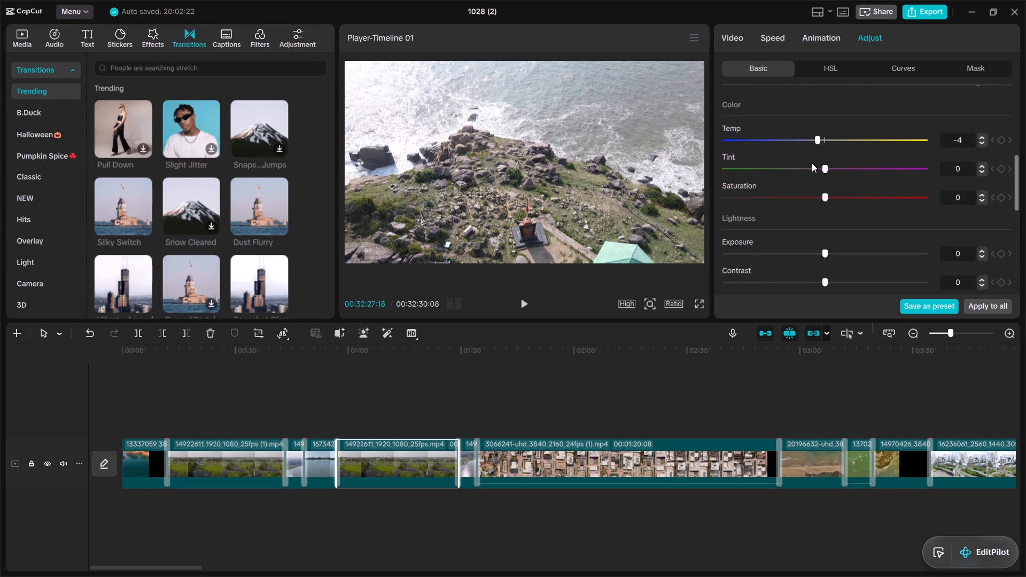
left_click(812, 163)
left_click(834, 194)
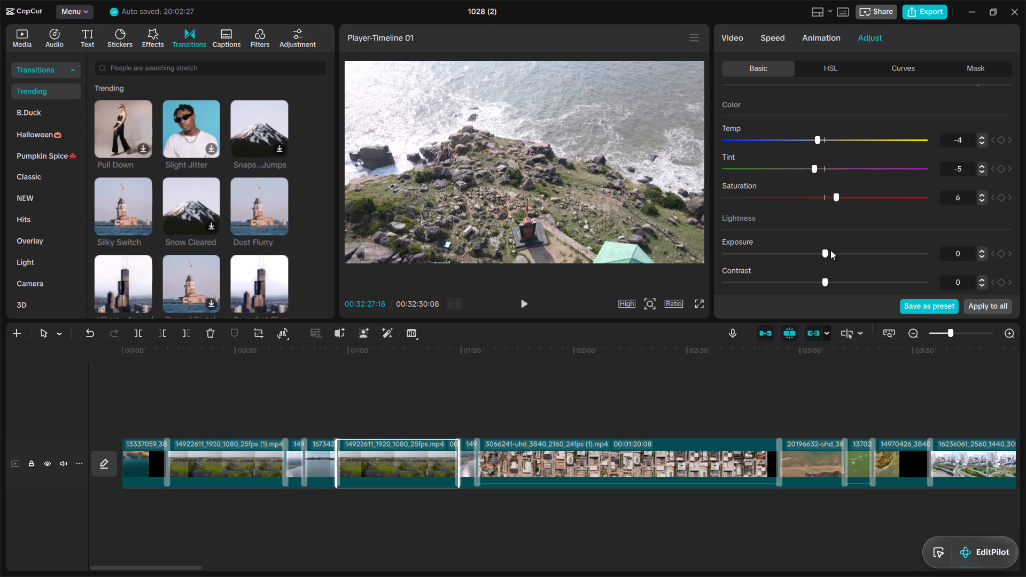
Set the fifth clip's lightness to Exposure 7, Contrast 7, Highlight 5, Shadow 5, Whites 5, Blacks 5 and Brilliance 5.
left_click_drag(832, 251, 835, 268)
left_click_drag(835, 268, 837, 276)
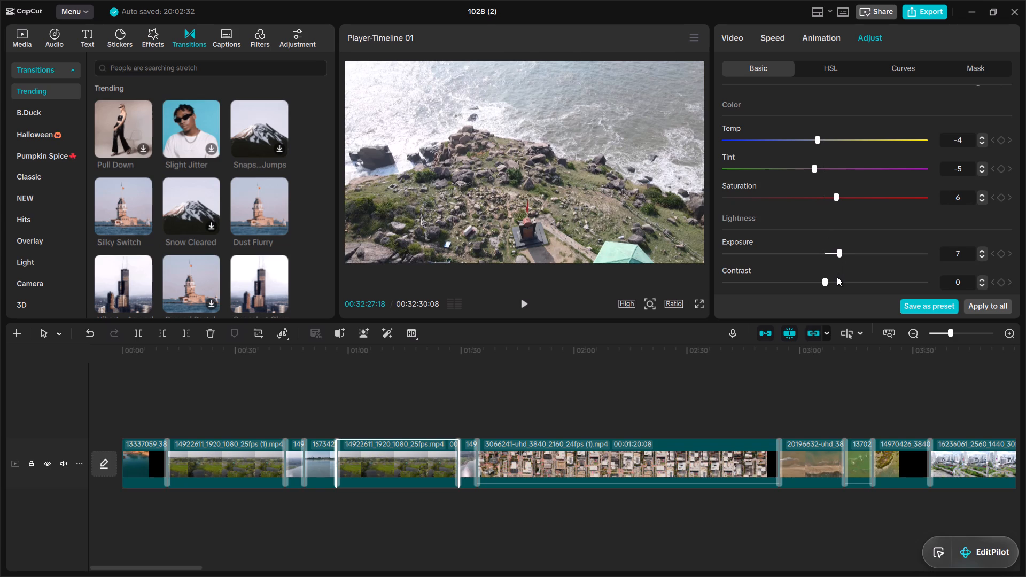
left_click(837, 278)
left_click_drag(1019, 193, 1019, 199)
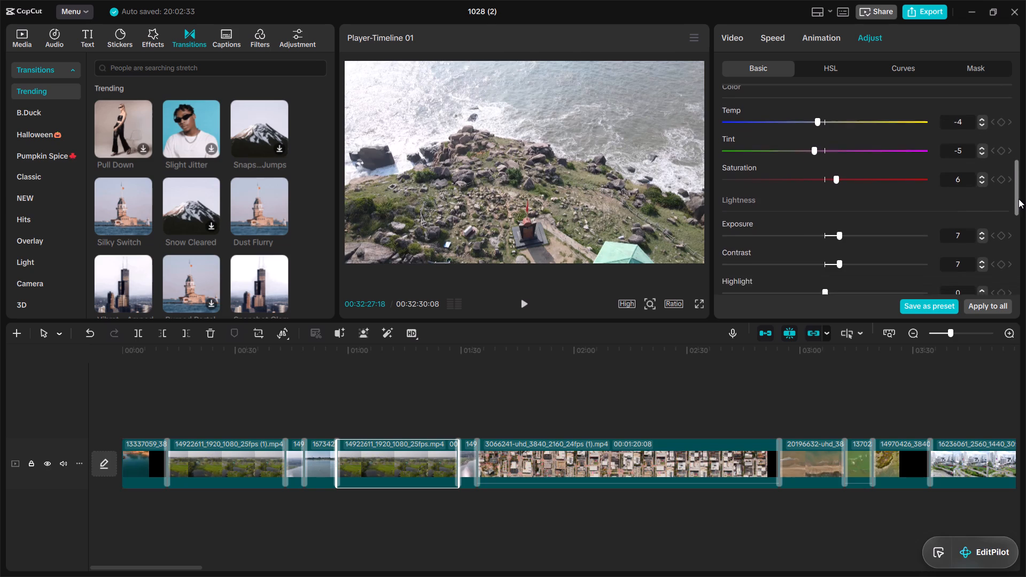
left_click_drag(1019, 199, 1019, 237)
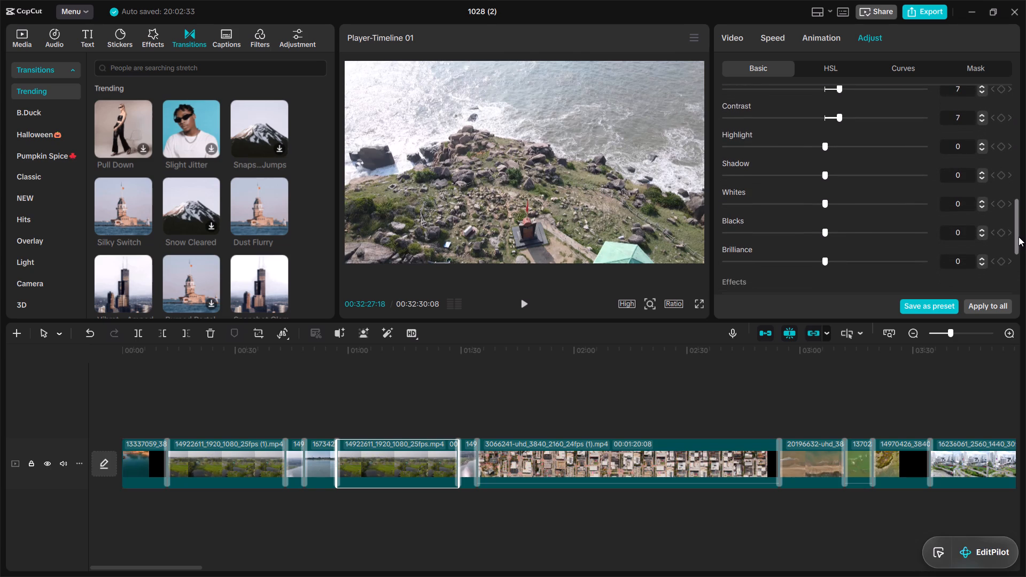
left_click_drag(831, 143, 833, 176)
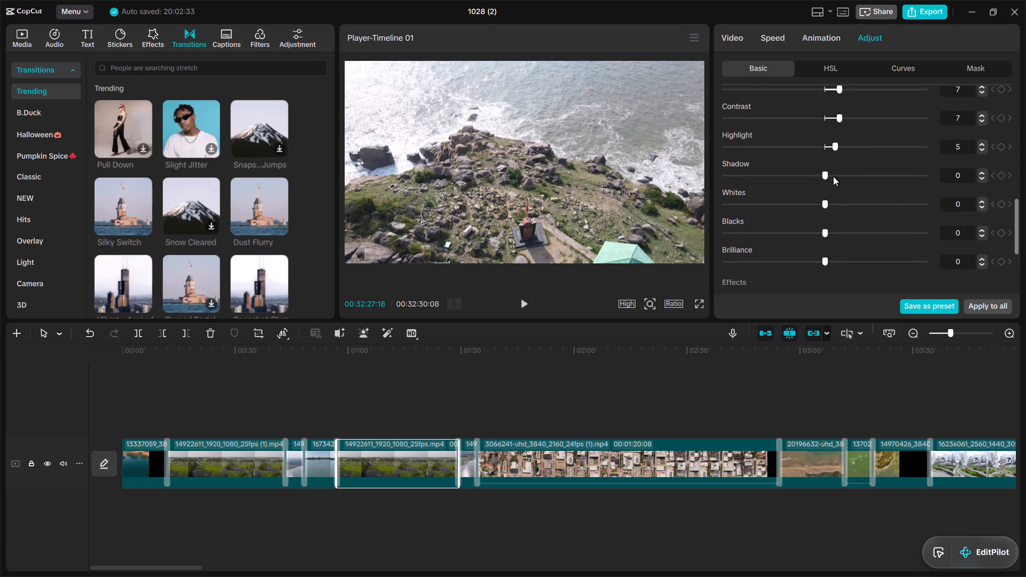
left_click_drag(833, 176, 833, 171)
left_click_drag(833, 171, 833, 200)
left_click_drag(833, 200, 833, 229)
left_click_drag(833, 229, 832, 256)
left_click(832, 256)
Set the fifth clip's adjustment effects to Sharpen 6, Clarity 6, Particles 5, Fade 5 and Vignette 25.
left_click_drag(1016, 207, 1016, 210)
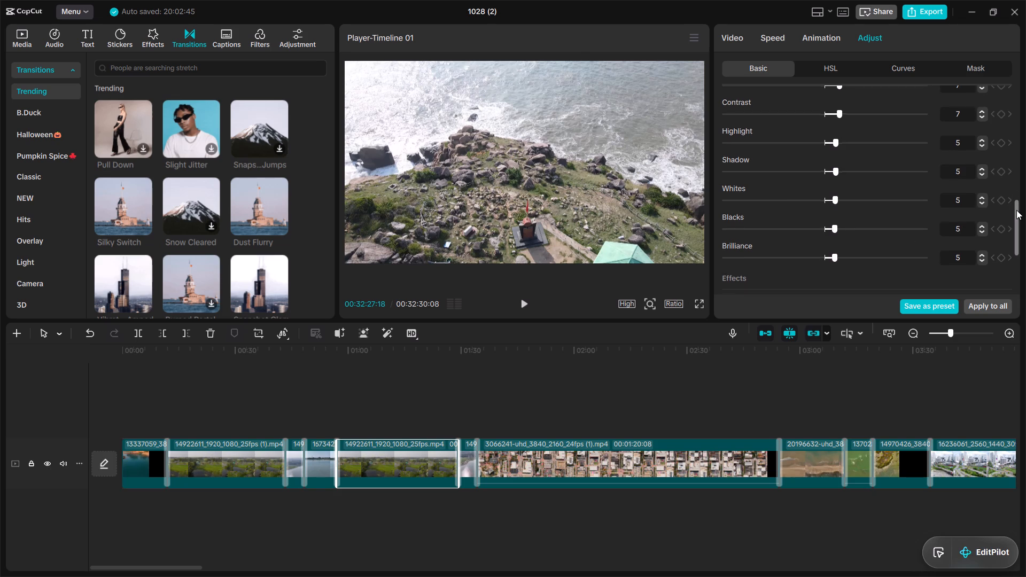
left_click_drag(1016, 210, 1010, 249)
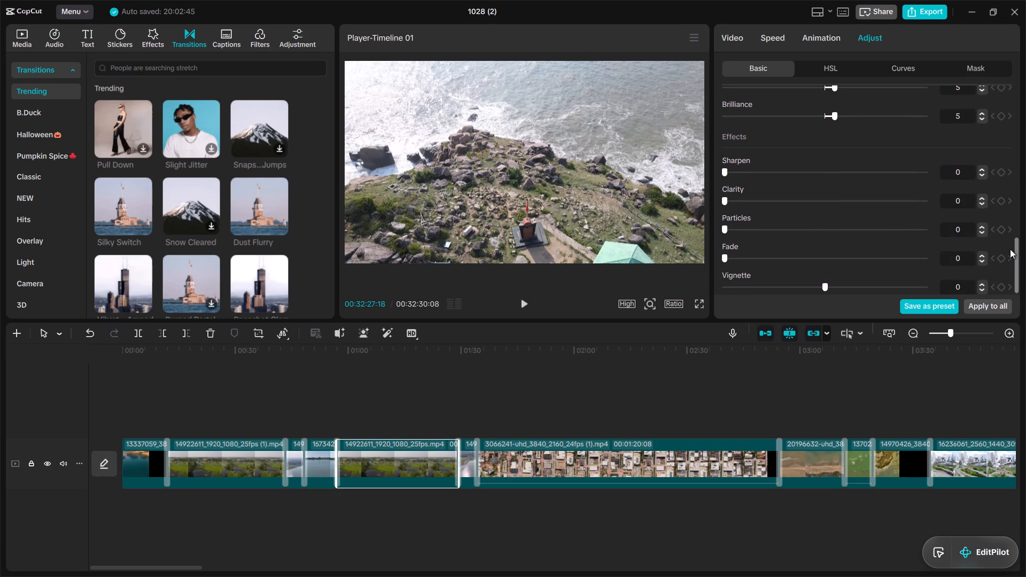
left_click_drag(1010, 249, 1006, 272)
left_click(737, 166)
left_click_drag(736, 197, 734, 224)
left_click_drag(734, 224, 735, 258)
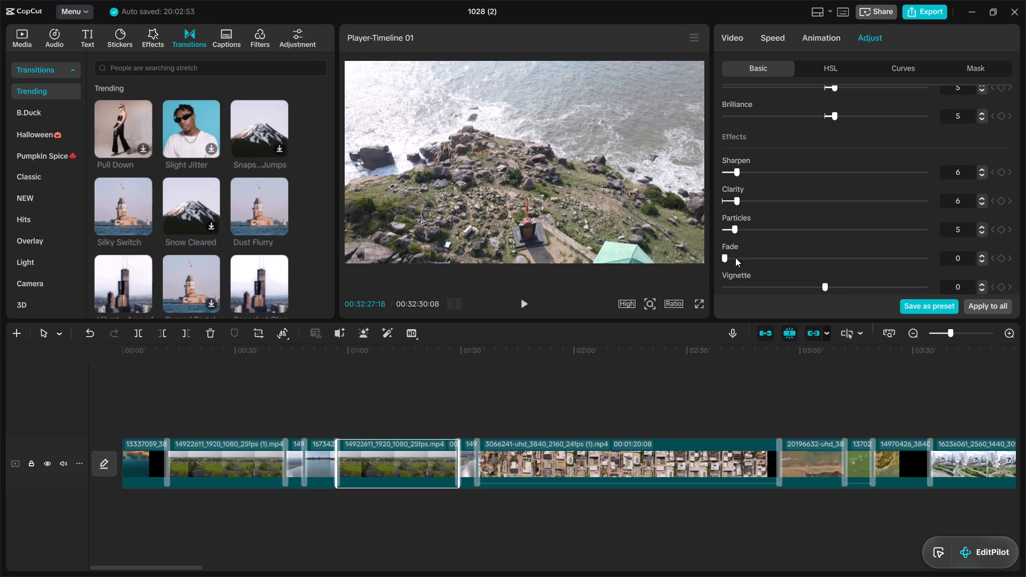
left_click(735, 258)
left_click(872, 287)
On the sixth clip, just before the 3066241-uhd_3840_2160_24fps (1).mp4 clip, set the color to Temp -4, Tint -4 and Saturation 4.
left_click_drag(1019, 237, 1000, 312)
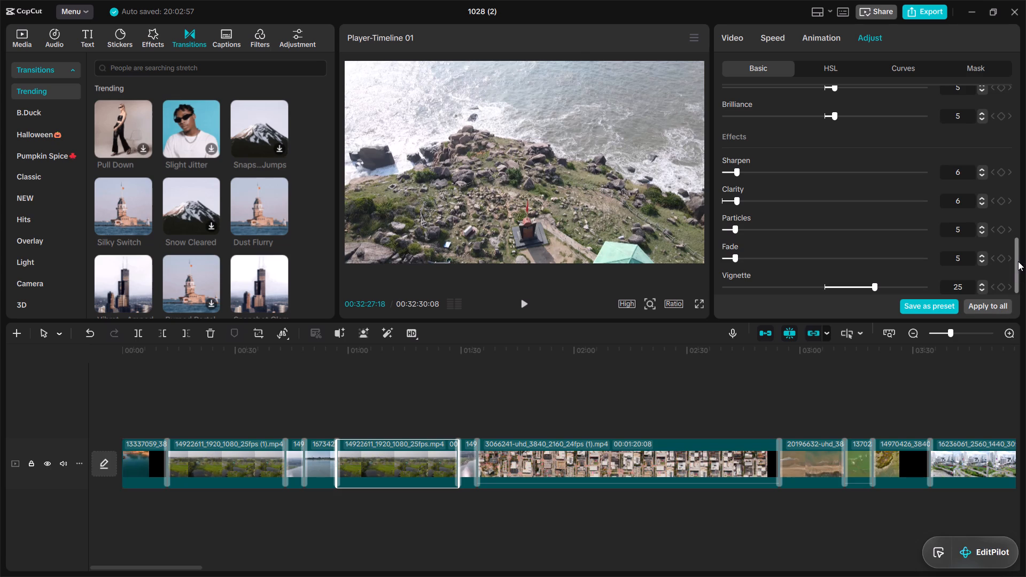
left_click_drag(1017, 262, 1025, 58)
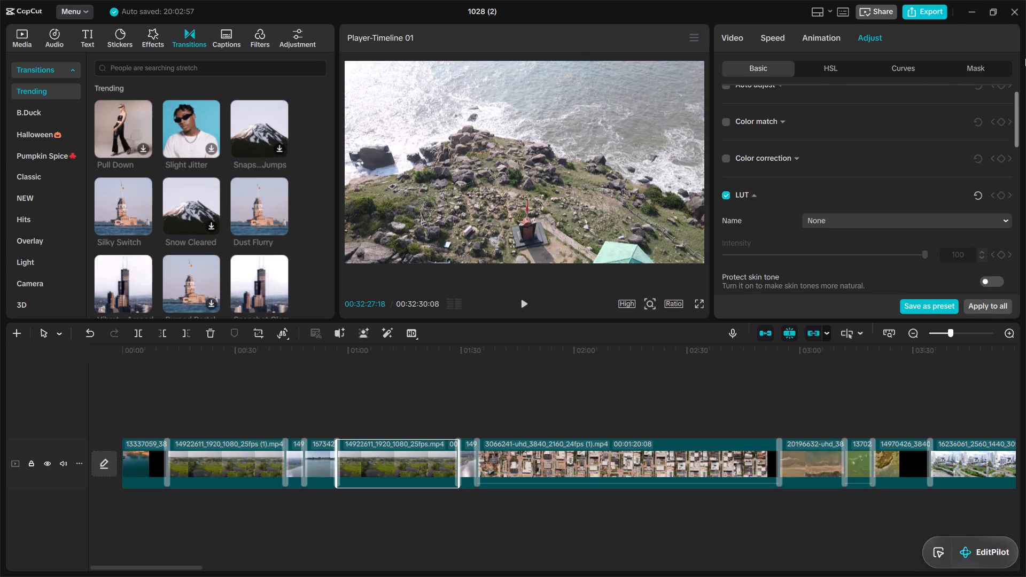
left_click_drag(1025, 58, 1024, 15)
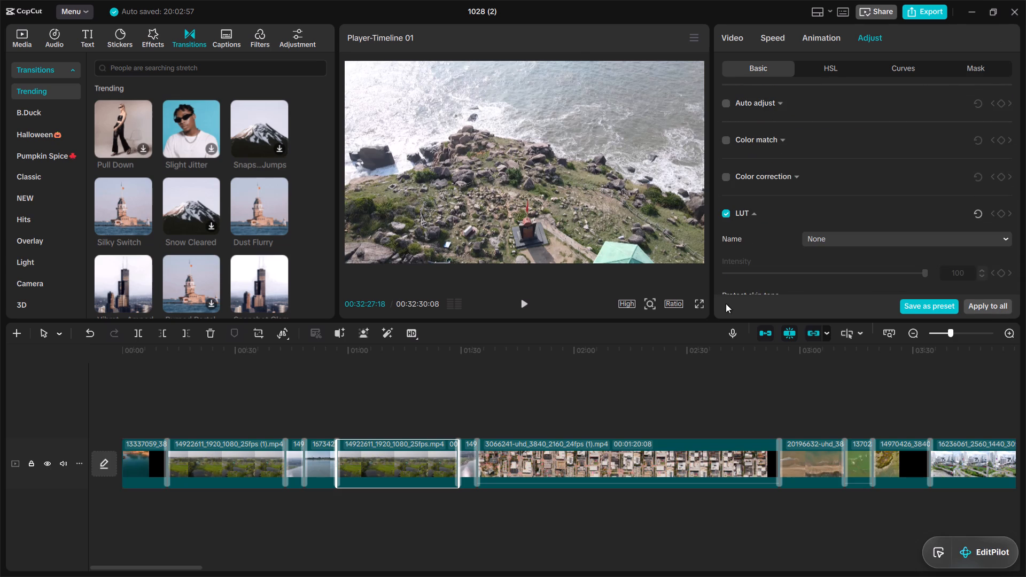
left_click(465, 463)
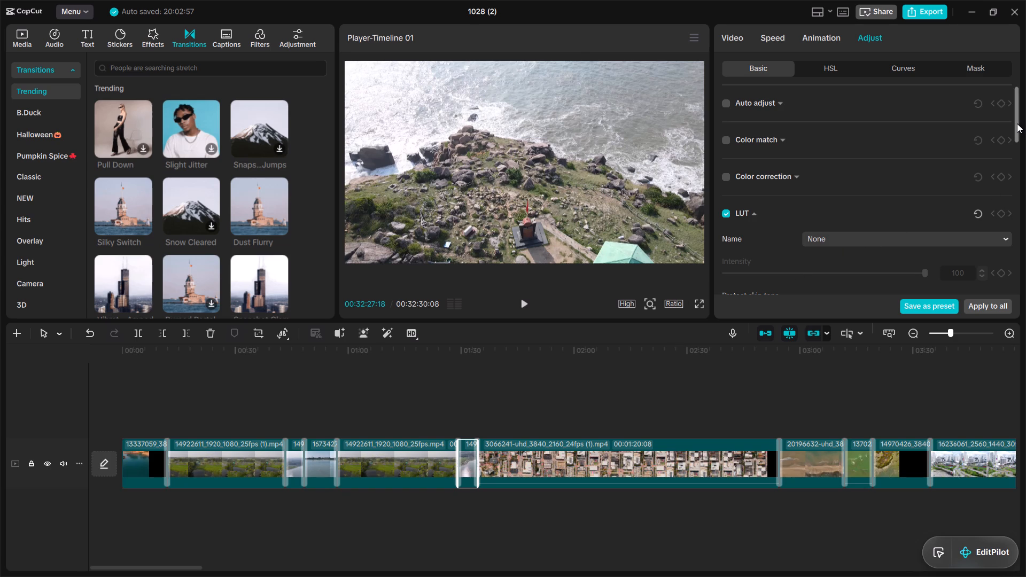
left_click_drag(1017, 123, 1014, 174)
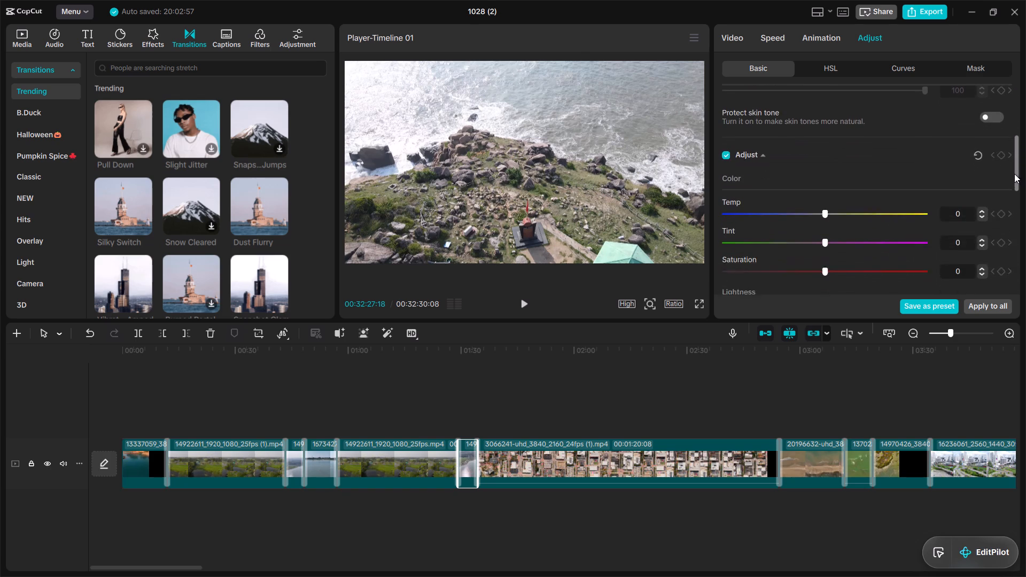
left_click_drag(1014, 174, 1009, 193)
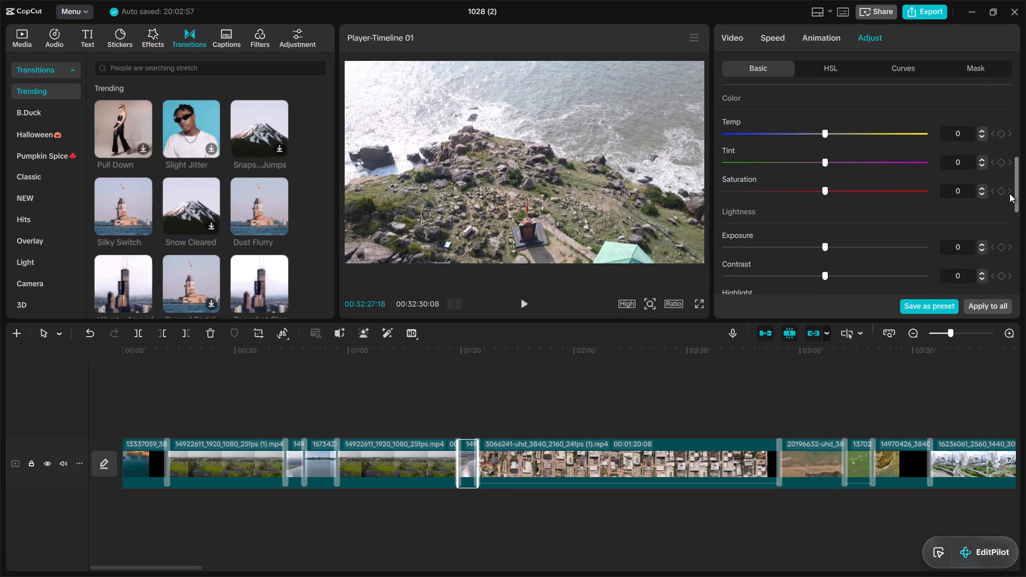
left_click_drag(1009, 193, 1008, 200)
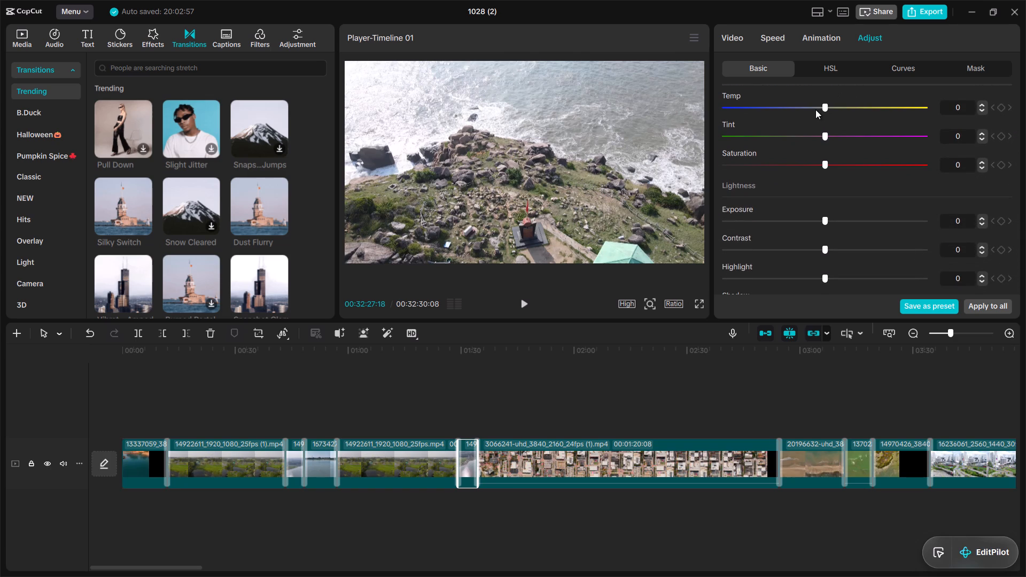
left_click_drag(815, 106, 814, 136)
left_click(814, 136)
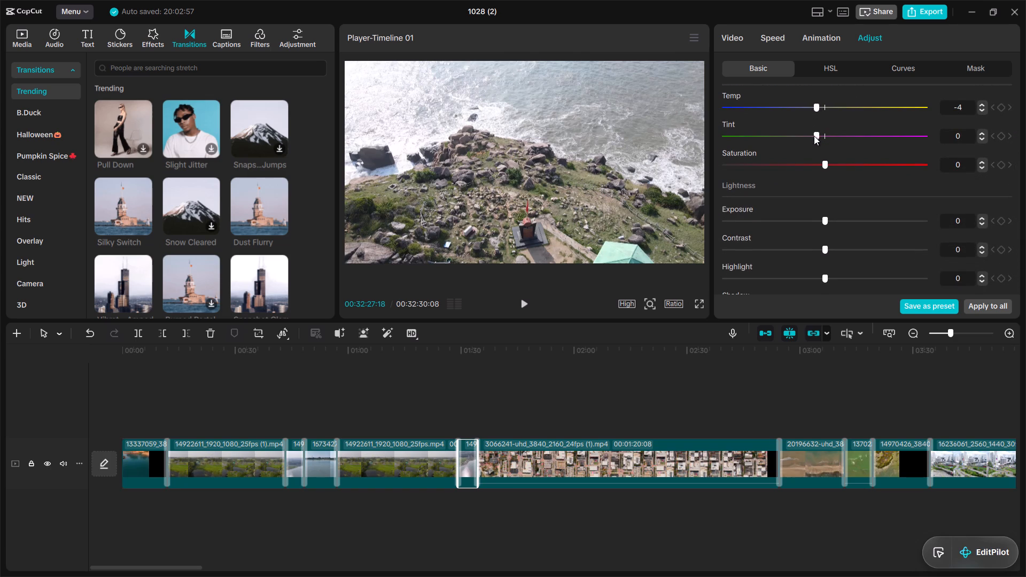
left_click_drag(813, 160, 830, 221)
Set the sixth clip's lightness to Exposure 4, Contrast -3, Highlight -3, Shadow 5, Whites -3, Blacks -9 and Brilliance -7.
left_click(830, 221)
left_click_drag(831, 246, 815, 277)
left_click(815, 277)
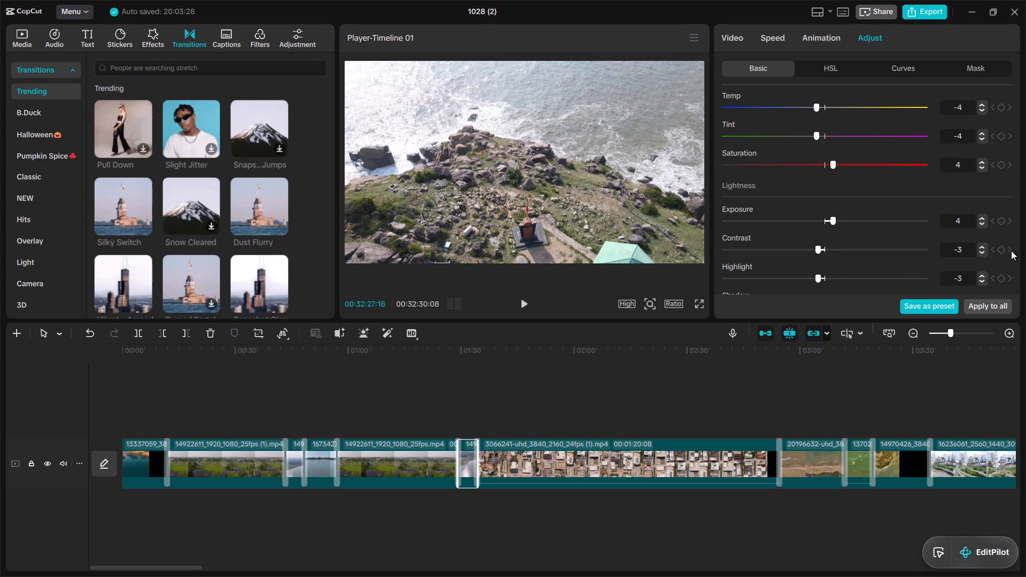
left_click_drag(1016, 207, 1016, 234)
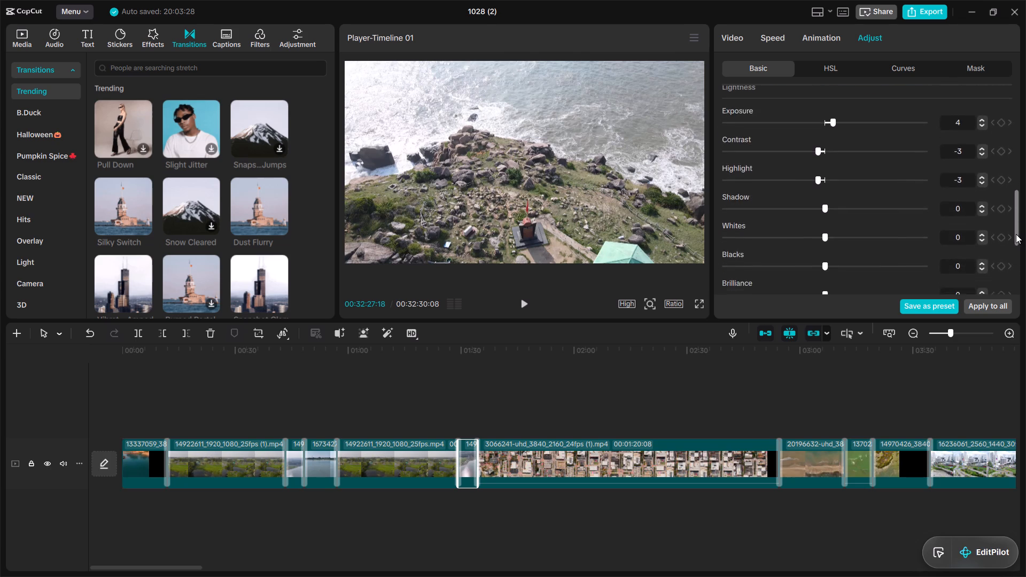
left_click_drag(1016, 234, 1016, 254)
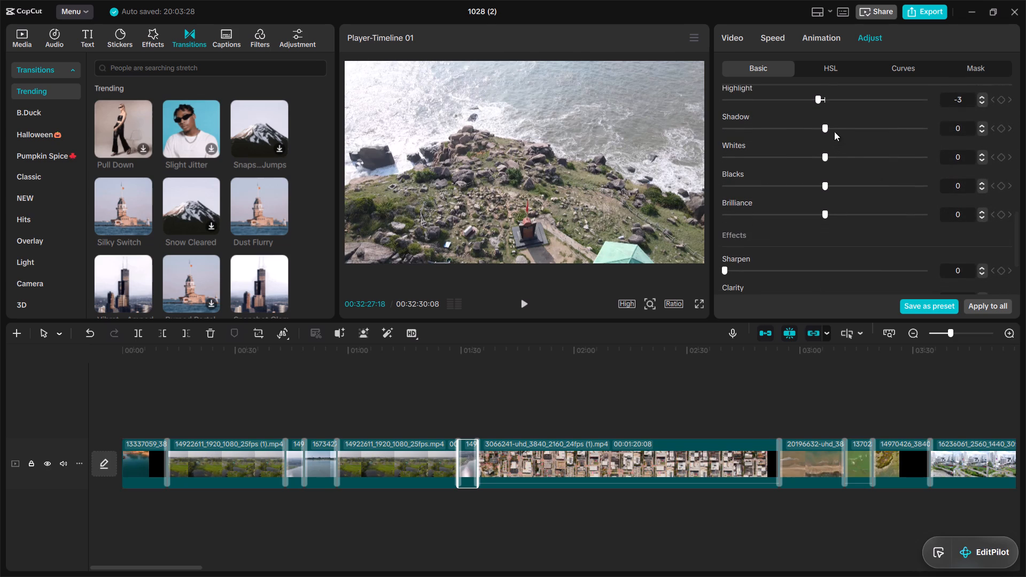
left_click(833, 126)
left_click(818, 152)
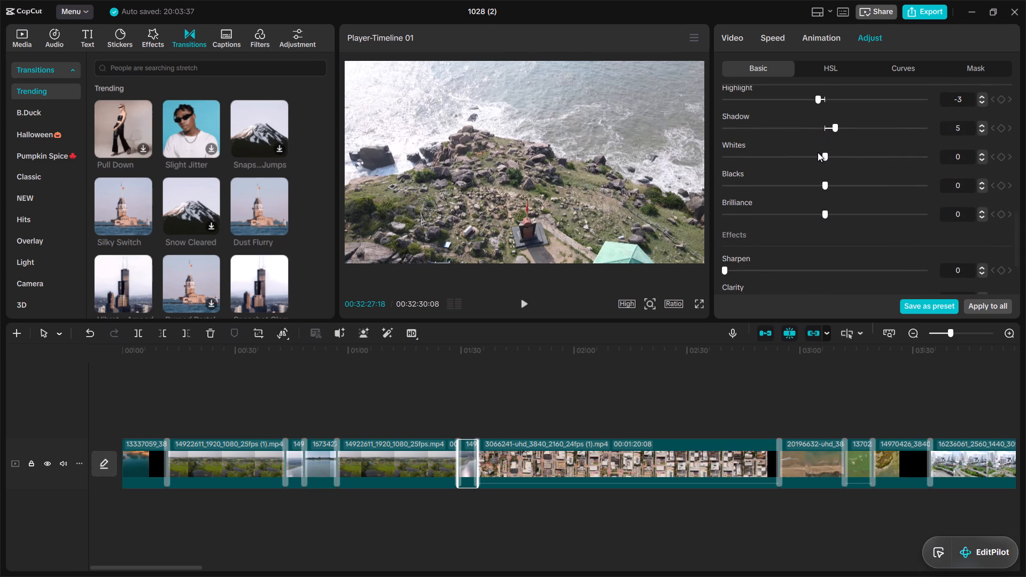
left_click(816, 154)
left_click_drag(812, 181, 805, 204)
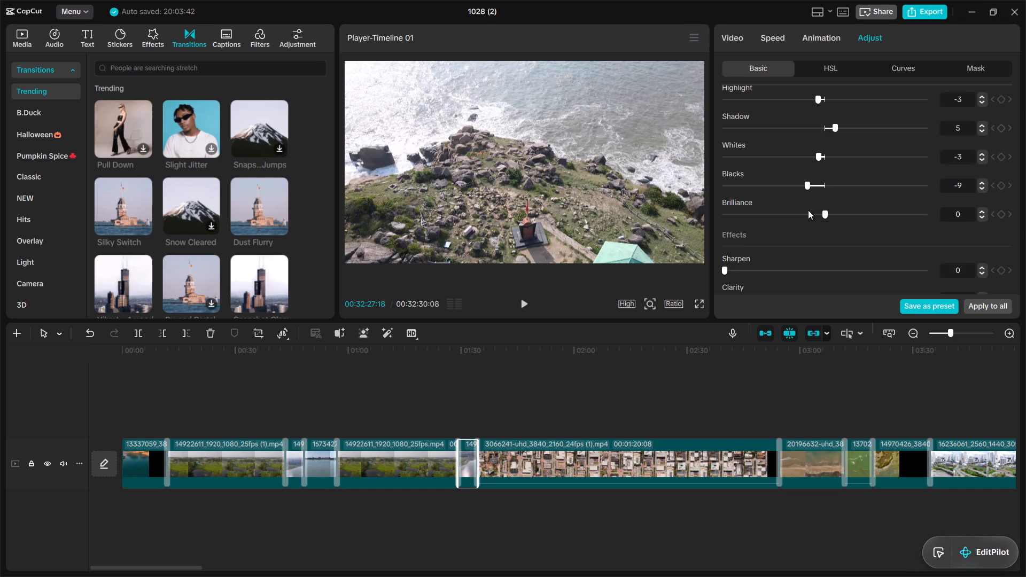
left_click(809, 210)
Set the sixth clip's adjustment effects to Sharpen 3, Clarity 4, Particles 3, Fade 5 and Vignette 25.
left_click_drag(1017, 223, 1015, 242)
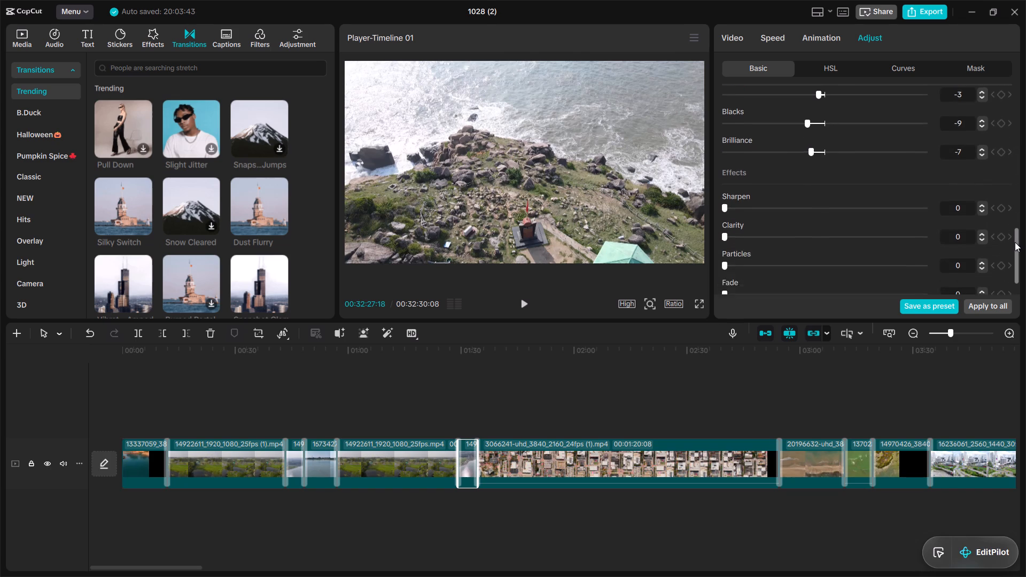
left_click_drag(1015, 242, 1014, 250)
left_click_drag(1014, 250, 1014, 267)
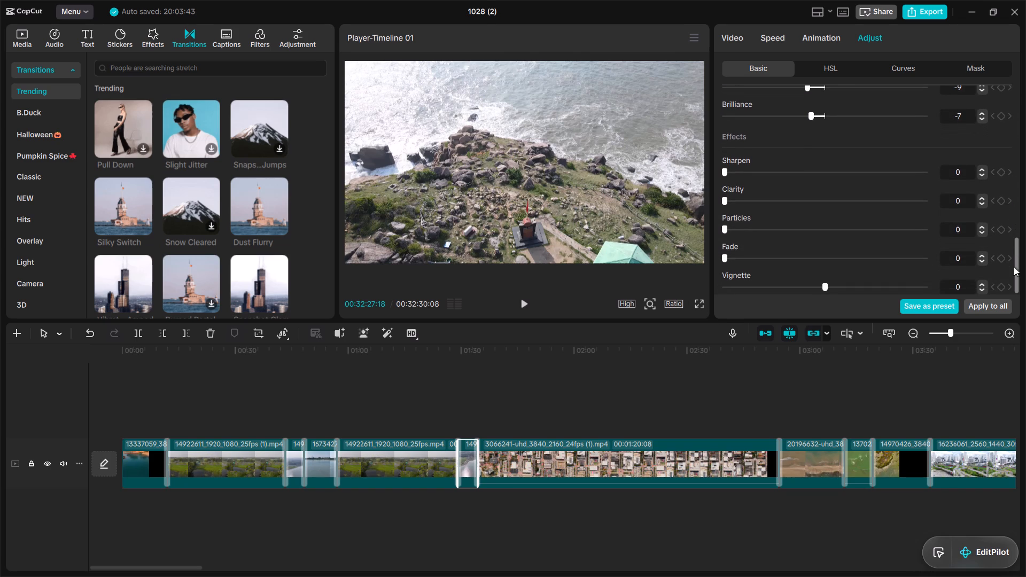
left_click_drag(1014, 267, 1014, 273)
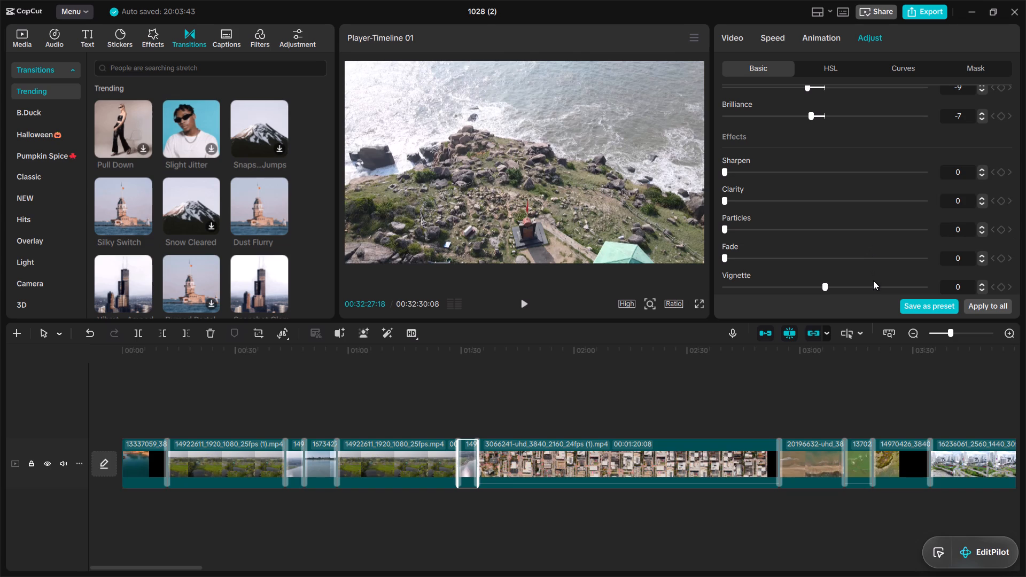
left_click(873, 280)
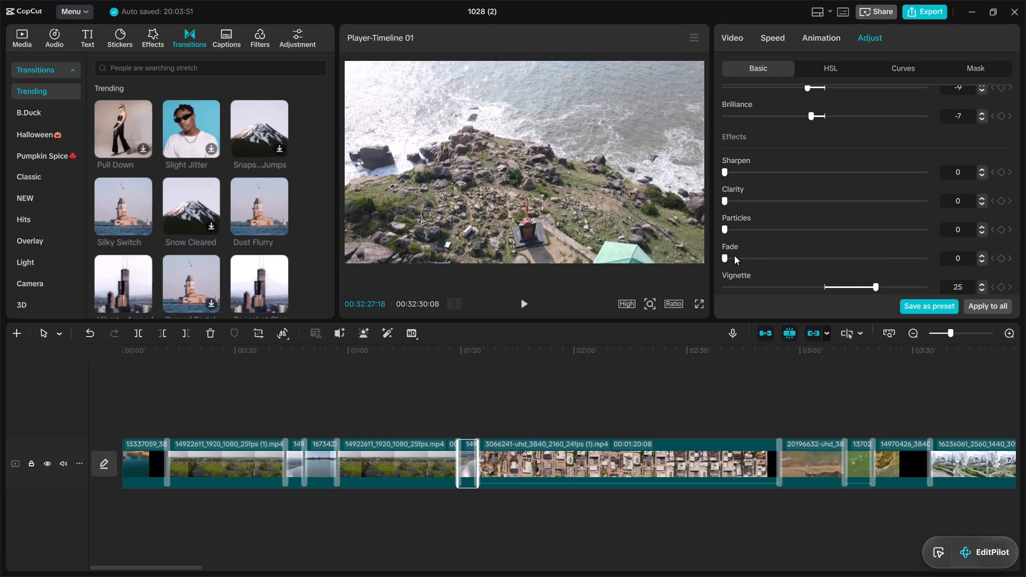
left_click(734, 255)
left_click_drag(731, 228, 731, 191)
left_click(731, 191)
left_click_drag(731, 194, 730, 172)
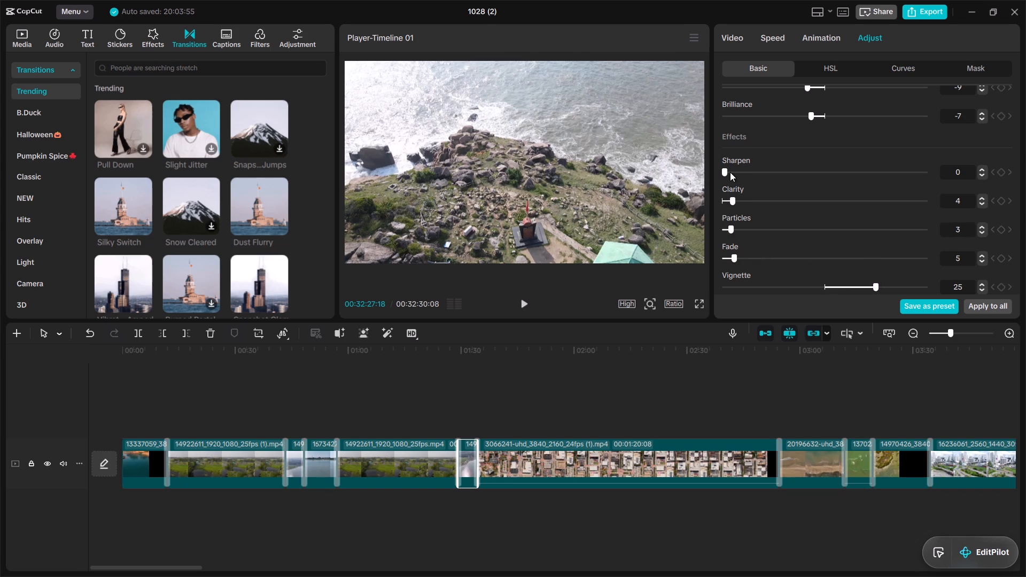
left_click_drag(730, 172, 730, 169)
left_click(730, 169)
On the seventh clip, 3066241-uhd_3840_2160_24fps (1).mp4, set the color to Temp -5, Tint -4 and Saturation -7.
left_click_drag(1015, 259, 1009, 302)
left_click(556, 469)
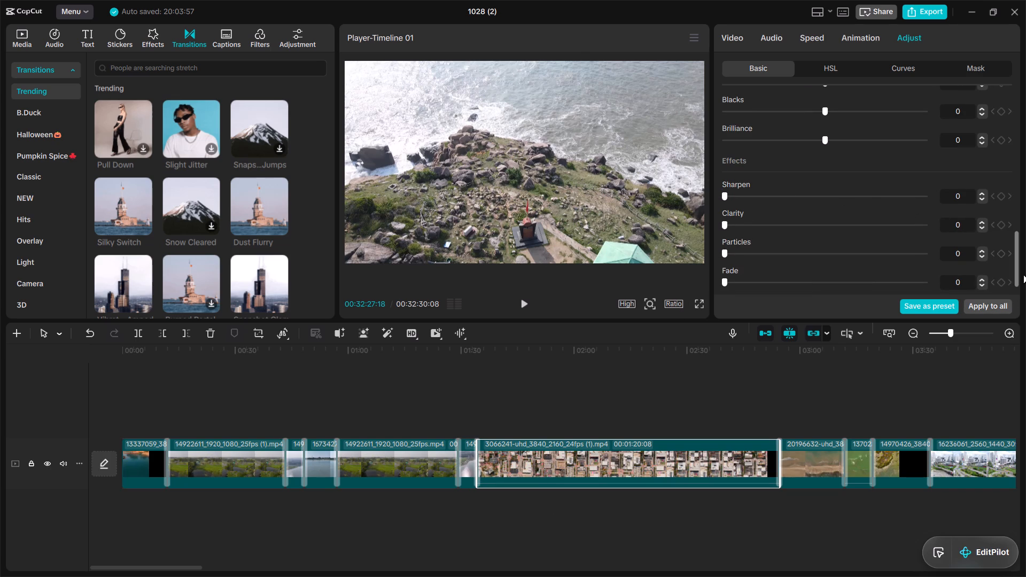
left_click_drag(1017, 272, 1018, 198)
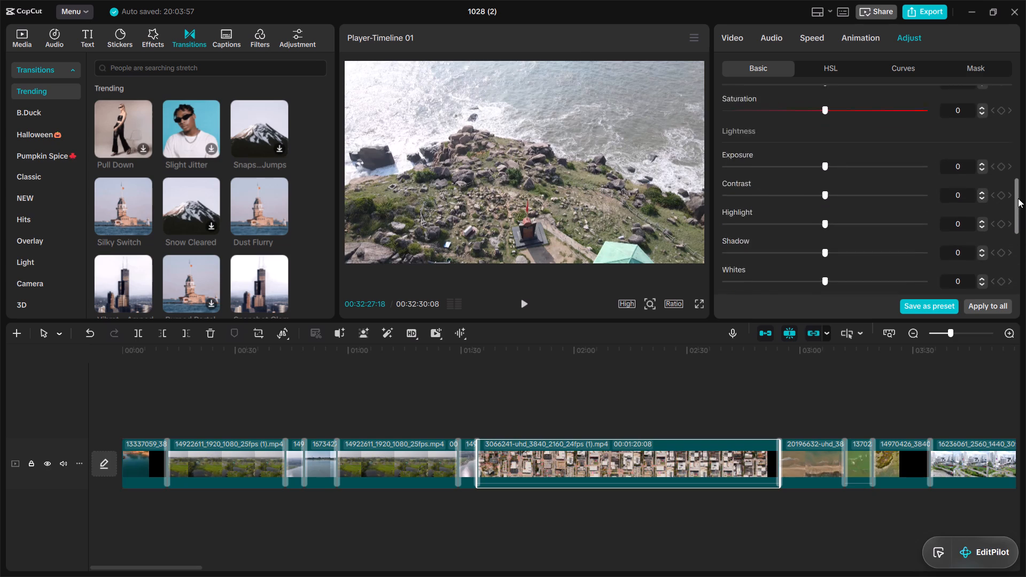
left_click_drag(1018, 198, 1014, 83)
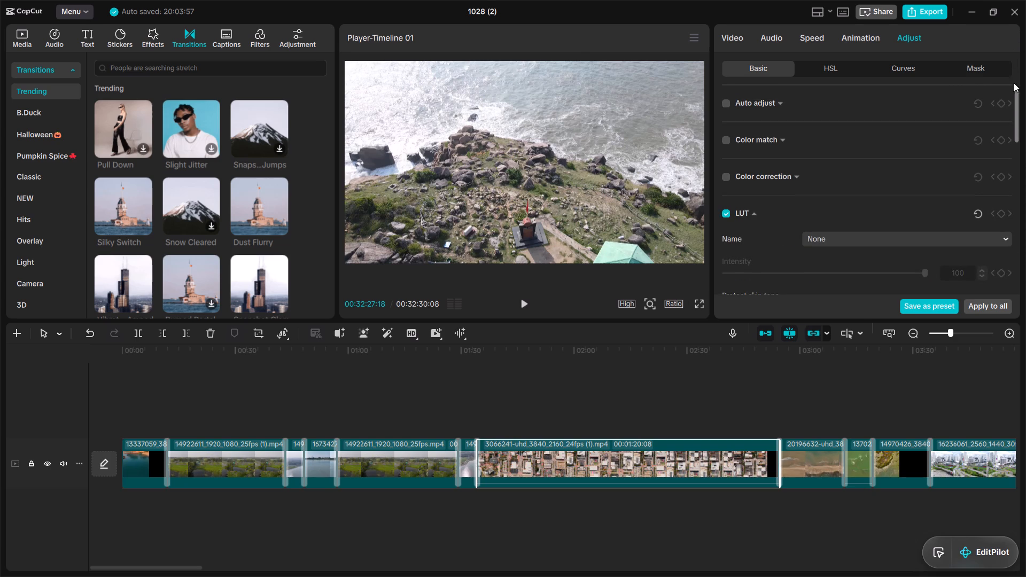
left_click_drag(1014, 83, 1004, 165)
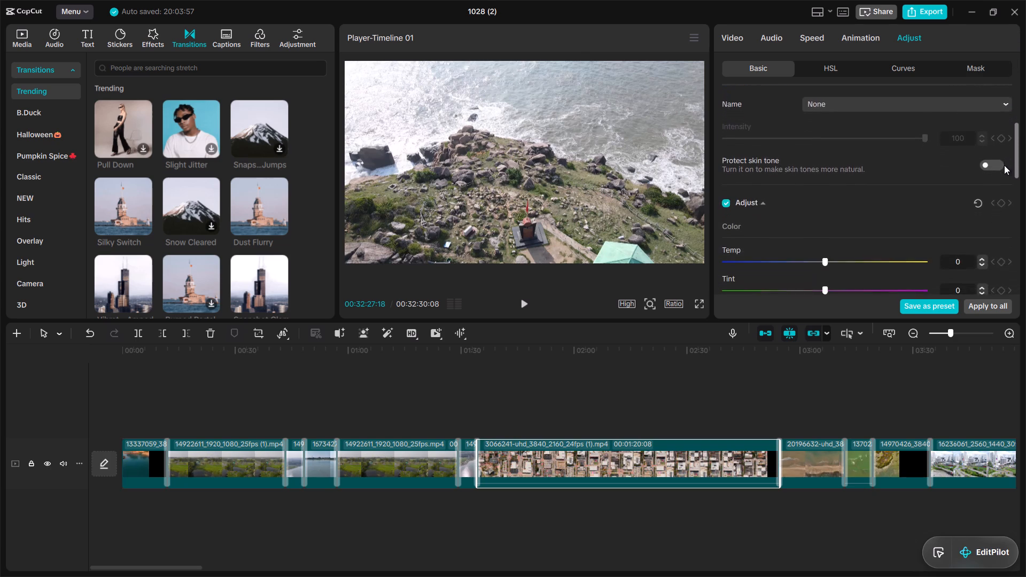
left_click_drag(1004, 165, 998, 194)
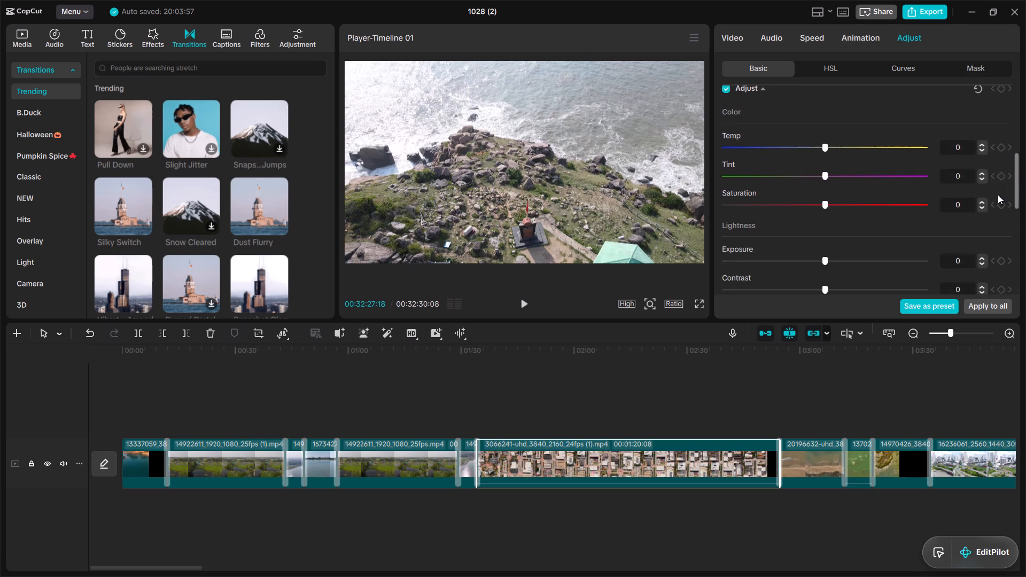
left_click_drag(998, 194, 997, 201)
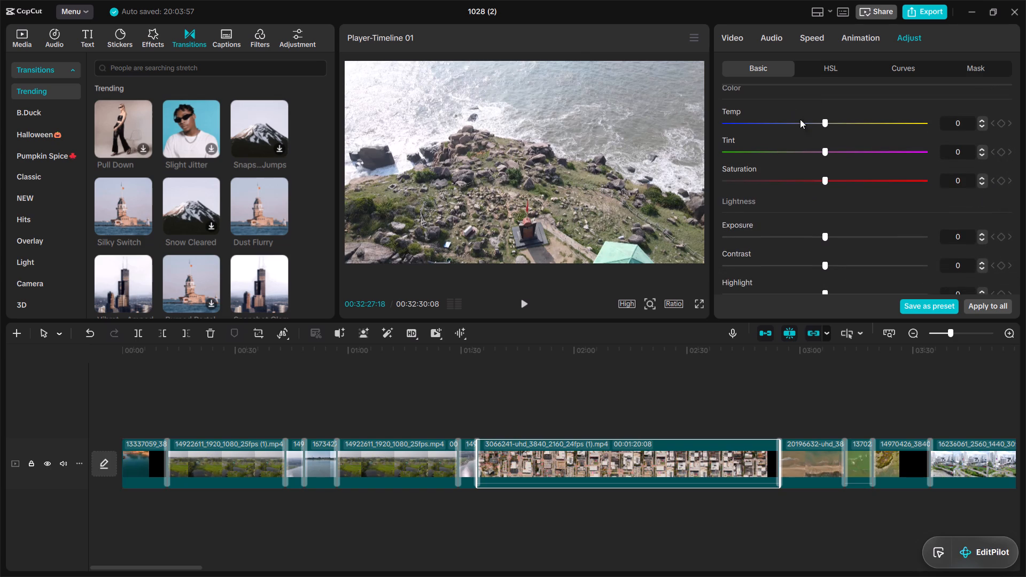
left_click(812, 121)
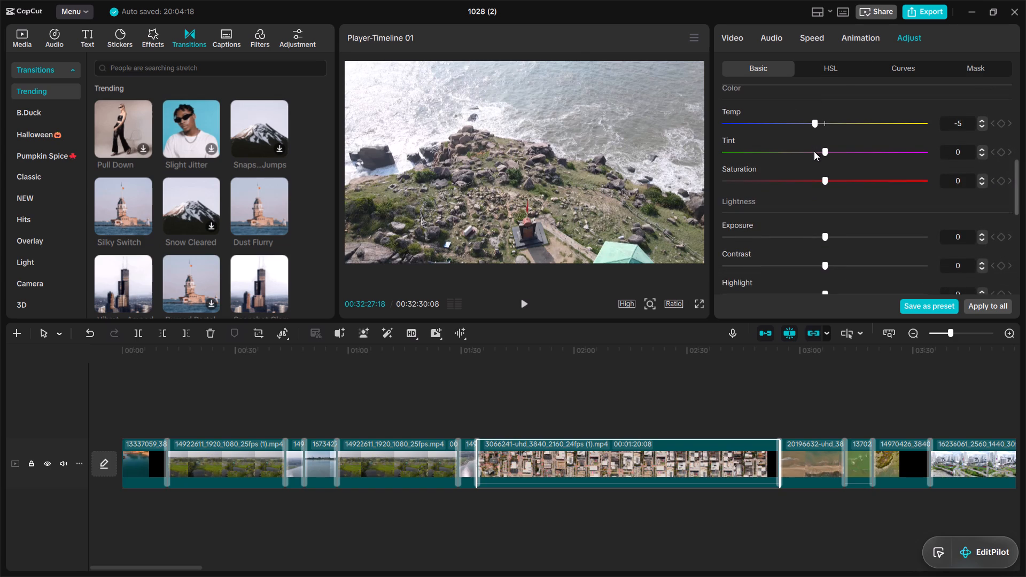
left_click(814, 151)
left_click_drag(812, 174, 810, 238)
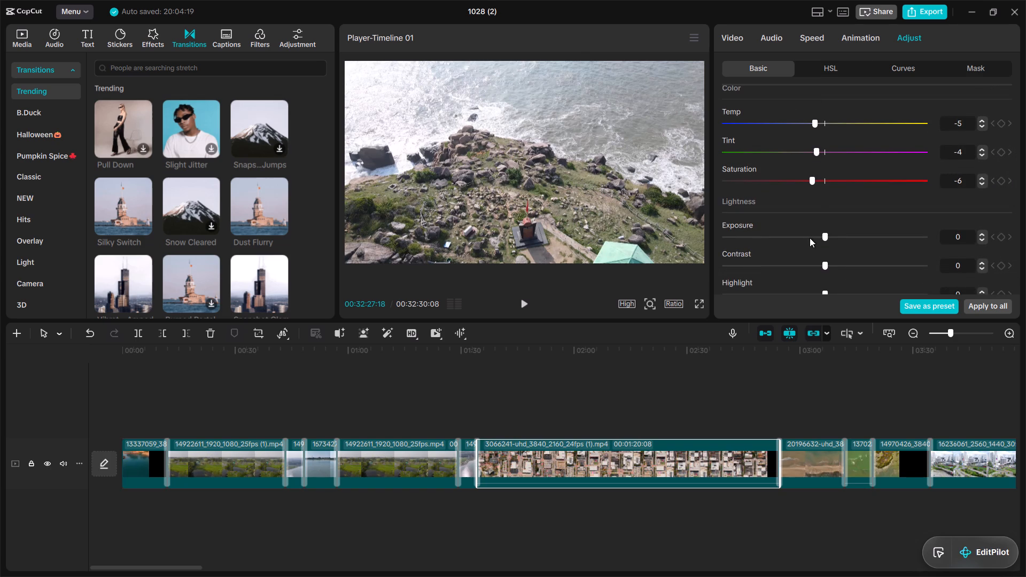
left_click_drag(810, 238, 809, 236)
Set the seventh clip's lightness to Exposure -7, Contrast -7, Highlight 4, Shadow 4, Whites 5, Blacks 5 and Brilliance 5.
left_click(809, 236)
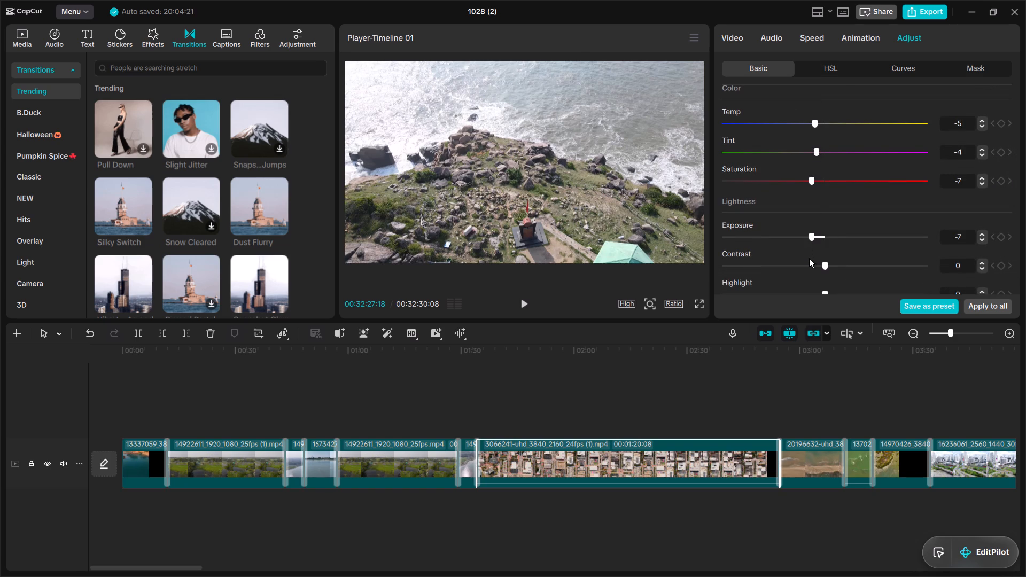
left_click(809, 258)
left_click(809, 262)
left_click_drag(1017, 184, 1013, 224)
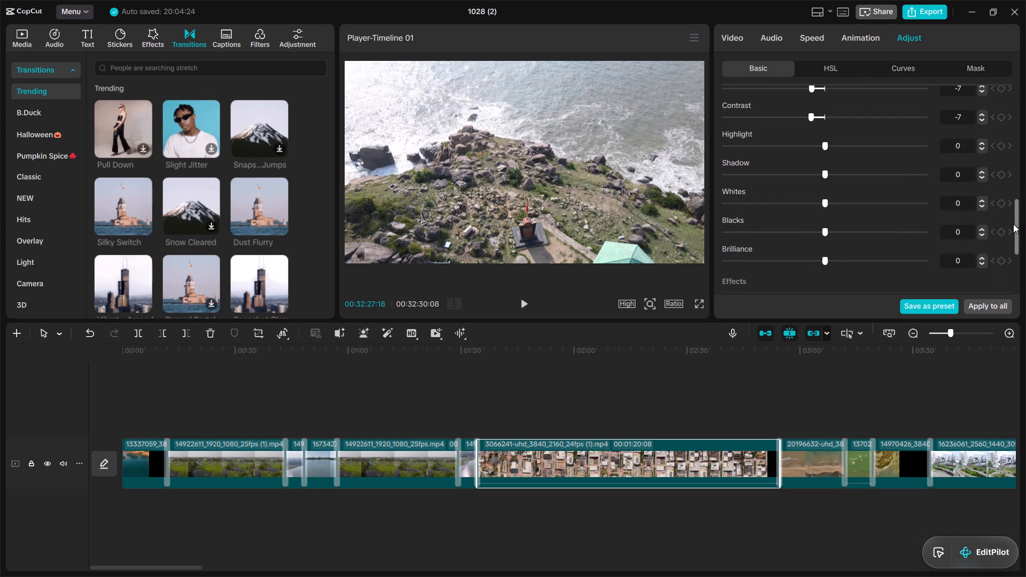
left_click_drag(841, 143, 830, 173)
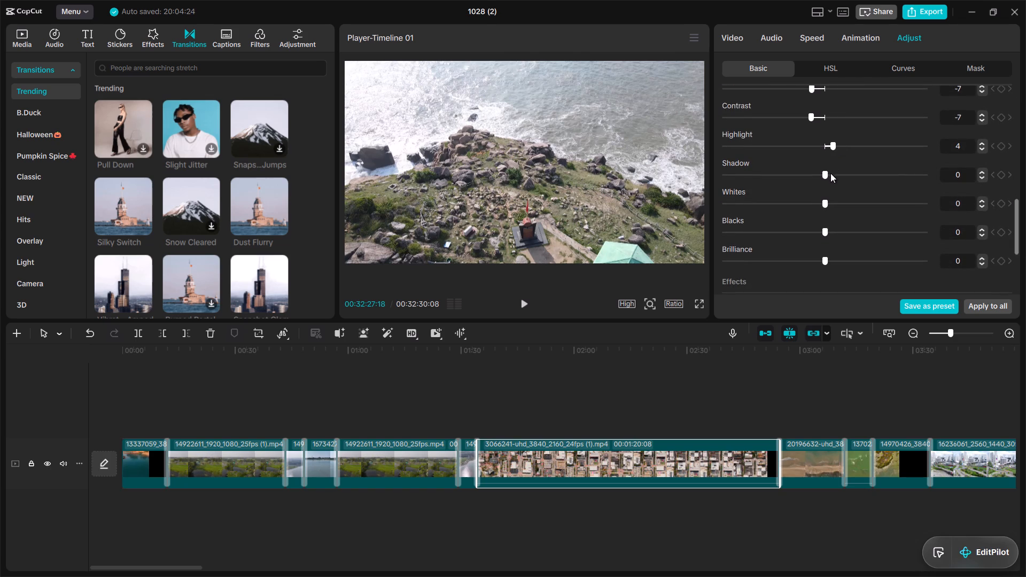
left_click_drag(830, 173, 830, 173)
left_click(830, 173)
left_click_drag(833, 201, 833, 236)
left_click_drag(833, 231, 833, 258)
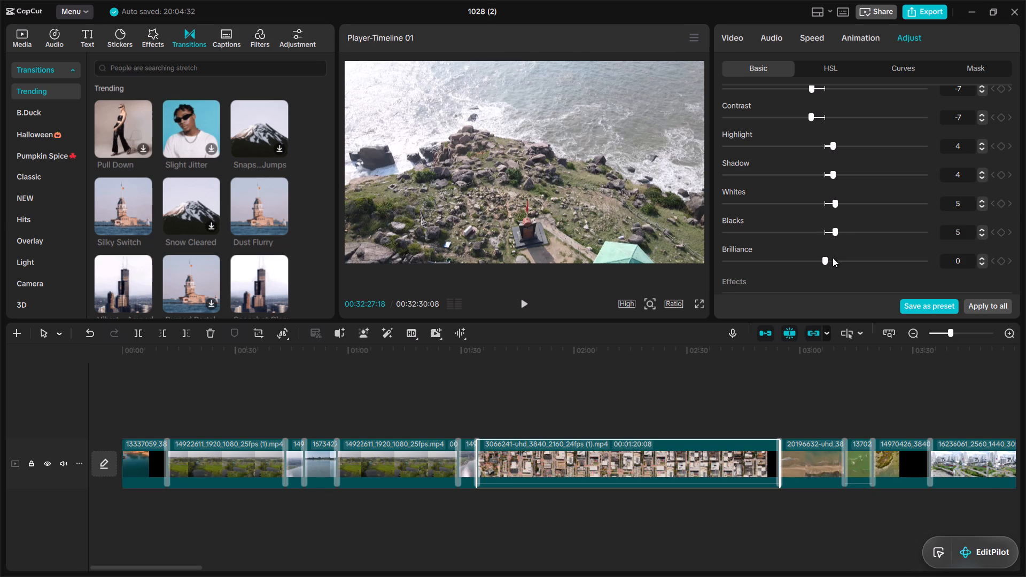
left_click(833, 258)
Set the seventh clip's adjustment effects to Sharpen 2, Clarity 4, Particles 3, Fade 3 and Vignette 28.
left_click_drag(1019, 230, 1013, 258)
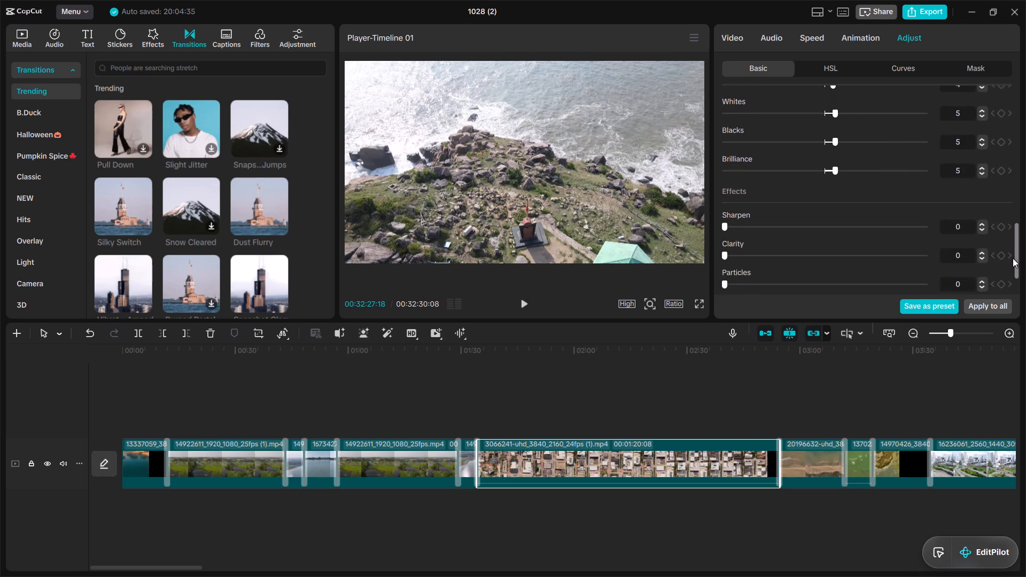
left_click_drag(1013, 258, 1005, 285)
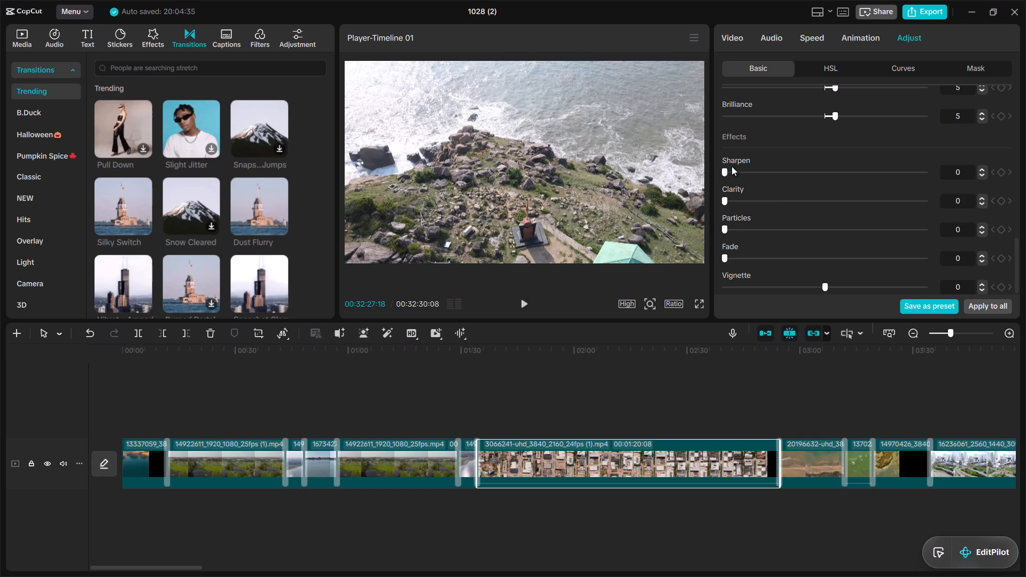
left_click_drag(732, 167, 729, 198)
left_click(729, 198)
left_click_drag(729, 227, 730, 249)
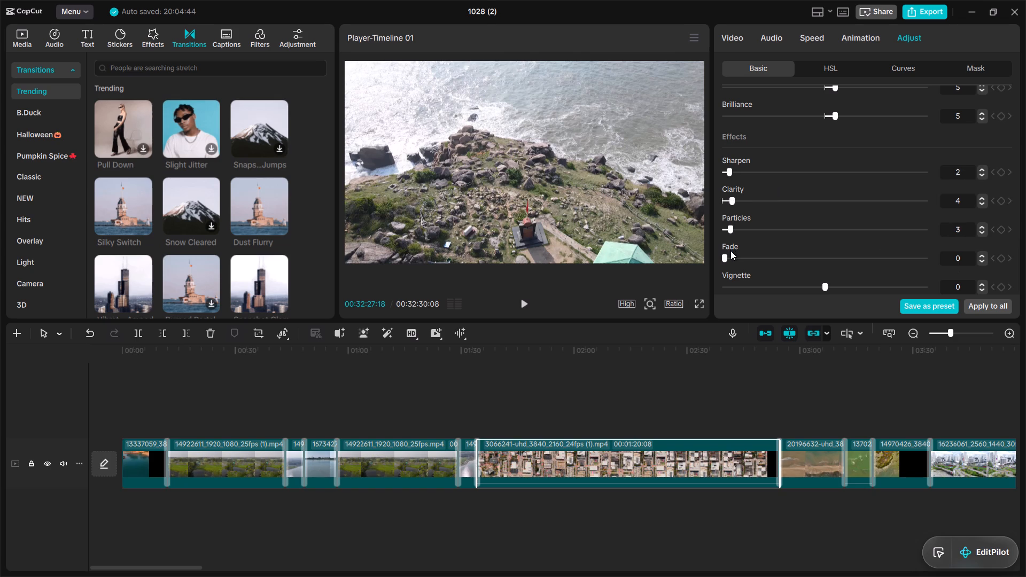
left_click(730, 251)
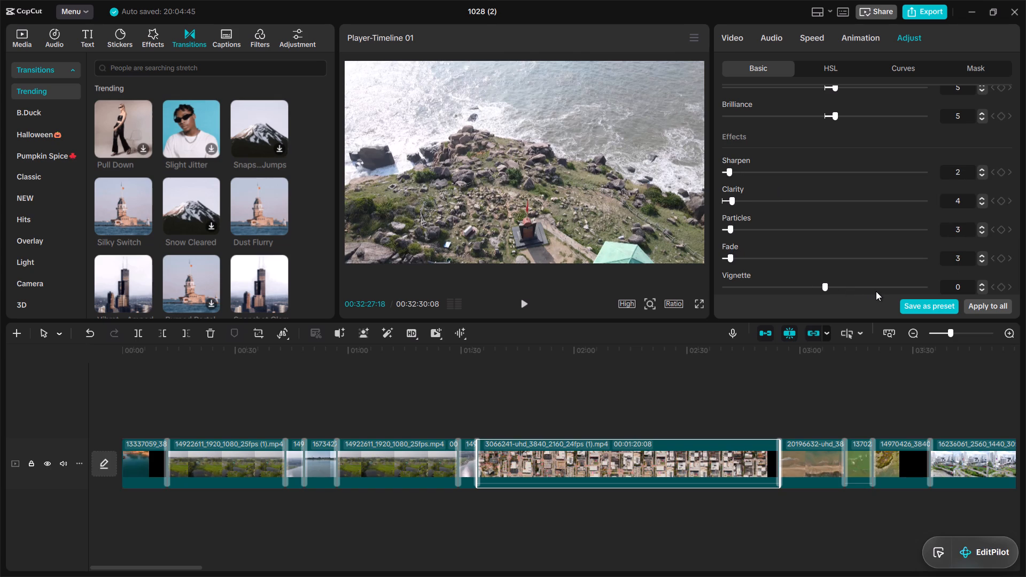
left_click(879, 286)
On the eighth clip, the one starting with 20196632-uhd, set the adjustment effects to Vignette 32, Fade 4, Particles 4, Clarity 7 and Sharpen 5.
left_click(805, 460)
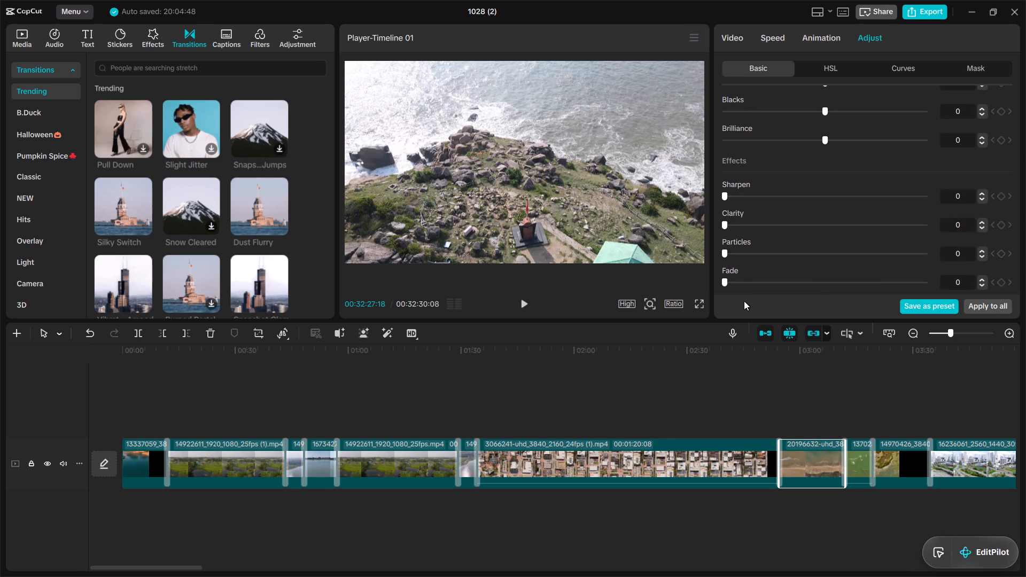
left_click_drag(1015, 241, 1010, 281)
left_click(886, 284)
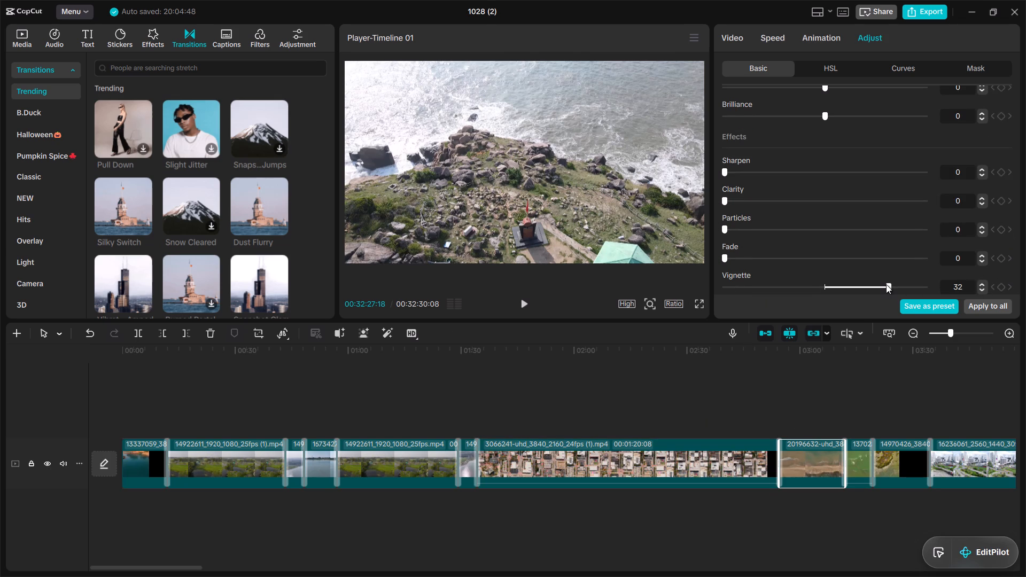
left_click_drag(732, 254, 732, 240)
left_click_drag(732, 240, 732, 225)
left_click(732, 225)
left_click(736, 198)
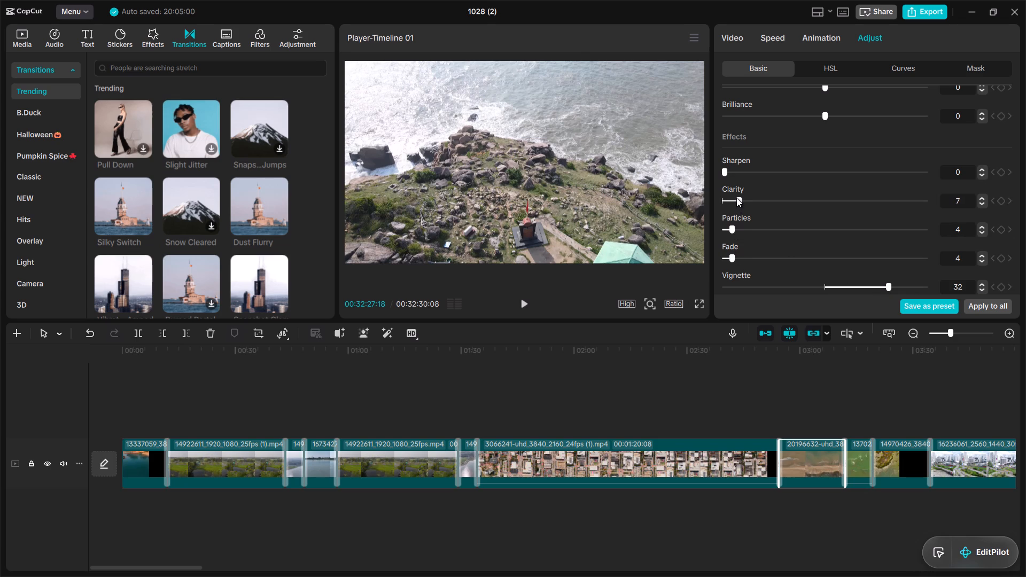
left_click(734, 170)
Set the eighth clip's lightness to Brilliance -7, with Blacks, Whites, Shadow, Highlight, Contrast and Exposure each at -4.
left_click(809, 113)
left_click_drag(1016, 264, 1015, 215)
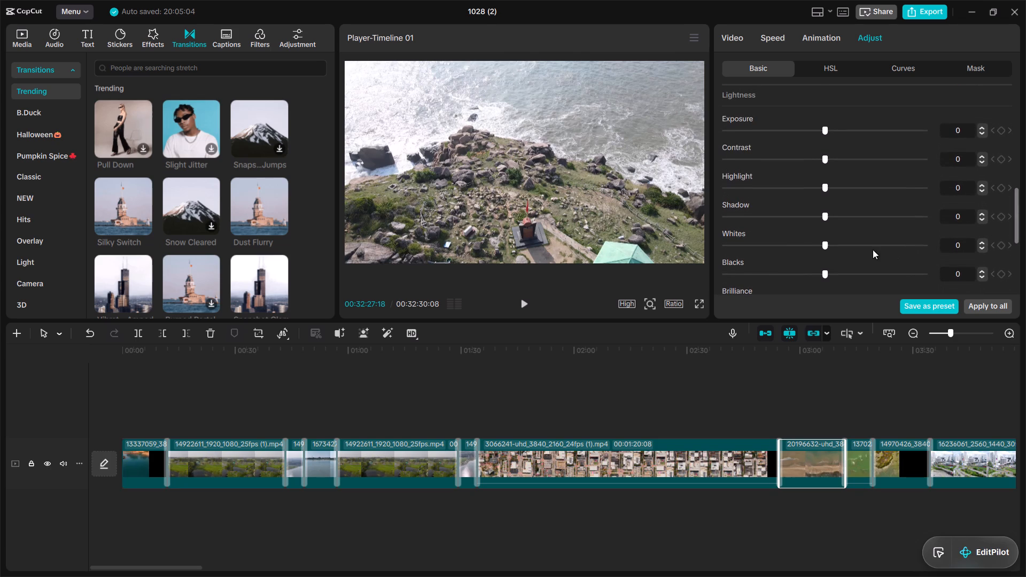
left_click(815, 271)
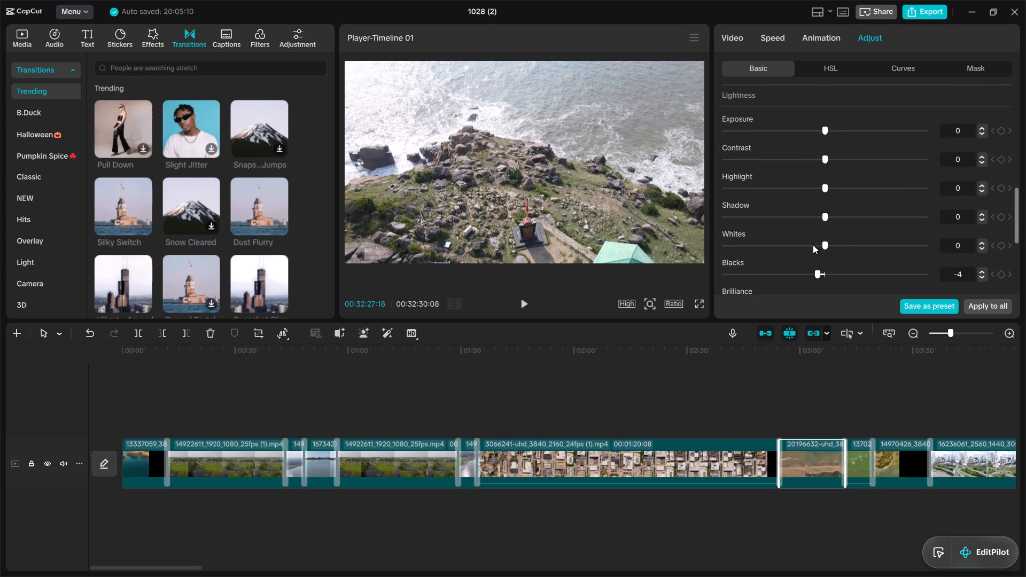
left_click_drag(813, 243, 814, 215)
left_click(814, 215)
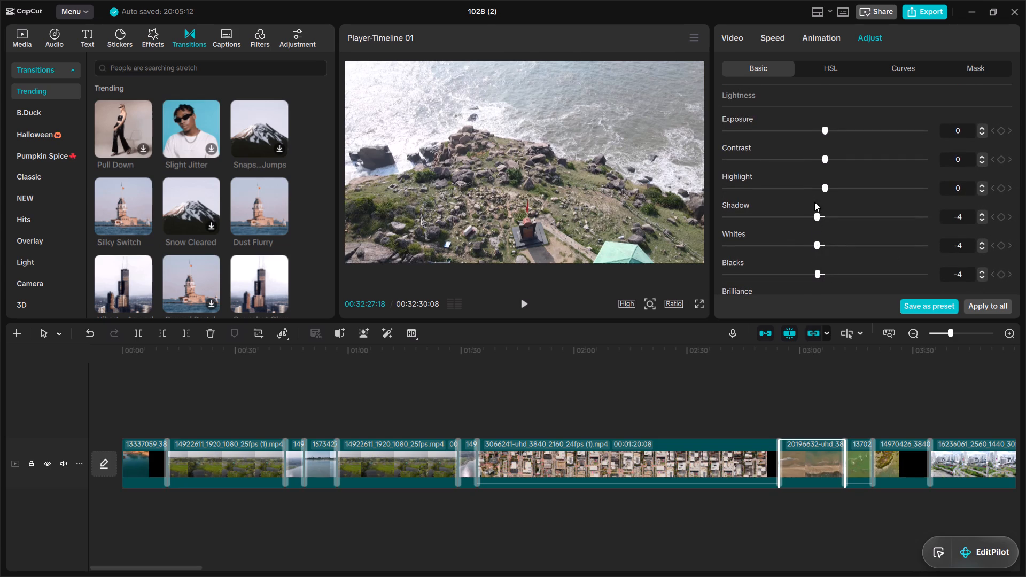
left_click_drag(814, 184, 814, 160)
left_click(814, 160)
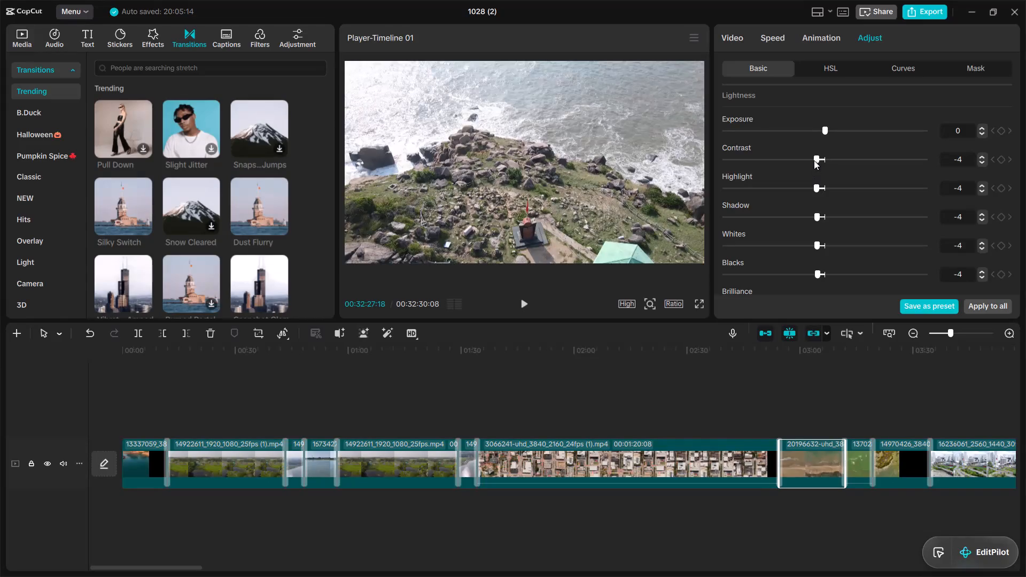
left_click(814, 127)
Set the eighth clip's color to Saturation -4, Tint -5 and Temp -5.
left_click_drag(1017, 224, 1012, 170)
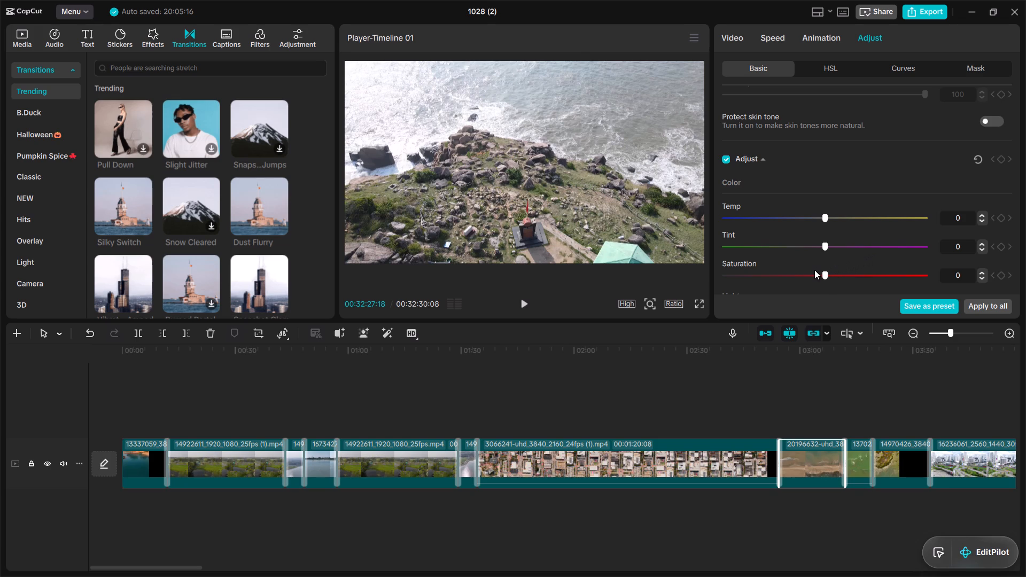
left_click(814, 270)
left_click(812, 241)
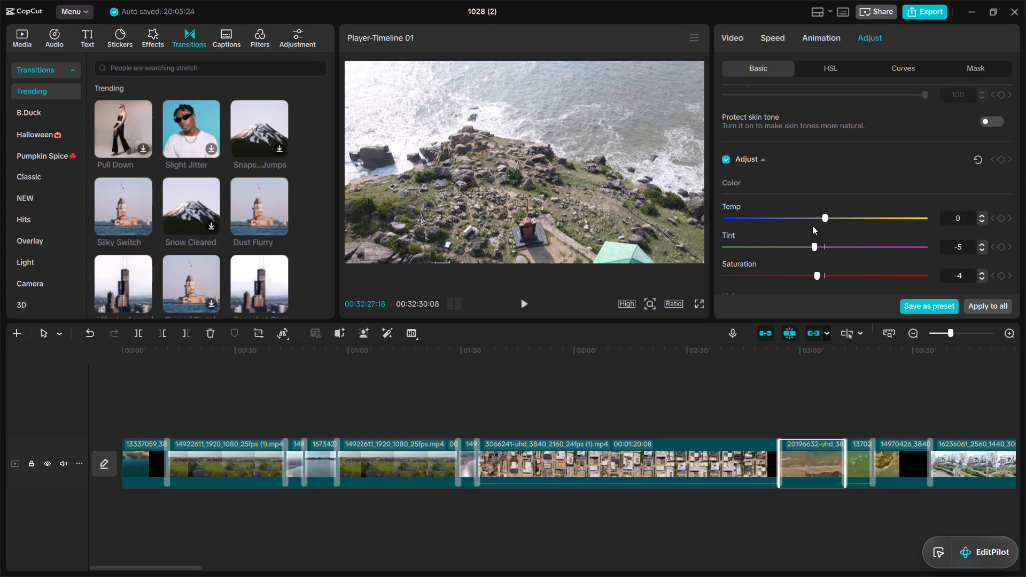
left_click(812, 216)
Turn on skin tone protection in the eighth clip's LUT settings.
left_click_drag(1015, 174, 1015, 154)
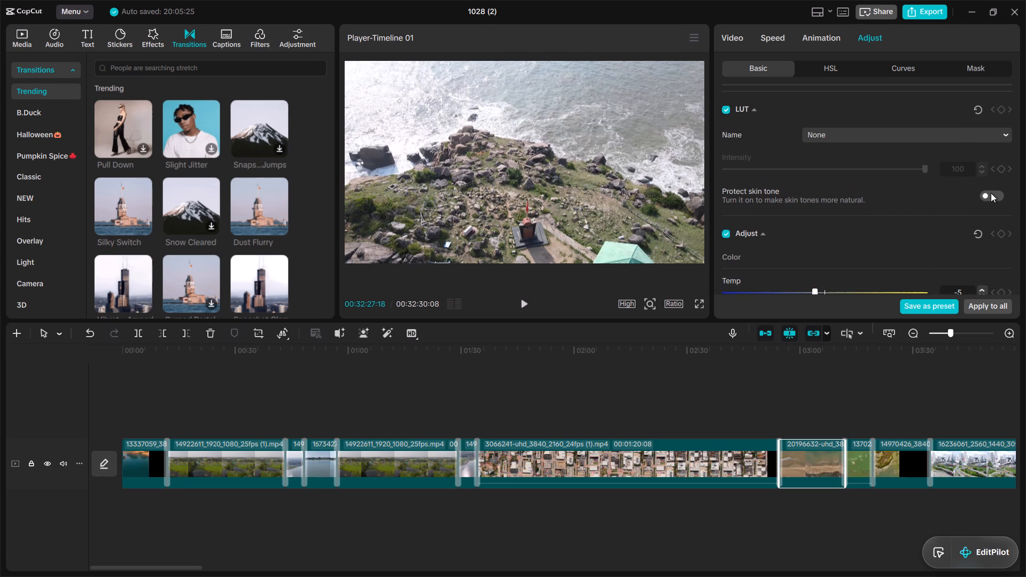
left_click(991, 193)
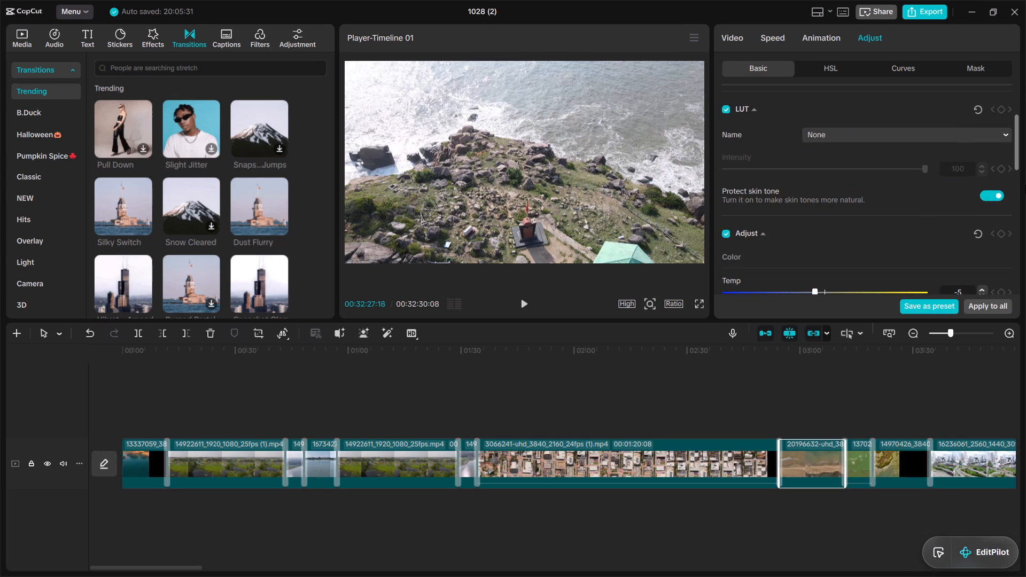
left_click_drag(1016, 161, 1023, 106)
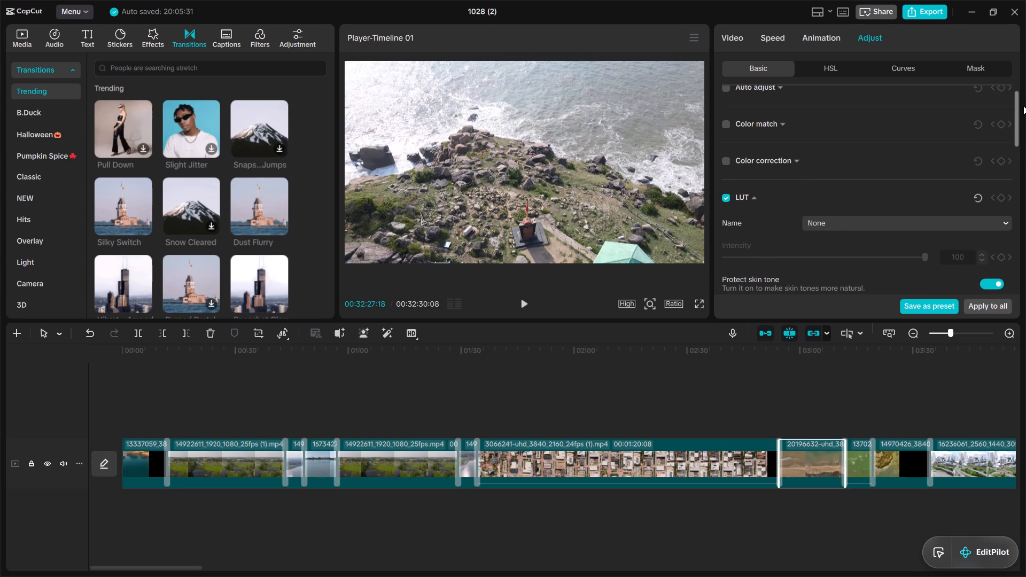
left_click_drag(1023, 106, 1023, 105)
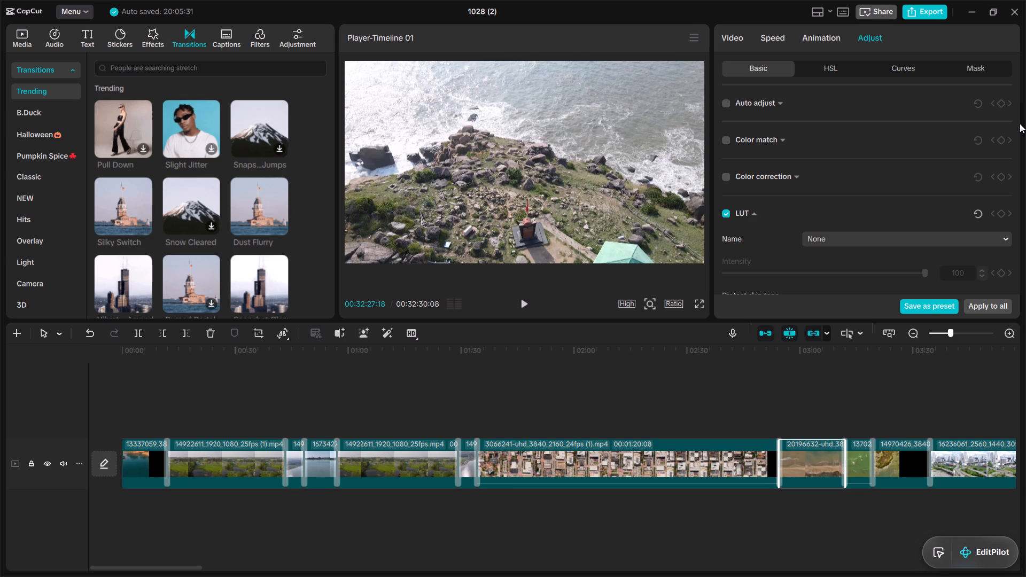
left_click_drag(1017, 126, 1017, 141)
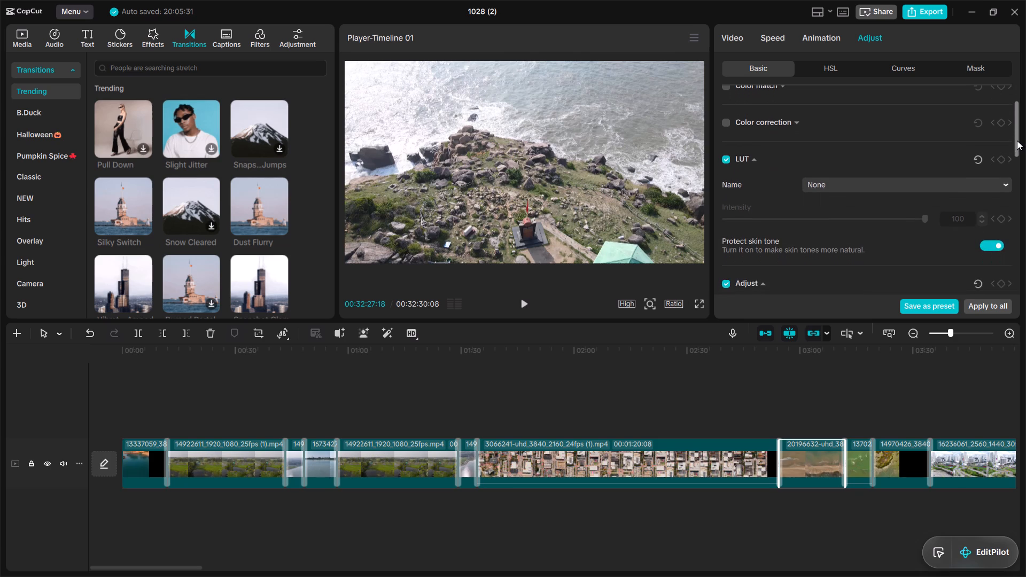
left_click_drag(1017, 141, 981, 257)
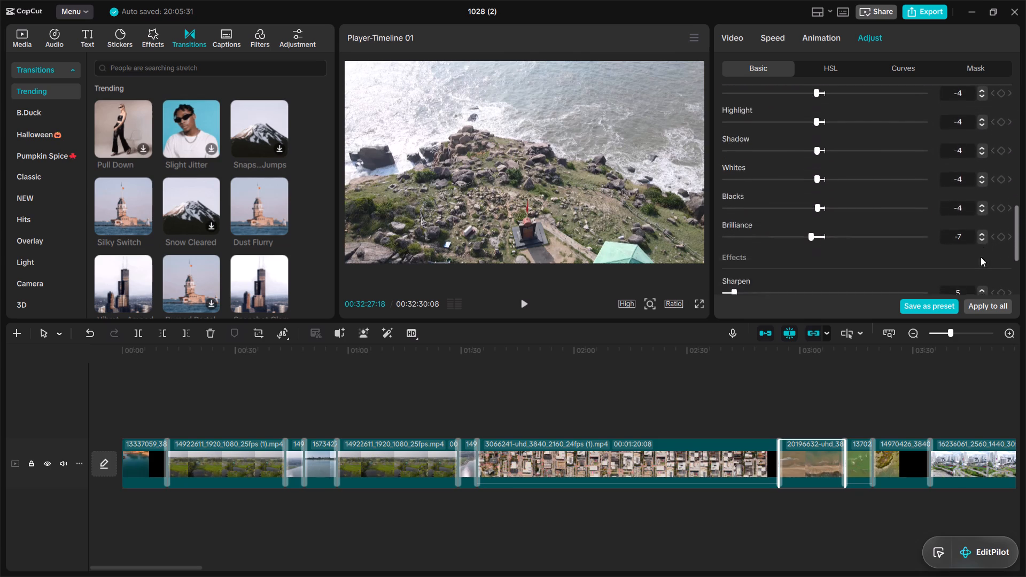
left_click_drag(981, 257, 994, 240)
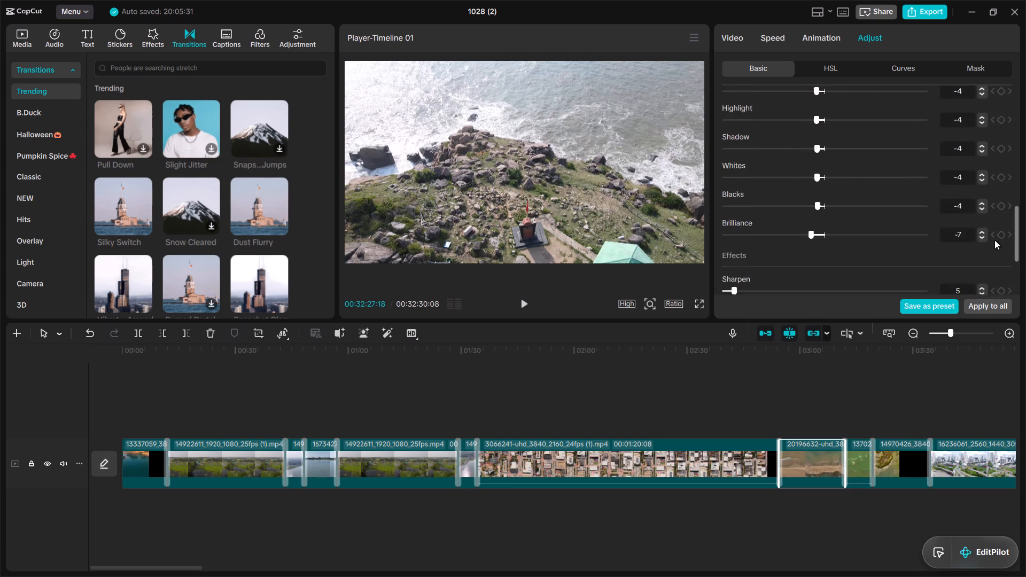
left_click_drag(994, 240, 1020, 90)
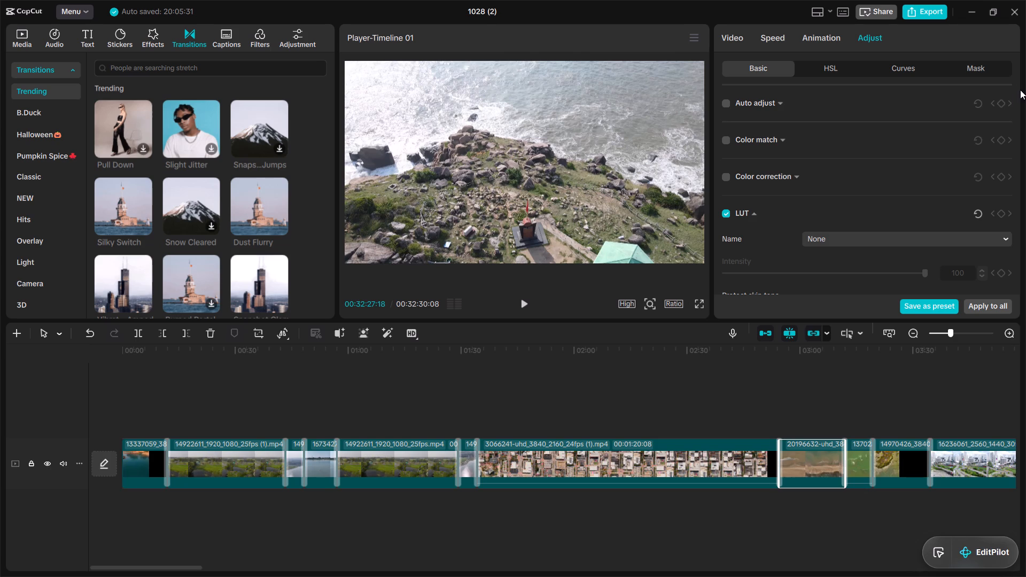
On the ninth clip, the one starting with 13702, set the color adjustments to Temp -6, Tint -4 and Saturation -5.
left_click(855, 464)
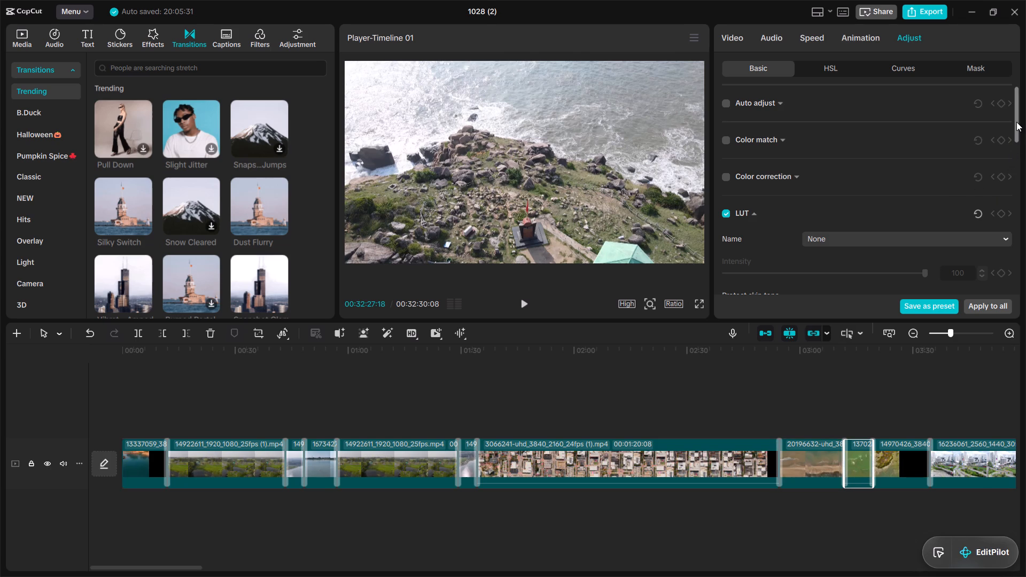
left_click_drag(1016, 122, 1013, 168)
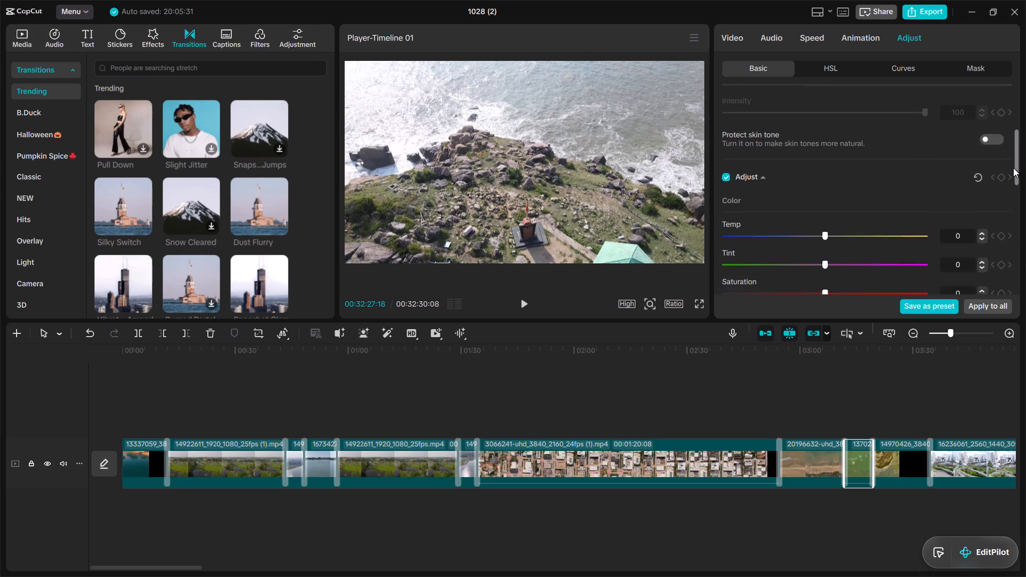
left_click_drag(1013, 168, 1013, 183)
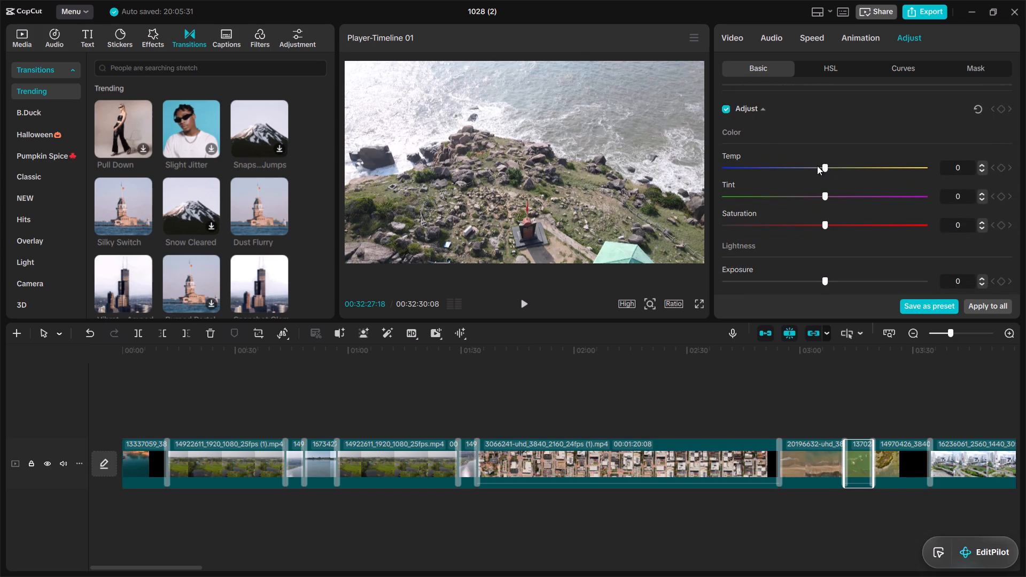
left_click_drag(817, 166, 810, 167)
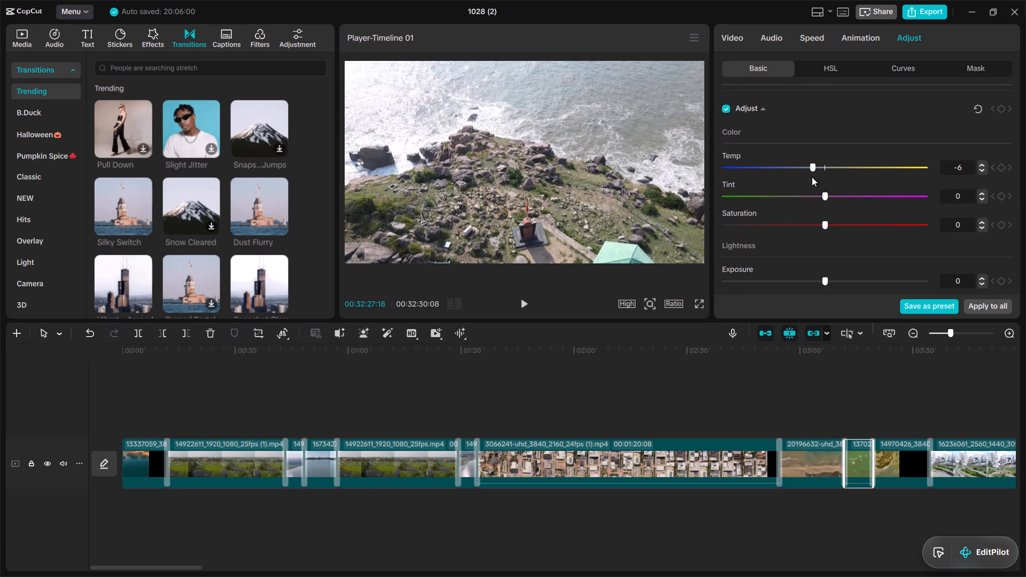
left_click(815, 196)
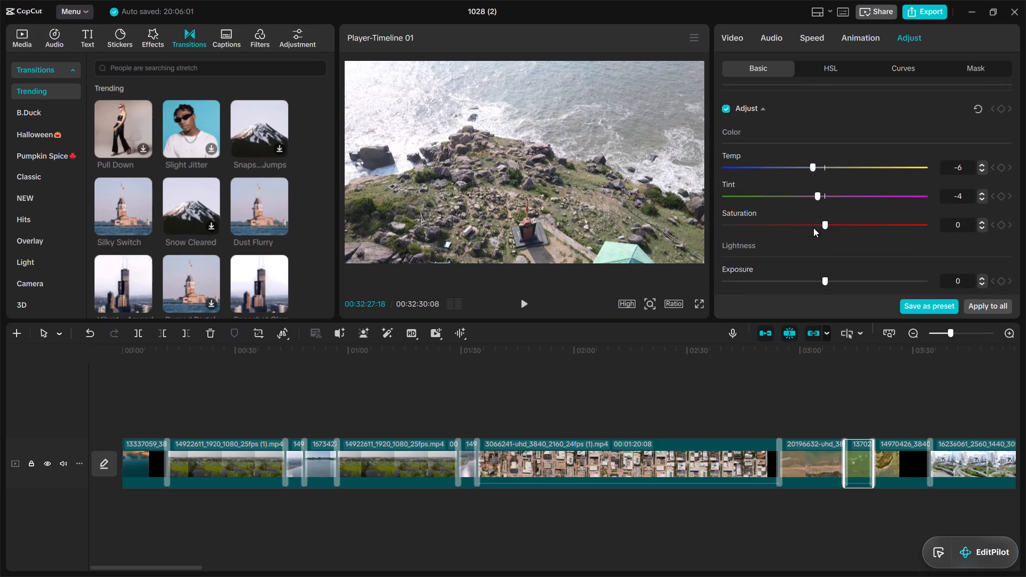
left_click(812, 221)
Set the ninth clip's lightness to Exposure -7, Contrast -5, Highlight -4, Shadow -4, Whites -4, Blacks -5 and Brilliance -5.
left_click(808, 278)
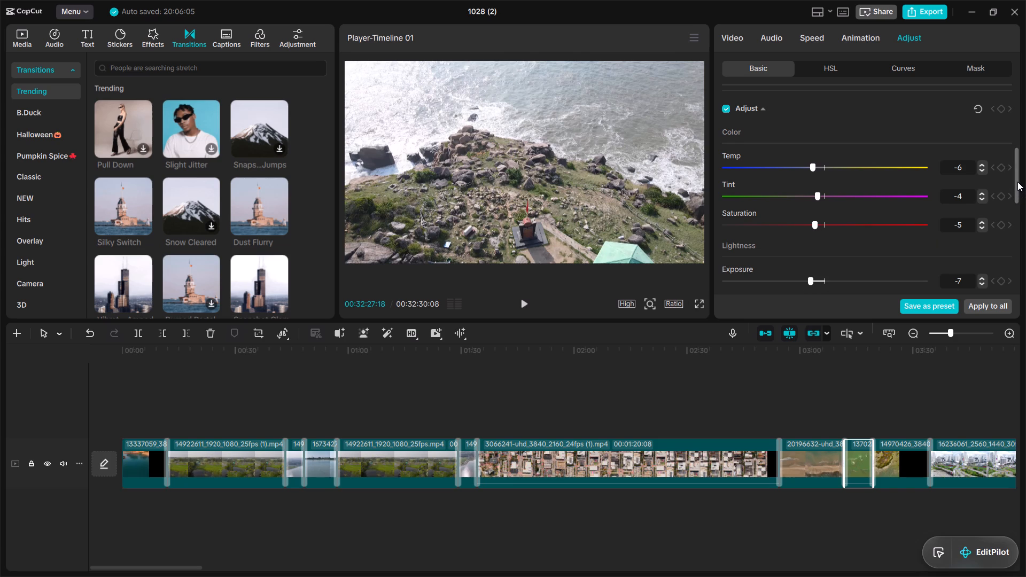
left_click_drag(1017, 182, 1016, 224)
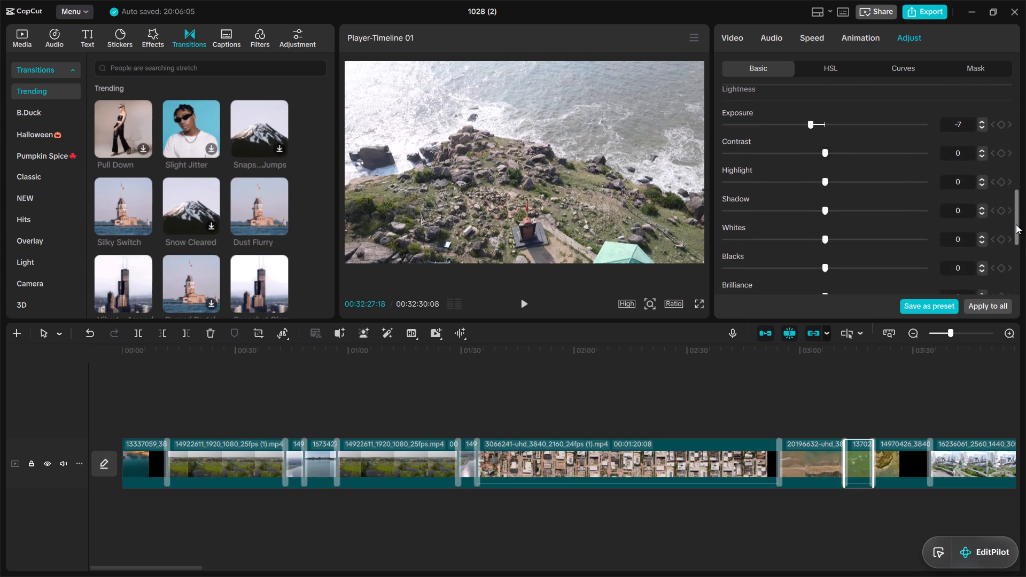
left_click_drag(1016, 224, 1016, 229)
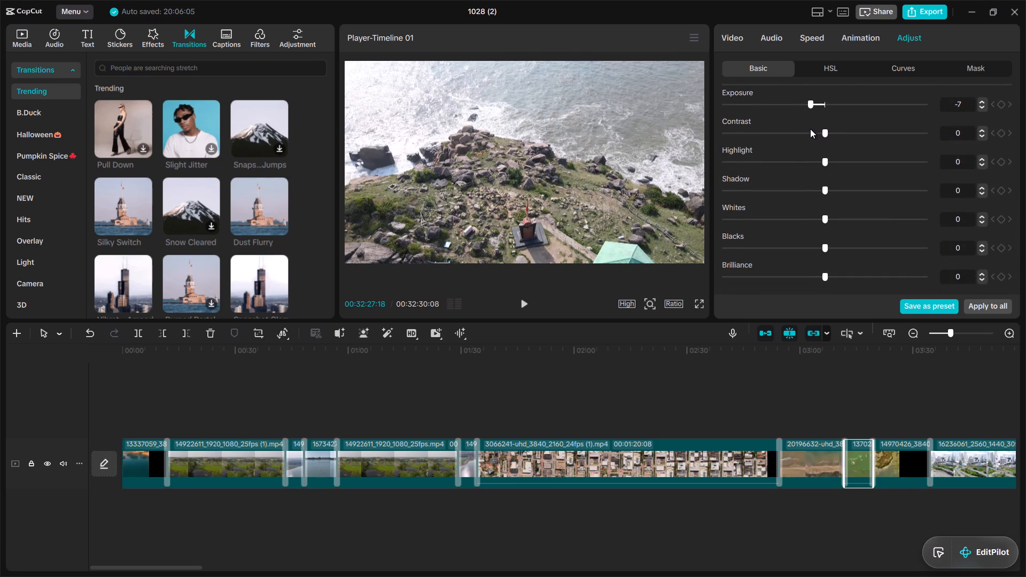
left_click(813, 131)
left_click(815, 156)
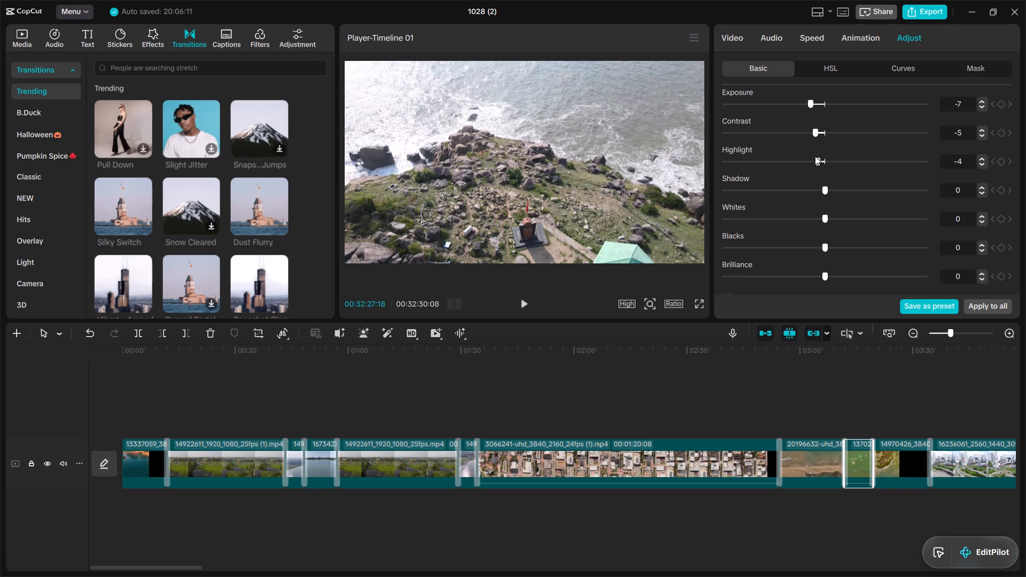
left_click(814, 186)
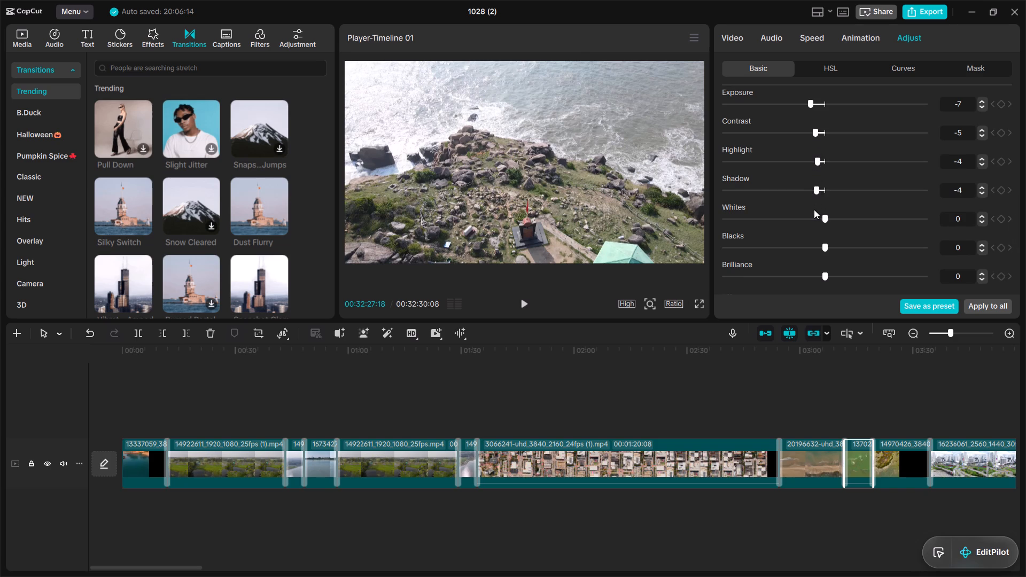
left_click(814, 216)
left_click_drag(813, 241, 813, 247)
left_click_drag(813, 247, 812, 270)
left_click(812, 270)
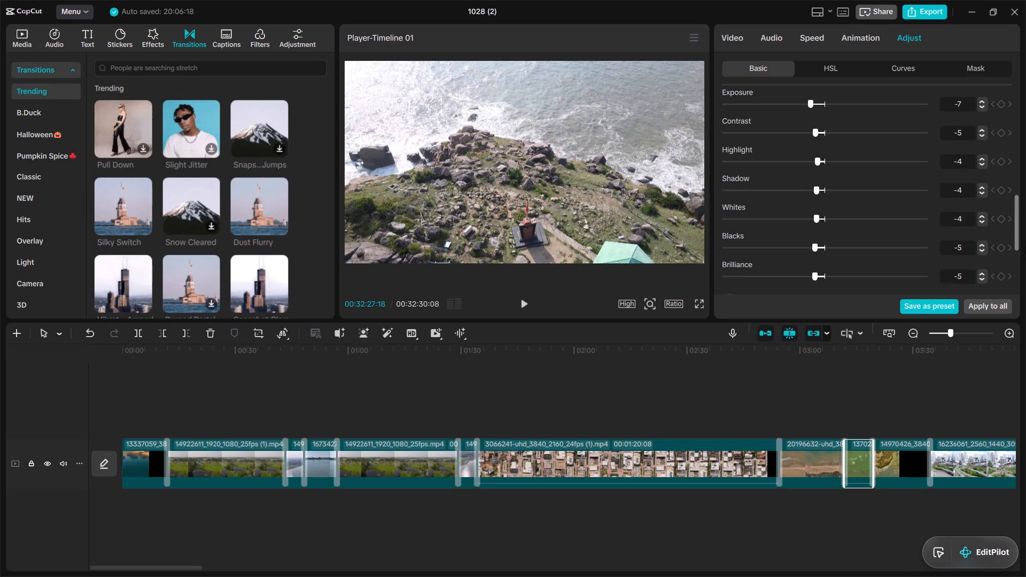
Set the ninth clip's adjustment effects to Sharpen 3, Clarity 5, Particles 3, Fade 3 and Vignette 26.
left_click_drag(1017, 225, 1015, 258)
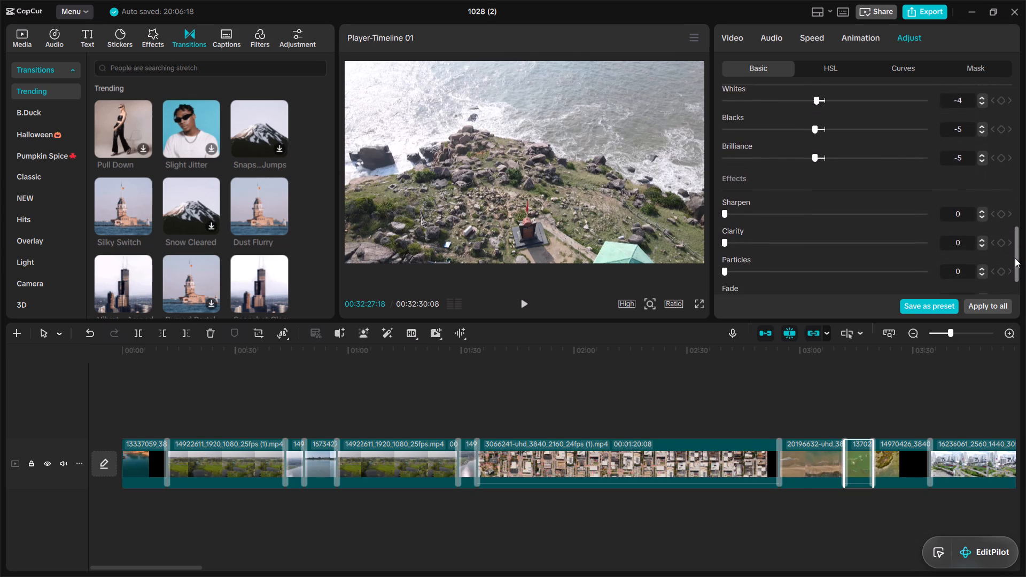
left_click_drag(1015, 258, 1014, 262)
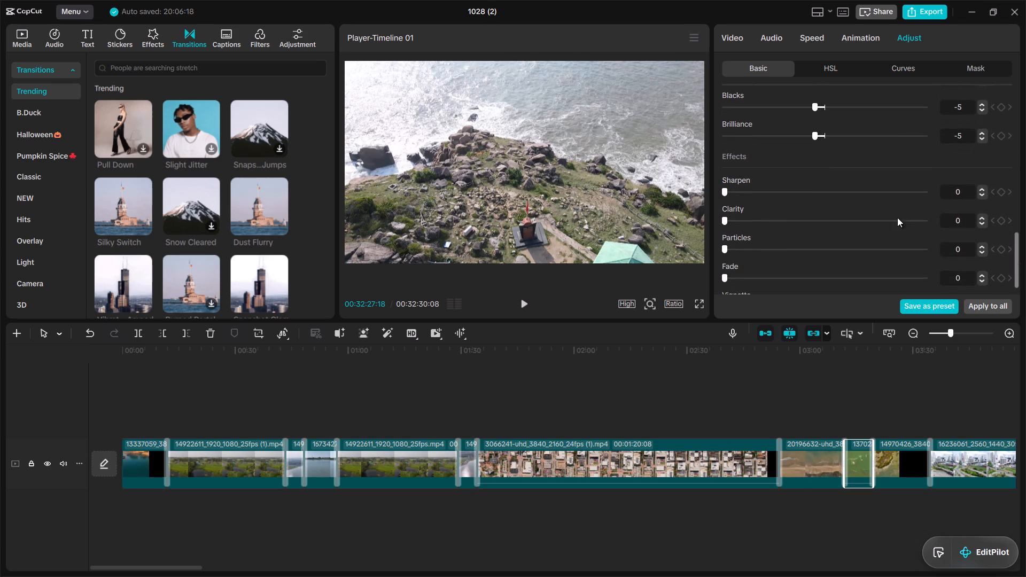
left_click_drag(730, 188, 732, 210)
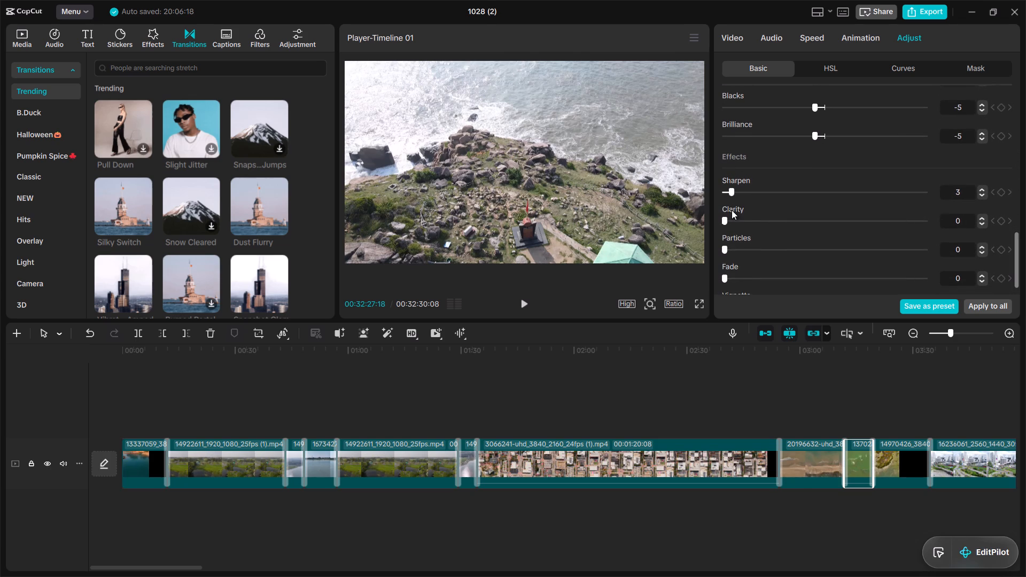
left_click_drag(732, 210, 732, 213)
left_click(732, 213)
left_click_drag(732, 218, 732, 245)
left_click(732, 245)
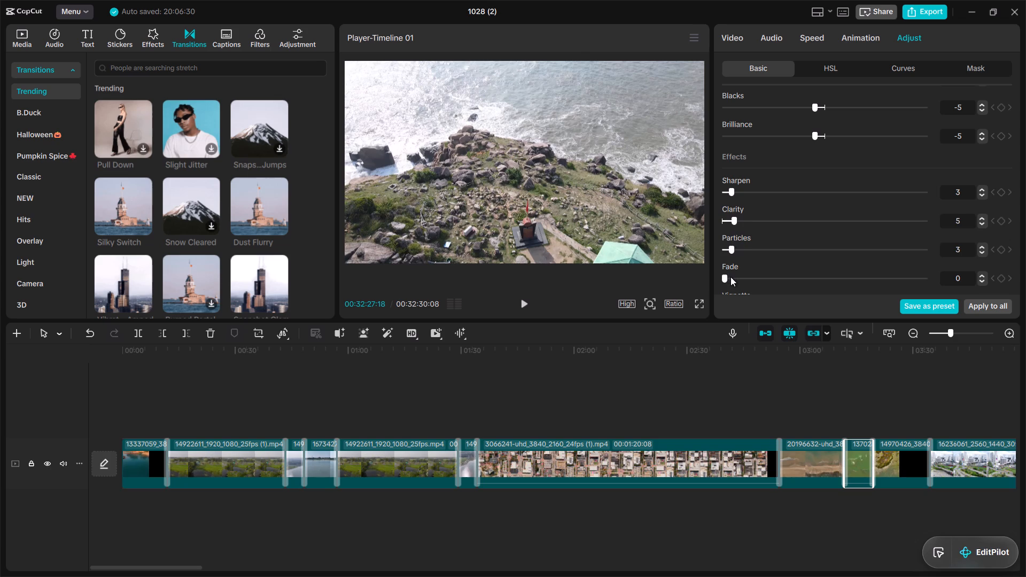
left_click(730, 277)
left_click_drag(1016, 228, 1014, 260)
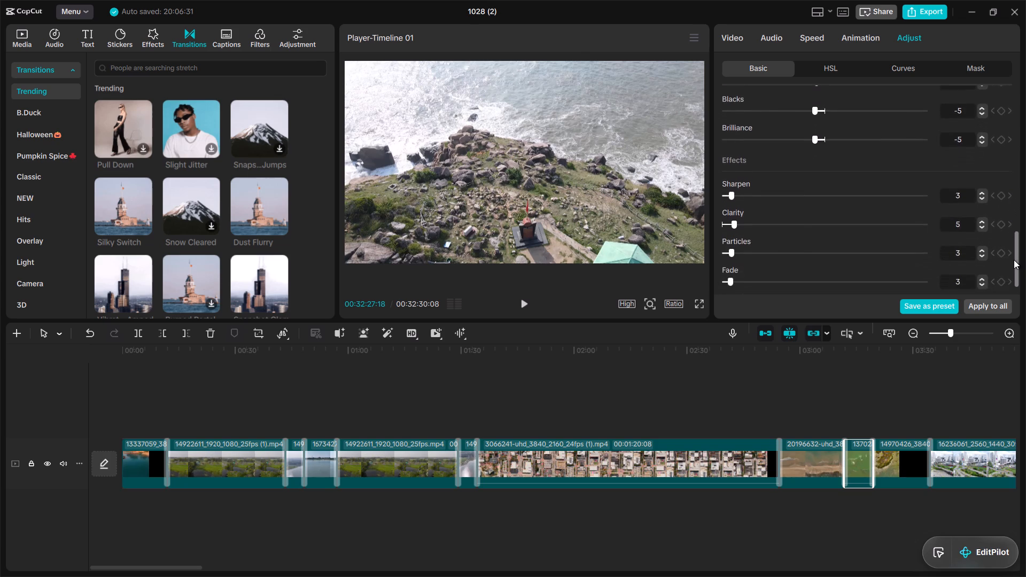
left_click_drag(1014, 260, 1011, 286)
left_click(866, 285)
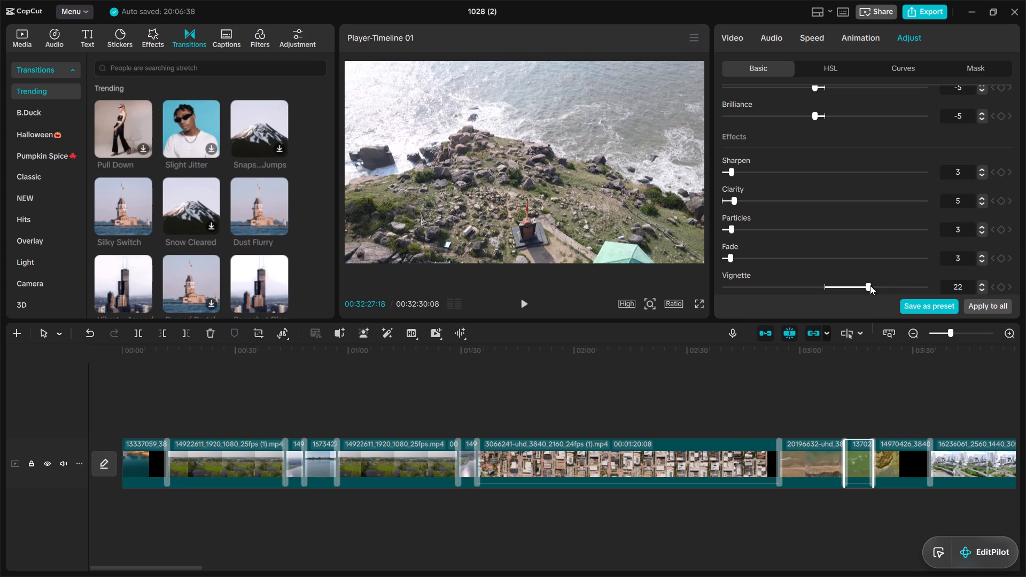
left_click(875, 284)
left_click_drag(1016, 277, 1013, 317)
On the eleventh clip, the one starting with 16236061, set the adjustment effects to Vignette 32, Fade 5, Particles 5, Clarity 7 and Sharpen 4.
left_click(894, 469)
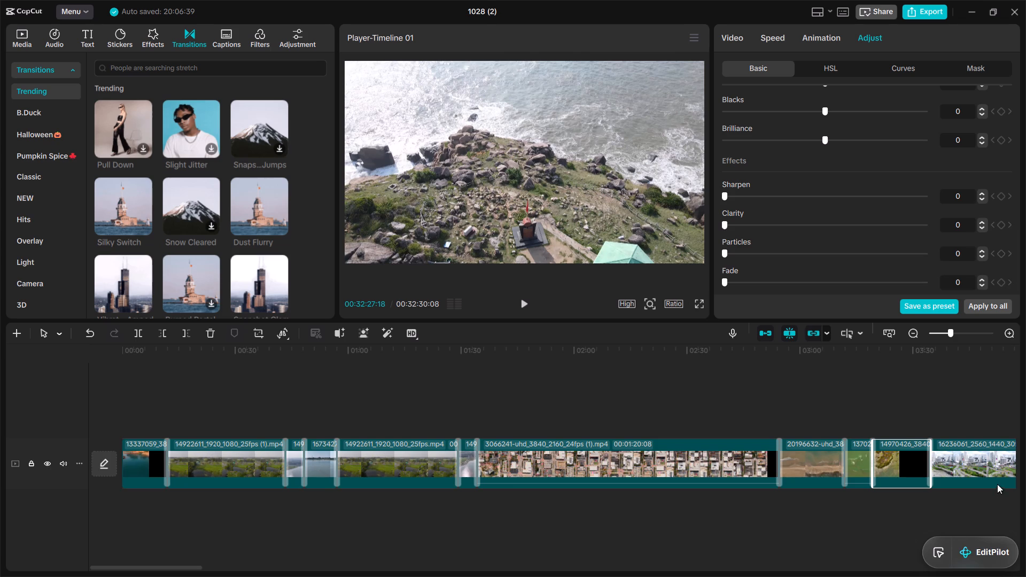
left_click(988, 473)
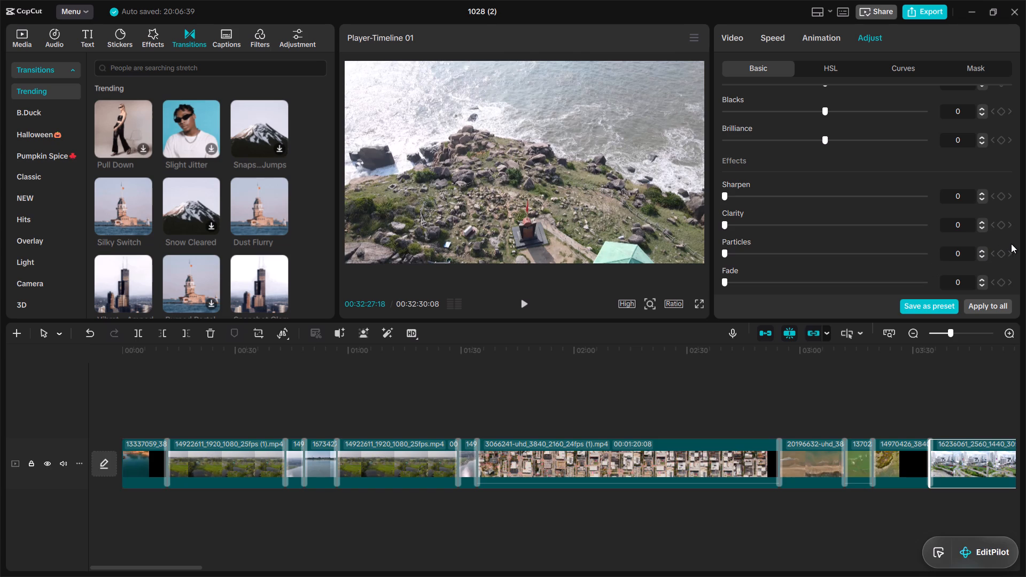
left_click_drag(1016, 255, 1014, 283)
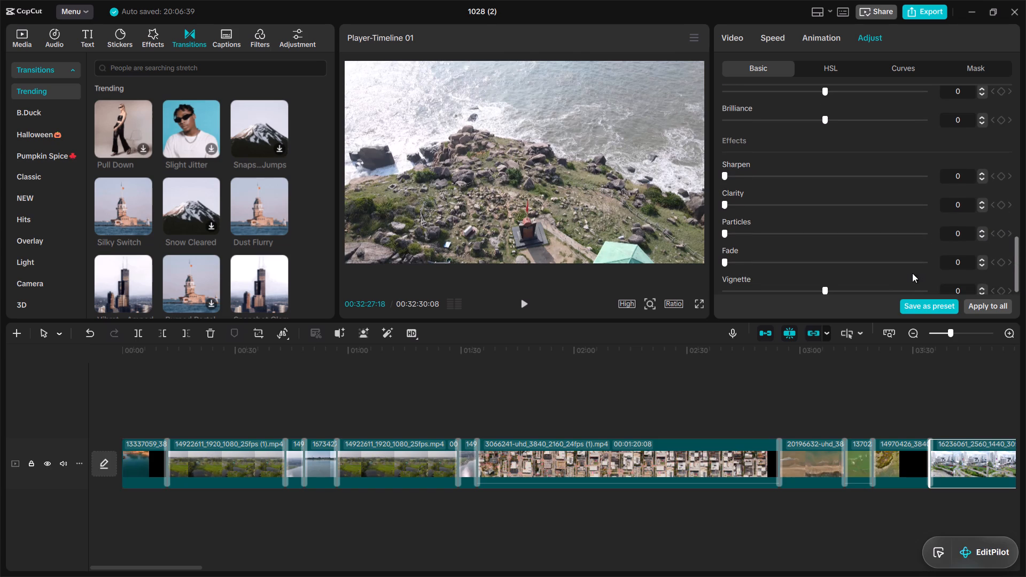
left_click(887, 283)
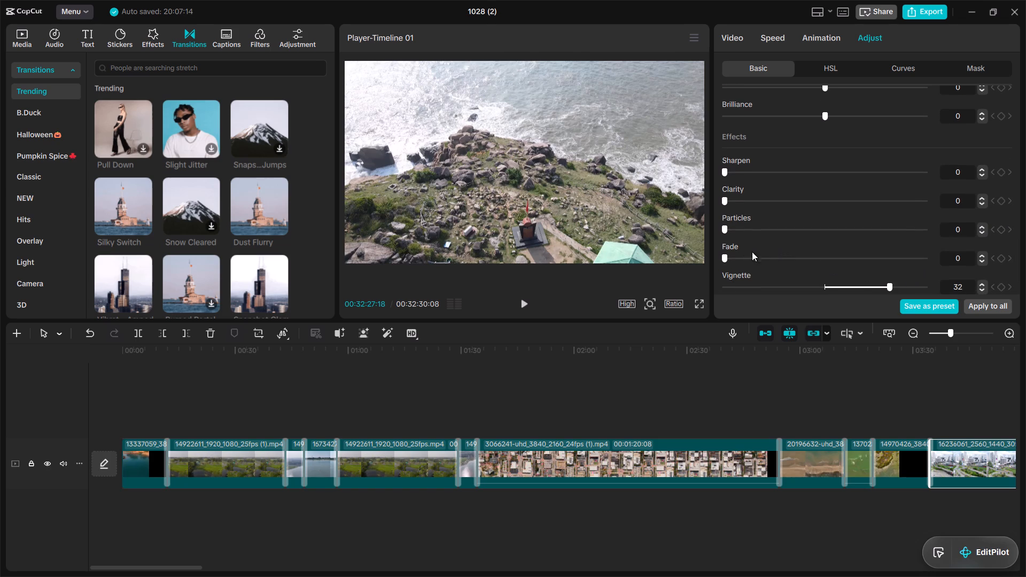
left_click_drag(739, 255, 735, 224)
left_click(735, 224)
left_click(736, 197)
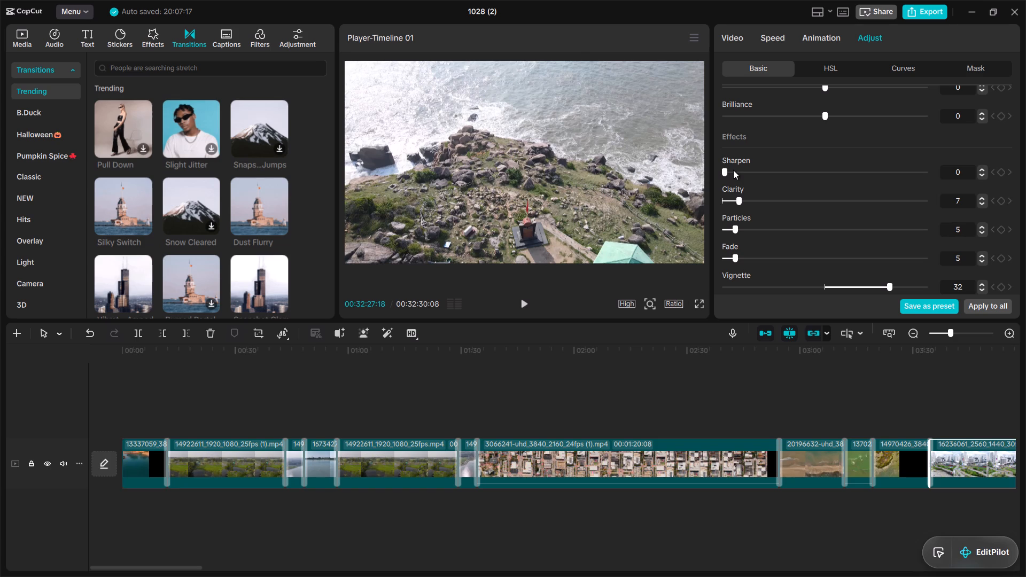
left_click(733, 170)
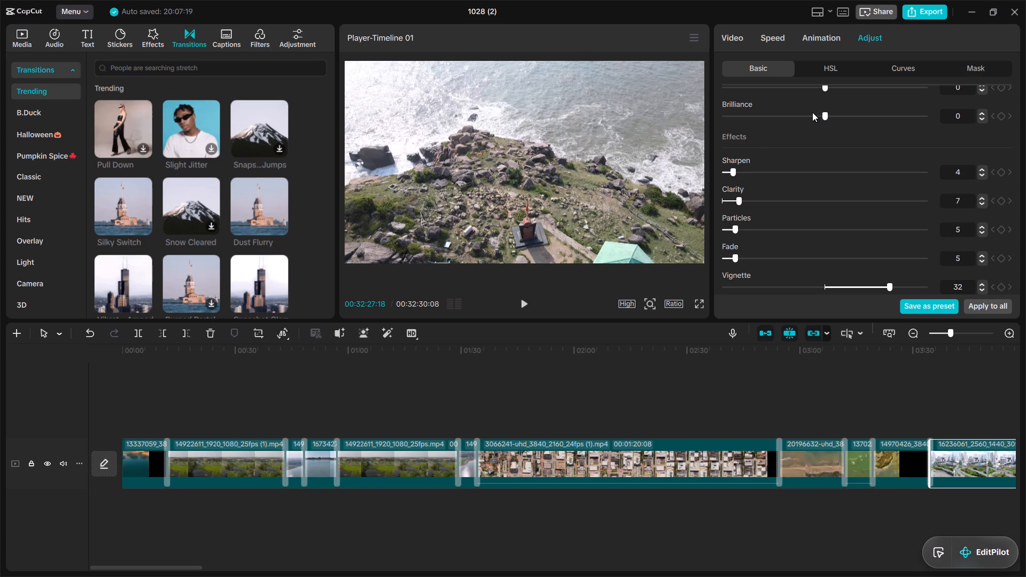
Set the eleventh clip's lightness to Brilliance -5, Blacks 5, Whites 4, Shadow 4, Highlight 3, Contrast 3 and Exposure 4.
left_click(813, 112)
left_click_drag(1016, 270, 1016, 267)
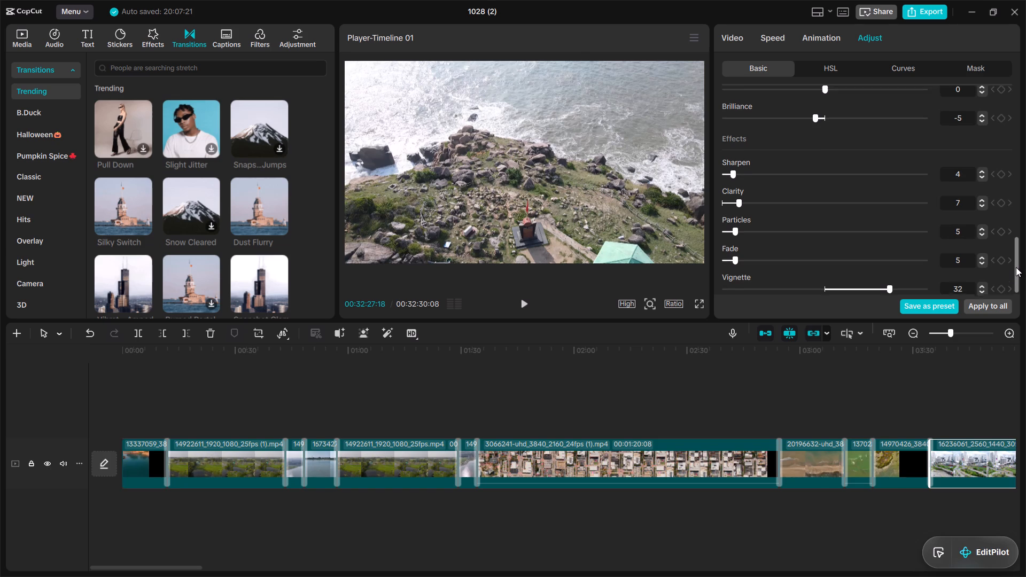
left_click_drag(1016, 267, 1016, 222)
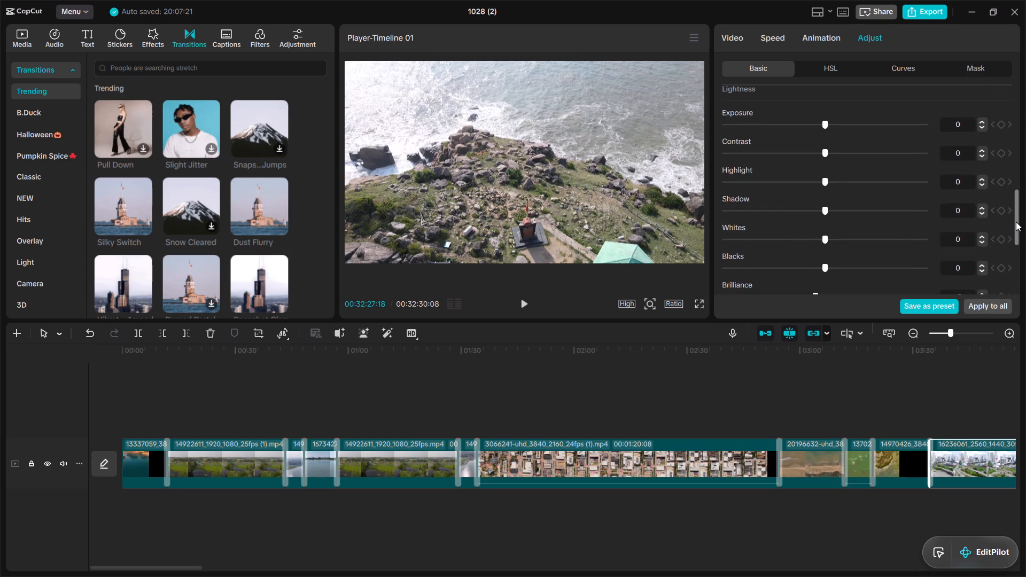
left_click_drag(835, 264, 823, 232)
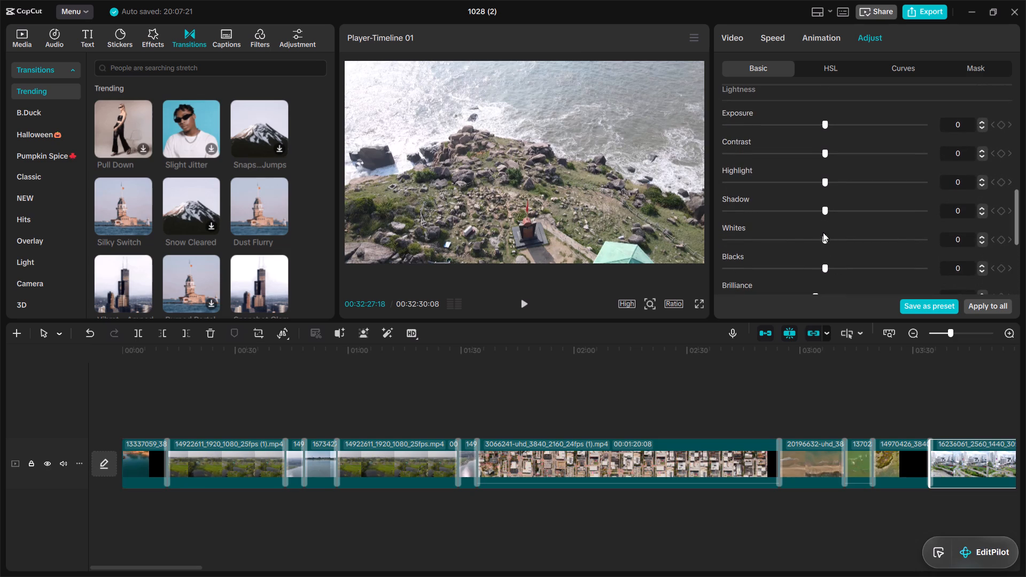
left_click_drag(823, 232, 833, 236)
left_click_drag(833, 236, 830, 207)
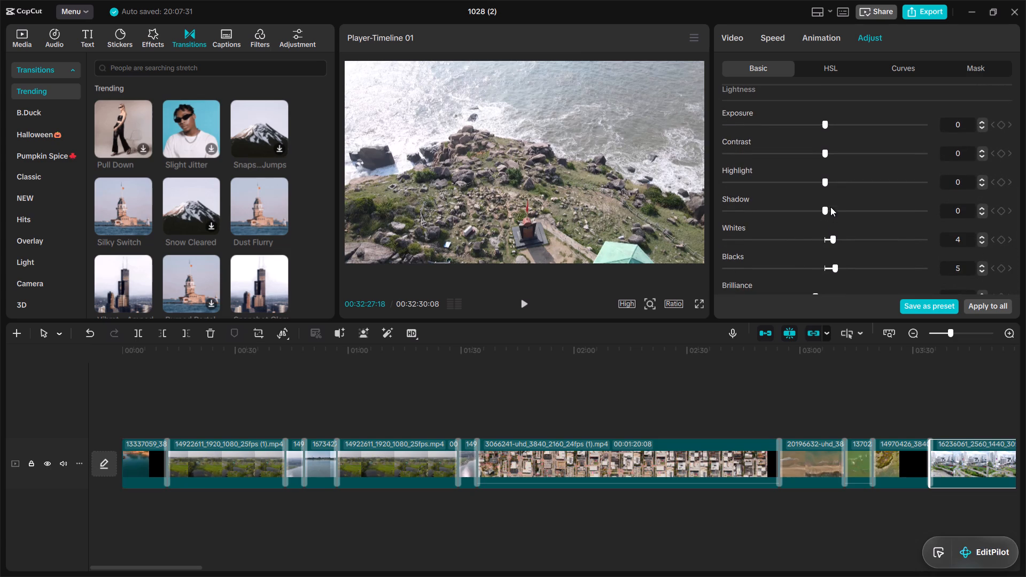
left_click_drag(830, 207, 830, 178)
left_click_drag(830, 178, 829, 152)
left_click(829, 152)
left_click(830, 124)
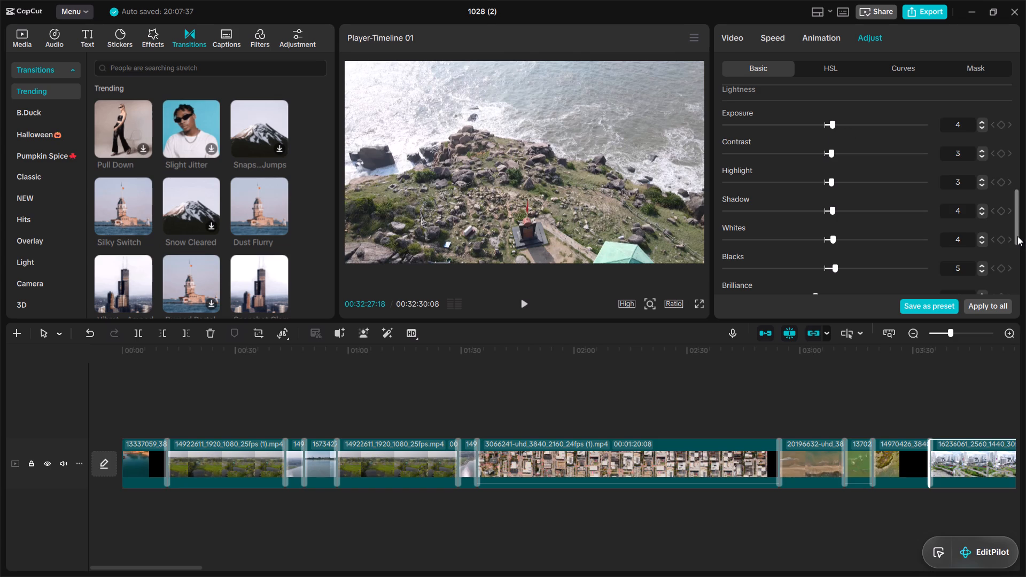
Set the eleventh clip's color to Saturation 6, Tint 4 and Temp 4.
left_click_drag(1016, 233, 1013, 180)
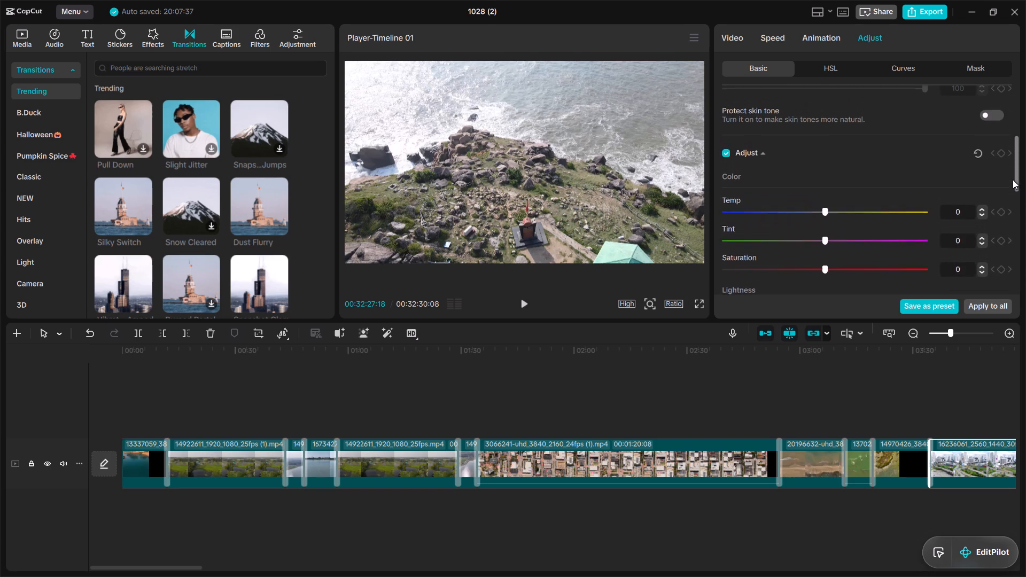
left_click_drag(1013, 180, 1013, 178)
left_click(834, 275)
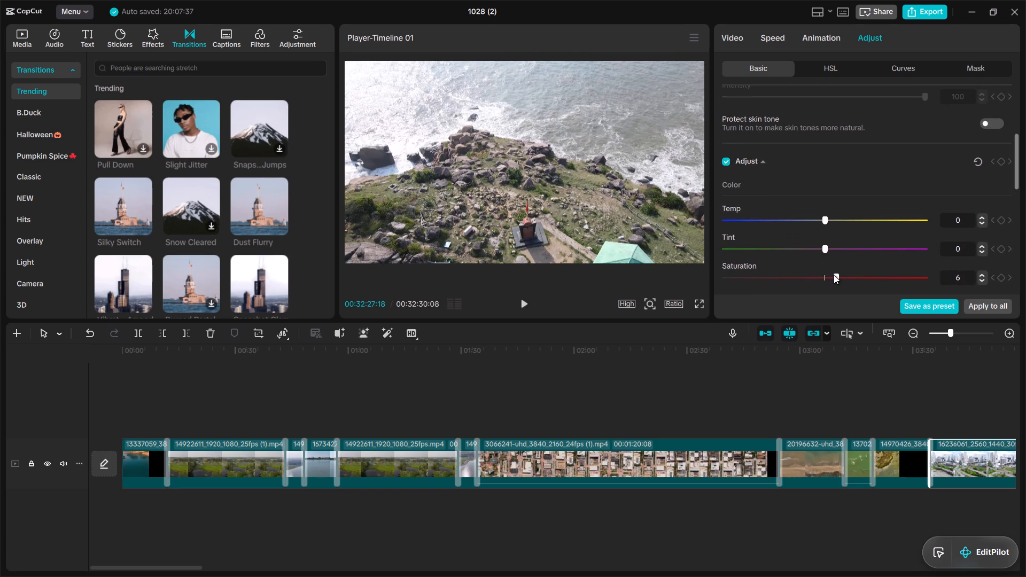
left_click_drag(831, 245, 830, 217)
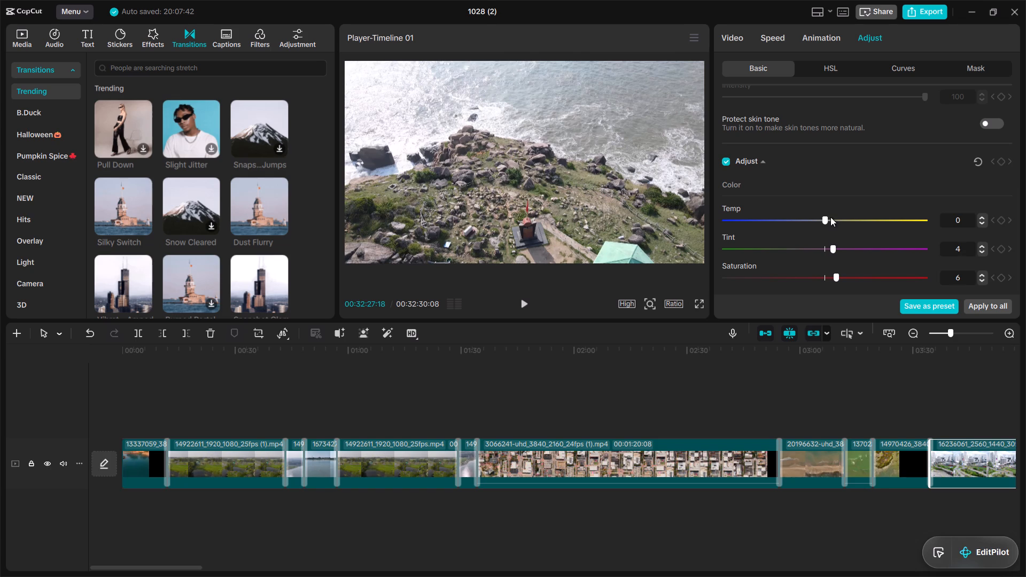
left_click(830, 217)
left_click_drag(1015, 174, 1013, 76)
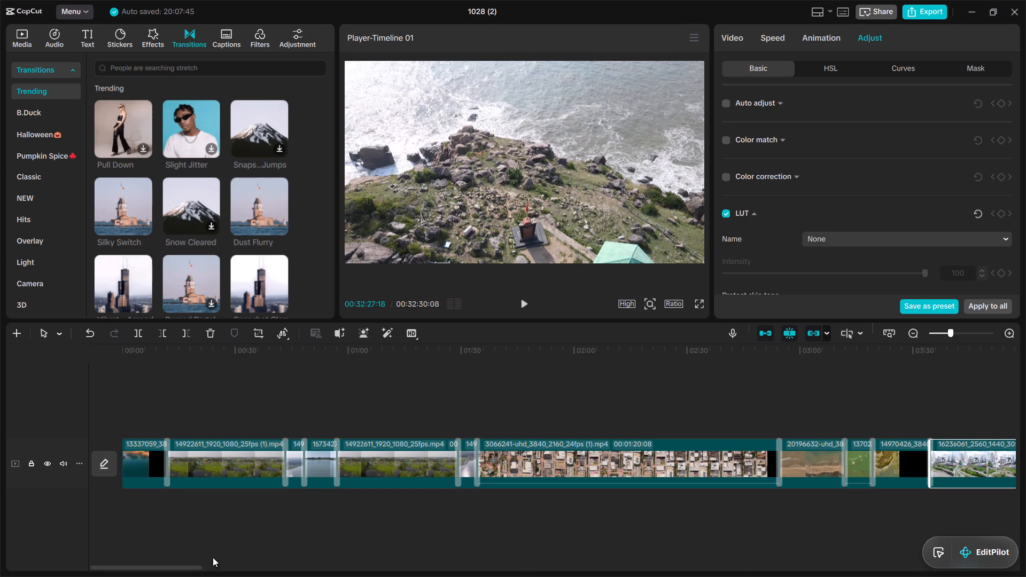
Preview frames from the eleventh, twelfth and thirteenth clips around the four-minute mark of the timeline.
left_click_drag(186, 564, 213, 567)
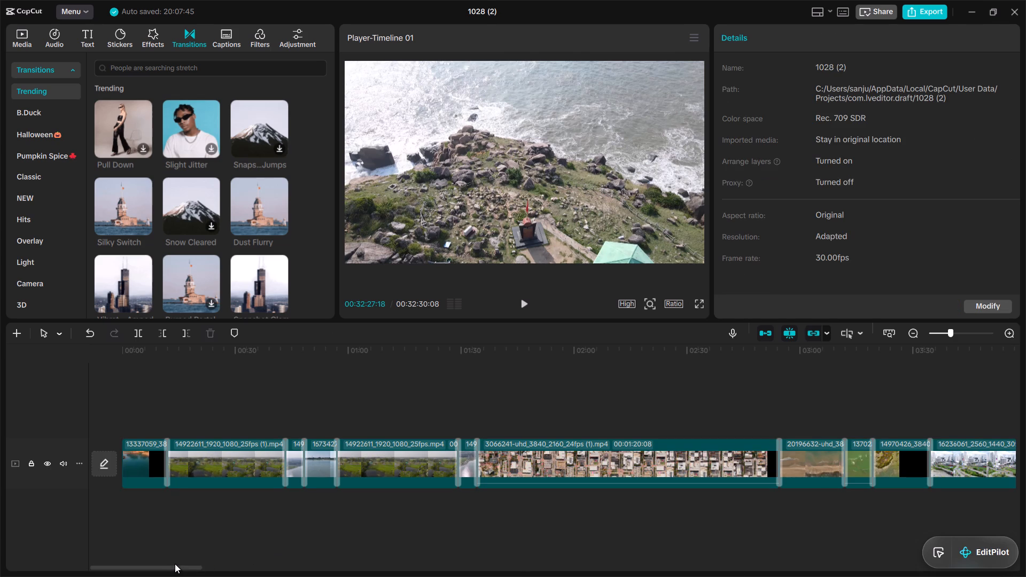
left_click_drag(175, 564, 203, 564)
left_click_drag(173, 566, 265, 573)
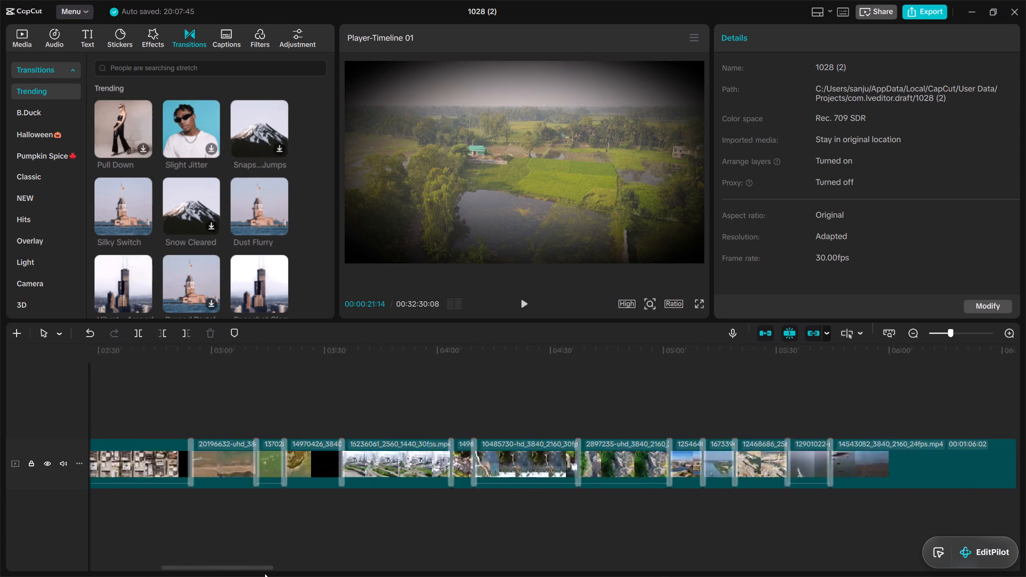
left_click_drag(265, 573, 277, 576)
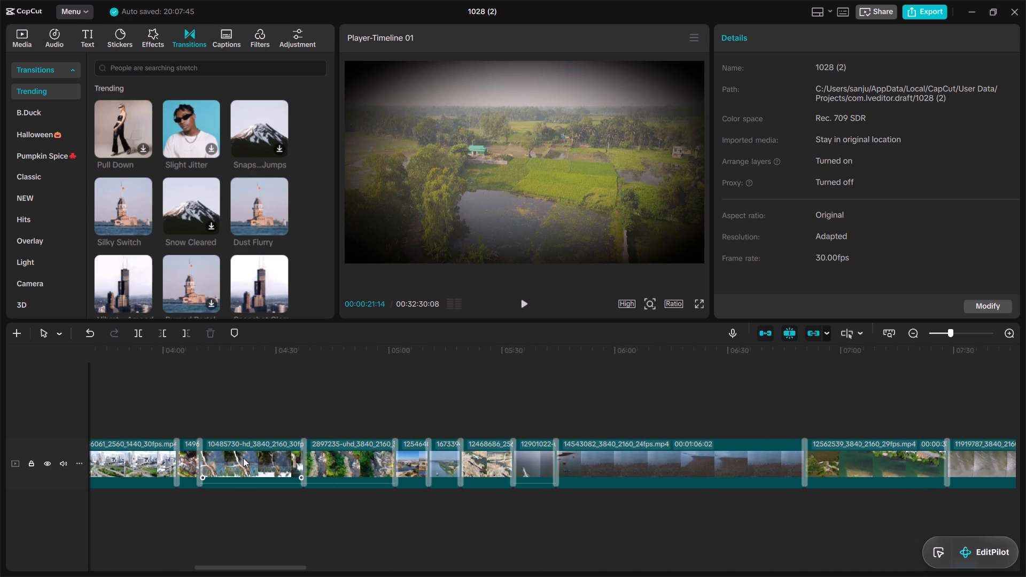
left_click(243, 458)
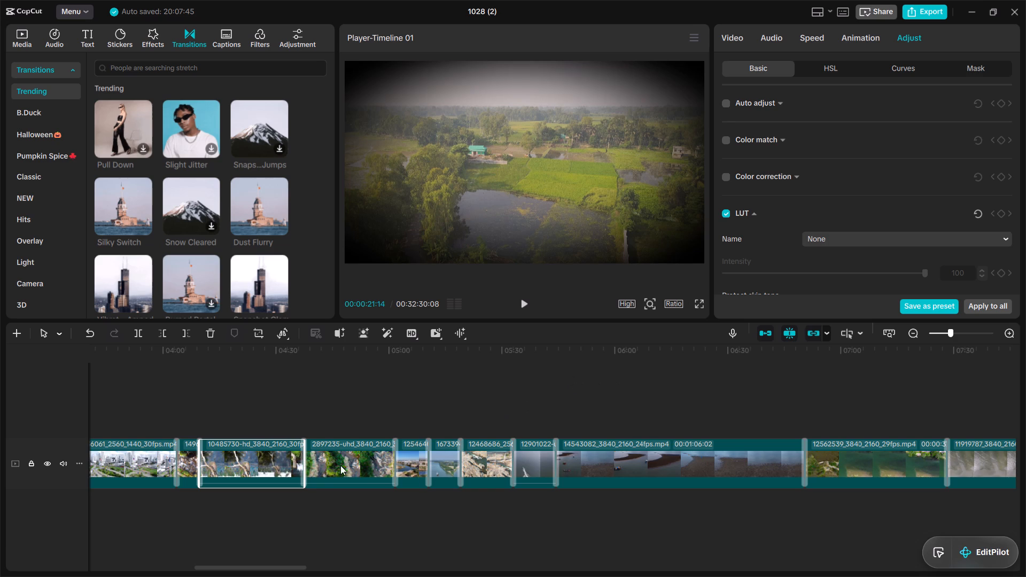
double_click(243, 416)
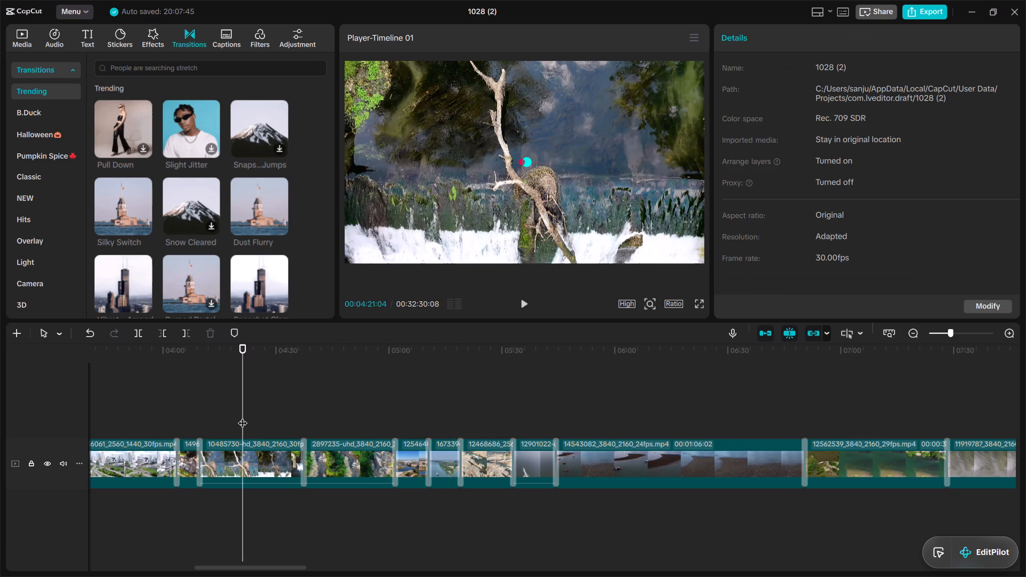
double_click(184, 420)
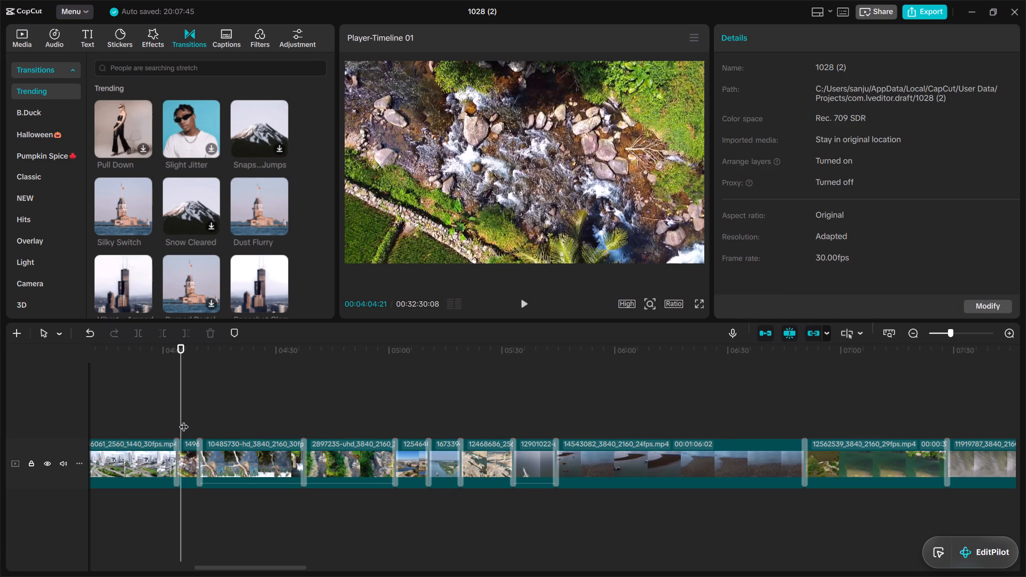
double_click(143, 423)
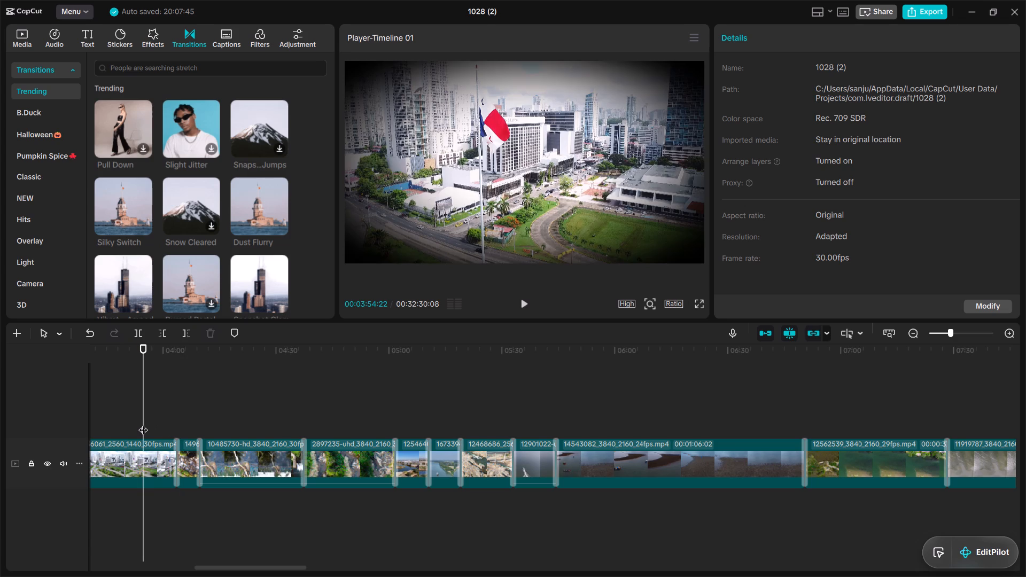
left_click(188, 454)
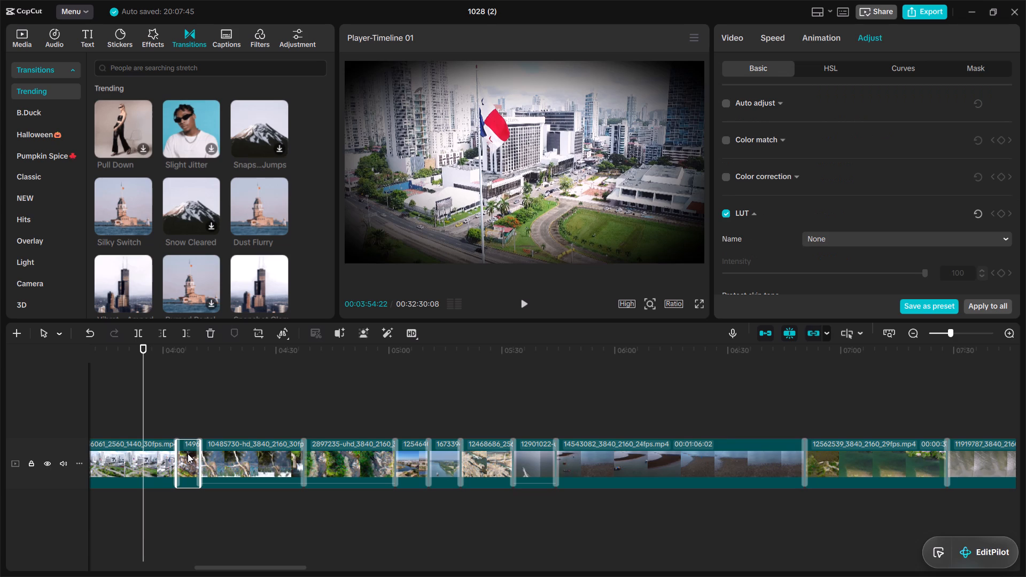
On the thirteenth clip, the one starting with 10485730, set the color to Temp -3, Saturation -3 and Tint -4.
left_click(248, 442)
double_click(250, 416)
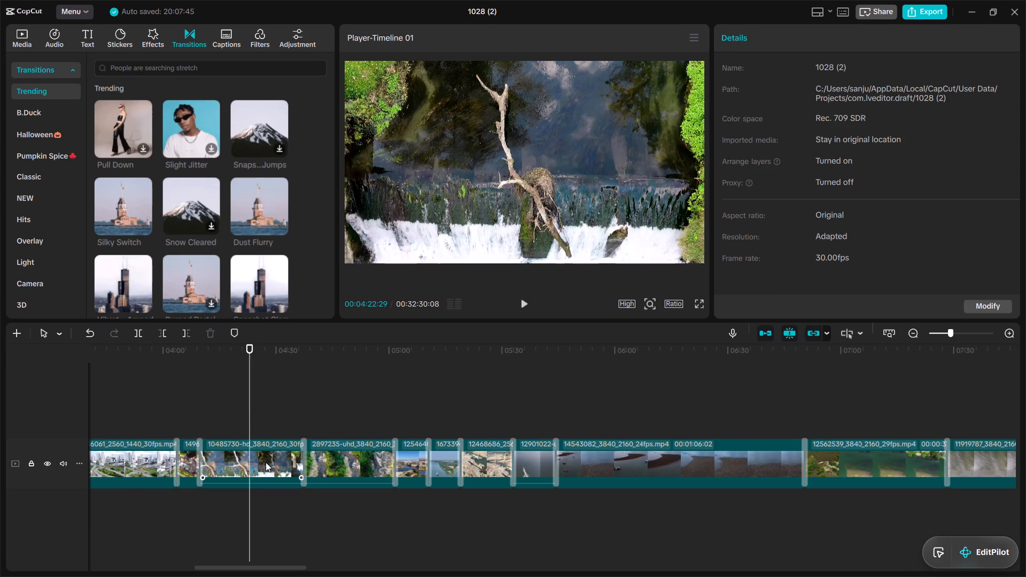
left_click(266, 462)
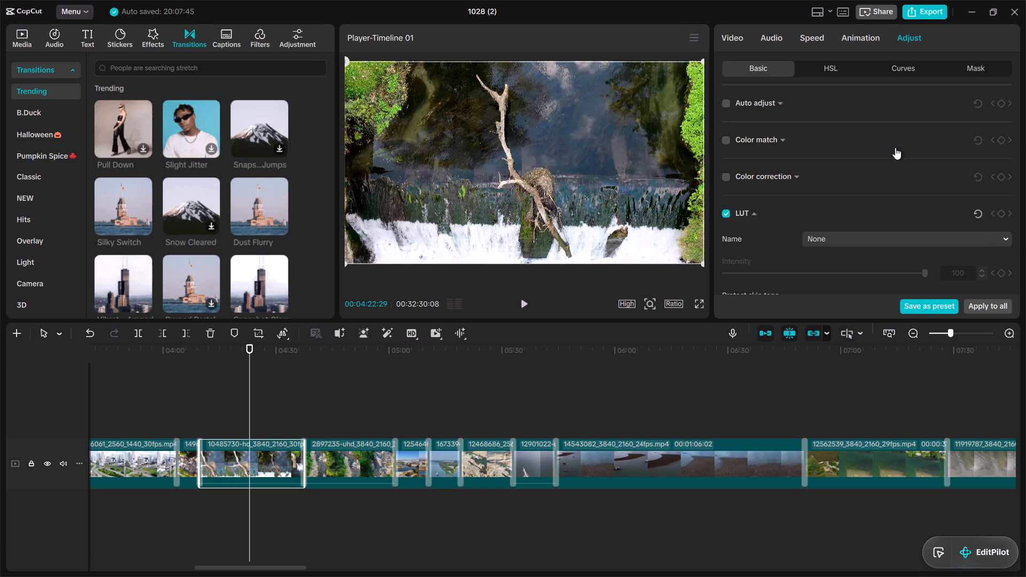
left_click_drag(1014, 120, 1014, 138)
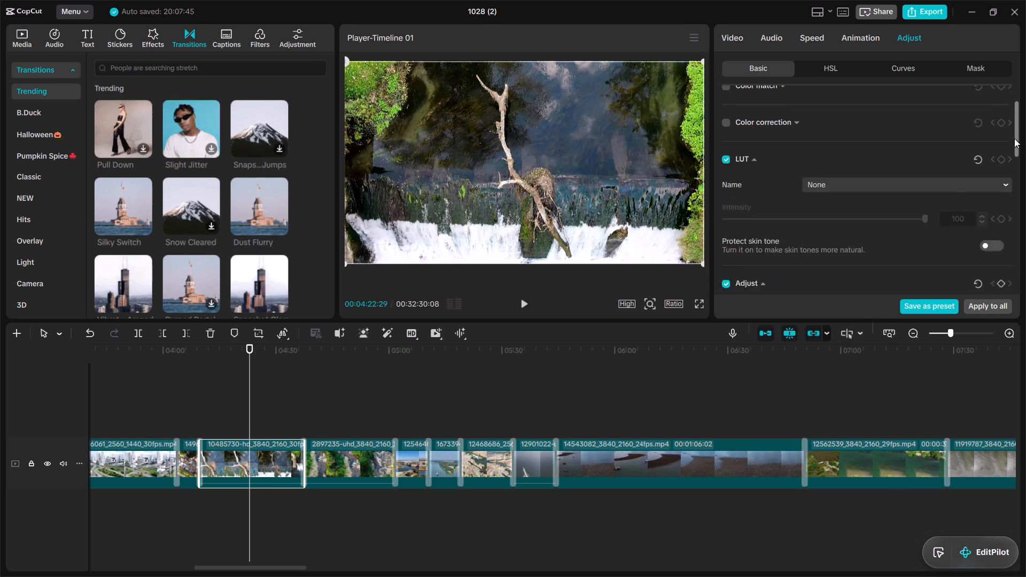
left_click_drag(1014, 138, 1011, 194)
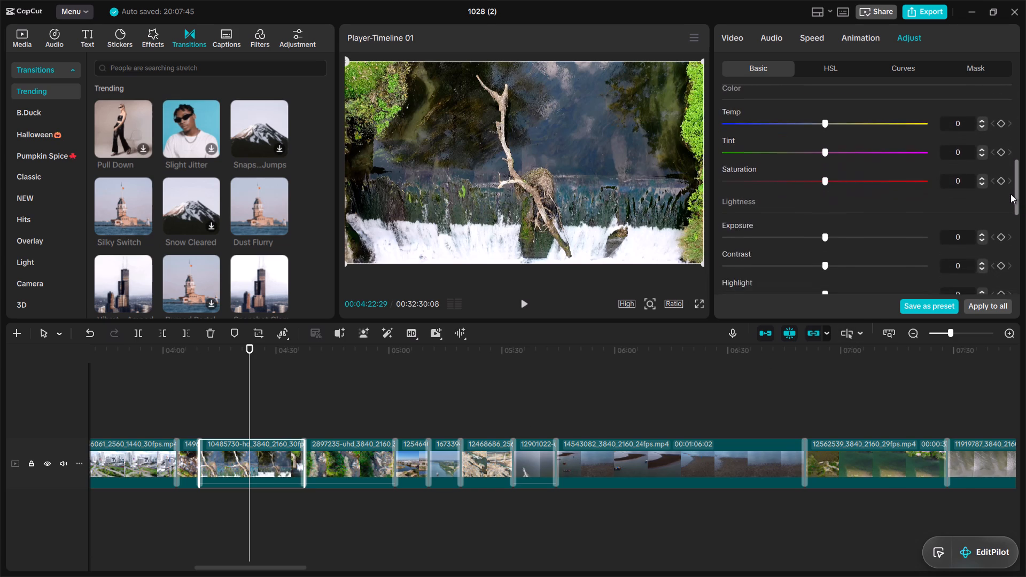
left_click_drag(1011, 194, 1011, 197)
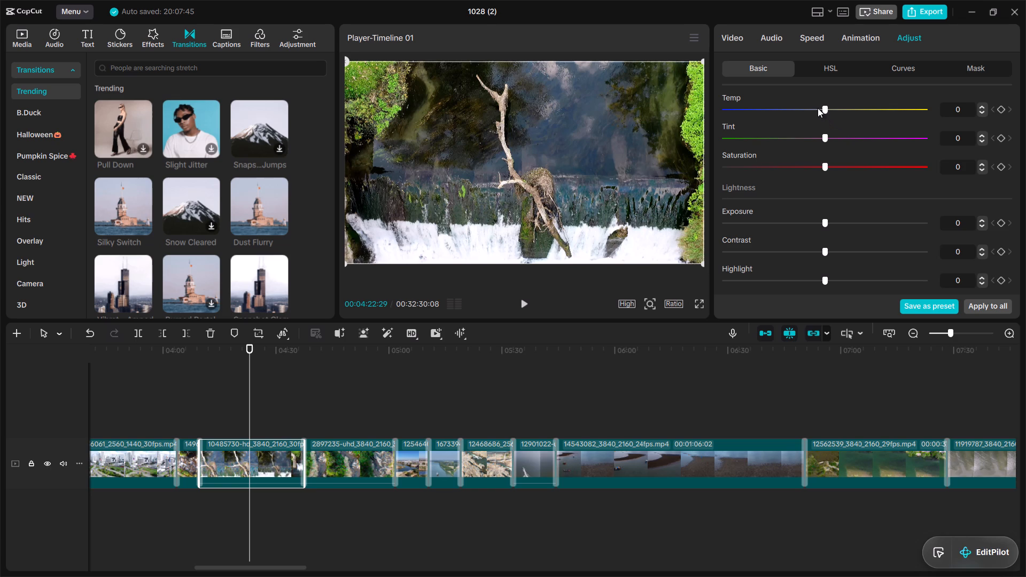
left_click(818, 107)
left_click(816, 107)
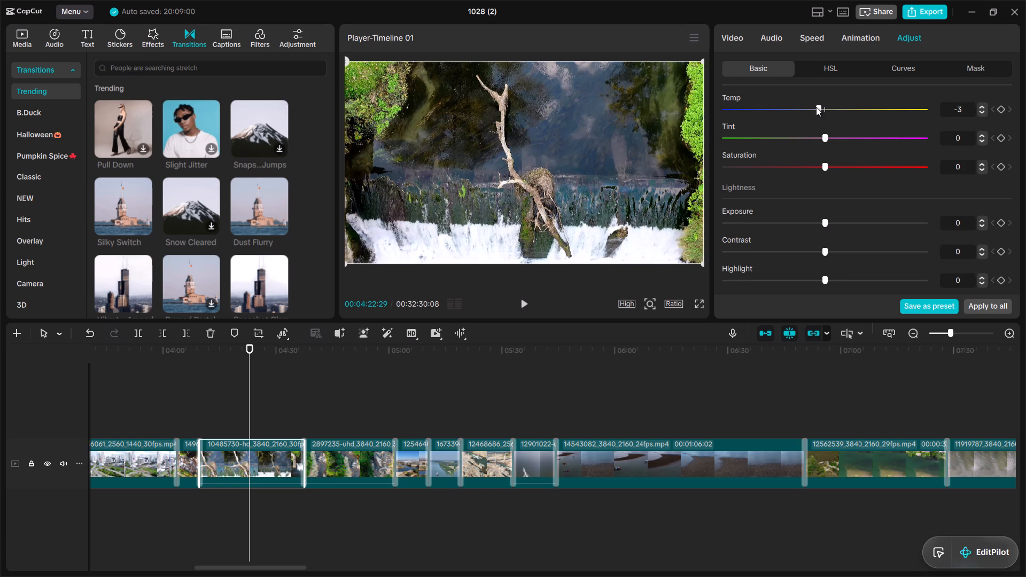
left_click(818, 136)
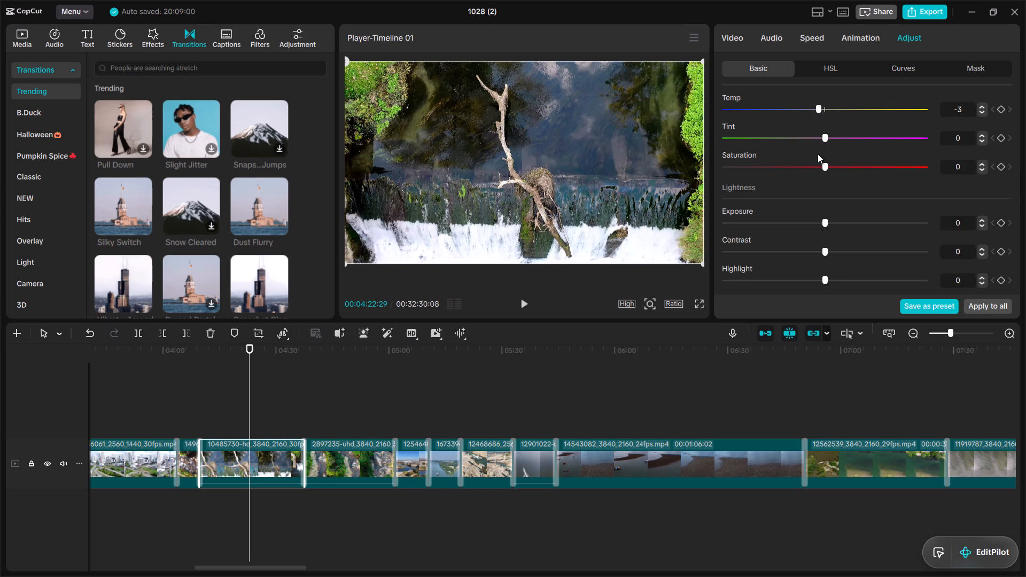
left_click(816, 162)
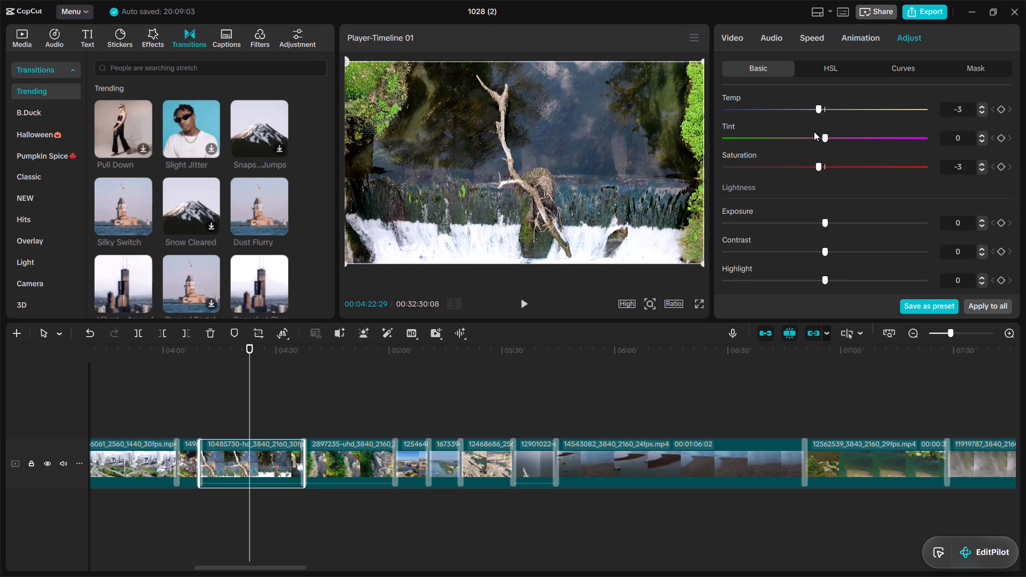
left_click(817, 135)
left_click(817, 135)
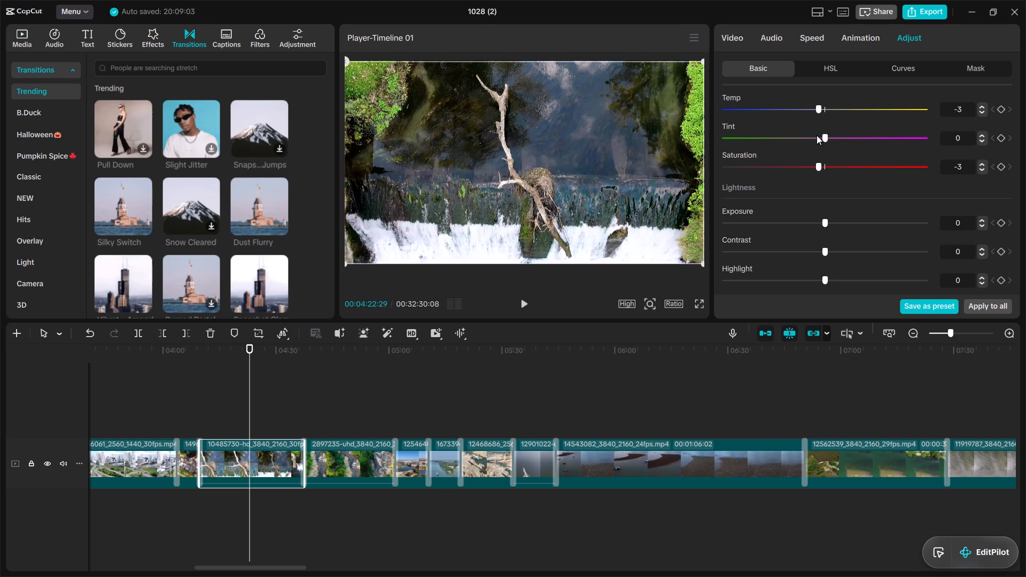
left_click(817, 135)
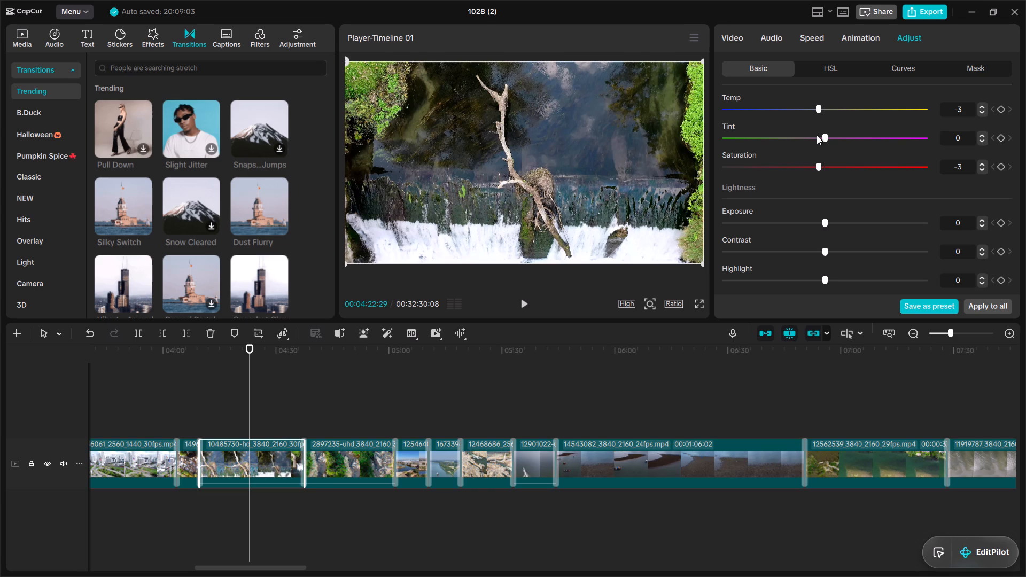
left_click(817, 135)
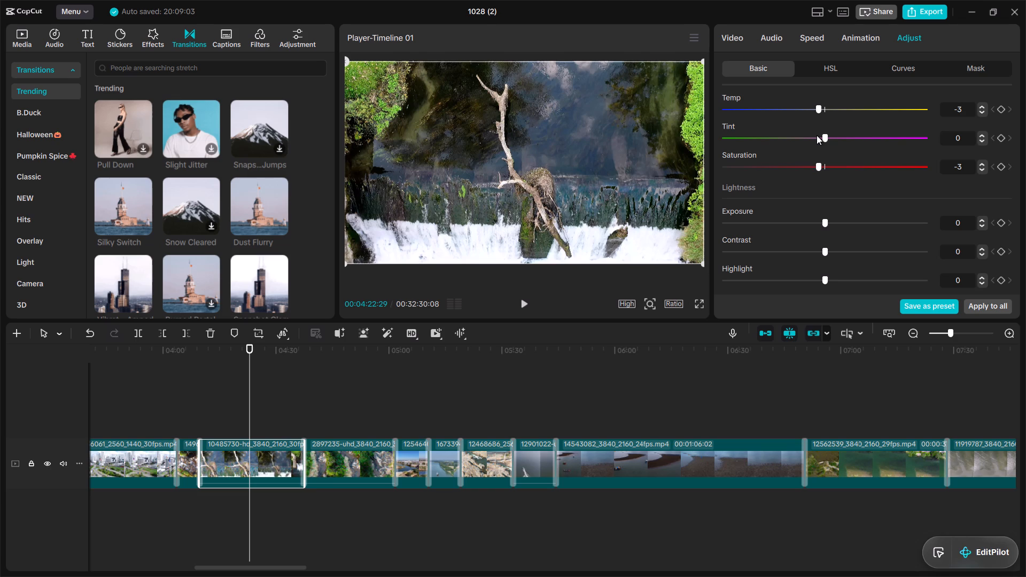
left_click(815, 135)
Set the thirteenth clip's lightness to Exposure 6, Contrast 4, Highlight 5, Shadow 6, Whites 6, Blacks 6 and Brilliance 6.
left_click(834, 220)
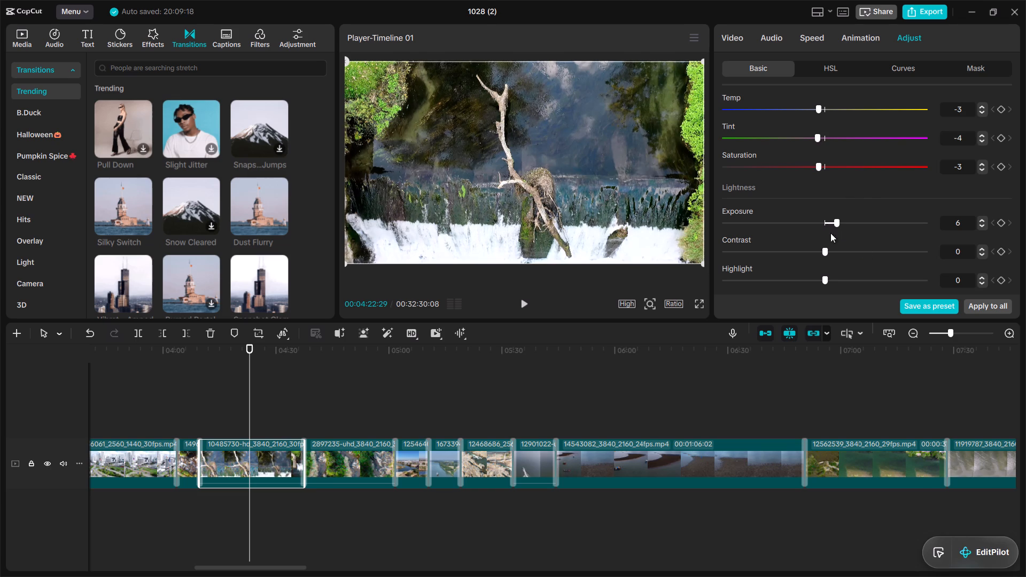
left_click(830, 247)
left_click(817, 277)
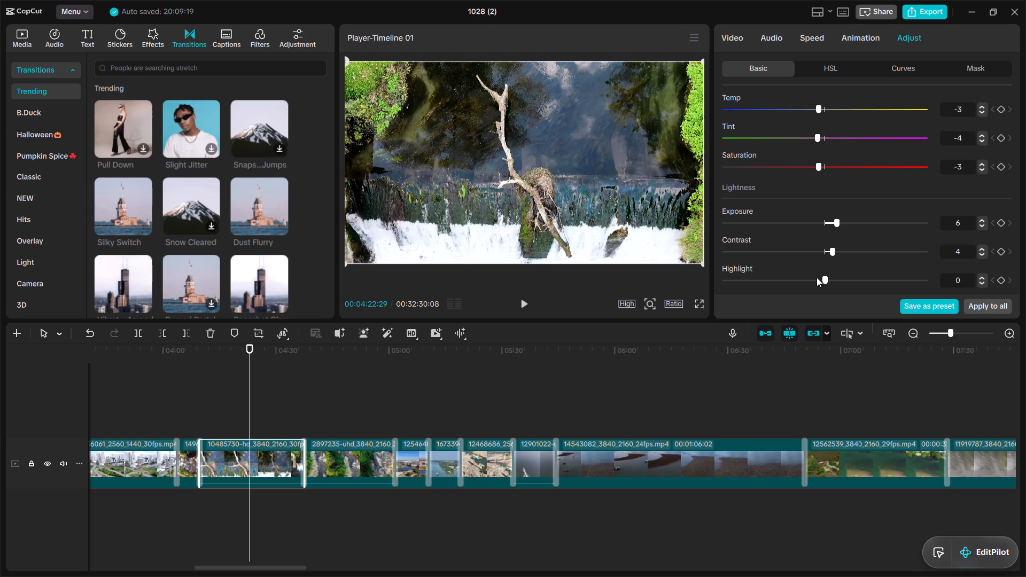
left_click(817, 277)
left_click_drag(1015, 206, 1019, 244)
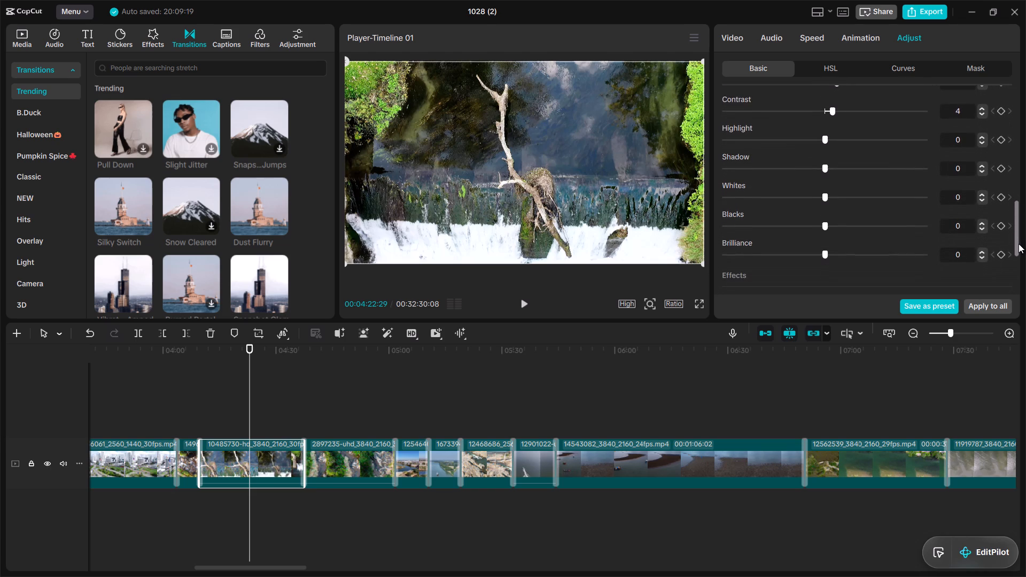
left_click(833, 137)
left_click(834, 165)
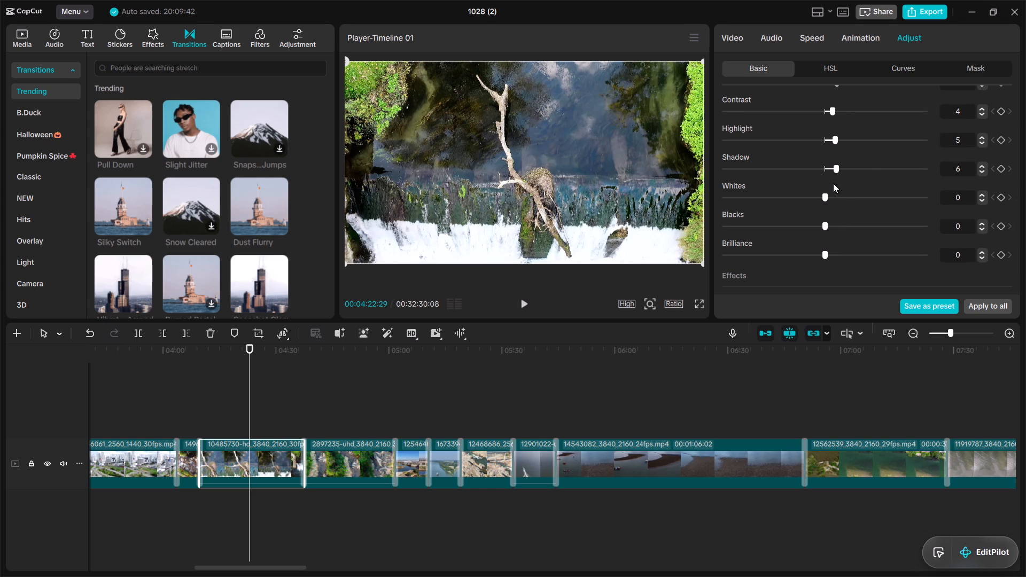
left_click_drag(834, 192, 834, 220)
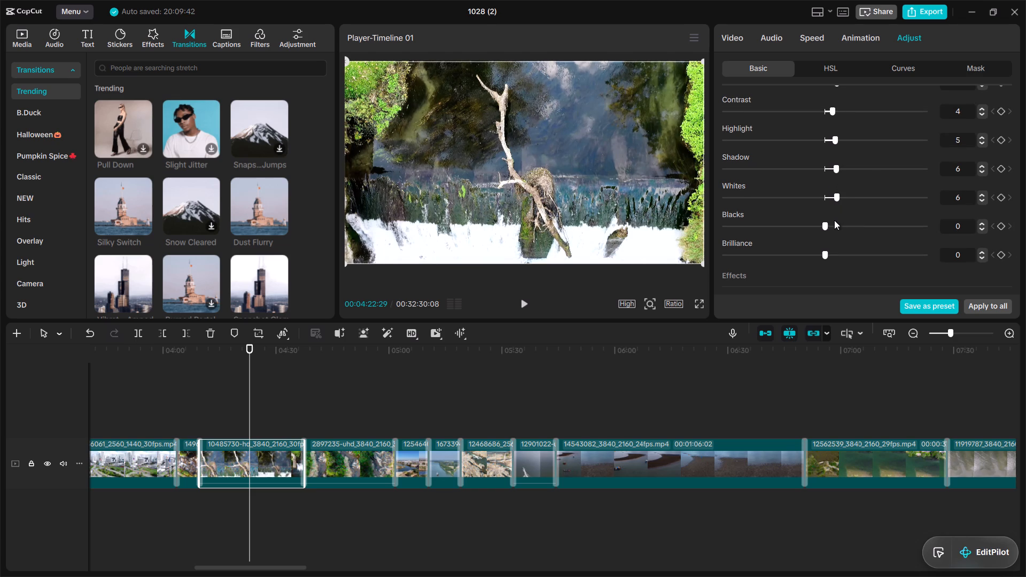
left_click(834, 220)
left_click(834, 252)
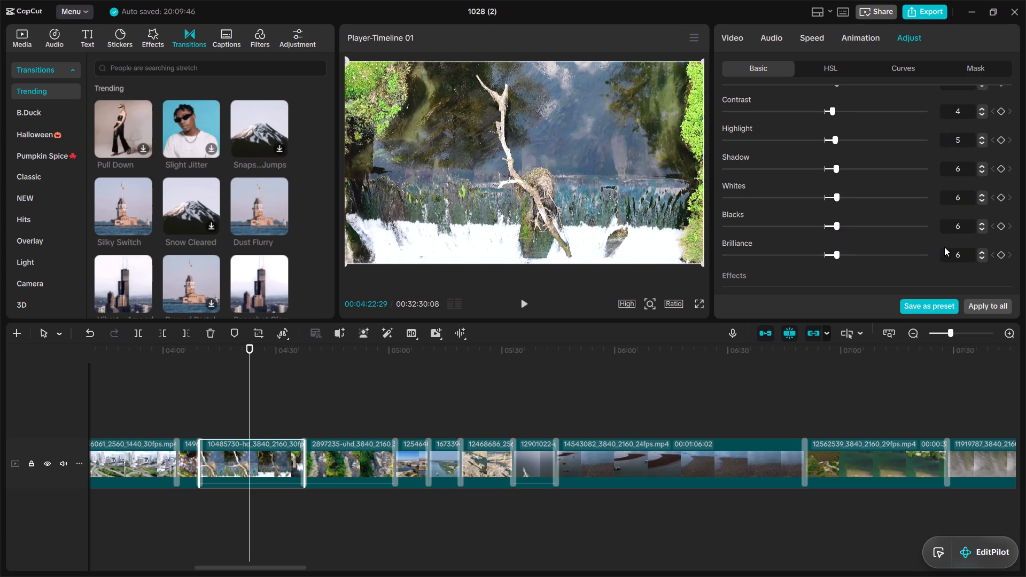
Set the thirteenth clip's effects to Sharpen 6, Clarity 5, Particles 4, Fade 4 and Vignette 34.
left_click_drag(1015, 218, 1015, 236)
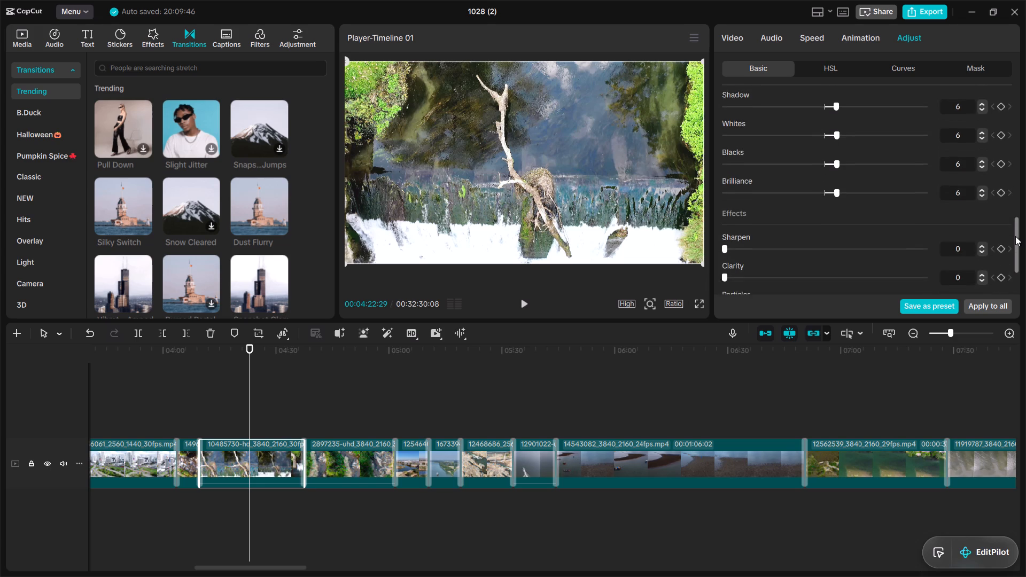
left_click_drag(1015, 236, 1016, 268)
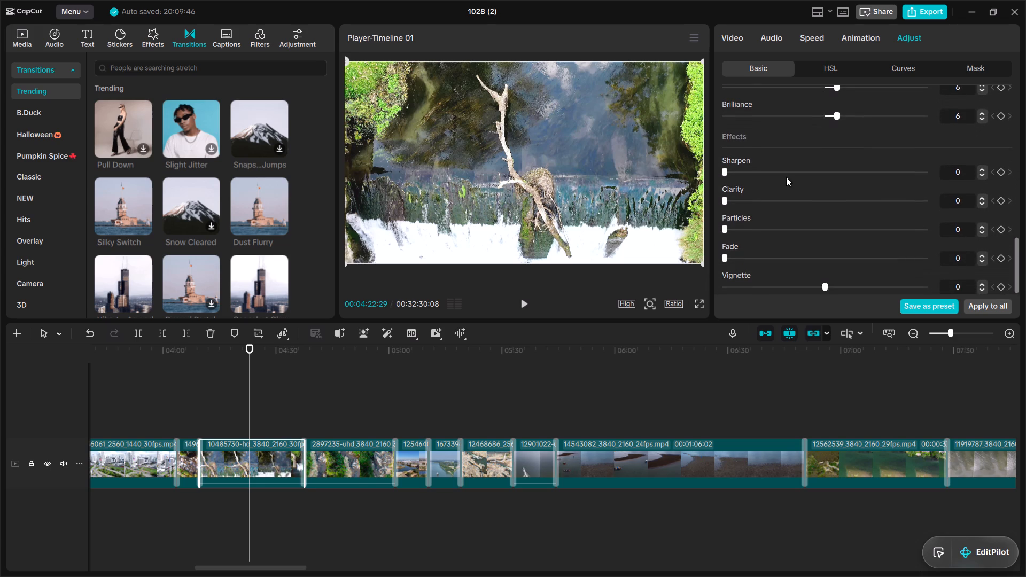
left_click_drag(737, 167, 736, 197)
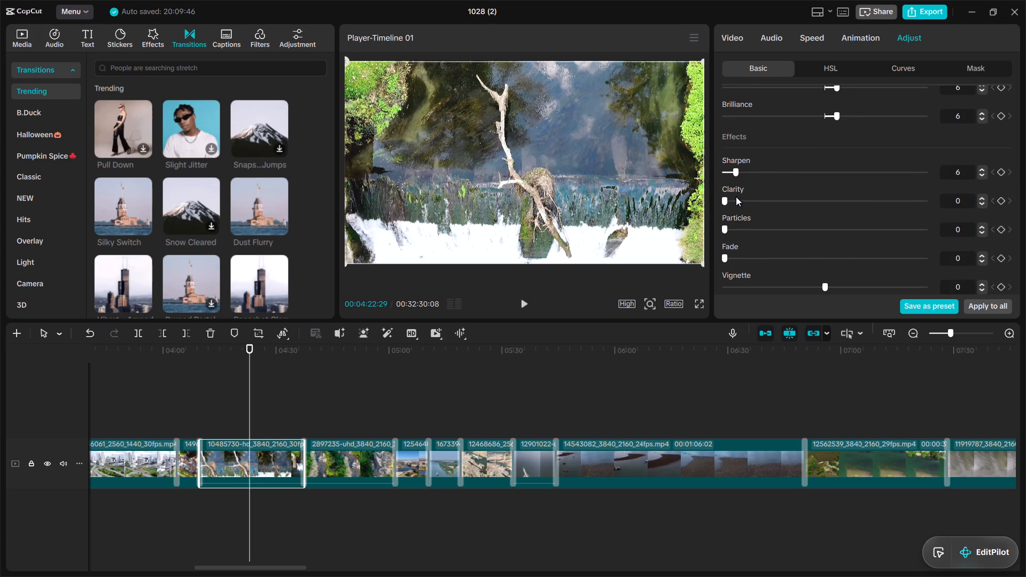
left_click_drag(736, 197, 736, 197)
left_click_drag(736, 197, 733, 229)
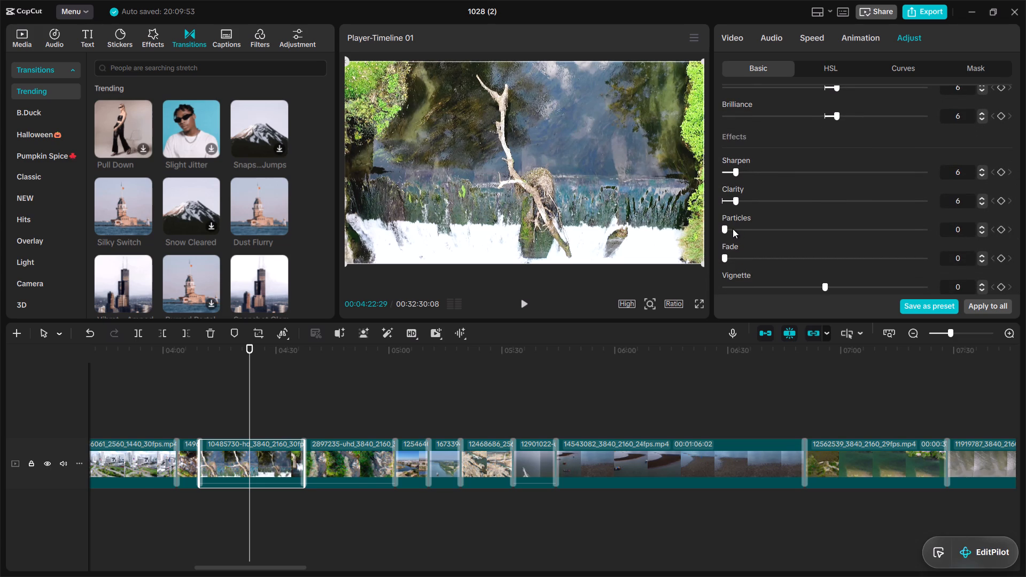
left_click_drag(733, 229, 732, 228)
left_click(732, 228)
left_click(734, 253)
left_click(890, 284)
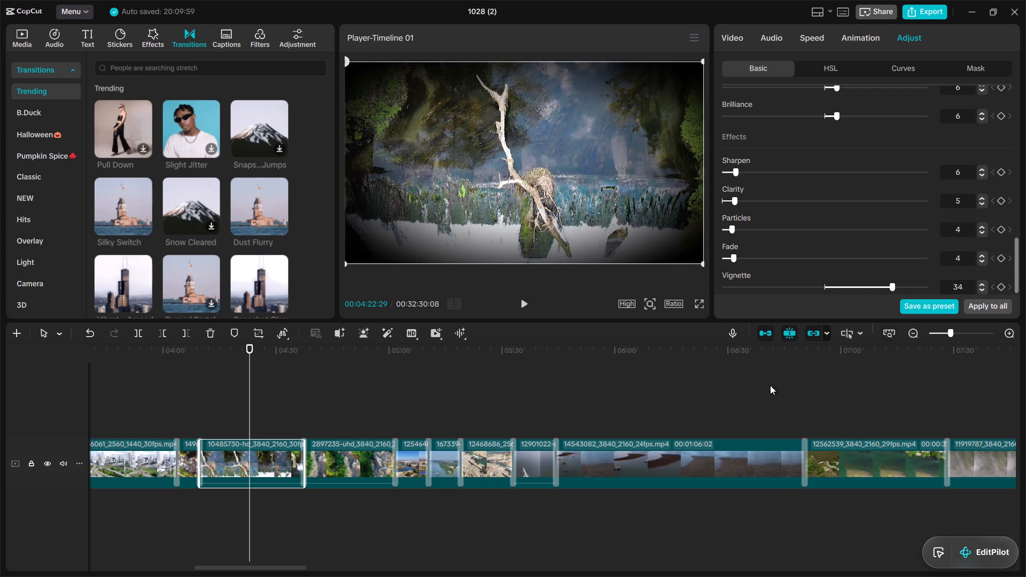
On the fourteenth clip, the one starting with 2897235, set the effects to Vignette 34, Fade 7, Particles 6, Clarity 8 and Sharpen 7.
left_click(349, 467)
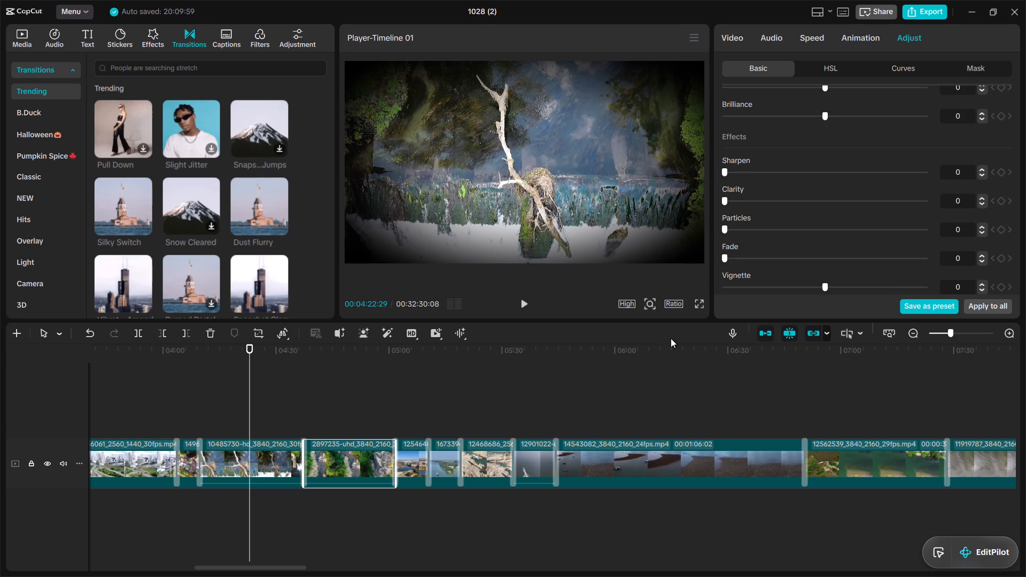
left_click(891, 285)
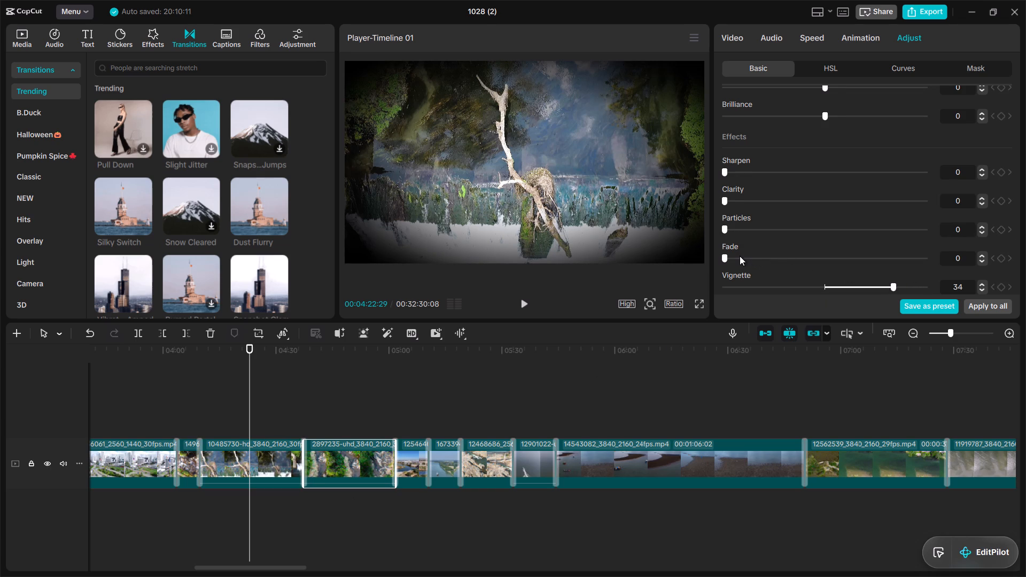
left_click(740, 255)
left_click(736, 226)
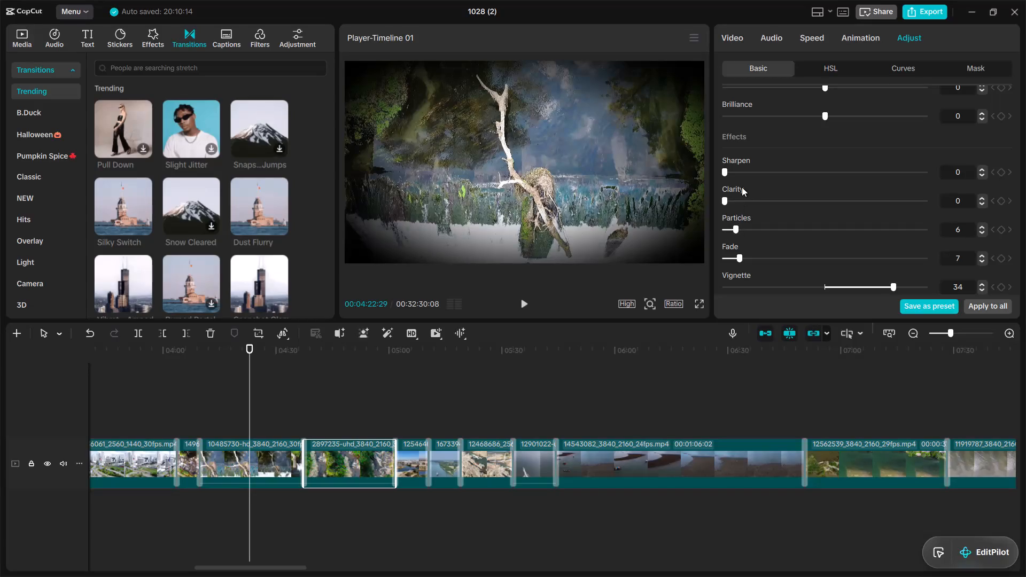
left_click(739, 197)
left_click(740, 166)
Set the fourteenth clip's lightness to Brilliance 9, Blacks 8, Whites 6, Shadow 5, Highlight -6, Contrast -6 and Exposure -5.
left_click(840, 113)
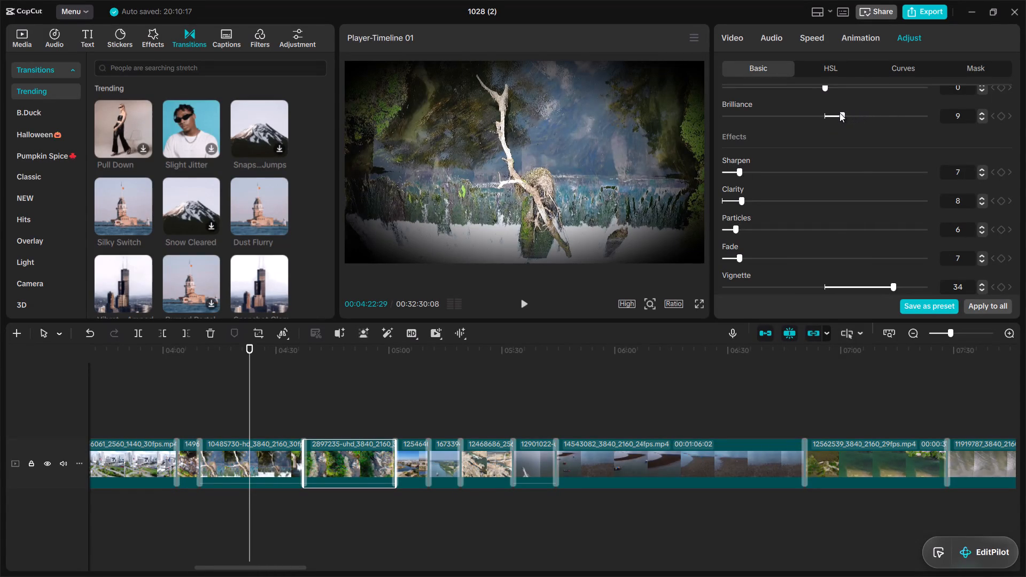
left_click_drag(1017, 258, 1012, 210)
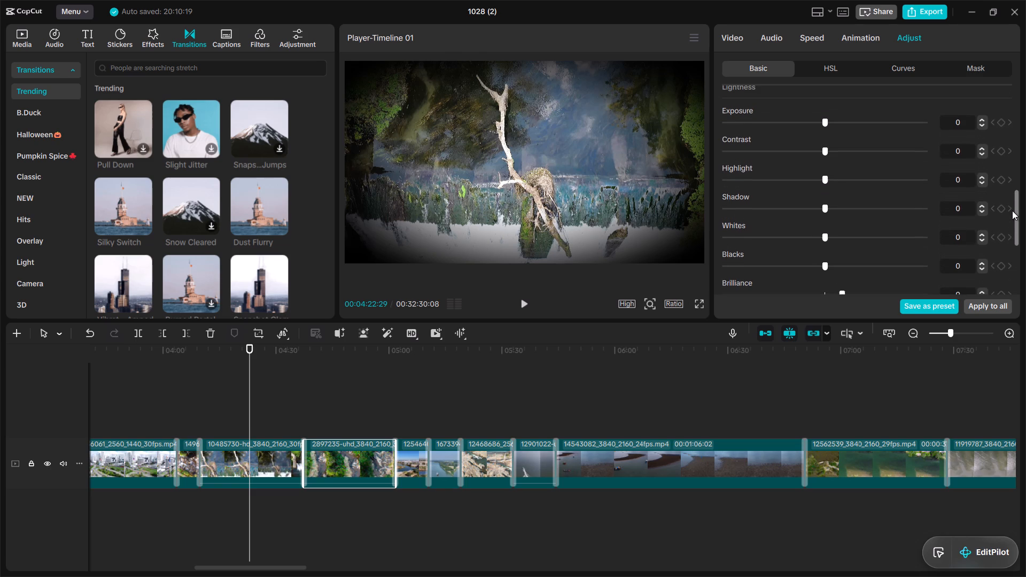
left_click(837, 267)
left_click(834, 235)
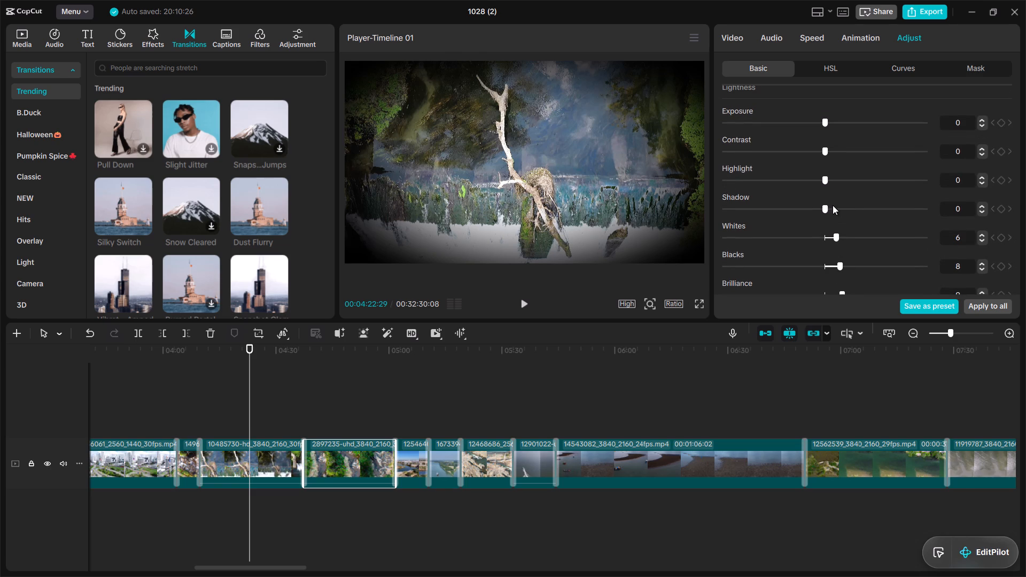
left_click(833, 205)
left_click_drag(830, 176, 811, 150)
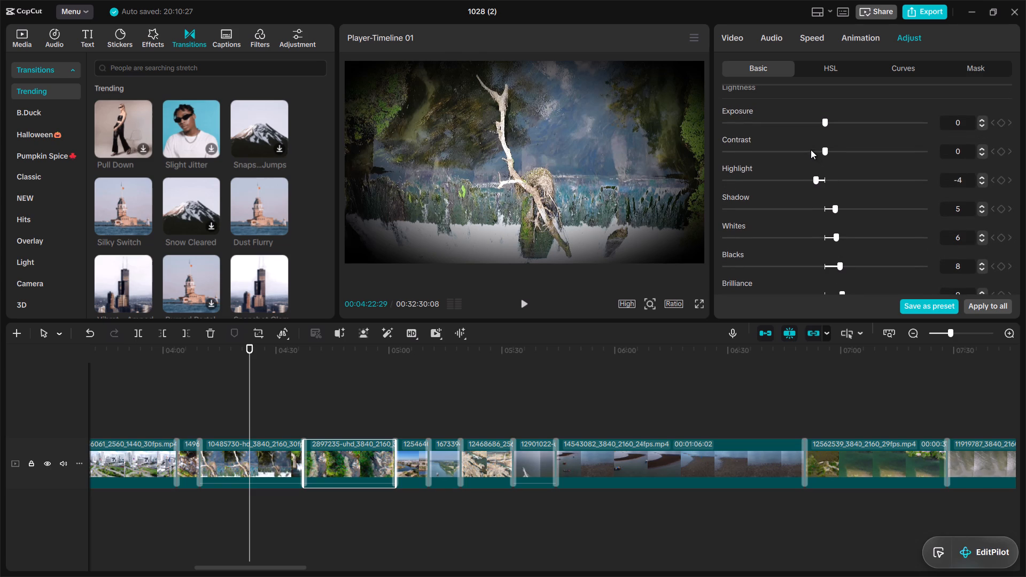
left_click_drag(811, 150, 811, 148)
left_click(811, 148)
left_click(811, 115)
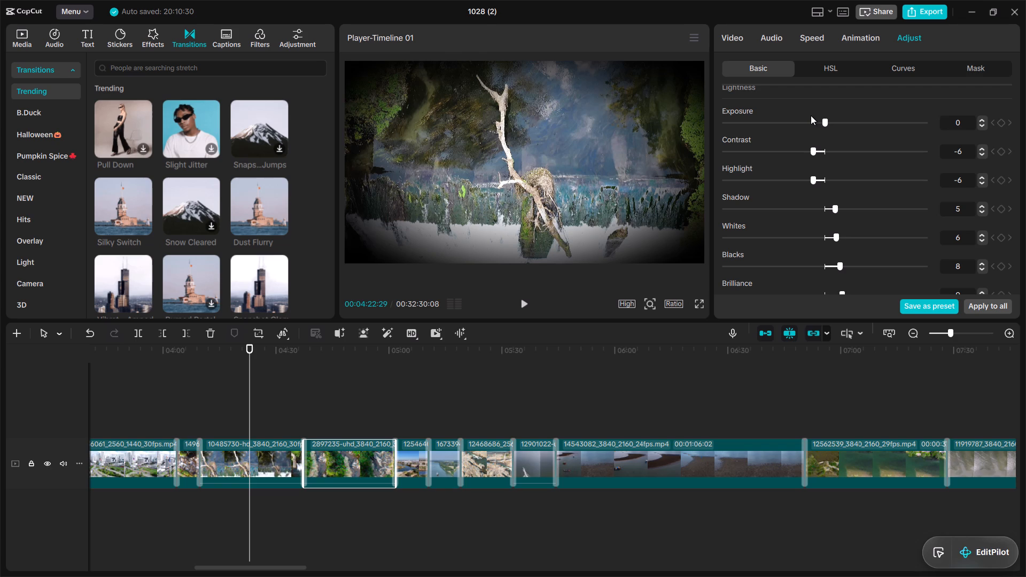
left_click(813, 118)
Set the fourteenth clip's color to Saturation -3, Tint -4 and Temp -5.
left_click_drag(1015, 228, 1015, 206)
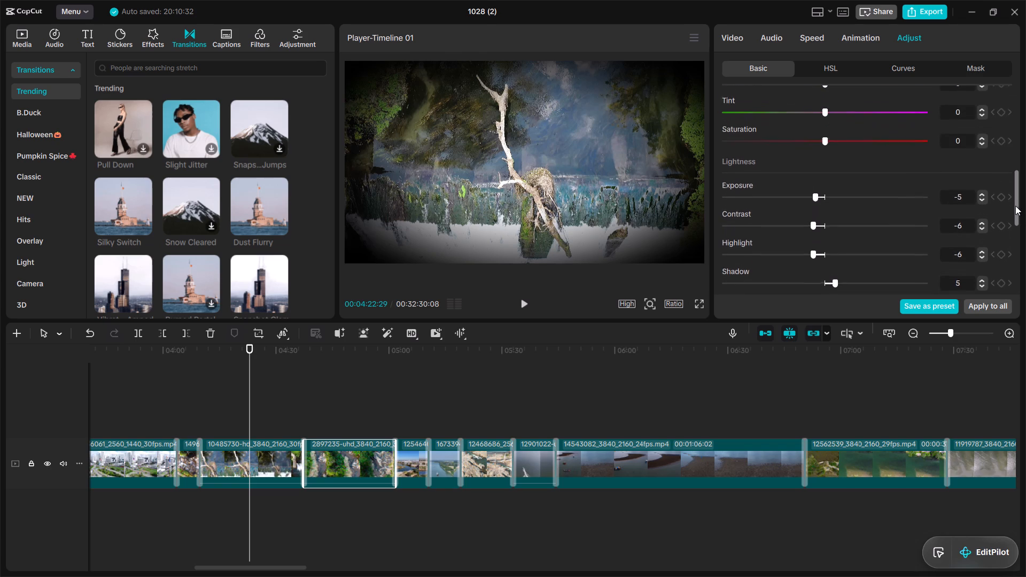
left_click_drag(1015, 206, 1023, 120)
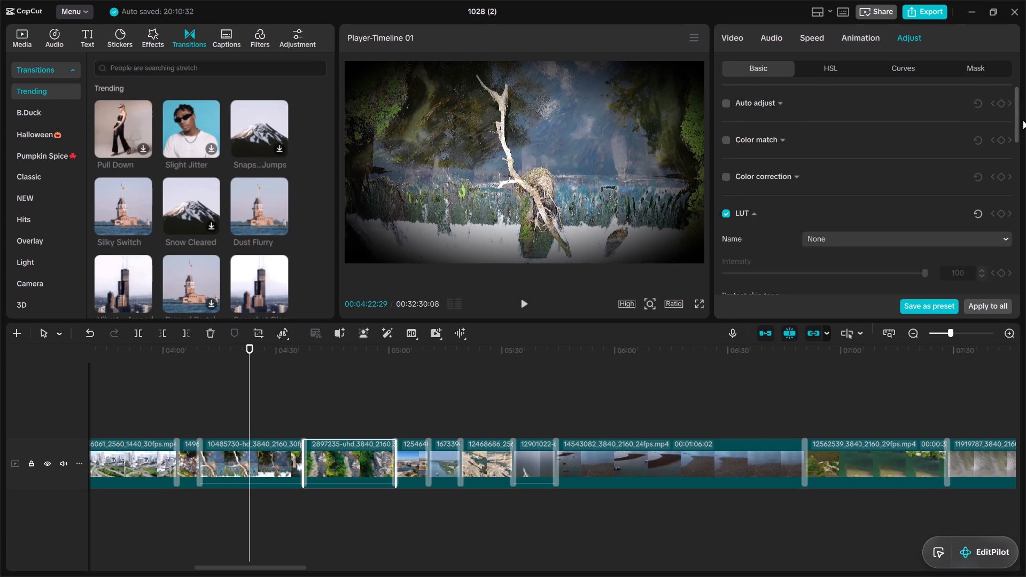
left_click_drag(1023, 120, 1020, 183)
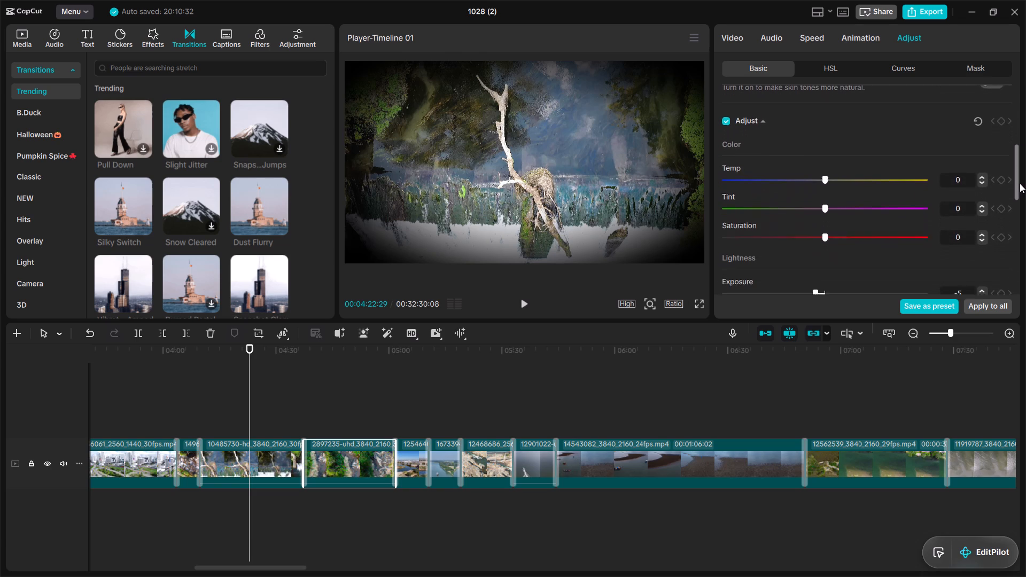
left_click_drag(1020, 183, 1020, 184)
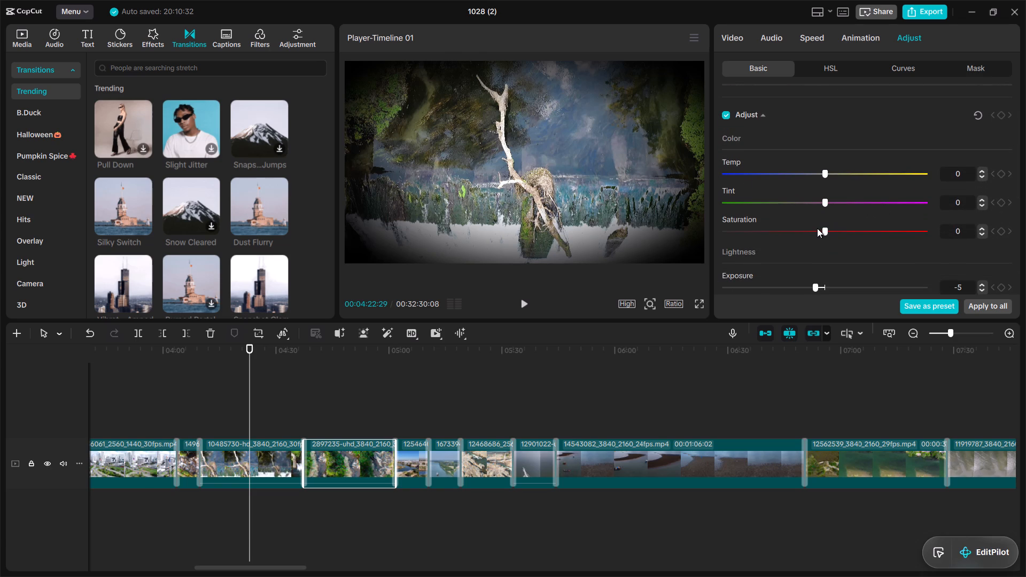
left_click(817, 228)
double_click(816, 228)
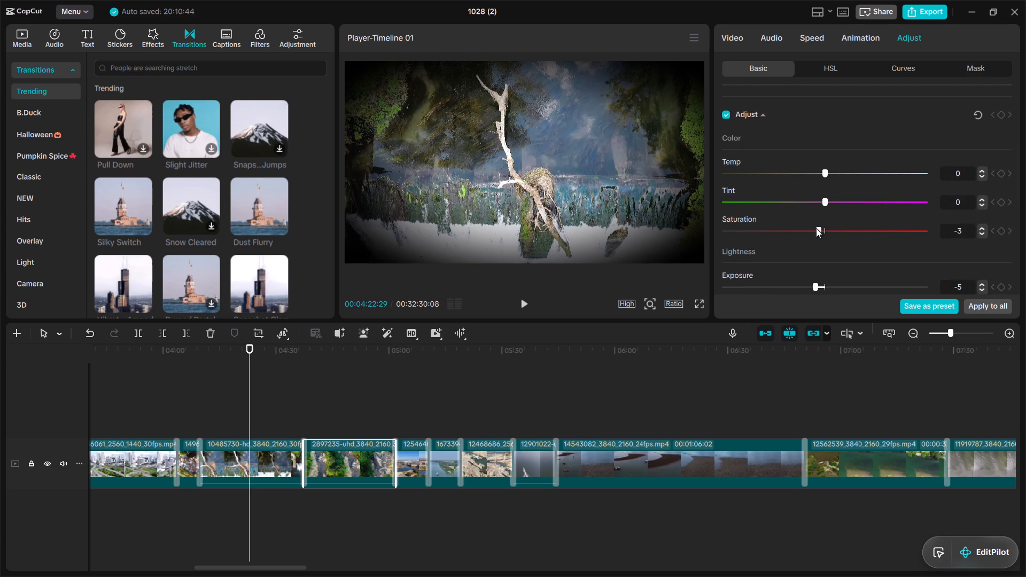
left_click(815, 199)
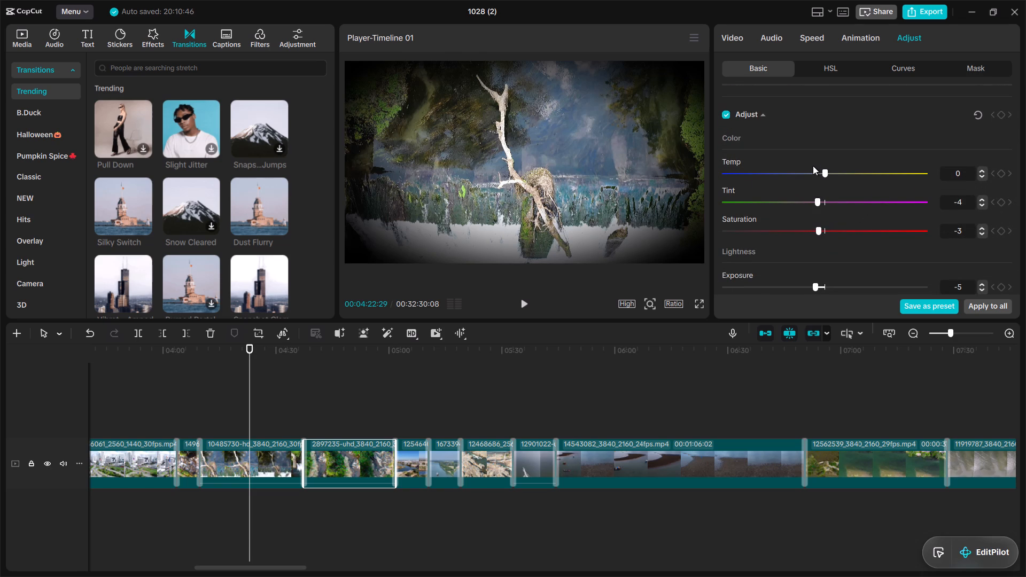
left_click(813, 166)
left_click(813, 169)
Select the fifteenth clip, the one starting with 12546, for color adjustment.
left_click(407, 458)
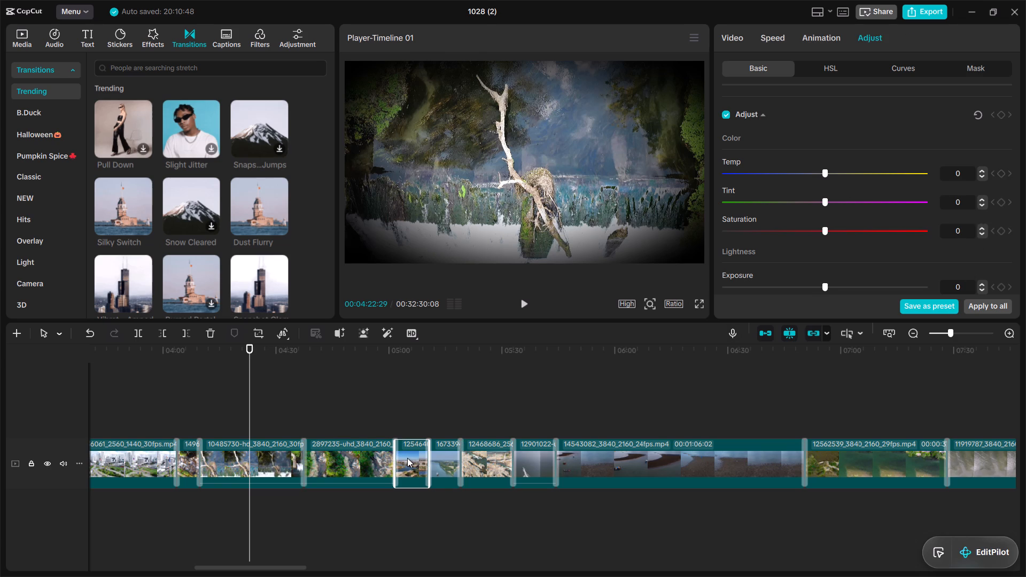
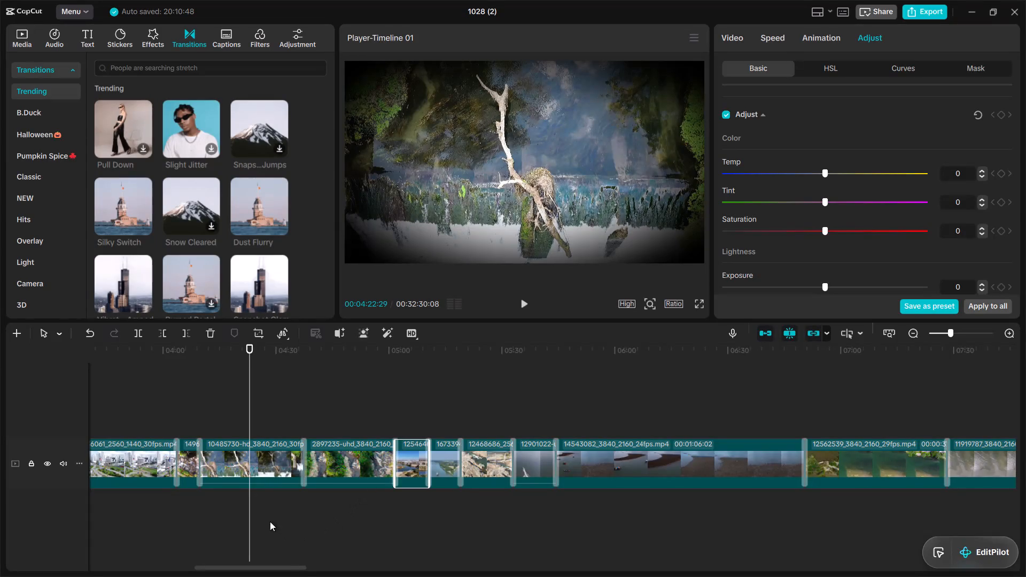
On the fifteenth clip, the one starting with 12546, set the color to Temp 5, Tint -3 and Saturation -7.
left_click(255, 471)
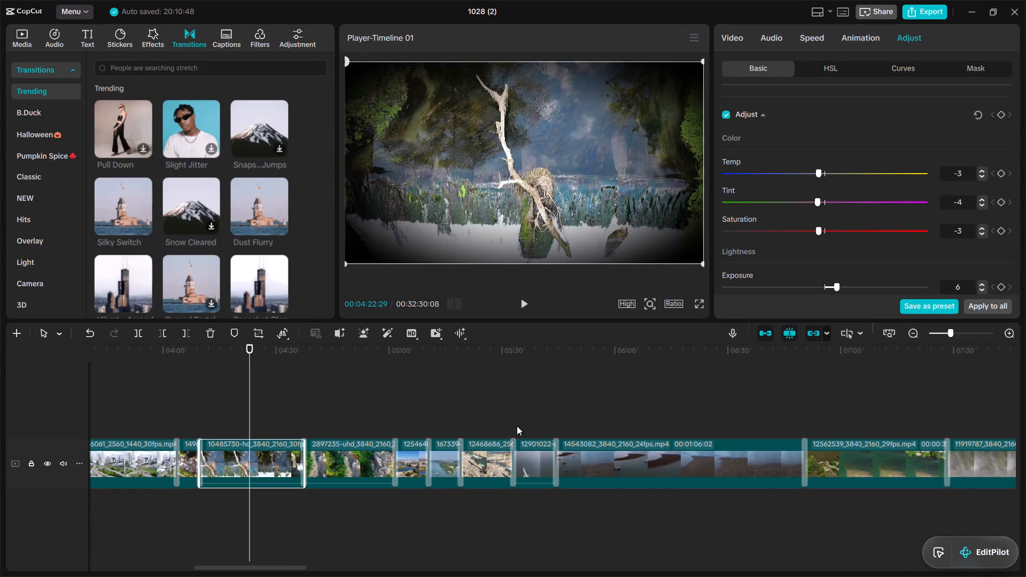
double_click(378, 457)
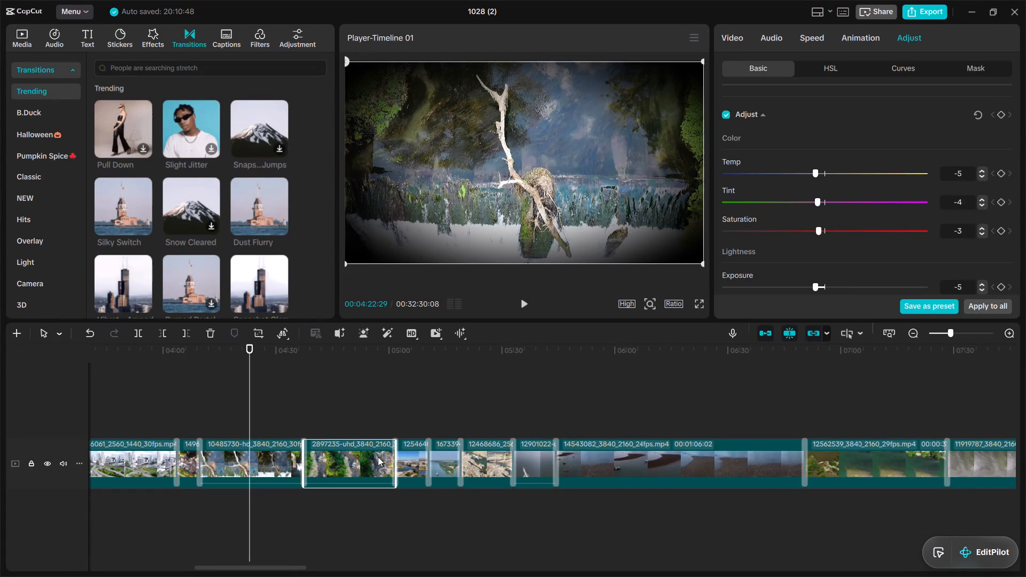
left_click(369, 423)
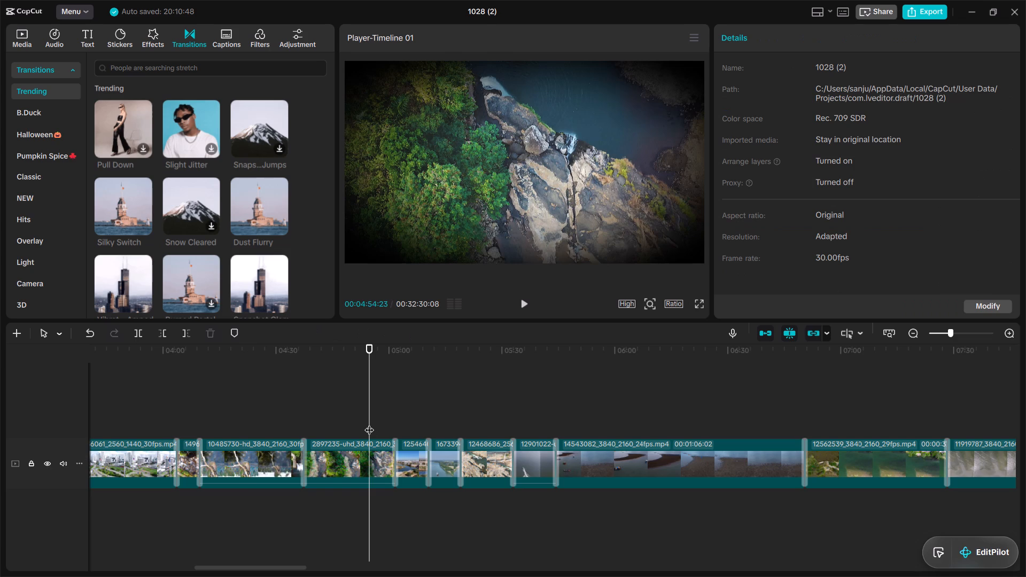
double_click(407, 436)
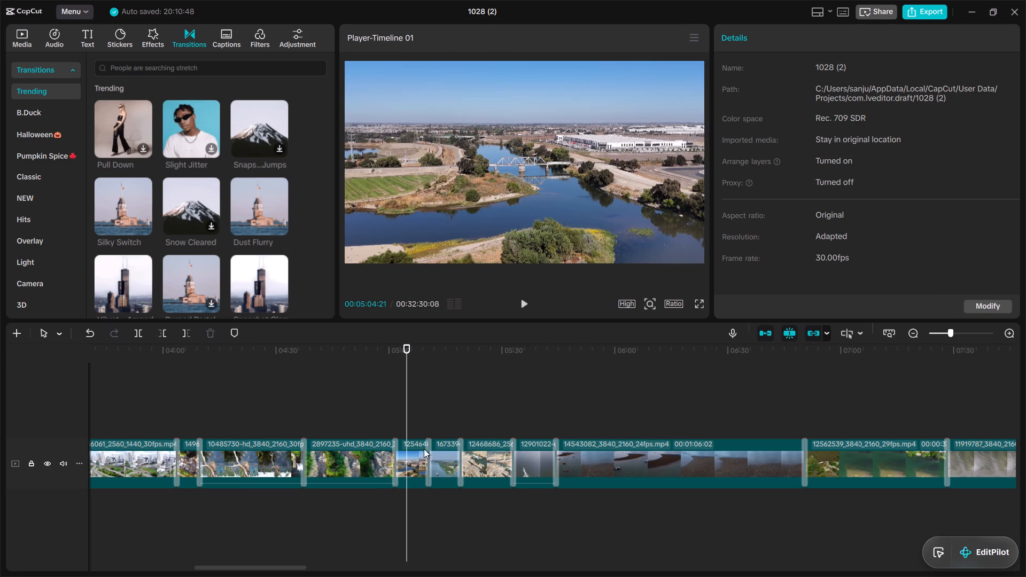
left_click(411, 459)
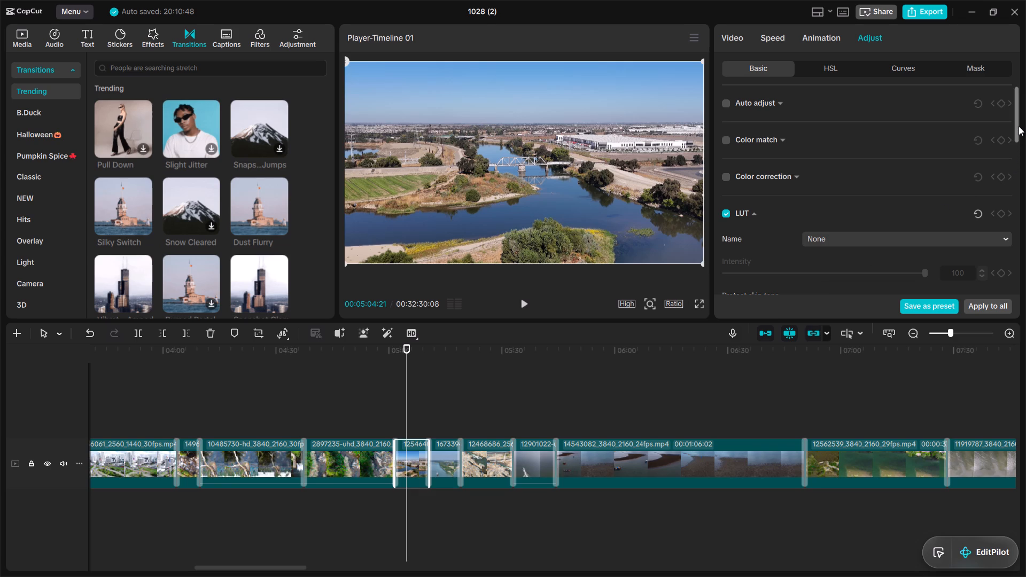
left_click_drag(1019, 126, 1019, 157)
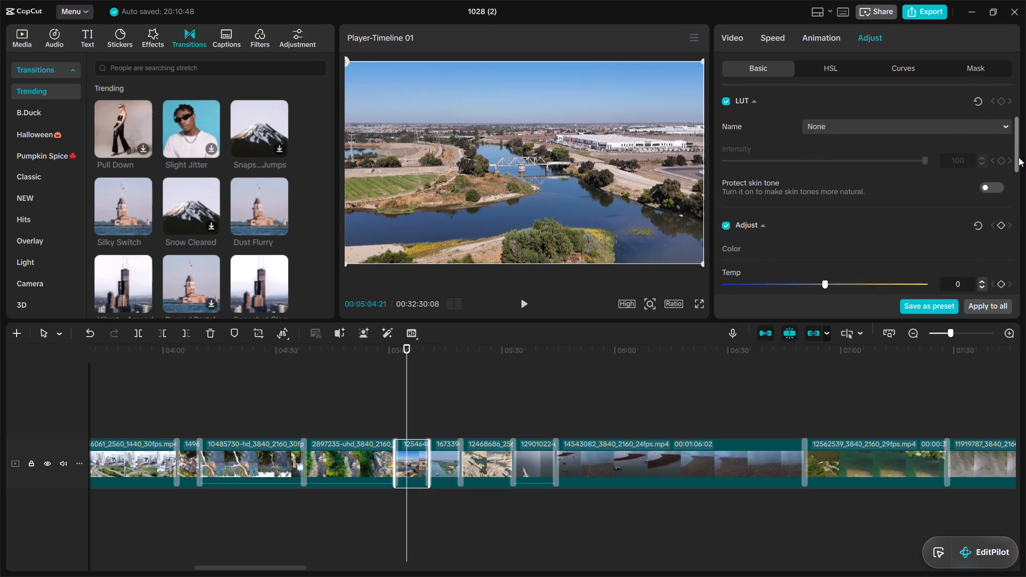
left_click_drag(1019, 157, 1016, 188)
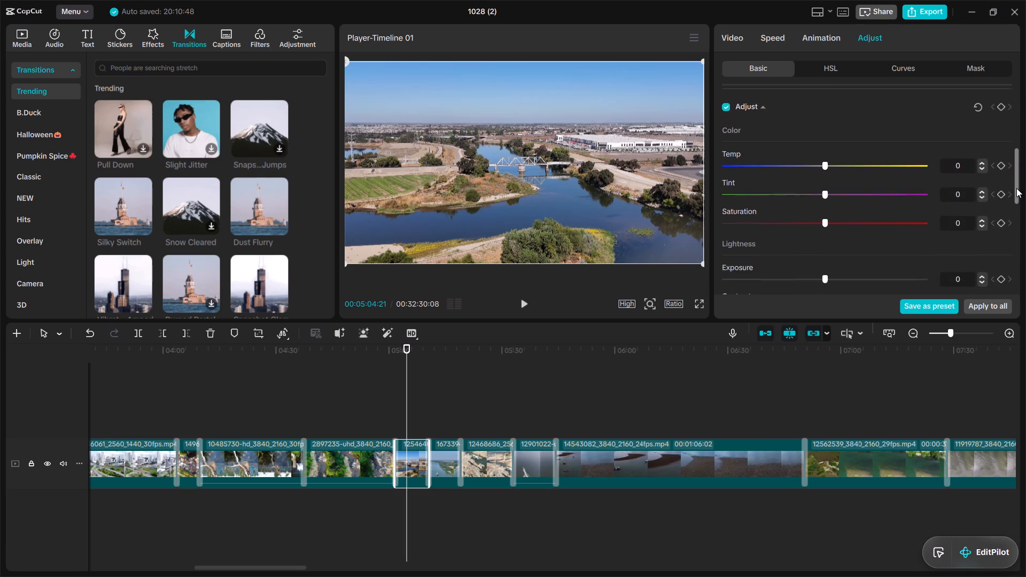
left_click_drag(1016, 188, 1016, 199)
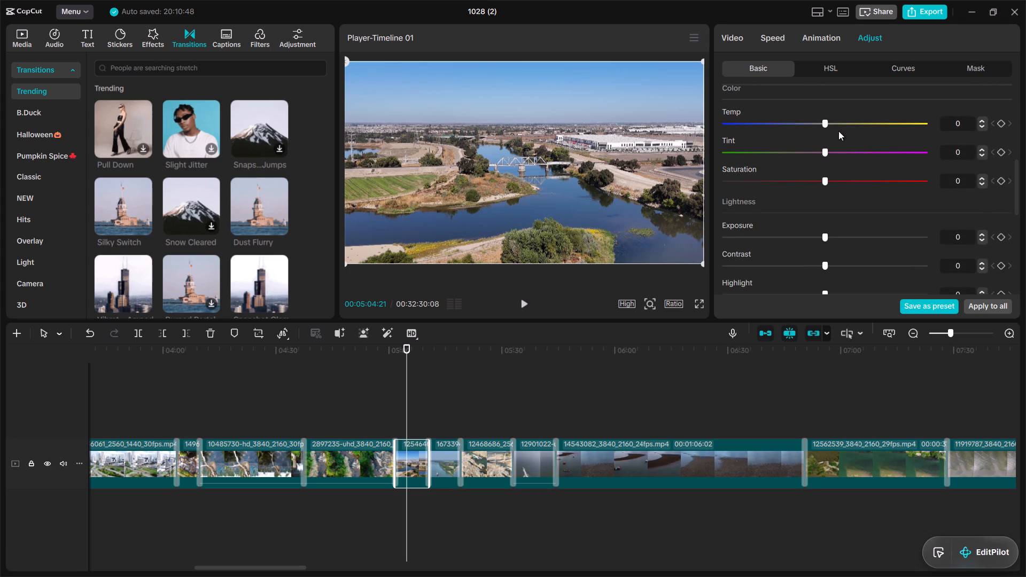
left_click(833, 121)
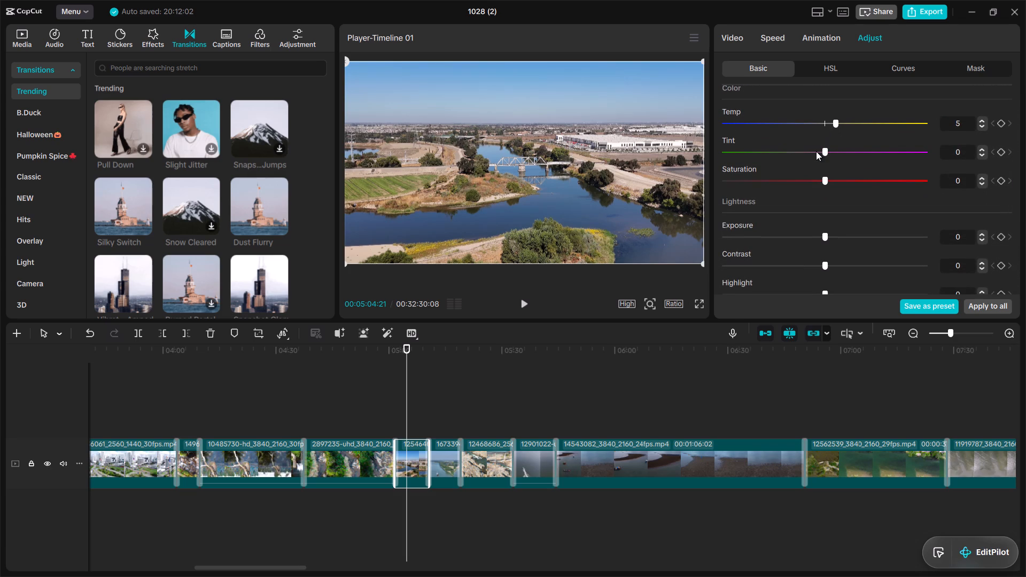
left_click(816, 151)
left_click(817, 178)
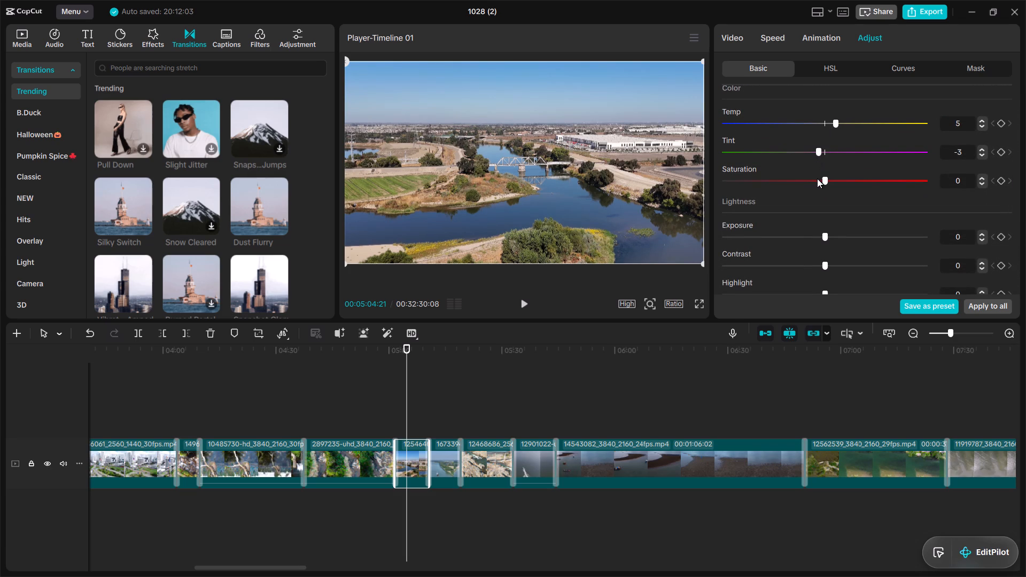
left_click(817, 178)
left_click(817, 178)
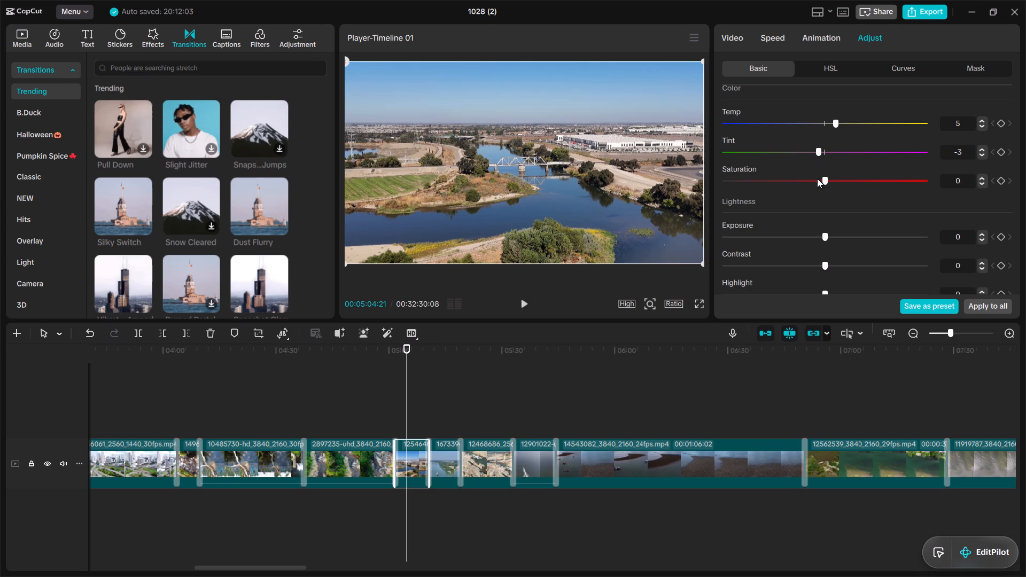
left_click(817, 178)
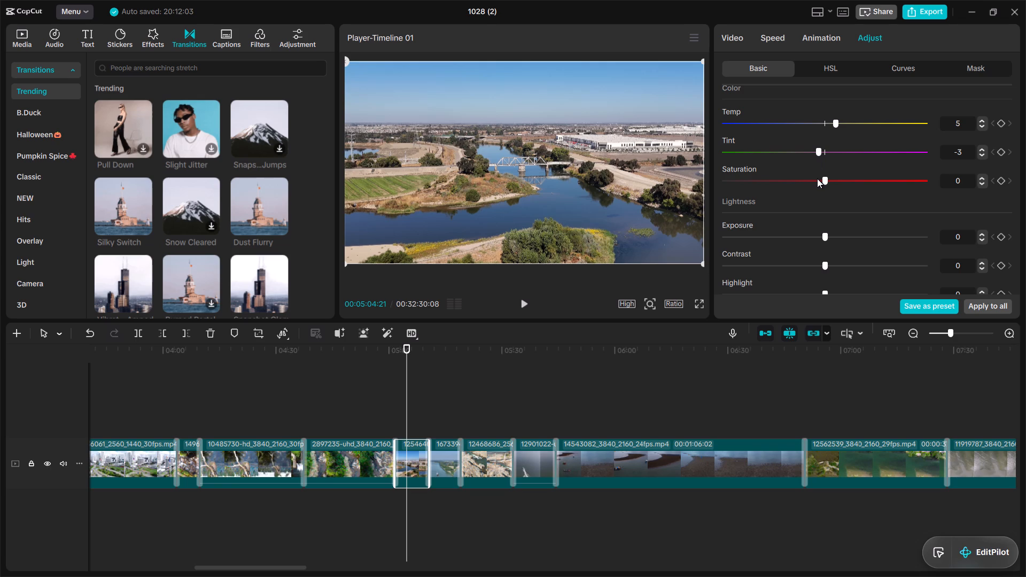
left_click(817, 178)
left_click(808, 178)
Set the fifteenth clip's lightness to Exposure -5, Contrast 6, Highlight -5, Shadow -3, Whites 4, Blacks 4 and Brilliance 5.
left_click(812, 233)
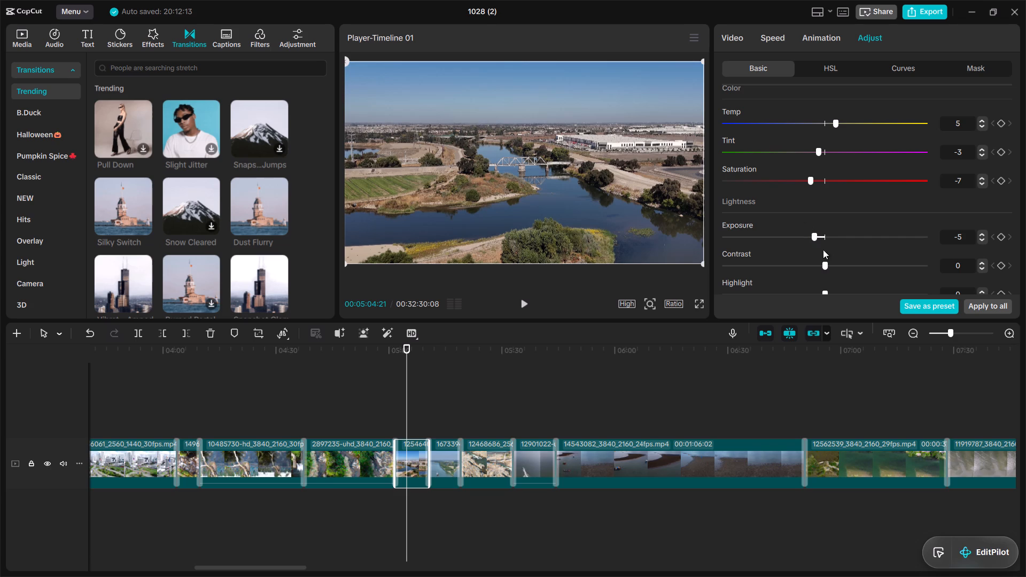
left_click(834, 264)
left_click_drag(1018, 201, 1016, 221)
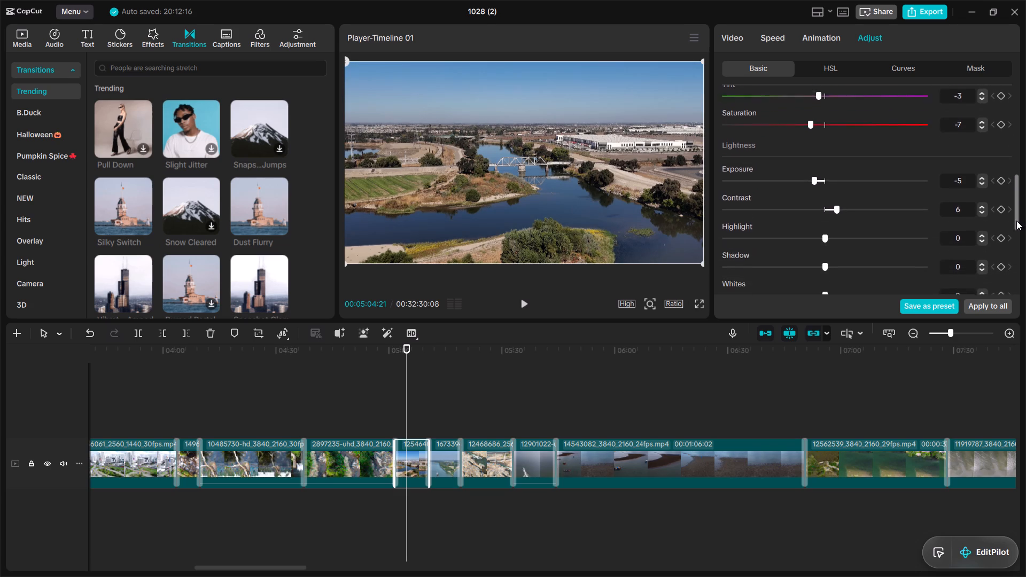
left_click_drag(1016, 221, 1013, 241)
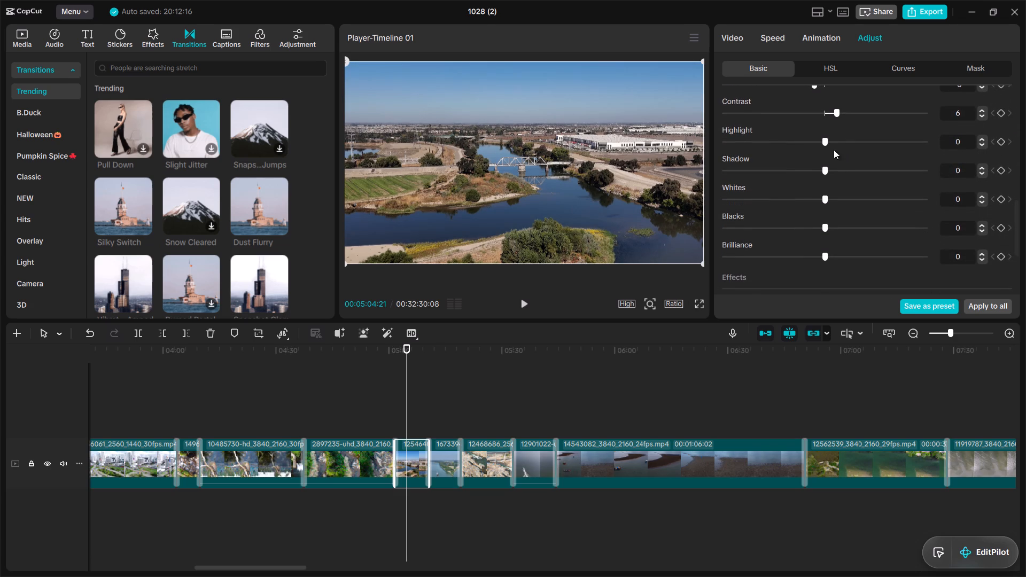
left_click(813, 137)
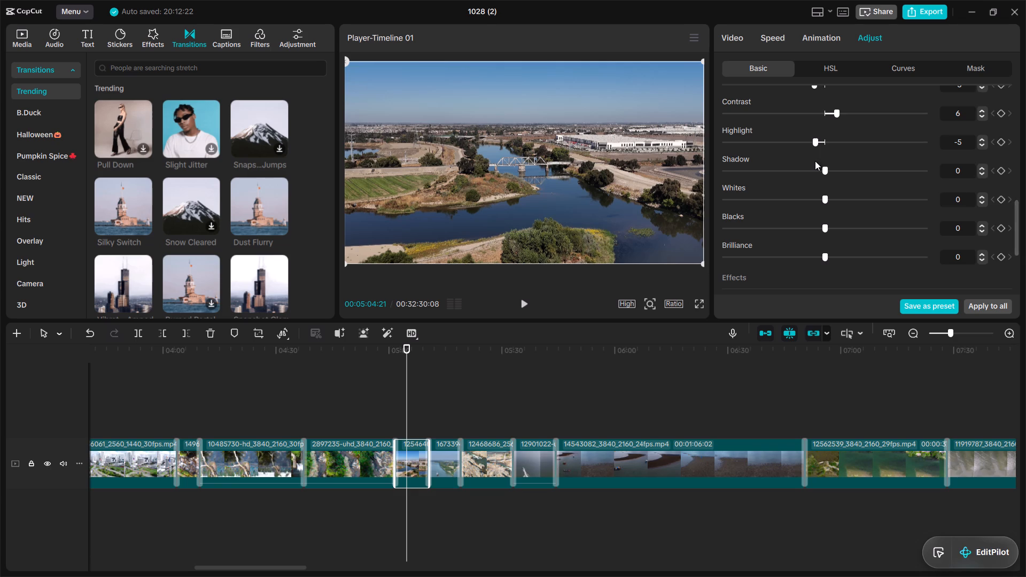
left_click(815, 161)
left_click(815, 167)
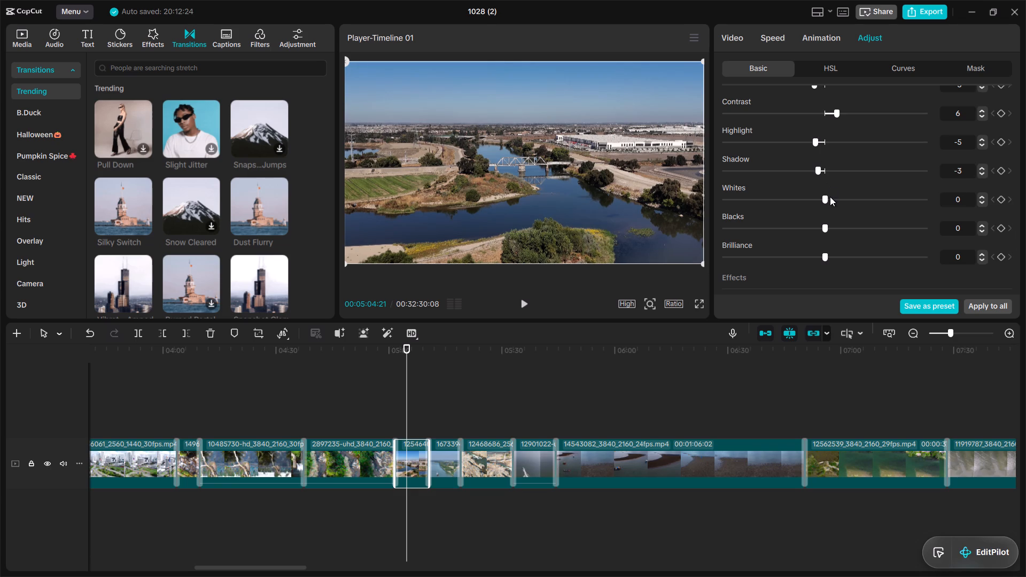
left_click(830, 197)
left_click(829, 225)
left_click(831, 253)
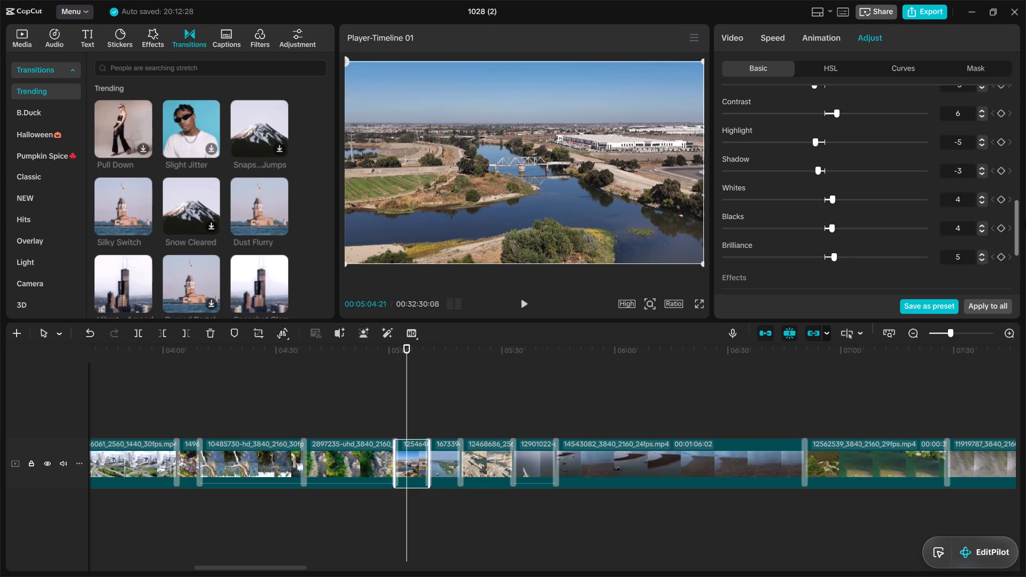
Set the fifteenth clip's effects to Sharpen 4, Clarity 7, Particles 4, Fade 4 and Vignette 28.
left_click_drag(1016, 229, 1011, 267)
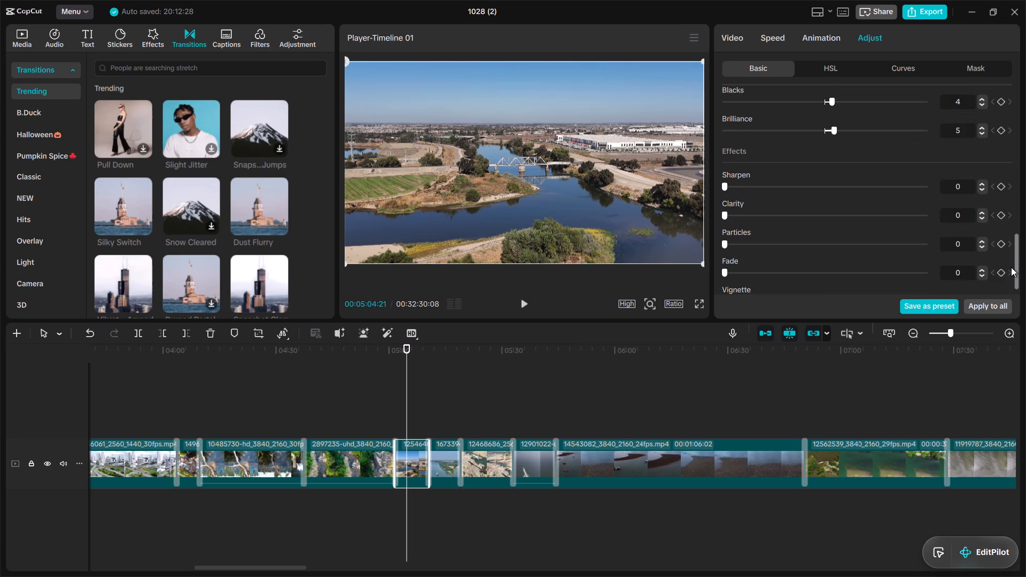
left_click_drag(1011, 267, 1011, 282)
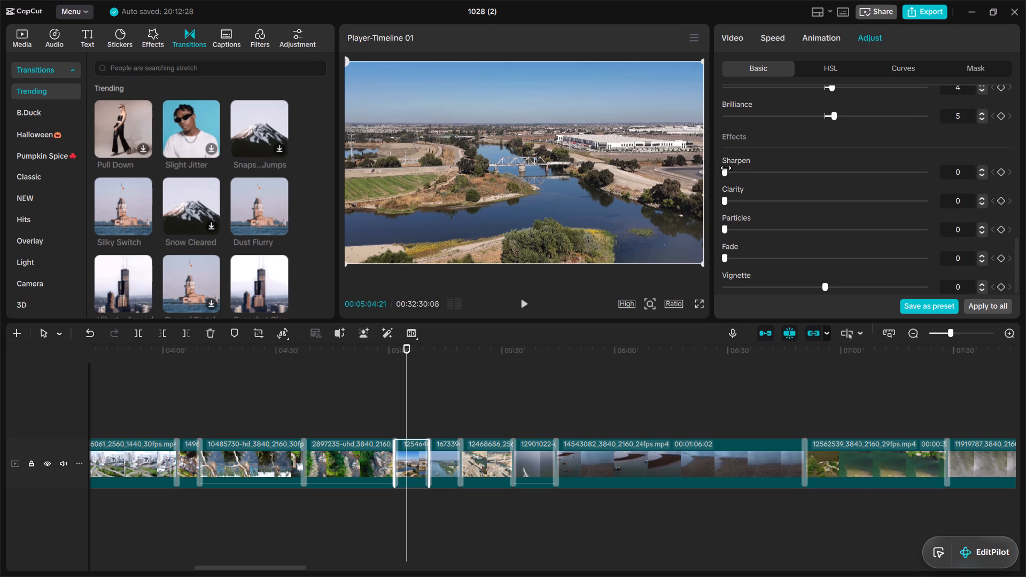
left_click(733, 170)
left_click(736, 198)
left_click_drag(732, 224, 733, 258)
left_click(733, 258)
left_click(871, 284)
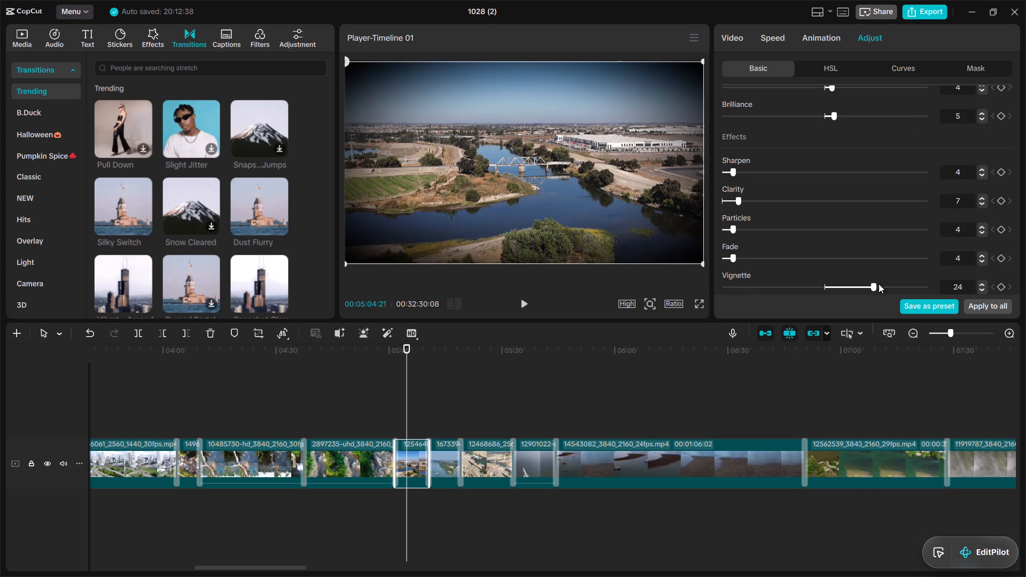
left_click(879, 284)
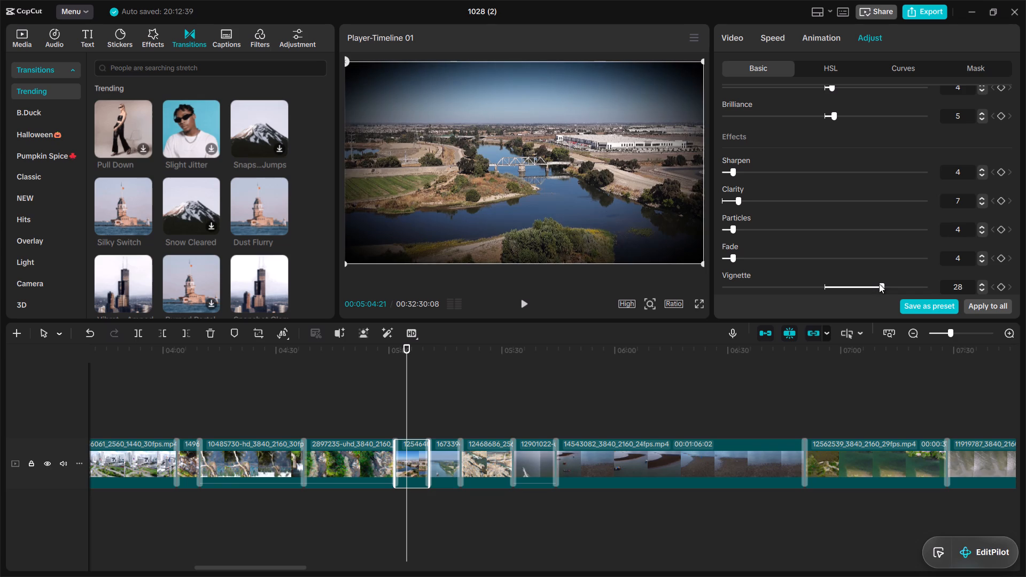
On the sixteenth clip, the one starting with 16733, set the effects to Vignette 27, Fade 7, Particles 4, Clarity 7 and Sharpen 6.
left_click(442, 456)
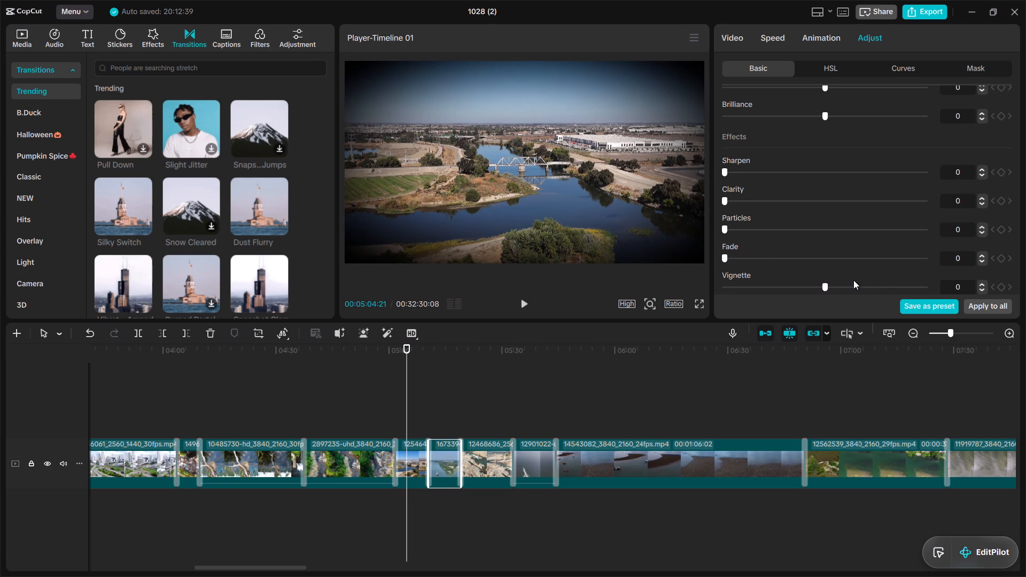
left_click(876, 283)
left_click(739, 256)
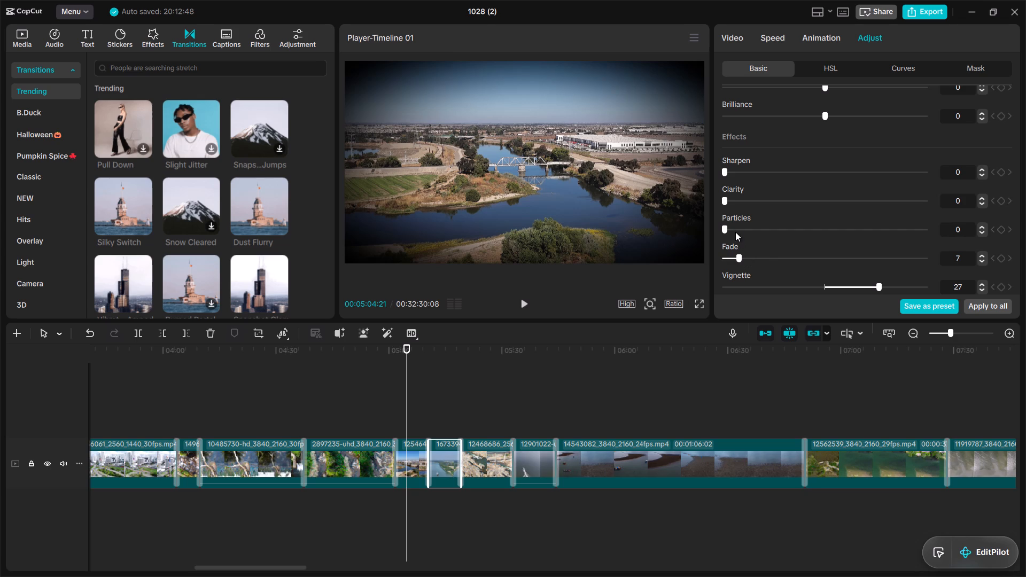
left_click(734, 227)
left_click(736, 194)
left_click(736, 170)
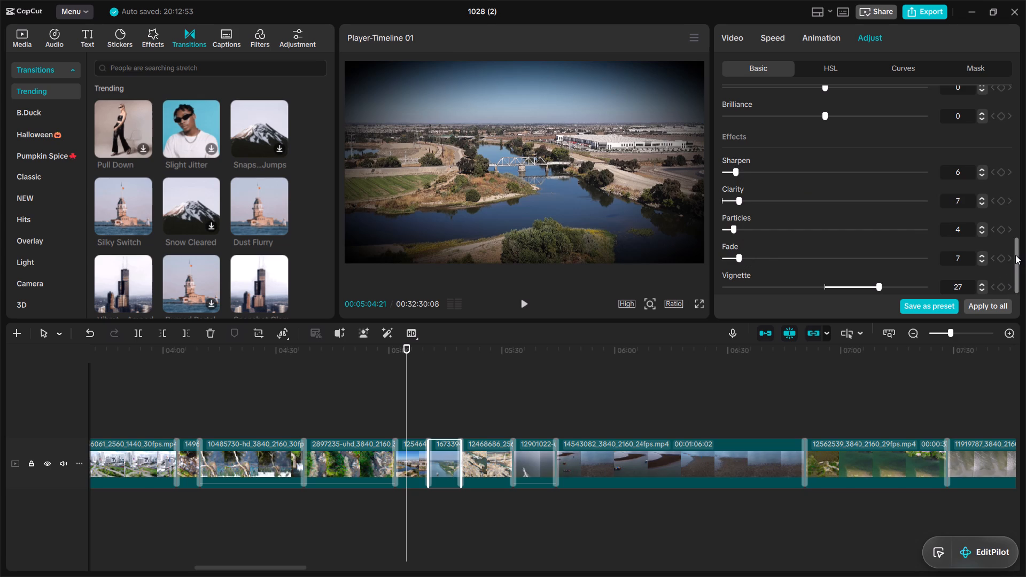
Set the sixteenth clip's lightness to Brilliance 5, Blacks 4, Whites -4, Shadow -4, Highlight -4, Contrast 6 and Exposure 6.
left_click_drag(1015, 255, 1015, 218)
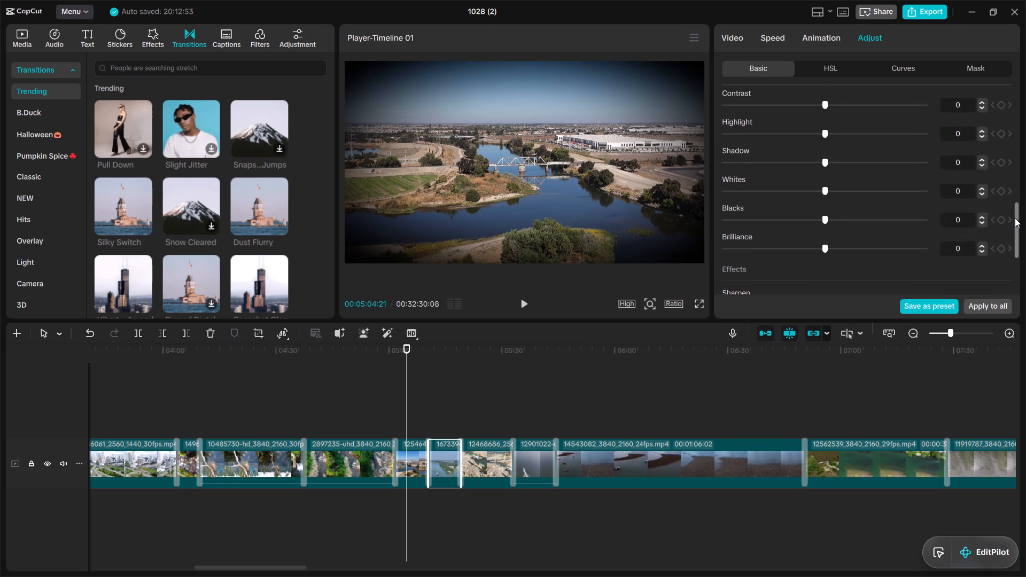
left_click_drag(1015, 218, 1015, 215)
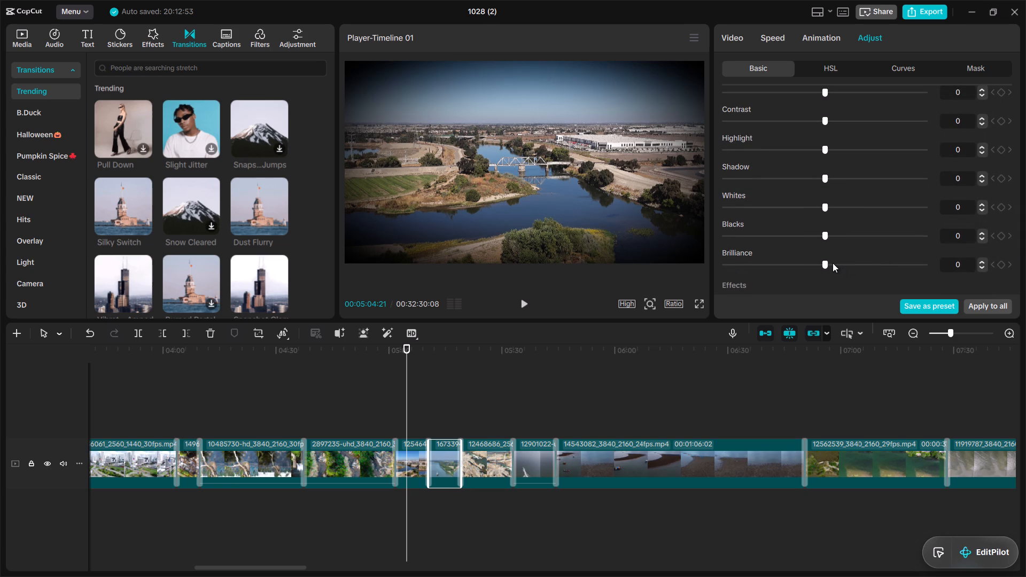
left_click(833, 263)
left_click(829, 230)
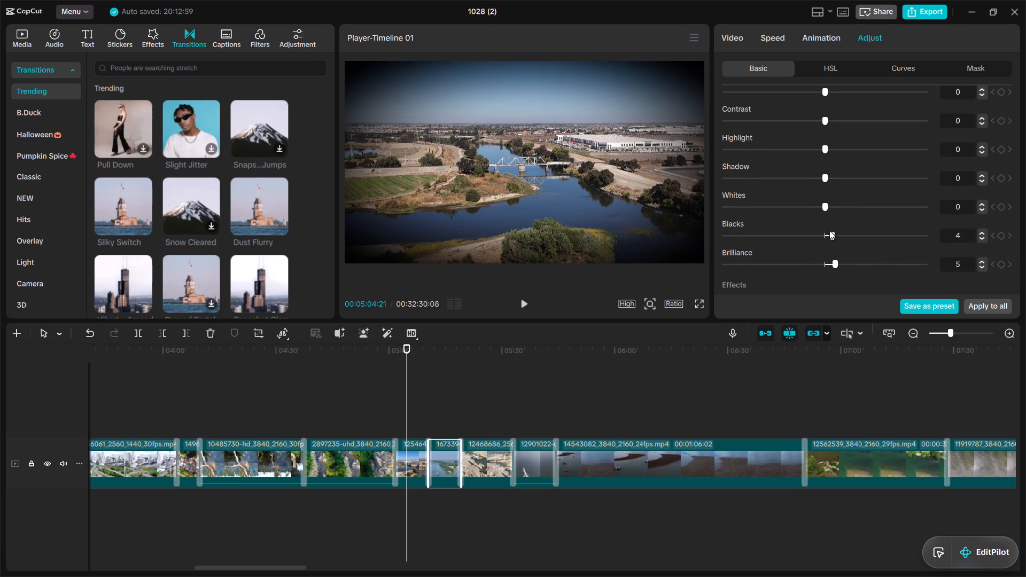
left_click(815, 202)
left_click(815, 174)
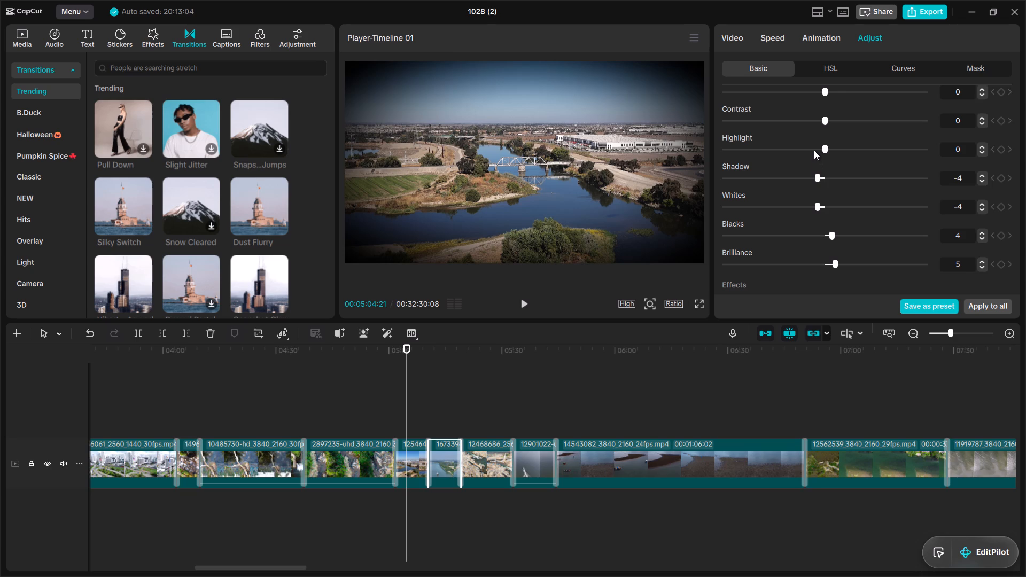
left_click(814, 150)
left_click(834, 117)
left_click_drag(1017, 244, 1017, 233)
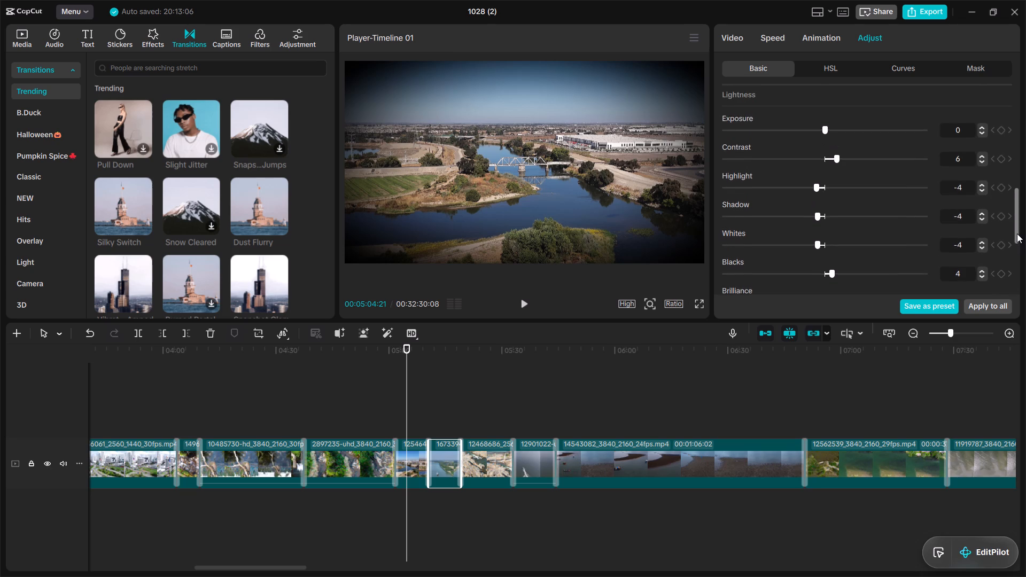
left_click_drag(1017, 233, 1013, 202)
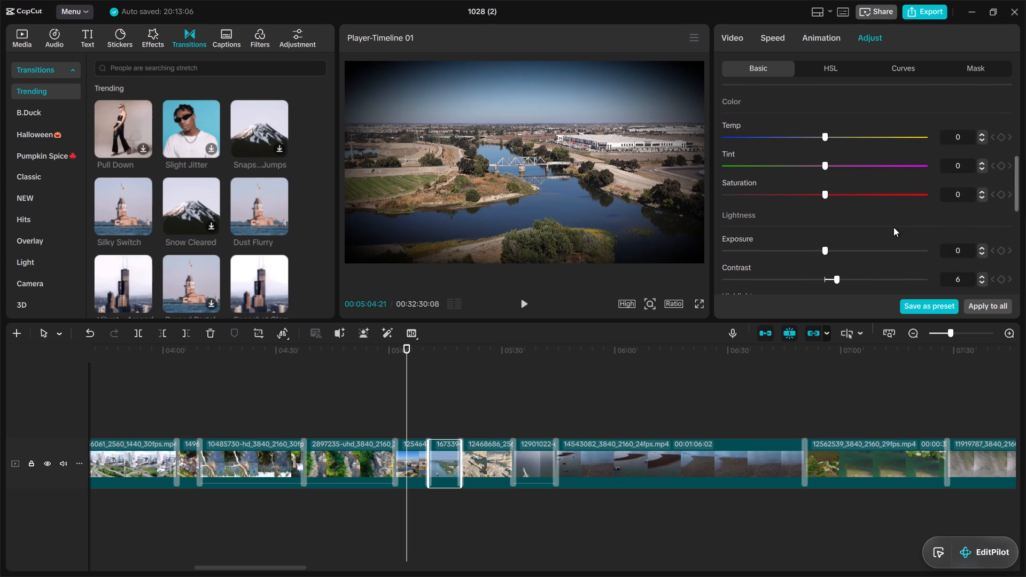
left_click(835, 248)
Set the sixteenth clip's color to Saturation -6, Tint 5 and Temp 5.
left_click(810, 189)
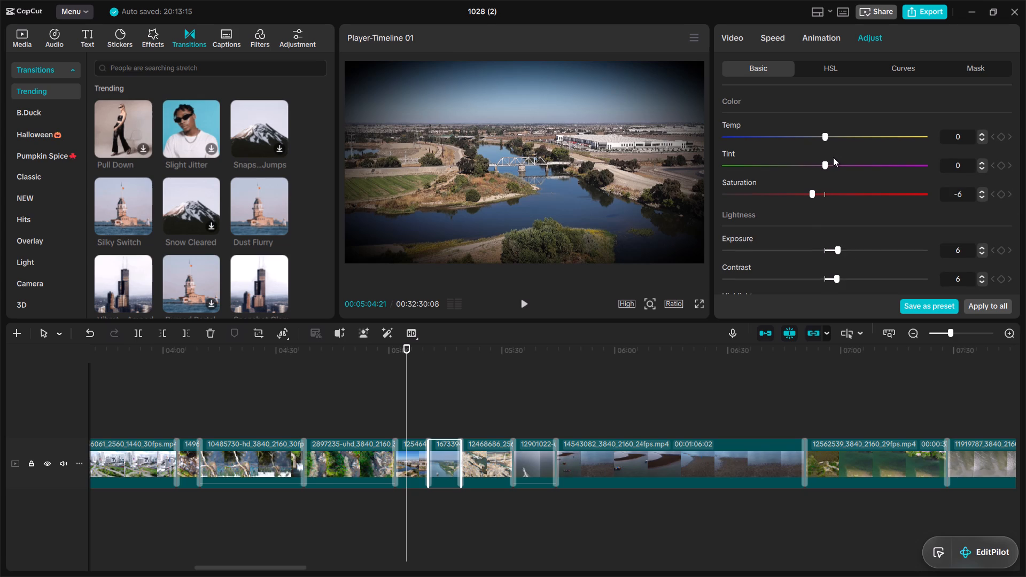
left_click_drag(836, 160, 832, 133)
left_click(832, 133)
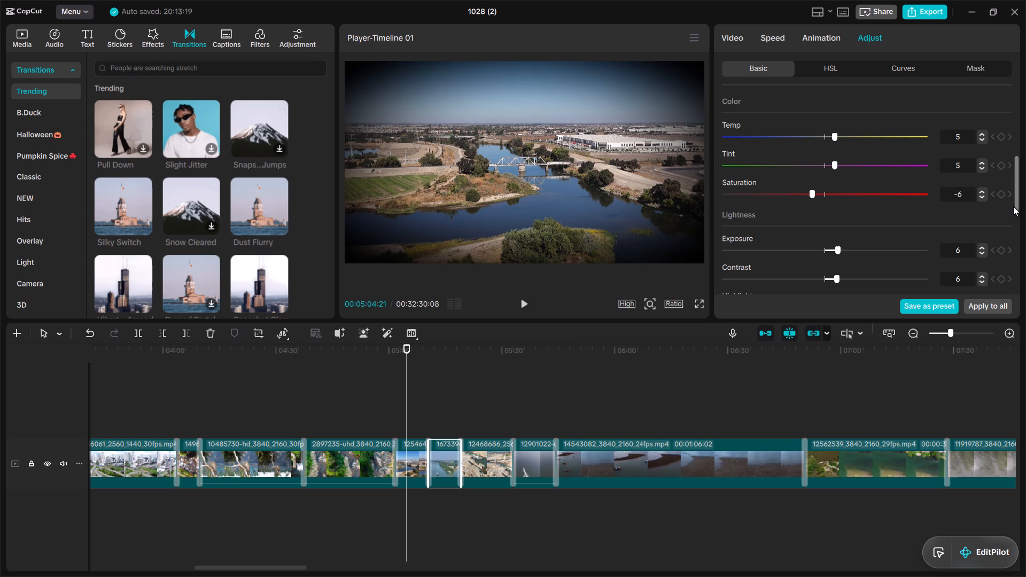
On the seventeenth clip, the one starting with 12468686, set the effects to Vignette 31, Fade 4, Particles 4, Clarity 5 and Sharpen 3.
left_click_drag(1016, 197, 1016, 161)
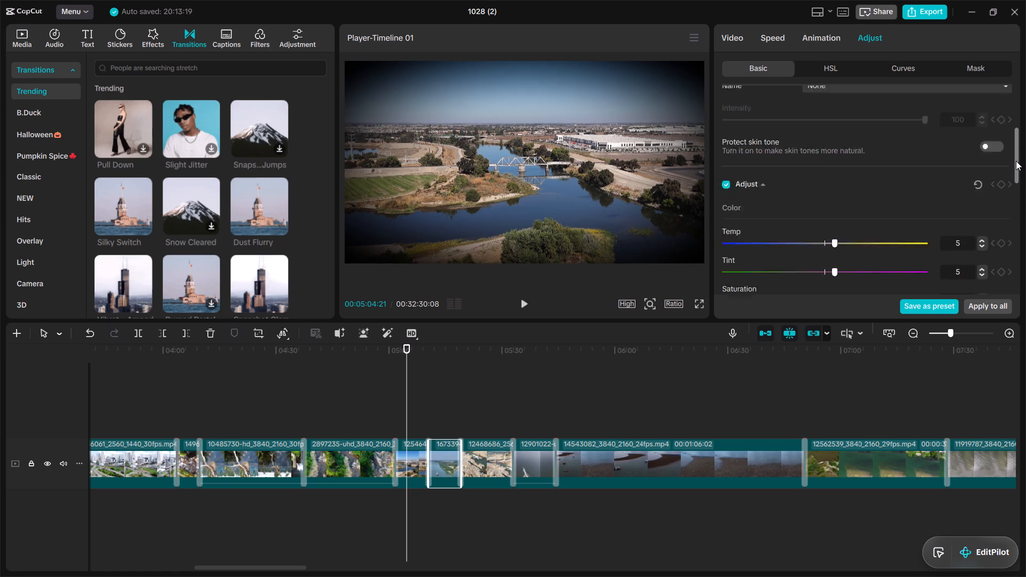
left_click_drag(1016, 161, 1025, 119)
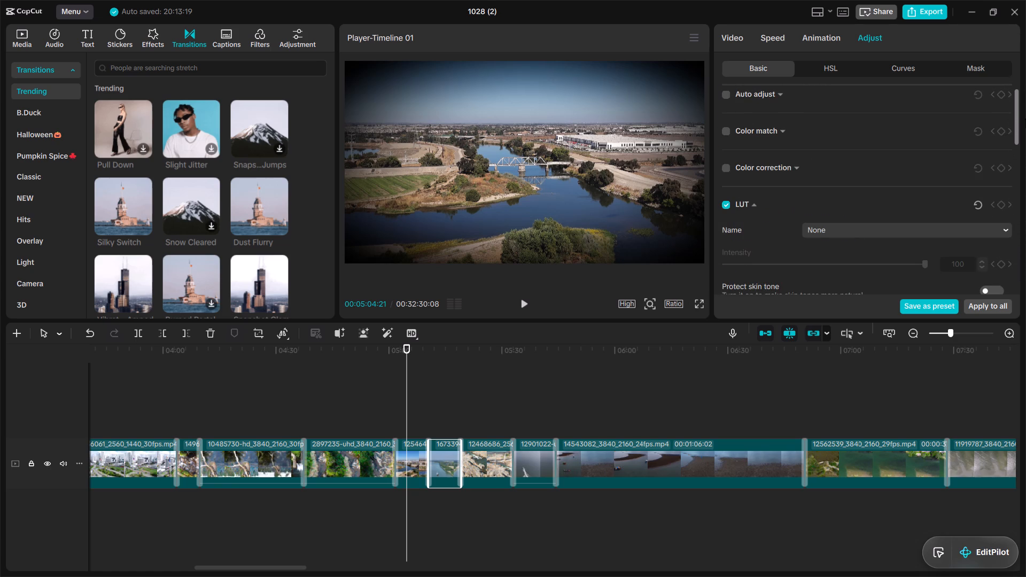
left_click_drag(1025, 119, 1025, 246)
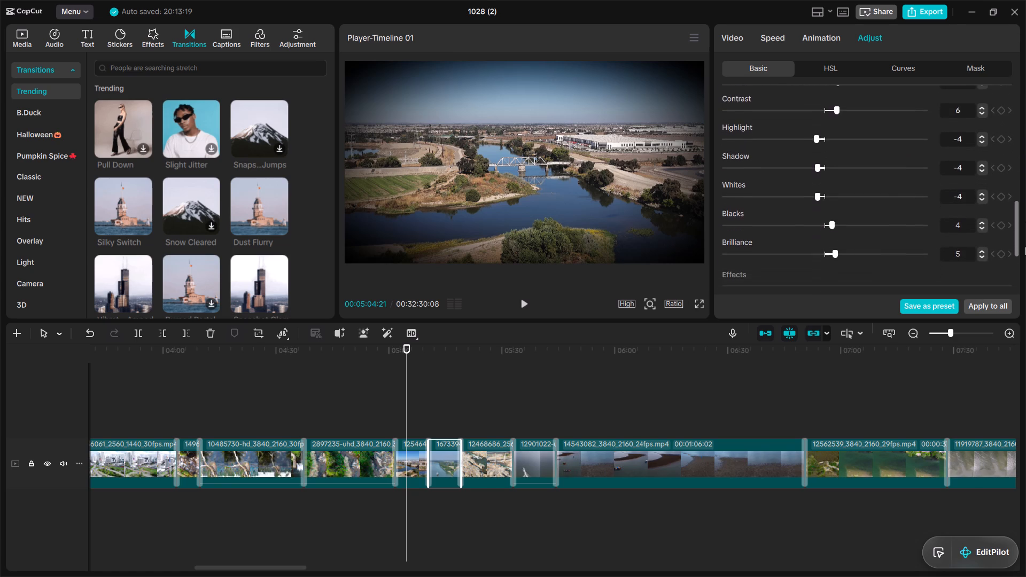
left_click_drag(1025, 246, 1024, 253)
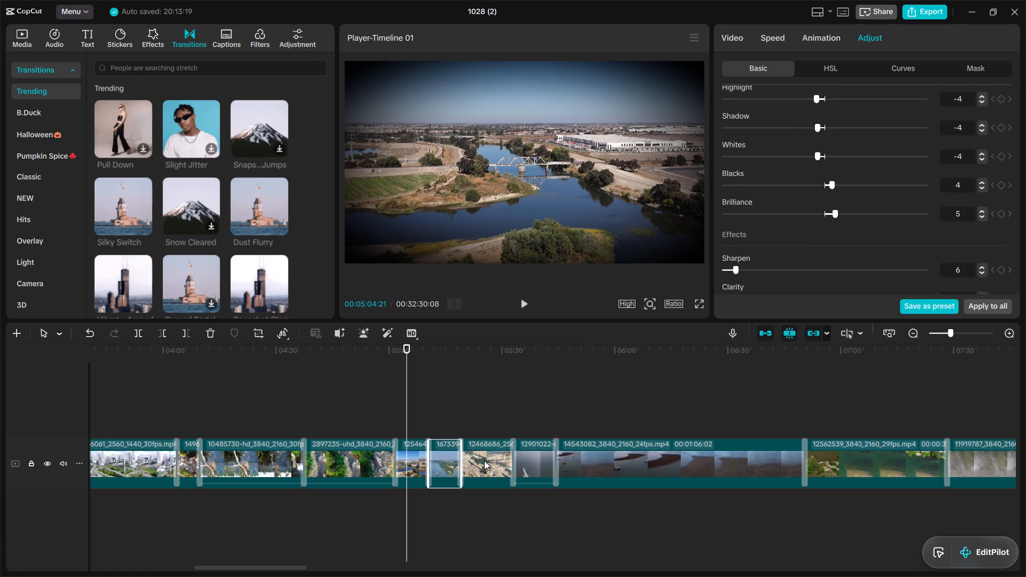
left_click(484, 461)
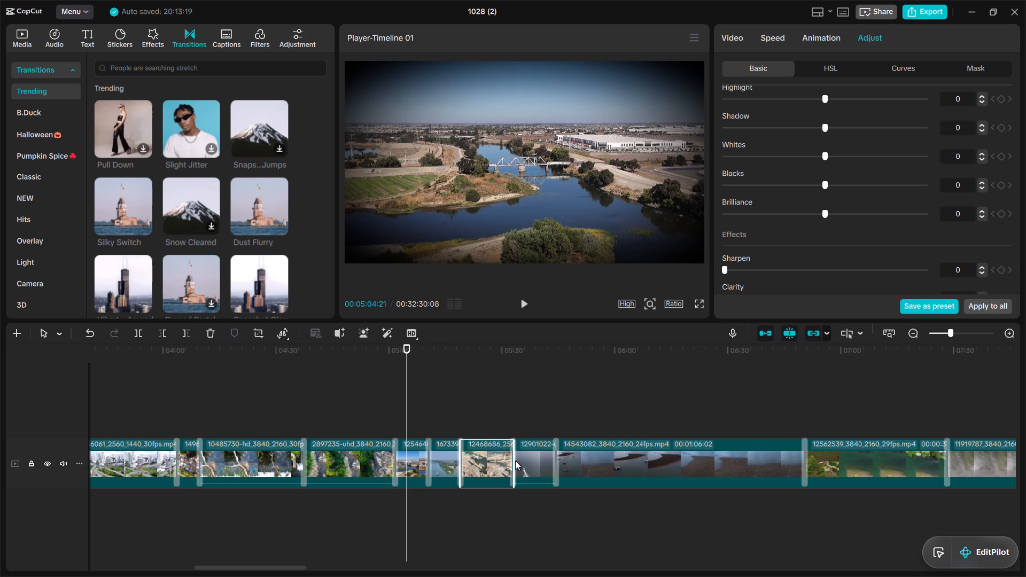
left_click_drag(1017, 252, 1017, 272)
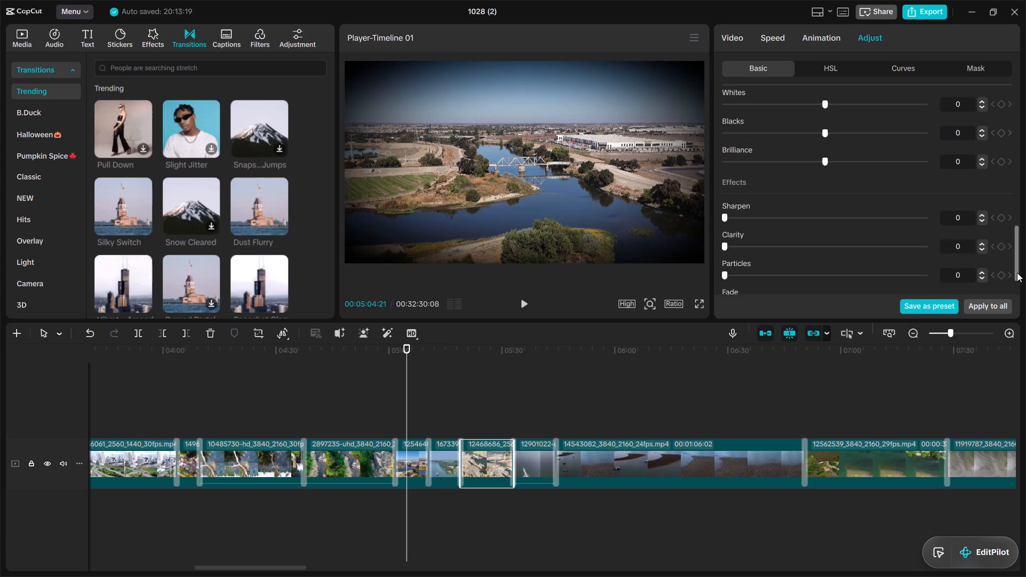
left_click_drag(1017, 272, 1017, 326)
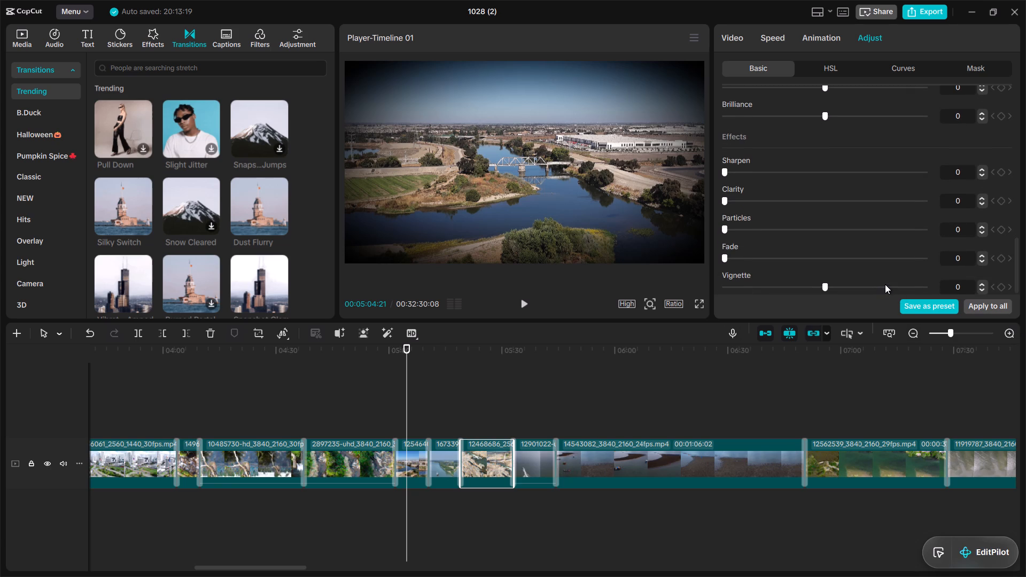
left_click(885, 284)
left_click(734, 254)
left_click(729, 222)
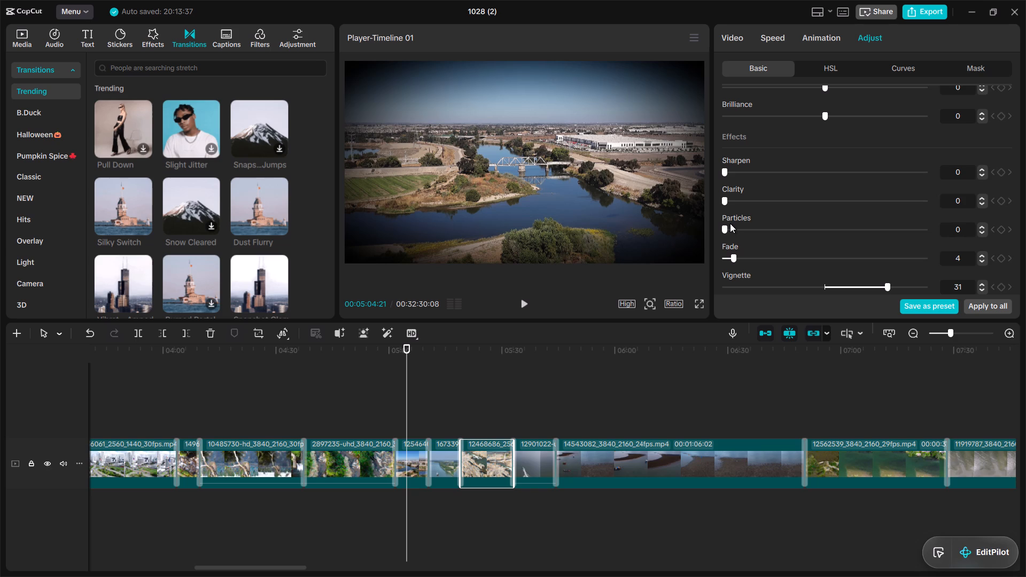
left_click(733, 226)
left_click(732, 193)
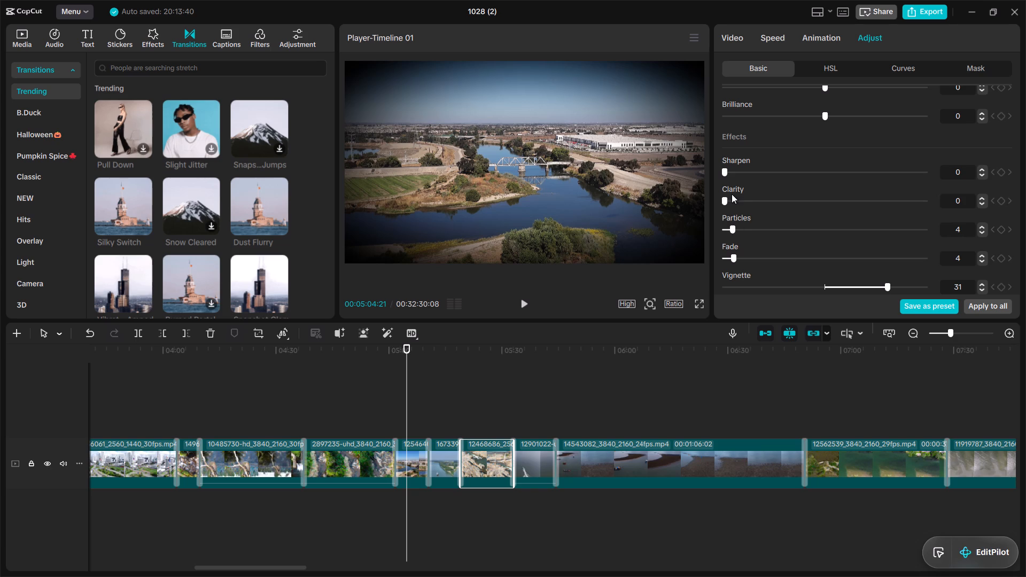
left_click(732, 196)
left_click(732, 166)
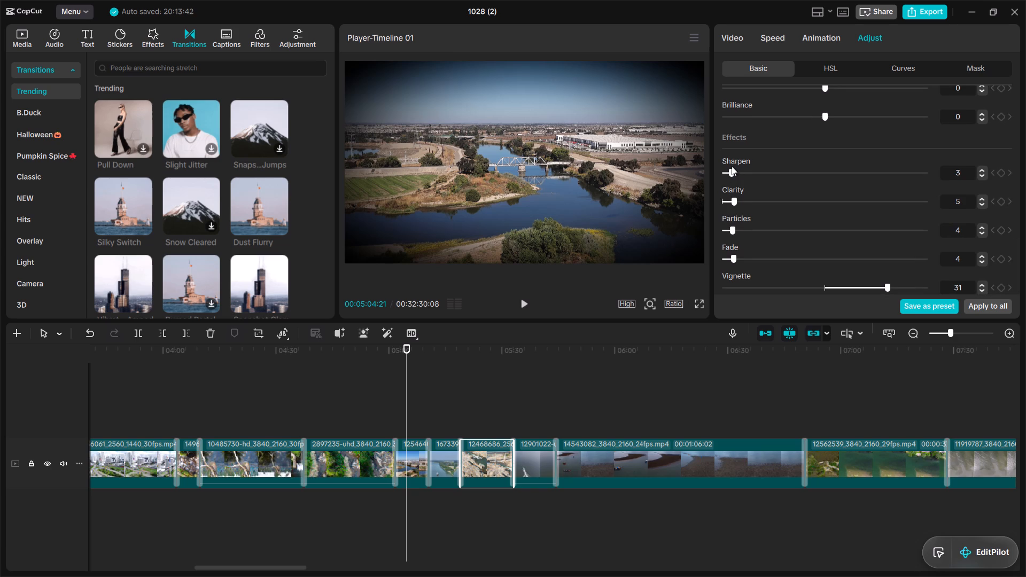
Set the seventeenth clip's lightness to Brilliance 9, Blacks 6, Whites 6, Shadow -6, Highlight -6, Contrast -6 and Exposure 6.
left_click_drag(1016, 259, 1016, 217)
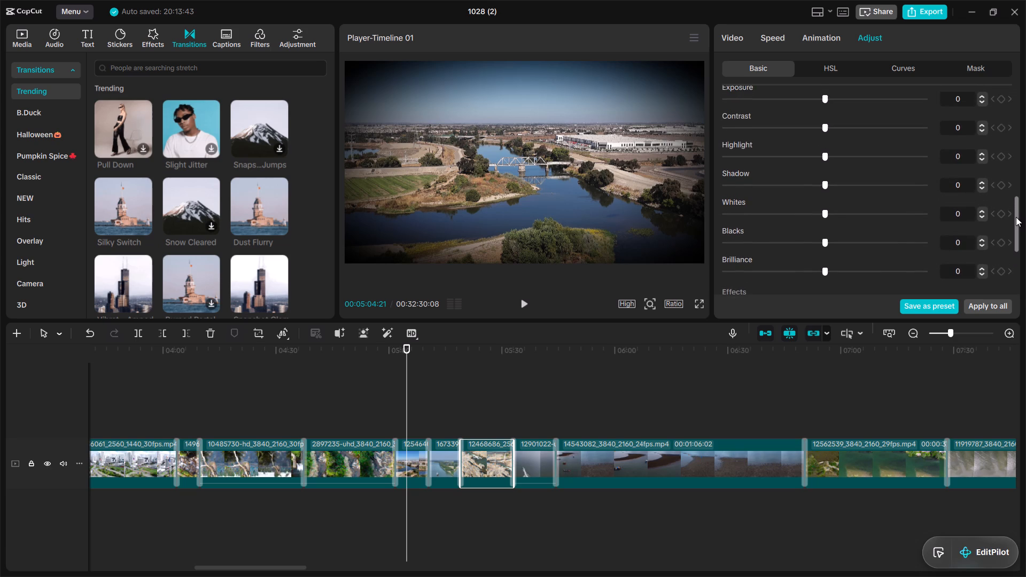
left_click(840, 272)
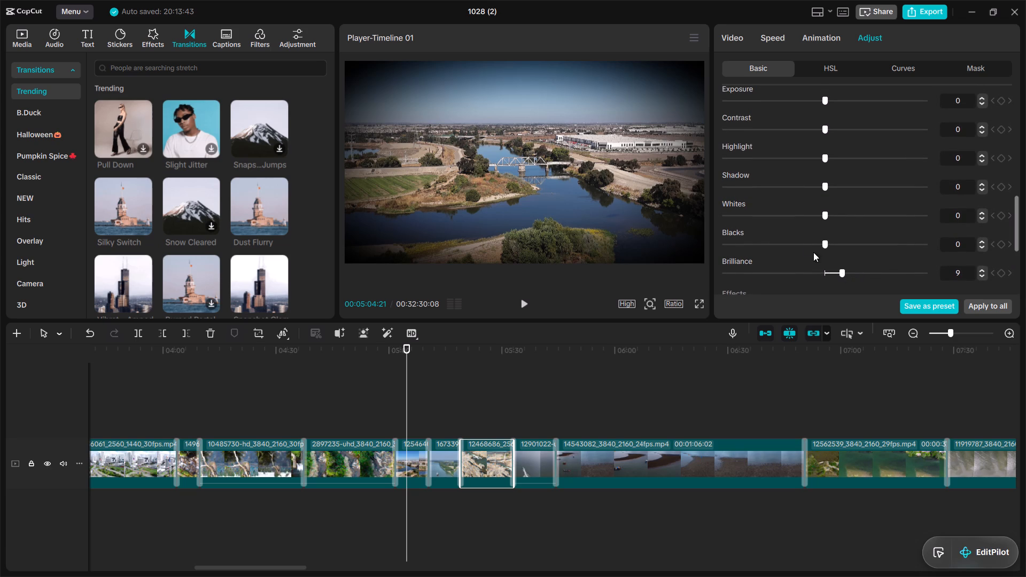
left_click_drag(804, 241, 835, 212)
left_click(835, 212)
left_click(811, 181)
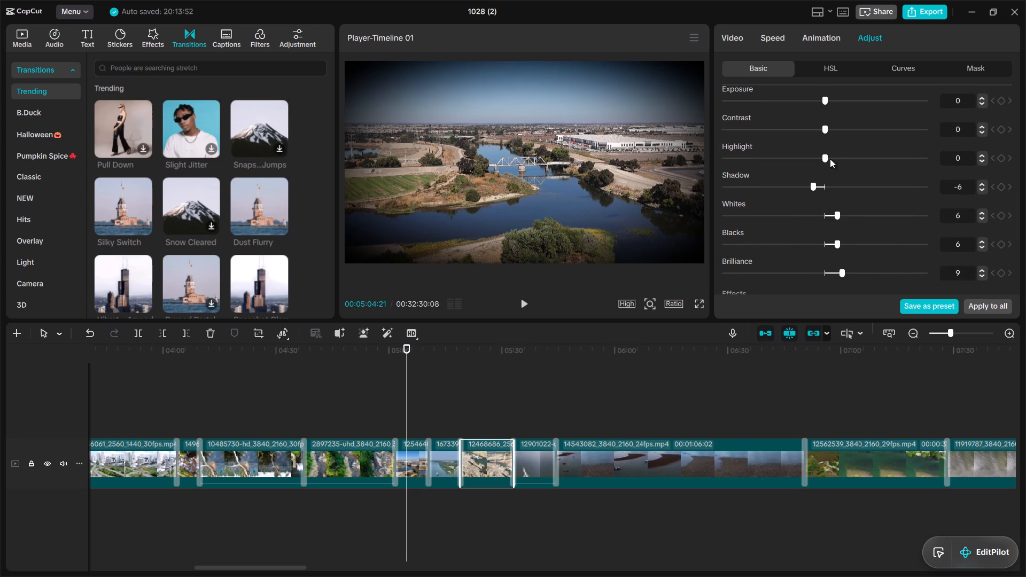
left_click_drag(835, 153, 811, 124)
left_click(811, 124)
left_click(834, 97)
Set the seventeenth clip's color to Saturation -4, Tint -5 and Temp -5.
left_click_drag(1016, 244, 1016, 228)
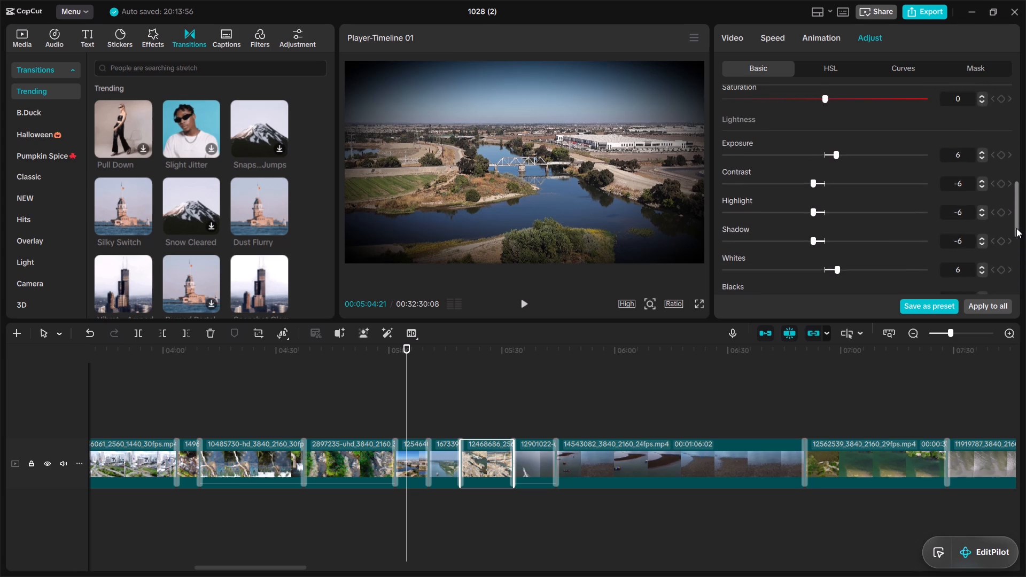
left_click_drag(1016, 228, 1016, 186)
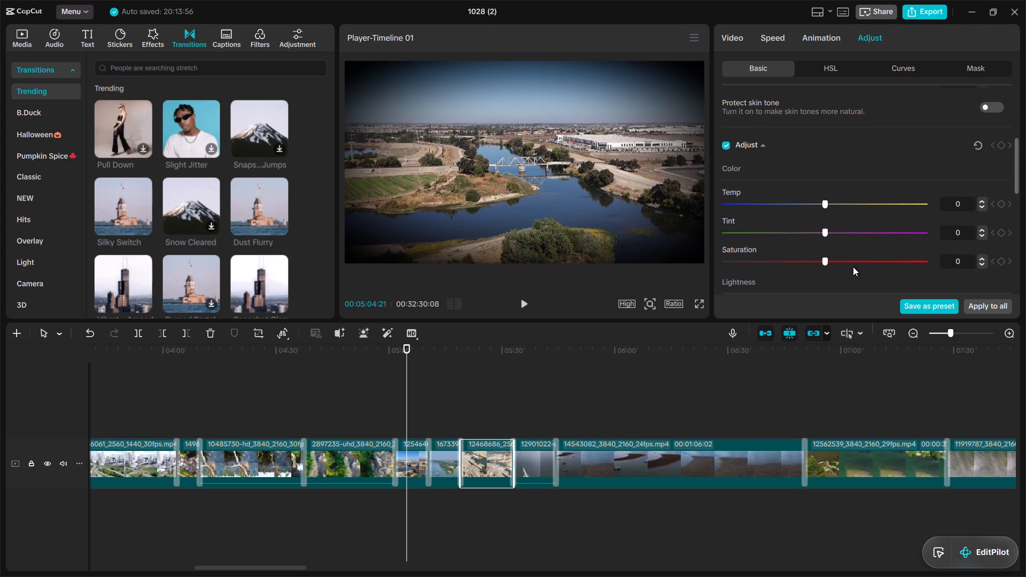
left_click(815, 260)
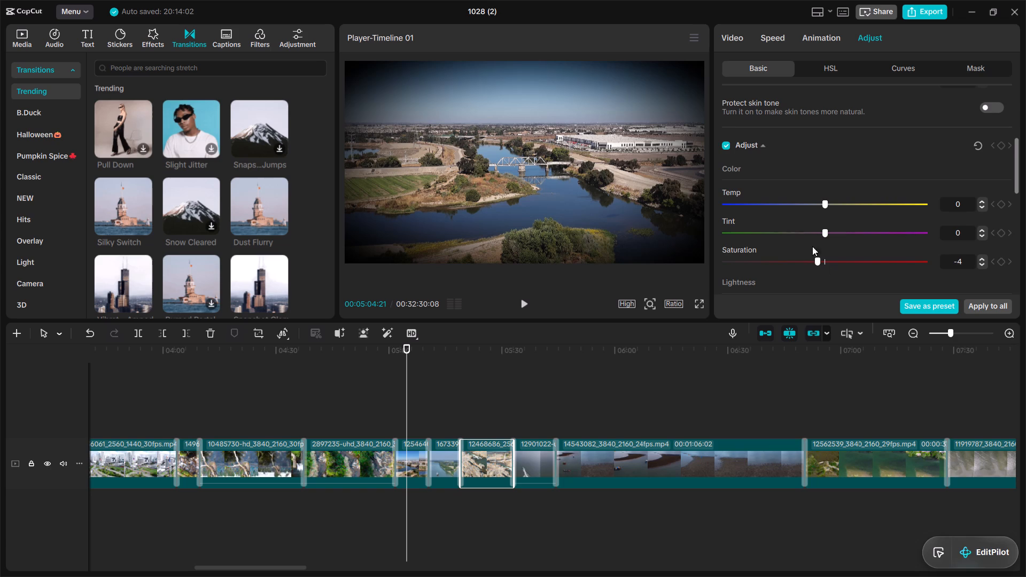
left_click_drag(812, 232, 812, 200)
left_click(812, 200)
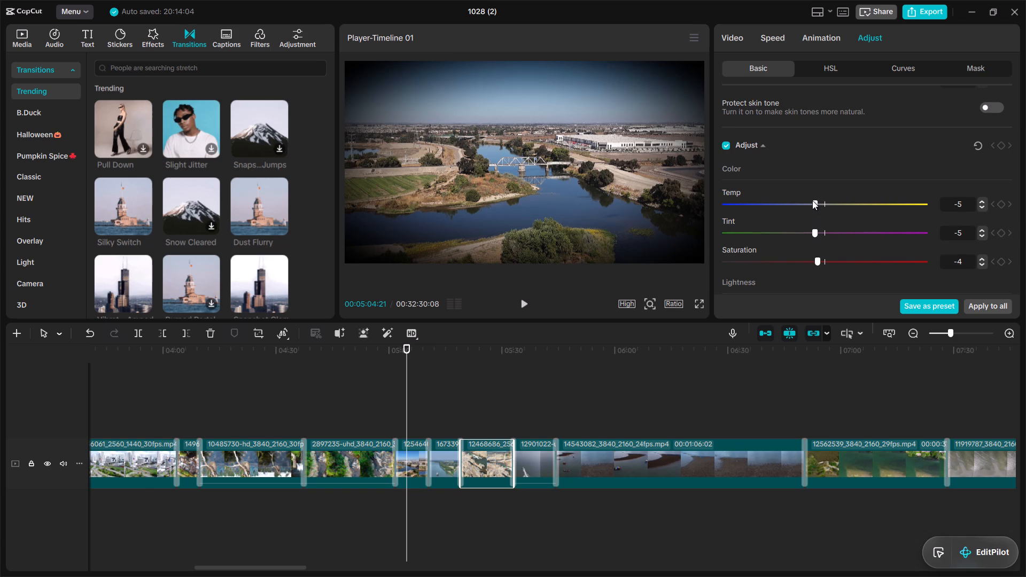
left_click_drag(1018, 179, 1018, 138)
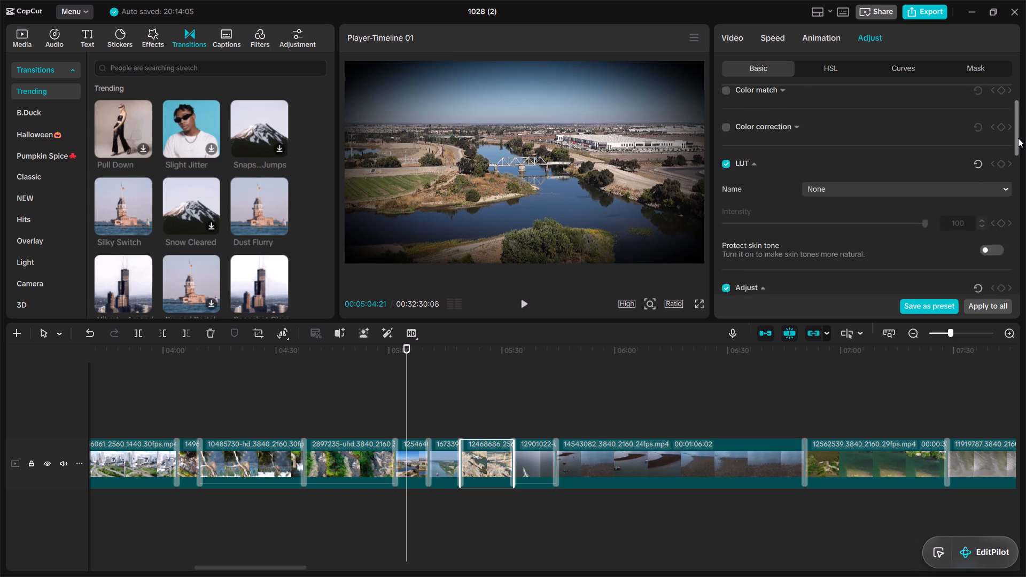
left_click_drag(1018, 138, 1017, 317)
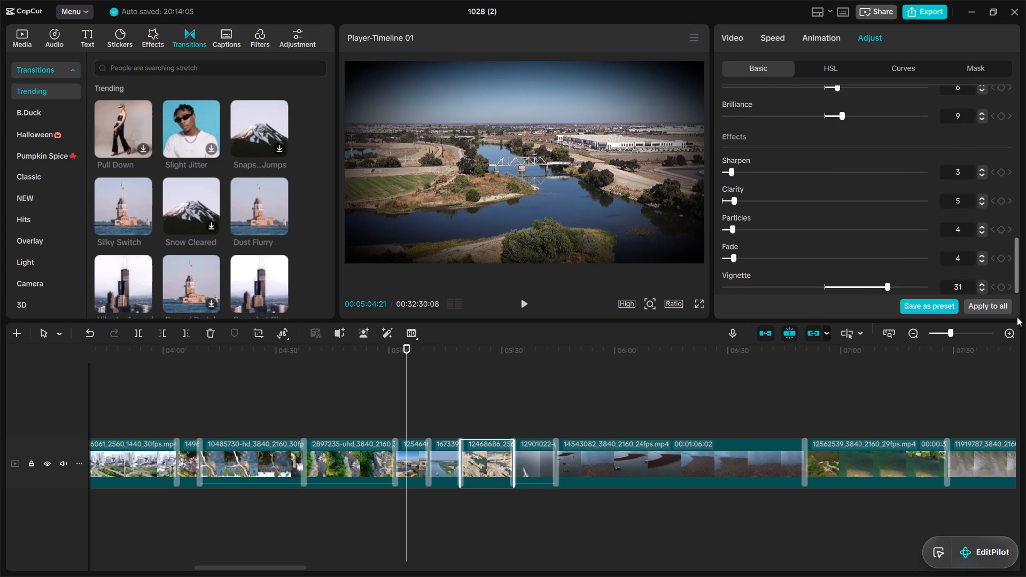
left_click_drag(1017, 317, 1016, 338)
On the eighteenth clip, the one starting with 12901022, set the color to Temp -6, Tint -6 and Saturation 5.
double_click(532, 475)
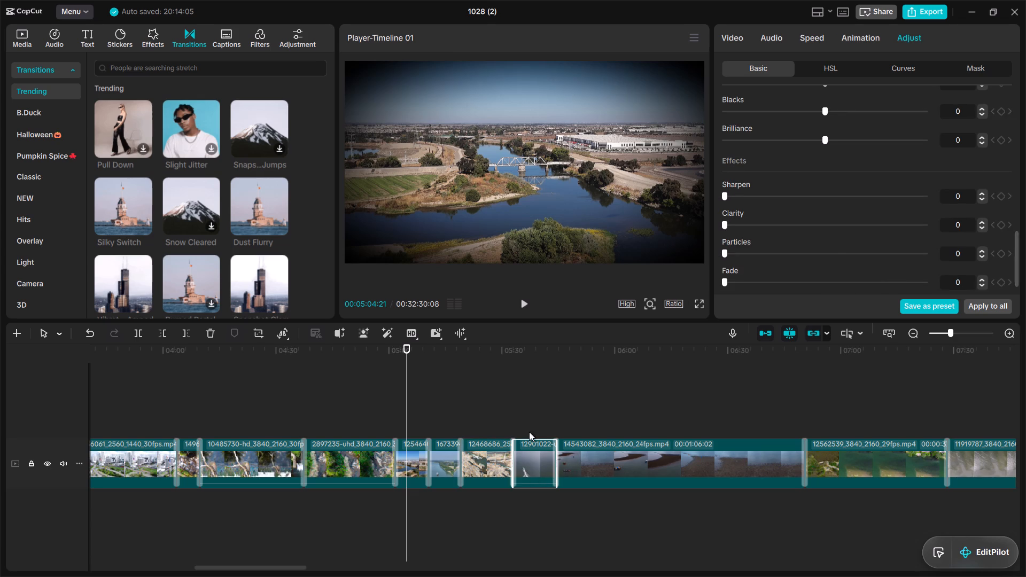
left_click(529, 424)
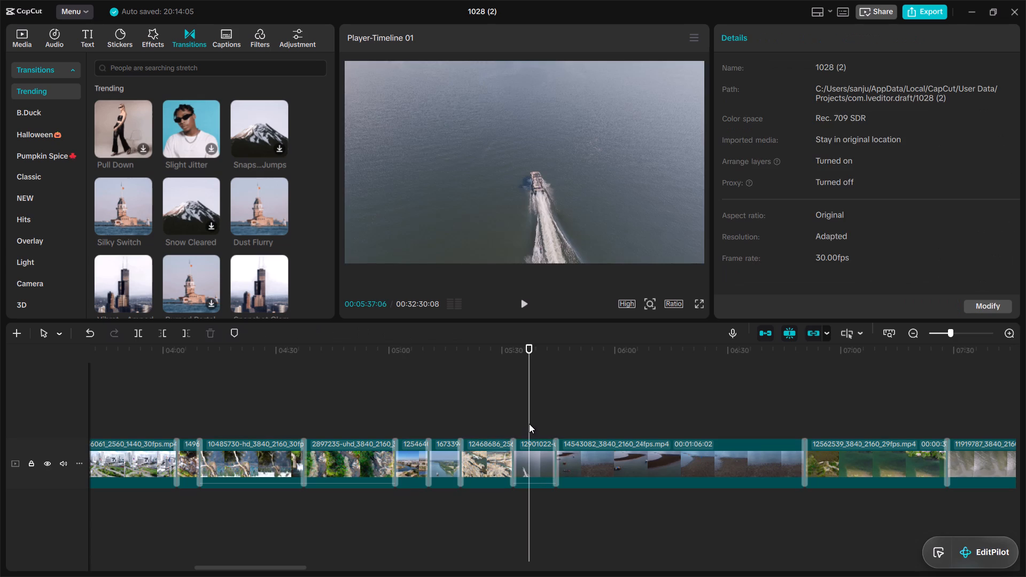
left_click(541, 457)
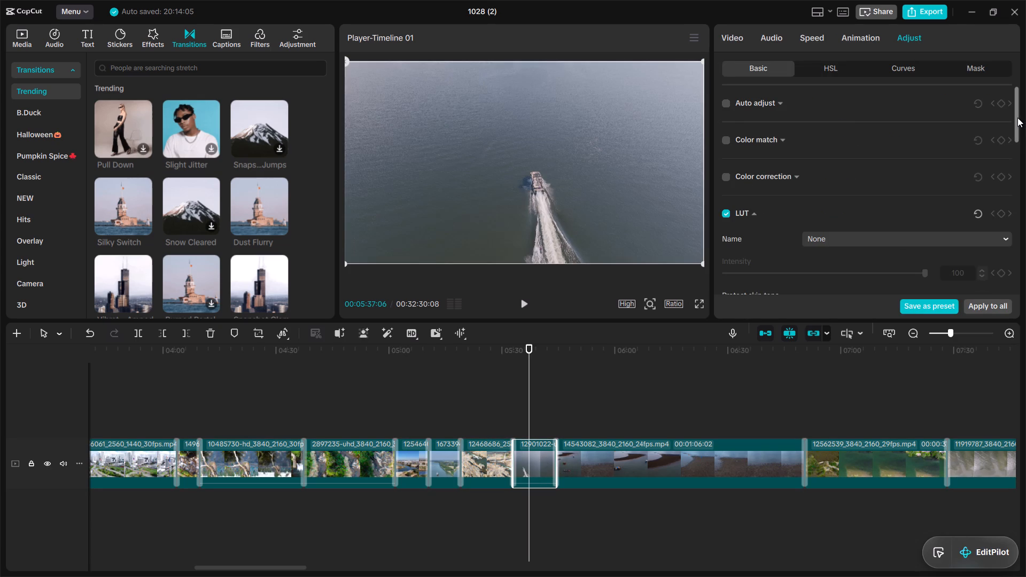
left_click_drag(1017, 118, 1019, 154)
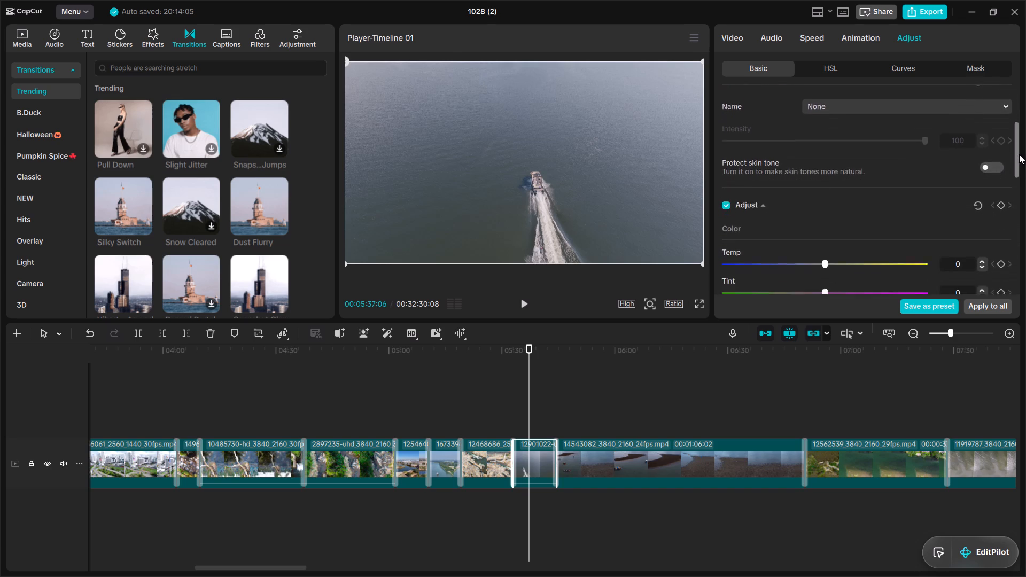
left_click_drag(1019, 154, 1023, 197)
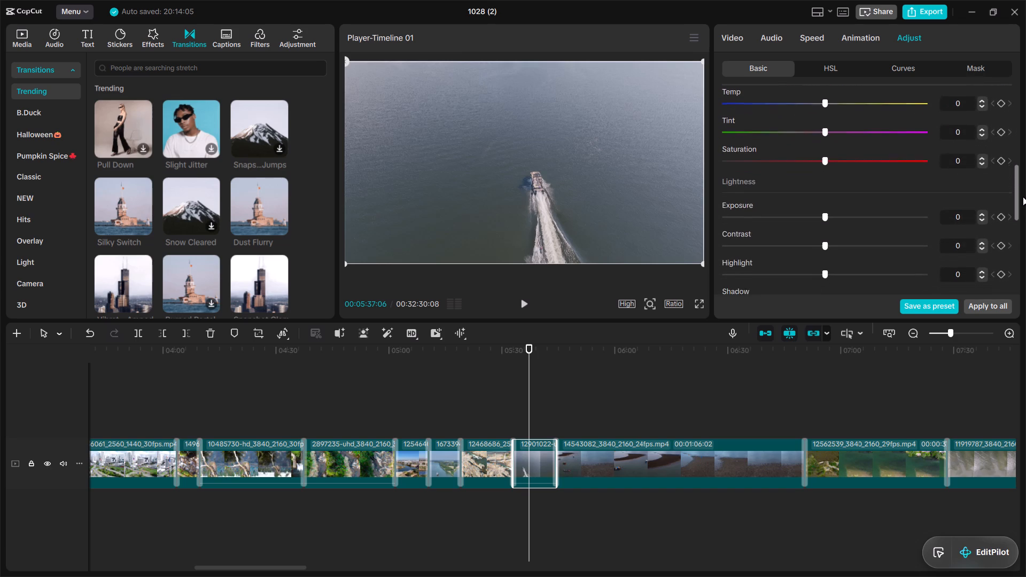
left_click_drag(1023, 197, 1023, 197)
left_click(811, 98)
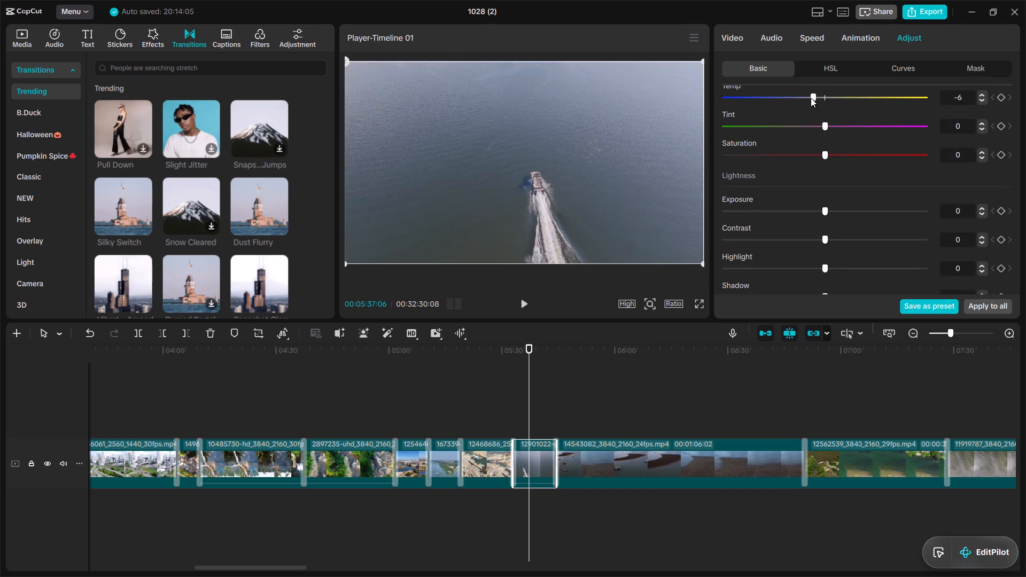
left_click_drag(813, 120, 812, 129)
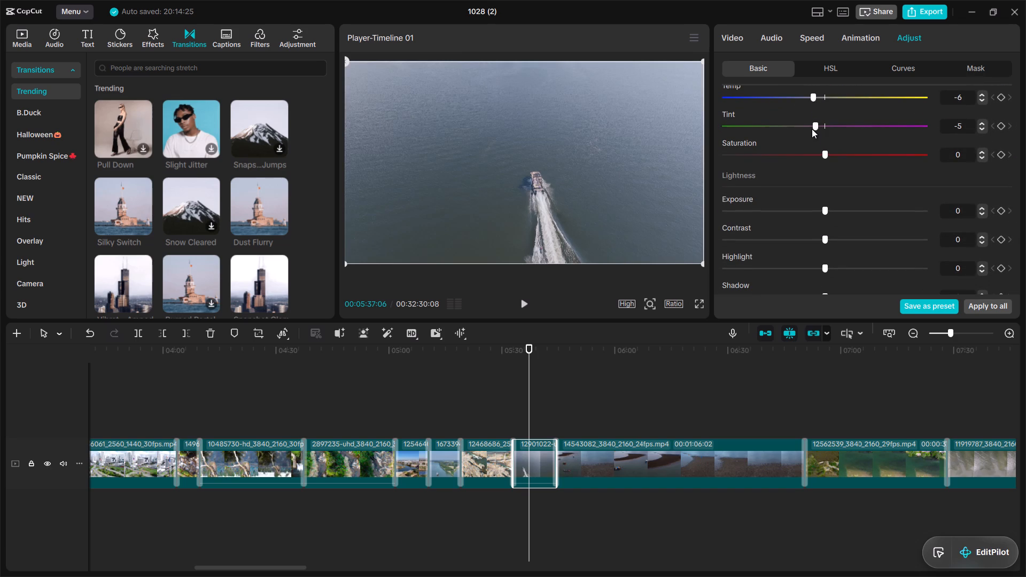
left_click_drag(812, 129, 811, 147)
left_click(811, 147)
left_click_drag(811, 154, 833, 208)
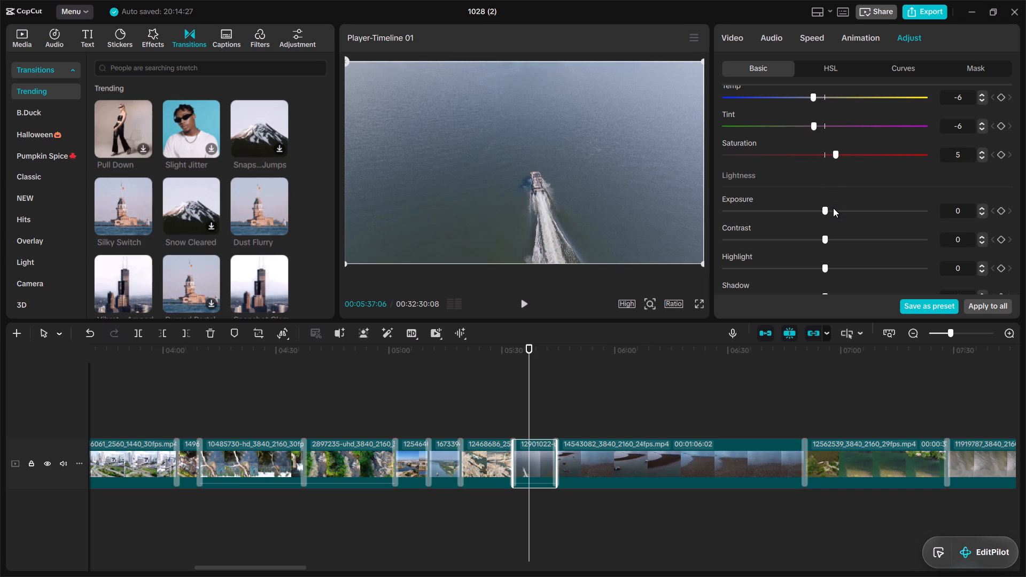
Set the eighteenth clip's lightness to Exposure 5, Contrast 6, Highlight 6, Shadow 6, Whites 6, Blacks 6 and Brilliance 6.
left_click(833, 208)
left_click(834, 241)
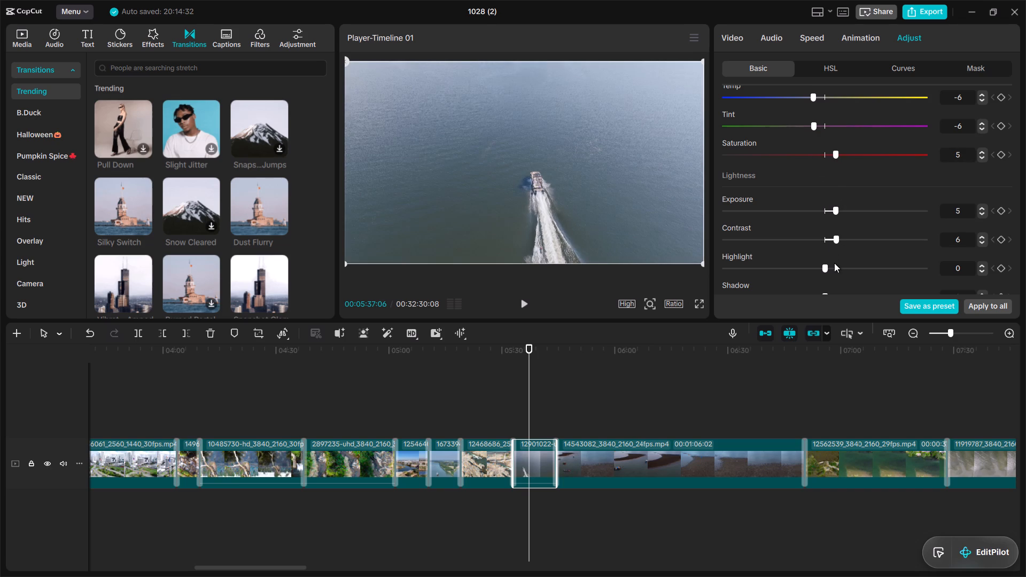
left_click(834, 263)
left_click_drag(1017, 202, 1016, 248)
left_click_drag(831, 121, 834, 147)
left_click_drag(834, 147, 834, 179)
left_click_drag(834, 179, 834, 209)
left_click(834, 209)
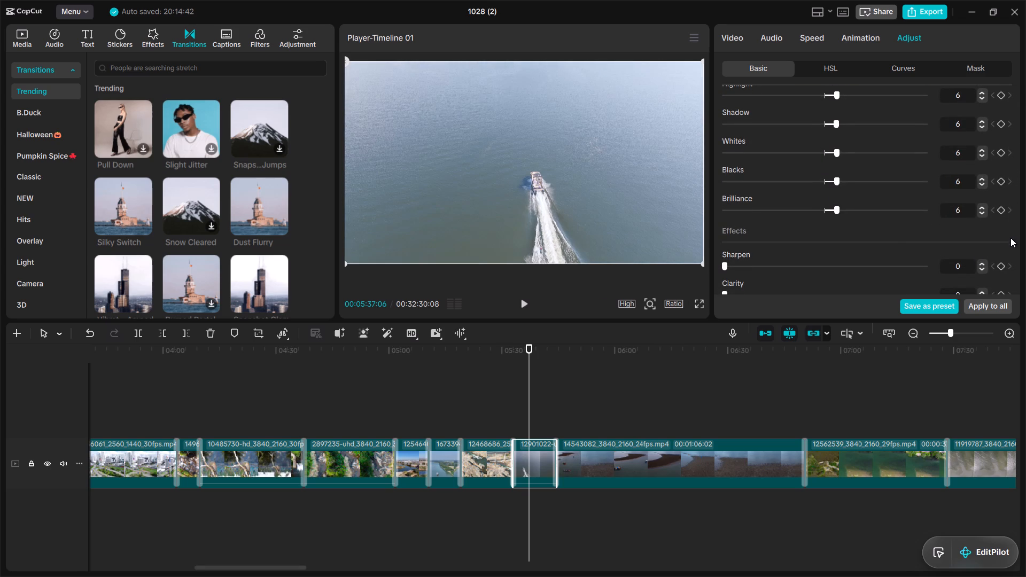
Set the eighteenth clip's effects to Sharpen 5, Clarity 7, Particles 5, Fade 5 and Vignette 33.
left_click_drag(1016, 225, 1016, 238)
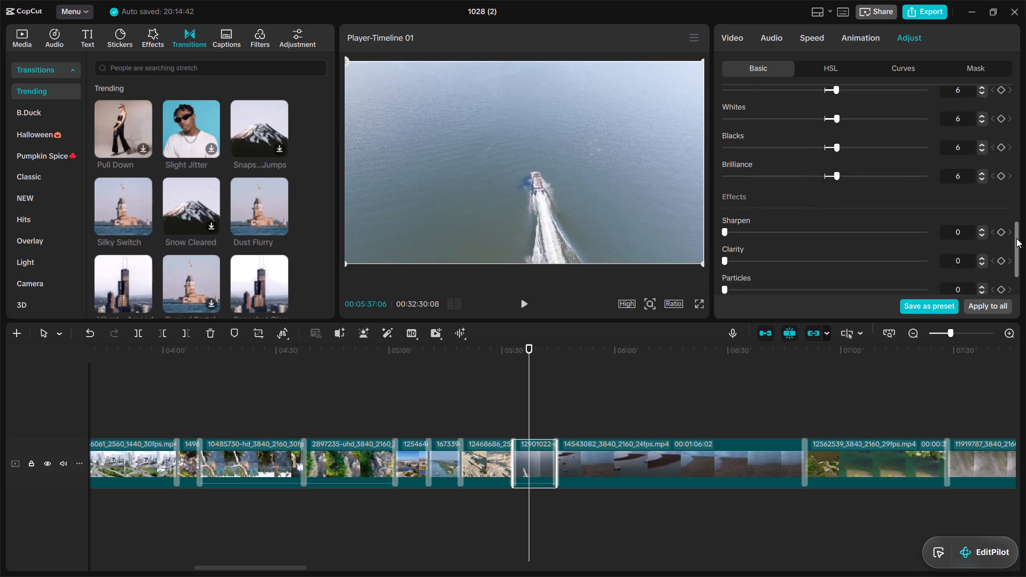
left_click_drag(1016, 238, 1017, 267)
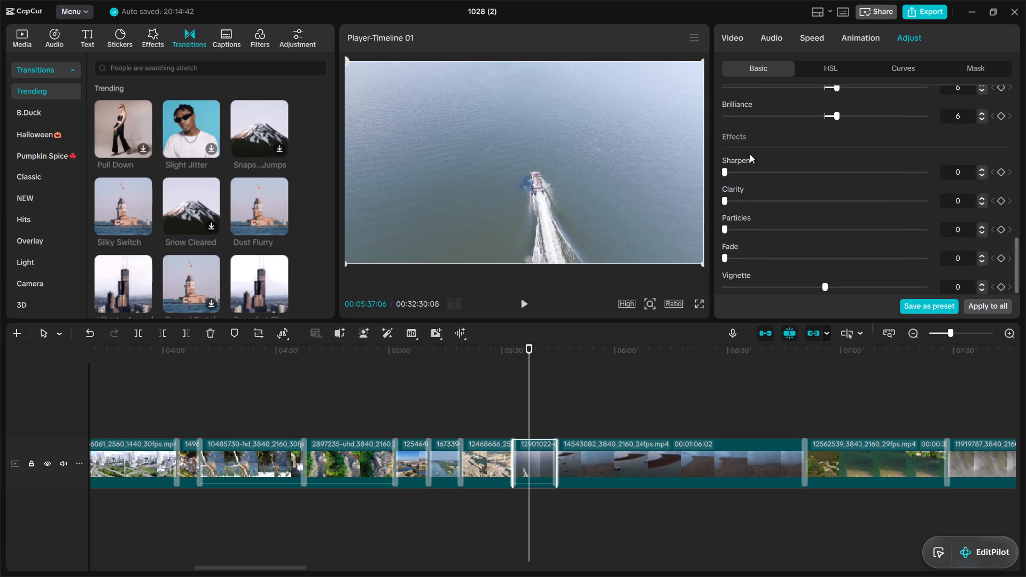
left_click_drag(735, 166, 735, 196)
left_click_drag(735, 196, 735, 225)
left_click_drag(735, 225, 735, 257)
left_click(735, 257)
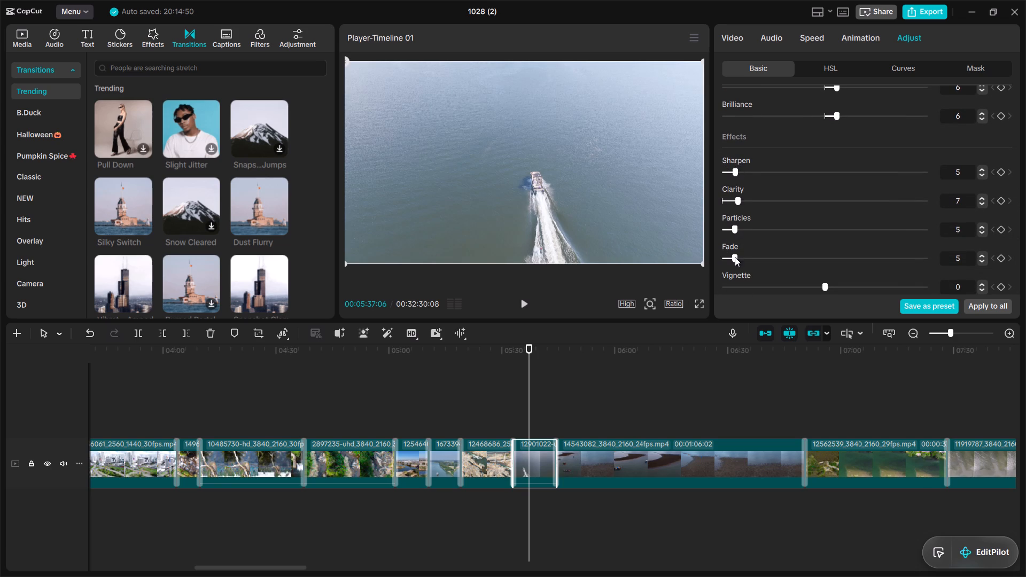
left_click(889, 285)
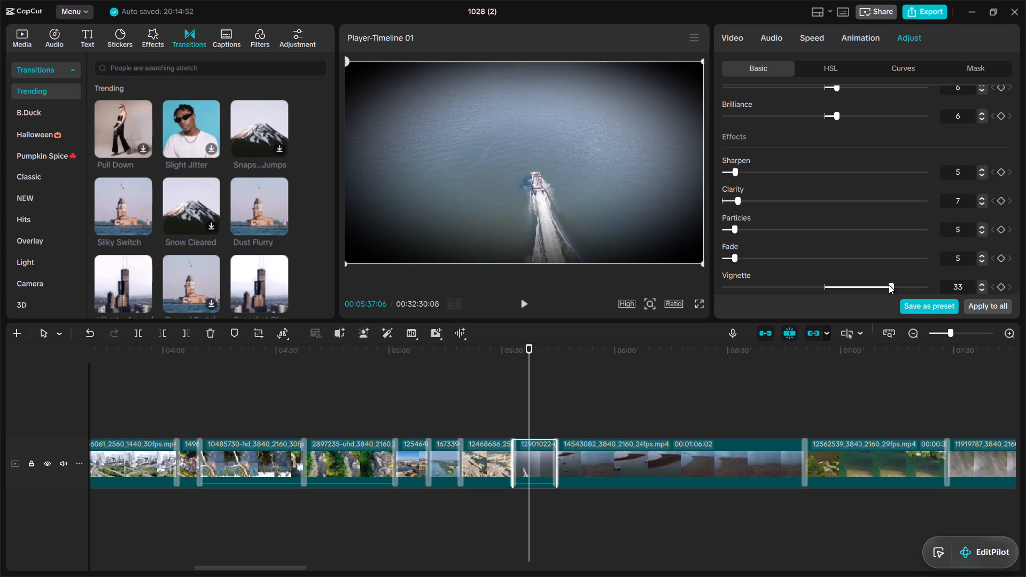
On the nineteenth clip, the one starting with 14543082, set Vignette 24, Fade 6, Particles 4 and Clarity 9, and raise Sharpen slightly.
left_click(593, 445)
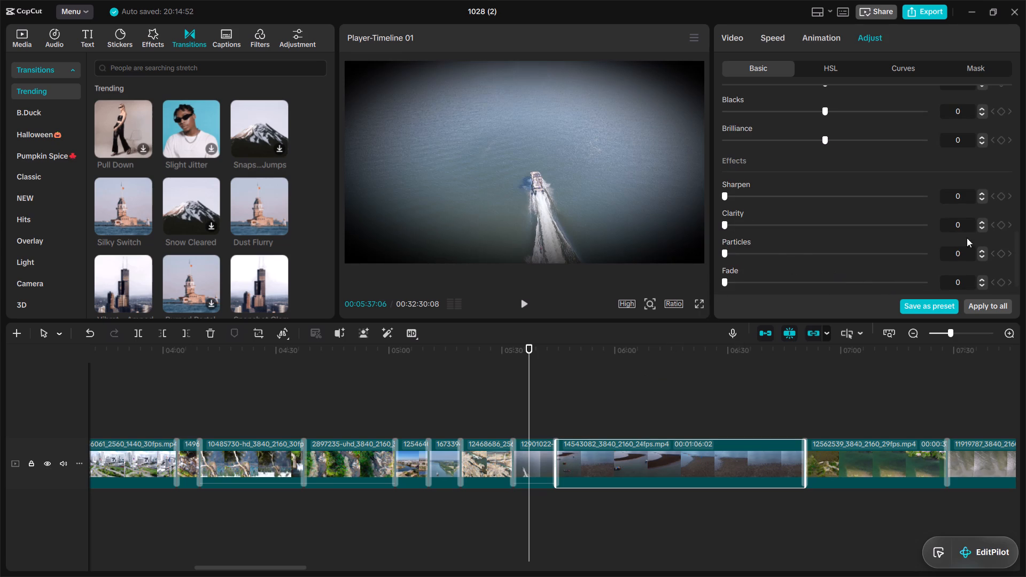
left_click_drag(1017, 239, 1017, 266)
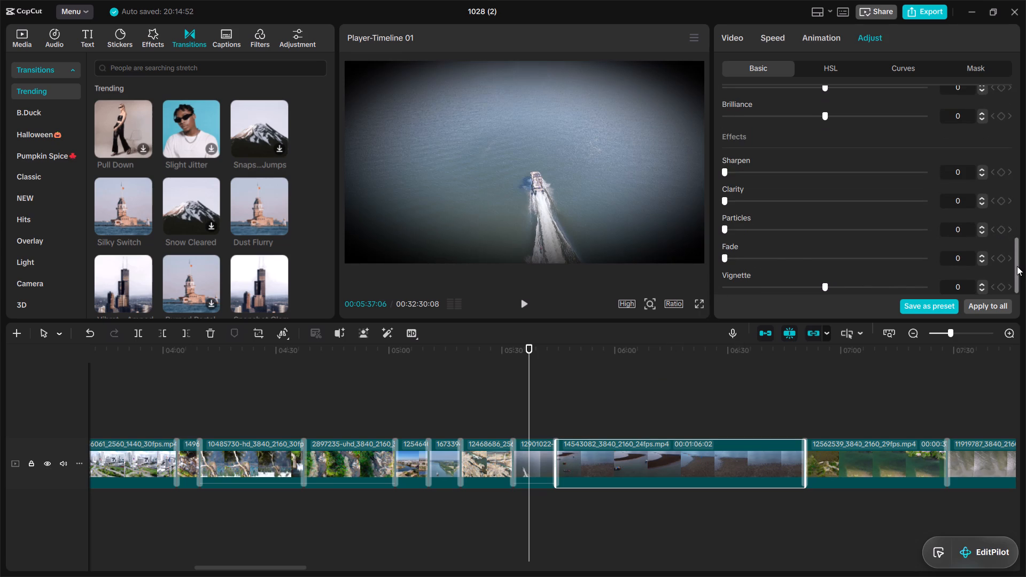
left_click_drag(1017, 266, 1017, 267)
left_click(870, 283)
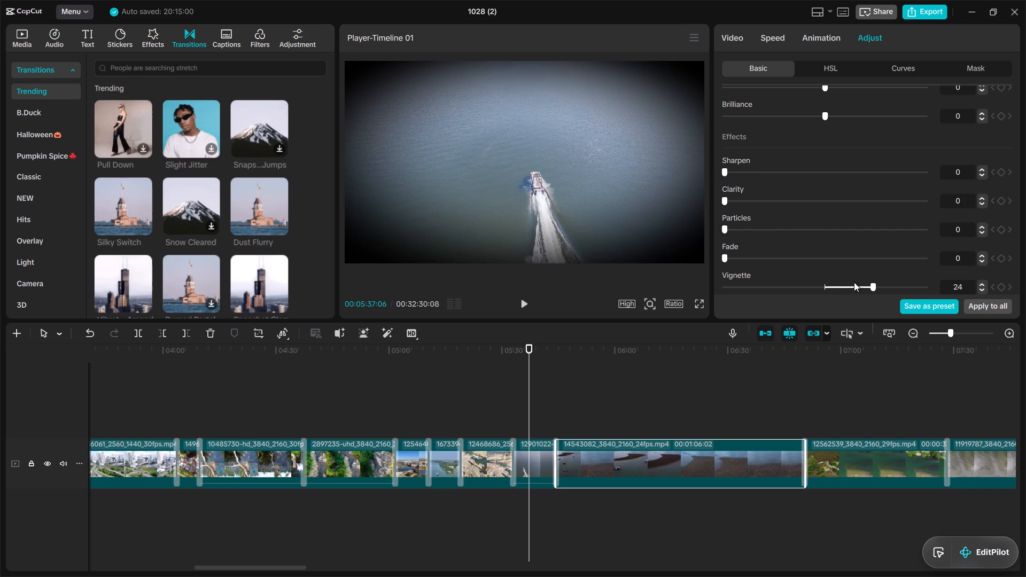
left_click(736, 255)
left_click(732, 224)
left_click_drag(734, 198, 740, 163)
left_click(740, 163)
left_click(740, 169)
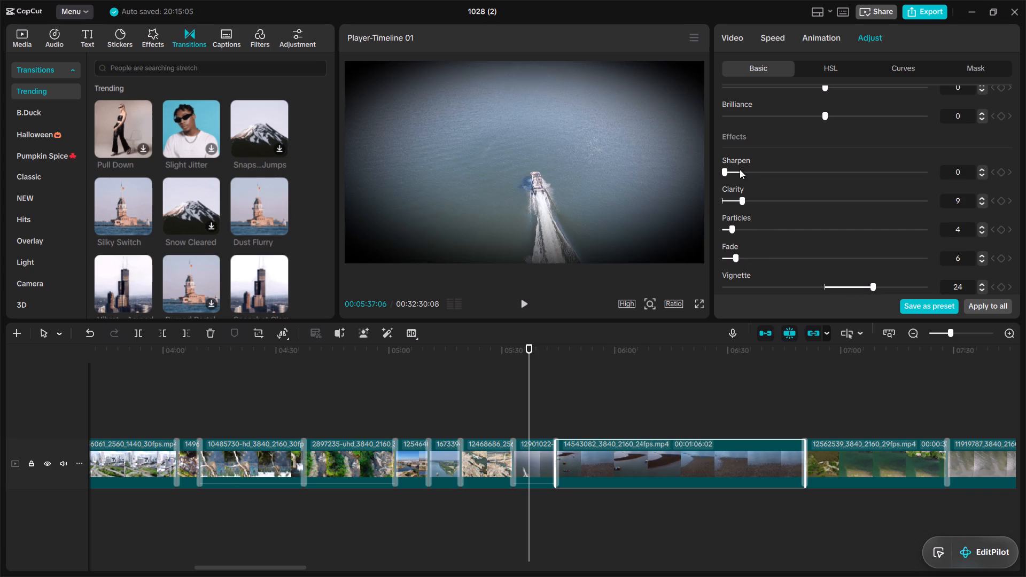
Set the nineteenth clip's lightness to Brilliance -4, Blacks -6, Whites -6, Shadow 6, Highlight 6, Contrast -4 and Exposure -4.
left_click_drag(1018, 271, 1012, 234)
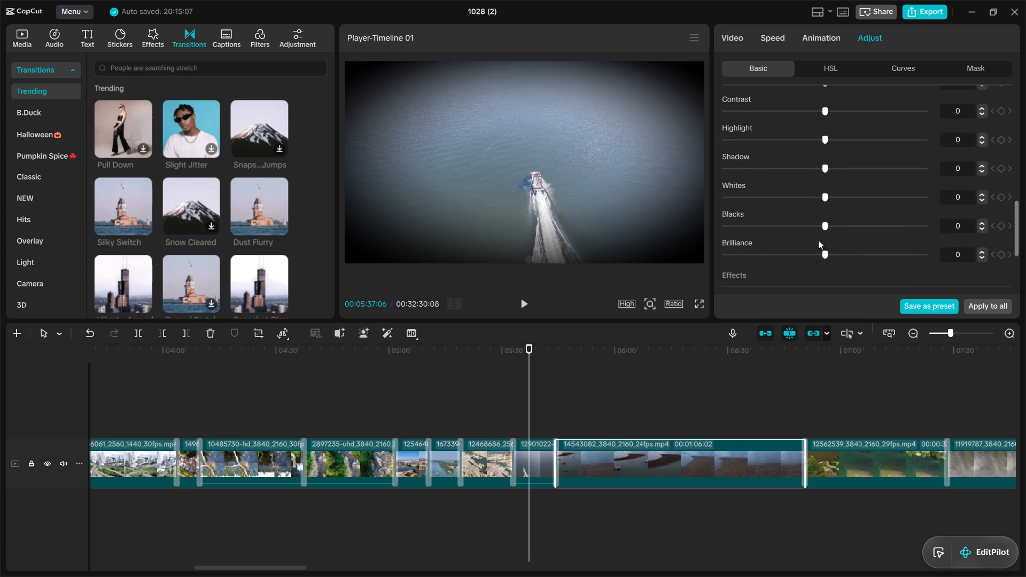
left_click(813, 248)
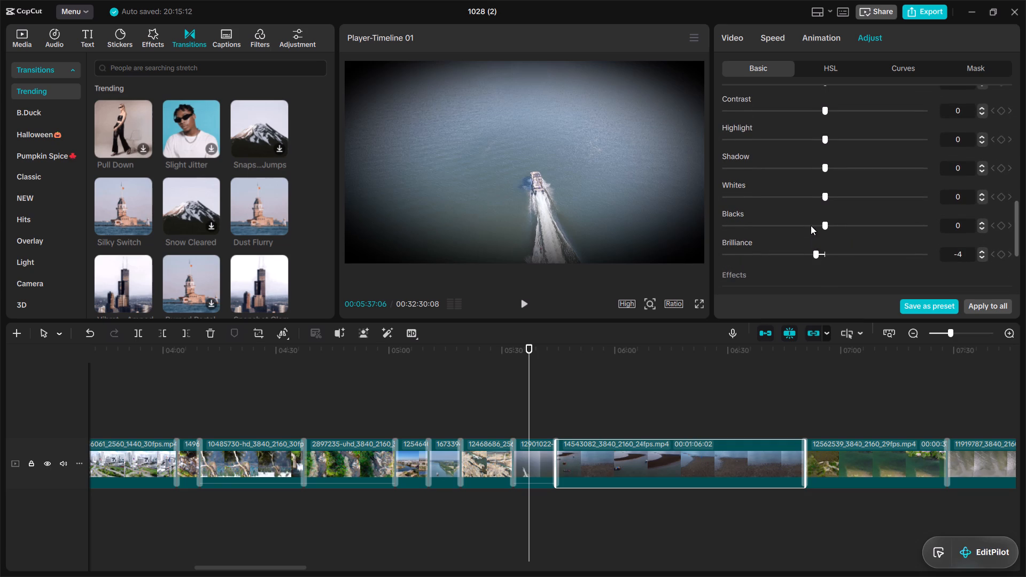
left_click(811, 225)
left_click(810, 197)
left_click(834, 163)
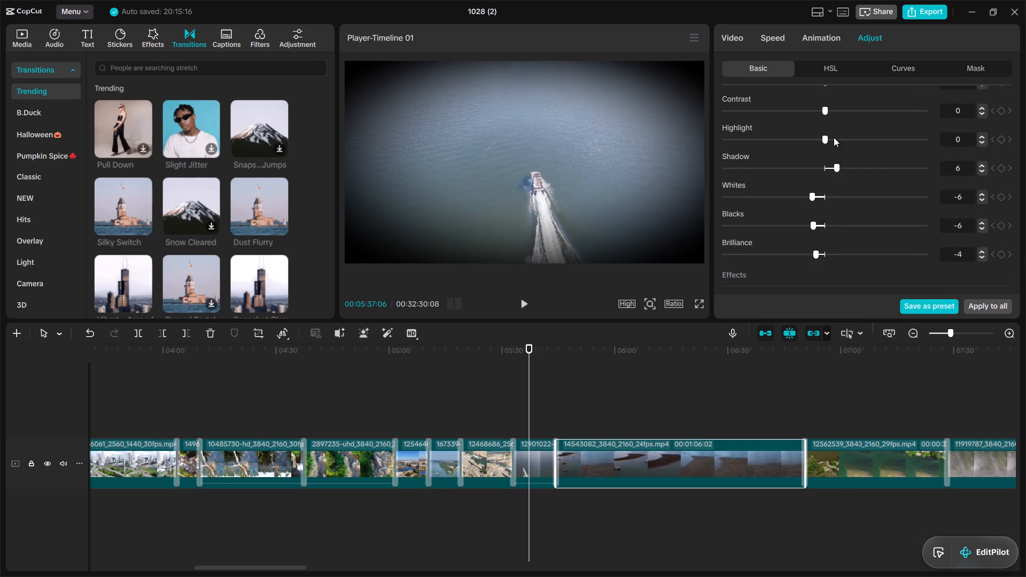
left_click(834, 137)
left_click_drag(814, 107, 967, 184)
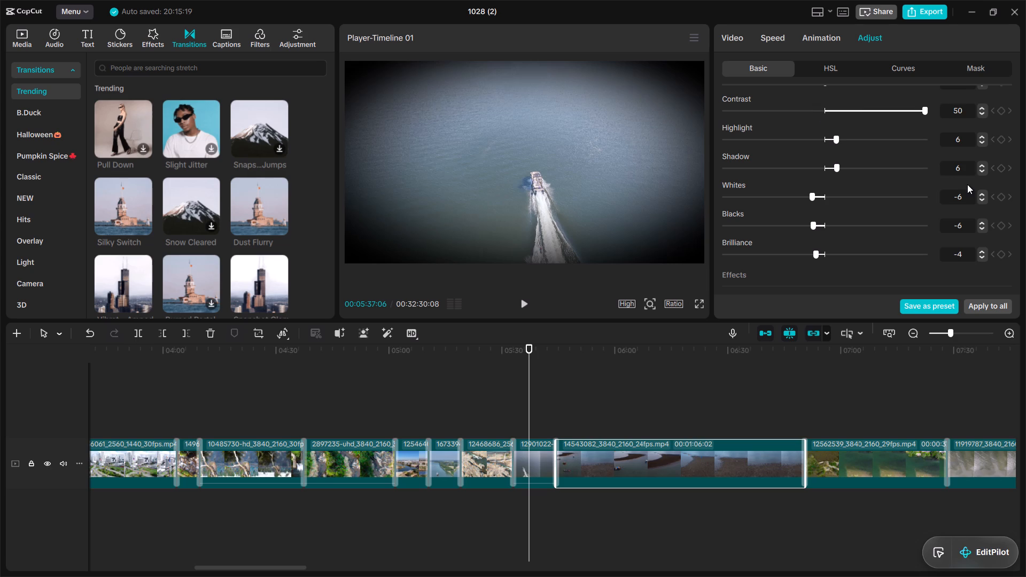
left_click(817, 106)
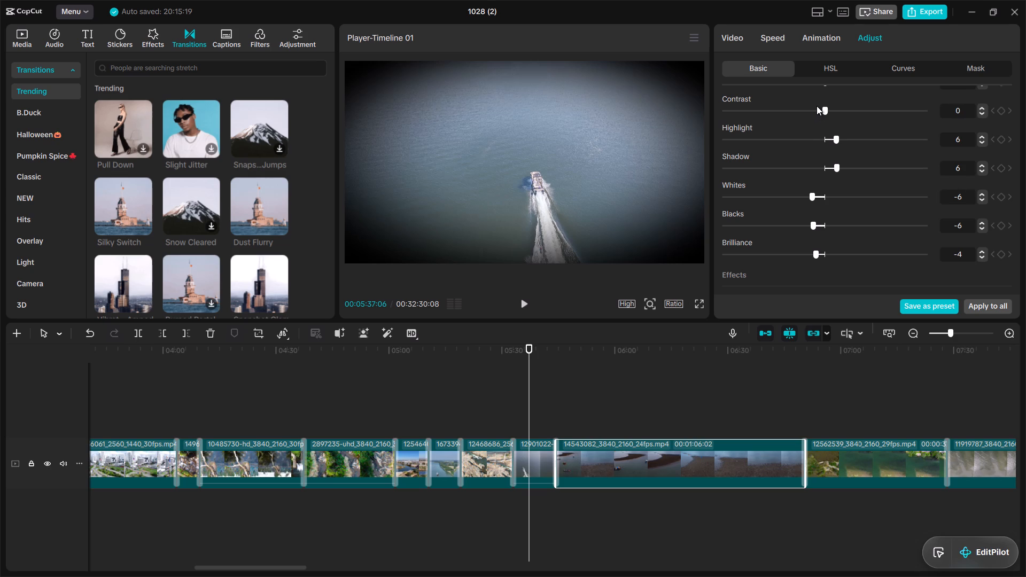
left_click(814, 105)
left_click_drag(1016, 243, 1015, 197)
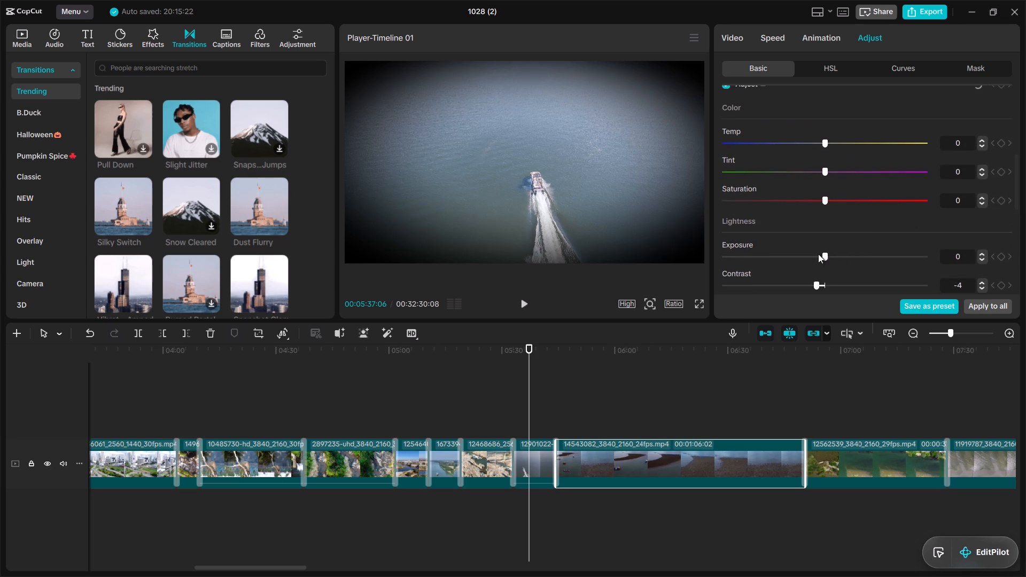
left_click(813, 252)
Set the nineteenth clip's color to Saturation 4, Tint 4 and Temp 4.
left_click_drag(831, 198, 831, 164)
left_click(831, 164)
left_click_drag(833, 166, 830, 139)
left_click(830, 139)
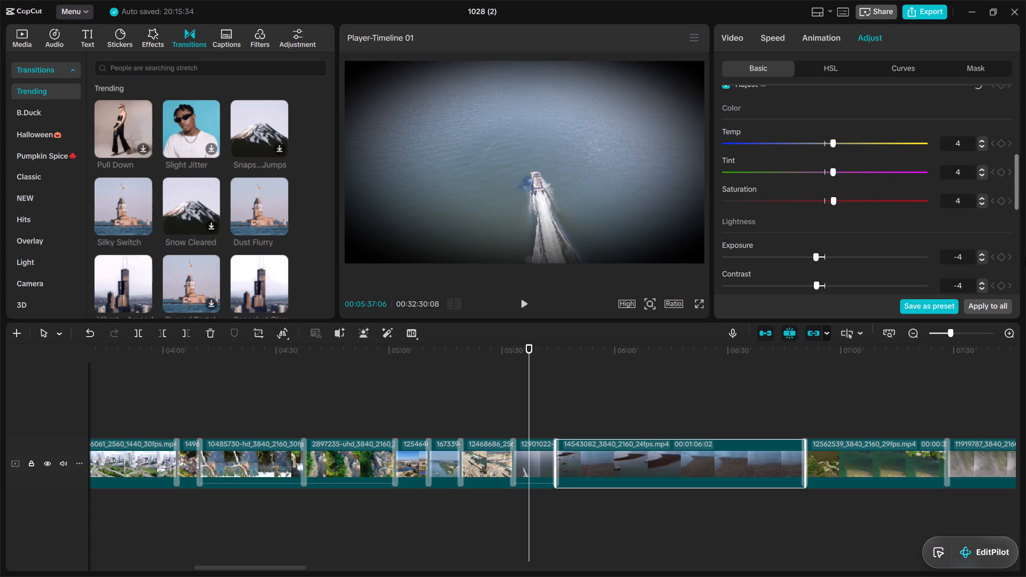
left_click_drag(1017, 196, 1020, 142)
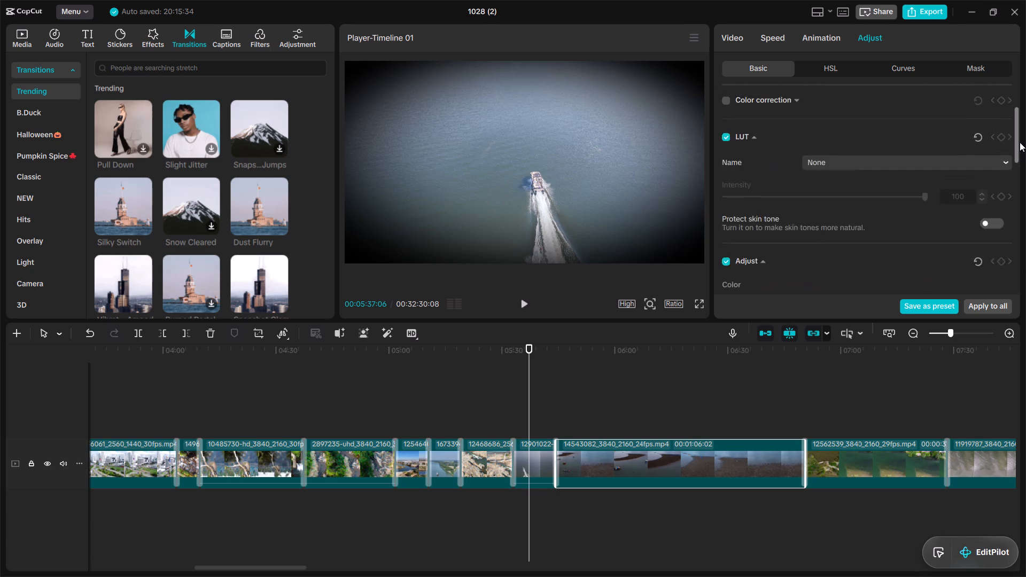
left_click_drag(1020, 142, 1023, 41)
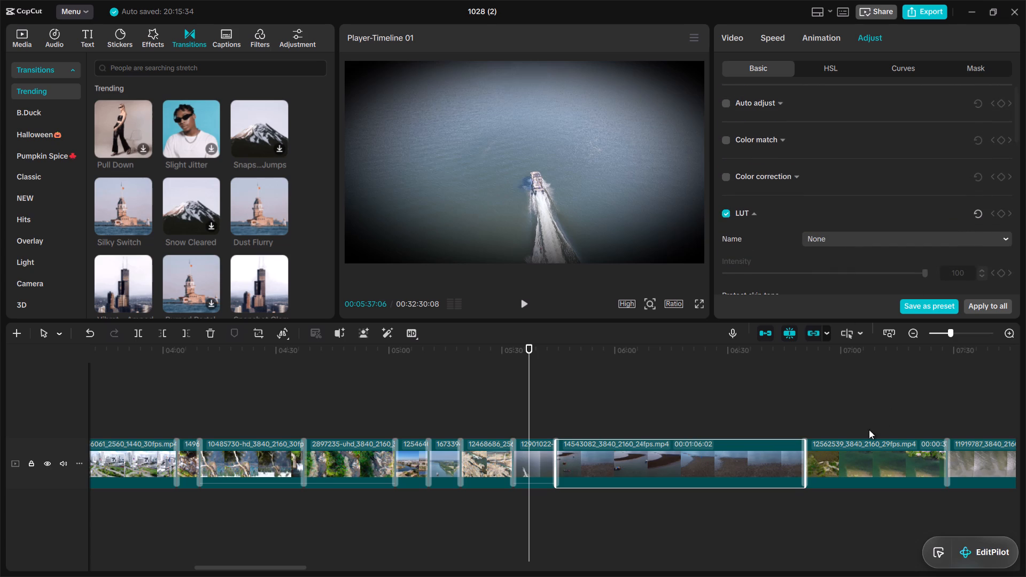
On the twentieth clip, the one starting with 12562539, set the color to Temp 6, Saturation -3 and Tint -3.
left_click(856, 453)
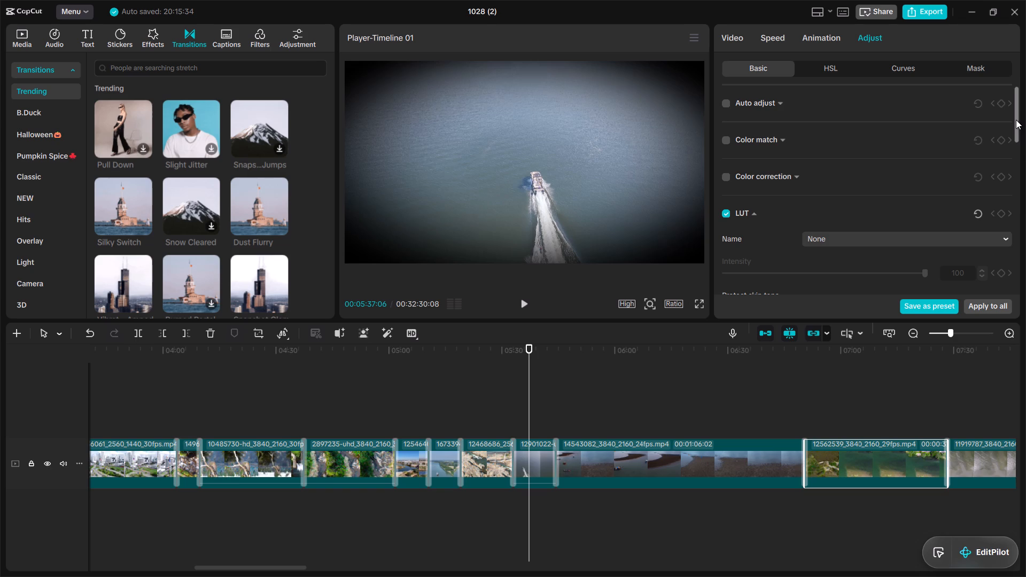
left_click_drag(1016, 119, 1009, 156)
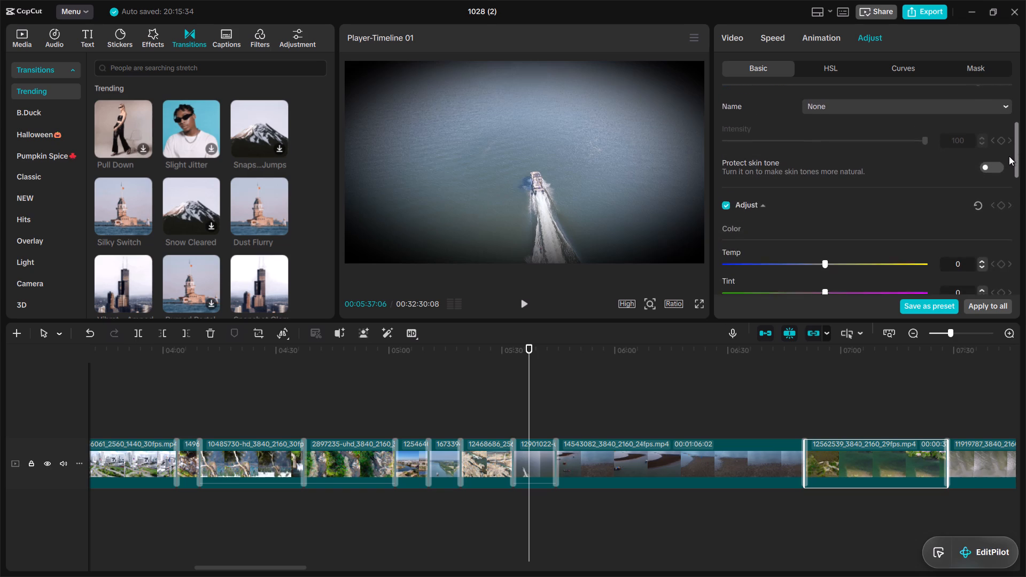
left_click_drag(1009, 156, 1007, 177)
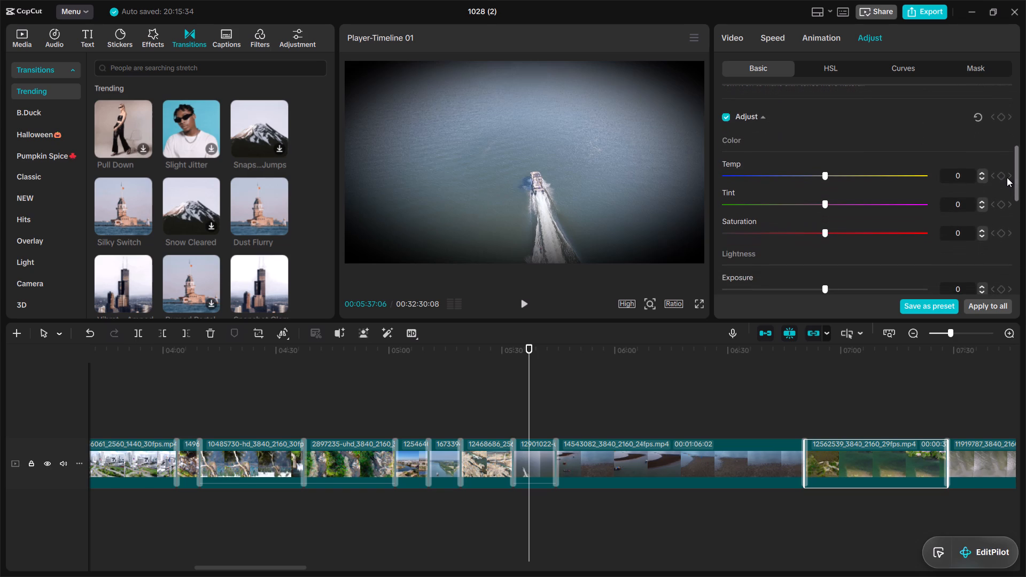
left_click_drag(834, 170, 834, 198)
left_click_drag(834, 198, 817, 232)
left_click(817, 232)
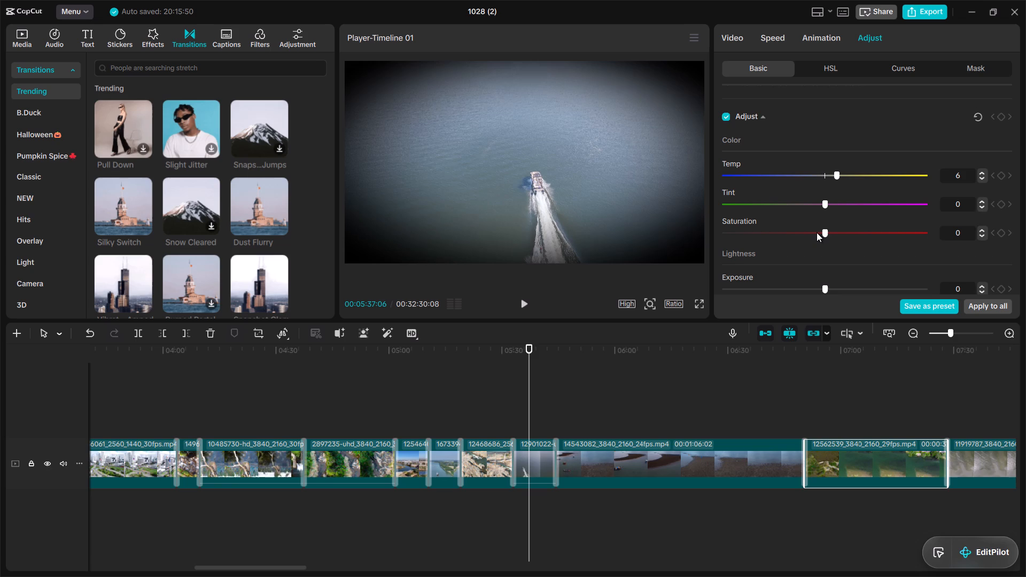
left_click(817, 232)
left_click(816, 231)
left_click(815, 202)
Set the twentieth clip's lightness to Exposure -5, Contrast -4, Highlight -4, Shadow -6, Whites -6, Blacks 4 and Brilliance 6.
left_click_drag(1015, 182, 1017, 222)
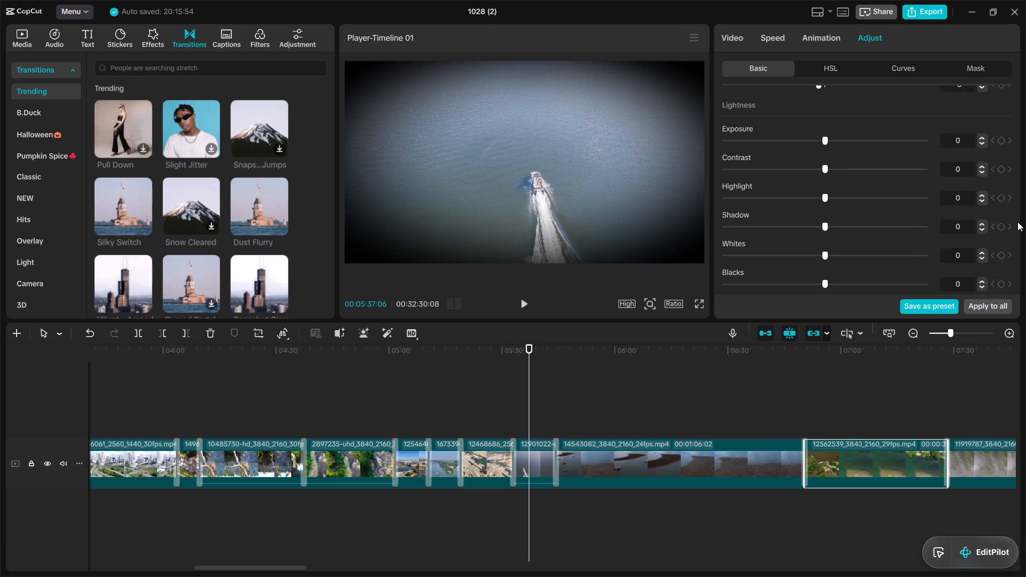
left_click(813, 139)
left_click(815, 165)
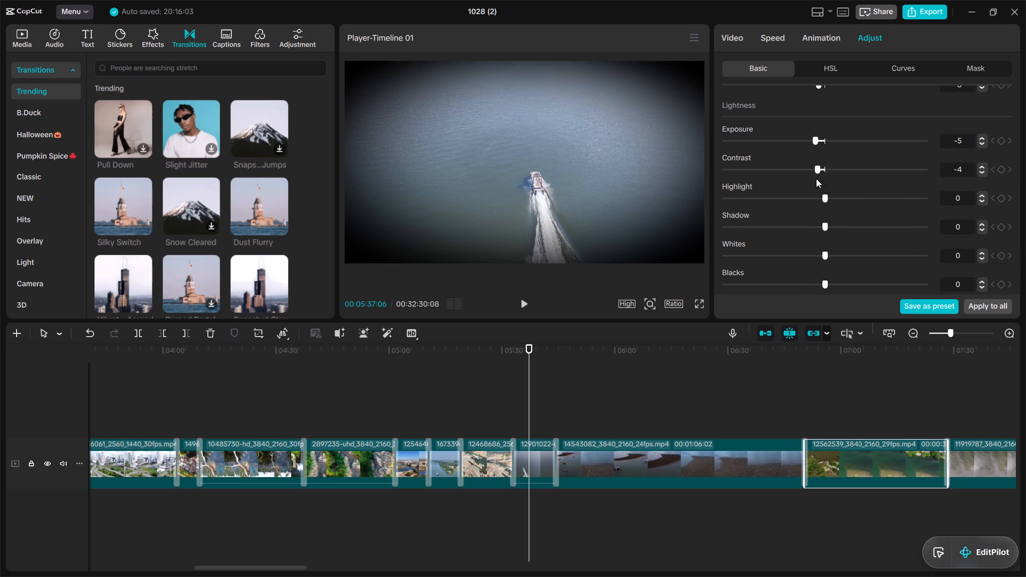
left_click(815, 193)
left_click_drag(812, 225, 811, 256)
left_click(811, 256)
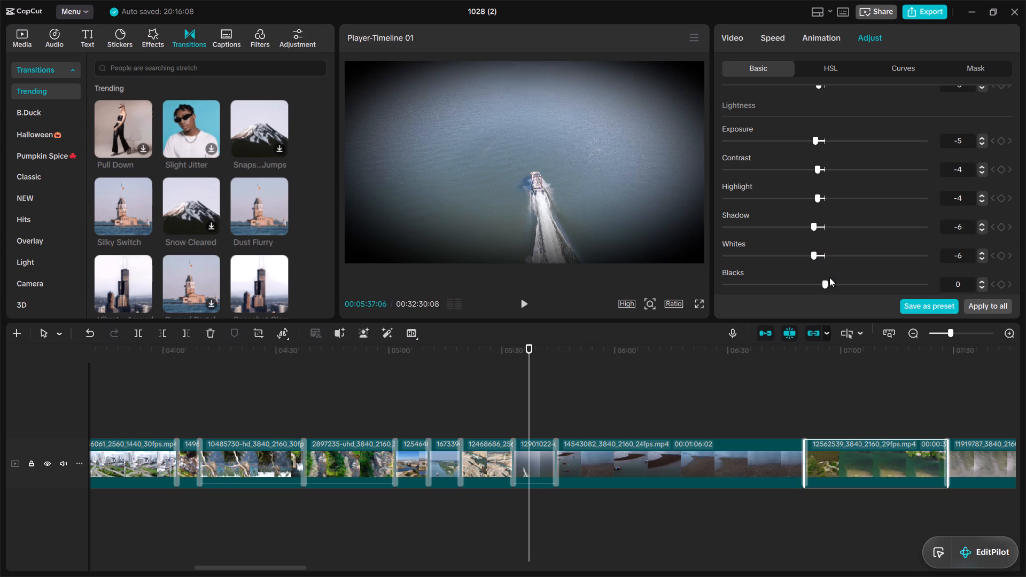
left_click(830, 279)
left_click_drag(1018, 224, 1018, 245)
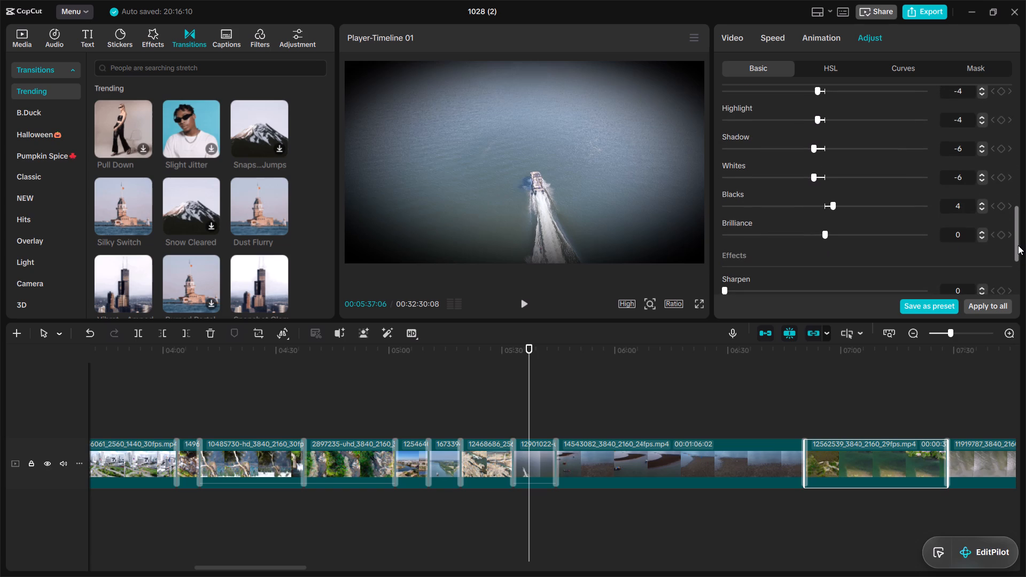
left_click_drag(1016, 238, 1016, 255)
left_click(835, 168)
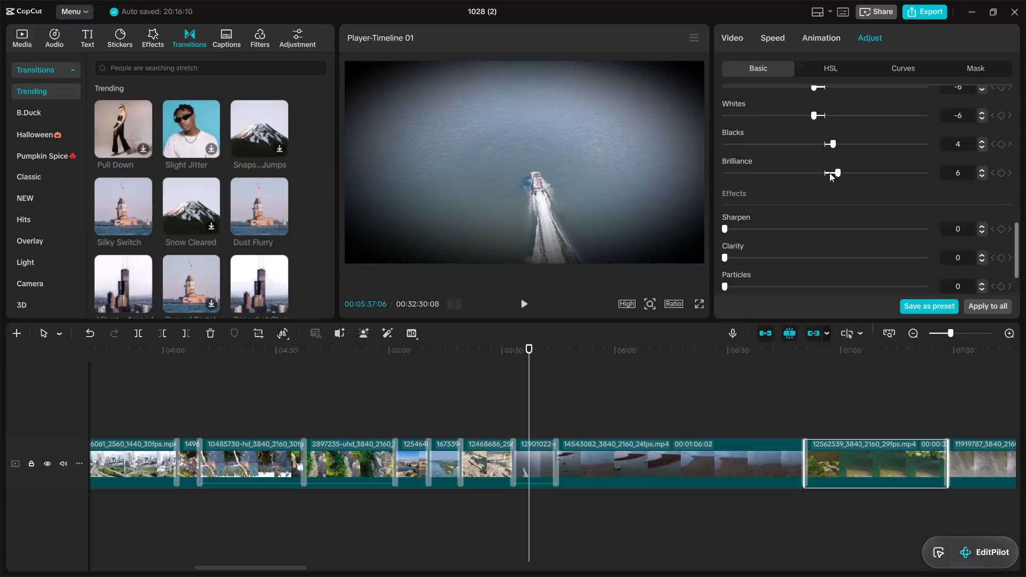
Set the twentieth clip's effects to Sharpen 6, Clarity 7, Particles 9, Fade 6 and Vignette 28.
left_click_drag(732, 225, 736, 253)
left_click(736, 253)
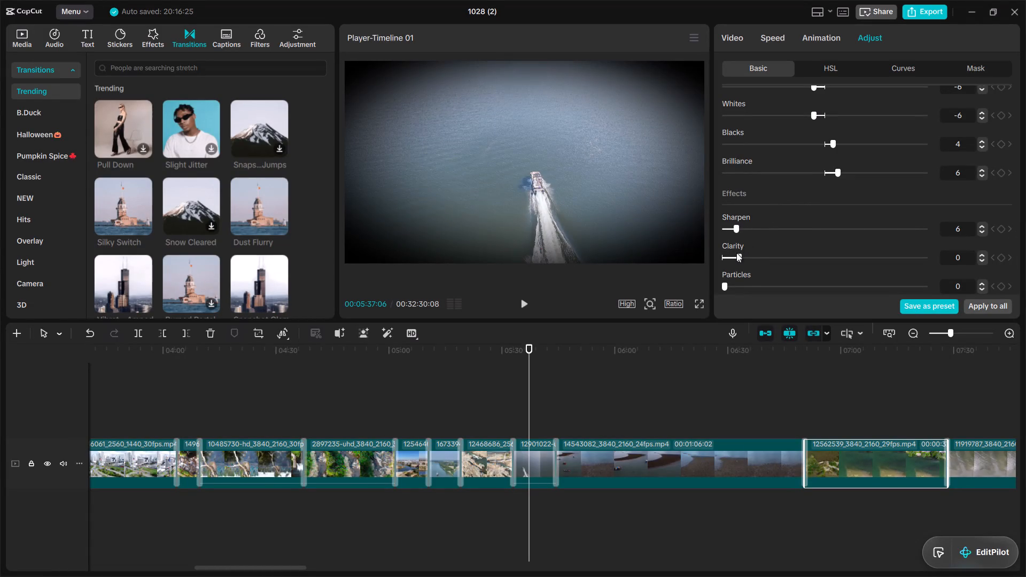
left_click(743, 280)
left_click_drag(1017, 237, 1016, 263)
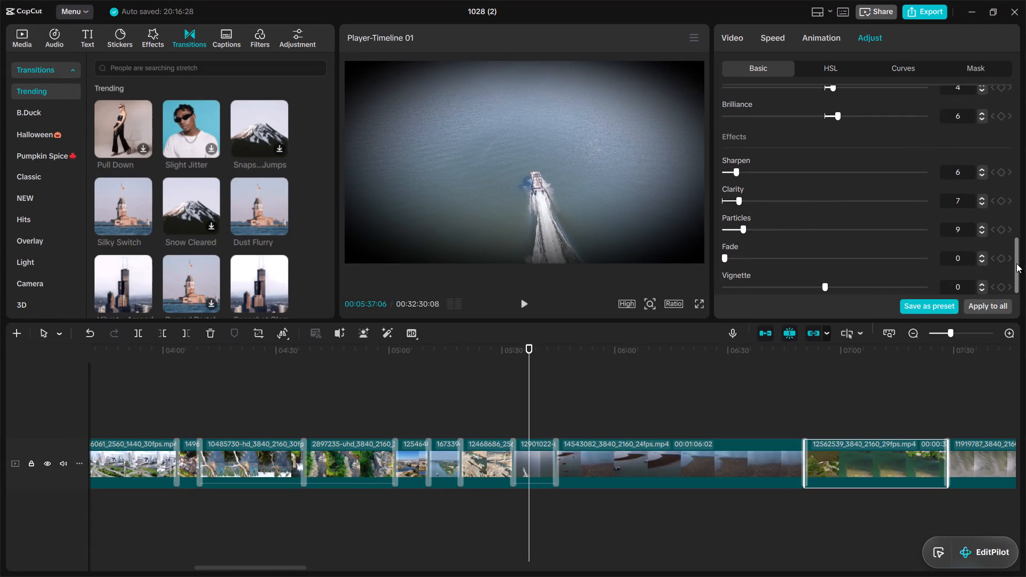
left_click_drag(1016, 263, 1012, 277)
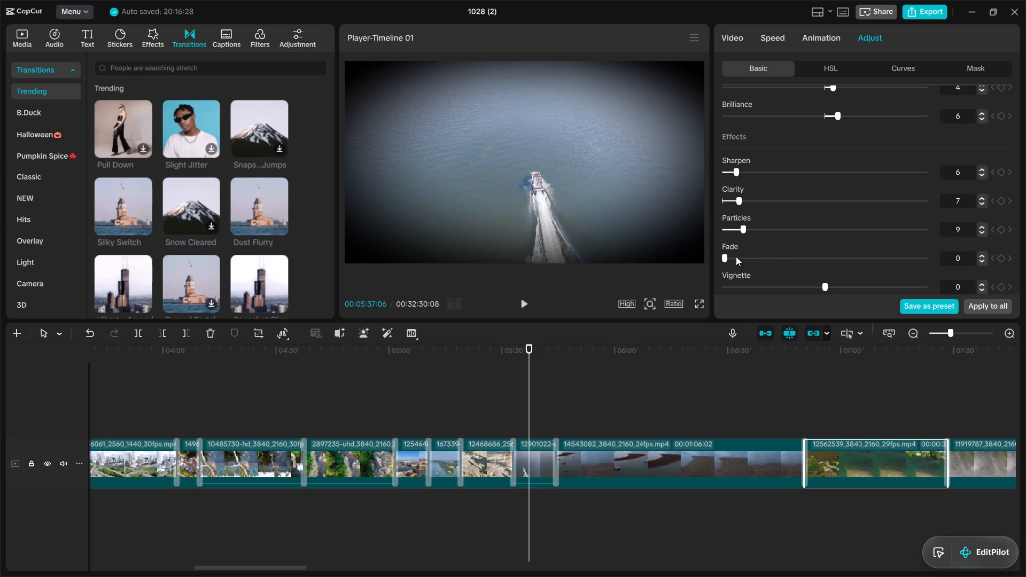
left_click(736, 256)
left_click(879, 283)
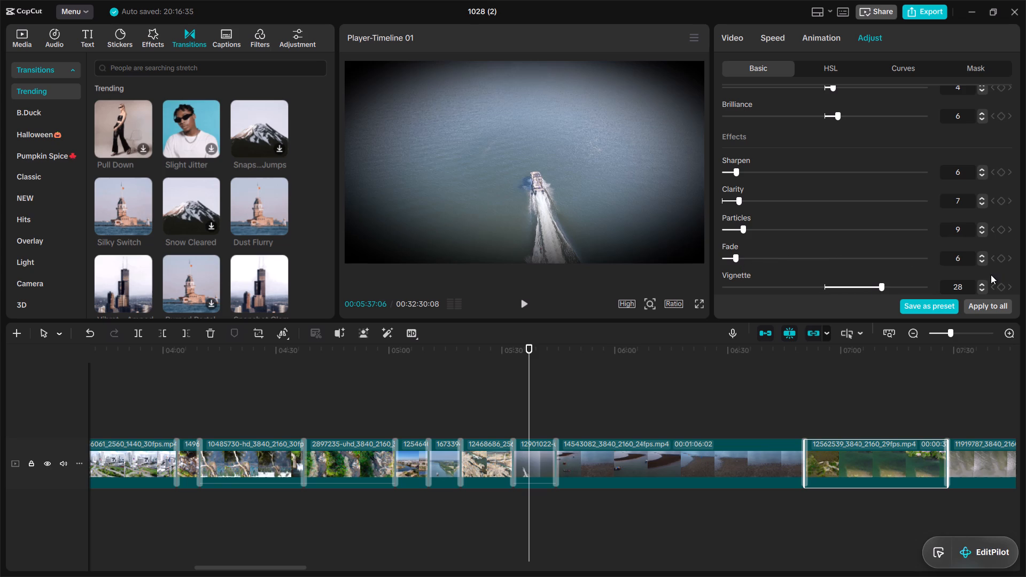
left_click_drag(1019, 264, 1018, 283)
left_click_drag(1017, 279, 1017, 301)
On the twenty-first clip, the one starting with 11919787, set the color to Temp 6, Tint 6 and Saturation -4.
left_click_drag(1015, 280, 1010, 227)
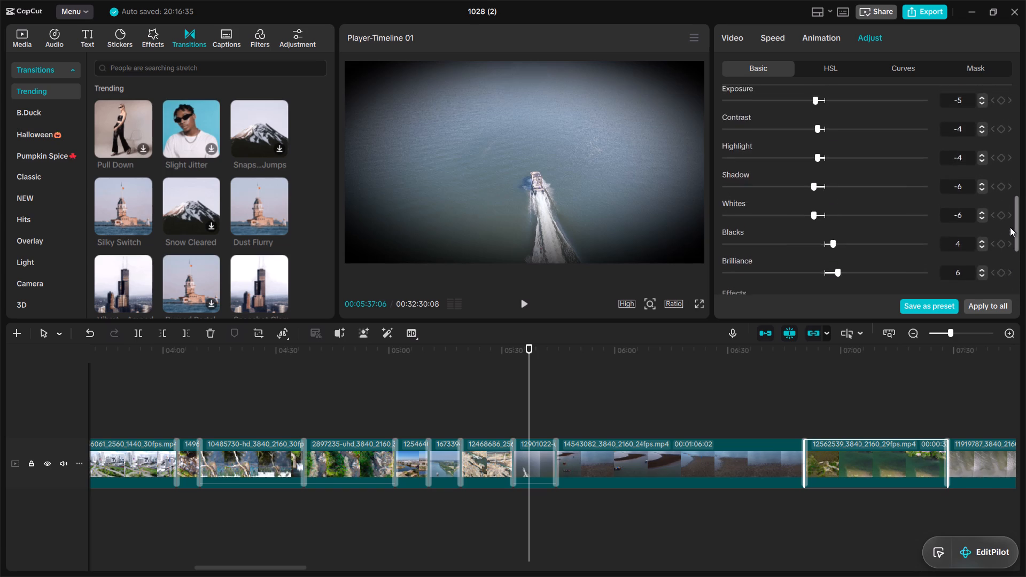
left_click_drag(1010, 227, 1002, 180)
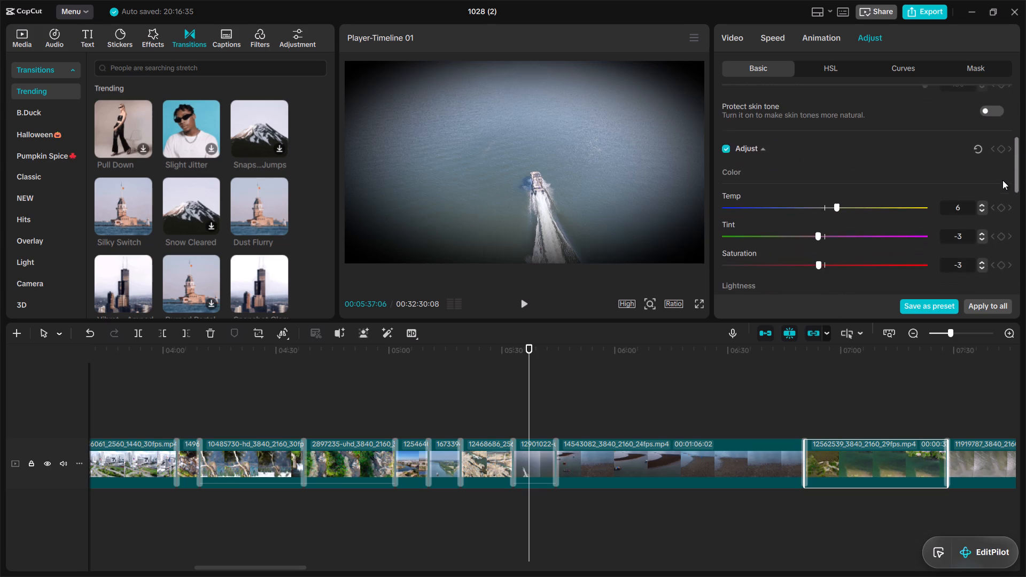
left_click_drag(1002, 180, 1002, 107)
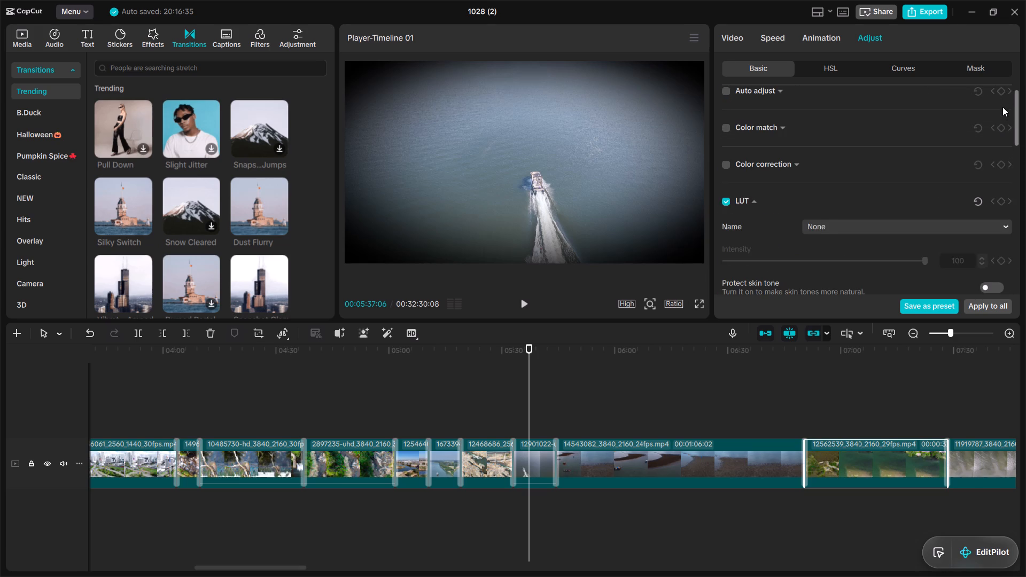
left_click_drag(1002, 107, 999, 57)
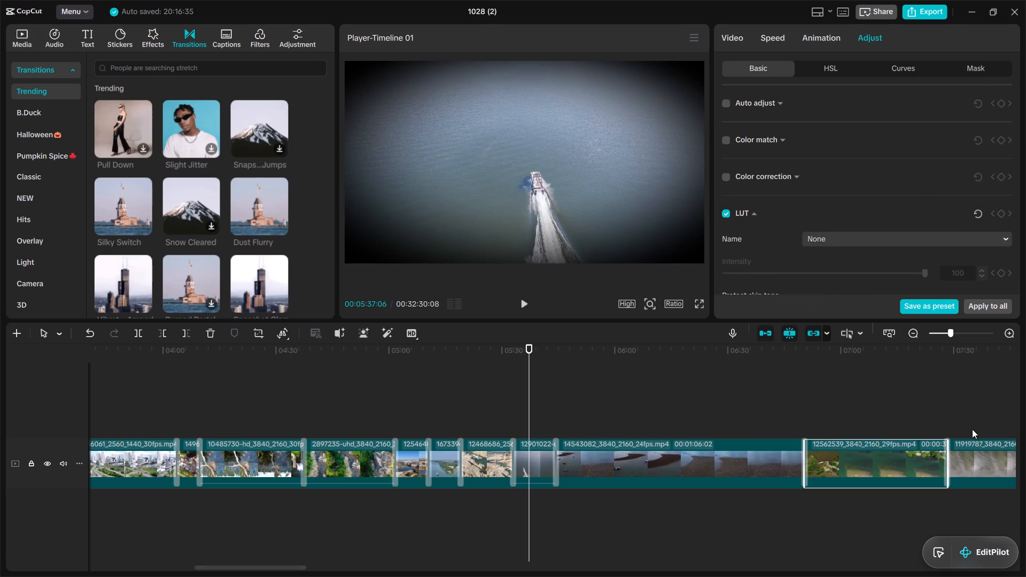
left_click(980, 455)
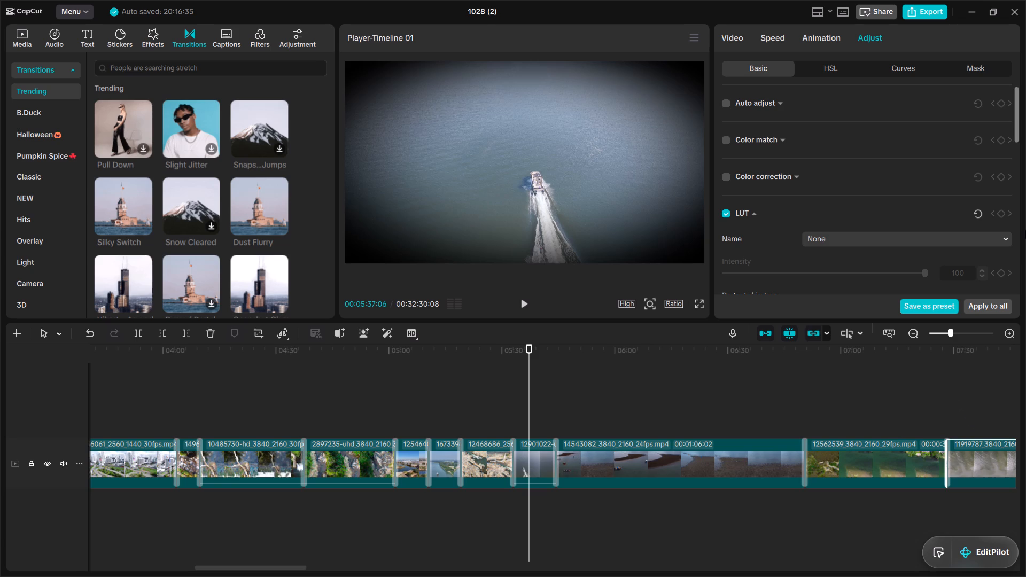
left_click_drag(1015, 124, 1015, 176)
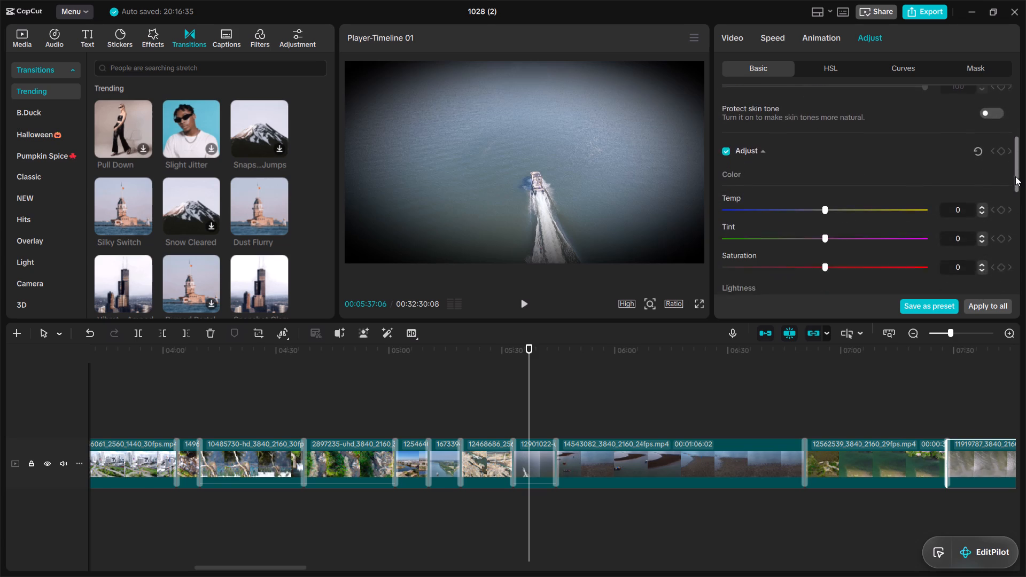
left_click_drag(1015, 176, 1016, 196)
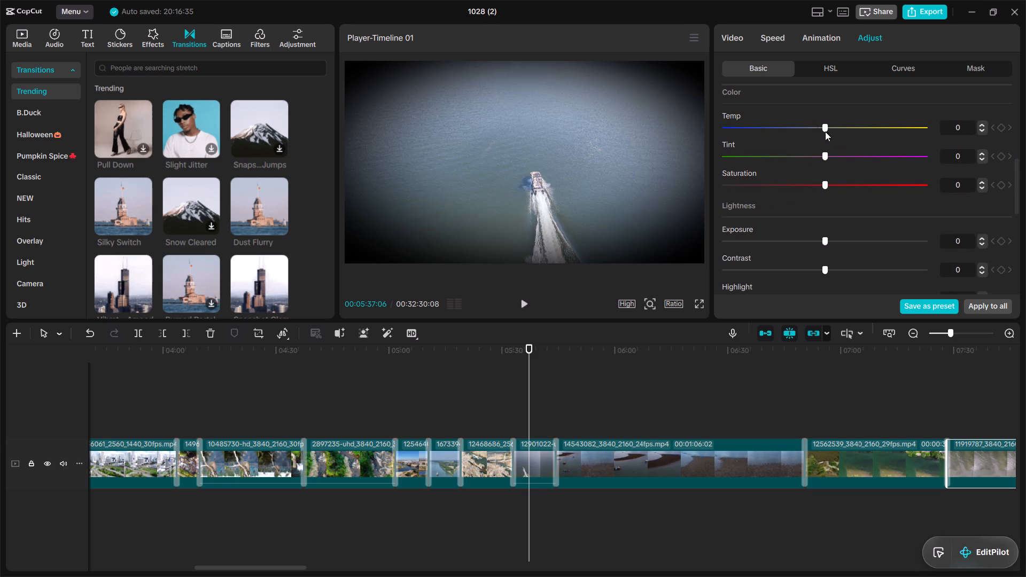
left_click_drag(810, 123, 834, 155)
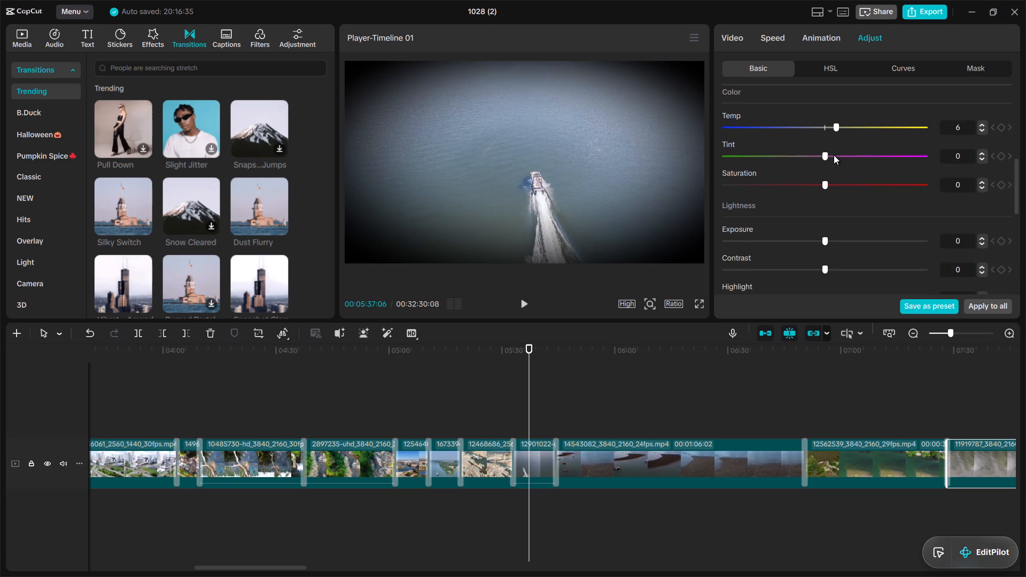
left_click(834, 155)
left_click(814, 186)
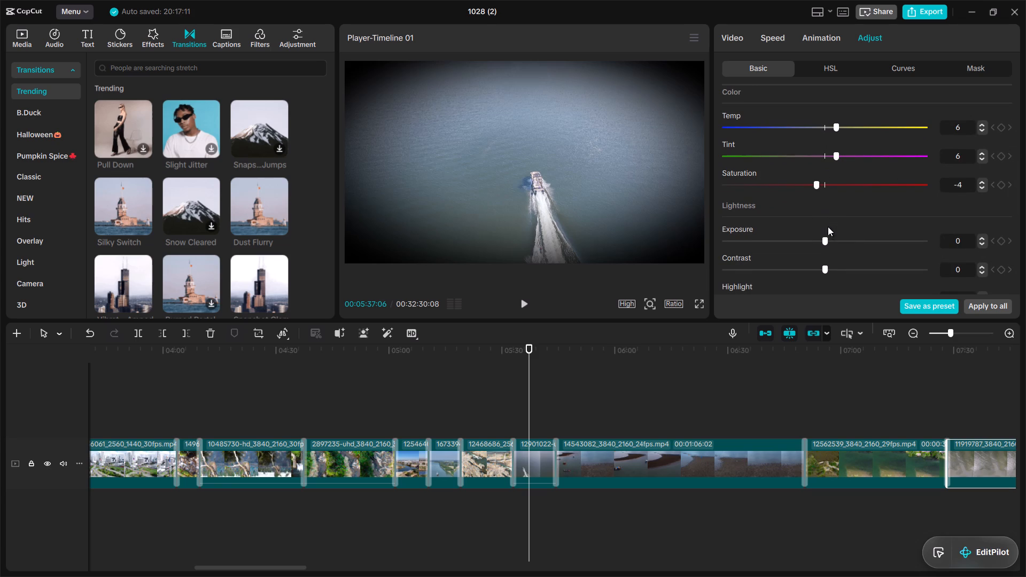
Set the twenty-first clip's lightness to Exposure 6, Contrast 6, Highlight -6, Shadow -4, Whites 6, Blacks 4 and Brilliance 5.
left_click_drag(830, 235, 834, 268)
left_click(834, 268)
left_click_drag(1016, 197, 1016, 199)
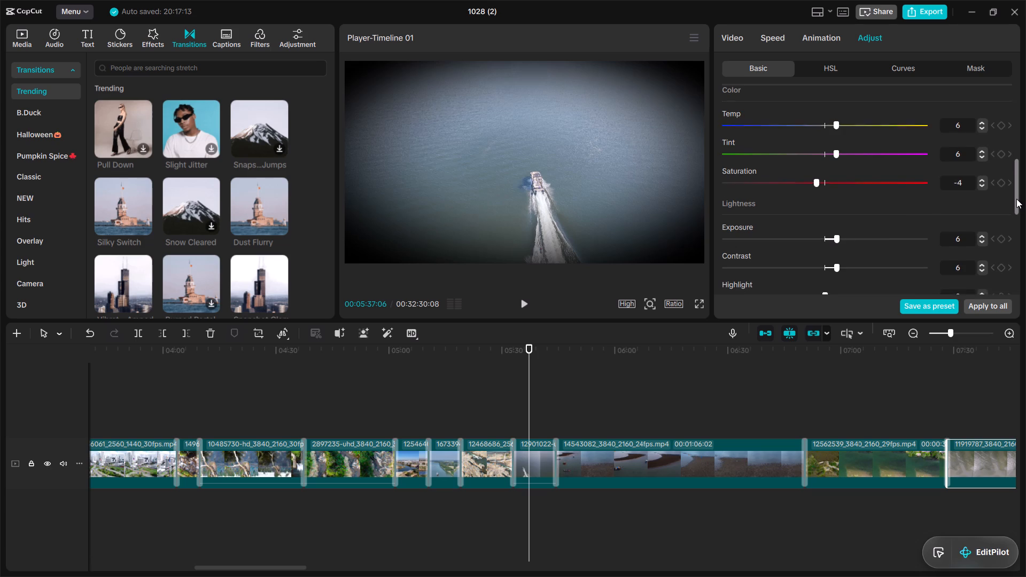
left_click_drag(1016, 199, 1013, 239)
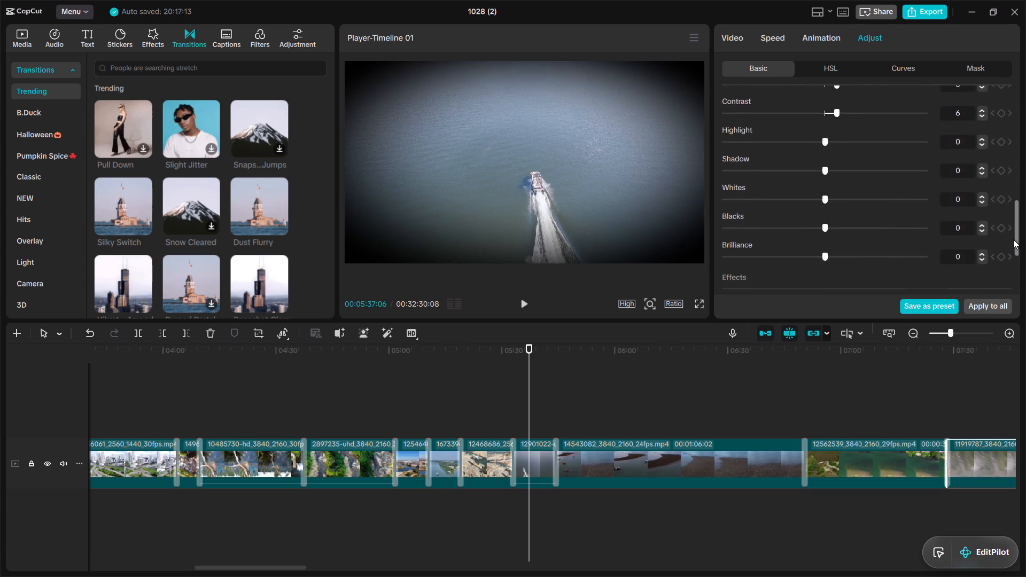
left_click_drag(1013, 239, 1013, 243)
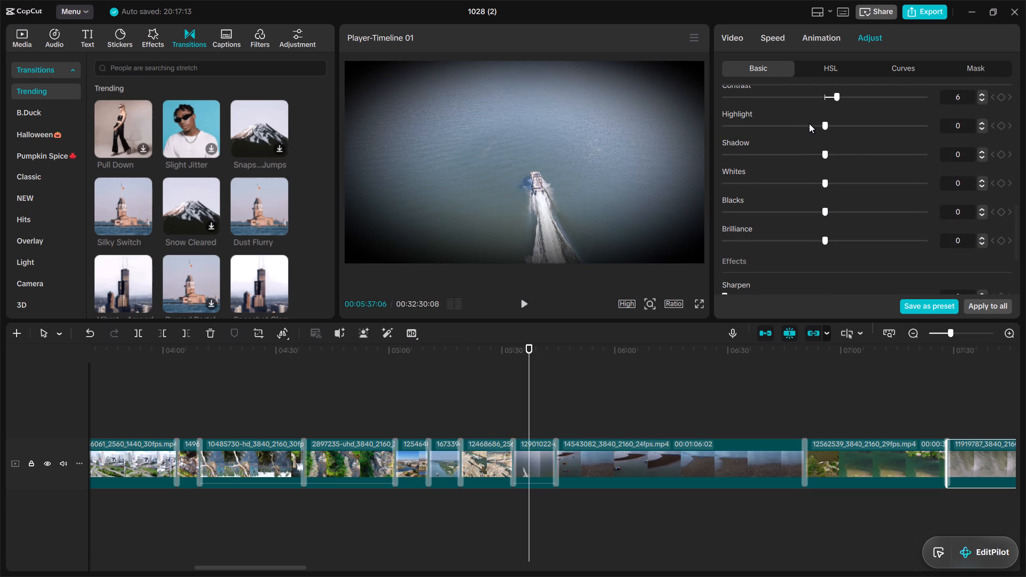
left_click_drag(814, 122, 817, 148)
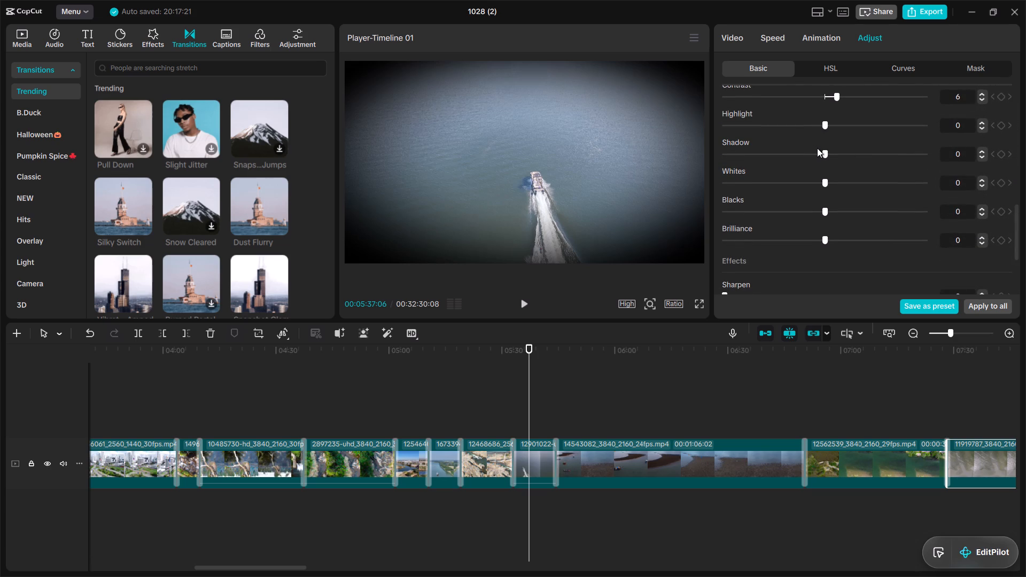
left_click(817, 151)
left_click(814, 151)
left_click(811, 121)
left_click(835, 175)
left_click(835, 180)
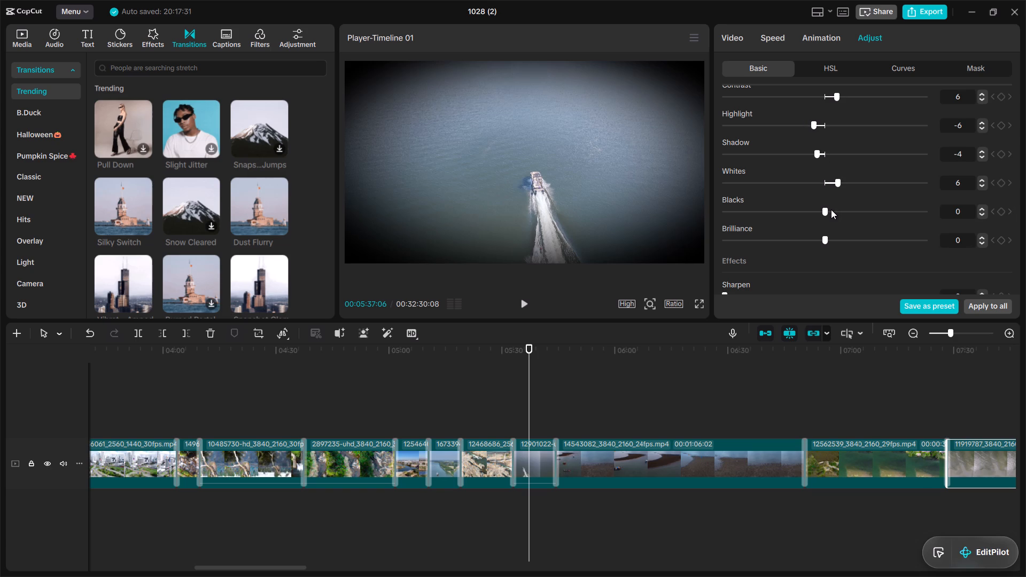
left_click(831, 209)
left_click(832, 236)
Set the twenty-first clip's effects to Sharpen 7, Clarity 8, Particles 6, Fade 6 and Vignette 28.
left_click_drag(1019, 215, 1013, 263)
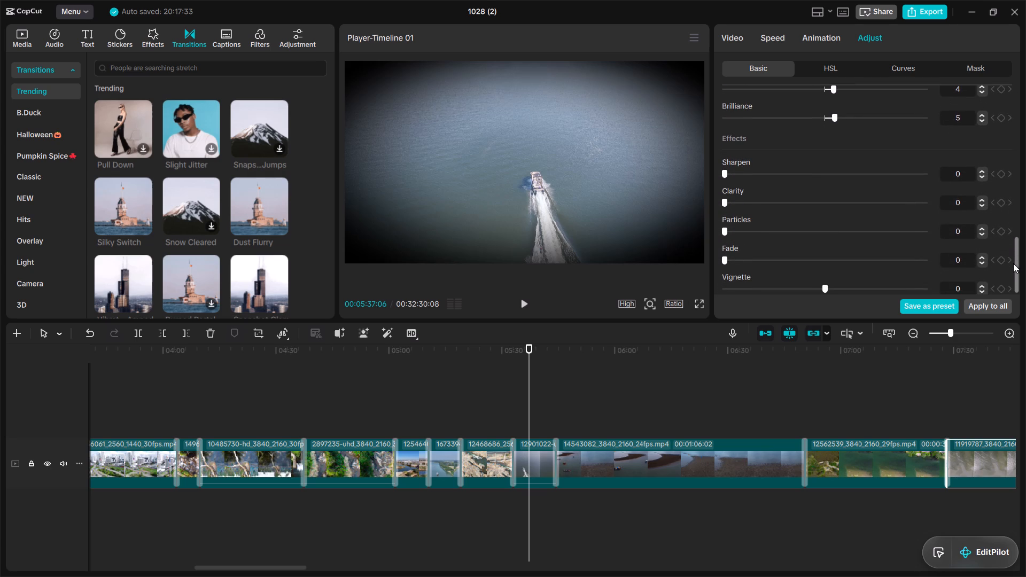
left_click(738, 167)
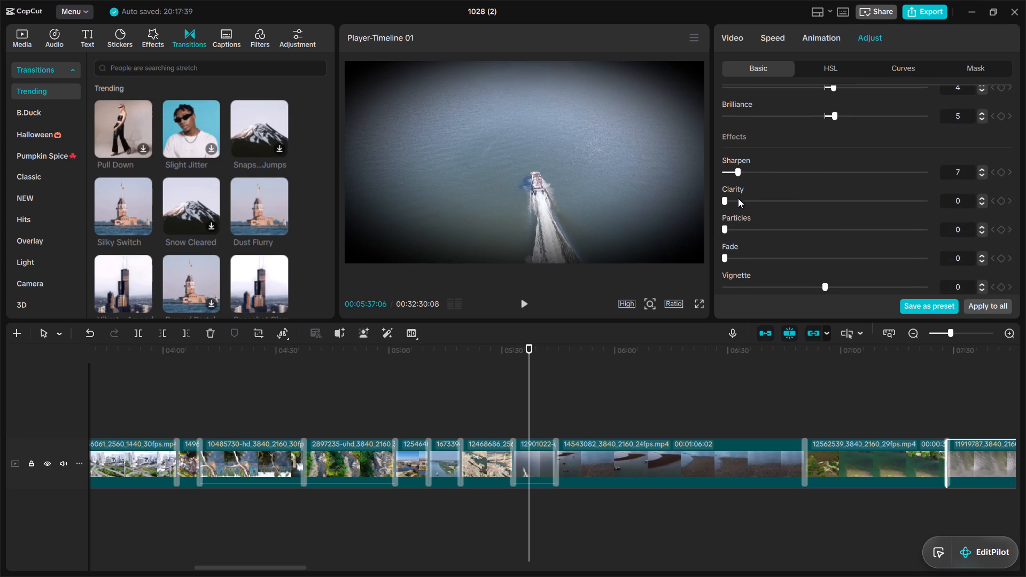
left_click(738, 198)
left_click_drag(735, 227, 736, 253)
left_click(736, 253)
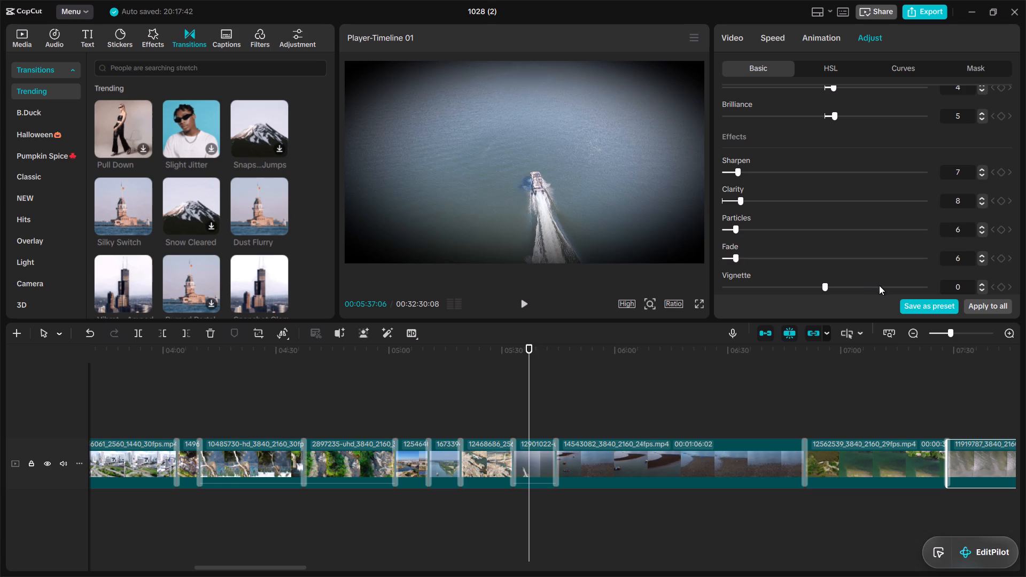
left_click(879, 285)
Preview the adjusted picture of the twenty-first clip, the one starting with 11919787, at about 00:07:48 on the timeline.
left_click_drag(1019, 260, 1017, 292)
left_click_drag(1017, 292, 994, 99)
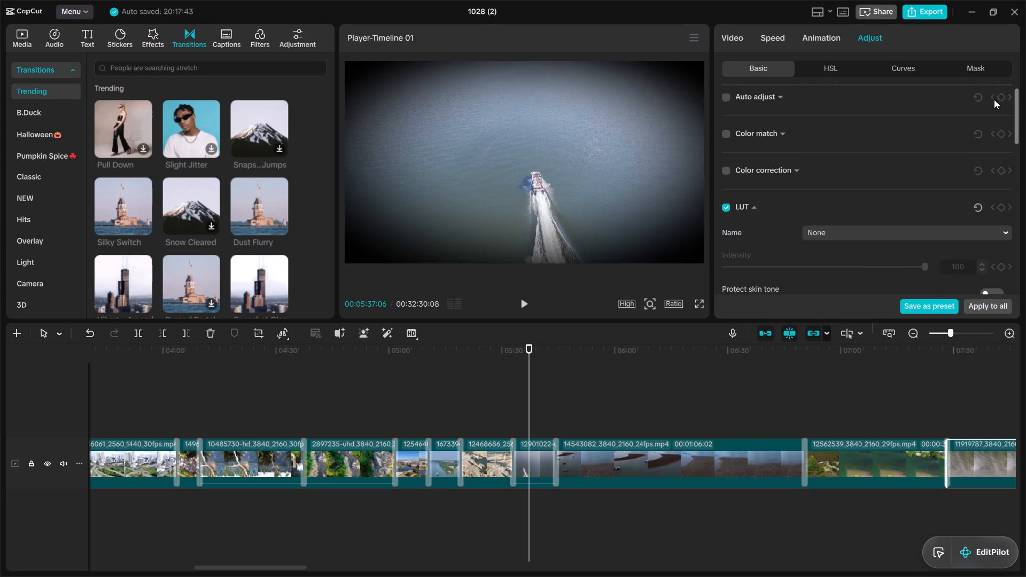
left_click_drag(994, 99, 990, 0)
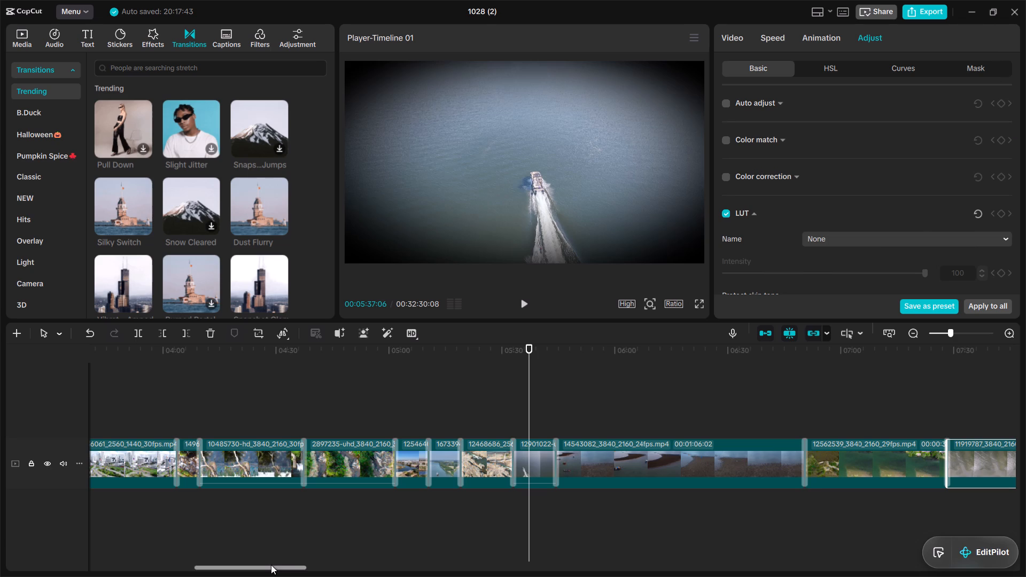
left_click_drag(271, 564, 285, 566)
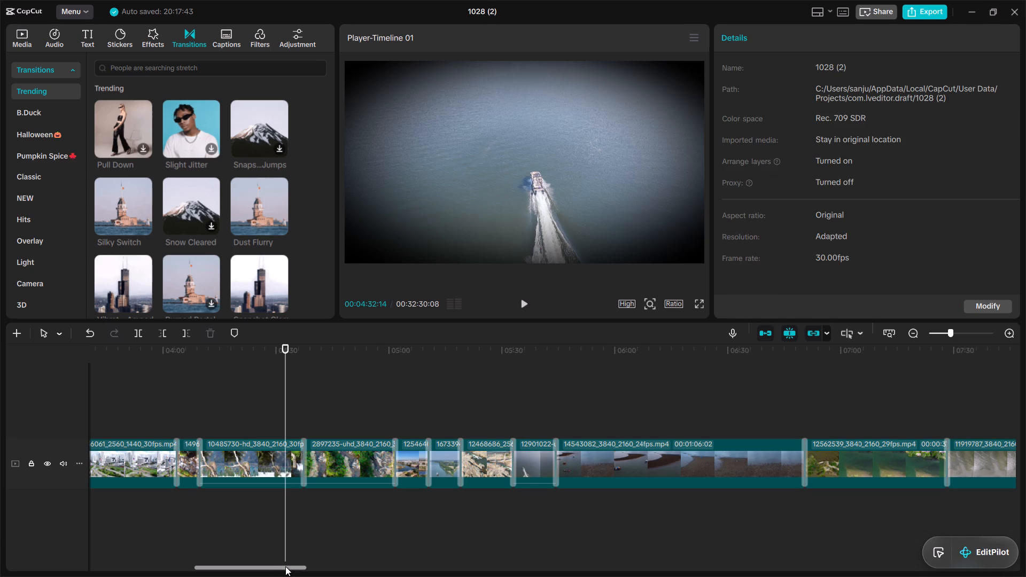
left_click_drag(279, 565, 288, 565)
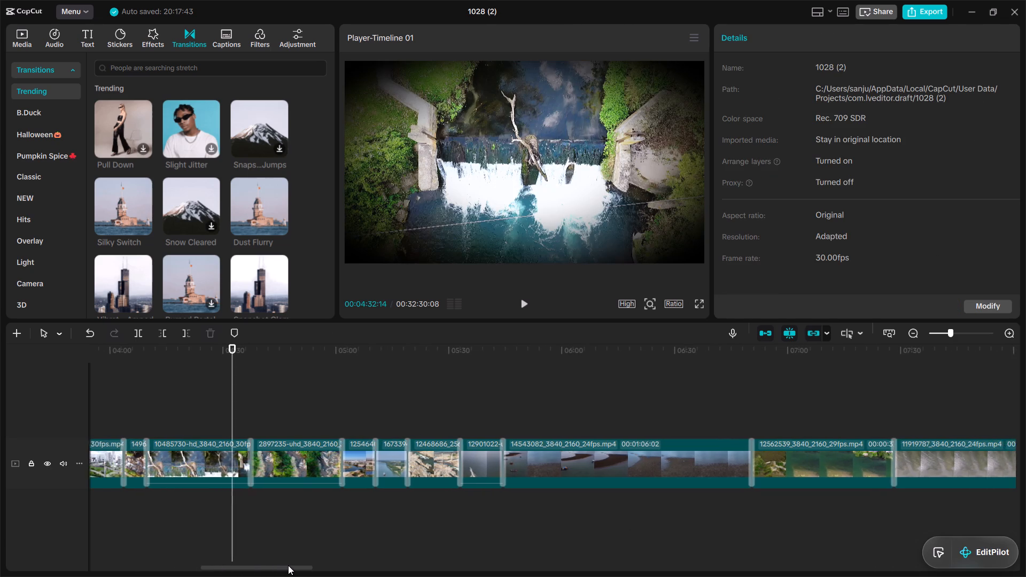
left_click_drag(288, 565, 327, 571)
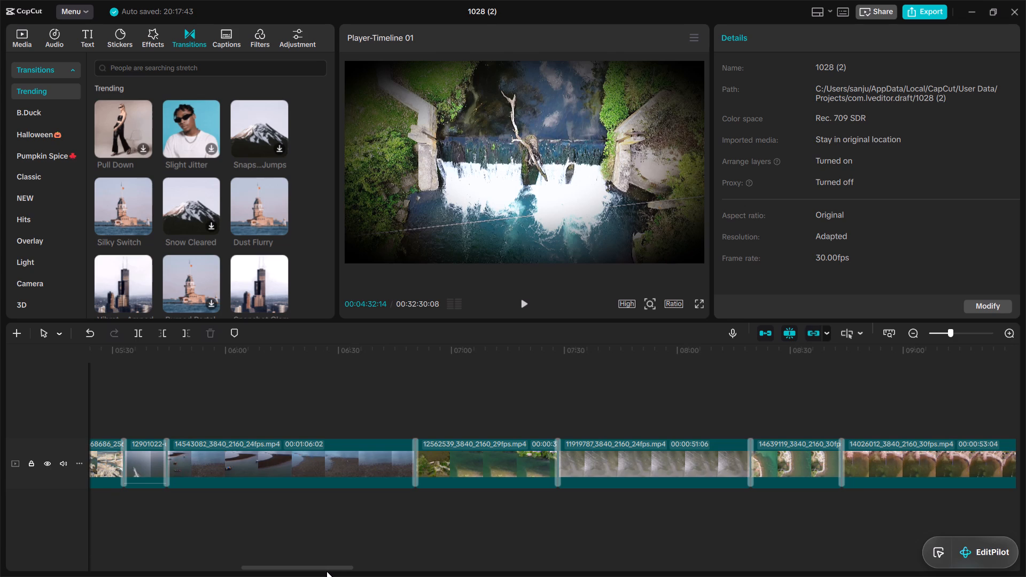
left_click_drag(327, 571, 337, 571)
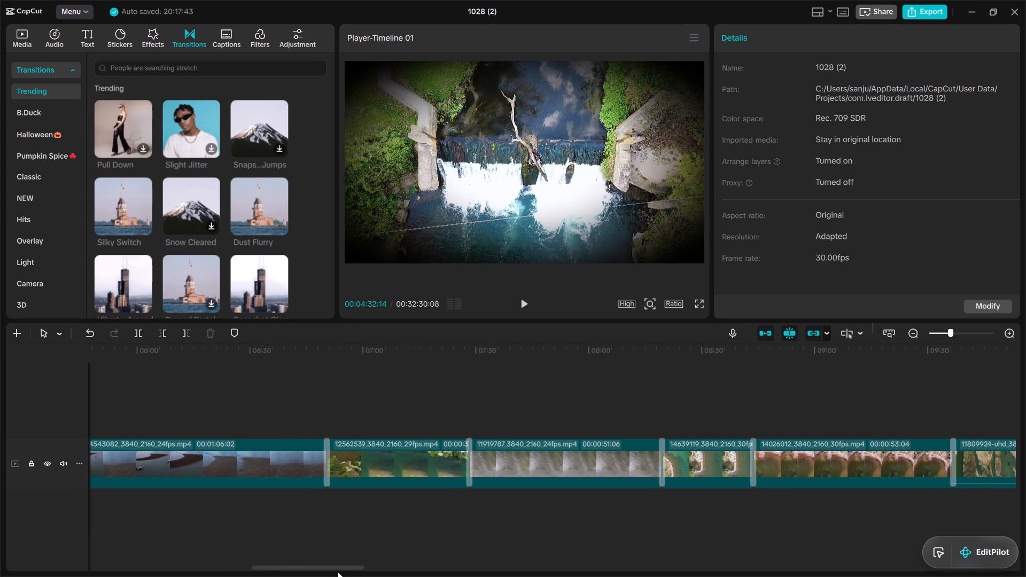
left_click(398, 466)
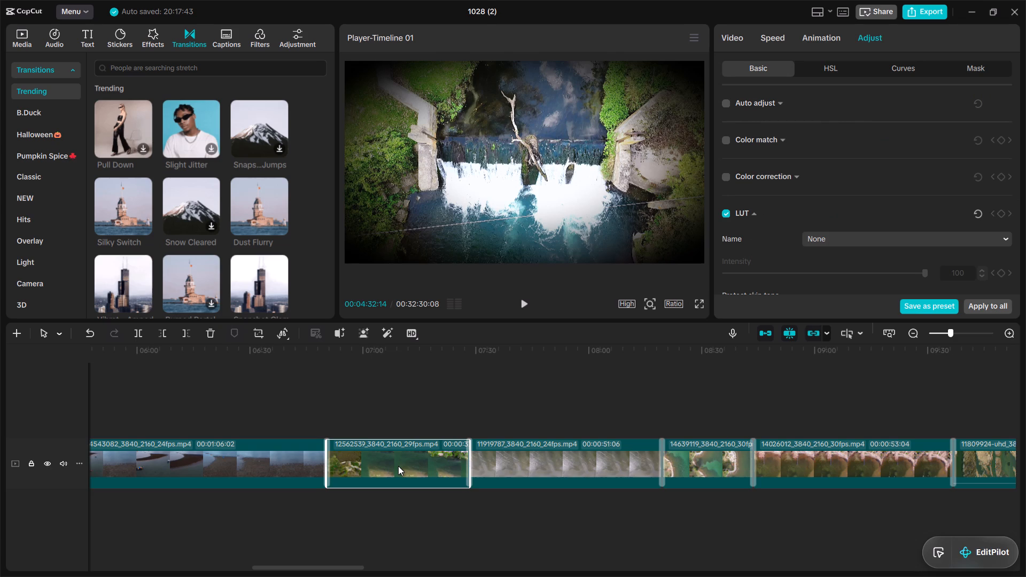
left_click(550, 453)
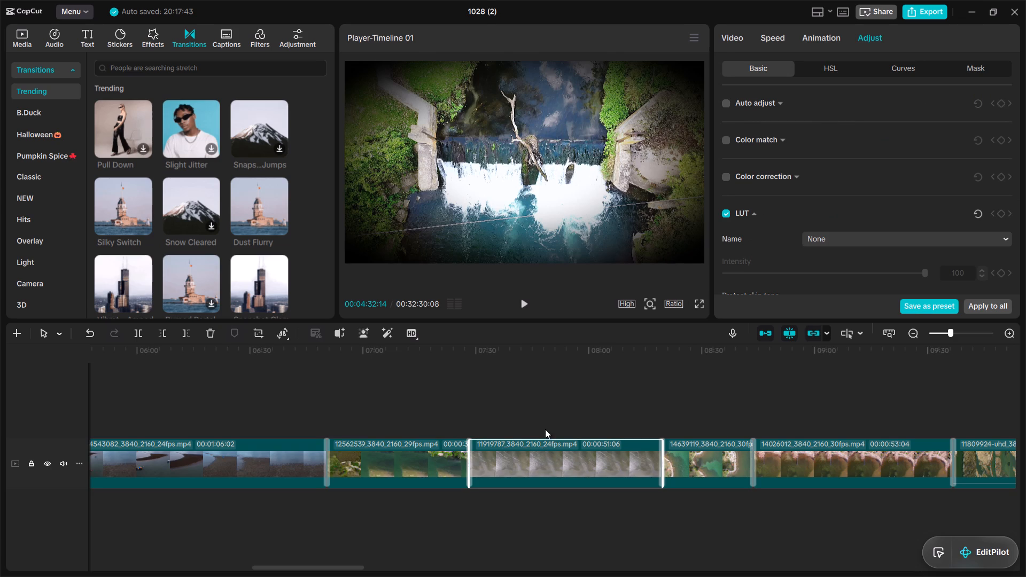
double_click(545, 429)
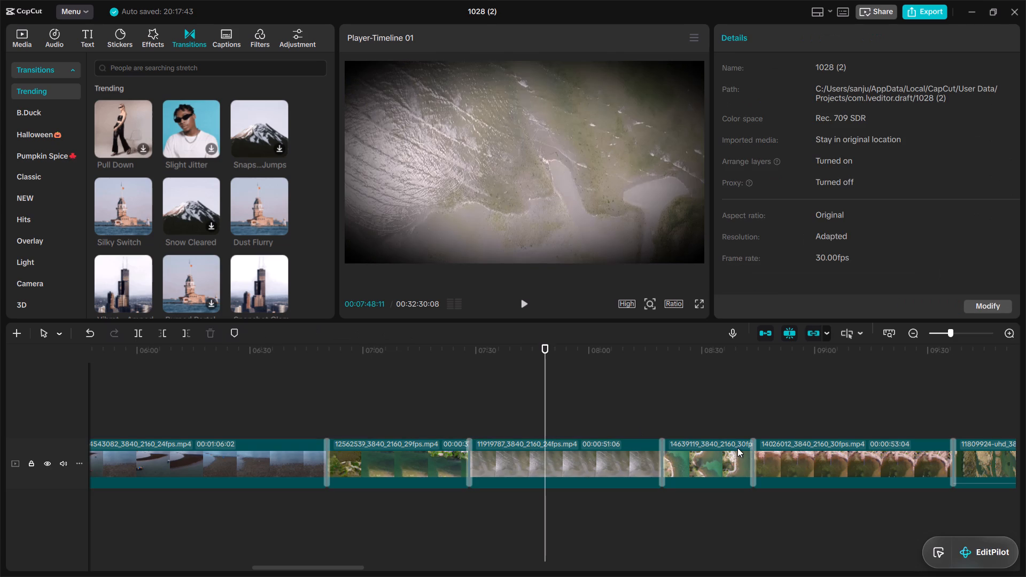
With the playhead on the twenty-second clip, the one starting with 14639119, set its color to Temp 4, Tint 4 and Saturation 6.
double_click(721, 426)
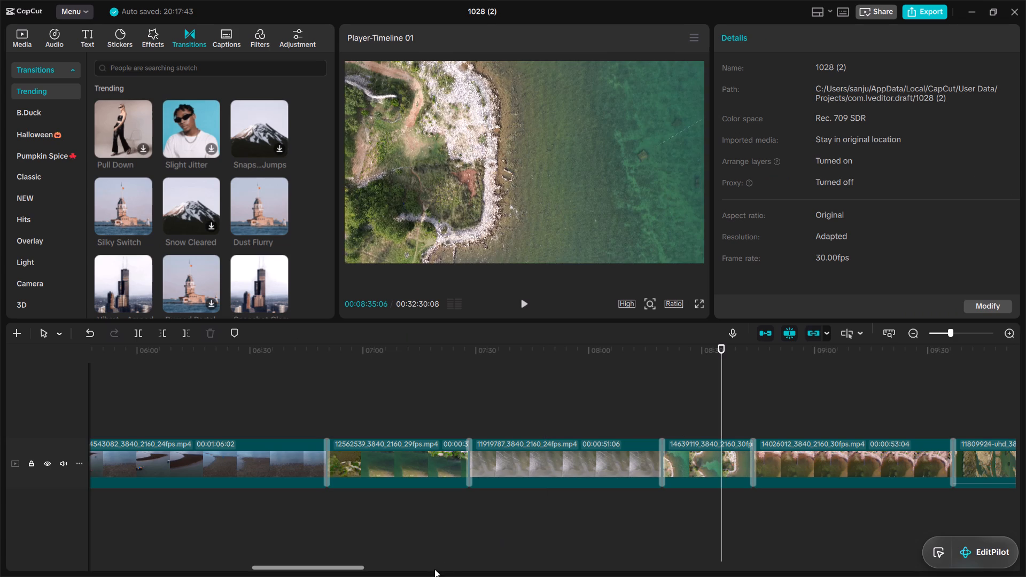
left_click_drag(355, 565, 371, 566)
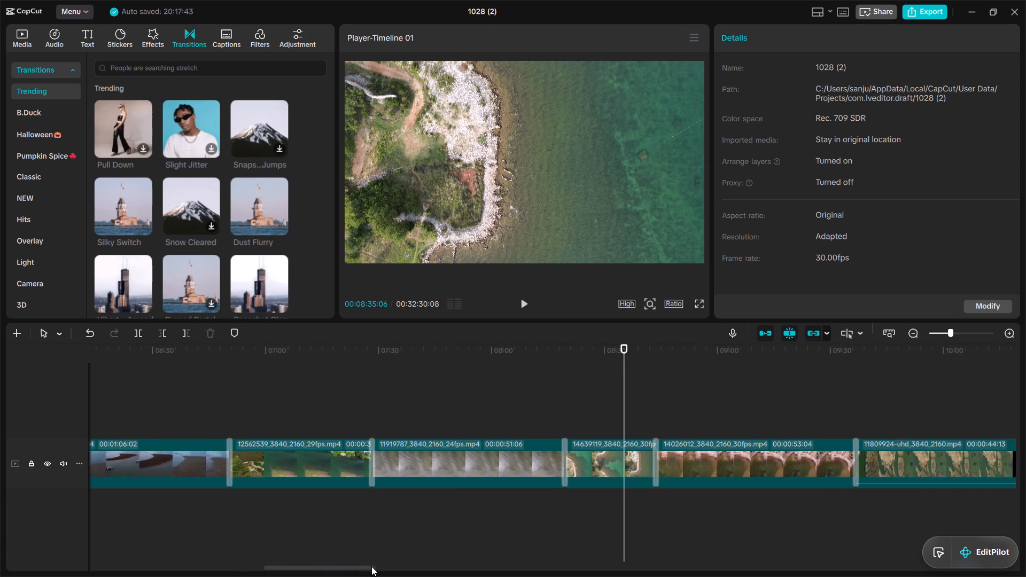
left_click_drag(371, 566, 422, 572)
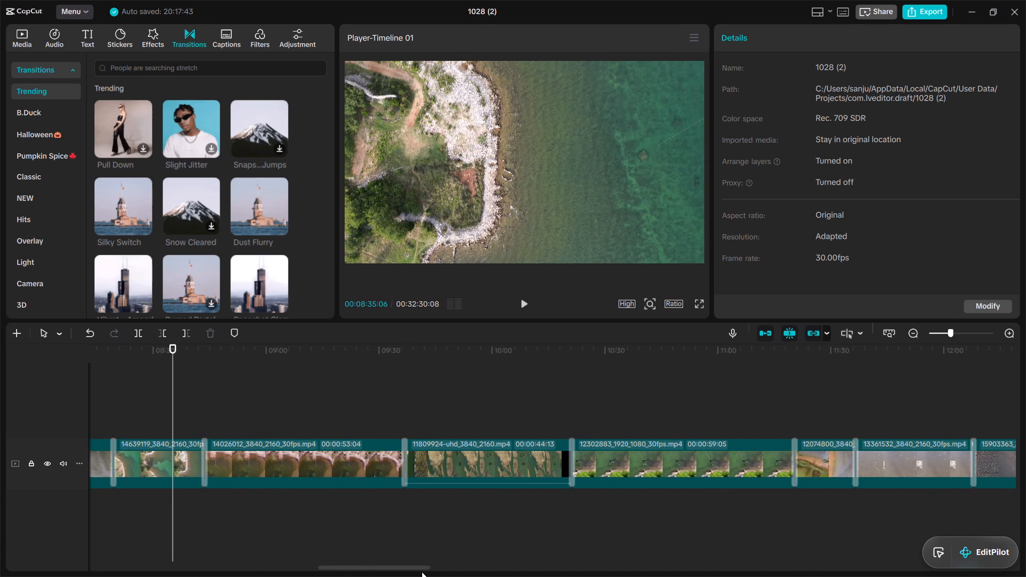
left_click(161, 472)
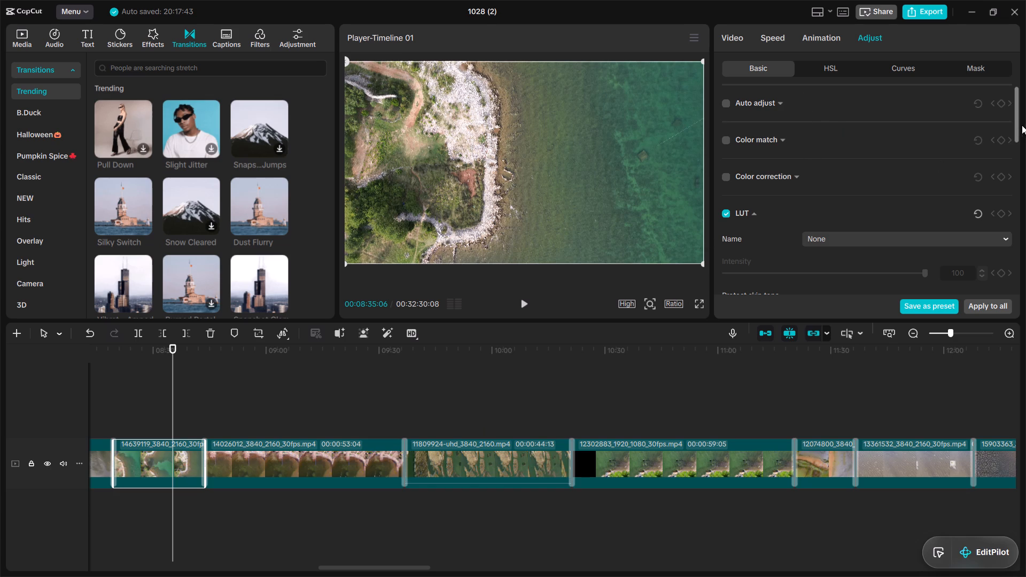
left_click_drag(1017, 119, 1018, 151)
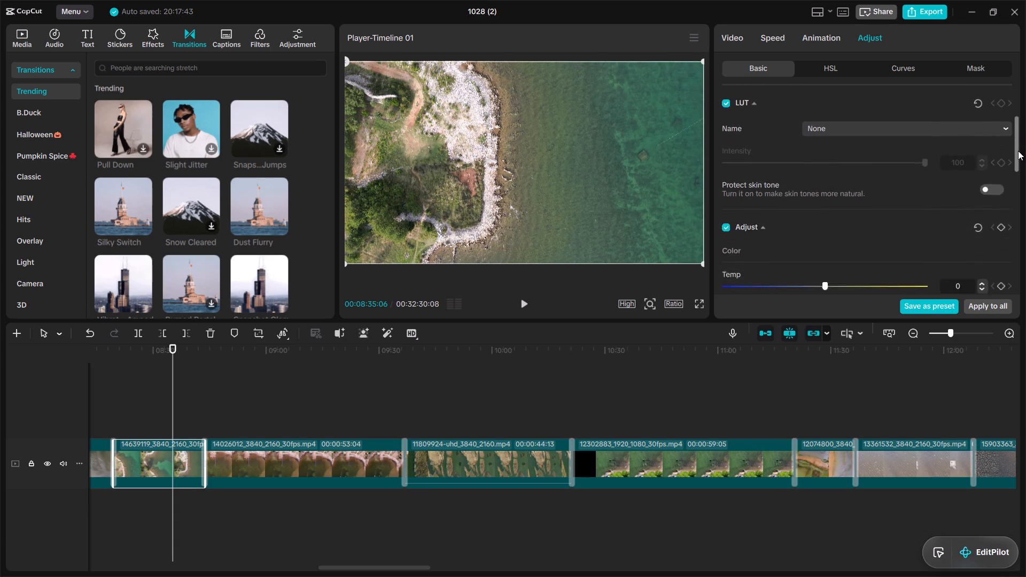
left_click_drag(1018, 151, 1015, 194)
left_click_drag(814, 108, 830, 138)
left_click(830, 138)
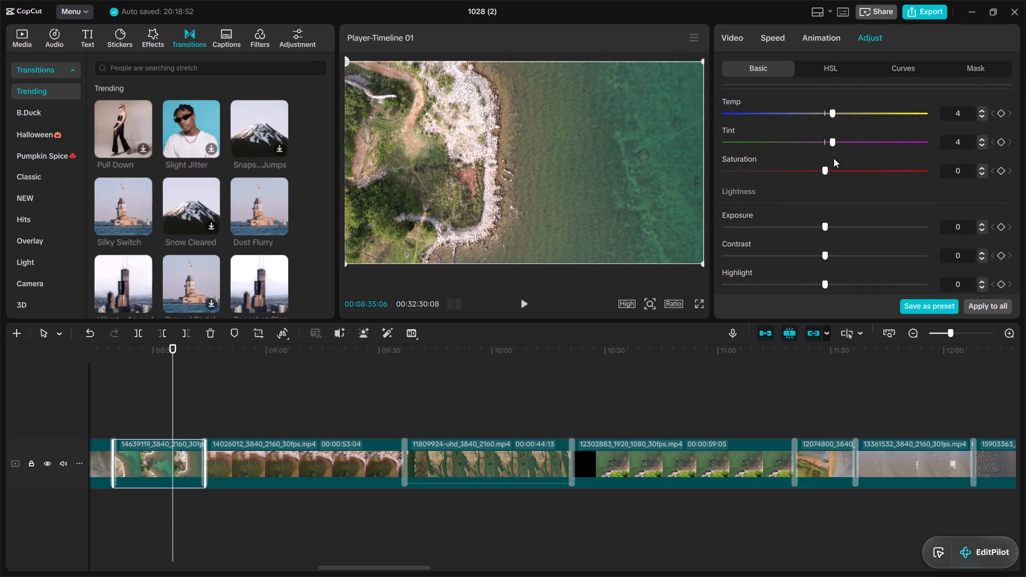
left_click(834, 166)
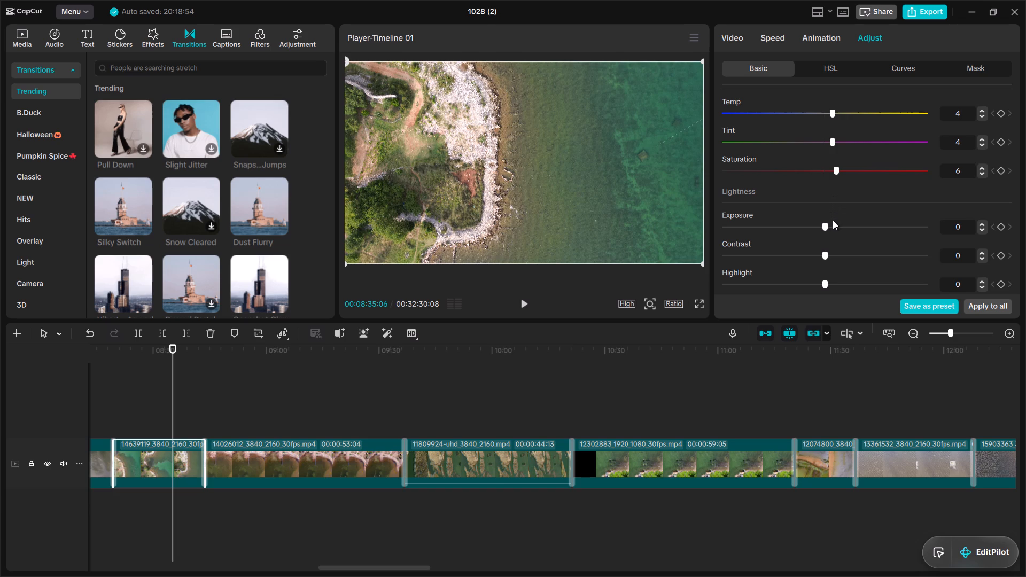
Set the twenty-second clip's lightness to Exposure 5, Contrast 5, Highlight 5, Shadow -6, Whites -3, Blacks -5 and Brilliance 4.
left_click(833, 220)
left_click(833, 249)
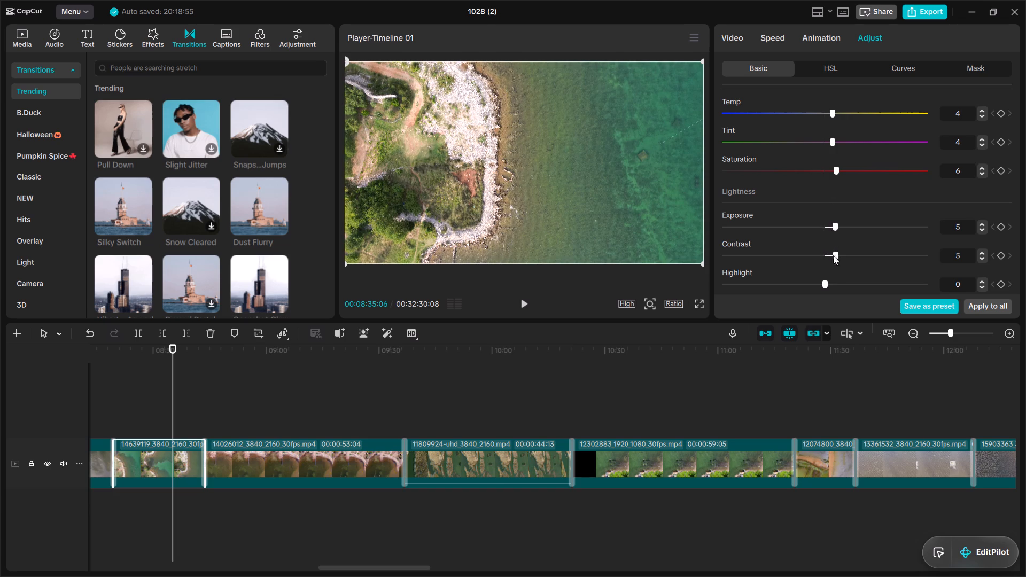
left_click(833, 282)
left_click_drag(1017, 194, 1017, 227)
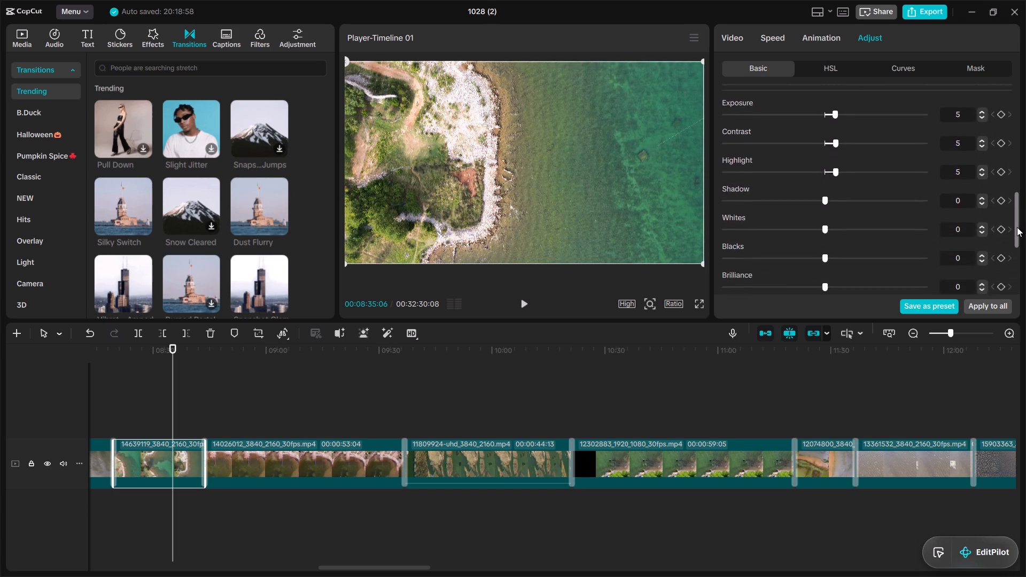
left_click_drag(1017, 227, 1016, 246)
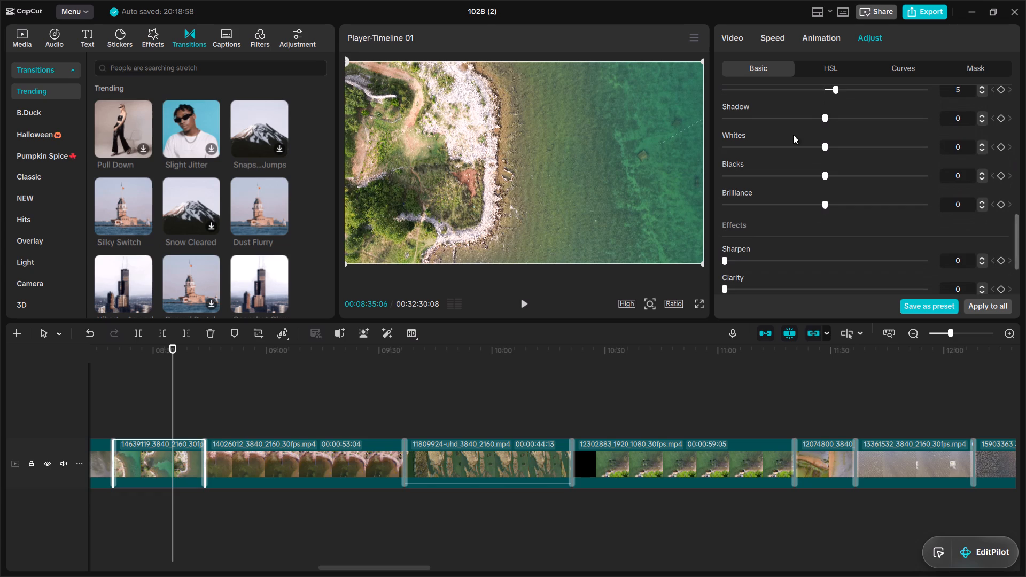
left_click(811, 119)
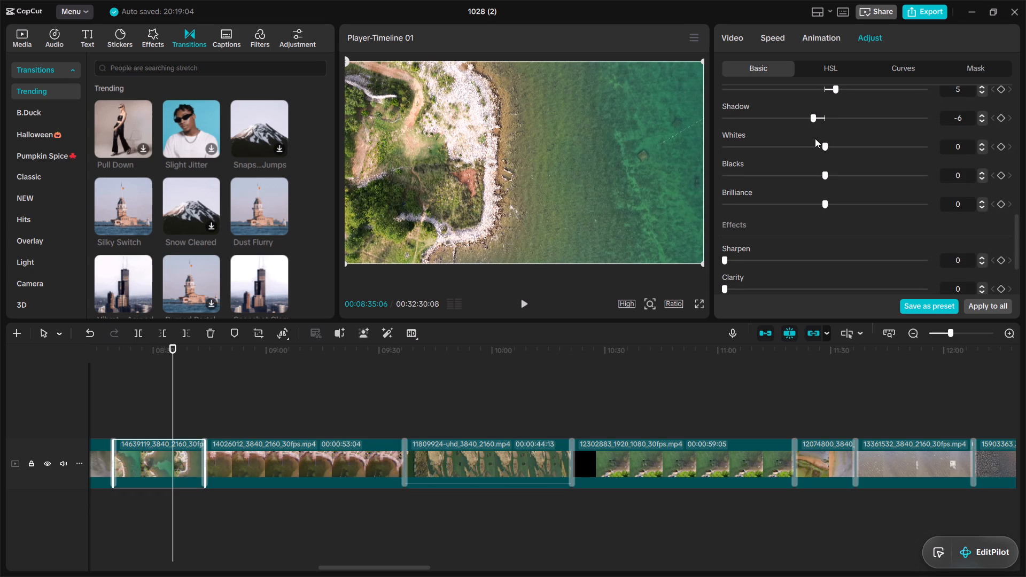
left_click(815, 138)
left_click(815, 144)
left_click(813, 174)
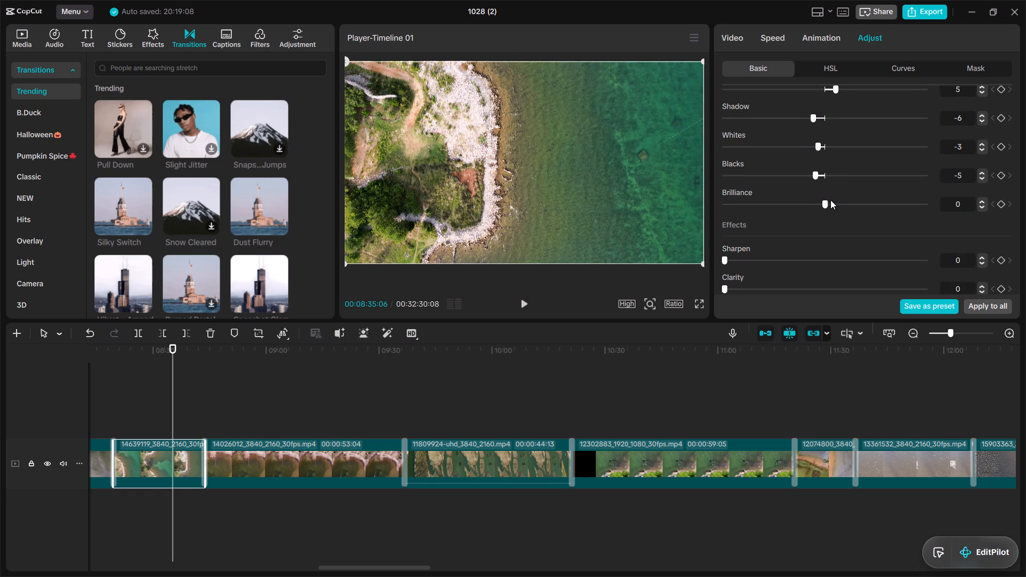
left_click(830, 200)
Set the twenty-second clip's effects to Sharpen 5, Clarity 7, Particles 6, Fade 7 and Vignette 30.
left_click_drag(1019, 221, 1017, 244)
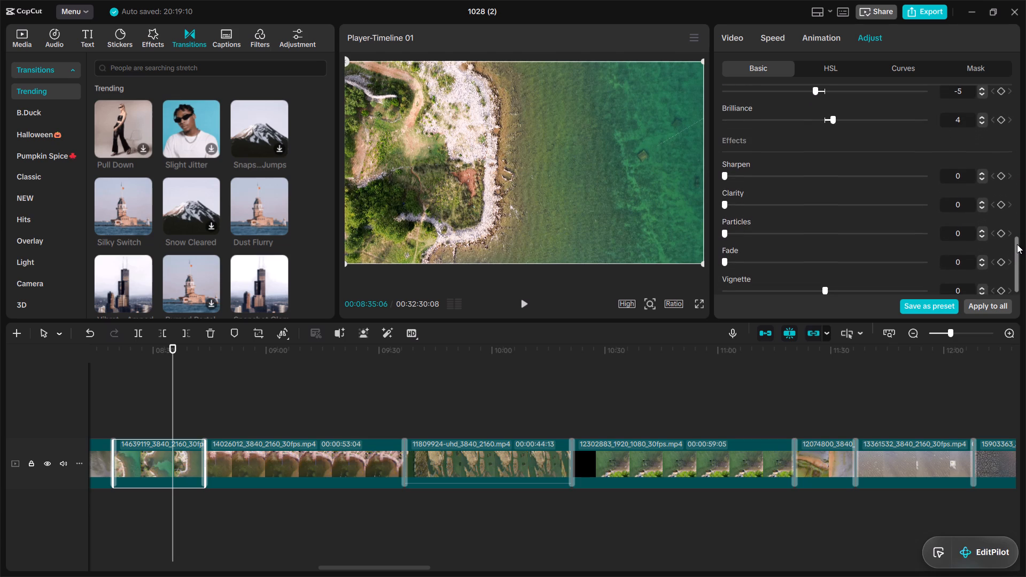
left_click_drag(1017, 244, 1015, 253)
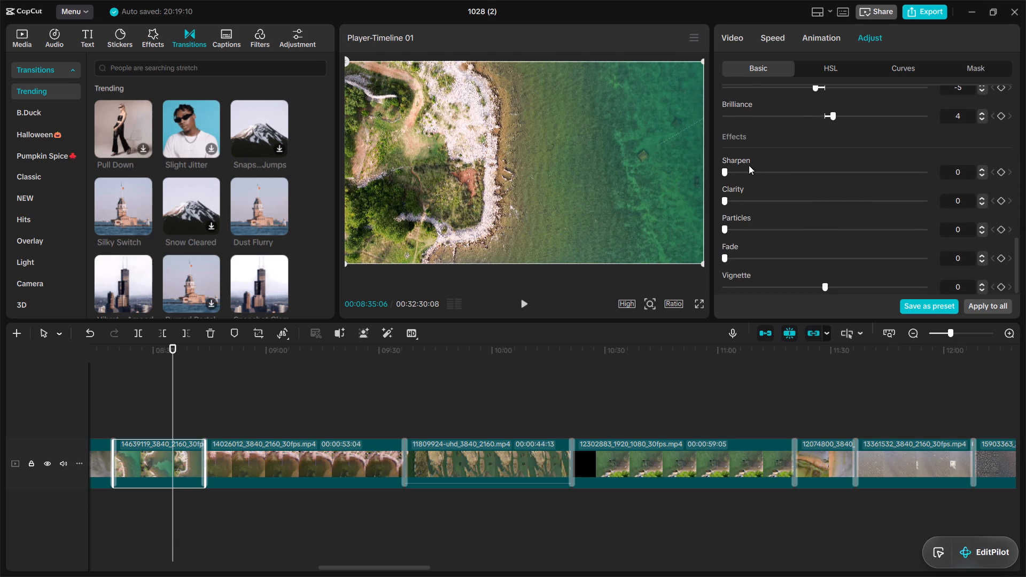
left_click_drag(741, 169, 735, 199)
left_click(735, 199)
left_click(736, 225)
left_click(739, 254)
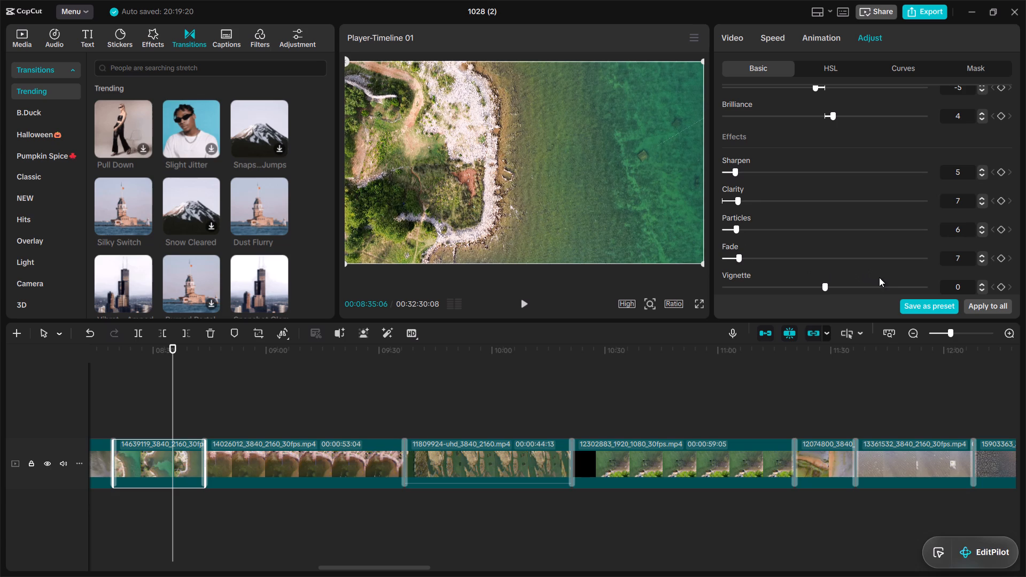
left_click(883, 283)
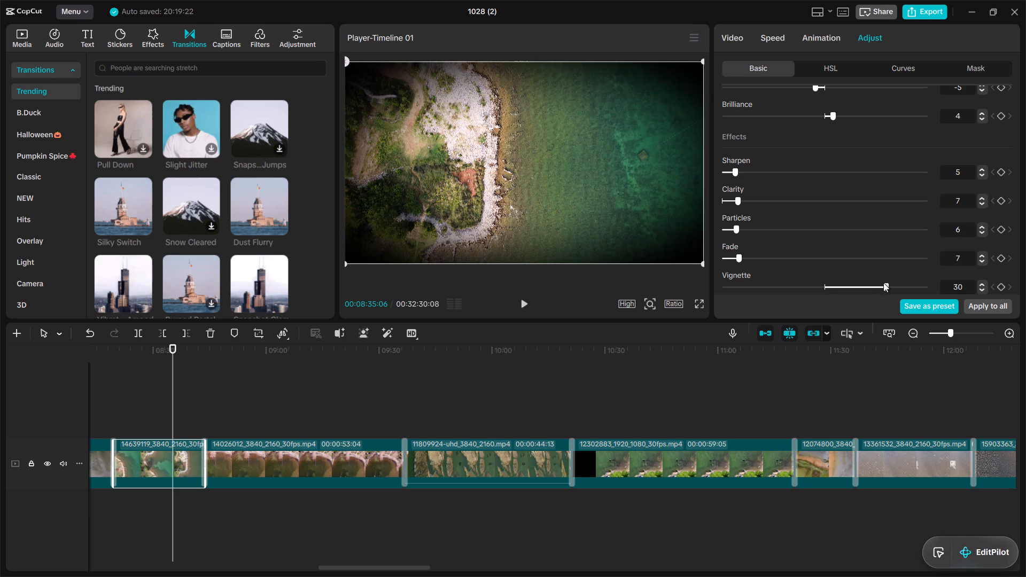
left_click_drag(1017, 247, 1011, 294)
Set the twenty-third clip, the one starting with 14026012, to Brilliance 21, Sharpen 4, Clarity 6, Particles 5, Fade 5 and Vignette 29.
left_click(349, 454)
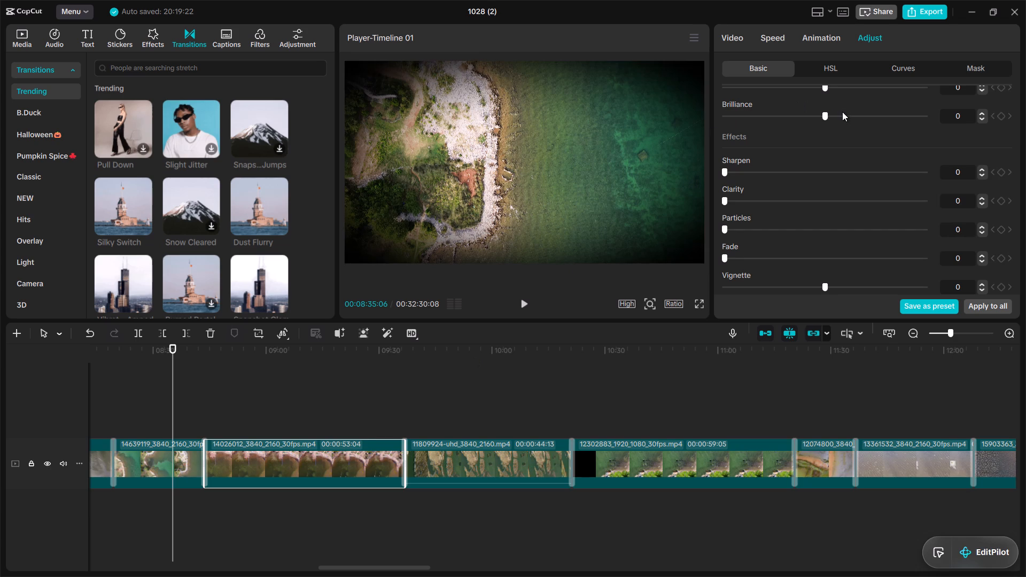
left_click(864, 114)
left_click_drag(740, 167, 733, 191)
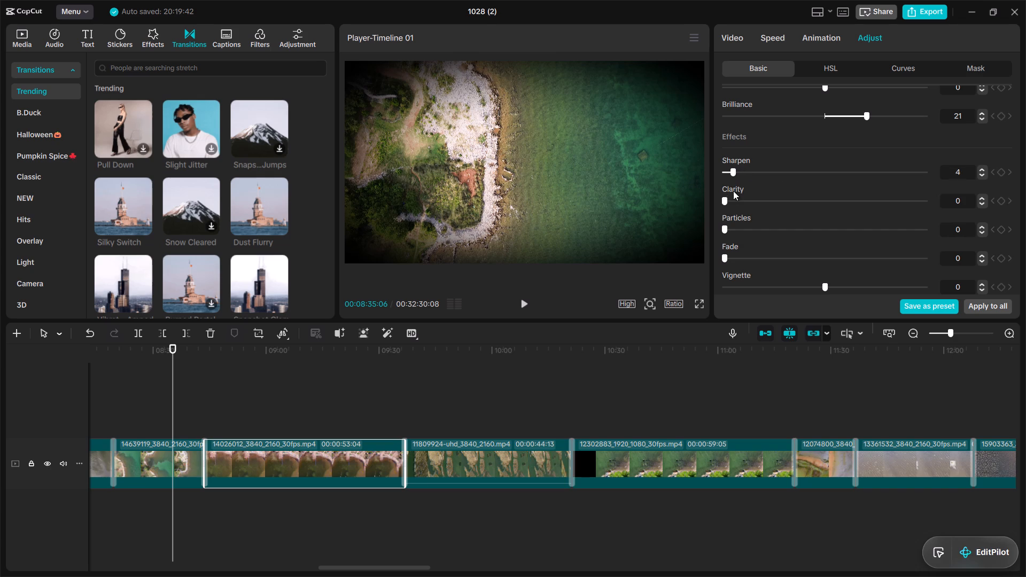
left_click_drag(733, 191, 733, 194)
left_click(733, 194)
left_click_drag(733, 226, 735, 255)
left_click(735, 255)
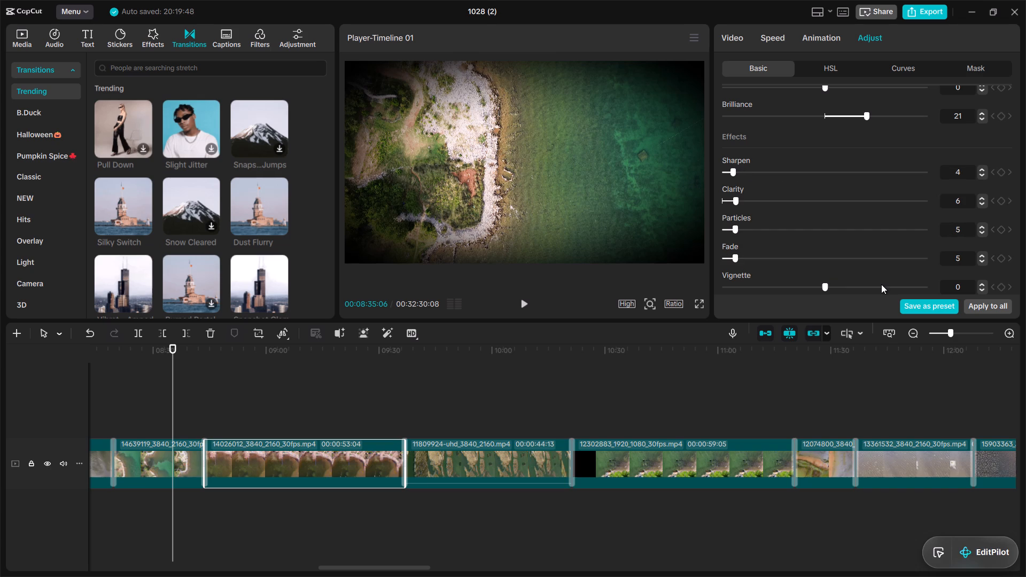
left_click(881, 284)
Set the twenty-third clip's remaining lightness values to Exposure 8, Contrast -6, Highlight 5, Shadow 5, Whites 6 and Blacks 9.
left_click_drag(1018, 266, 1014, 237)
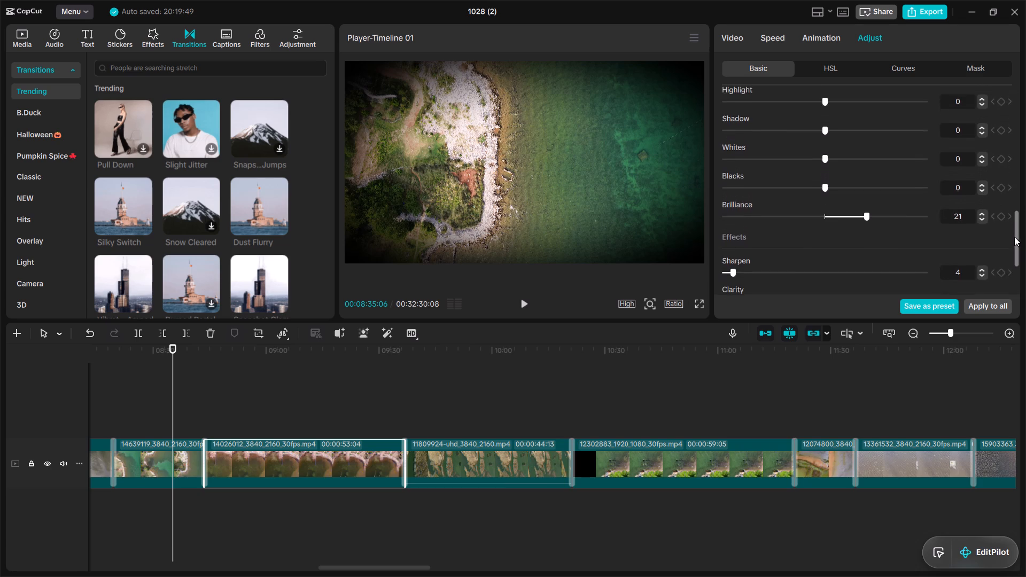
left_click_drag(1014, 237, 1010, 217)
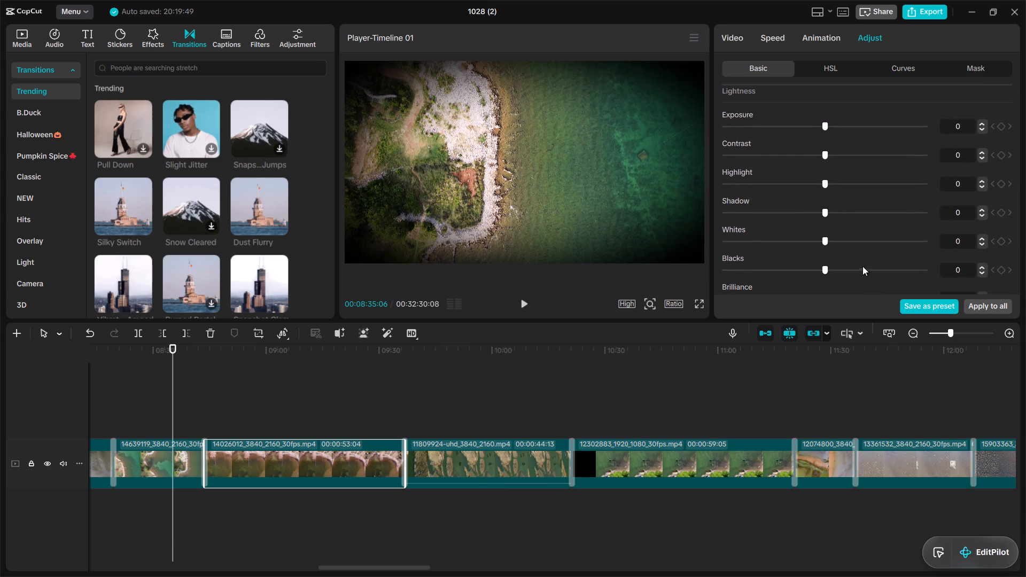
left_click(841, 268)
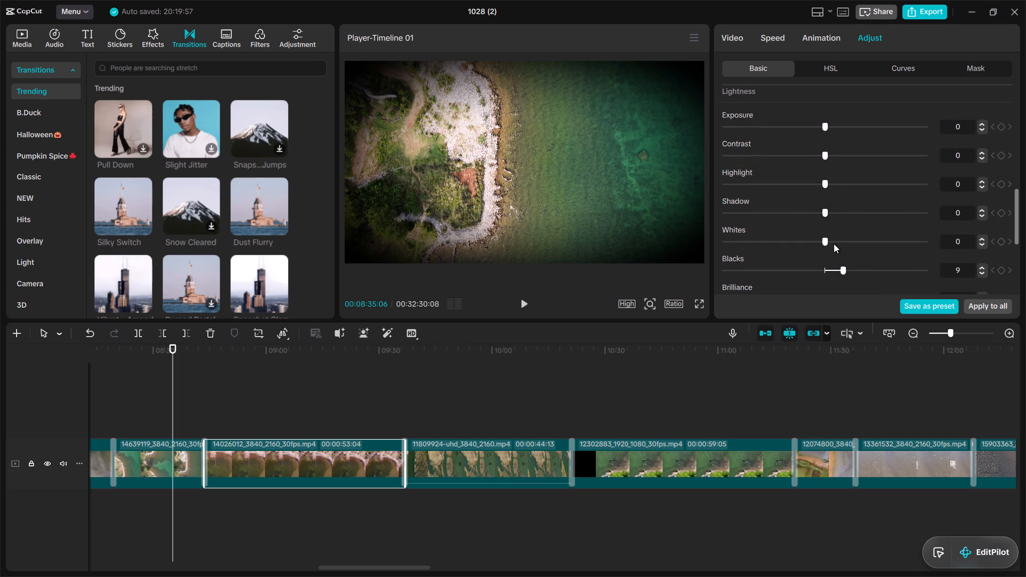
left_click(834, 240)
left_click_drag(815, 212, 833, 181)
left_click(833, 181)
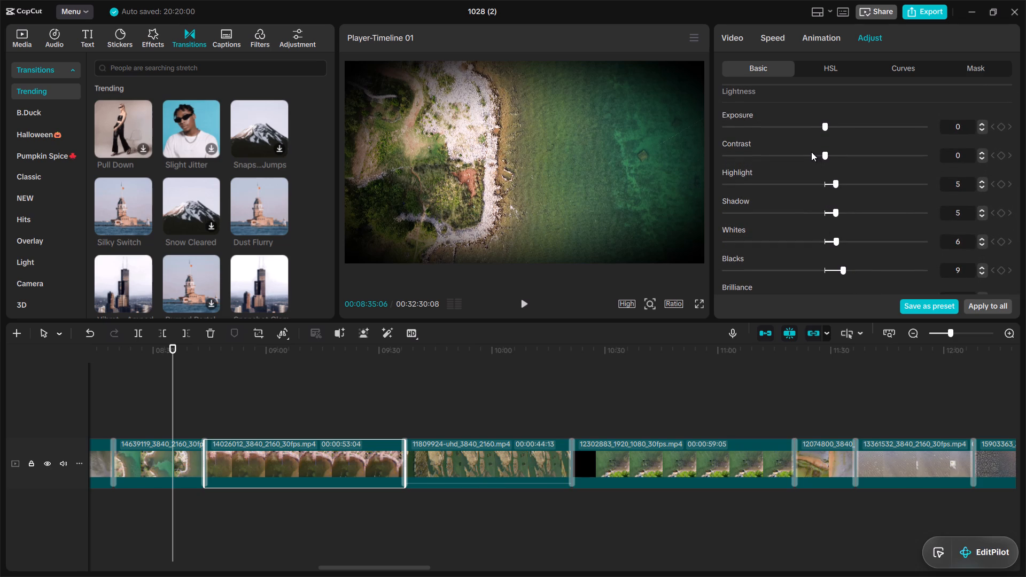
left_click(811, 151)
left_click(838, 120)
Set the twenty-third clip's color to Temp 6, Tint 6 and Saturation 6.
left_click_drag(1016, 231, 1018, 184)
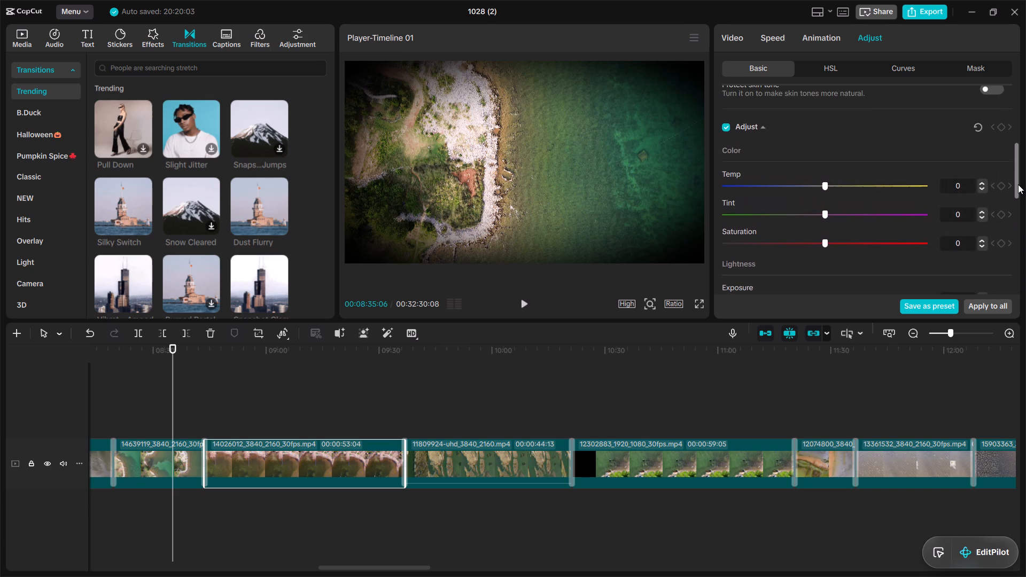
left_click(837, 239)
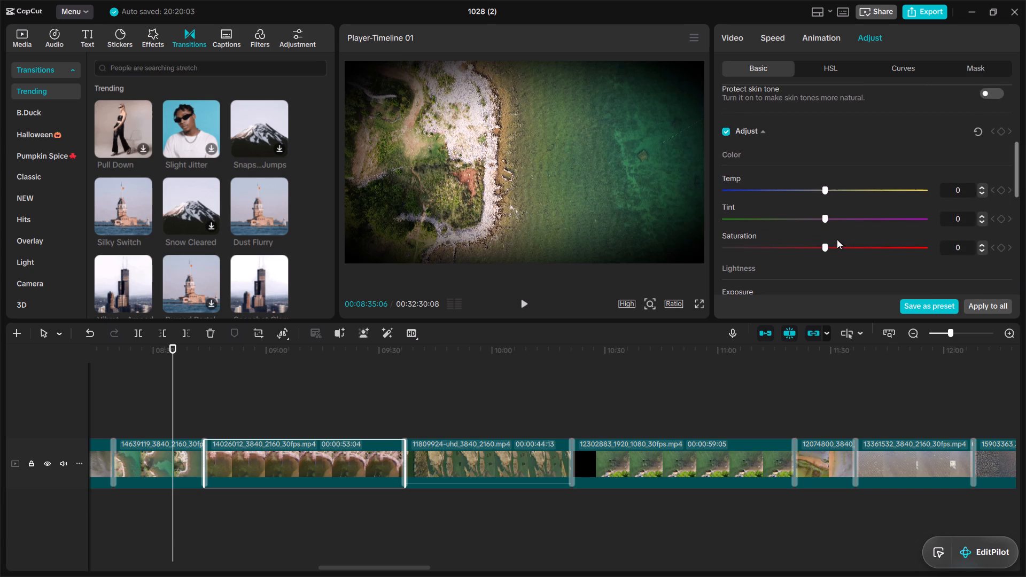
left_click_drag(837, 243, 834, 215)
left_click(834, 215)
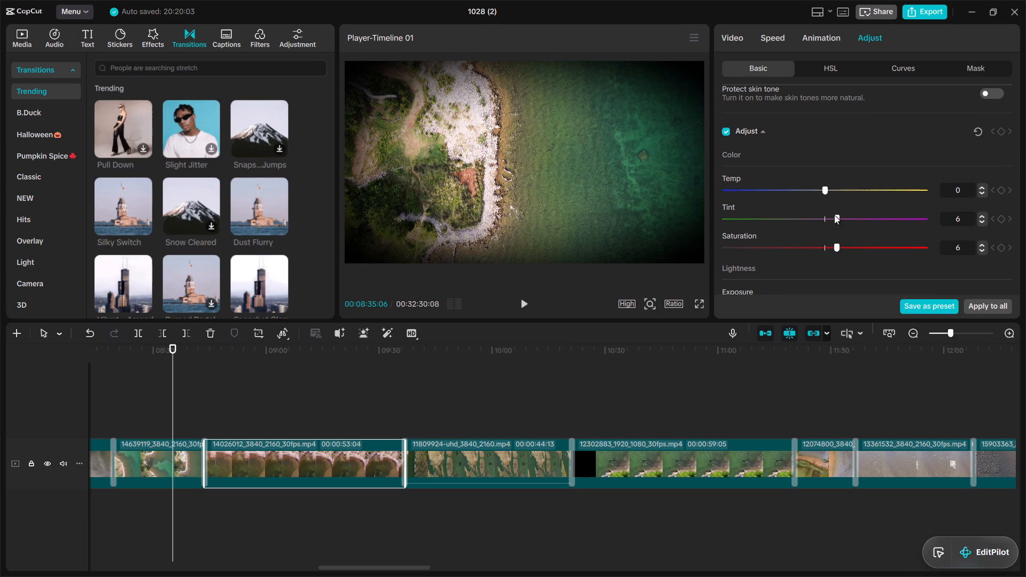
left_click(834, 188)
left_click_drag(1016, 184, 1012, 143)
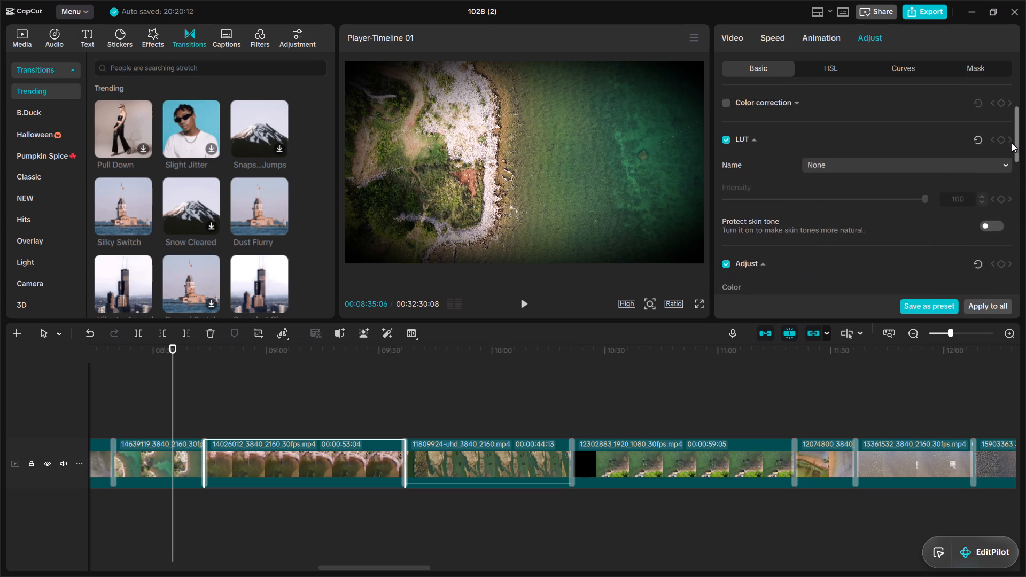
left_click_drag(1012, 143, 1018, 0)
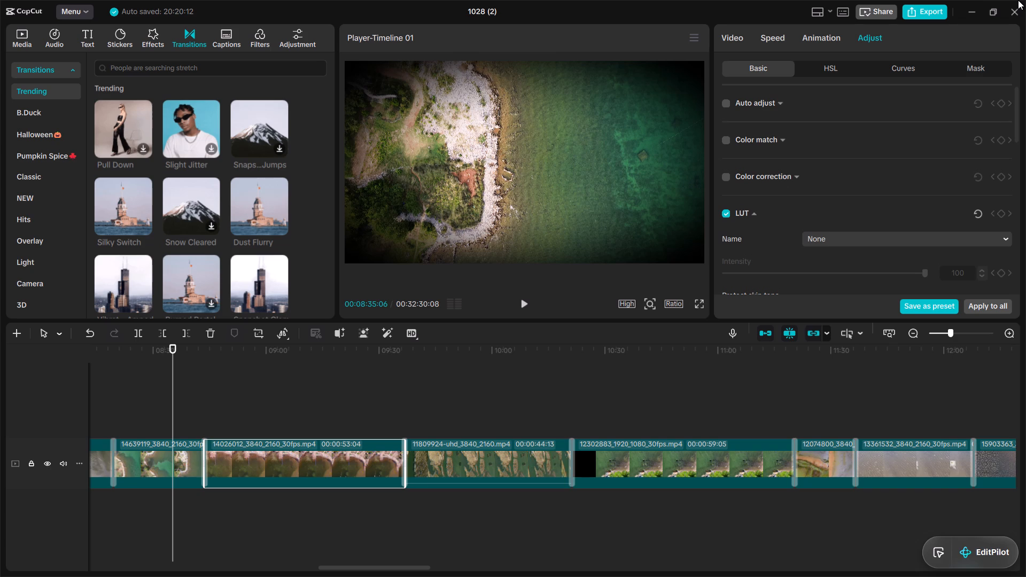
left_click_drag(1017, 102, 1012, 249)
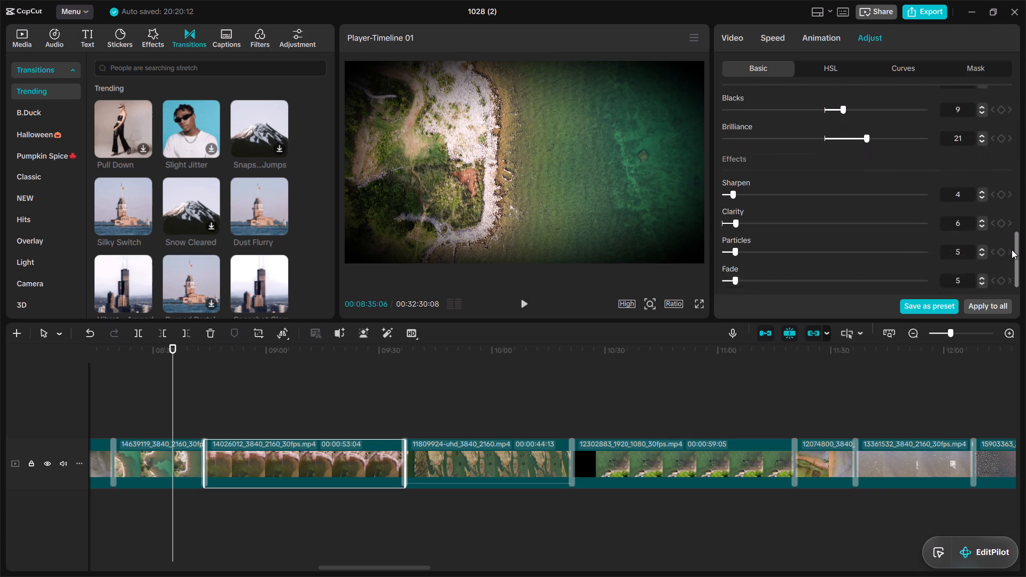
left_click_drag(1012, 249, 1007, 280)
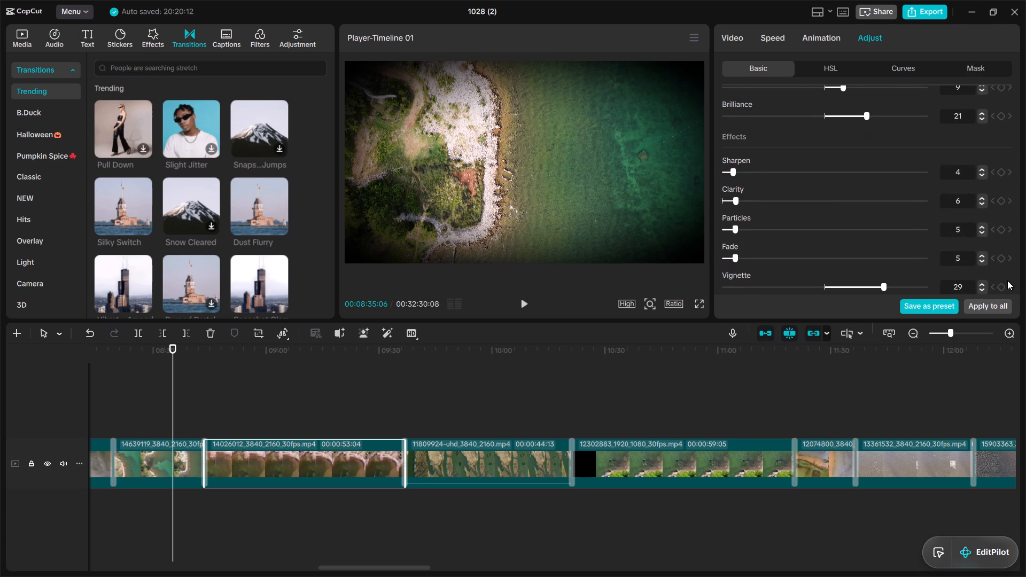
Set the twenty-fourth clip, the one starting with 11809924, to Sharpen 6, Clarity 7, Particles 6 and Fade 6.
left_click(484, 463)
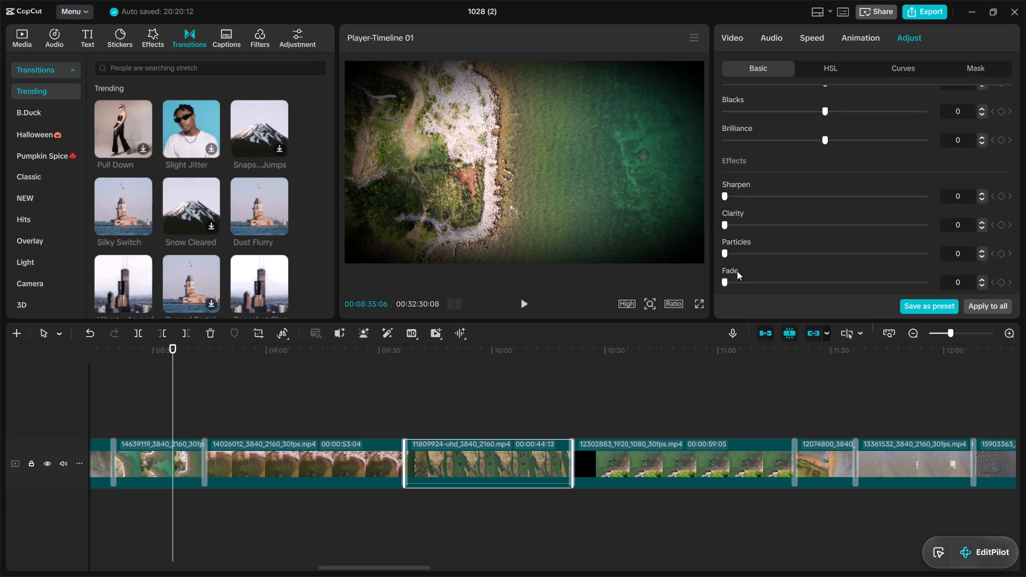
left_click(736, 278)
left_click_drag(736, 252, 736, 221)
left_click_drag(736, 221, 736, 204)
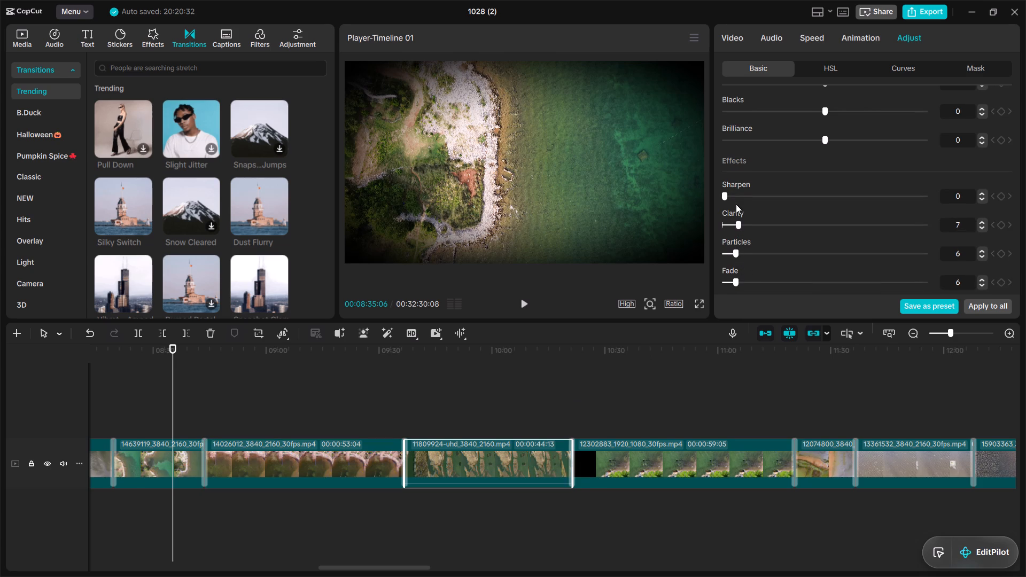
left_click_drag(736, 204, 736, 192)
left_click(736, 192)
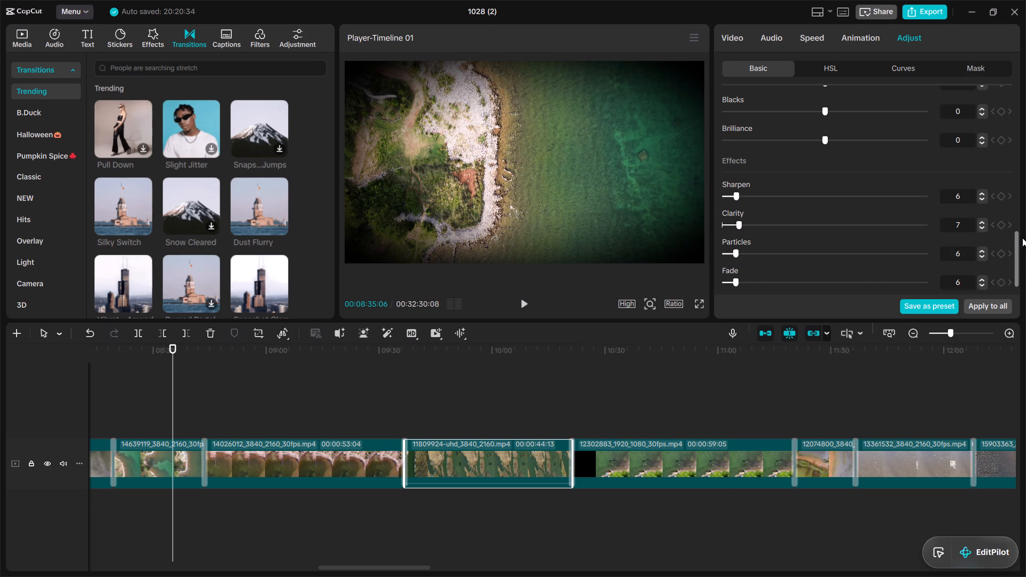
Set the twenty-fourth clip's lightness to Exposure 6, Contrast 5, Highlight 5, Shadow 5, Whites 6, Blacks 4 and Brilliance 4.
left_click_drag(1017, 247, 1014, 220)
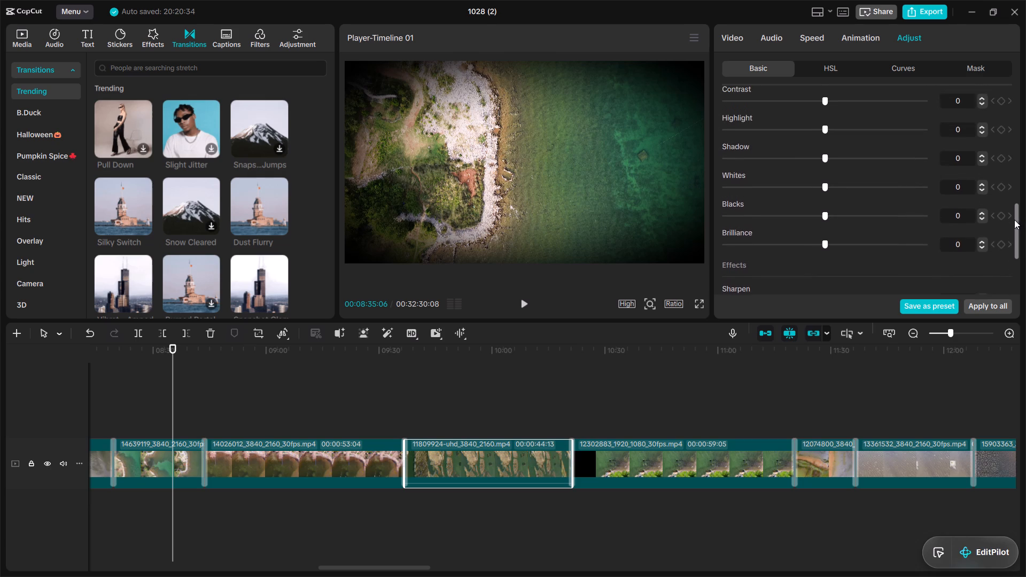
left_click_drag(1014, 220, 1014, 213)
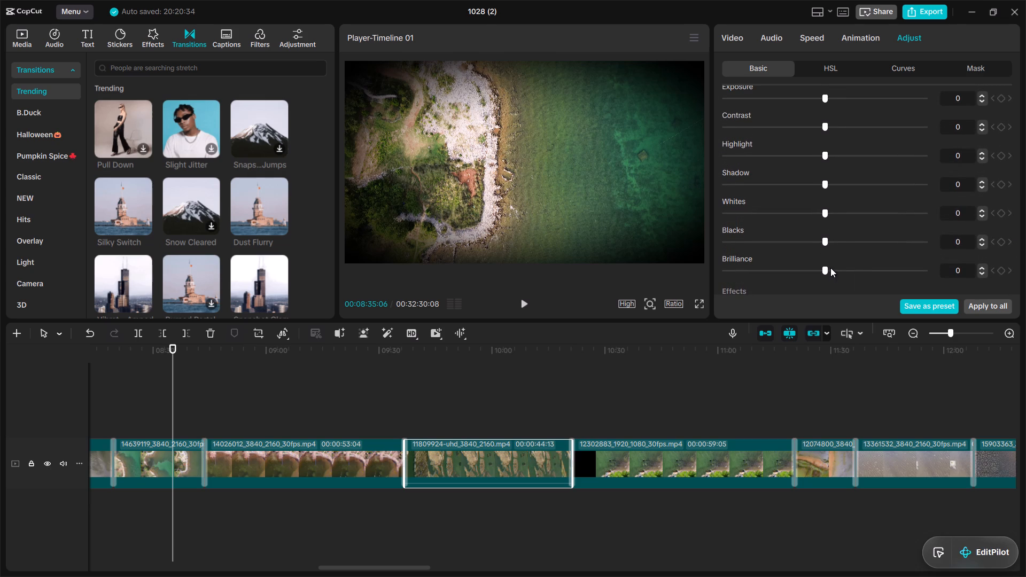
left_click_drag(834, 266, 831, 241)
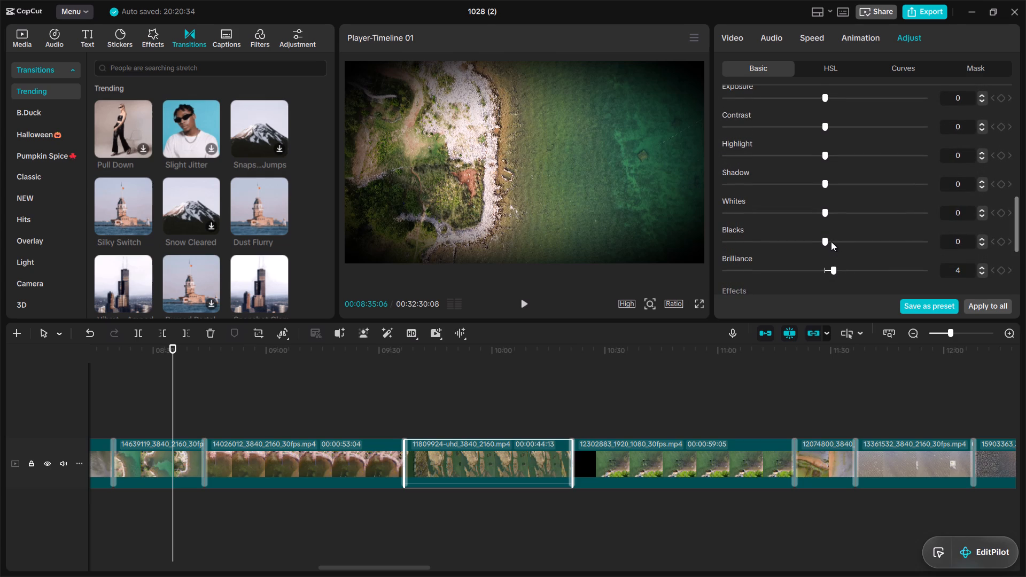
left_click(831, 241)
left_click(834, 211)
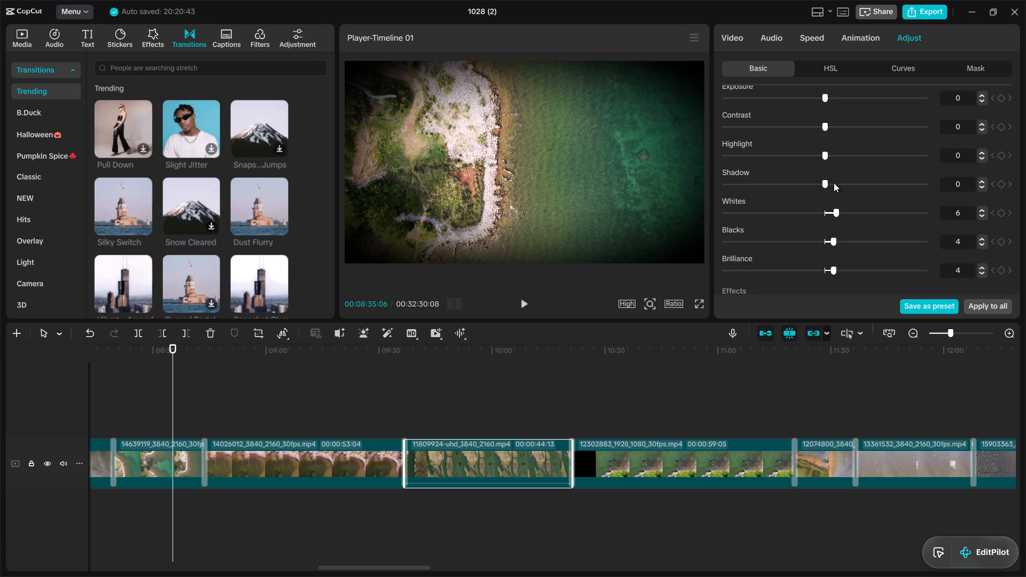
left_click_drag(834, 182, 833, 151)
left_click_drag(833, 151, 833, 126)
left_click_drag(833, 126, 833, 95)
left_click_drag(833, 95, 945, 211)
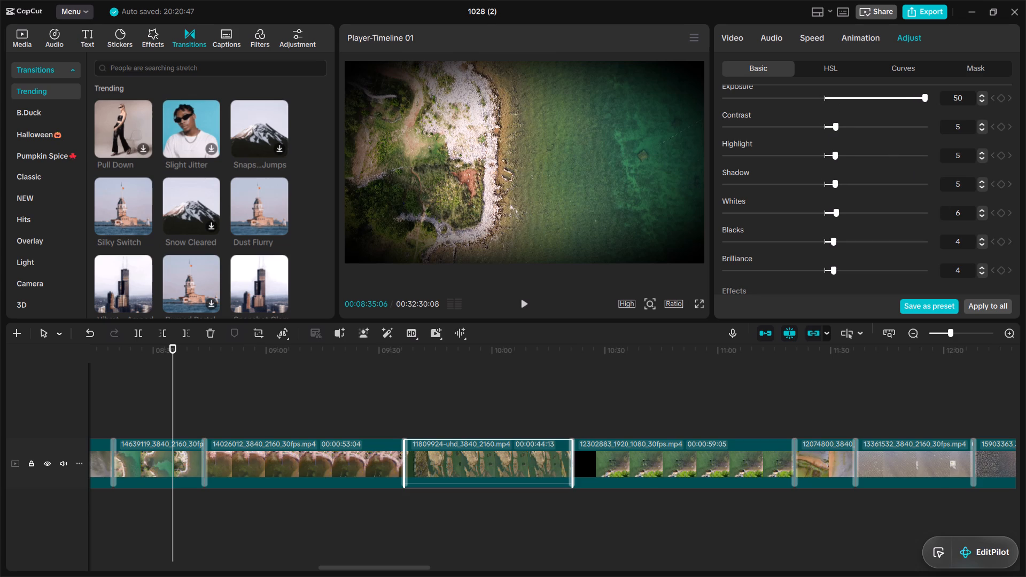
left_click(835, 93)
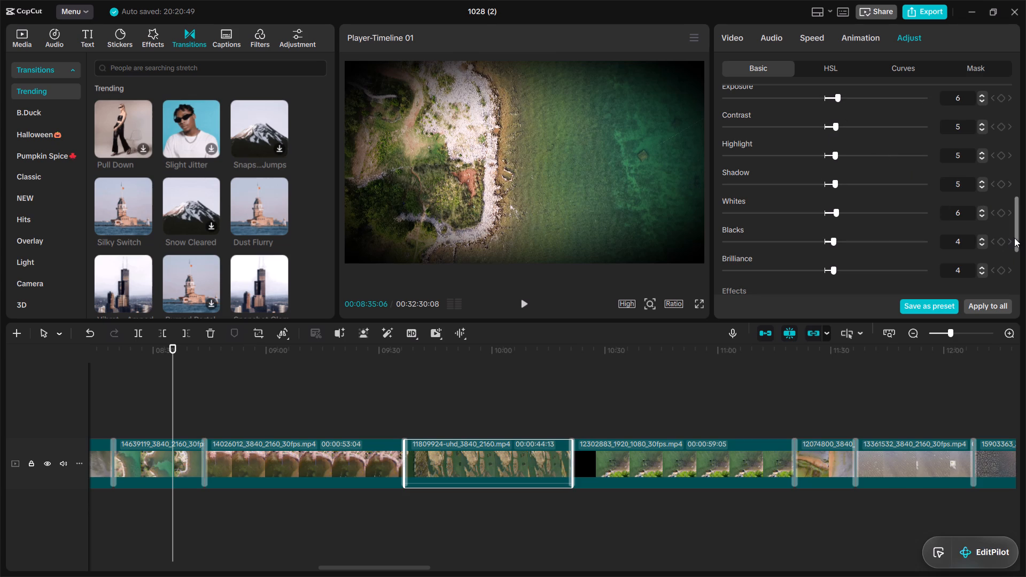
Set the twenty-fourth clip's color to Temp -4, Tint -6 and Saturation -6.
left_click_drag(1014, 237, 1002, 190)
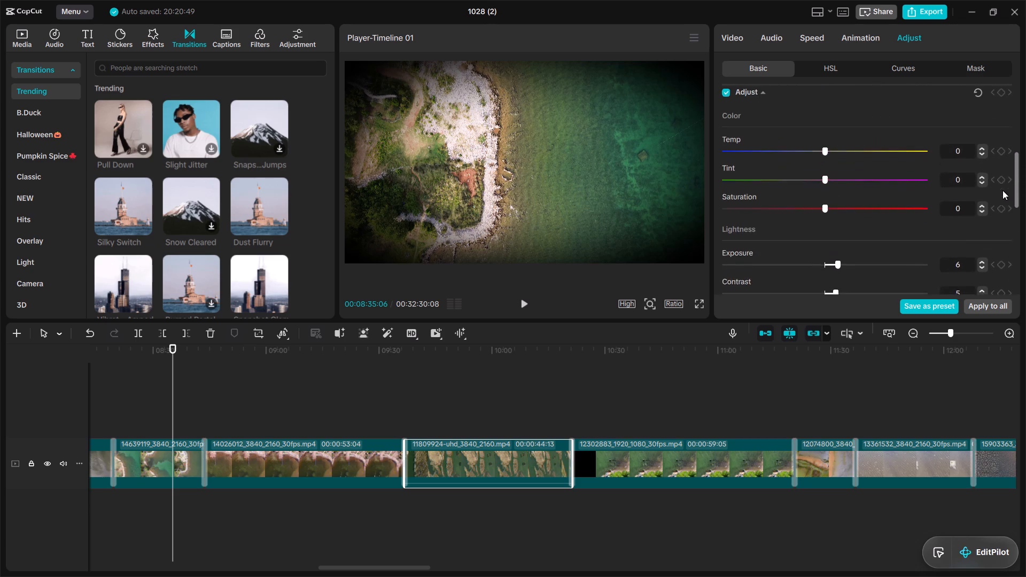
left_click_drag(1002, 190, 1000, 177)
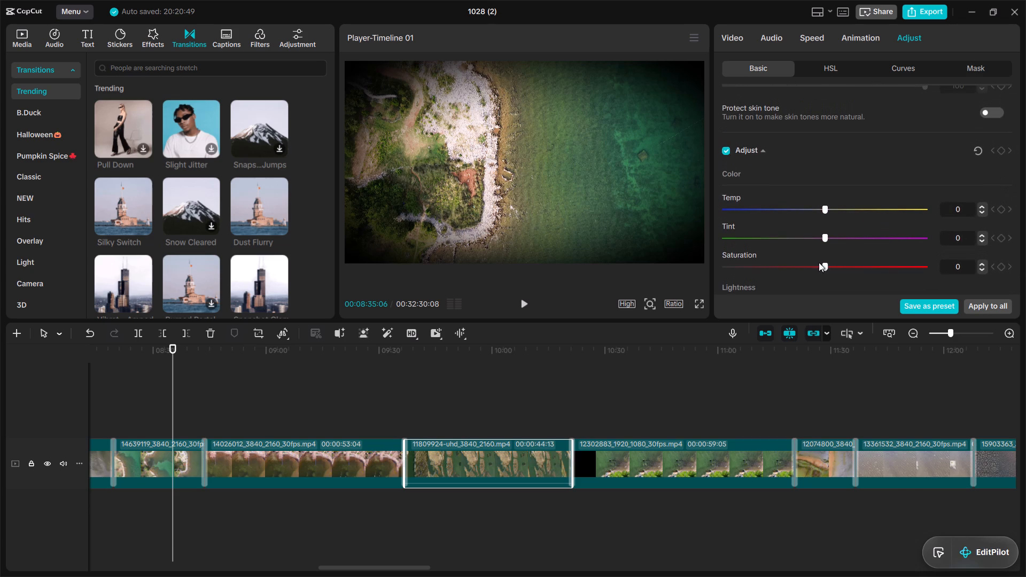
left_click(810, 264)
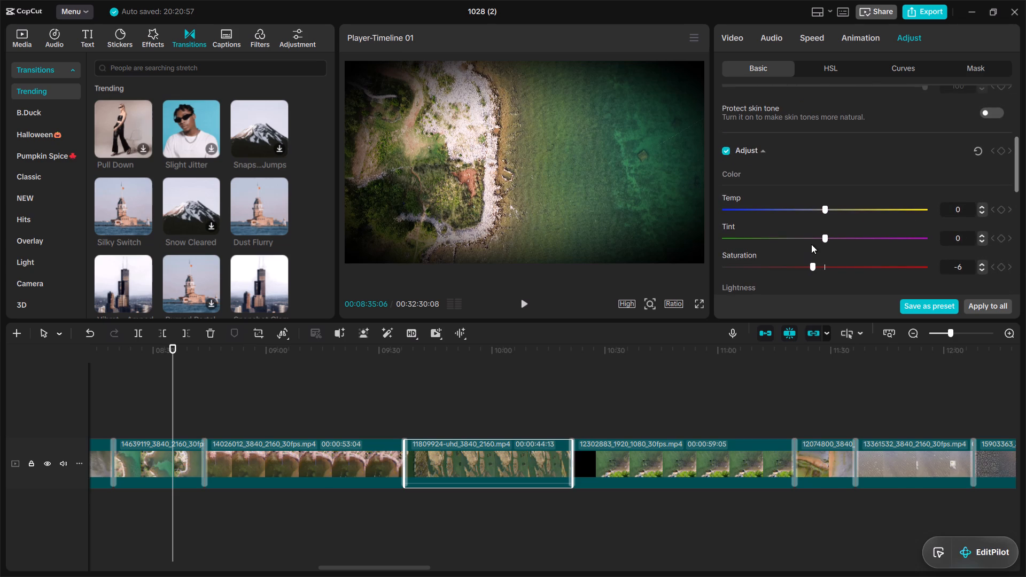
left_click(811, 240)
left_click(814, 205)
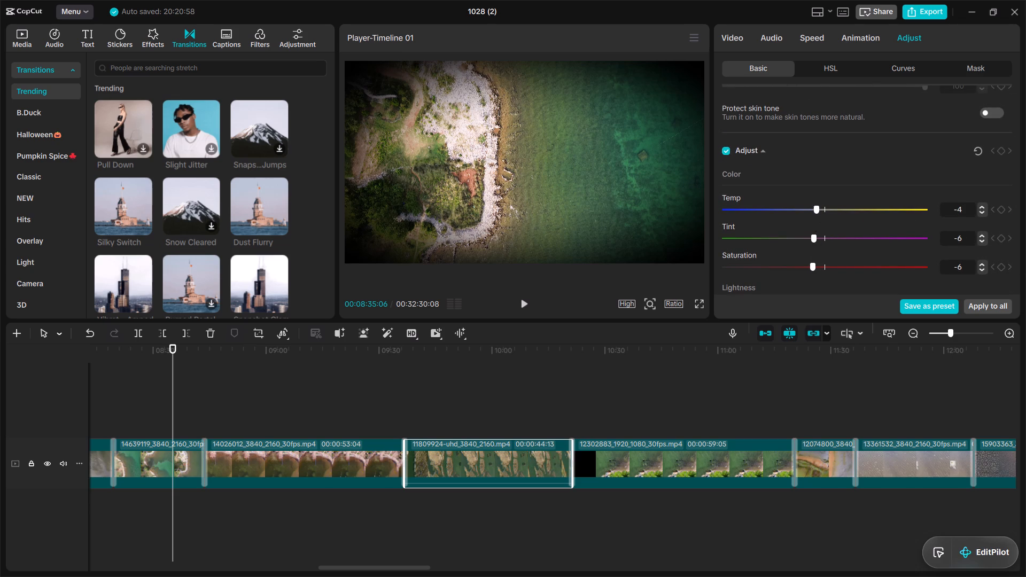
Turn on Protect skin tone in the LUT settings of the twenty-fourth clip.
left_click_drag(1014, 174, 1015, 160)
left_click(993, 158)
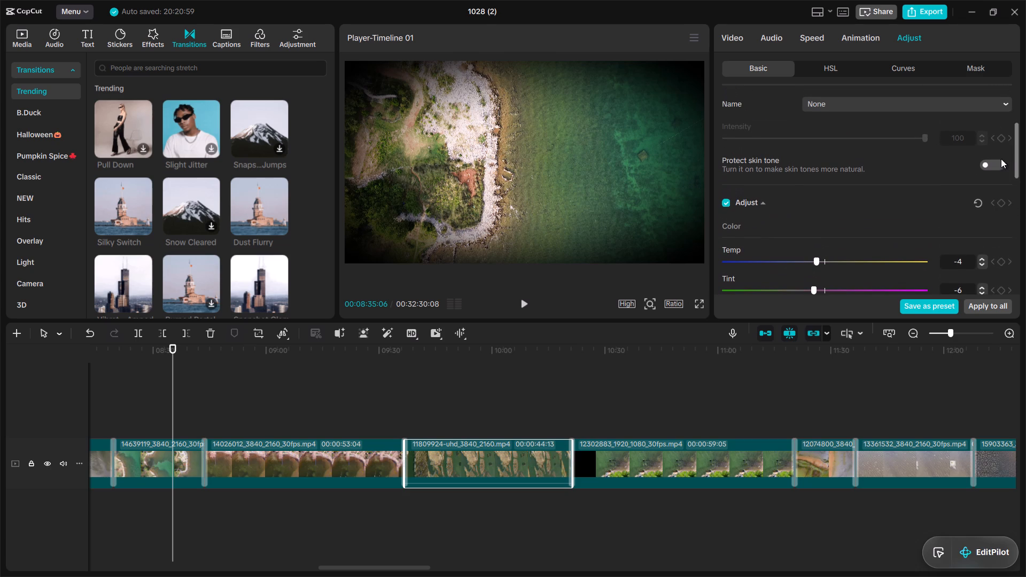
left_click(993, 165)
Set the twenty-fourth clip's Vignette to 36.
left_click_drag(1016, 150, 1014, 10)
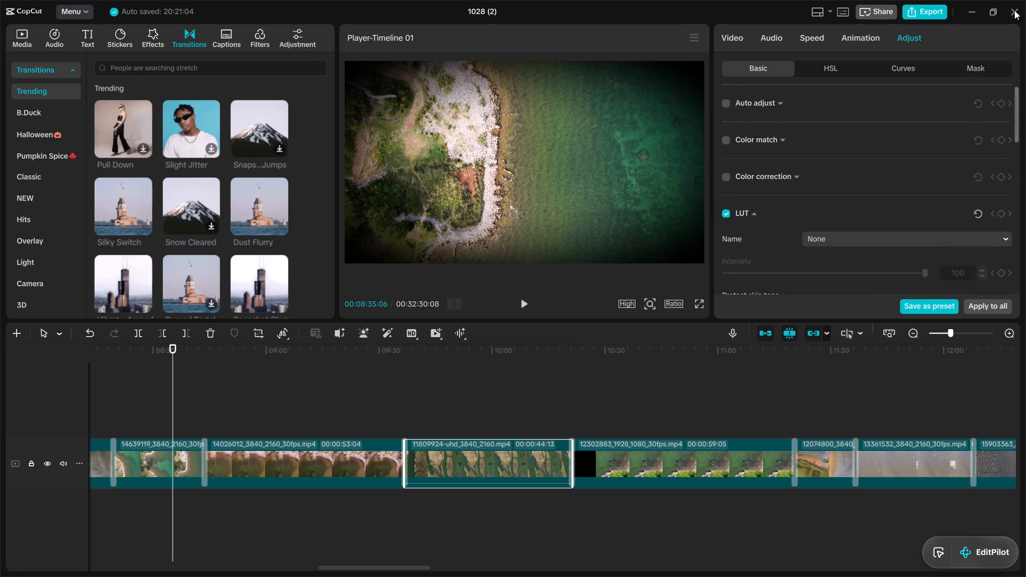
left_click_drag(1014, 10, 984, 370)
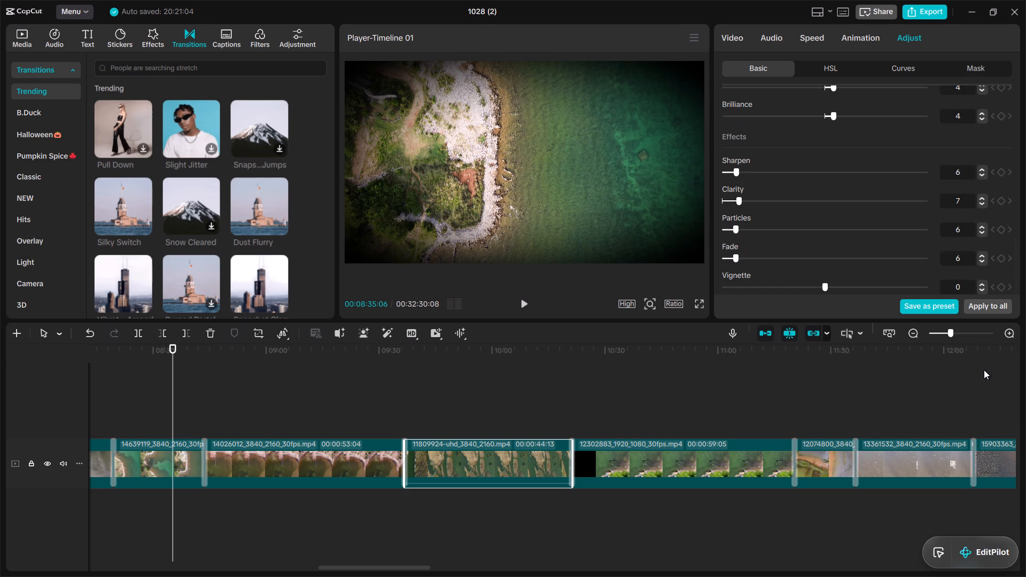
left_click(895, 284)
Set the twenty-fifth clip, starting with 12302883, to Brilliance -11, Sharpen 10, Clarity 7, Particles 3, Fade 6 and Vignette 36.
left_click(658, 465)
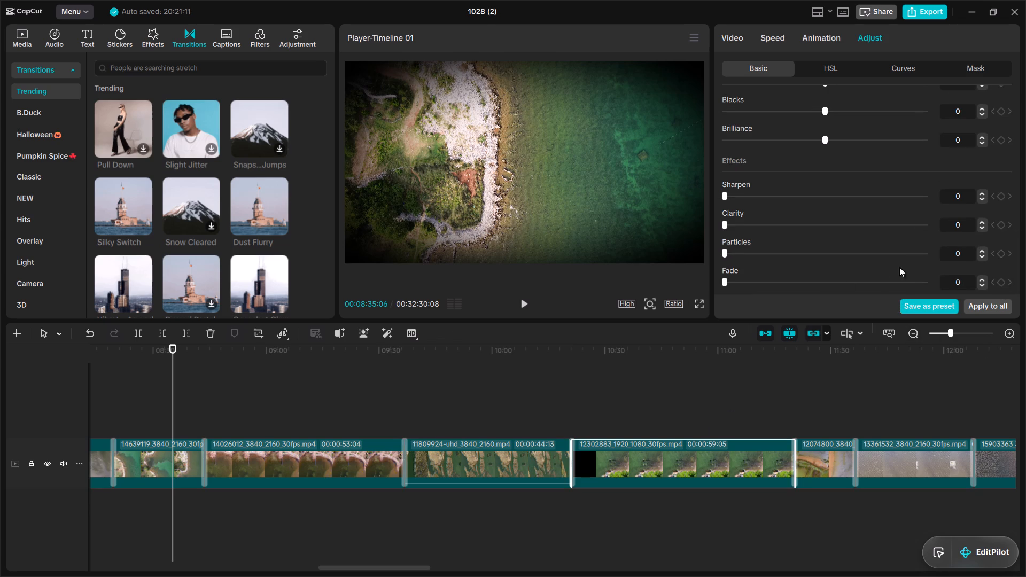
left_click_drag(1019, 247, 1017, 260)
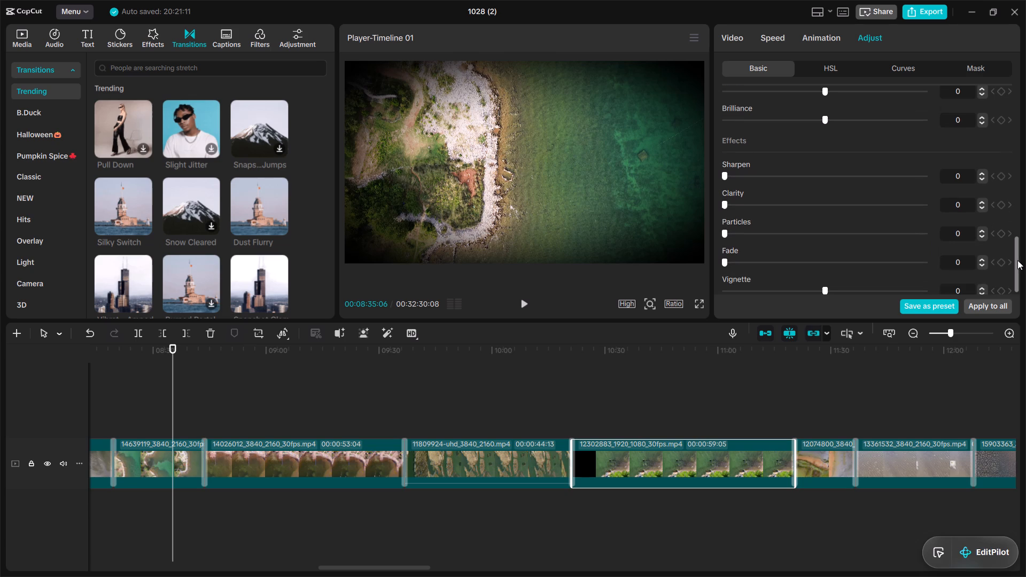
left_click_drag(1017, 260, 1016, 268)
left_click(893, 284)
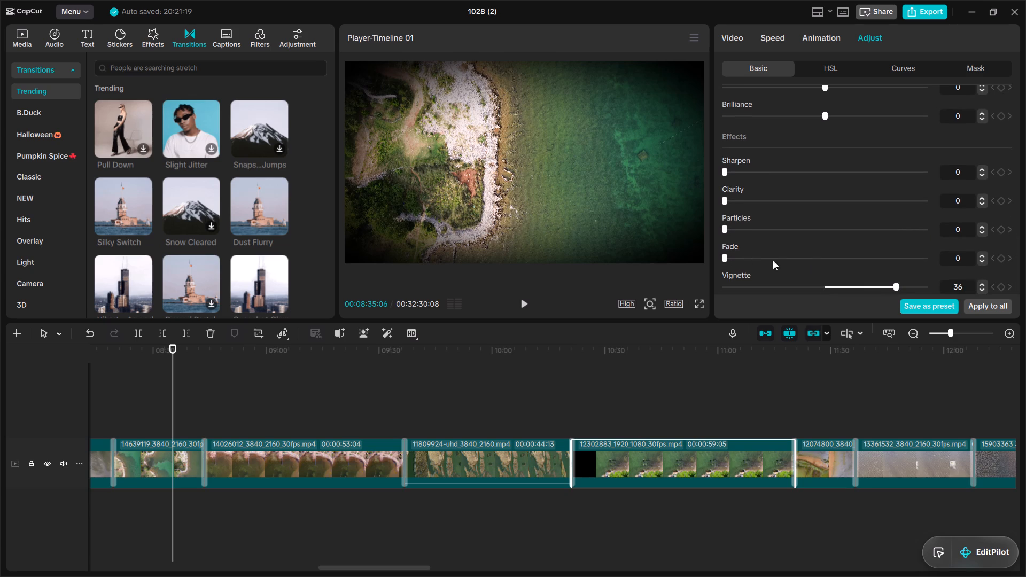
left_click(736, 255)
left_click(732, 223)
left_click(736, 200)
left_click_drag(738, 168, 831, 104)
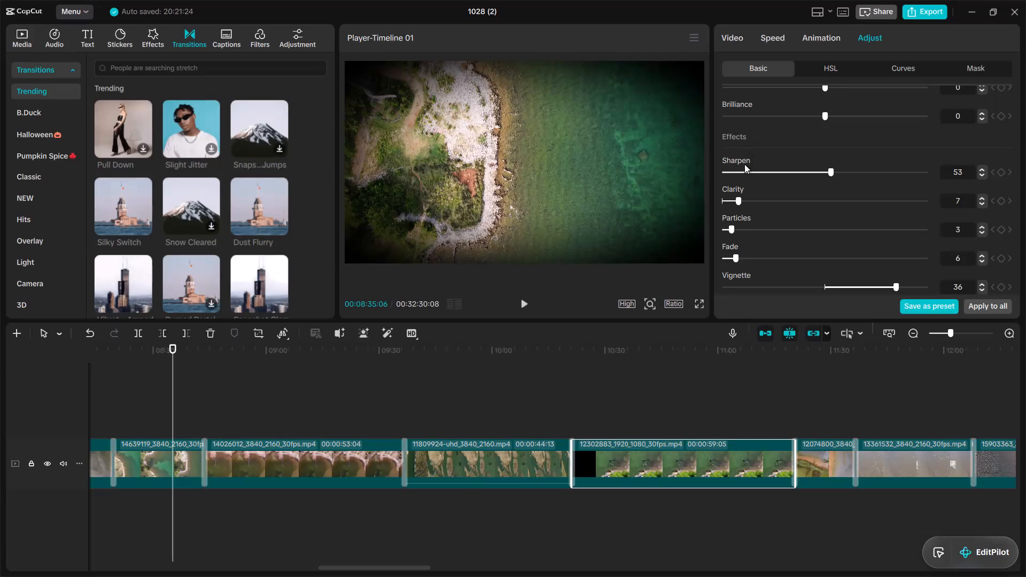
left_click(744, 166)
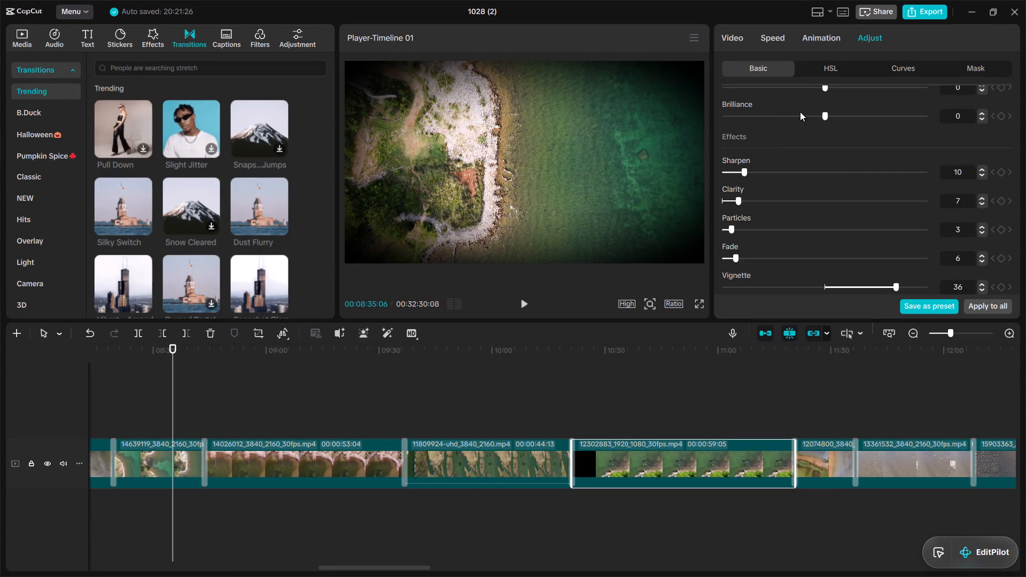
left_click(800, 112)
Set the twenty-fifth clip's remaining lightness values to Exposure 6, Contrast -5, Highlight -5, Shadow -4, Whites -4 and Blacks -4.
left_click_drag(1014, 240, 1014, 220)
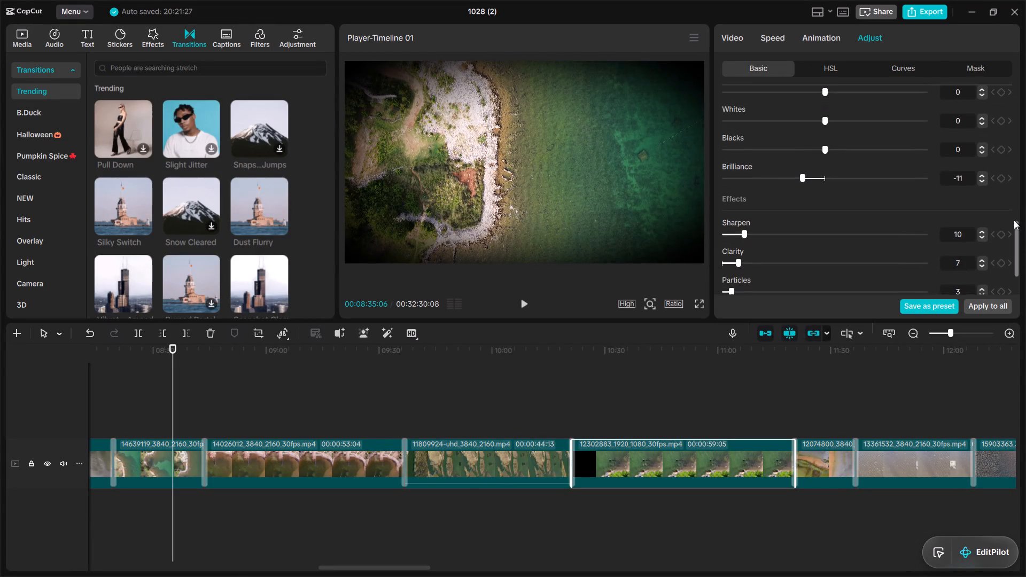
left_click_drag(1014, 220, 1014, 195)
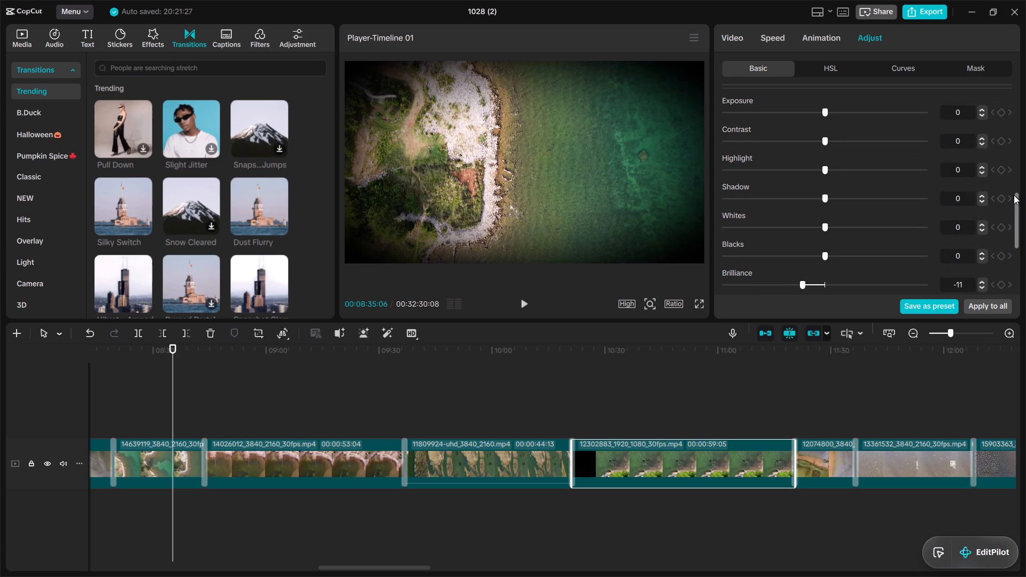
left_click_drag(1014, 195, 1014, 189)
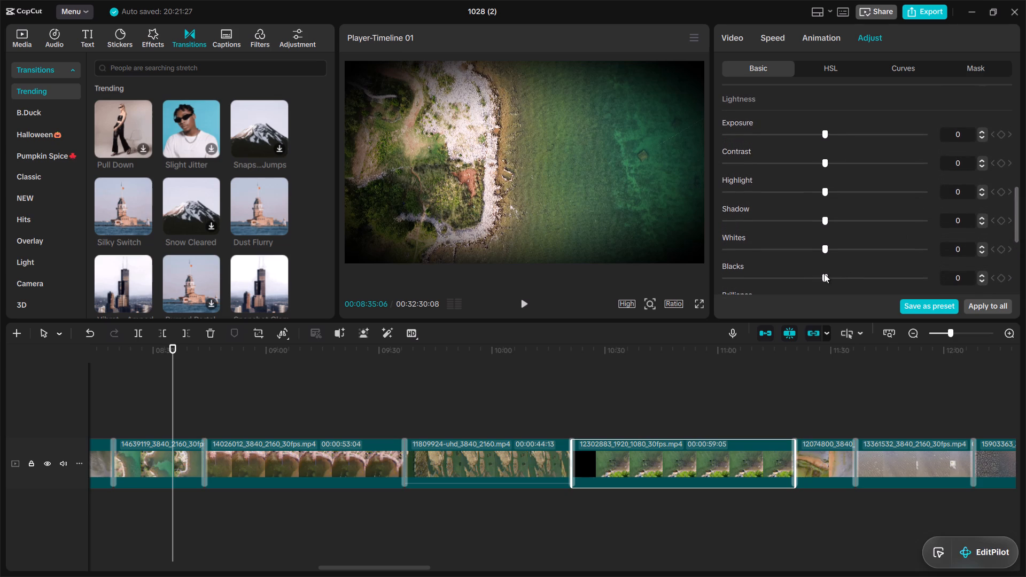
left_click(814, 275)
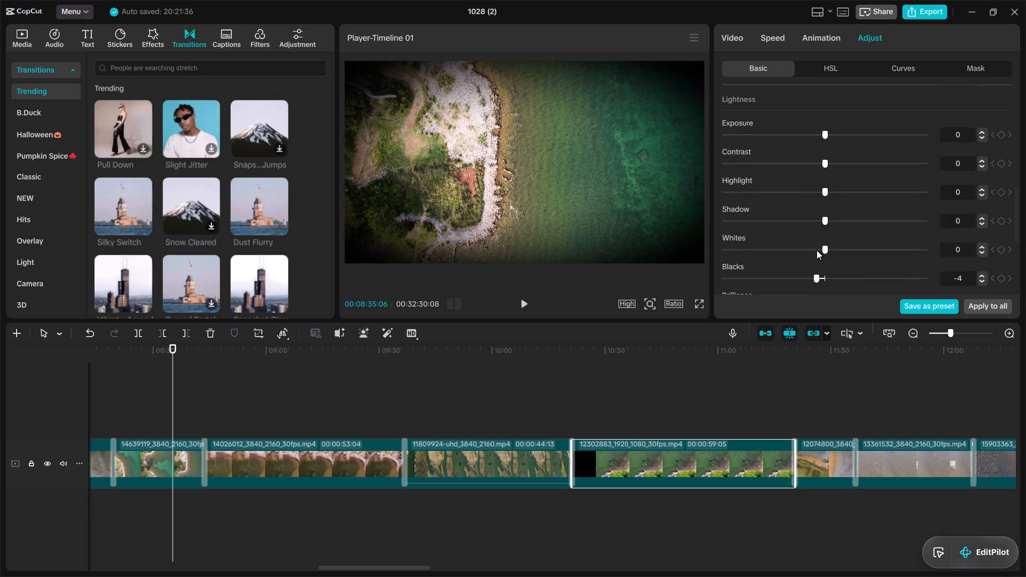
left_click(817, 250)
left_click(813, 246)
left_click(813, 220)
left_click_drag(813, 192, 812, 157)
left_click(812, 157)
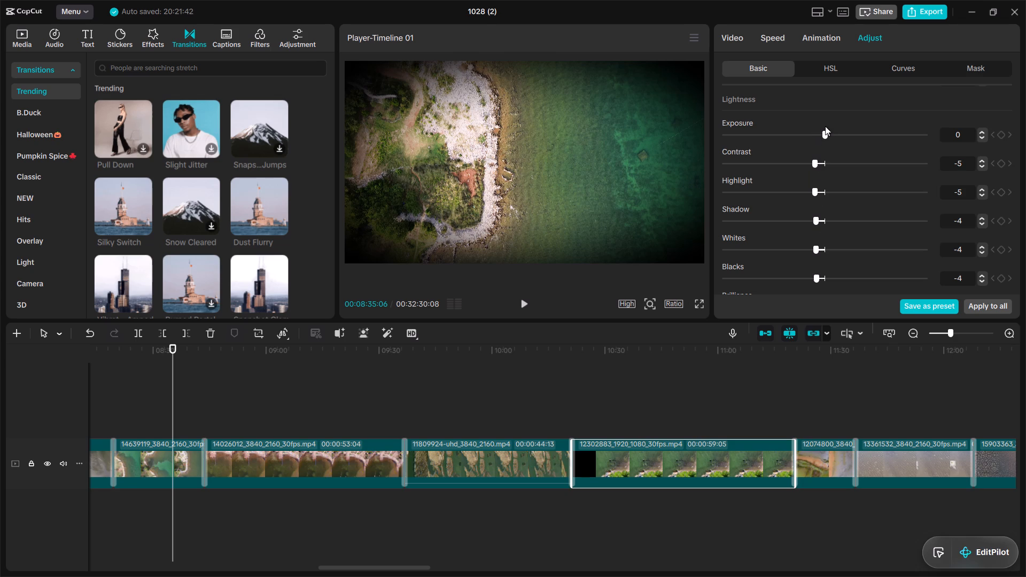
left_click(834, 127)
left_click(835, 129)
Set the twenty-fifth clip's color values to Temp 6, Tint 6 and Saturation 7.
left_click_drag(1015, 229, 1017, 190)
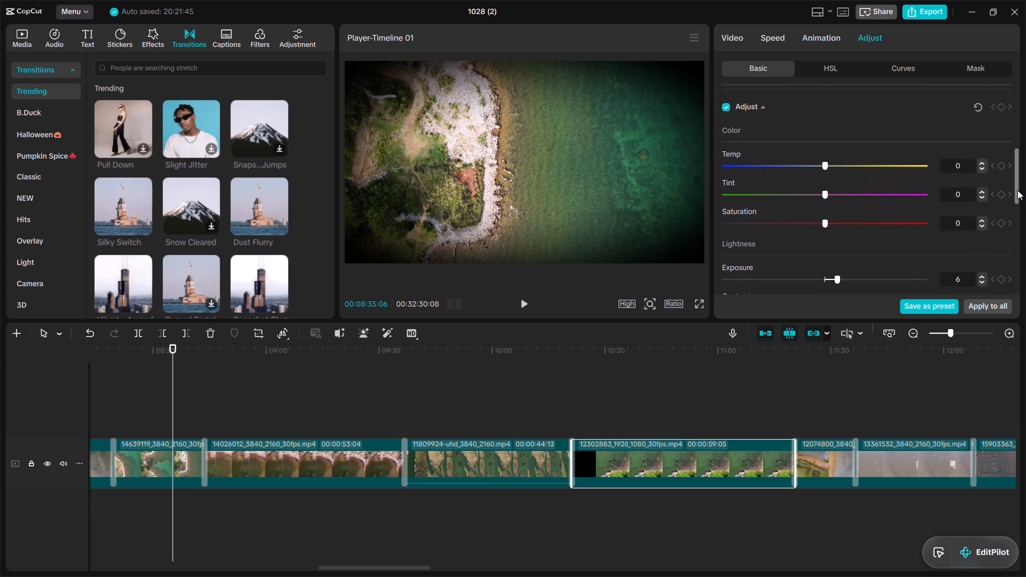
left_click(836, 220)
left_click_drag(833, 191, 834, 166)
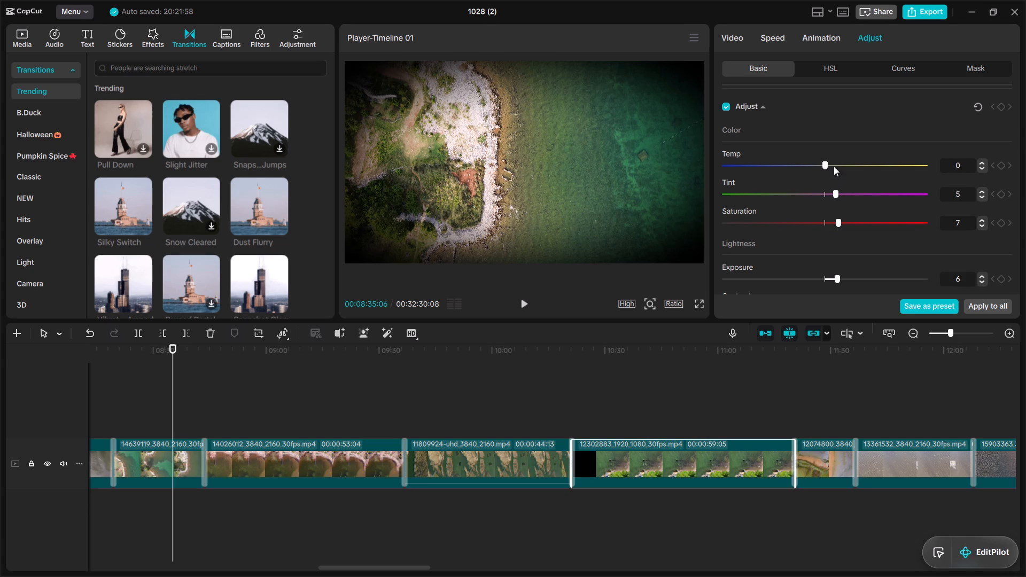
left_click_drag(834, 166, 834, 163)
left_click(834, 163)
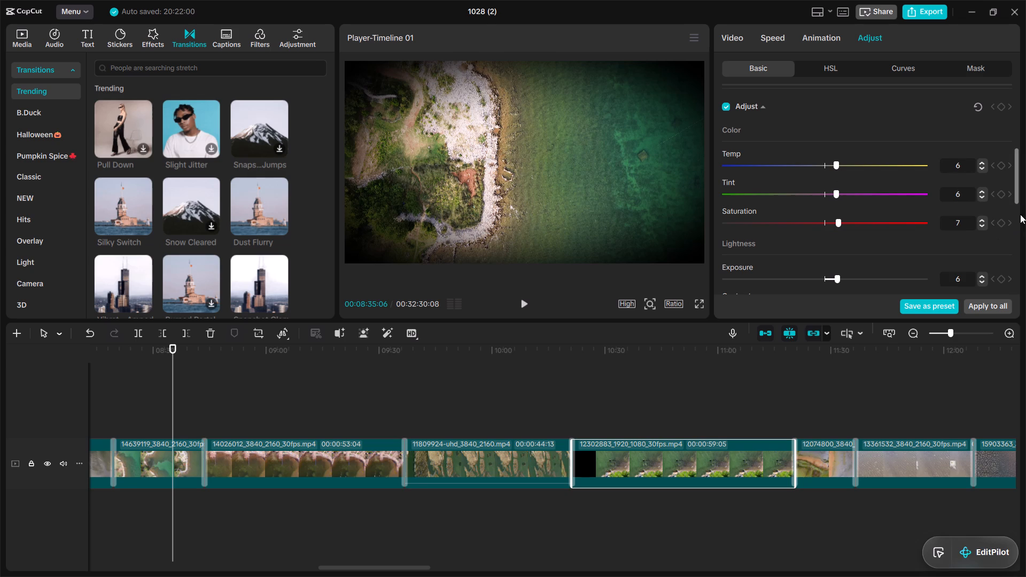
Turn on Protect skin tone in the LUT settings of the twenty-fifth clip.
left_click_drag(1017, 190, 1017, 138)
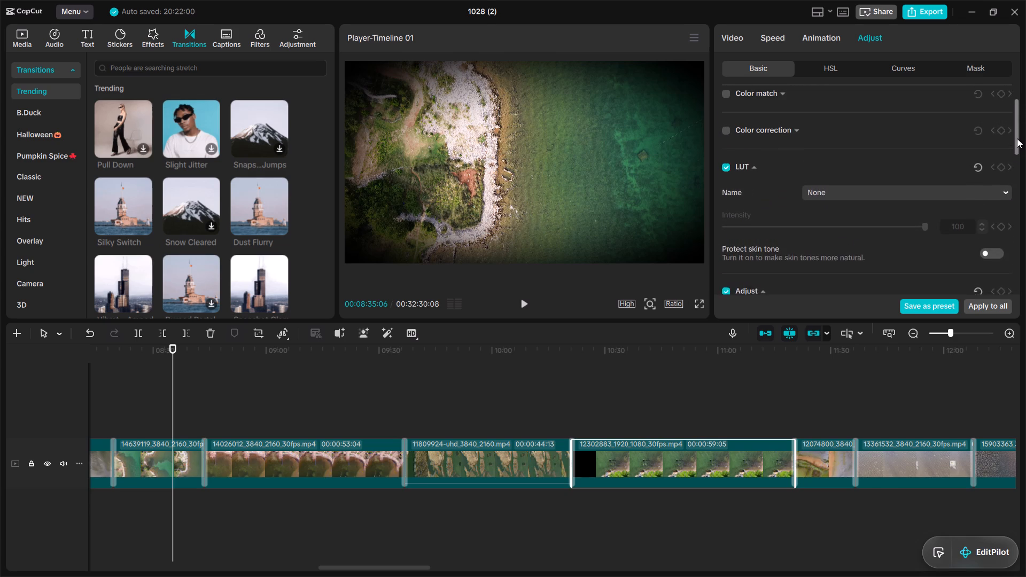
left_click_drag(1017, 138, 1017, 133)
left_click(994, 280)
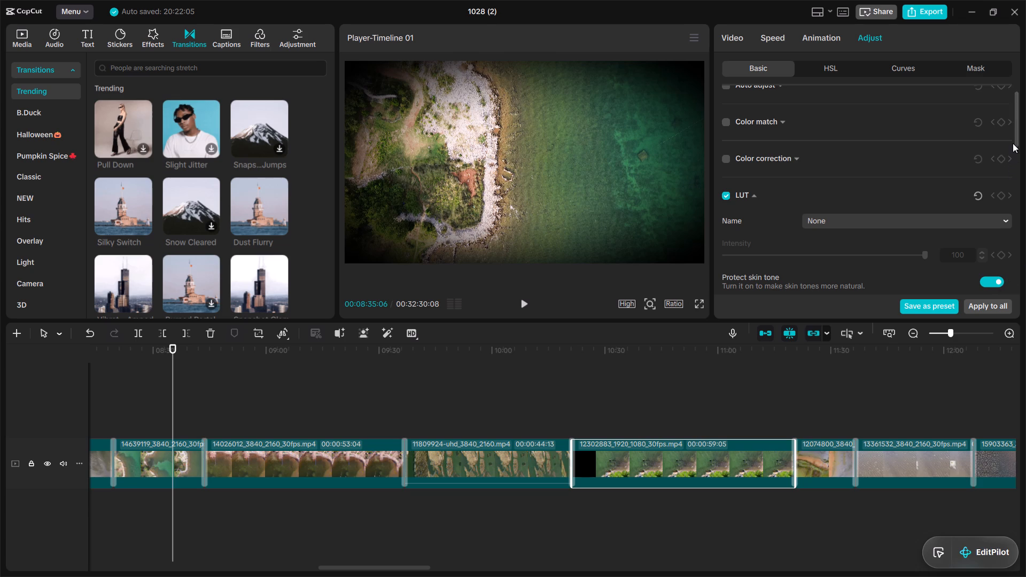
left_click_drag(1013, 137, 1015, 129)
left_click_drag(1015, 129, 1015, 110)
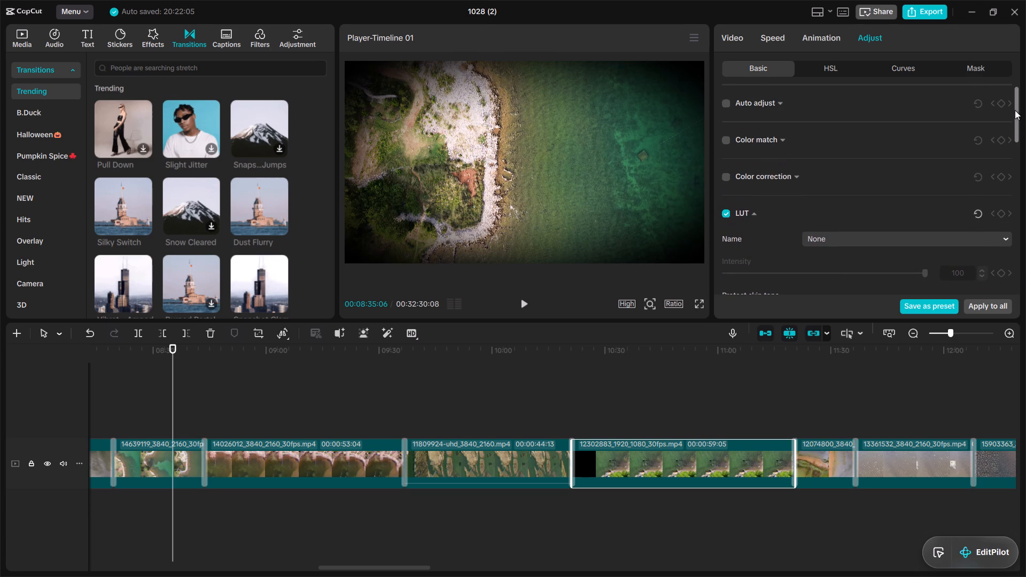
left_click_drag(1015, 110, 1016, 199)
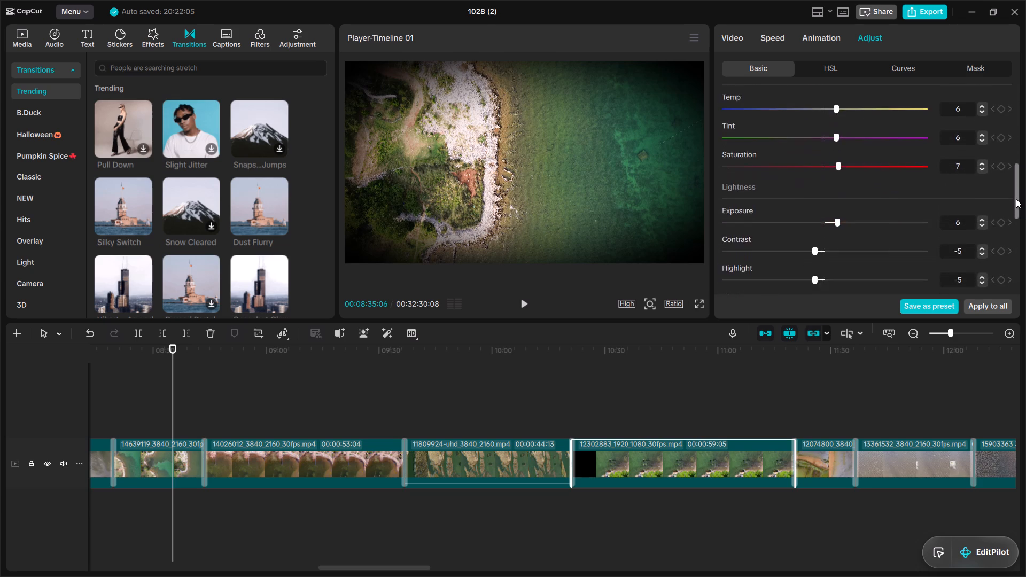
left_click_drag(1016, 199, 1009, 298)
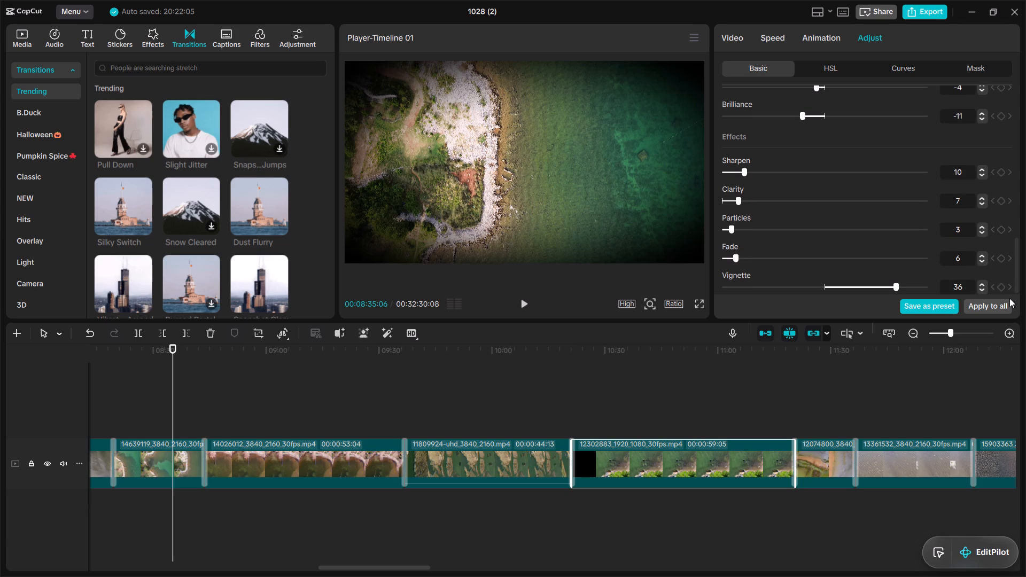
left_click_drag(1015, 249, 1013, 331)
Turn on Protect skin tone in the LUT settings of the twenty-sixth clip, starting with 12074800.
left_click(704, 451)
double_click(720, 416)
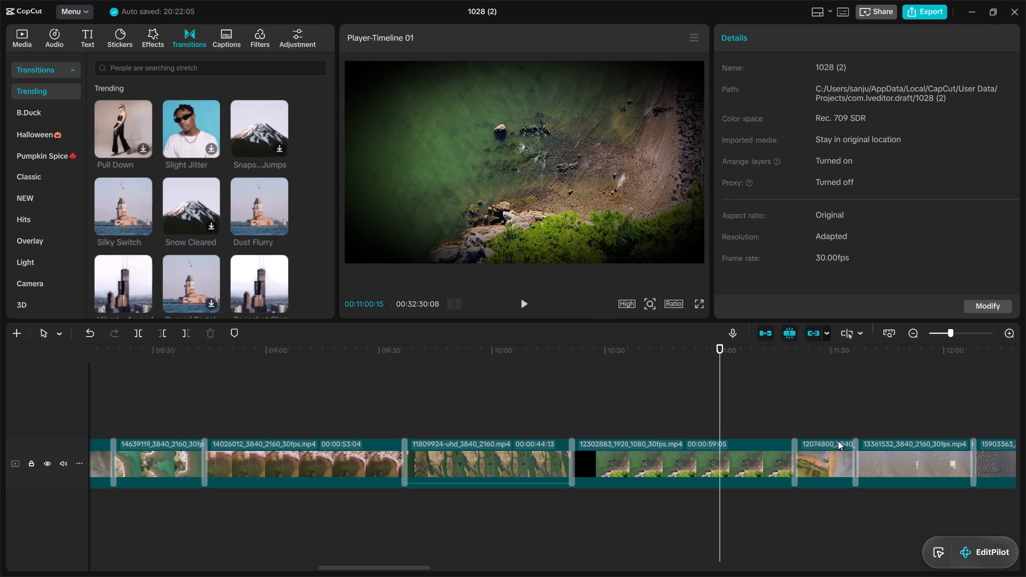
double_click(828, 423)
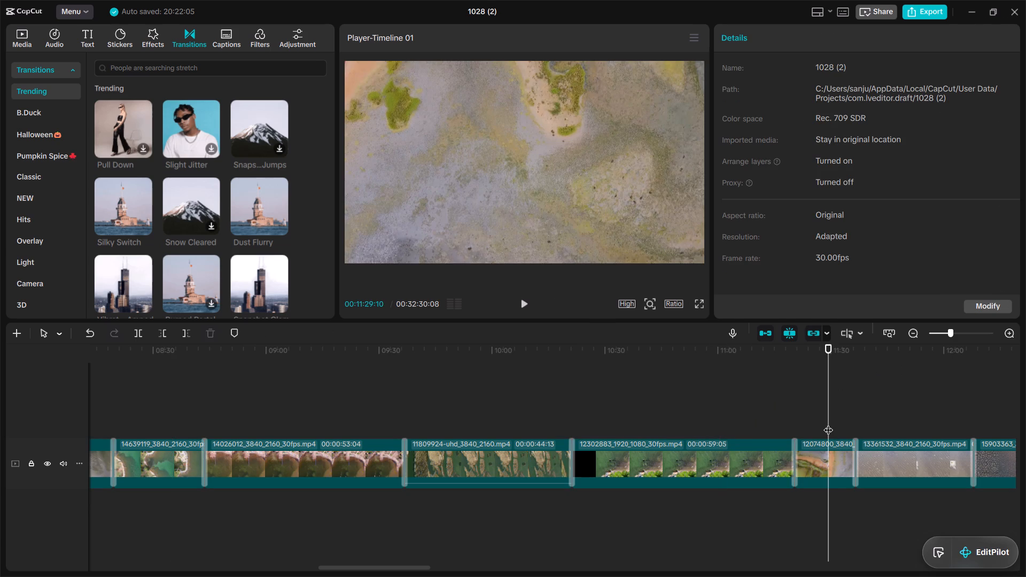
left_click(823, 459)
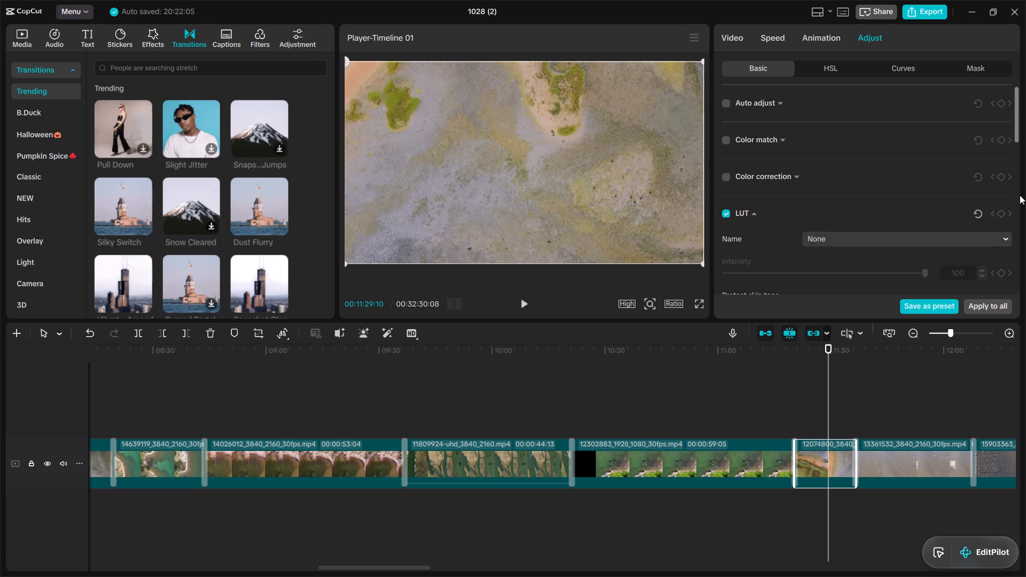
left_click_drag(1017, 128, 1016, 135)
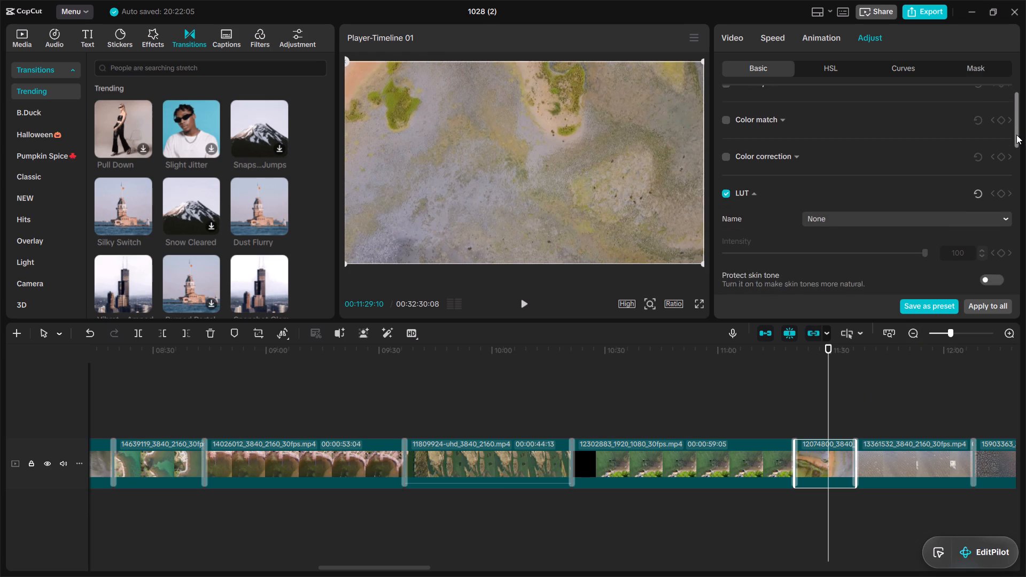
left_click_drag(1016, 135, 1014, 167)
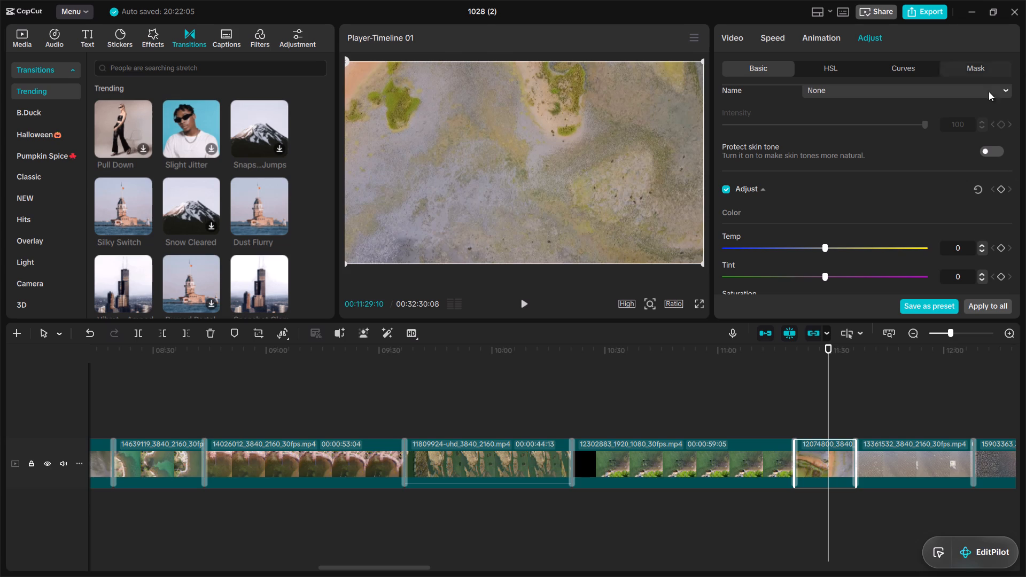
left_click(995, 141)
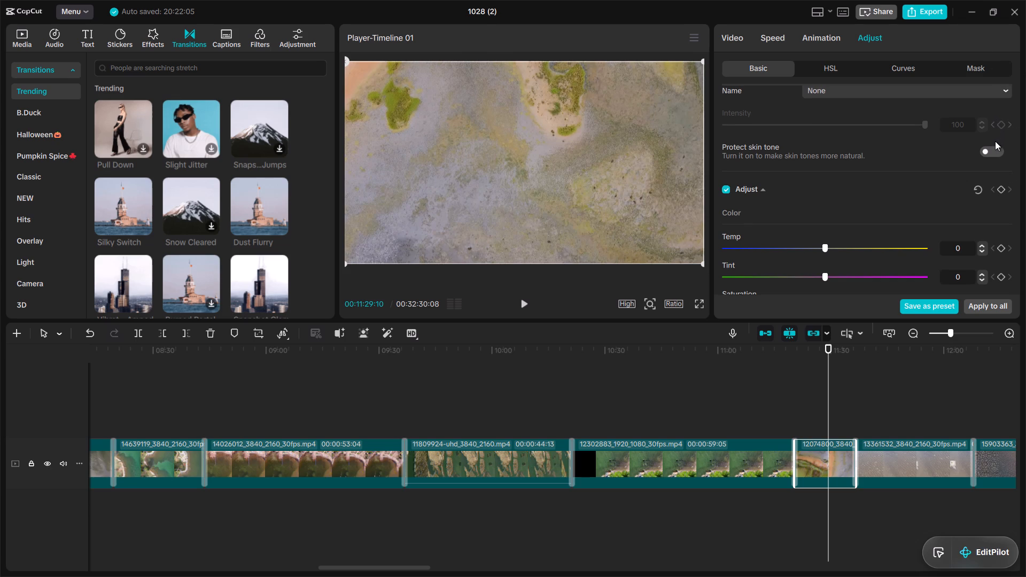
left_click(995, 150)
Set the twenty-sixth clip's color values to Temp 6, Tint -7 and Saturation 6.
left_click(835, 243)
left_click(809, 275)
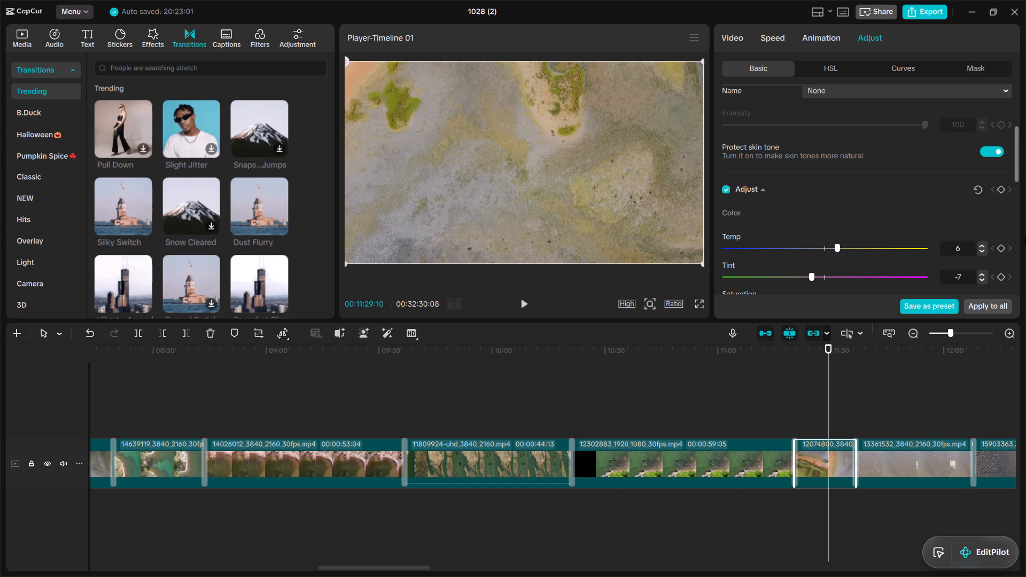
left_click_drag(1017, 165, 1013, 212)
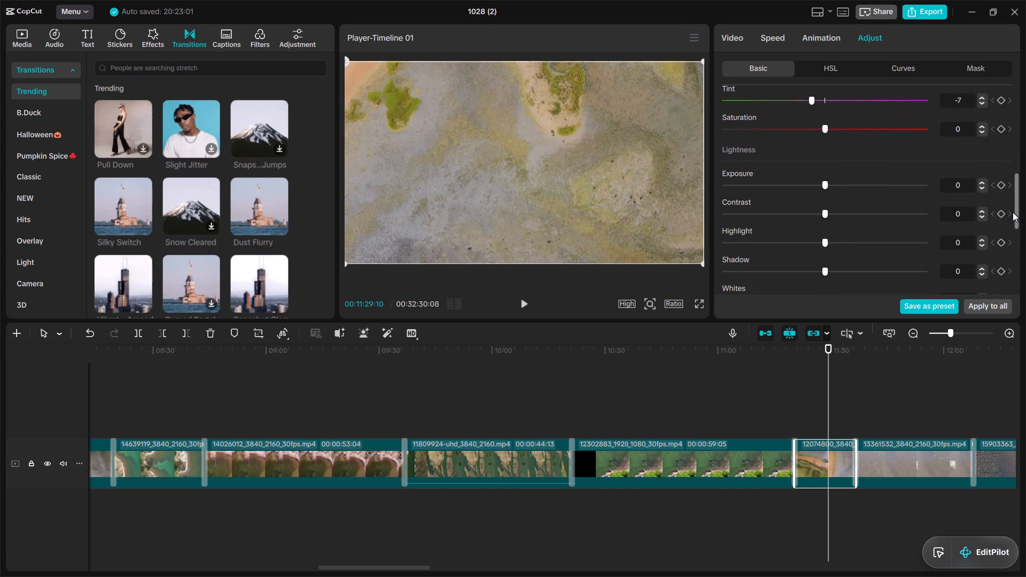
left_click(834, 124)
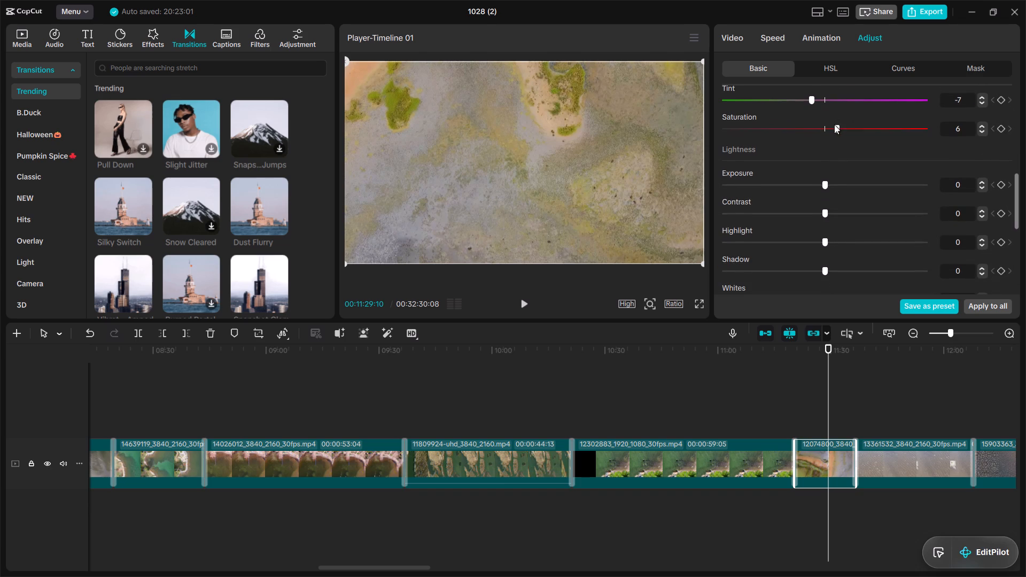
Set the twenty-sixth clip's lightness to Exposure -5, Contrast -5, Highlight 3, Shadow 5, Whites 5, Blacks 5 and Brilliance 5.
left_click_drag(835, 182, 813, 211)
left_click(813, 211)
left_click(829, 238)
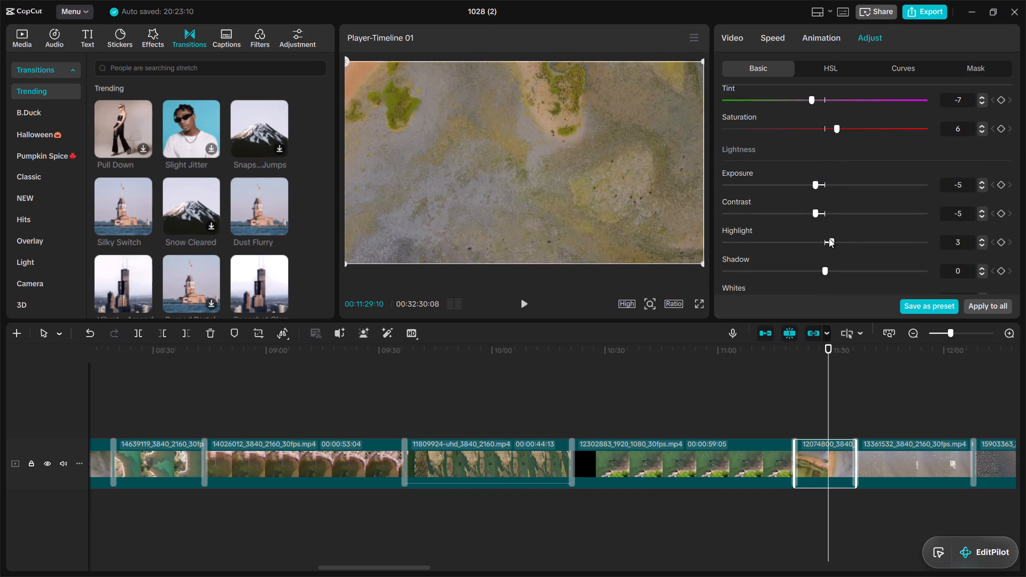
left_click(832, 266)
left_click_drag(1017, 175, 1017, 187)
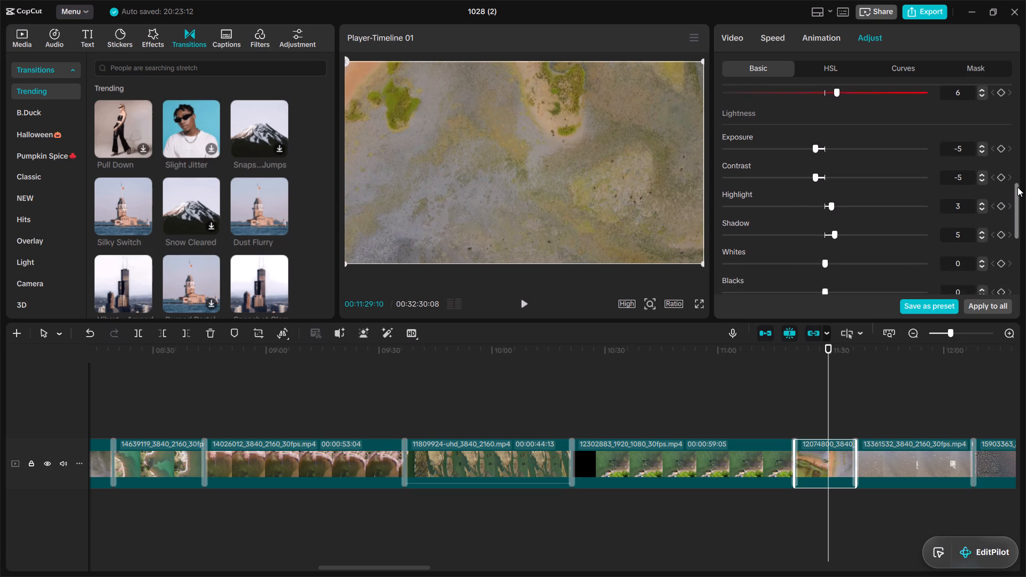
left_click_drag(1017, 187, 1013, 223)
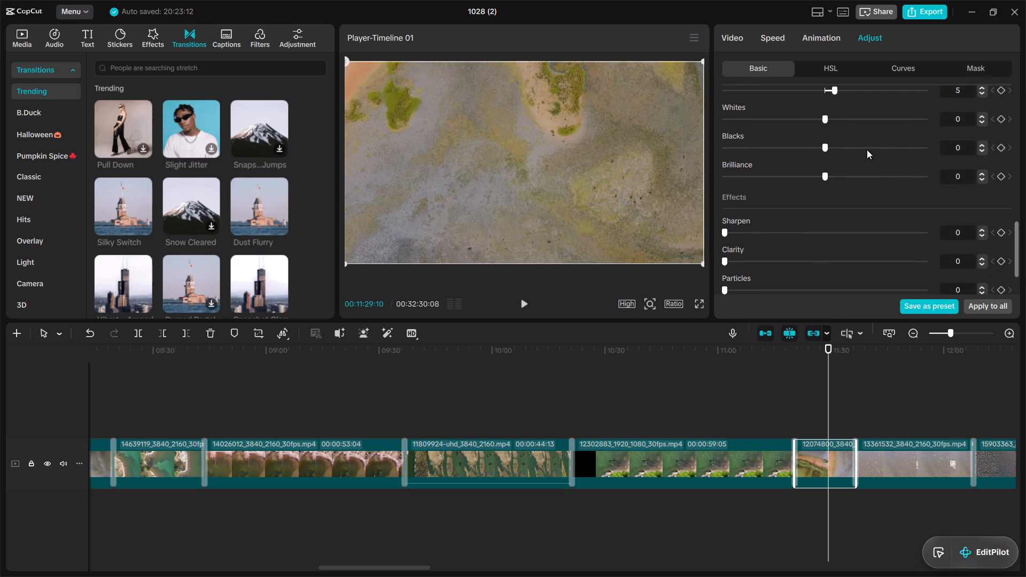
left_click(833, 116)
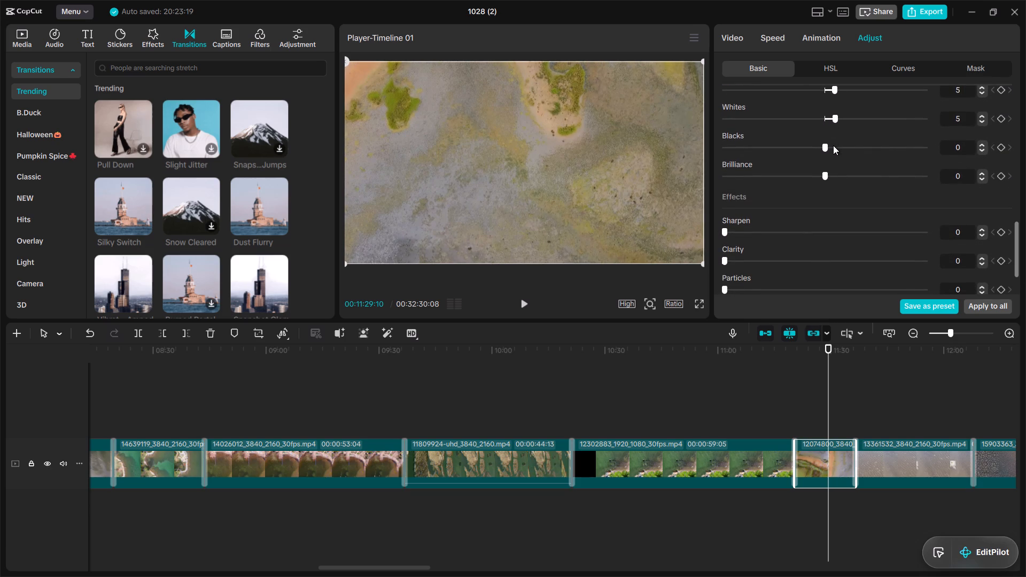
left_click(833, 145)
left_click(833, 173)
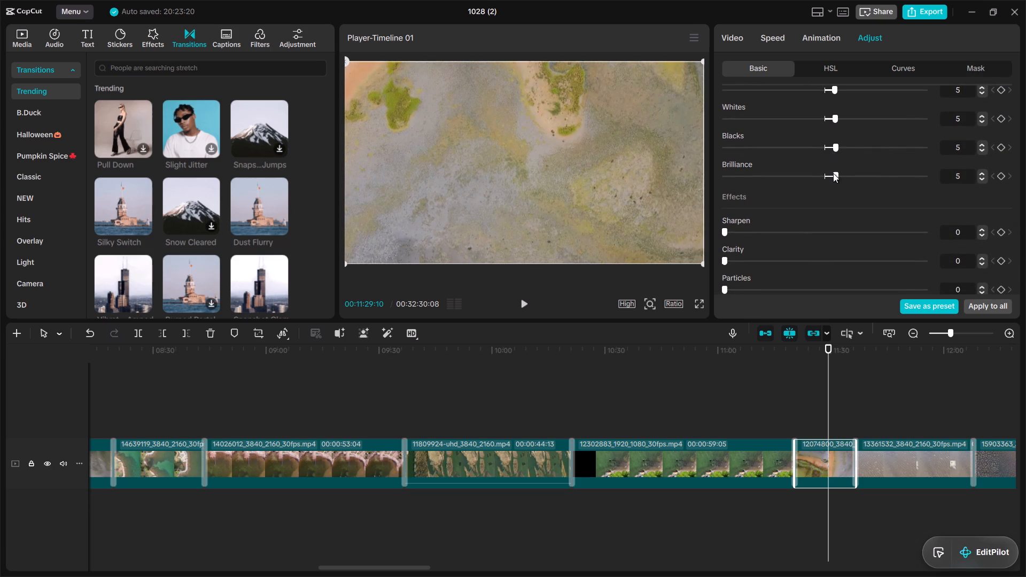
Set the twenty-sixth clip's effects to Sharpen 6, Clarity 7, Particles 6, Fade 4 and Vignette 29.
left_click(737, 230)
left_click_drag(737, 255, 737, 283)
left_click(737, 283)
left_click_drag(1017, 232, 1014, 256)
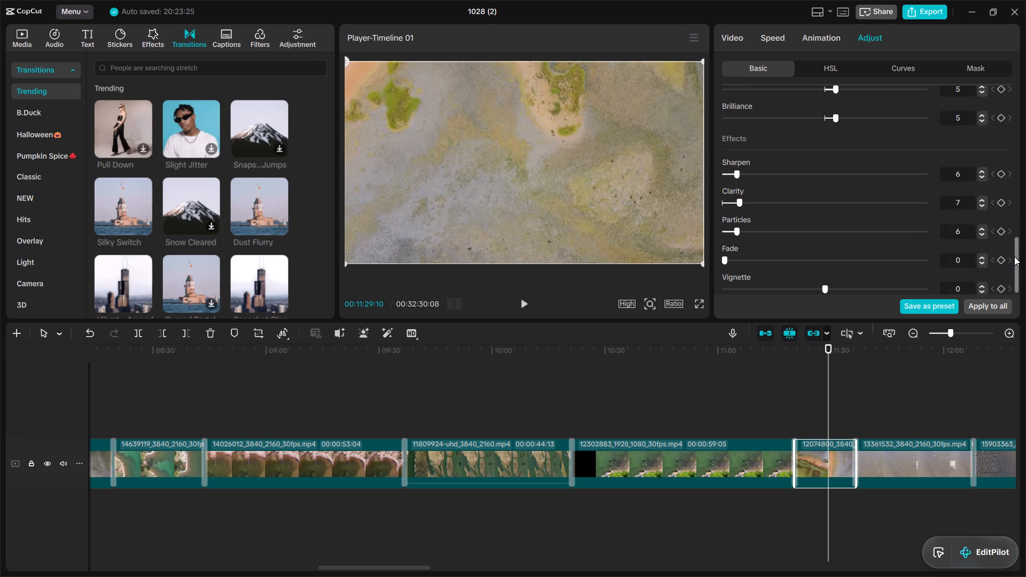
left_click_drag(1014, 256, 1012, 271)
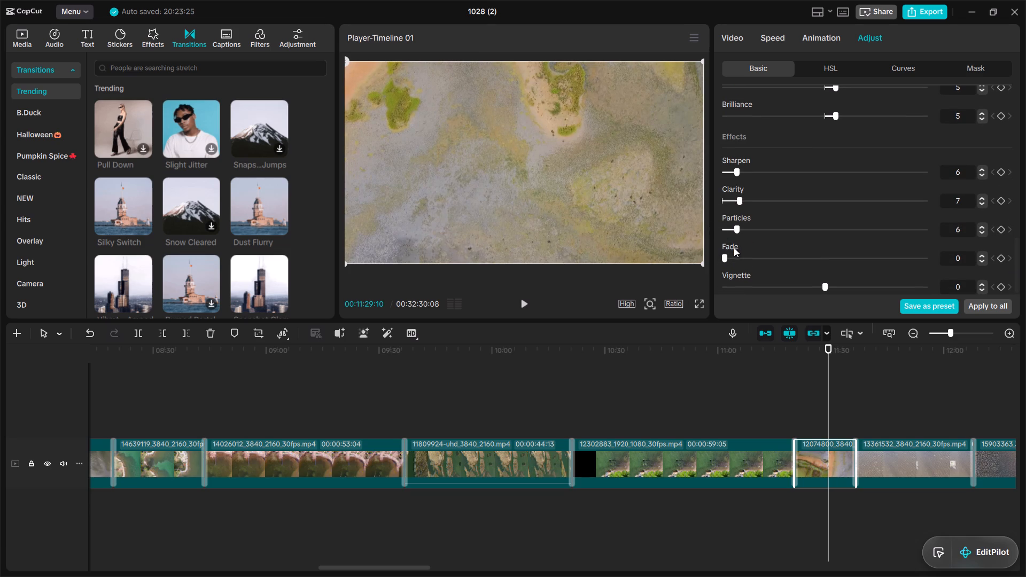
left_click(734, 253)
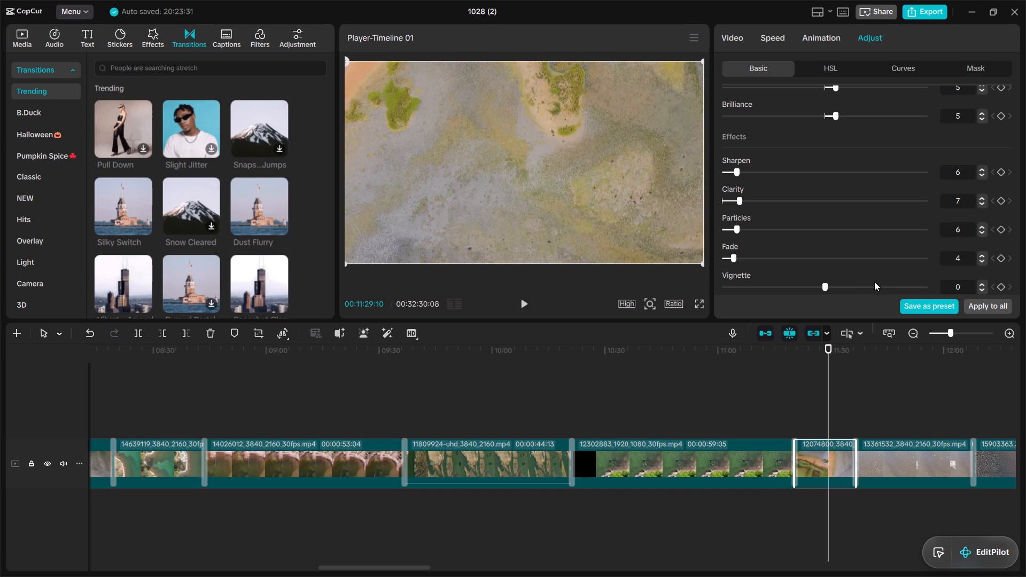
left_click(880, 283)
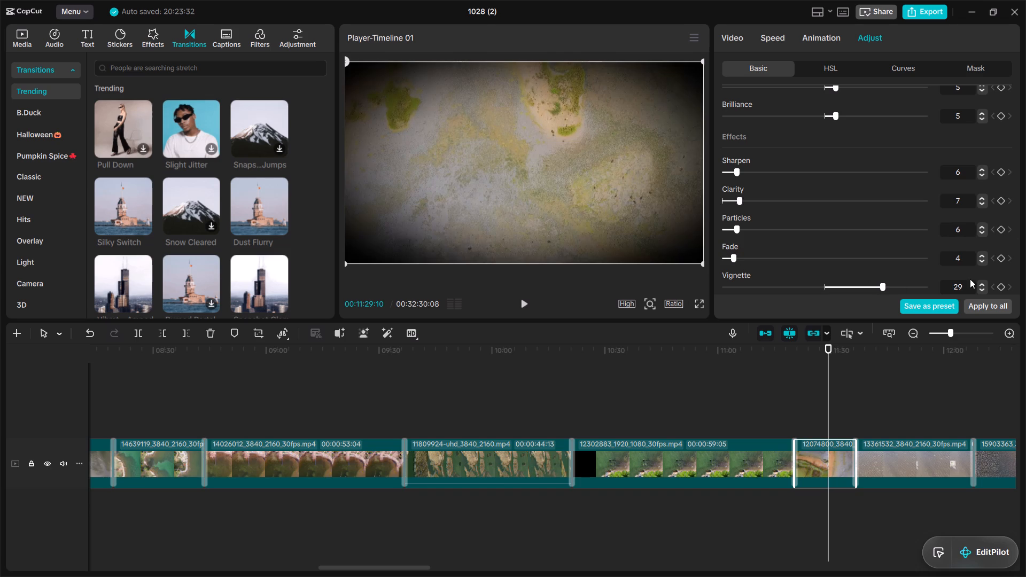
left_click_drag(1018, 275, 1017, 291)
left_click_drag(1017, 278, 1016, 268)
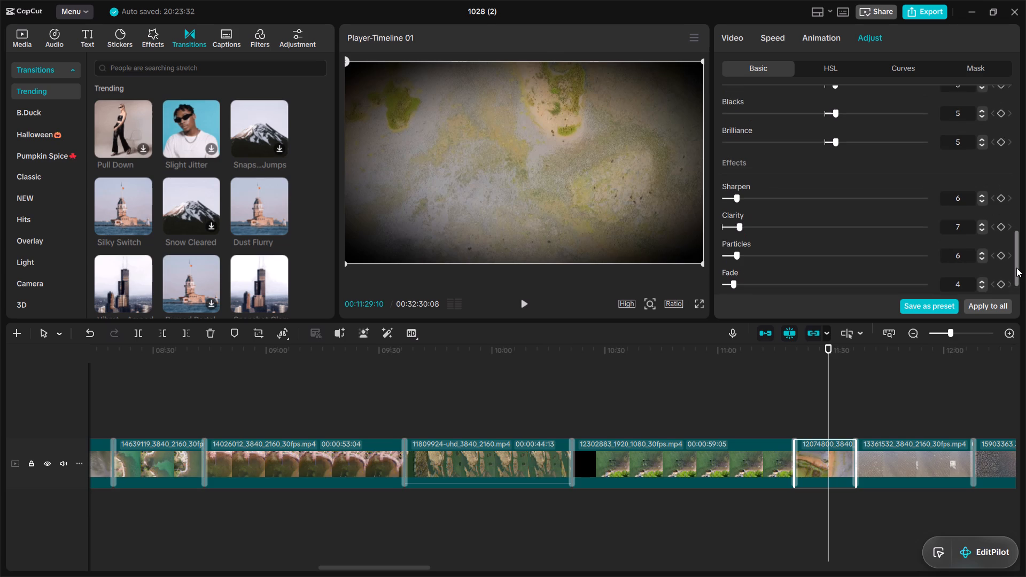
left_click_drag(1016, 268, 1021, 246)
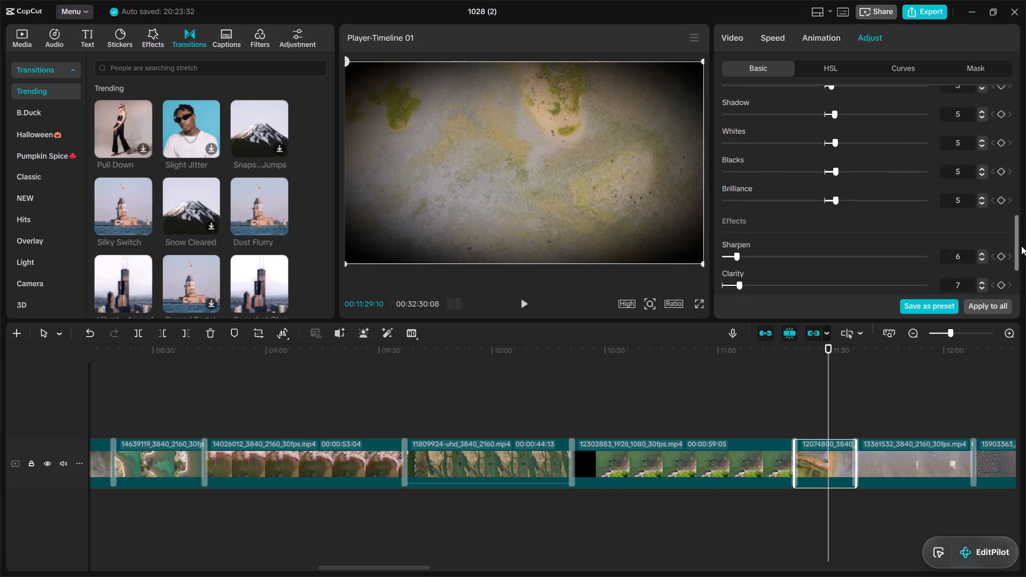
Set the color values of the twenty-seventh clip, starting with 13361532, to Temp -3, Tint -3 and Saturation -3.
left_click_drag(1021, 246, 1023, 184)
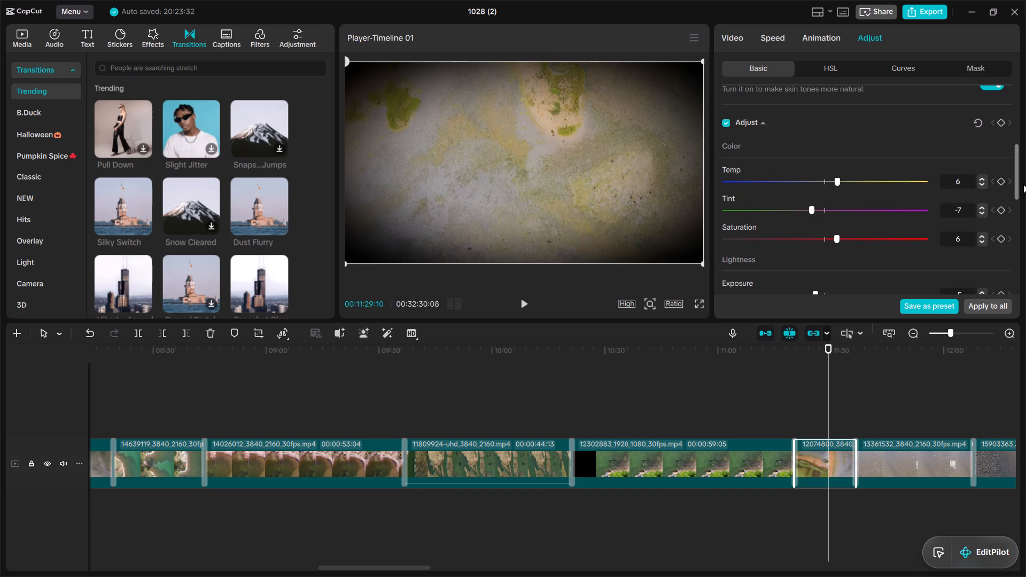
left_click_drag(1023, 184, 1013, 16)
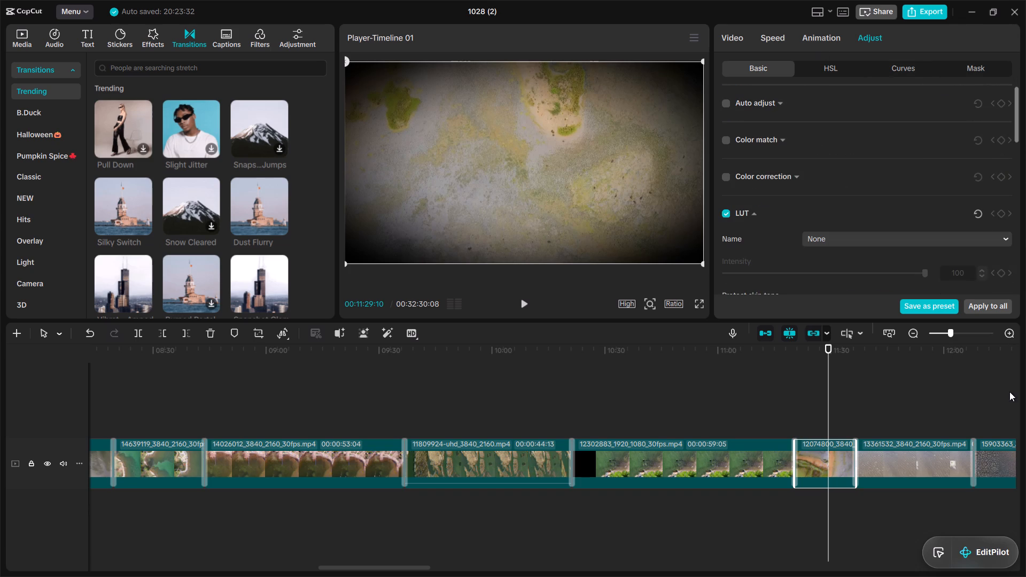
left_click(906, 448)
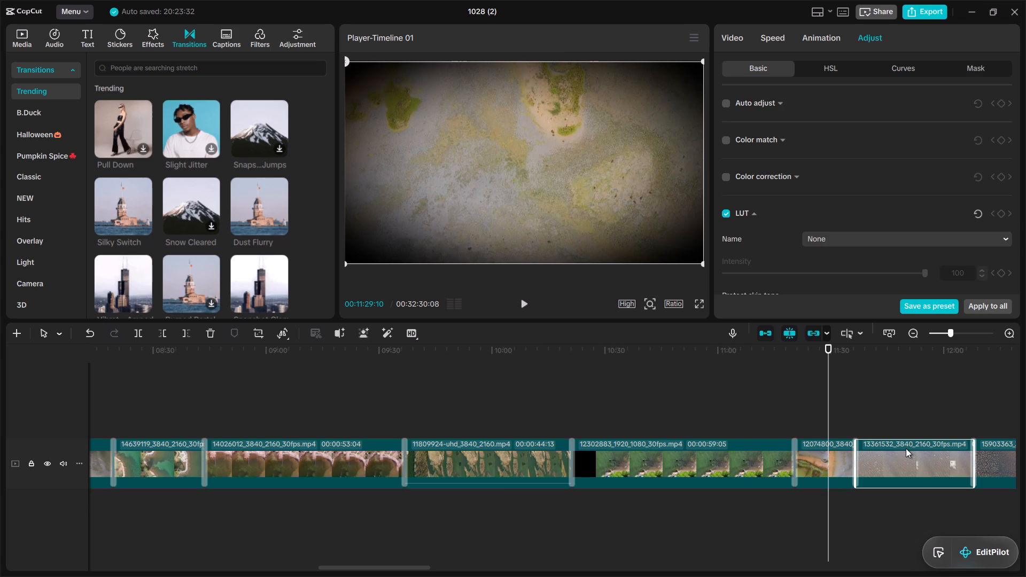
double_click(903, 425)
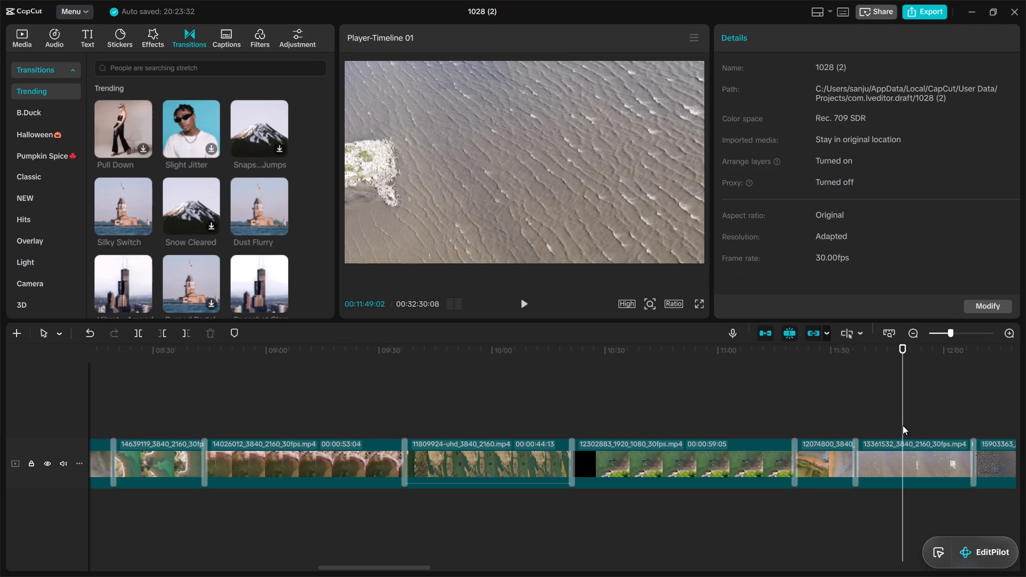
left_click(899, 469)
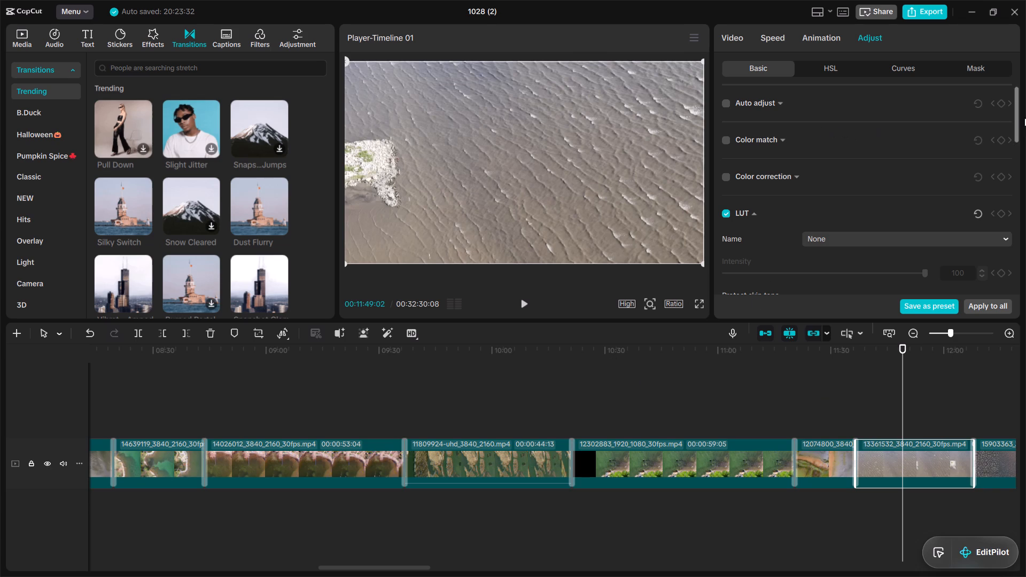
left_click_drag(1016, 116, 1017, 149)
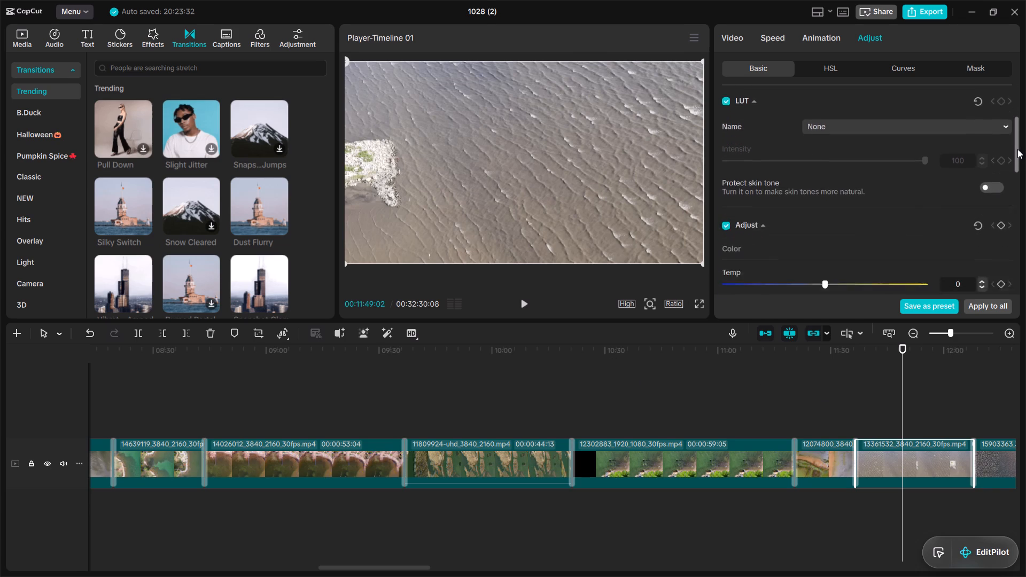
left_click_drag(1017, 149, 1018, 192)
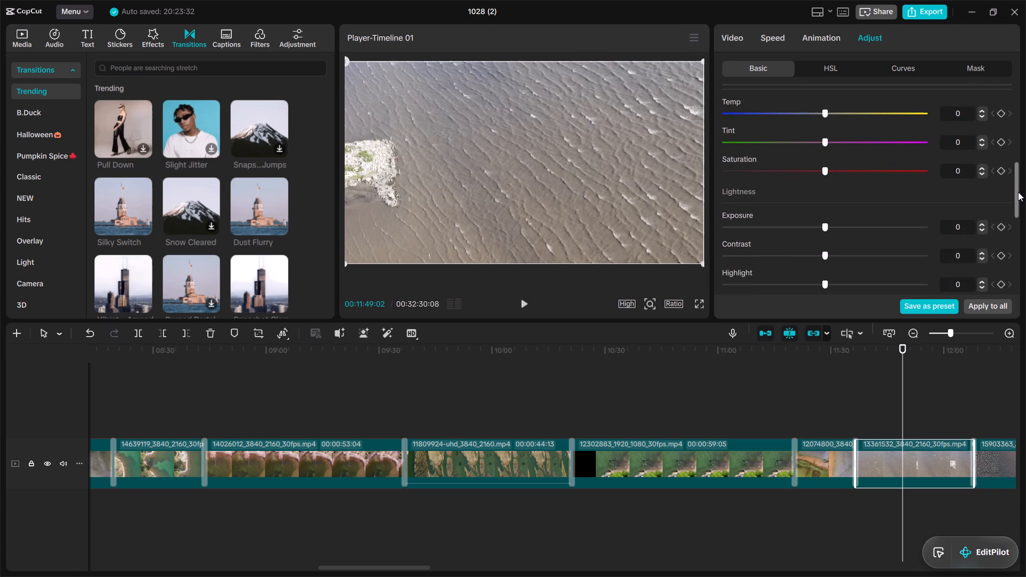
left_click_drag(812, 110, 815, 134)
left_click(815, 134)
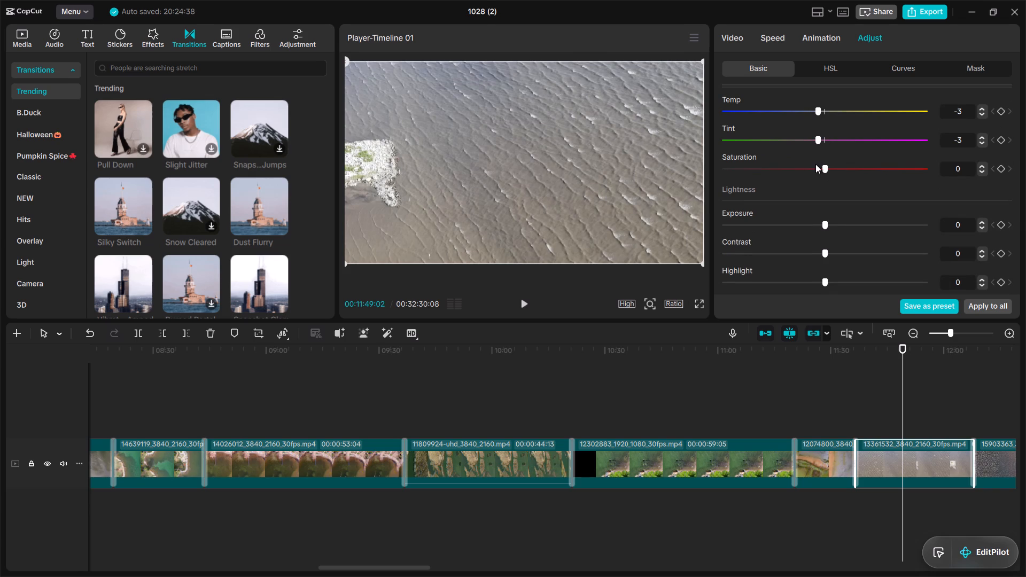
left_click(815, 164)
Set the twenty-seventh clip's lightness to Exposure 5, Contrast -4, Highlight -4, Shadow 5, Whites 5, Blacks 5 and Brilliance -4.
left_click_drag(832, 223, 833, 249)
left_click_drag(833, 249, 823, 274)
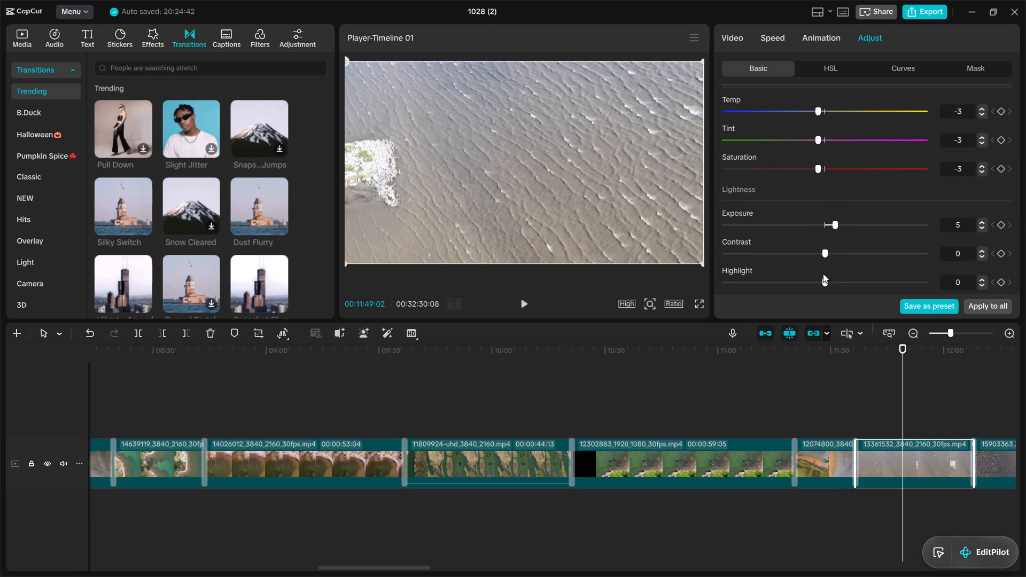
left_click_drag(823, 274, 817, 282)
left_click(817, 282)
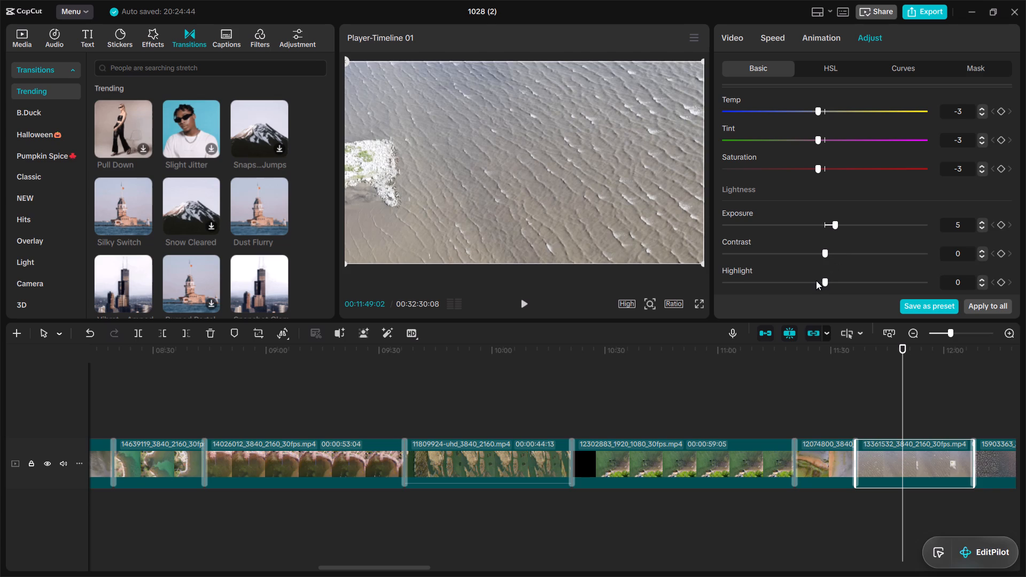
left_click(814, 279)
left_click(814, 251)
left_click_drag(1017, 196, 1017, 235)
left_click(832, 160)
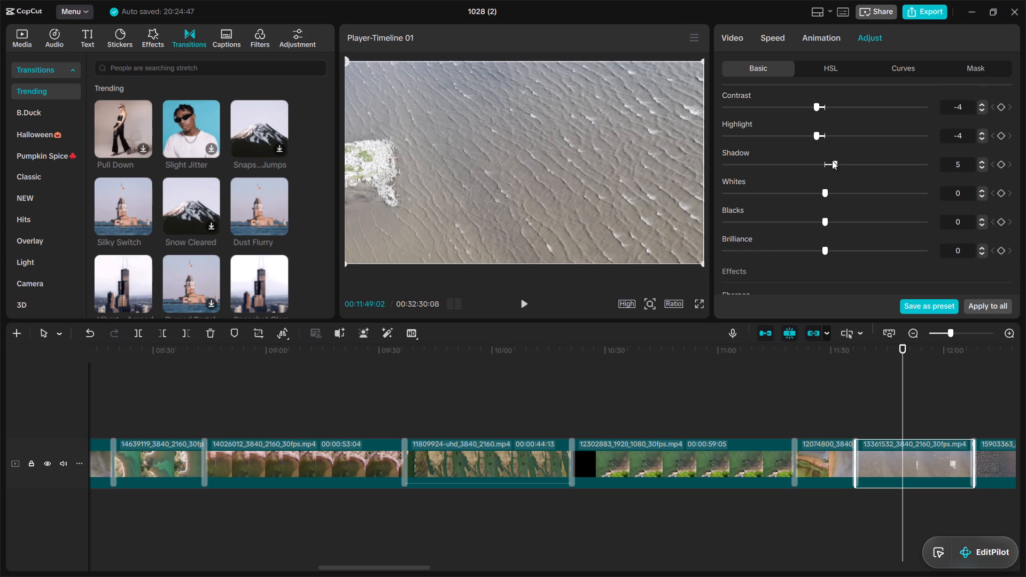
left_click_drag(813, 189, 833, 217)
left_click(833, 217)
left_click(814, 248)
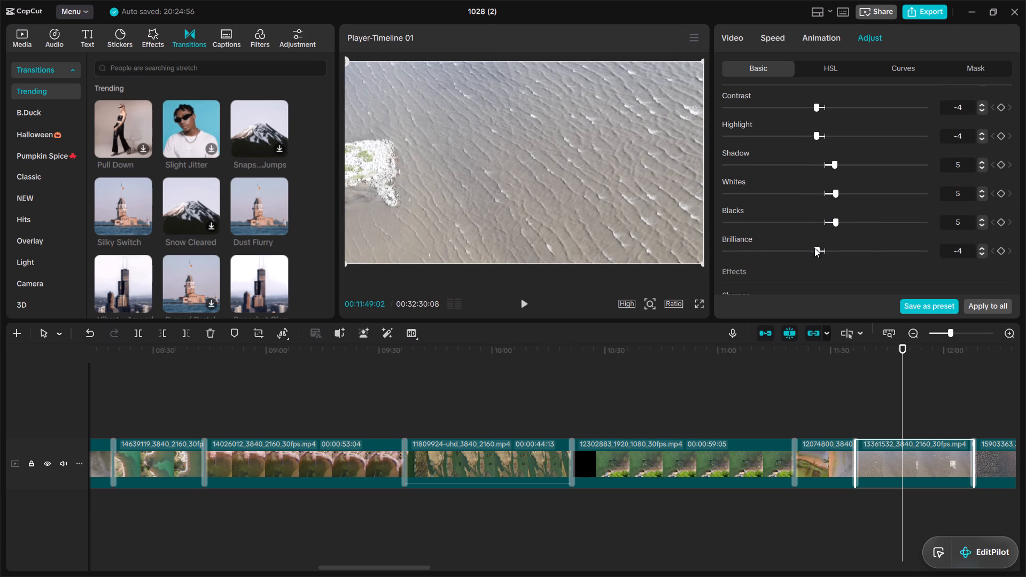
Set the twenty-seventh clip's effects to Sharpen 4, Clarity 5, Particles 4, Fade 4 and Vignette 36.
left_click_drag(1017, 220, 1017, 225)
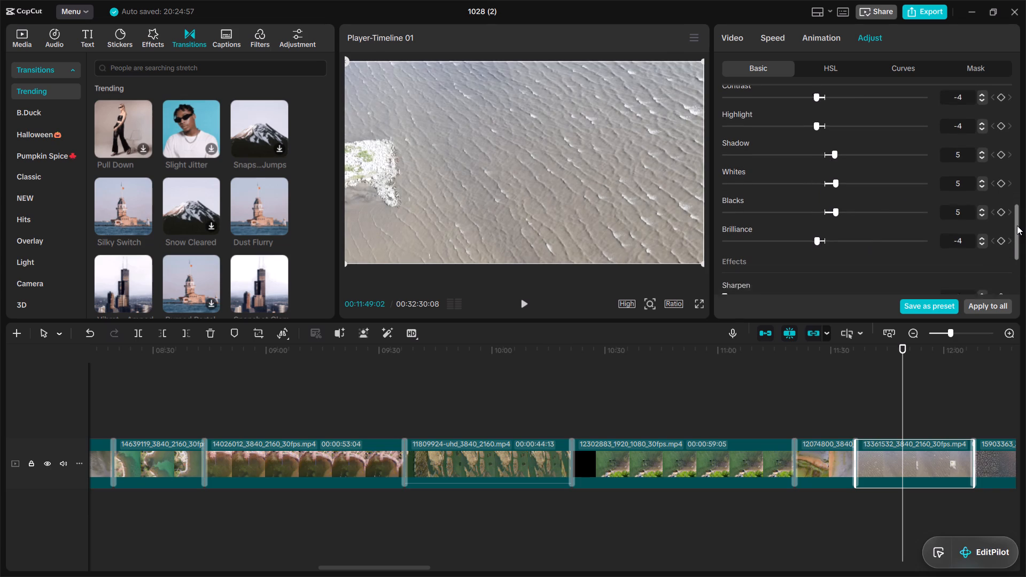
left_click_drag(1017, 225, 1016, 255)
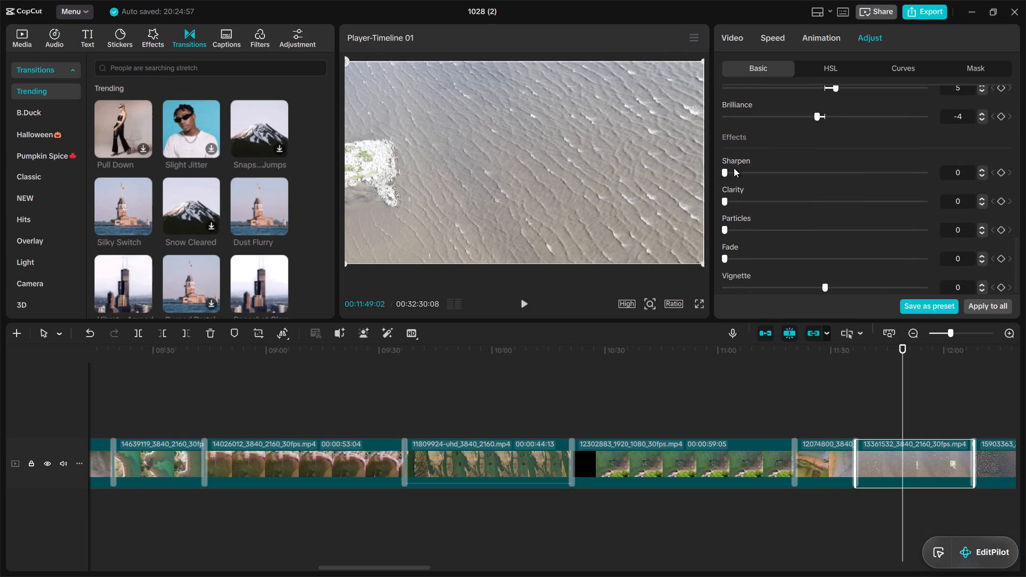
left_click_drag(735, 168, 732, 199)
left_click(732, 199)
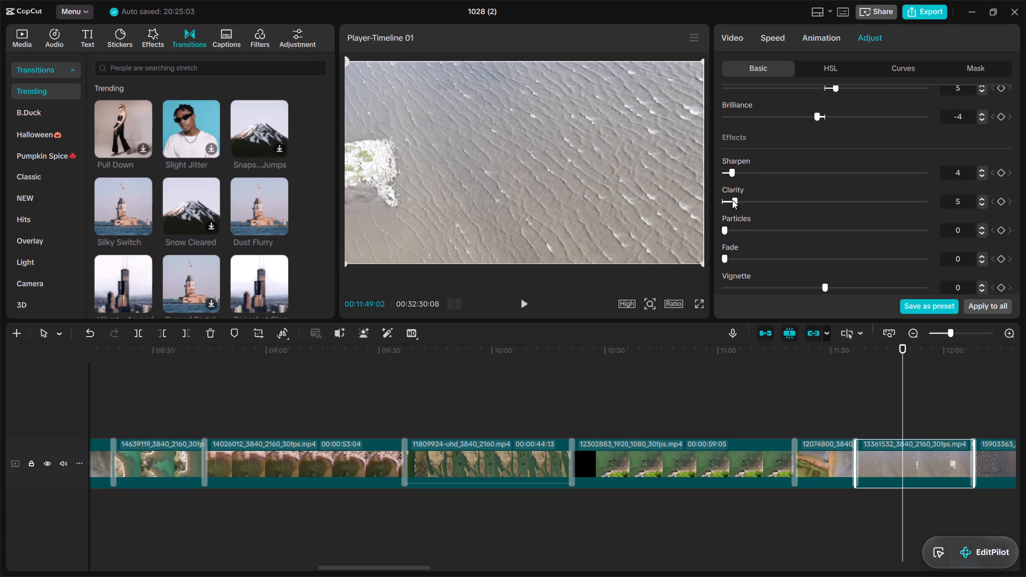
left_click_drag(732, 228, 732, 252)
left_click(732, 252)
left_click(876, 285)
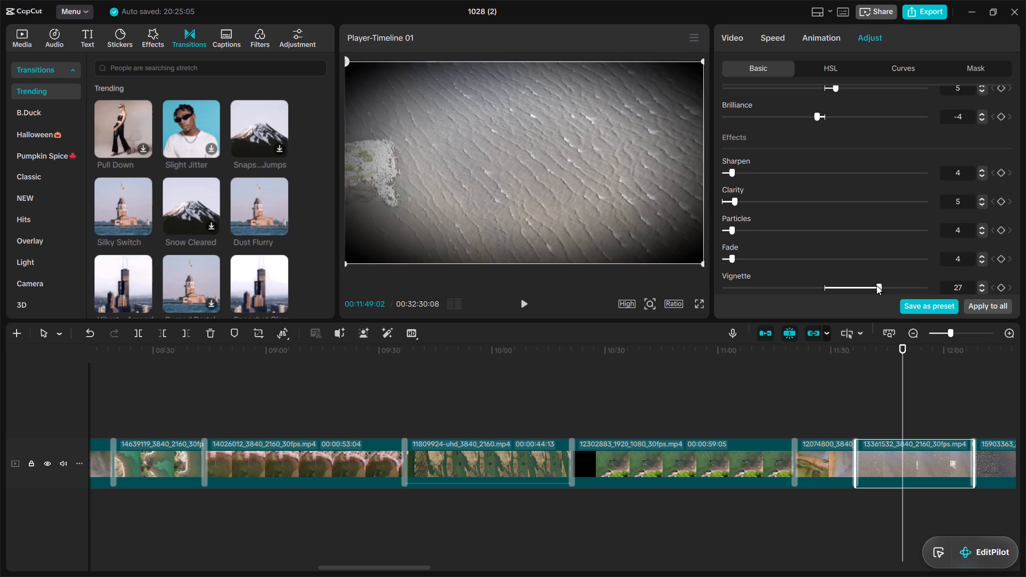
left_click(895, 283)
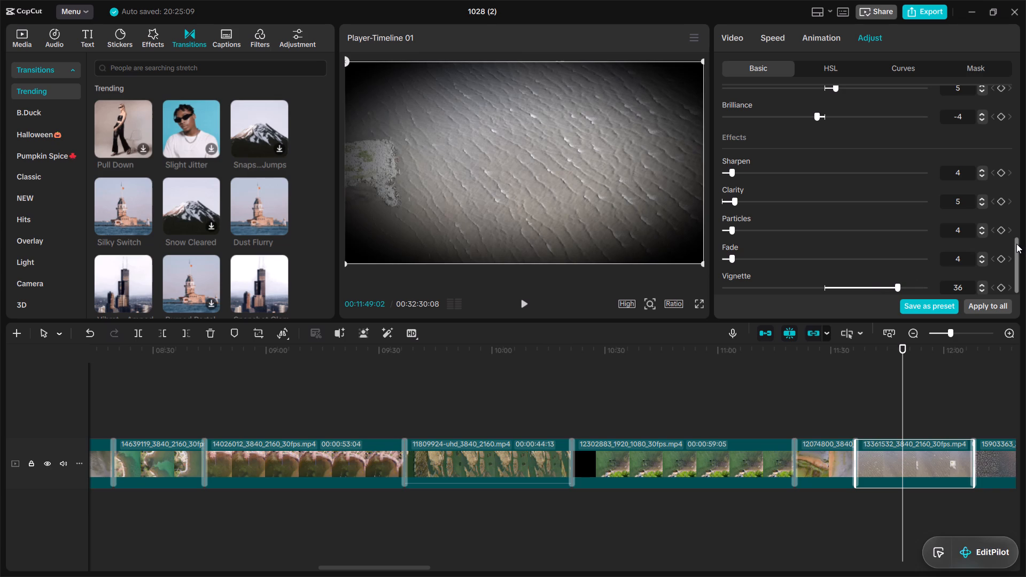
left_click_drag(1016, 244, 1015, 286)
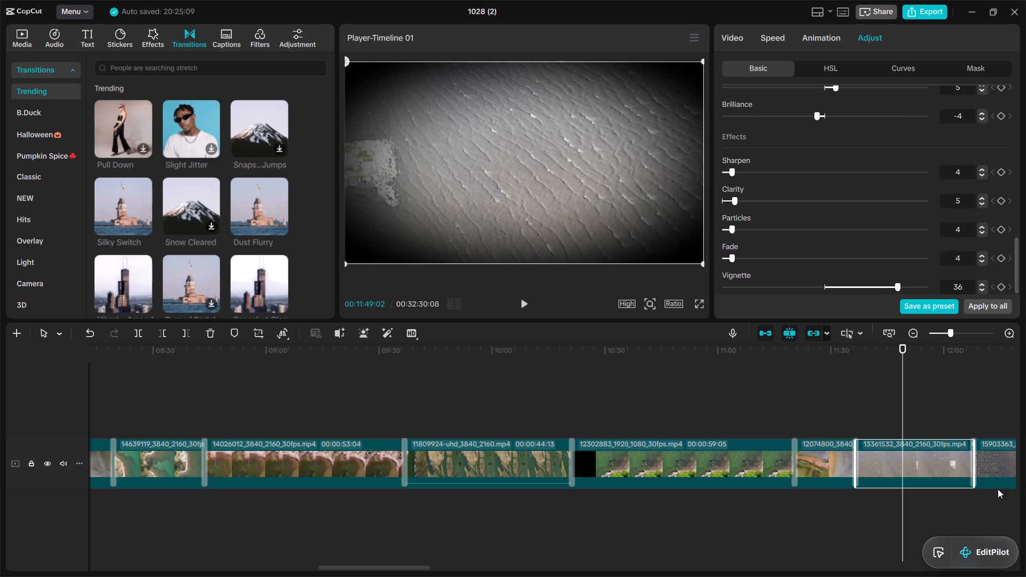
Turn on Protect skin tone in the LUT settings of the twenty-eighth clip, starting with 15903363.
left_click(993, 468)
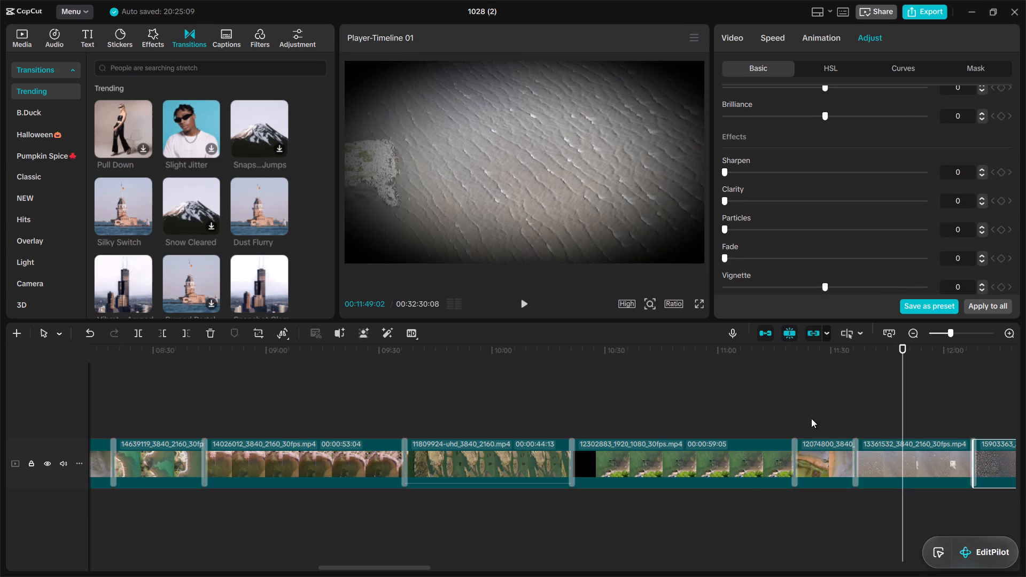
left_click_drag(398, 566, 479, 576)
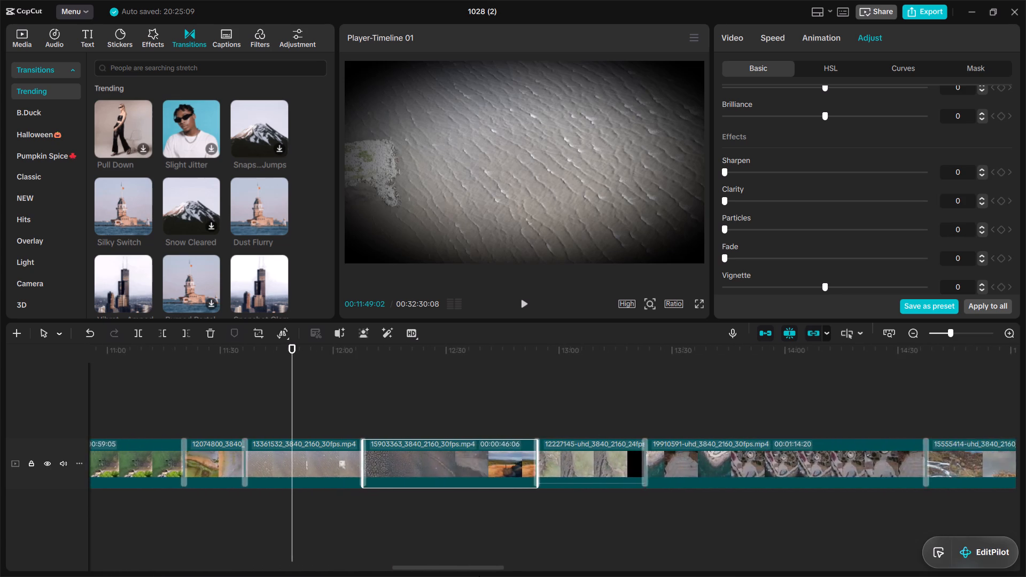
left_click_drag(479, 576, 511, 576)
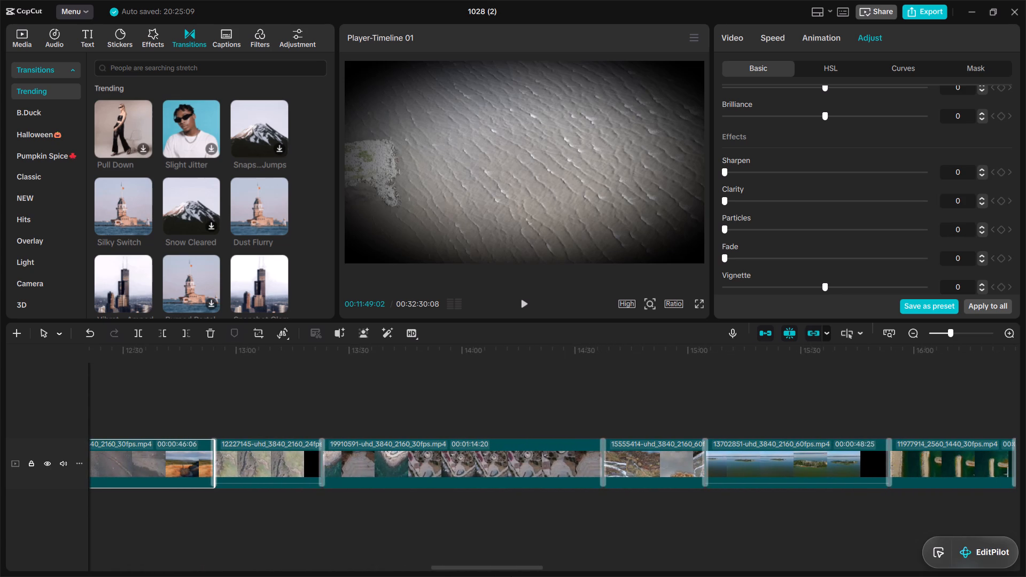
left_click(195, 425)
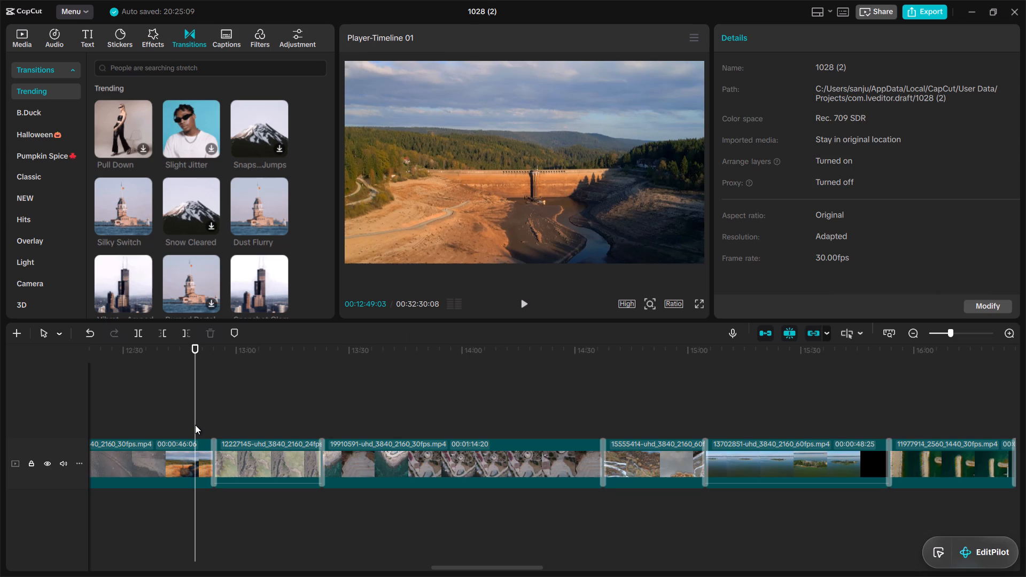
left_click(176, 470)
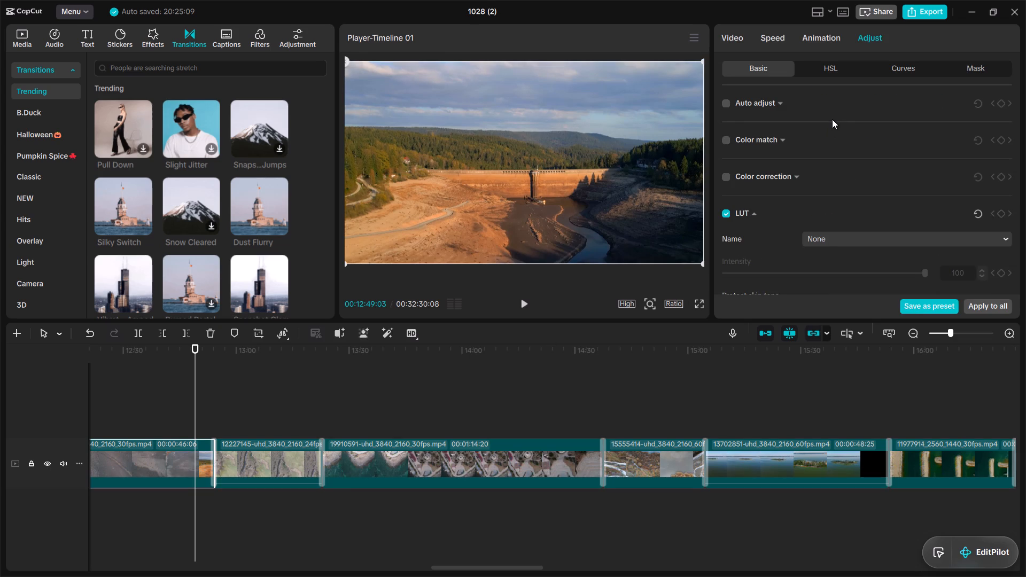
left_click_drag(1016, 130, 1017, 170)
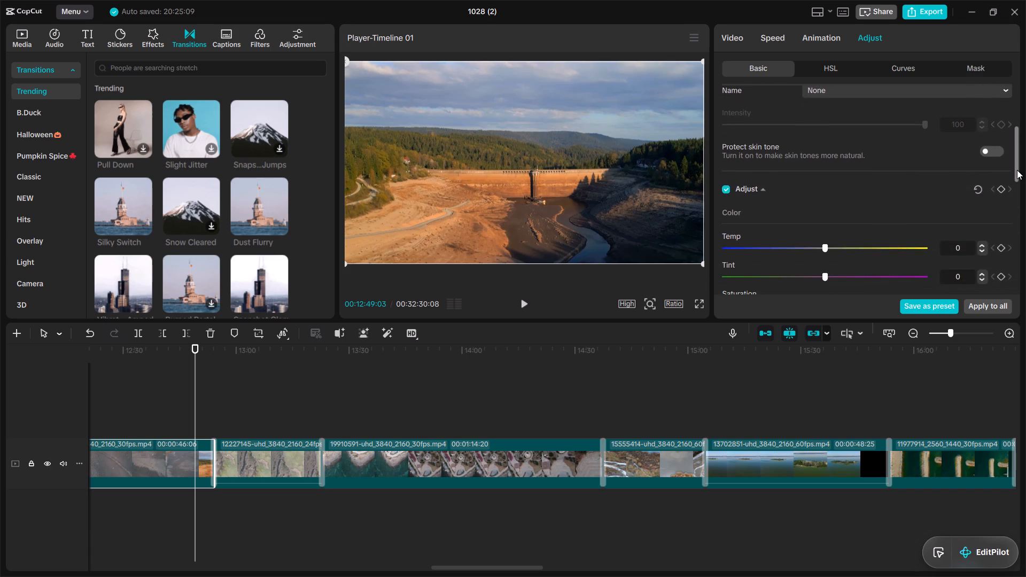
left_click_drag(1017, 170, 1017, 177)
left_click(996, 122)
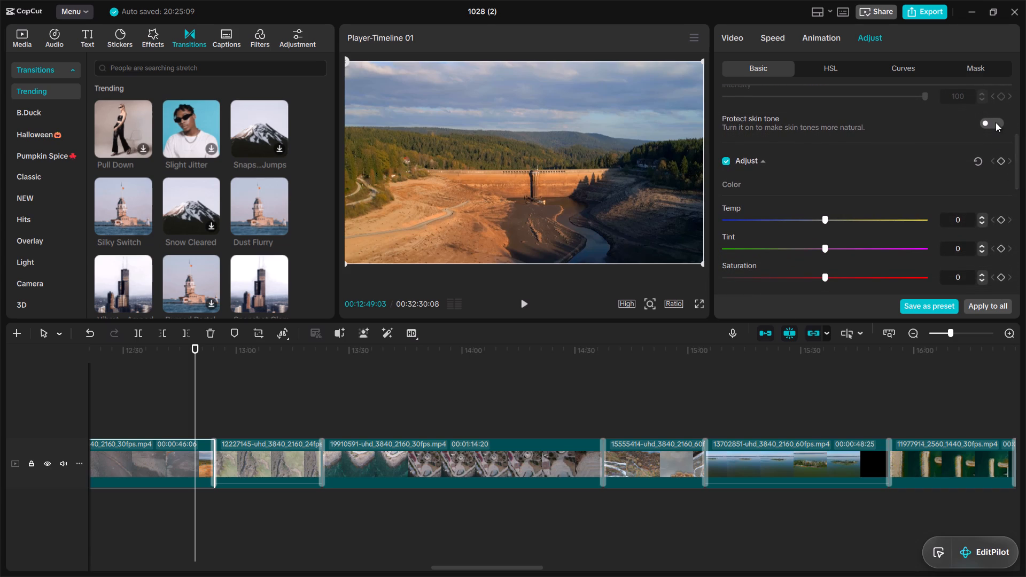
Set the twenty-eighth clip's color values to Temp 9, Tint -5 and Saturation 8.
left_click(841, 216)
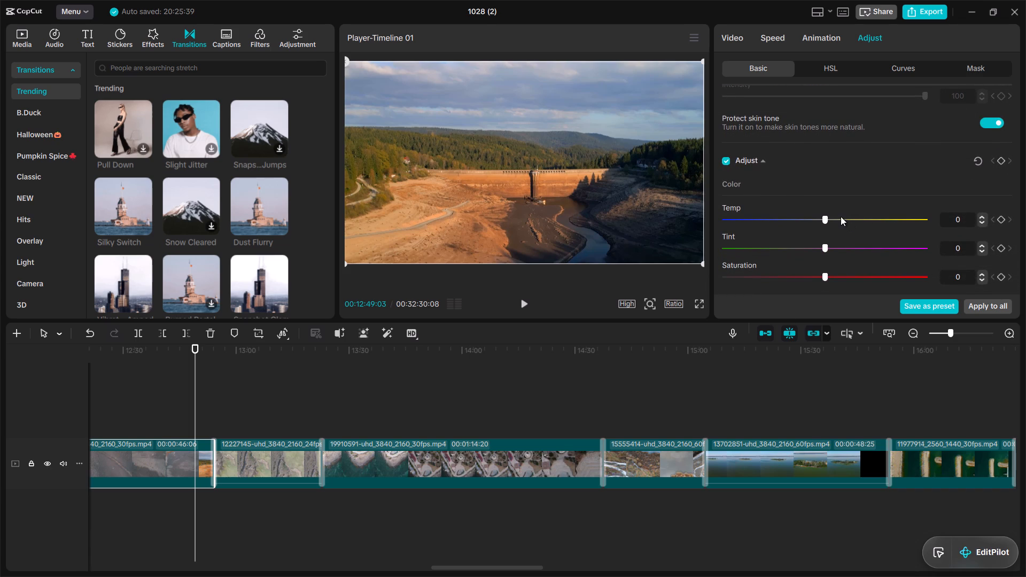
left_click(812, 245)
left_click(837, 271)
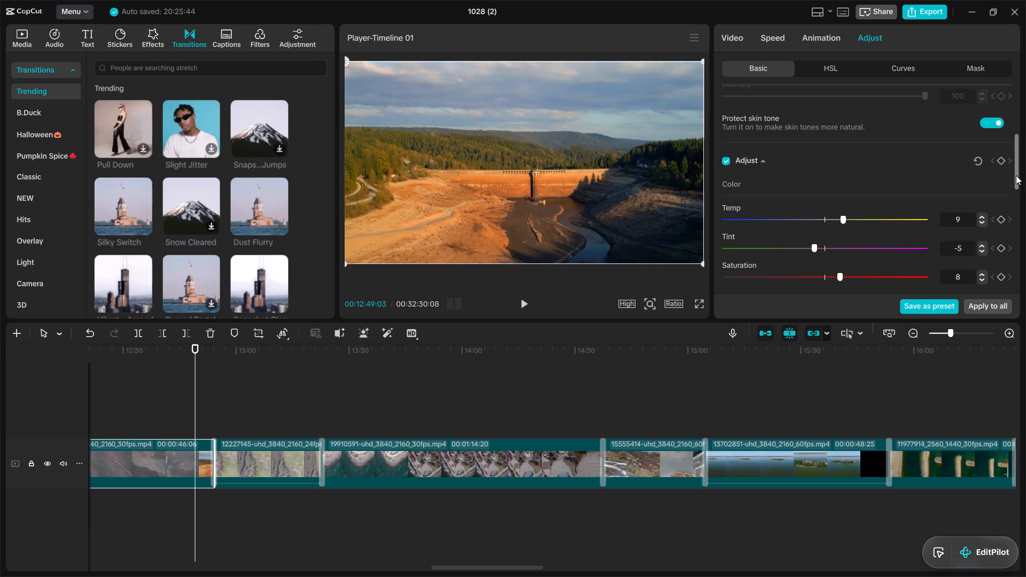
Set the twenty-eighth clip's lightness to Exposure -5, Contrast 4, Highlight 4, Shadow -3, Whites 4, Blacks -4 and Brilliance -4.
left_click_drag(1016, 175, 1016, 216)
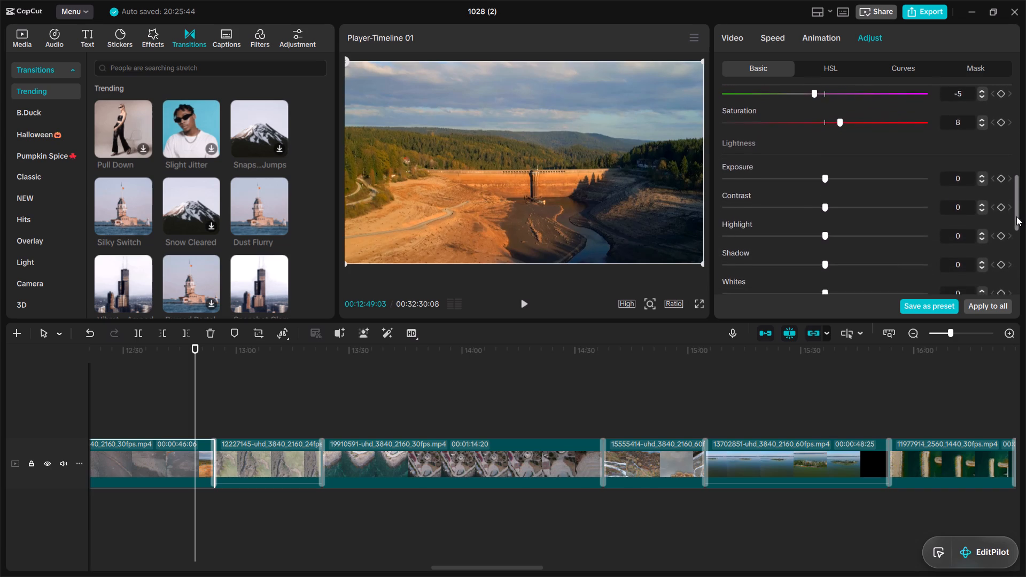
left_click_drag(1016, 216, 1016, 227)
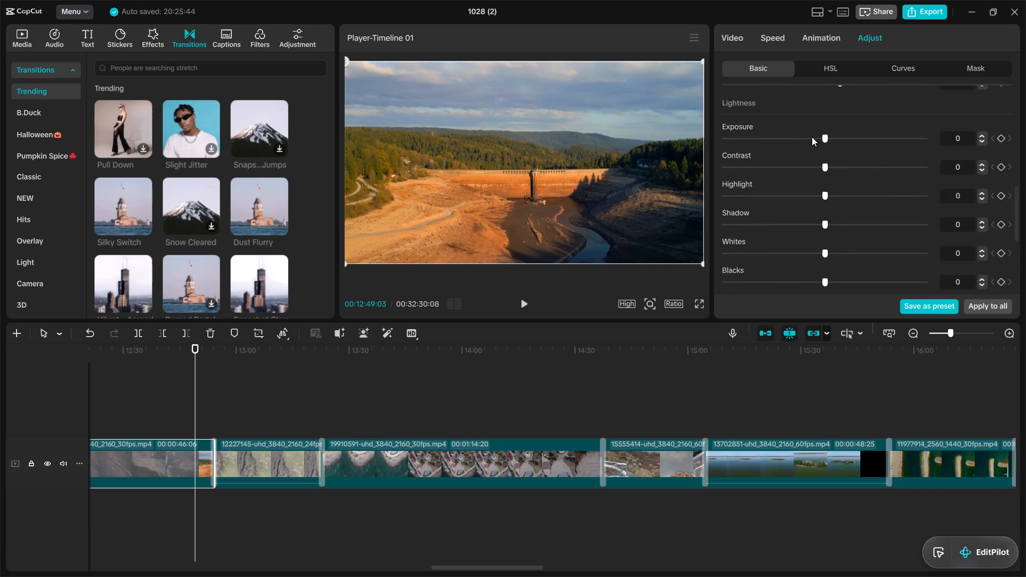
left_click(813, 136)
left_click_drag(815, 161, 818, 166)
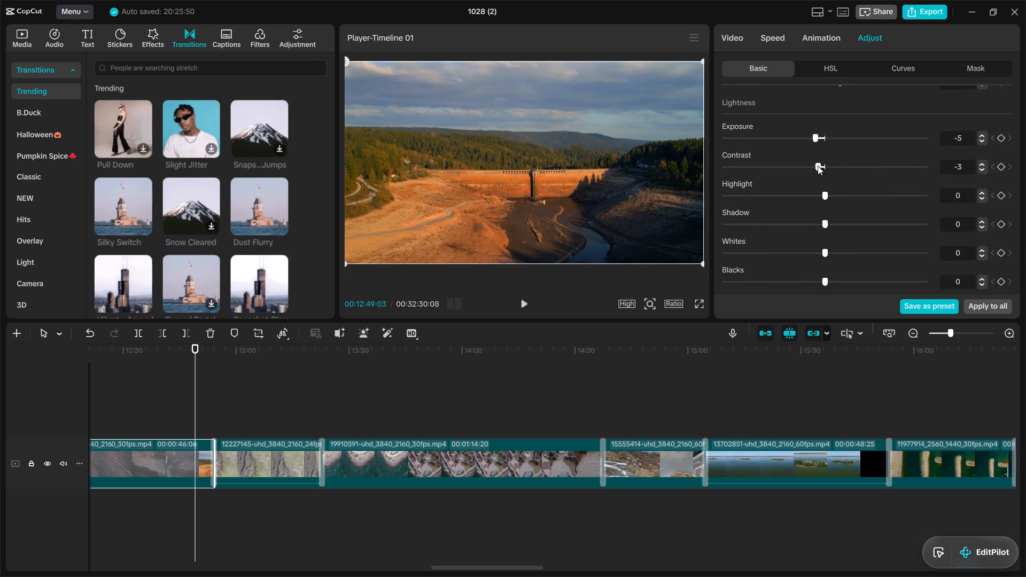
left_click_drag(818, 166, 829, 191)
left_click(829, 191)
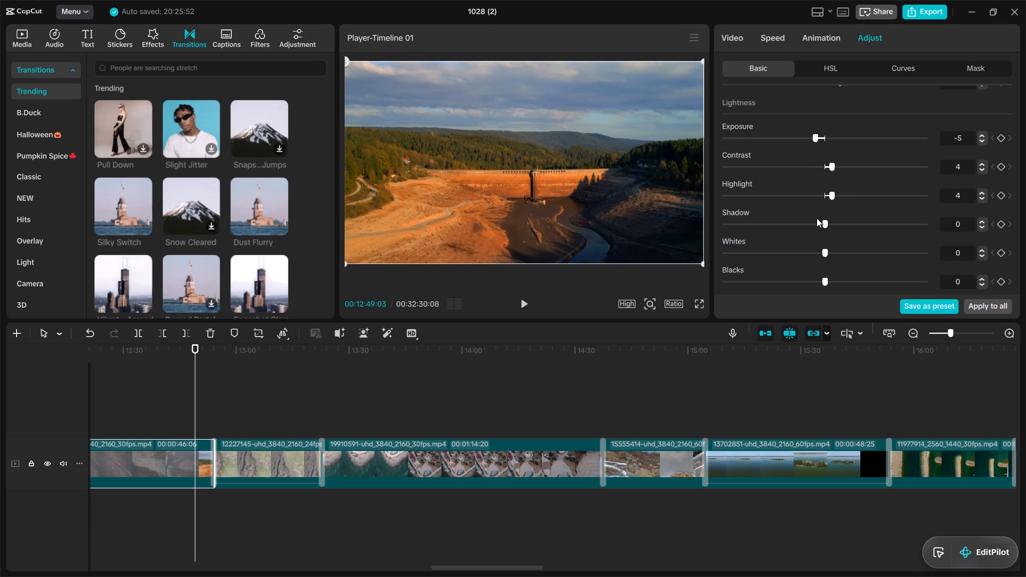
left_click(816, 219)
left_click(829, 251)
left_click(819, 279)
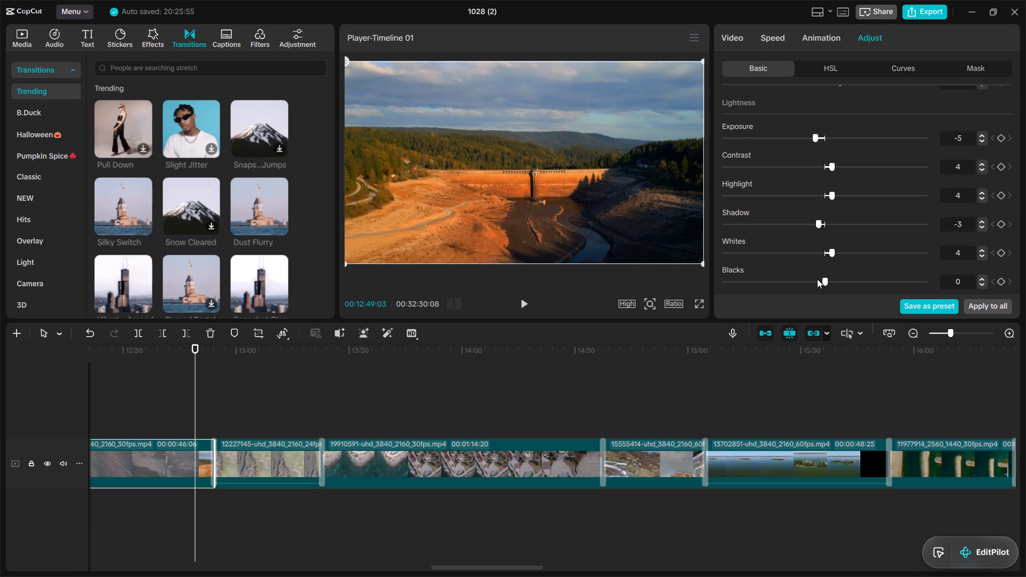
left_click(817, 279)
left_click(814, 279)
left_click_drag(1017, 205, 1016, 228)
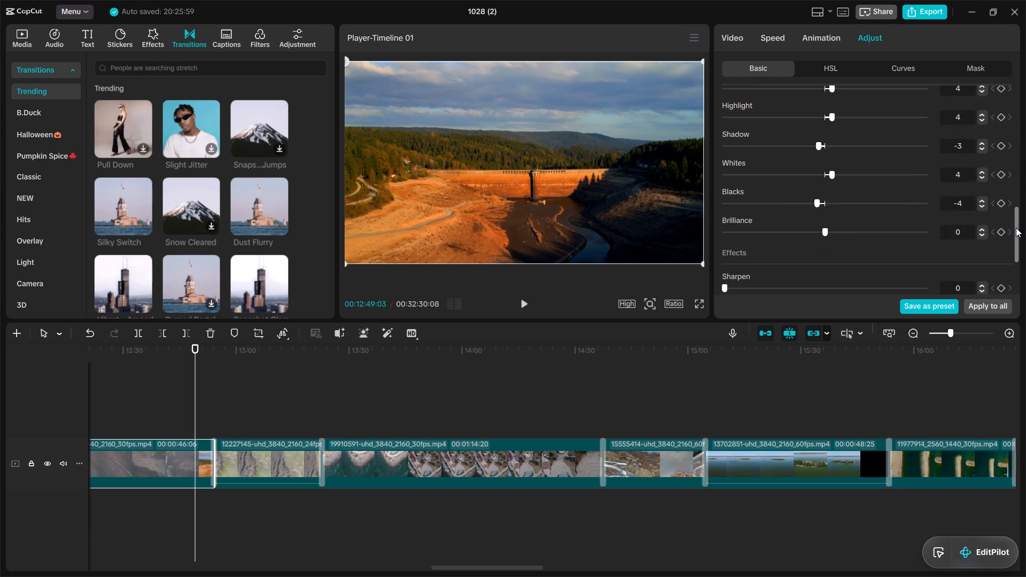
left_click_drag(1016, 228, 1013, 250)
left_click(818, 138)
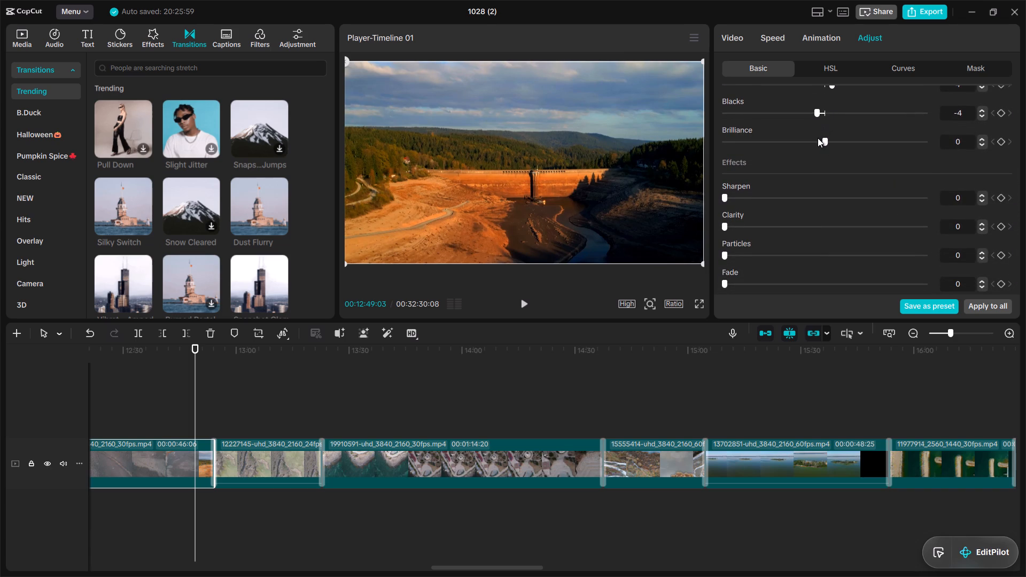
left_click(816, 138)
double_click(816, 138)
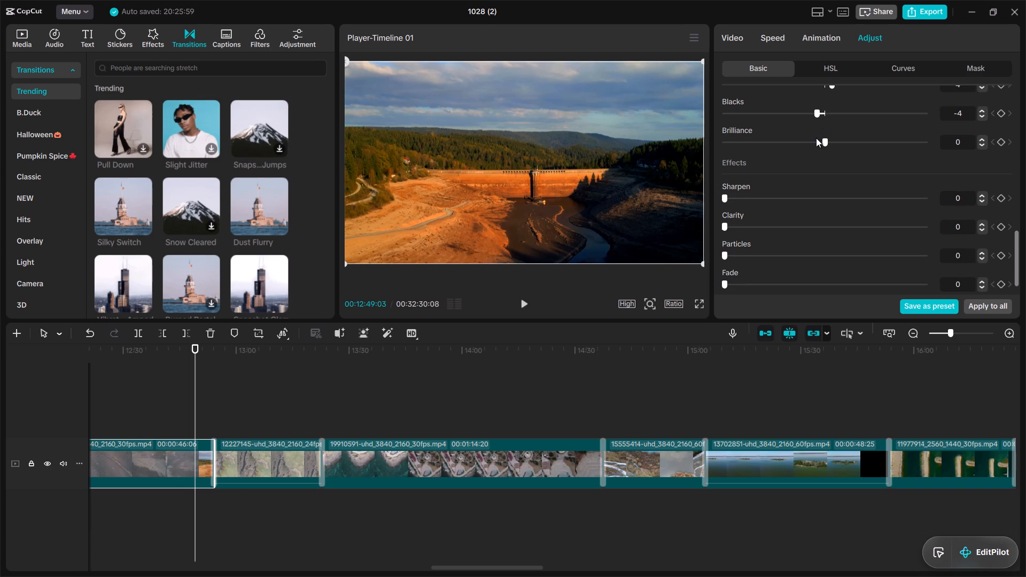
left_click(815, 138)
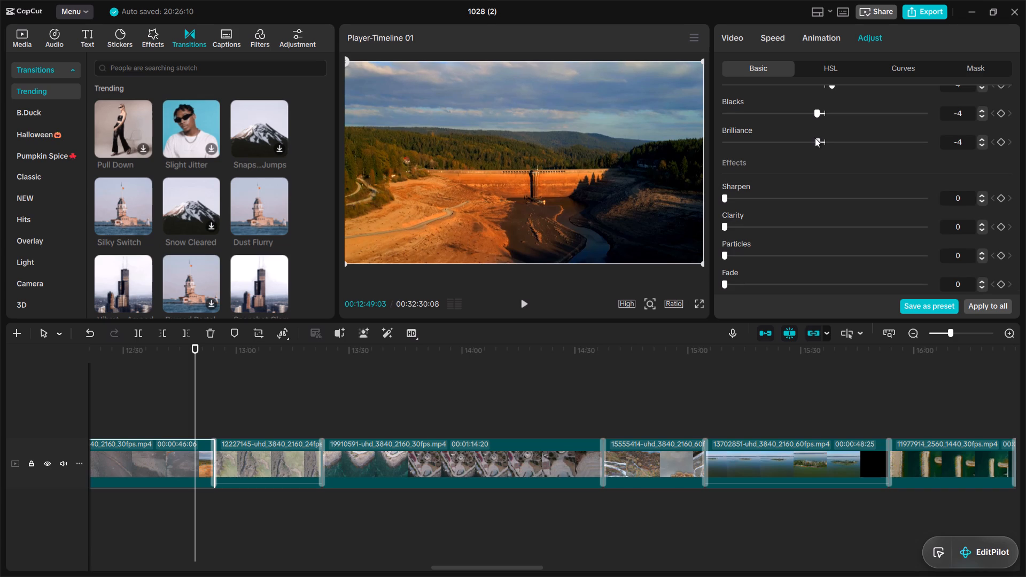
Set the twenty-eighth clip's effects to Sharpen 6, Clarity 6, Particles 4 and Fade 3.
left_click(737, 195)
left_click(734, 223)
left_click(732, 252)
left_click(730, 282)
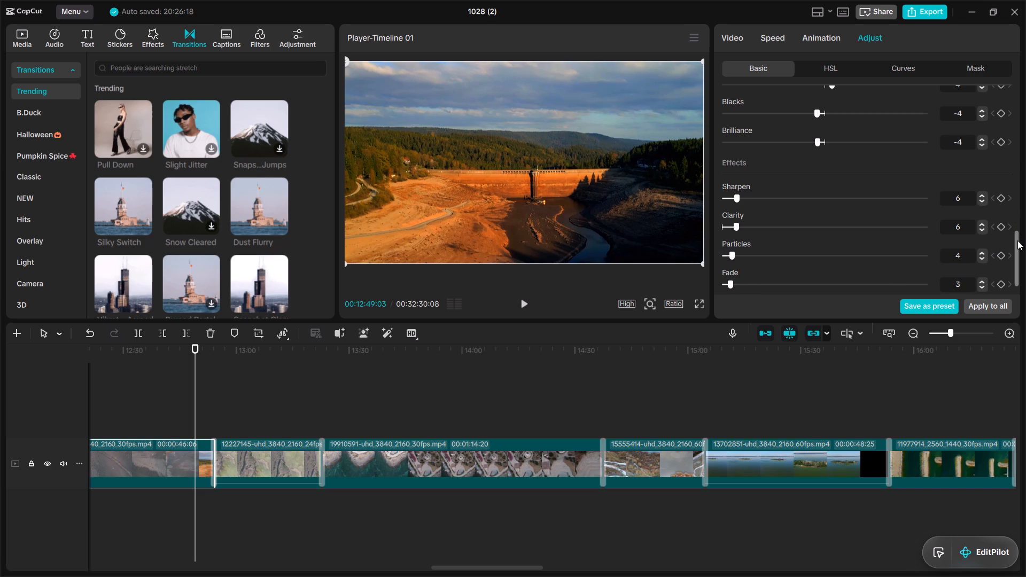
left_click_drag(1017, 240, 1014, 284)
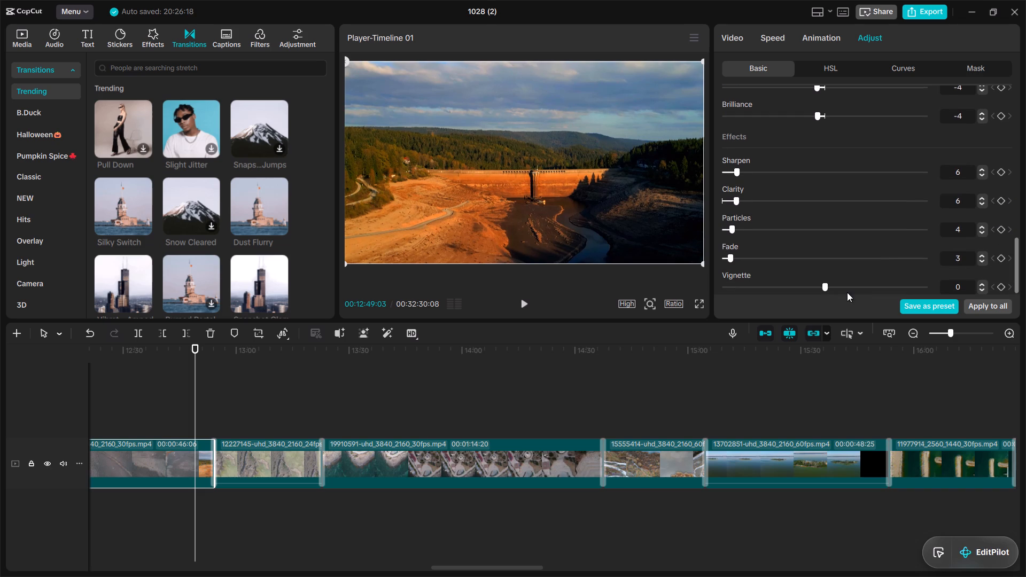
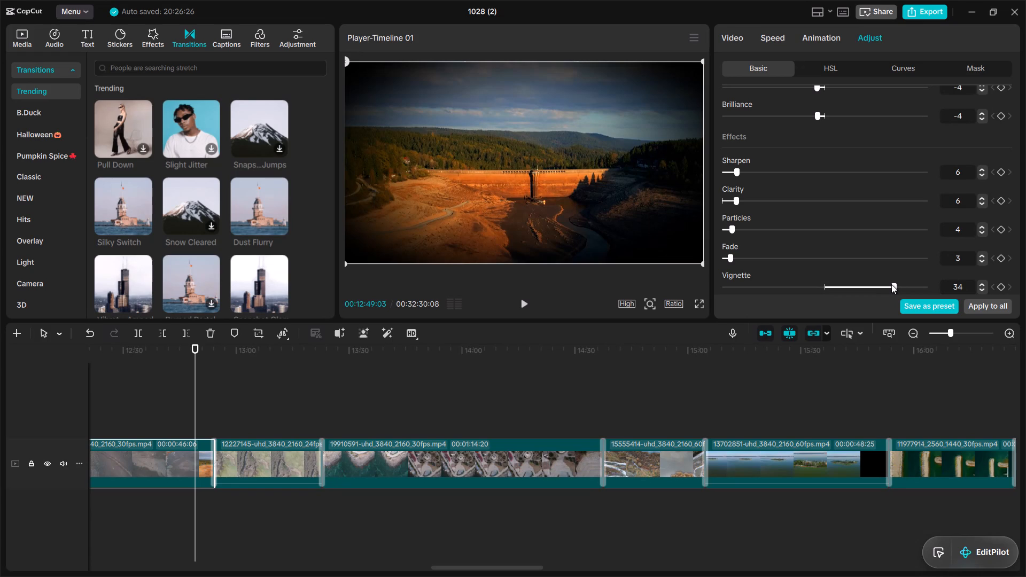
Set the color adjustments of the 12227145 aerial shoreline clip to Temp -6, Tint -4 and Saturation -5.
double_click(268, 454)
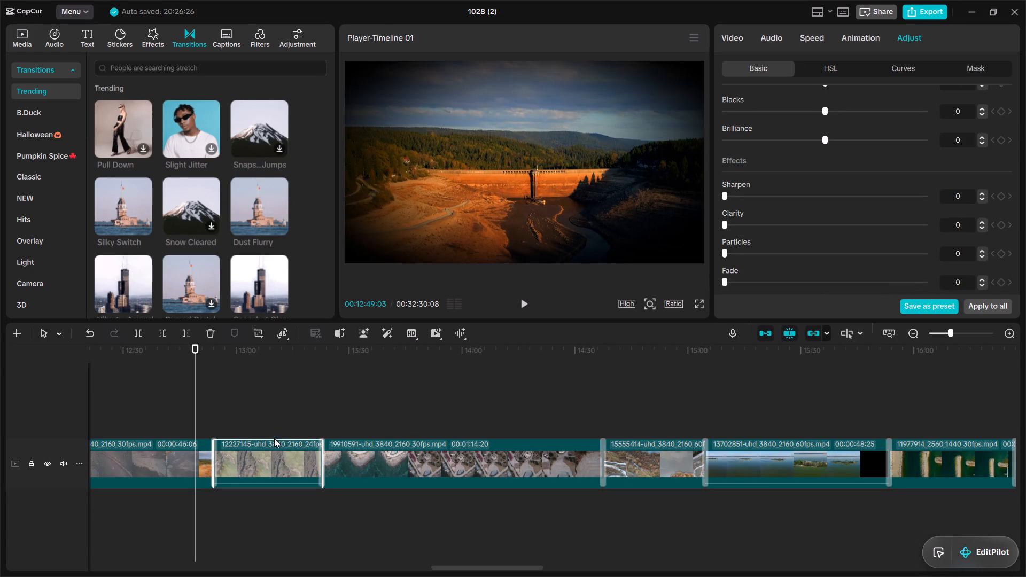
left_click(279, 422)
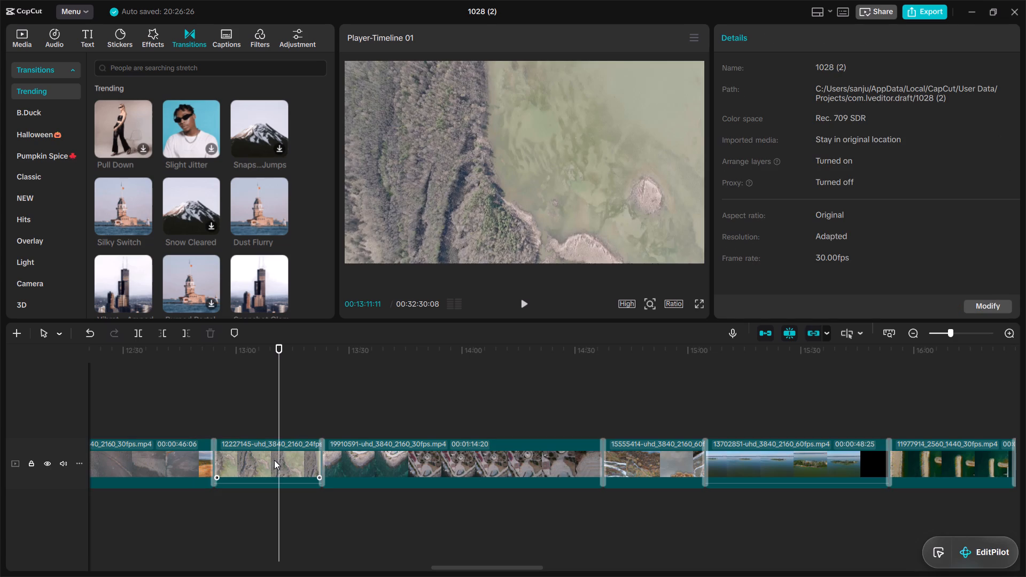
left_click(274, 460)
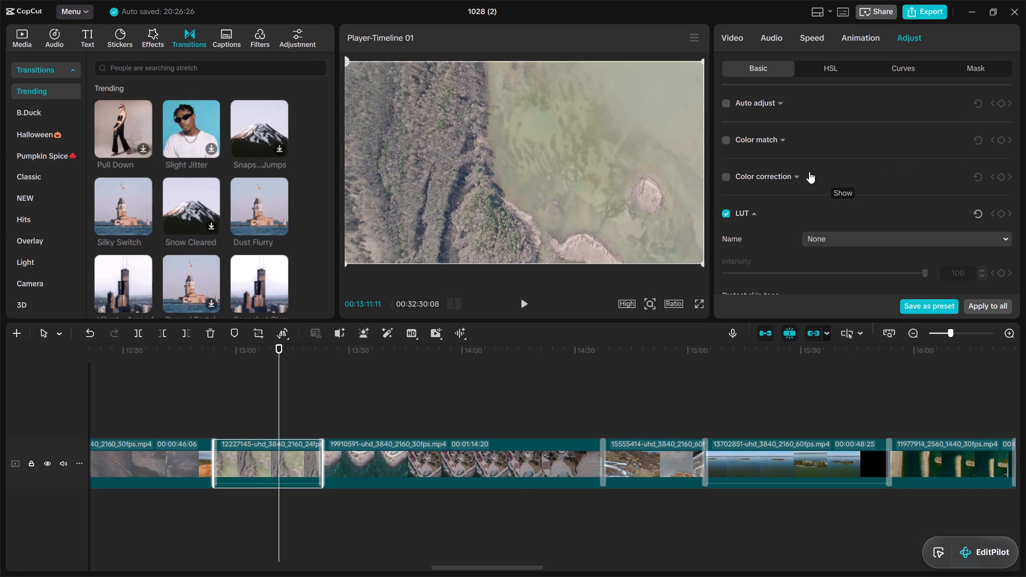
left_click(523, 302)
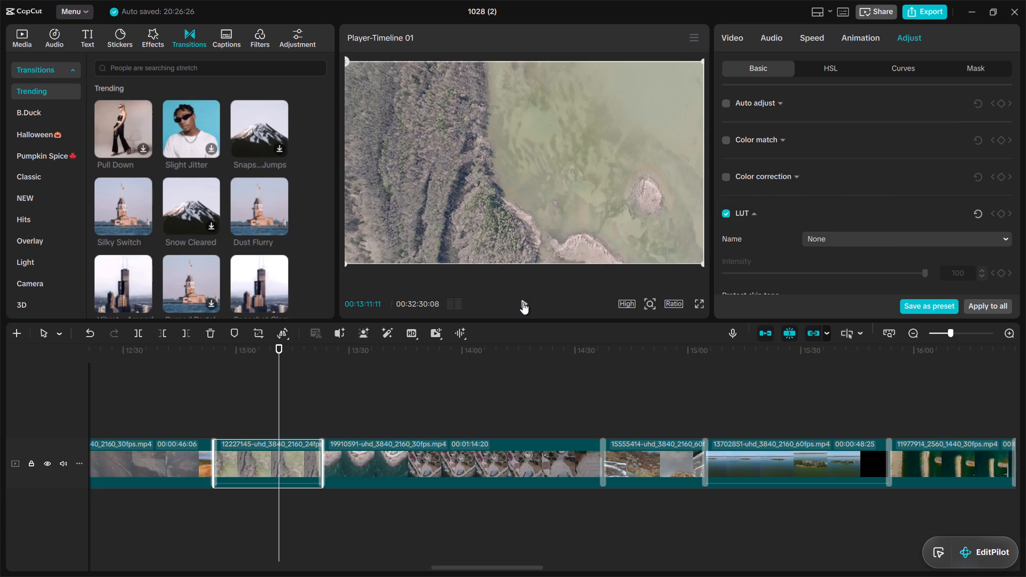
left_click(523, 302)
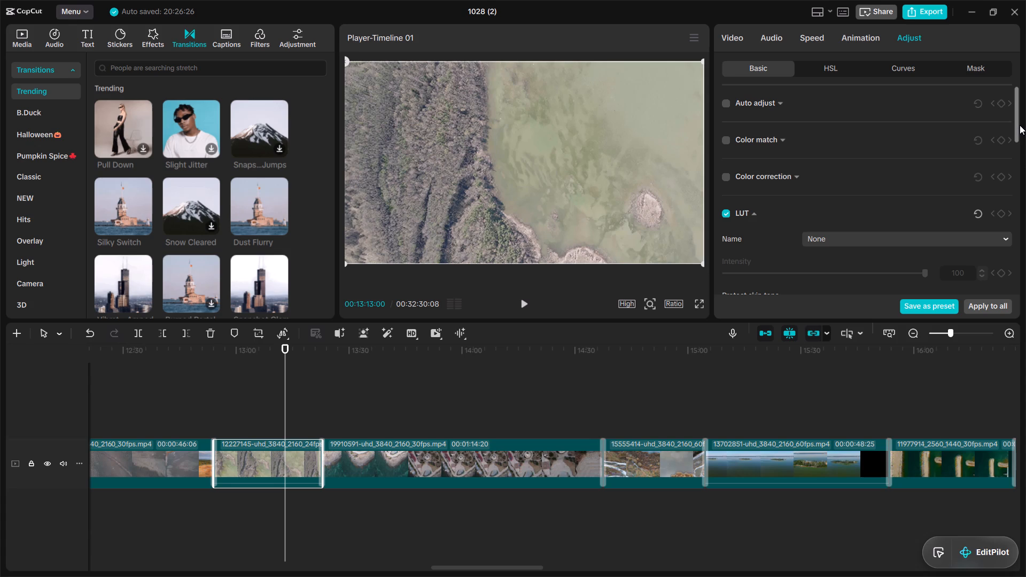
left_click_drag(1018, 121, 1019, 147)
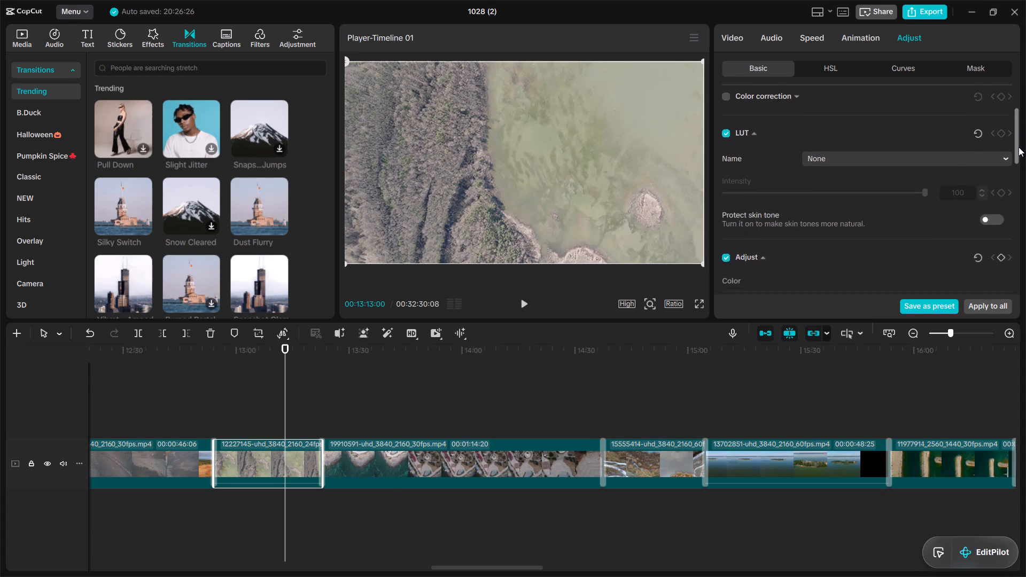
left_click_drag(1019, 147, 1024, 196)
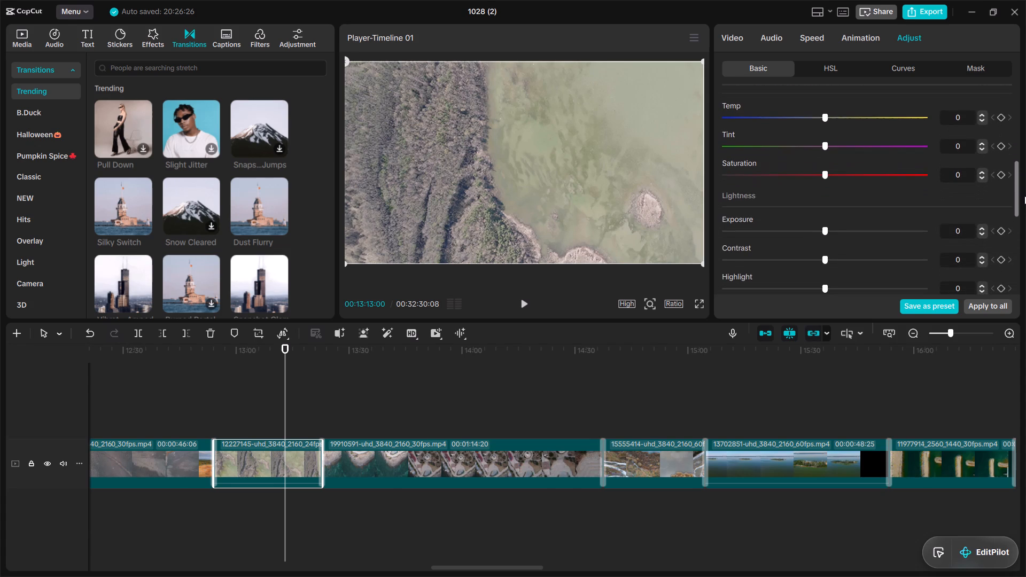
left_click_drag(815, 112, 818, 136)
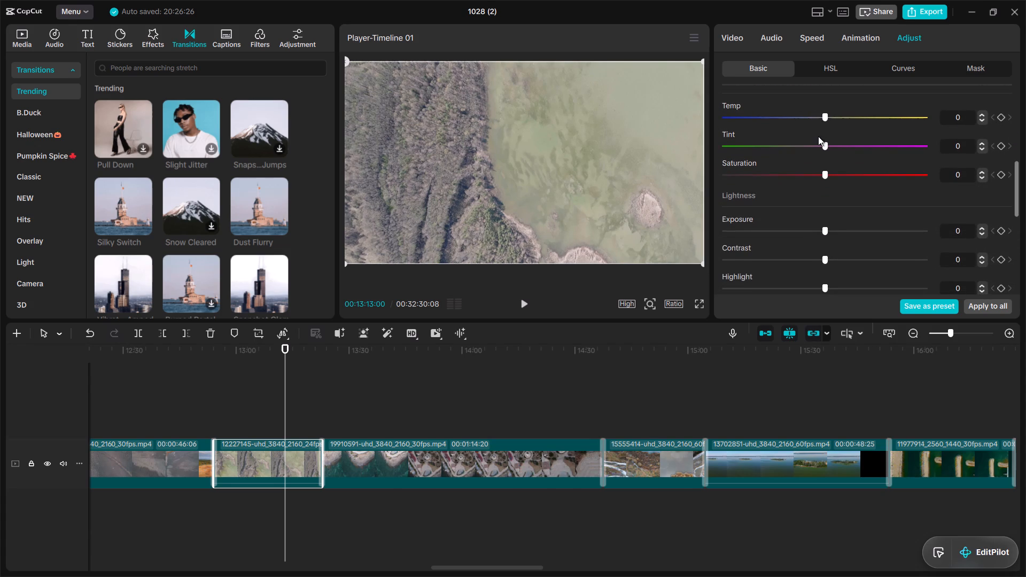
left_click_drag(818, 136, 811, 145)
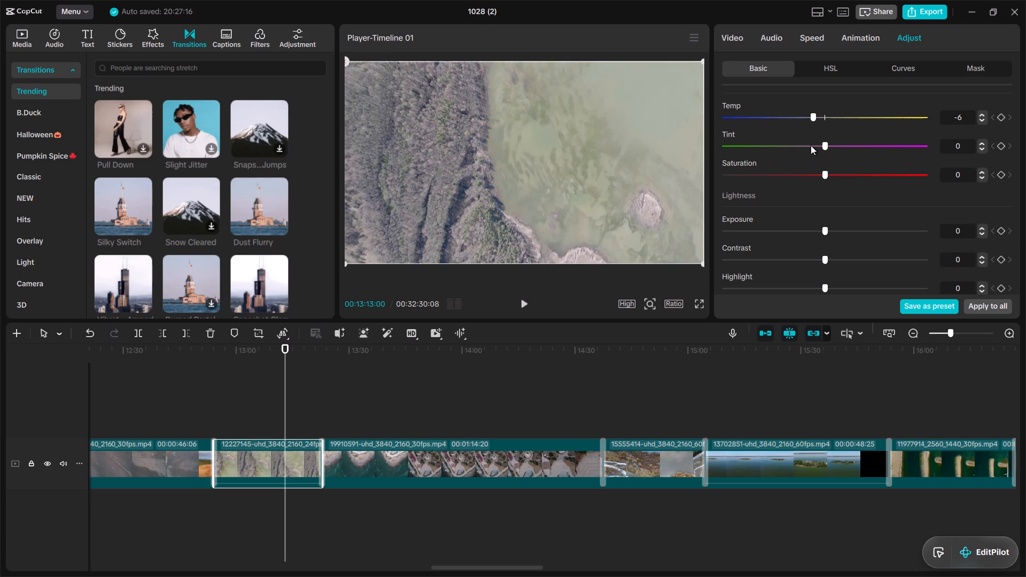
left_click(814, 141)
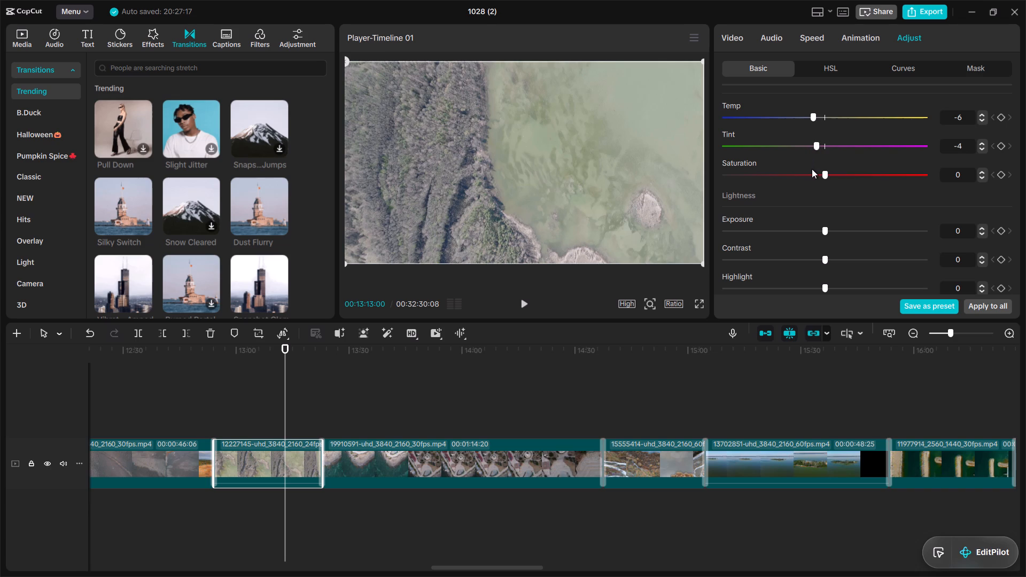
left_click(812, 169)
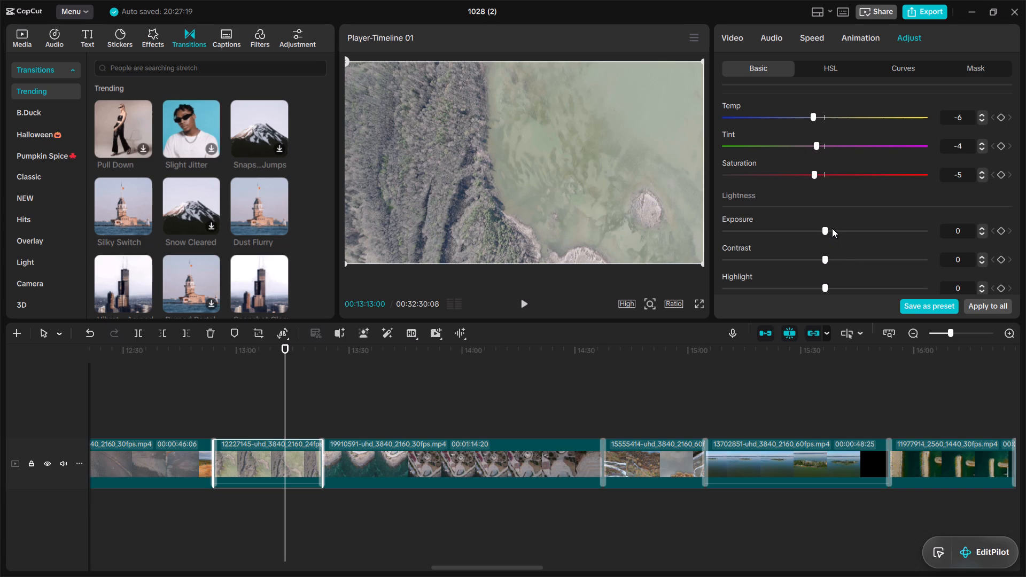
Set the 12227145 clip's lightness to Exposure 5, Contrast 5, Highlight 7, Shadow 7, Whites 6, Blacks 5 and Brilliance 5.
left_click(833, 228)
left_click(833, 255)
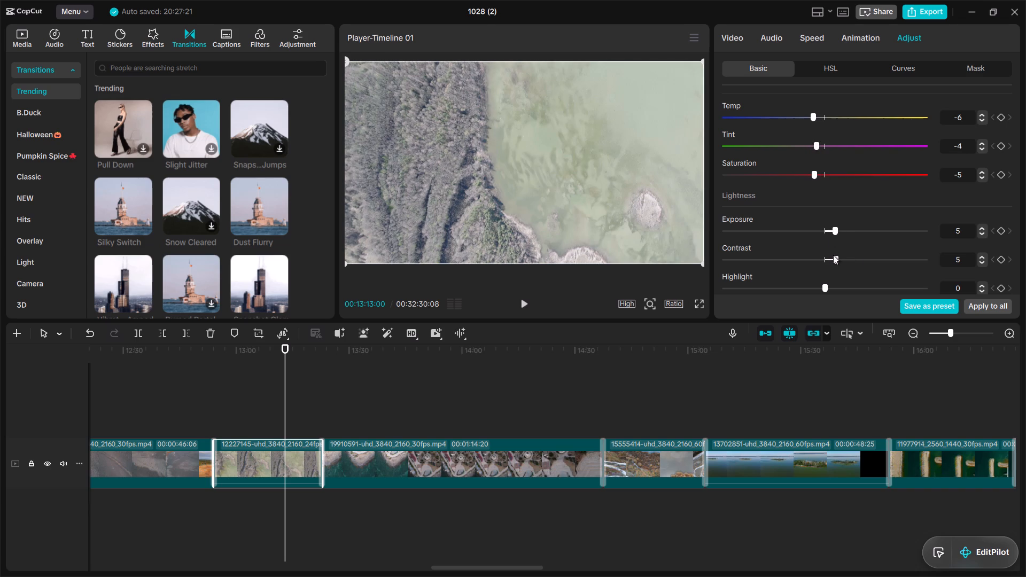
left_click(837, 283)
left_click_drag(1020, 174, 1009, 231)
left_click(836, 96)
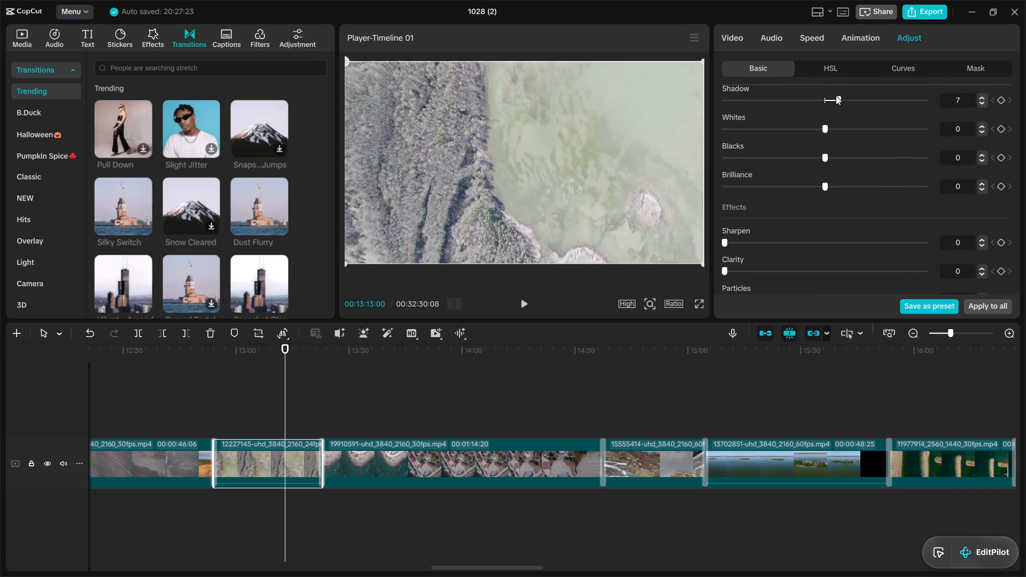
left_click(834, 124)
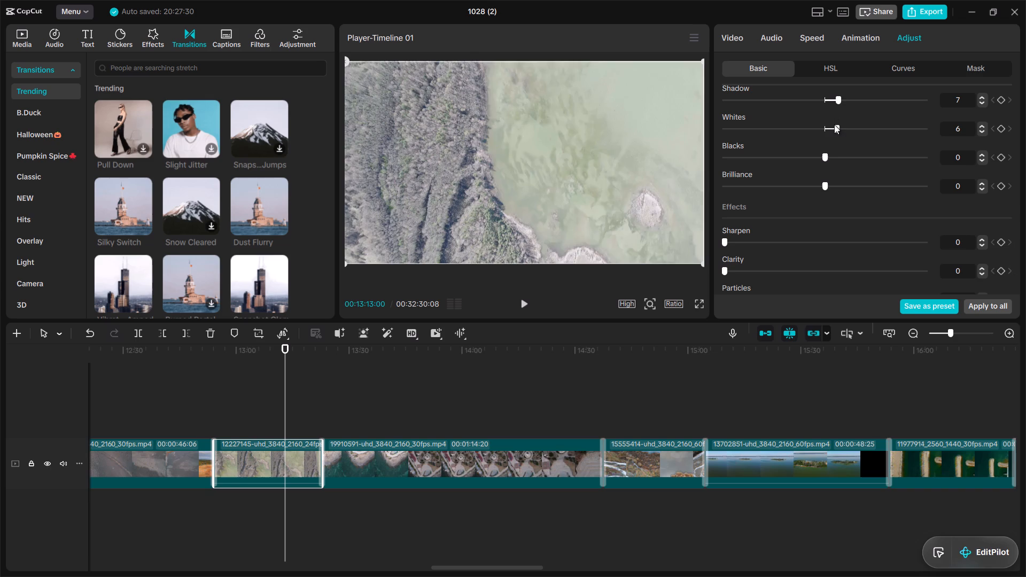
left_click(833, 152)
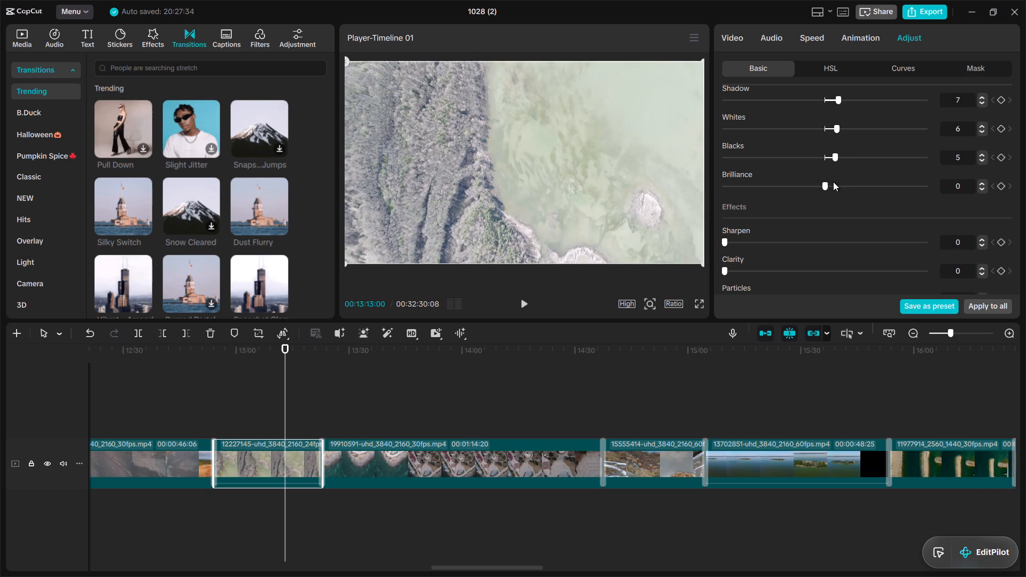
left_click(833, 182)
Set the 12227145 clip's effects adjustments to Sharpen 6, Clarity 9, Particles 6, Fade 6 and Vignette 30.
left_click(737, 236)
left_click(740, 270)
left_click_drag(1018, 243, 1016, 264)
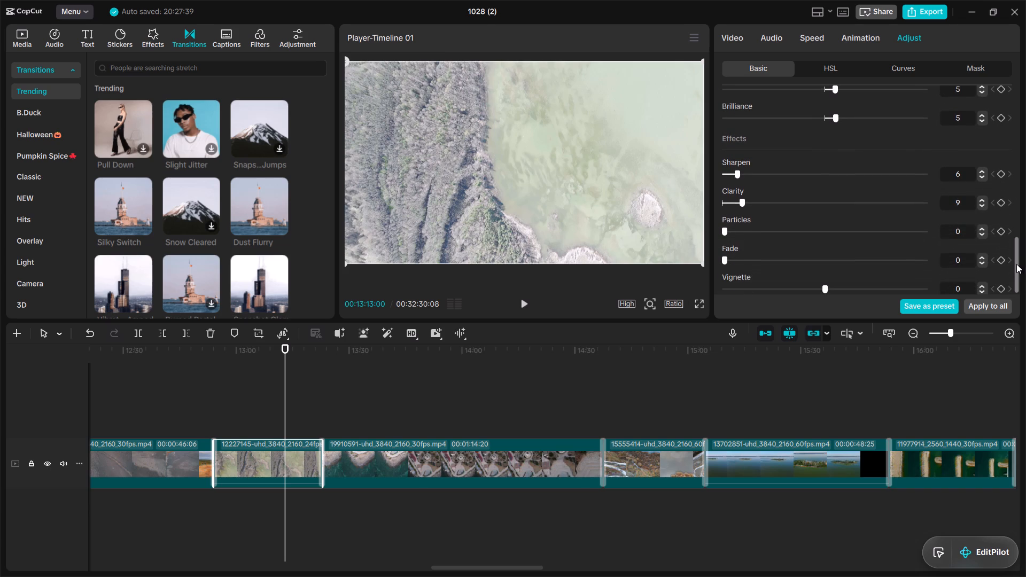
left_click_drag(1016, 264, 1013, 282)
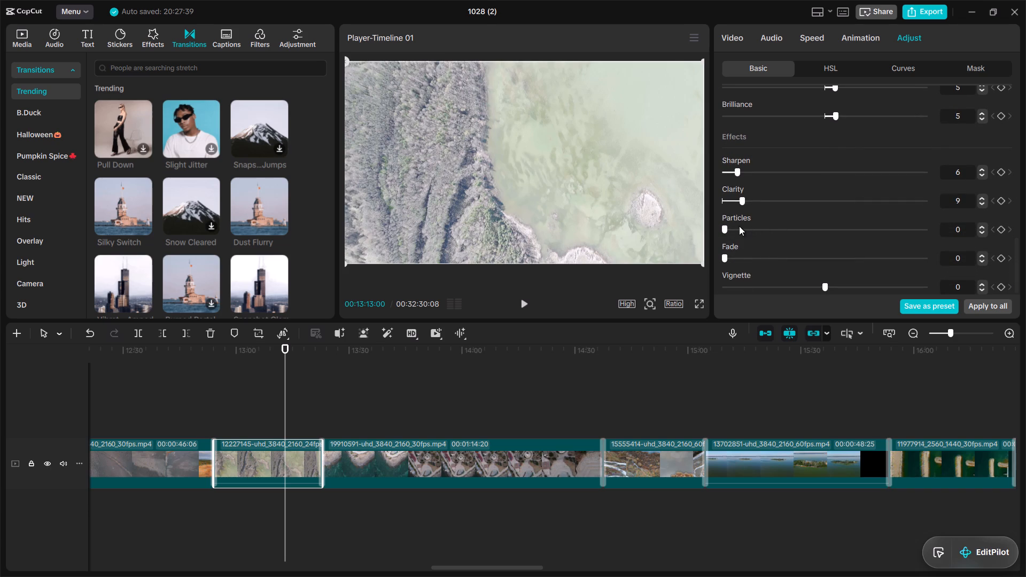
left_click_drag(739, 226, 736, 251)
left_click(736, 251)
left_click(882, 284)
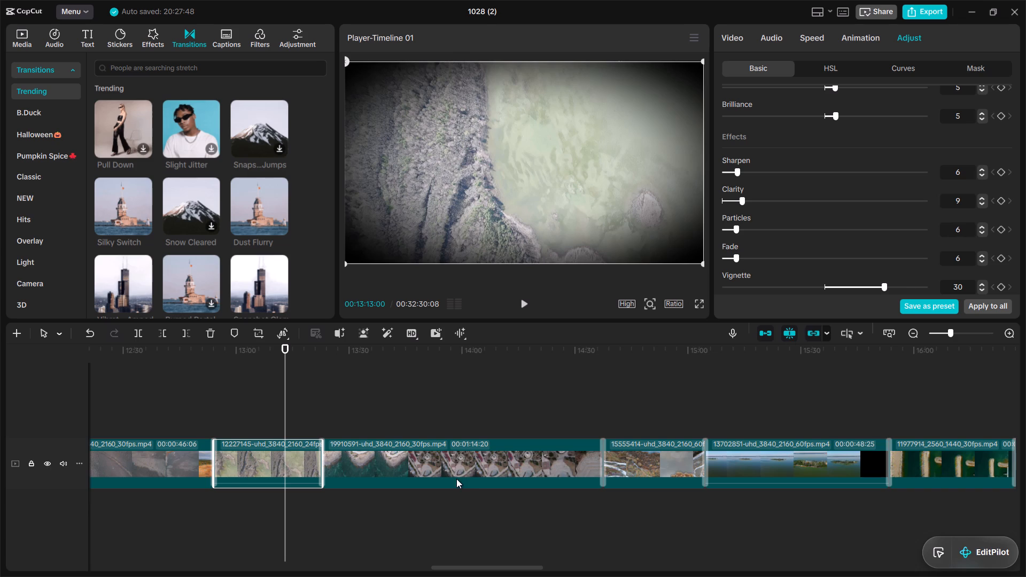
Set the color adjustments of the 19910591 coastal plaza clip to Temp -3, Tint -5 and Saturation 9.
double_click(407, 469)
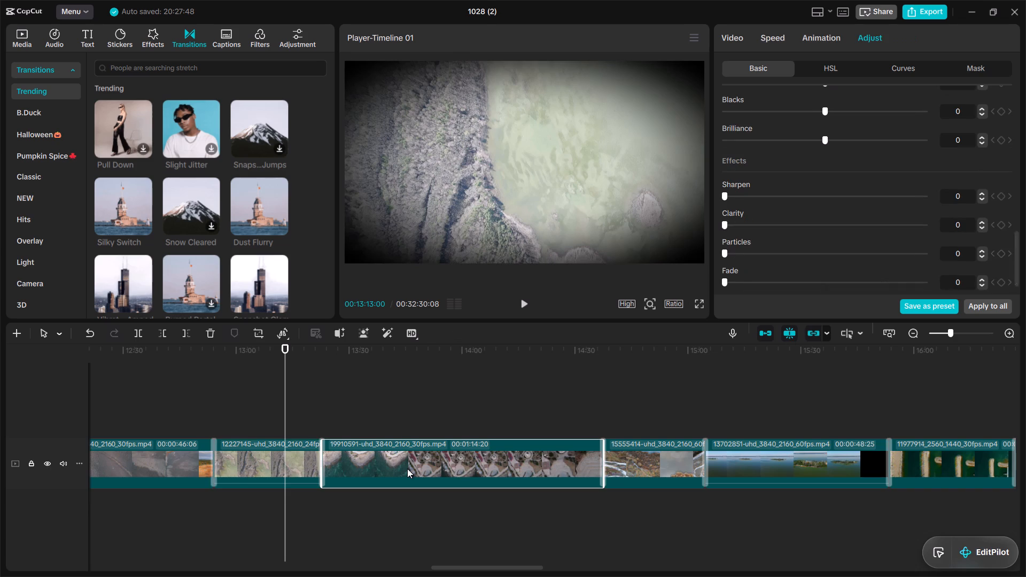
double_click(426, 429)
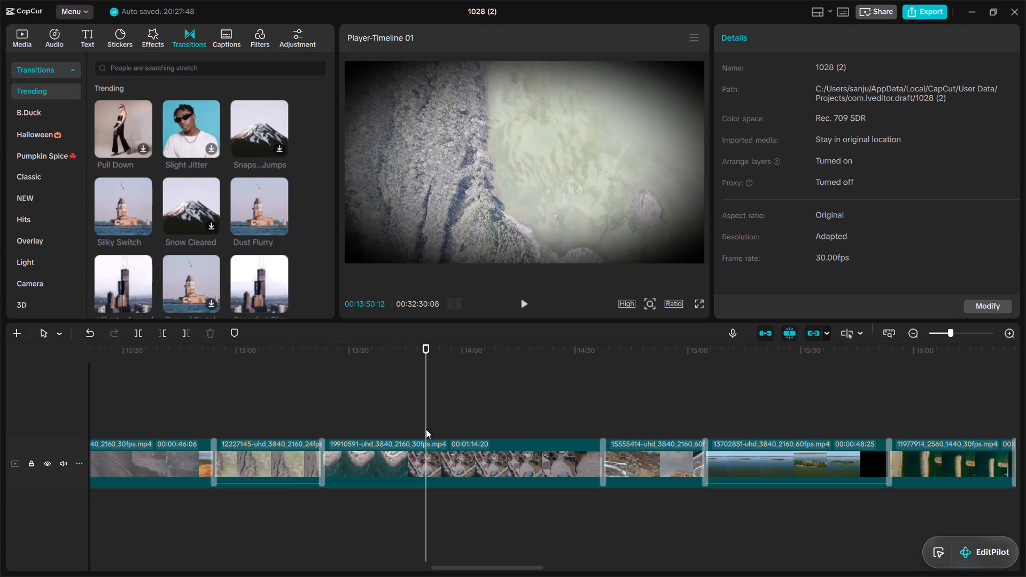
left_click(446, 456)
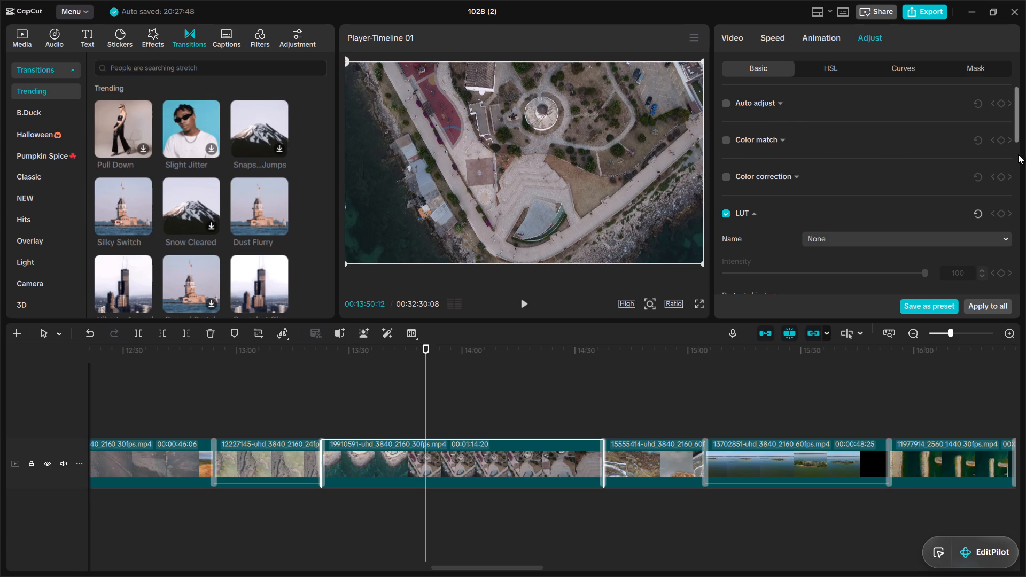
left_click_drag(1016, 123, 1019, 144)
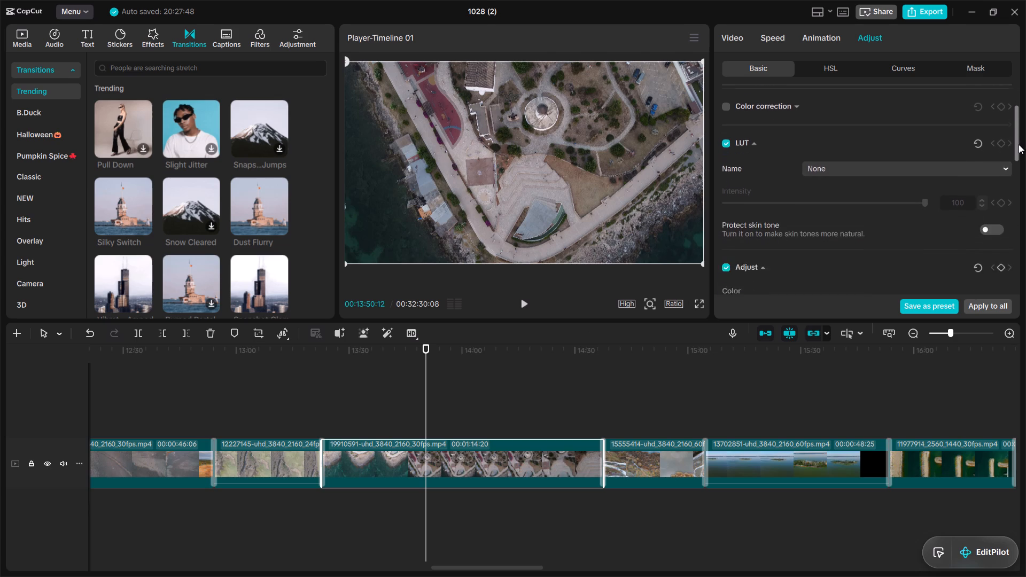
left_click_drag(1019, 144, 1021, 183)
left_click(816, 169)
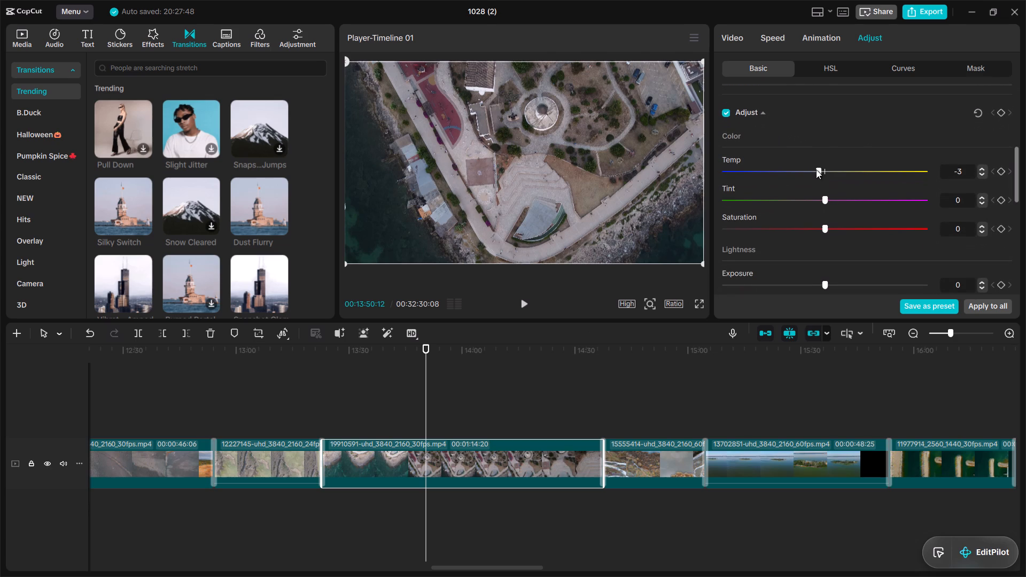
left_click(813, 197)
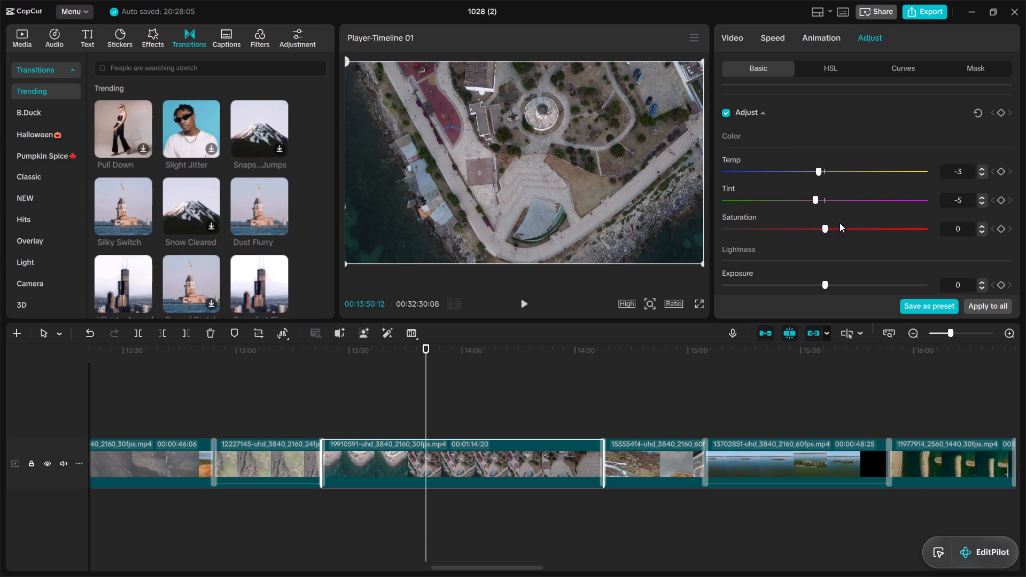
left_click_drag(840, 223, 937, 283)
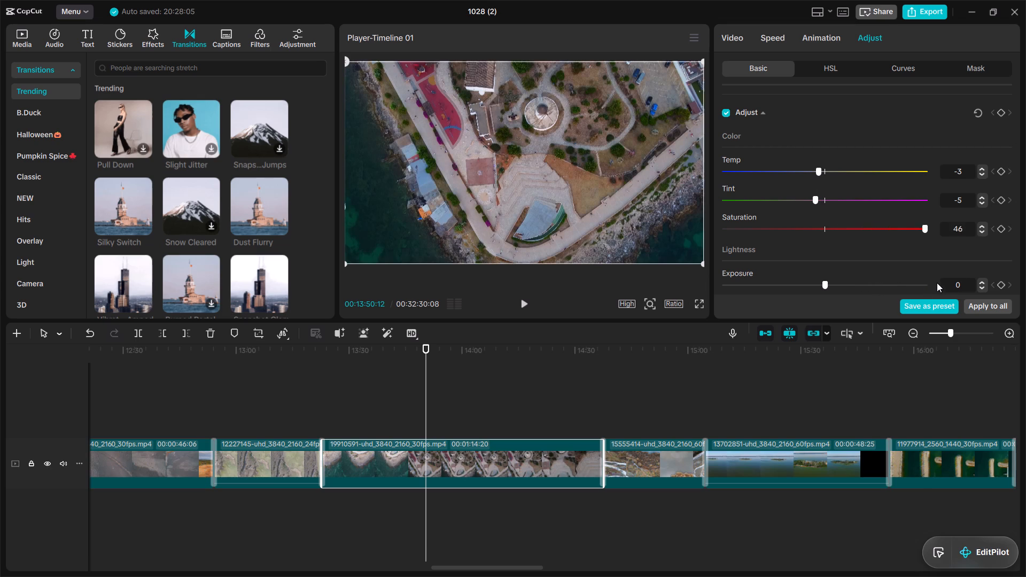
left_click_drag(937, 283, 841, 281)
Set the 19910591 clip's lightness to Exposure 9, Contrast 7, Highlight 6, Shadow 5, Whites 5, Blacks 5 and Brilliance -5.
left_click(841, 281)
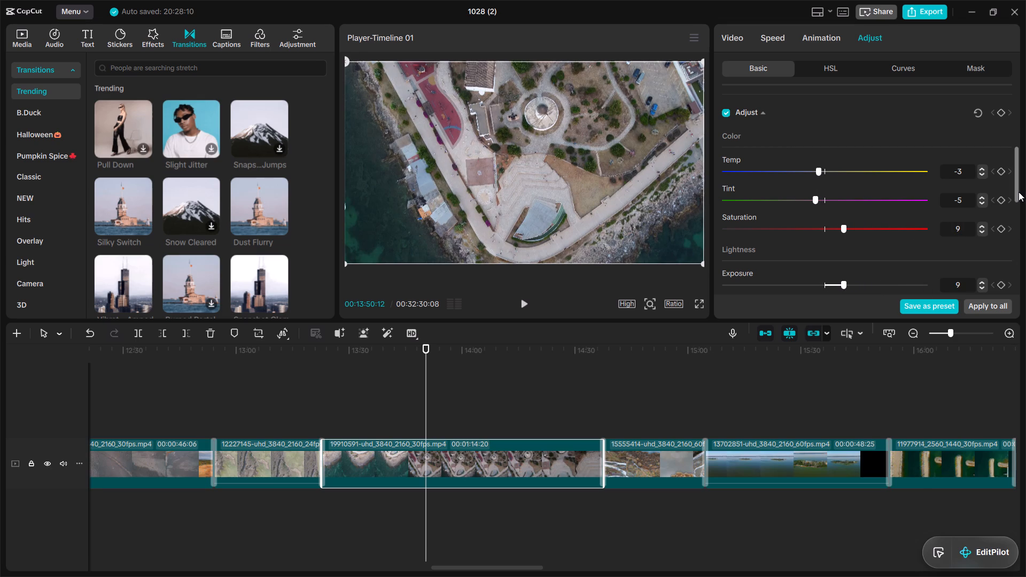
left_click_drag(1019, 192, 1017, 231)
left_click(837, 163)
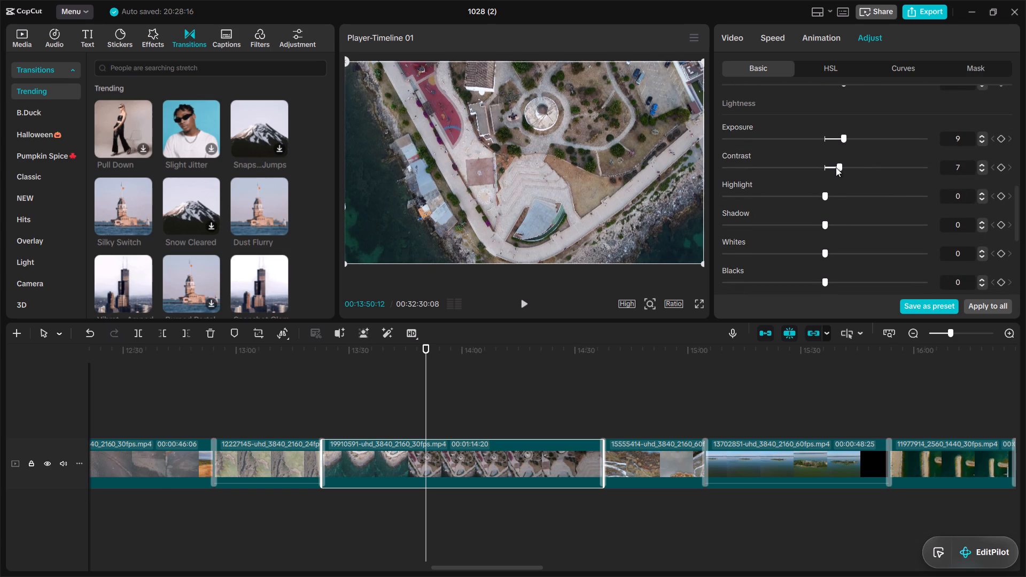
left_click(834, 191)
left_click_drag(830, 219, 833, 250)
left_click_drag(833, 250, 833, 279)
left_click(833, 279)
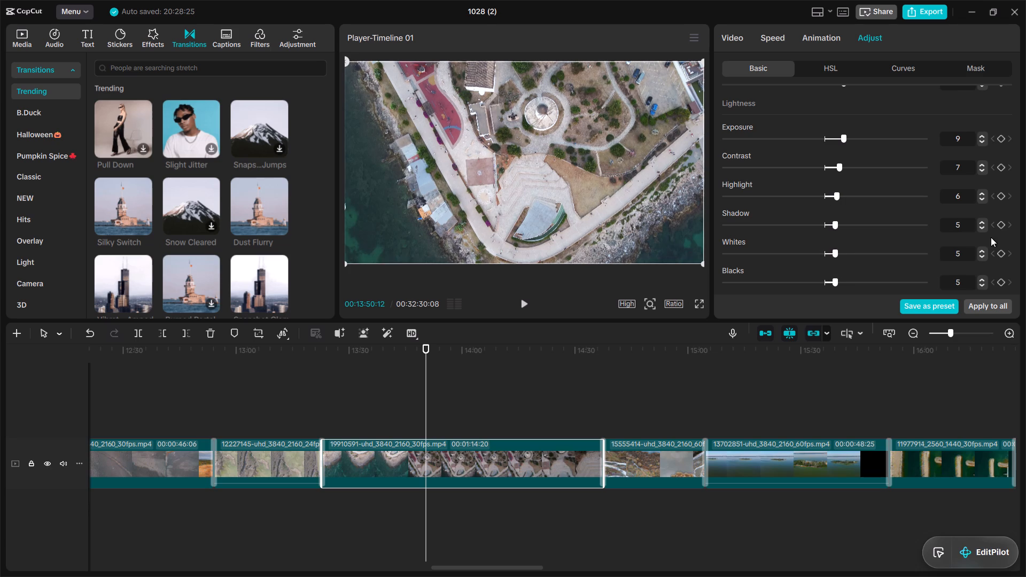
left_click_drag(1014, 199, 1014, 233)
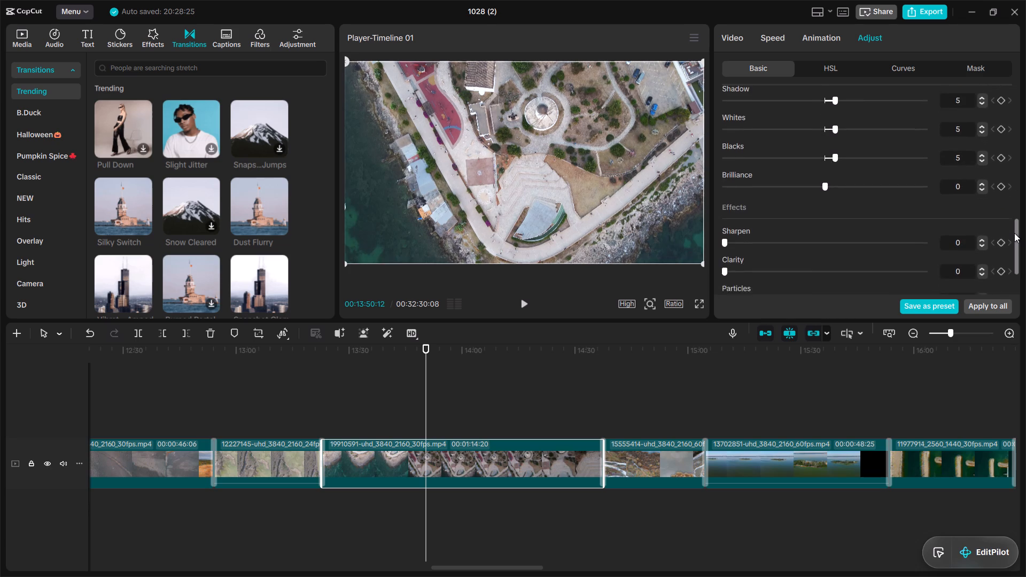
left_click_drag(1014, 233, 1014, 242)
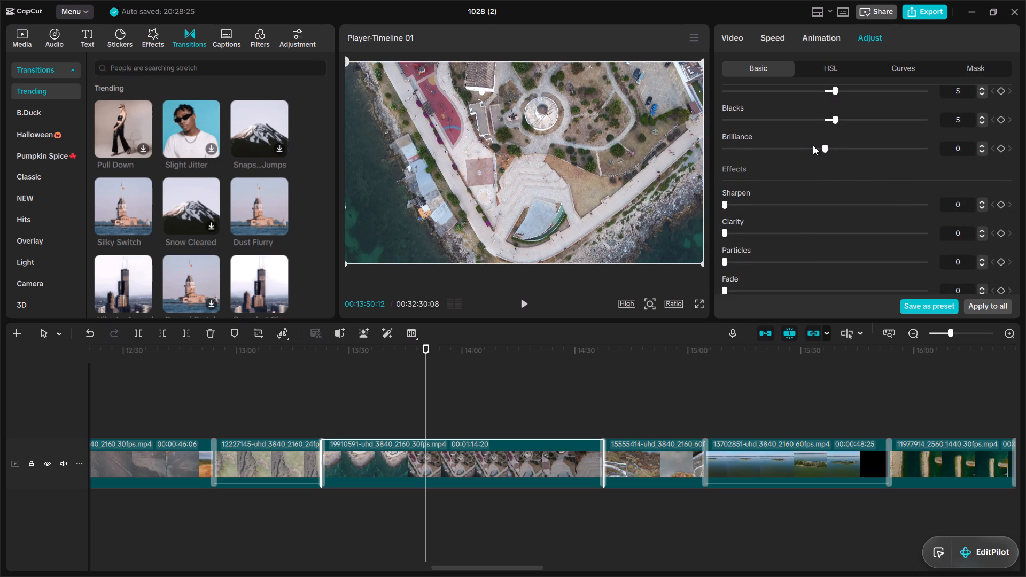
left_click(813, 145)
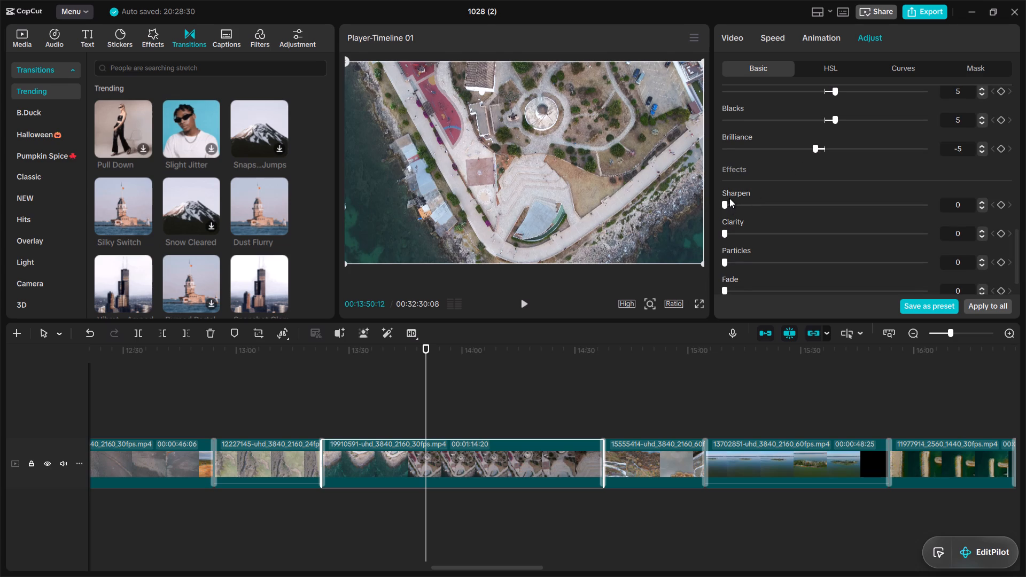
Set the 19910591 clip's effects adjustments to Sharpen 2, Clarity 6, Particles 4, Fade 4 and Vignette 26.
left_click(729, 198)
left_click_drag(734, 228, 734, 259)
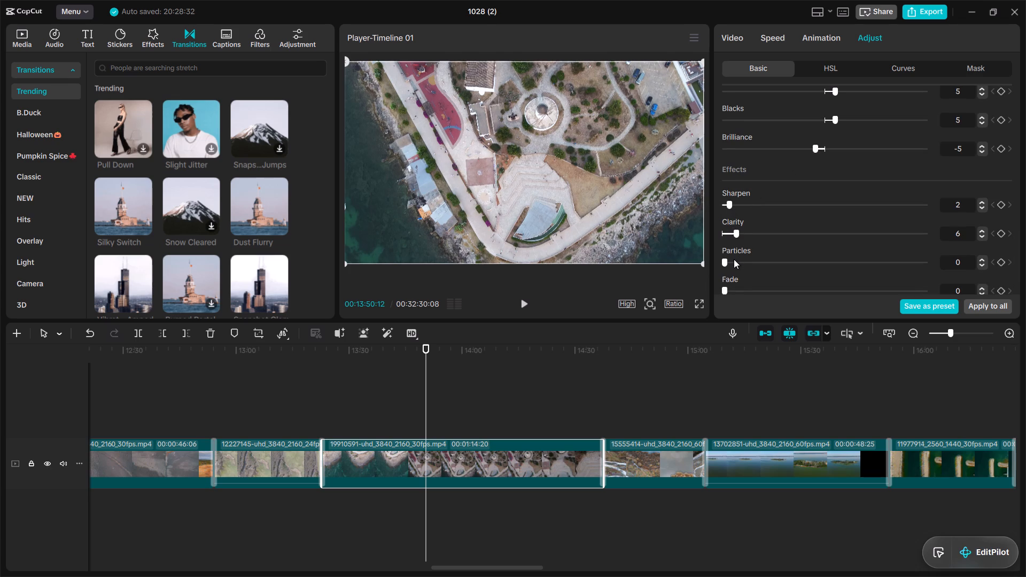
left_click_drag(734, 259, 734, 260)
left_click(734, 260)
left_click(734, 286)
left_click_drag(1017, 237, 1015, 266)
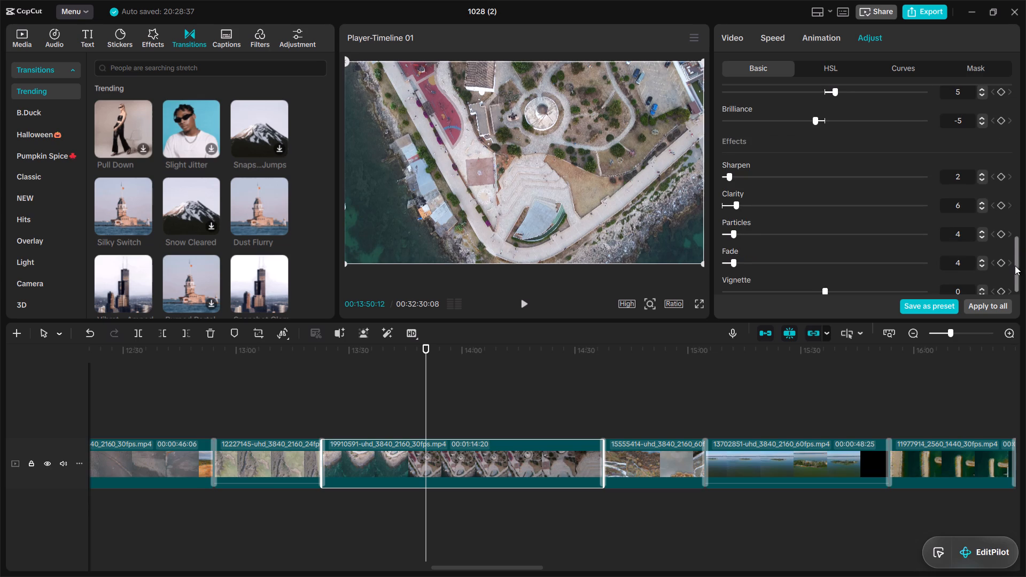
left_click(874, 284)
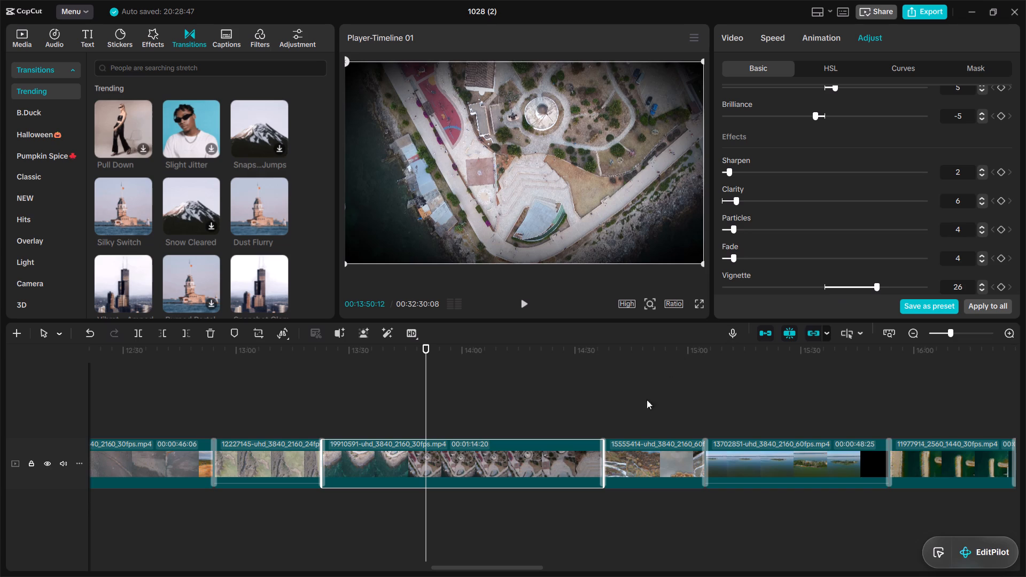
Set the effects adjustments of the 15555414 clip to Vignette 31, Fade 6, Particles 4, Clarity 8 and Sharpen 6.
left_click(636, 448)
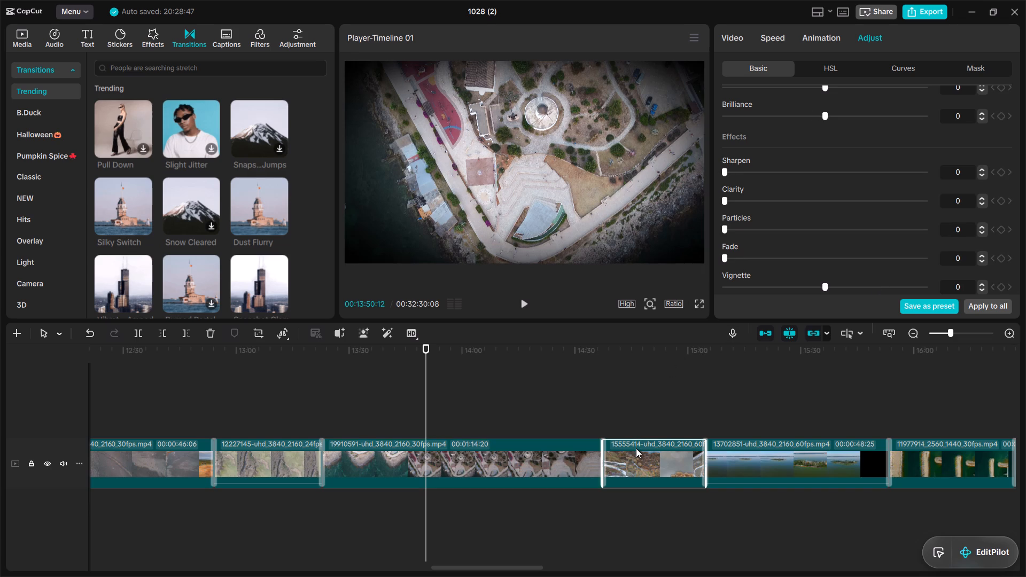
left_click(884, 284)
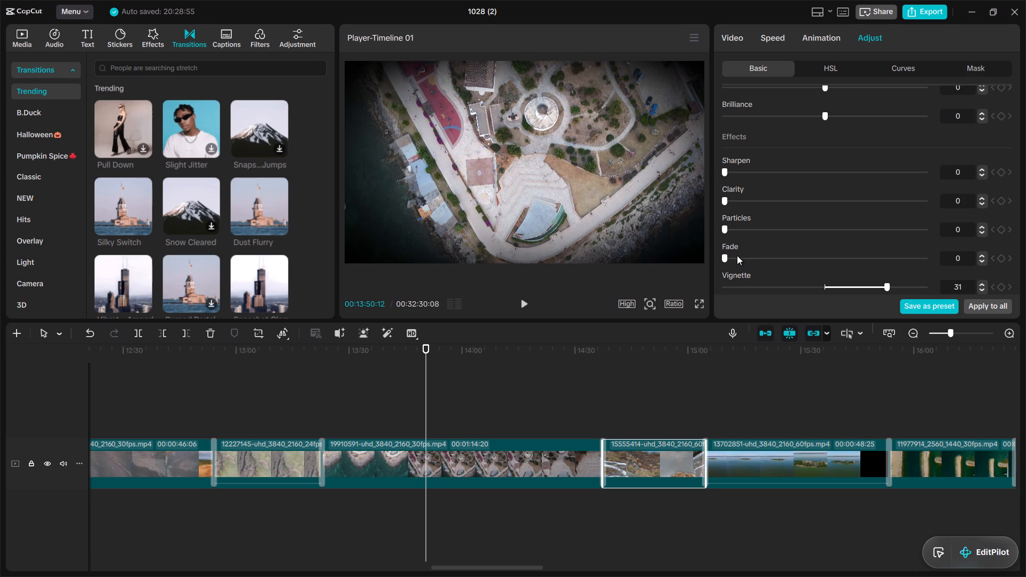
left_click(737, 255)
left_click(734, 226)
left_click(738, 199)
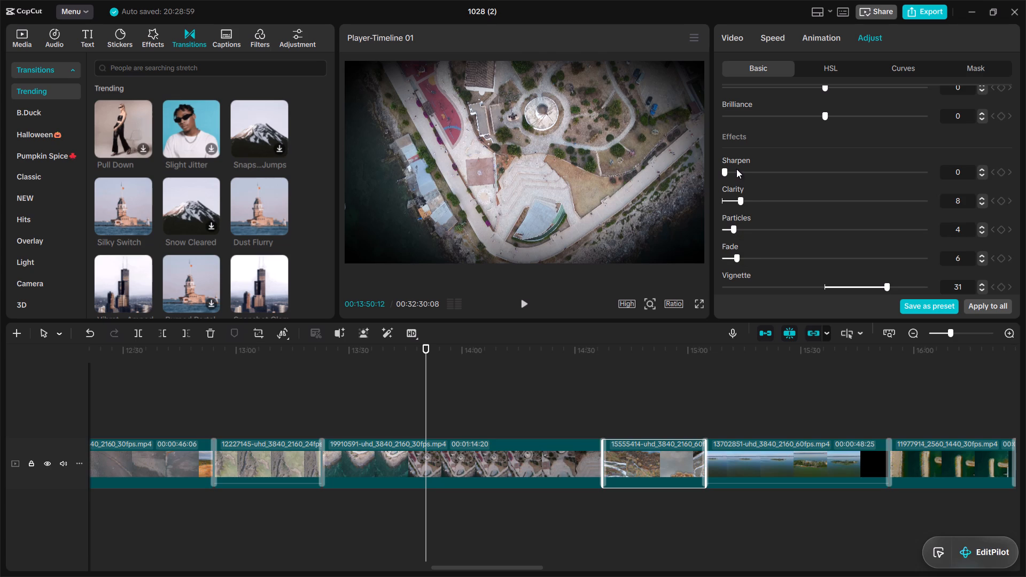
left_click(736, 169)
Set the 15555414 clip's lightness to Brilliance 6, Blacks 5, Whites -5, Shadow 5, Highlight -3, Contrast 5 and Exposure -4.
left_click_drag(1016, 277, 1014, 254)
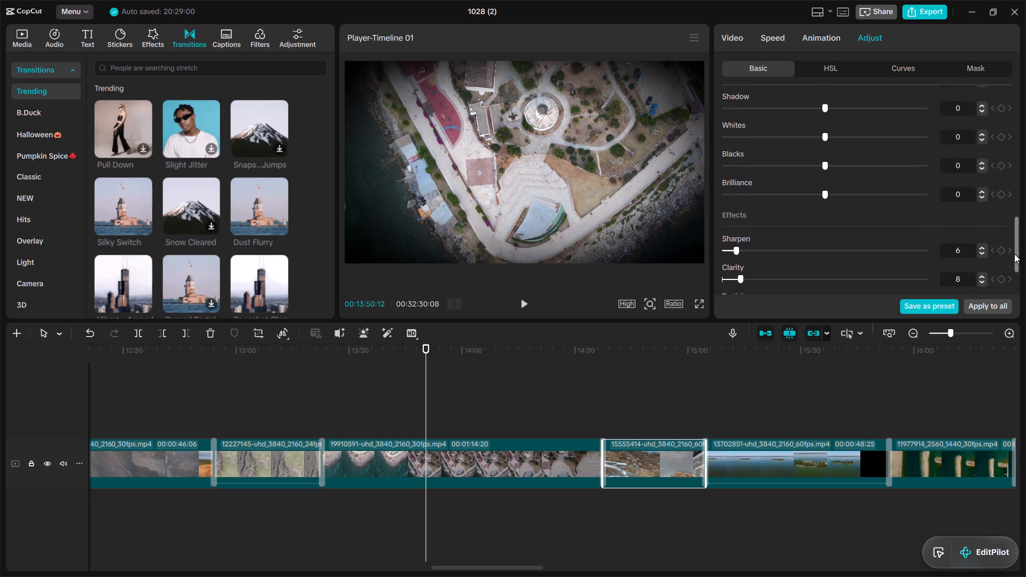
left_click_drag(1014, 254, 1013, 235)
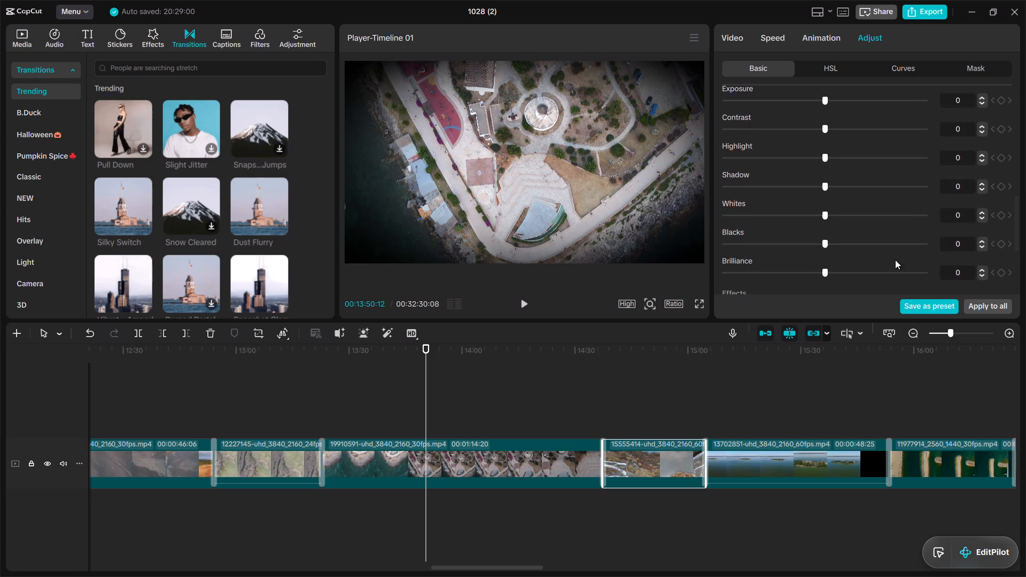
left_click(834, 271)
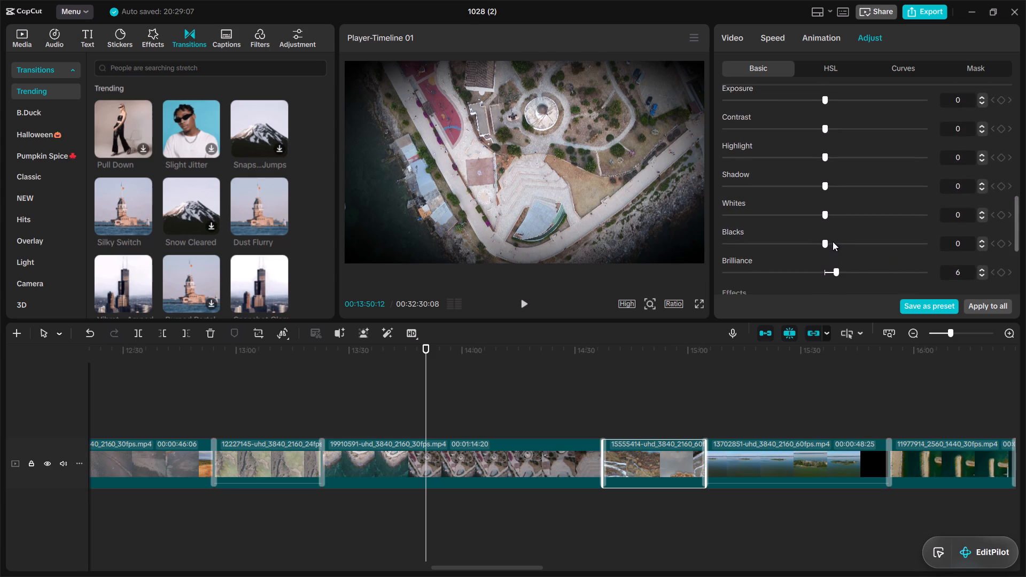
left_click(833, 241)
left_click(812, 212)
left_click(831, 182)
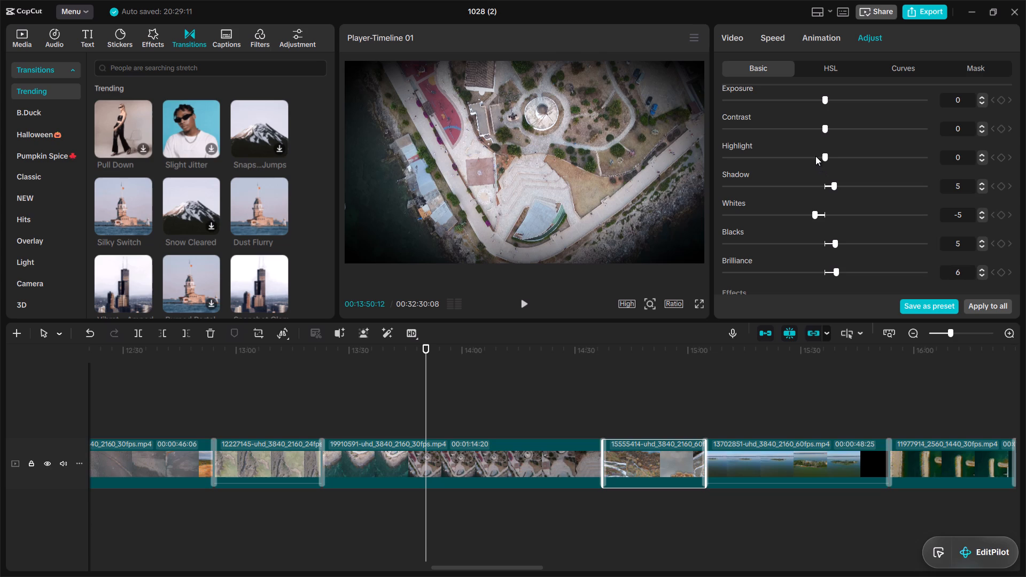
left_click(815, 156)
left_click(831, 125)
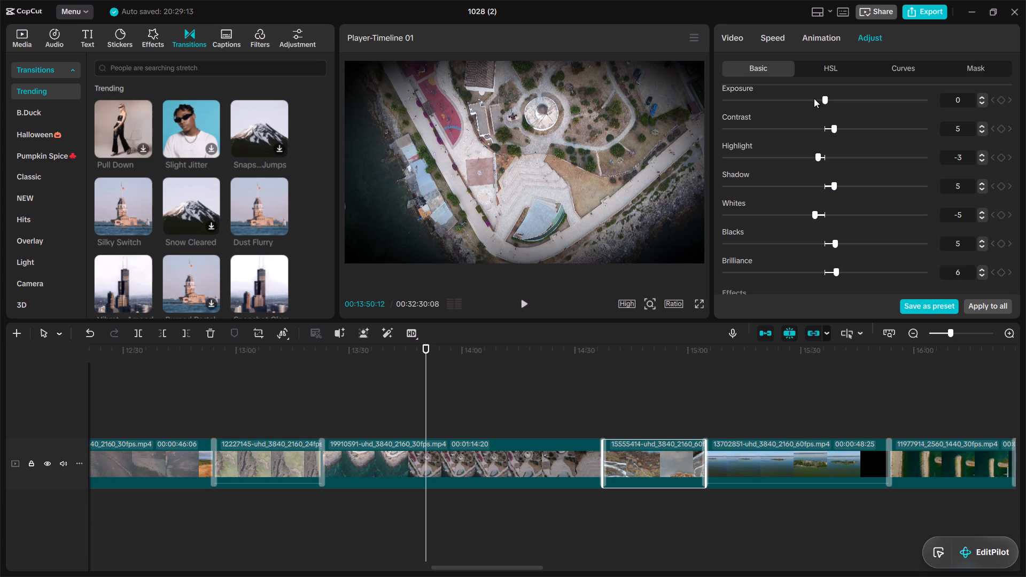
left_click(814, 97)
Set the color adjustments of the 15555414 clip to Saturation -7, Tint -5 and Temp 6.
left_click_drag(1019, 235, 1013, 206)
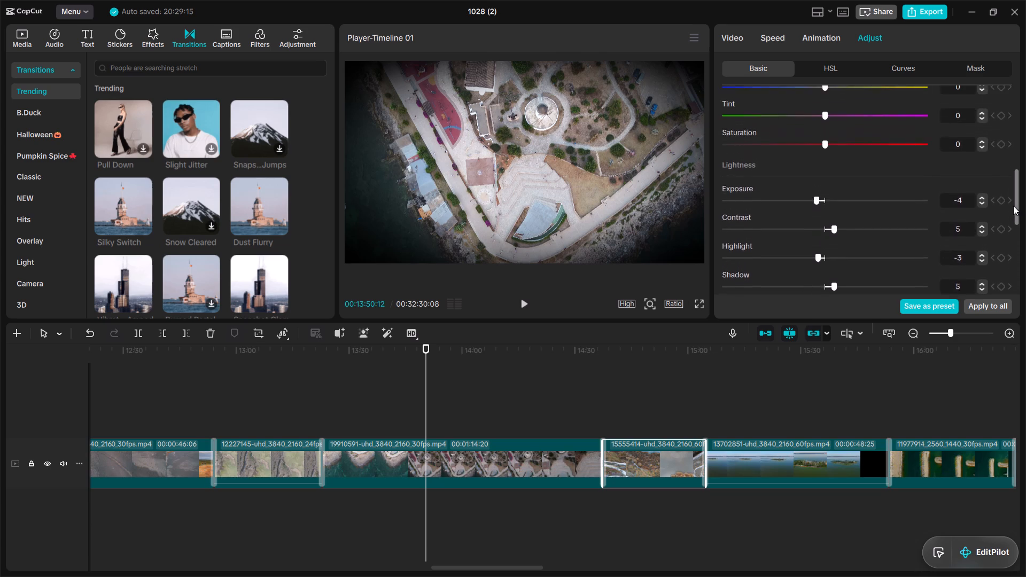
left_click_drag(1013, 206, 1013, 120)
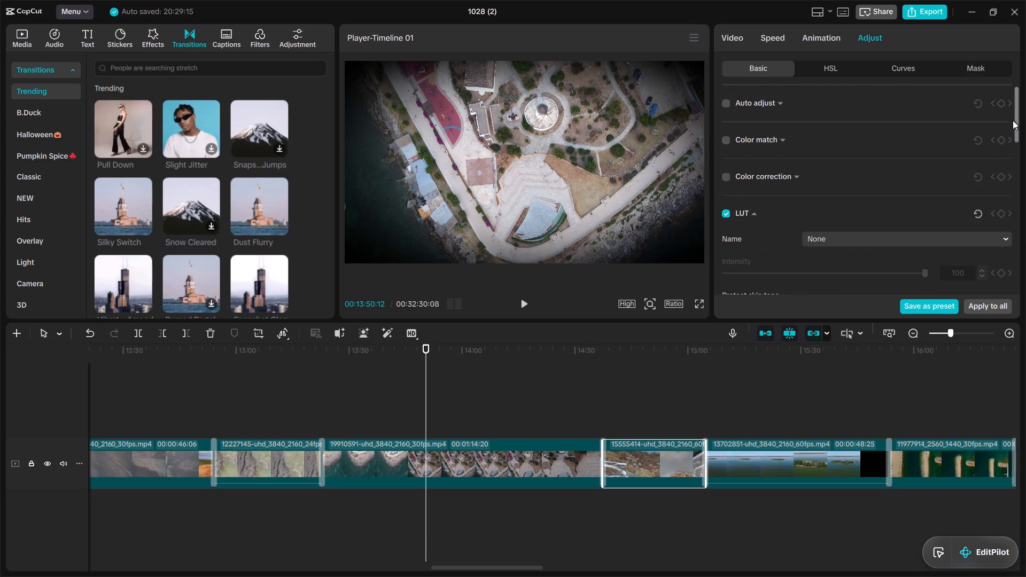
left_click_drag(1013, 120, 1005, 184)
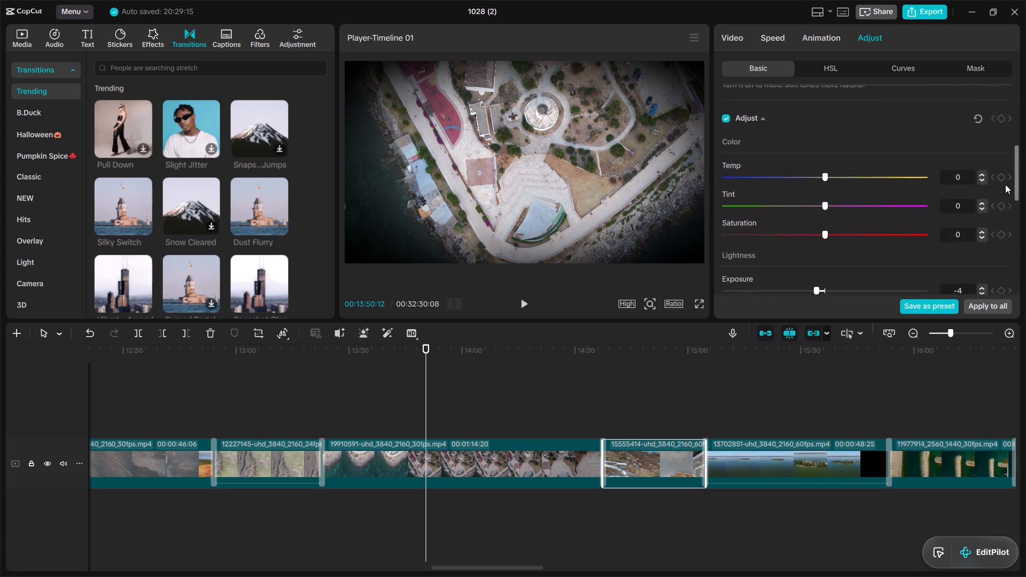
left_click_drag(1005, 184, 1004, 190)
left_click(808, 209)
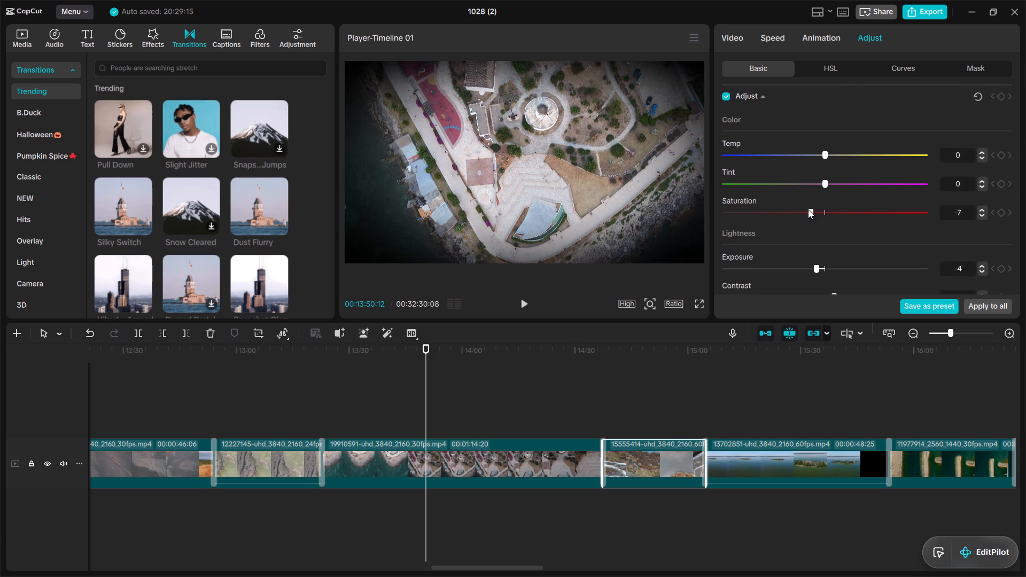
left_click(813, 184)
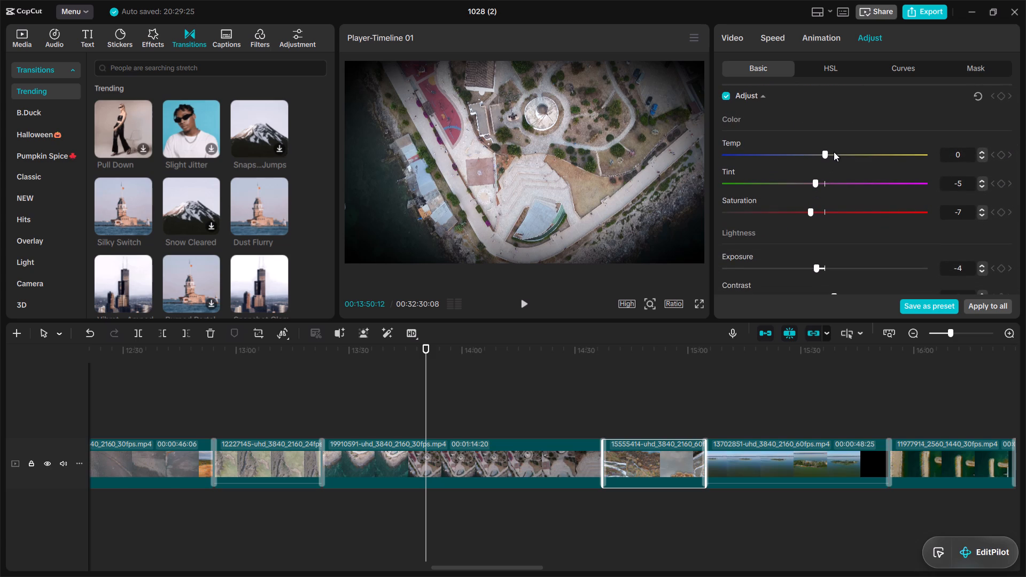
left_click(834, 152)
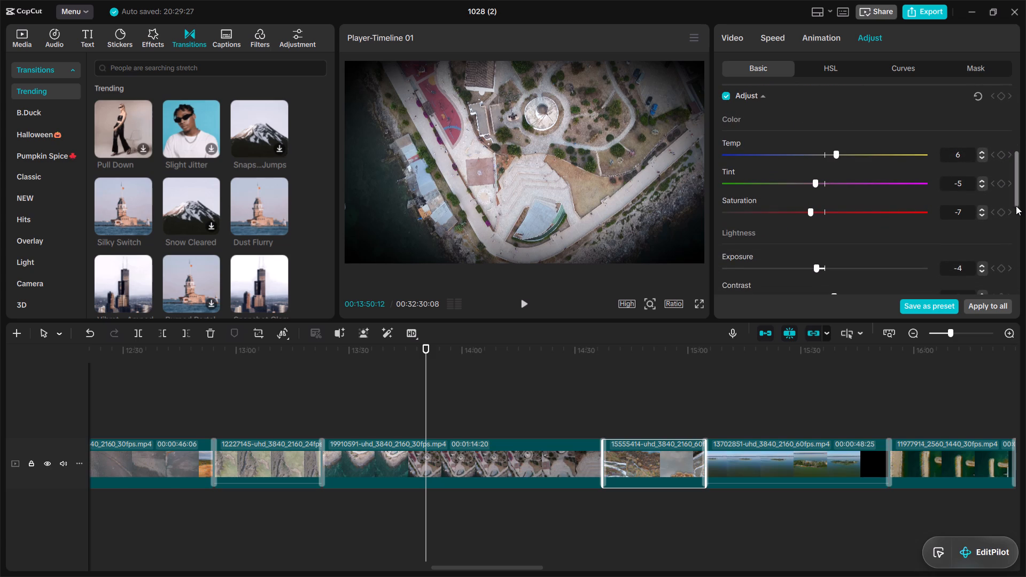
Set the color adjustments of the 13702851 clip to Temp 7, Tint -3 and Saturation 6.
left_click_drag(1016, 199, 1016, 61)
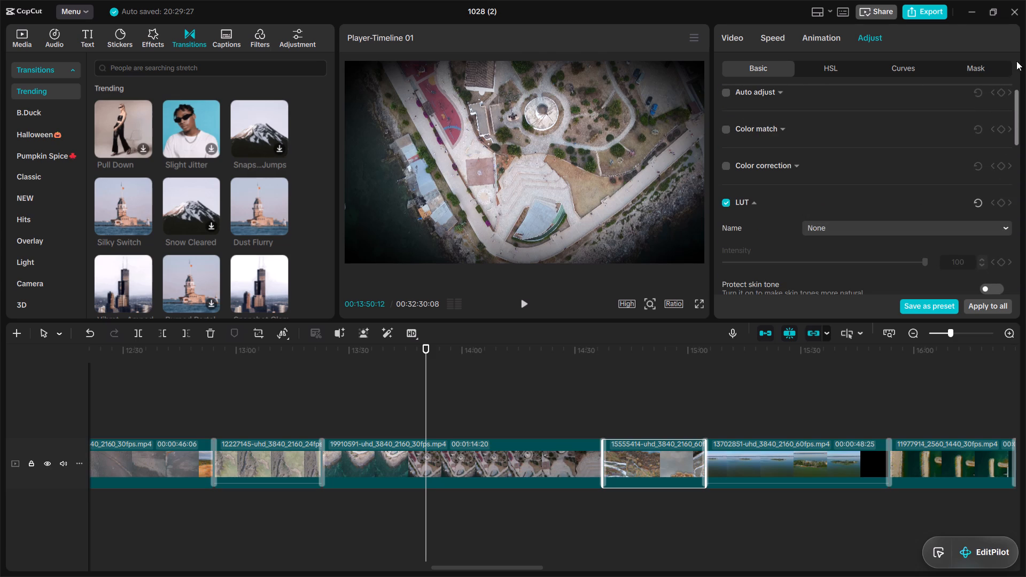
left_click_drag(1016, 61, 996, 287)
left_click(759, 467)
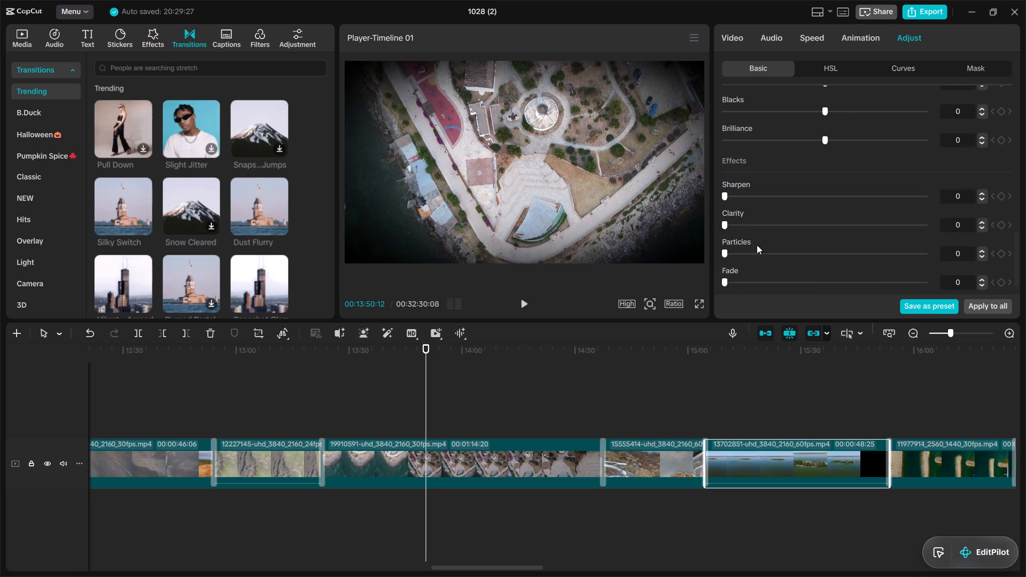
left_click_drag(1016, 255, 1016, 217)
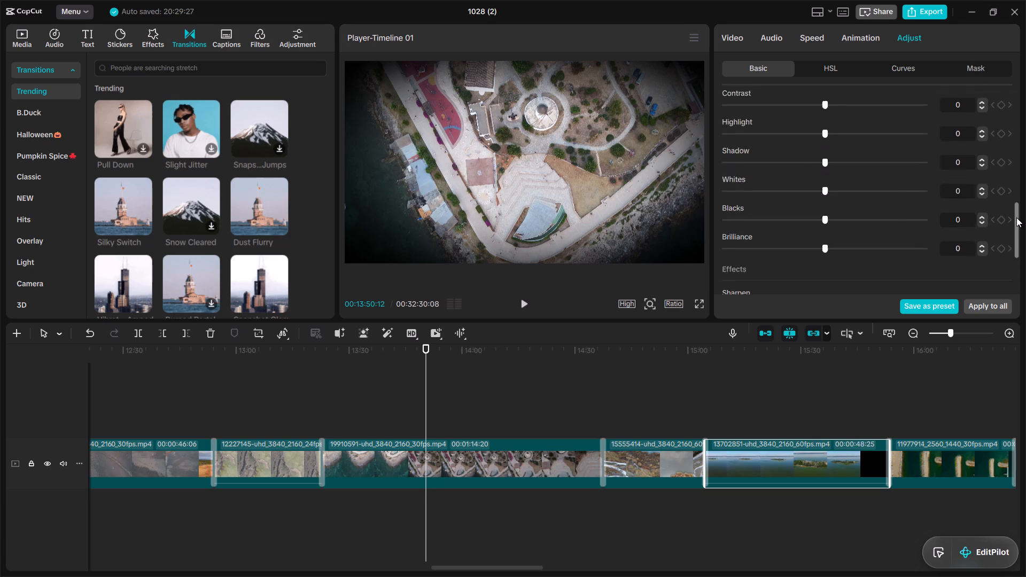
left_click_drag(1016, 217, 1020, 67)
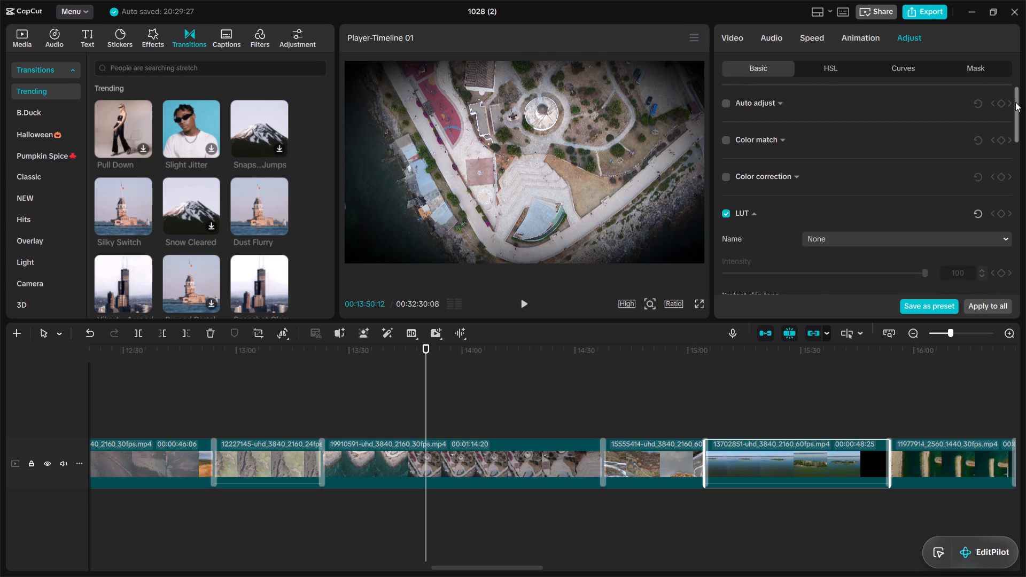
left_click_drag(1015, 102, 1008, 180)
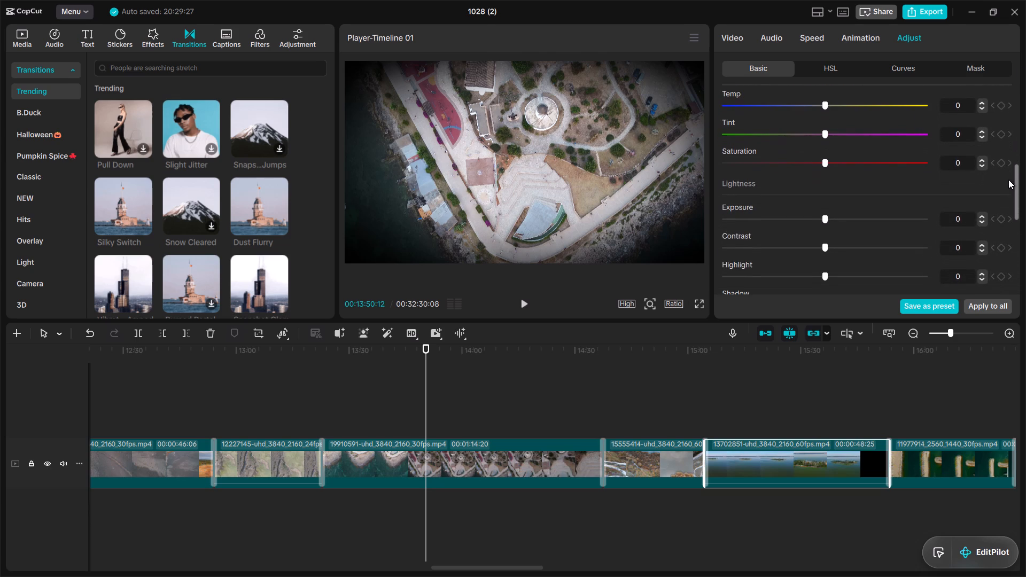
left_click_drag(1008, 180, 1008, 180)
left_click(836, 104)
left_click(815, 129)
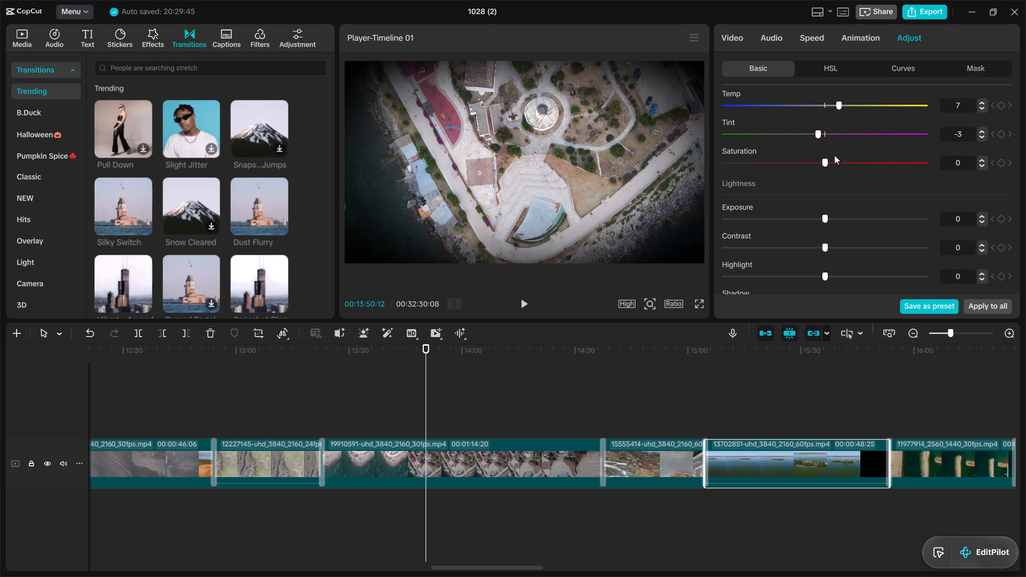
left_click(834, 157)
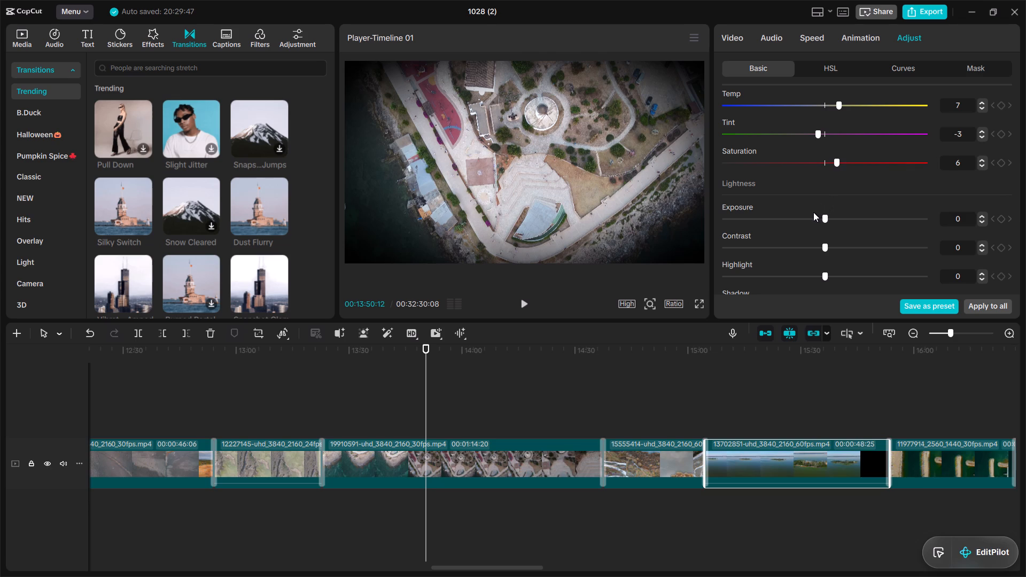
Set the 13702851 clip's lightness to Exposure -4, Contrast 5, Highlight -5, Shadow 6, Whites 6, Blacks 7 and Brilliance 7.
left_click(813, 212)
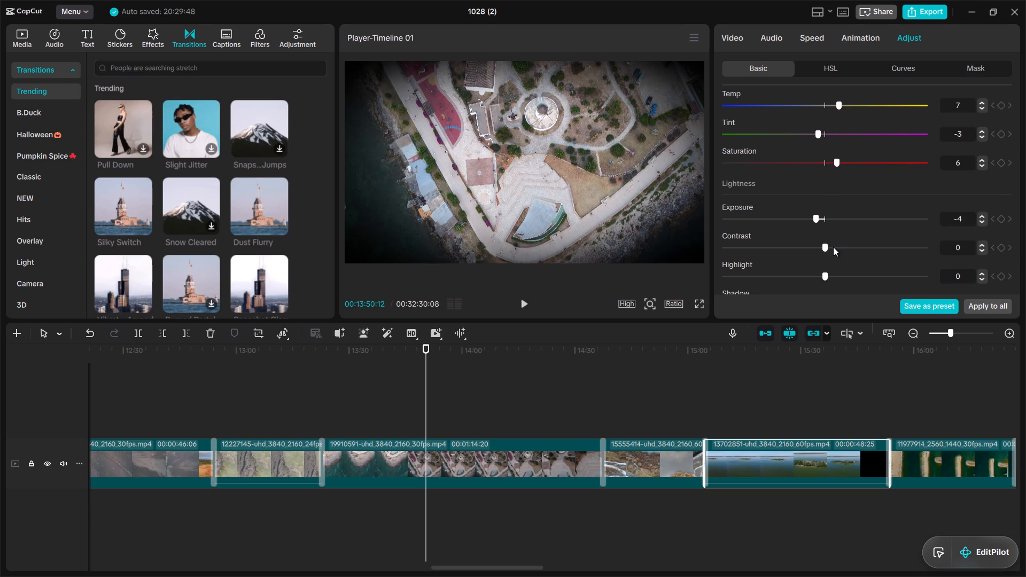
left_click(833, 247)
left_click(813, 275)
left_click_drag(1015, 209, 1015, 222)
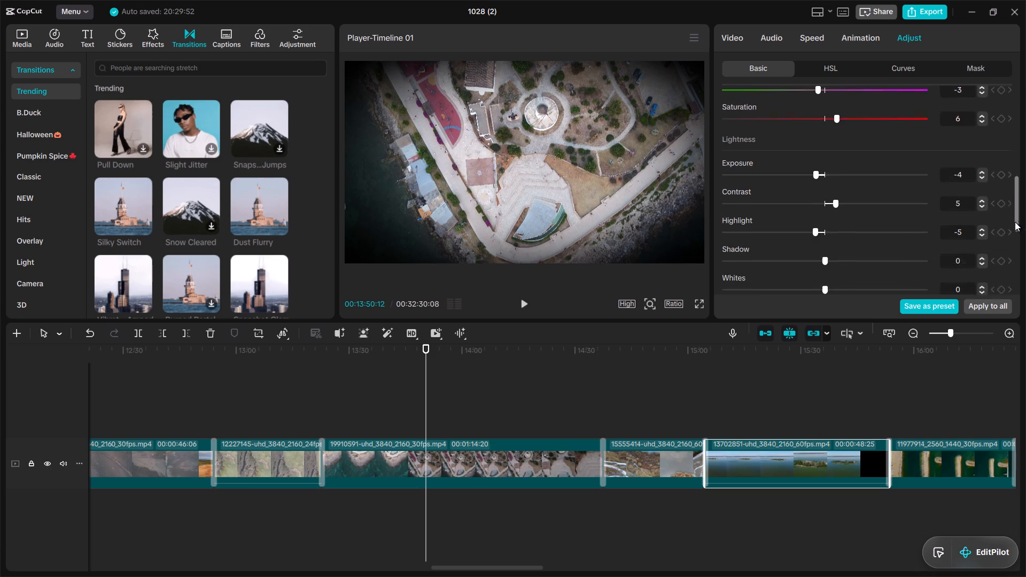
left_click_drag(1015, 222, 1012, 253)
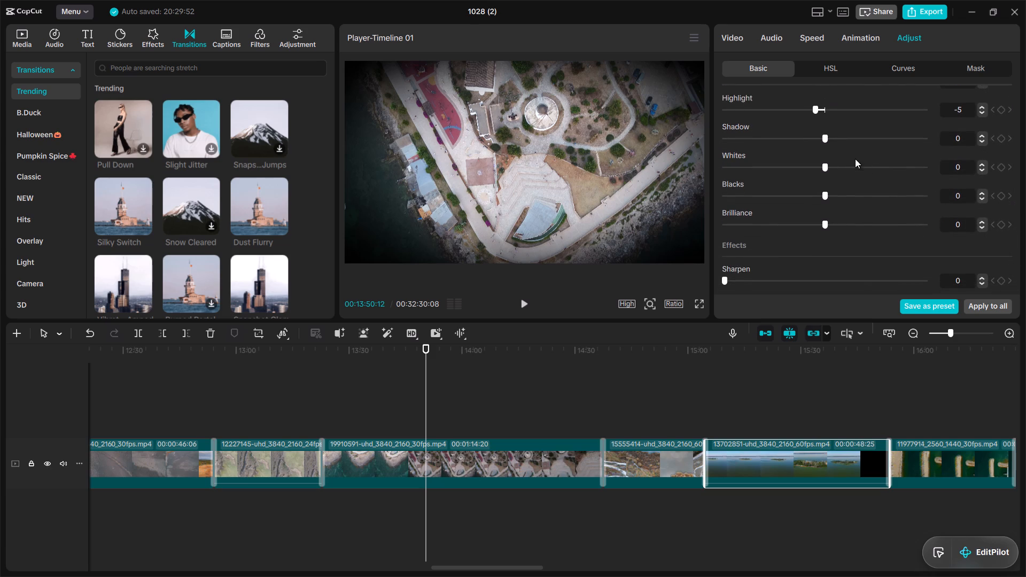
left_click(834, 138)
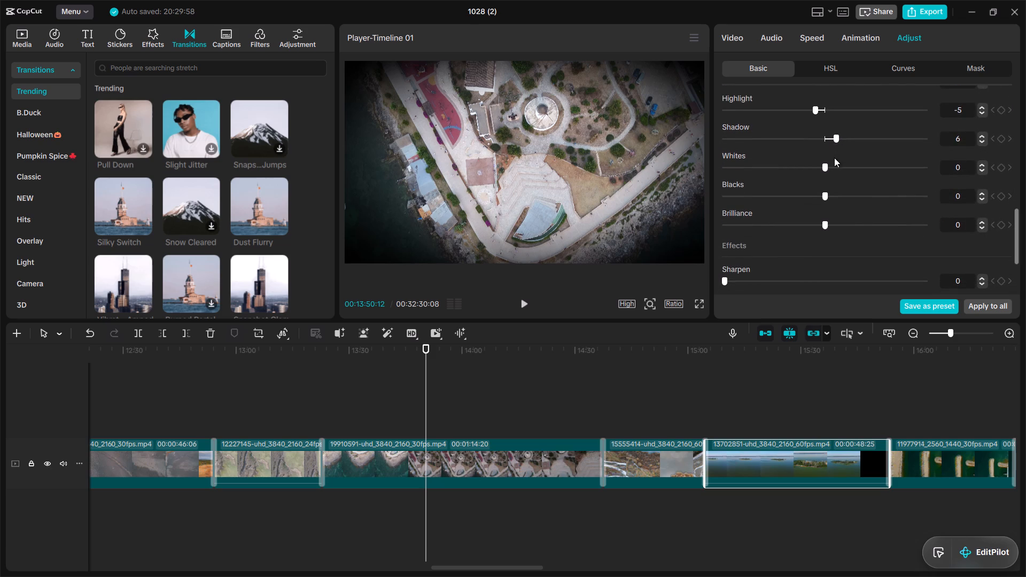
left_click(834, 167)
left_click_drag(815, 192, 824, 207)
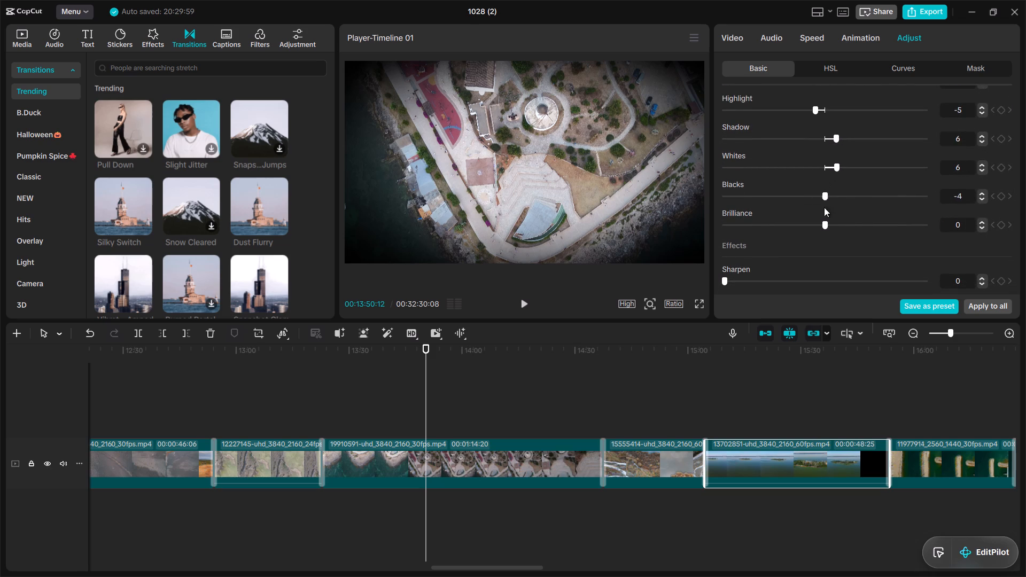
left_click_drag(824, 207, 836, 221)
left_click(836, 221)
Set the 13702851 clip's effects adjustments to Sharpen 7, Clarity 6, Particles 5, Fade 4 and Vignette 32.
left_click_drag(1014, 213, 1015, 255)
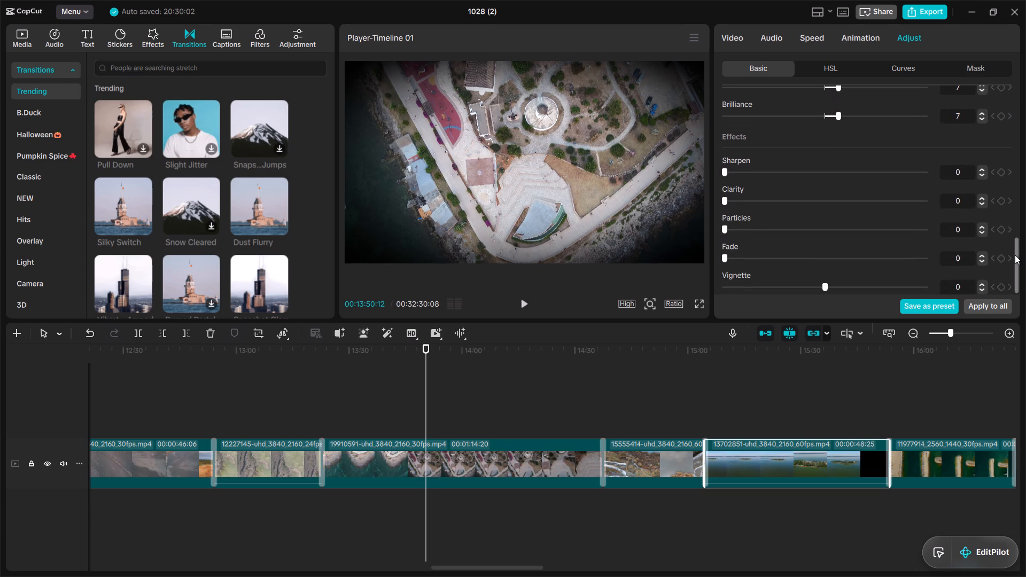
left_click_drag(1015, 255, 1015, 262)
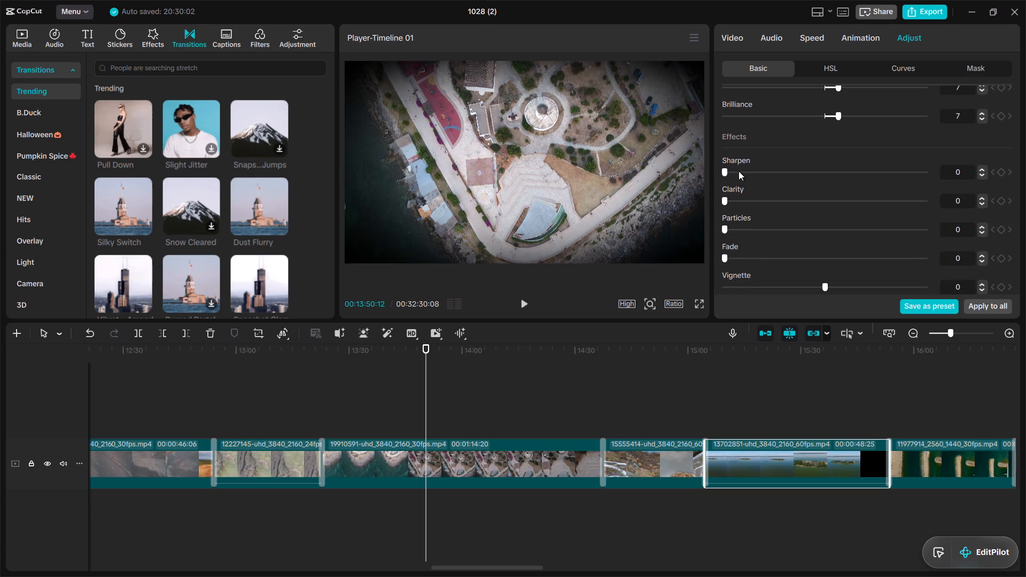
left_click(739, 171)
left_click_drag(736, 198, 734, 229)
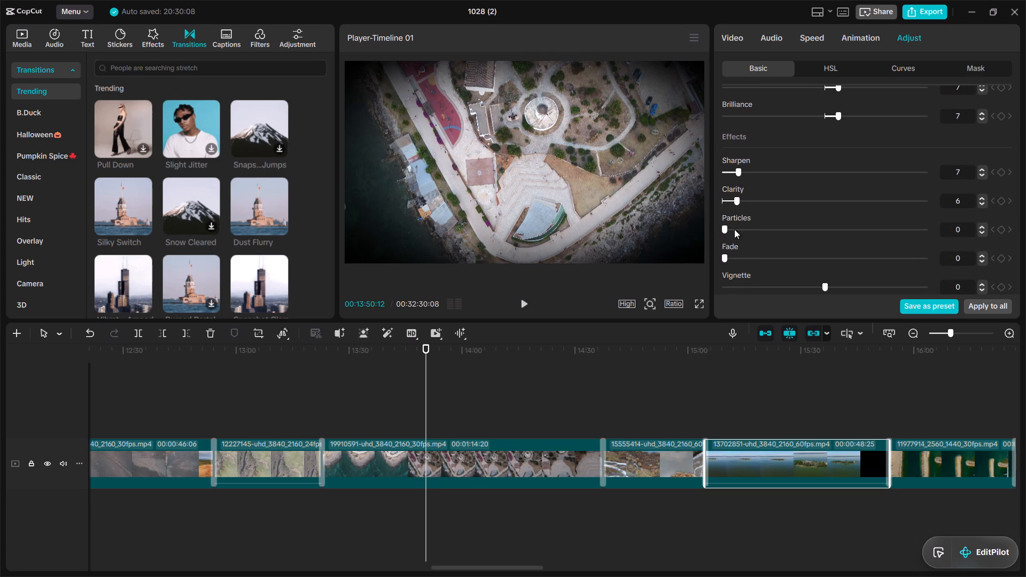
left_click(734, 229)
left_click(733, 256)
left_click(887, 285)
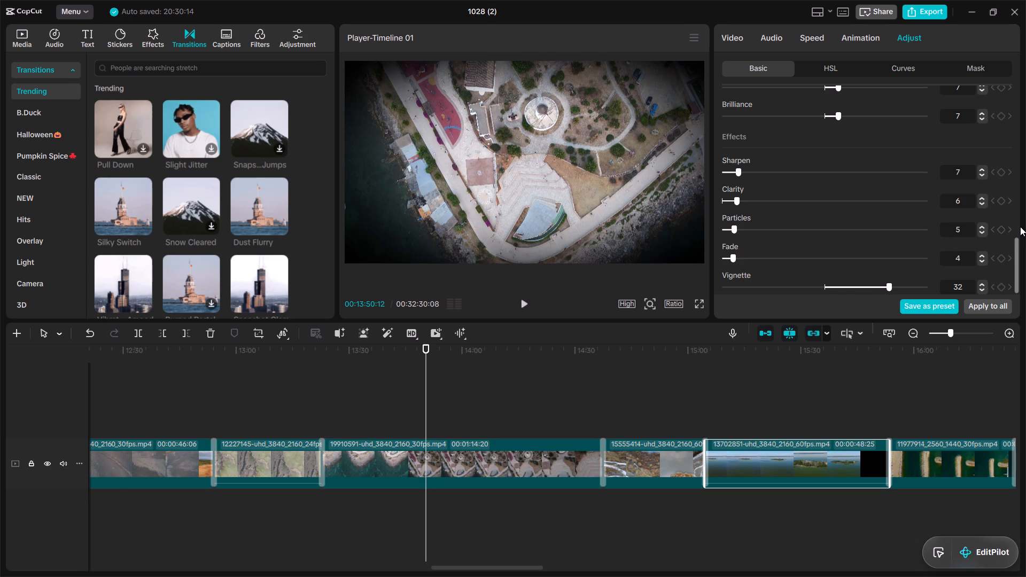
left_click_drag(1016, 244, 1016, 277)
Set the effects adjustments of the 11977914 clip to Sharpen 6, Clarity 7, Particles 5, Fade 5 and Vignette 34.
left_click(905, 463)
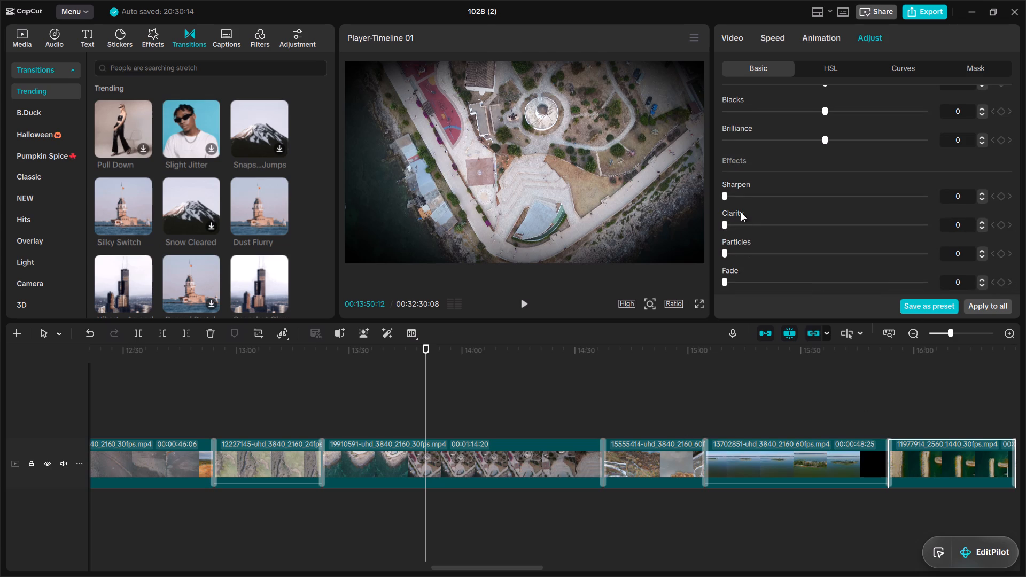
left_click_drag(734, 192, 737, 218)
left_click_drag(737, 218, 736, 250)
left_click_drag(736, 250, 734, 274)
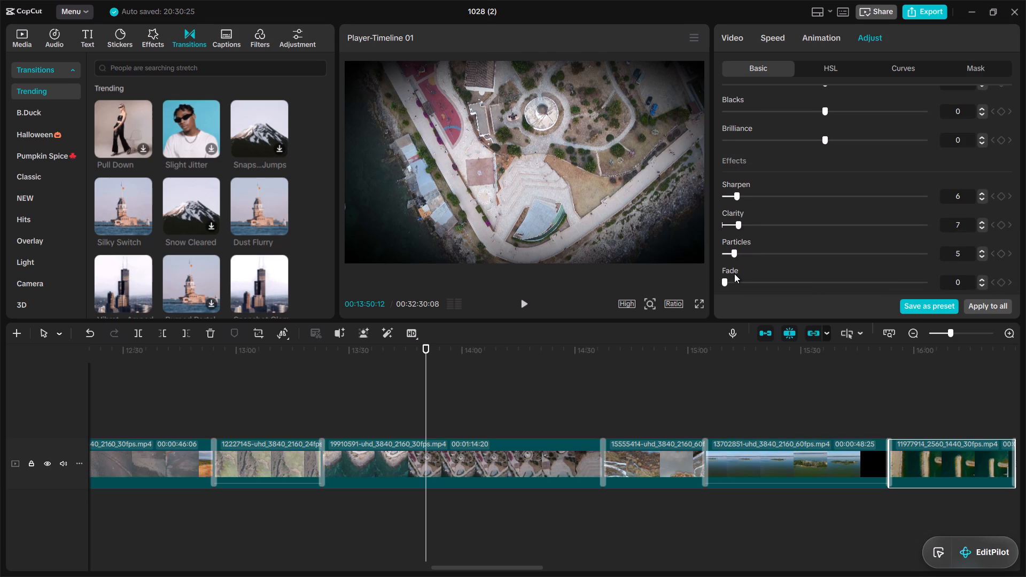
left_click(734, 274)
left_click(734, 280)
left_click_drag(1016, 233, 1016, 238)
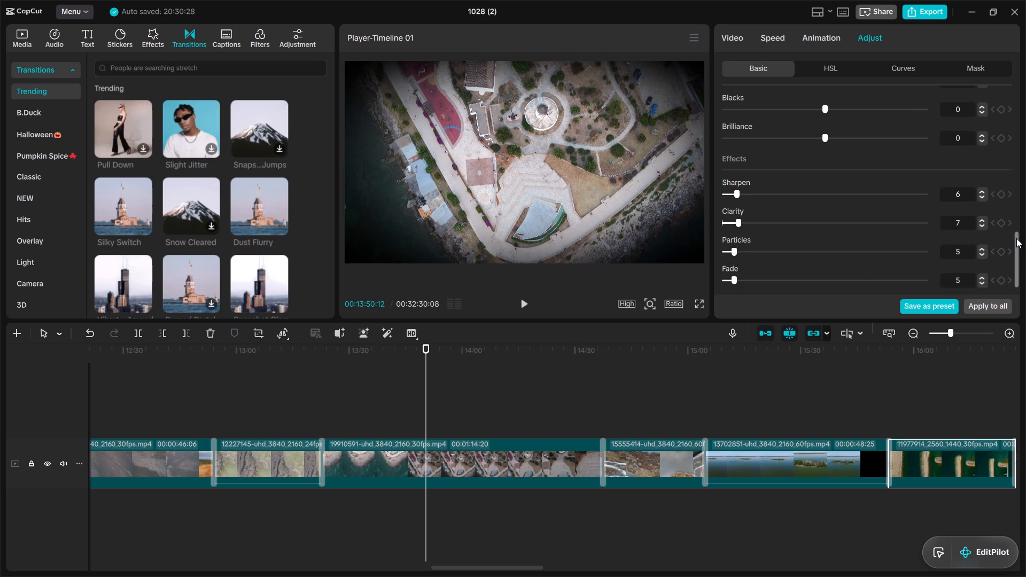
left_click_drag(1016, 238, 1015, 267)
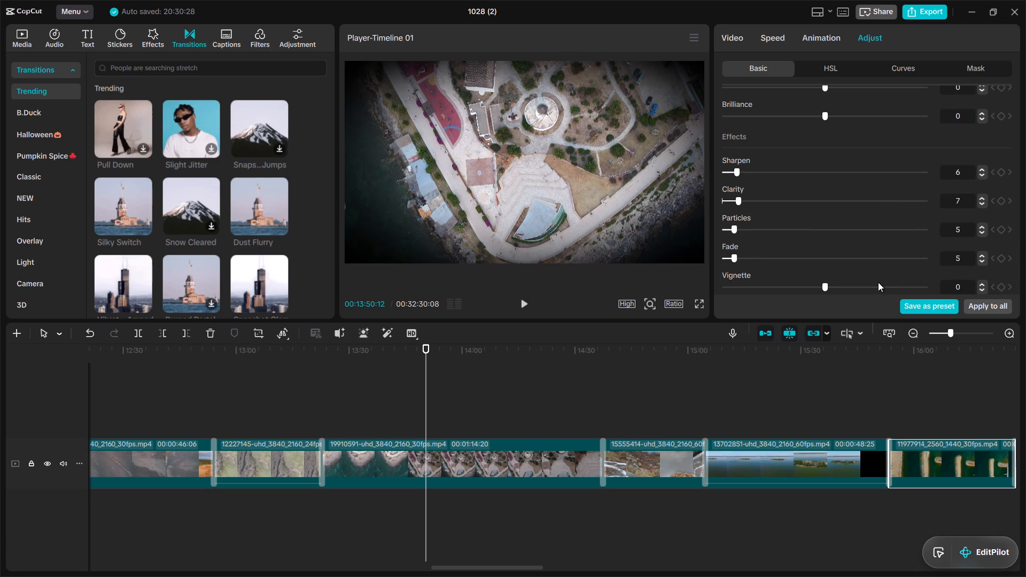
left_click(891, 283)
Set the 11977914 clip's lightness to Brilliance 10, Blacks 9, Whites 9, Shadow -5, Highlight -5, Exposure -4 and Contrast -4.
left_click_drag(1016, 264, 1014, 224)
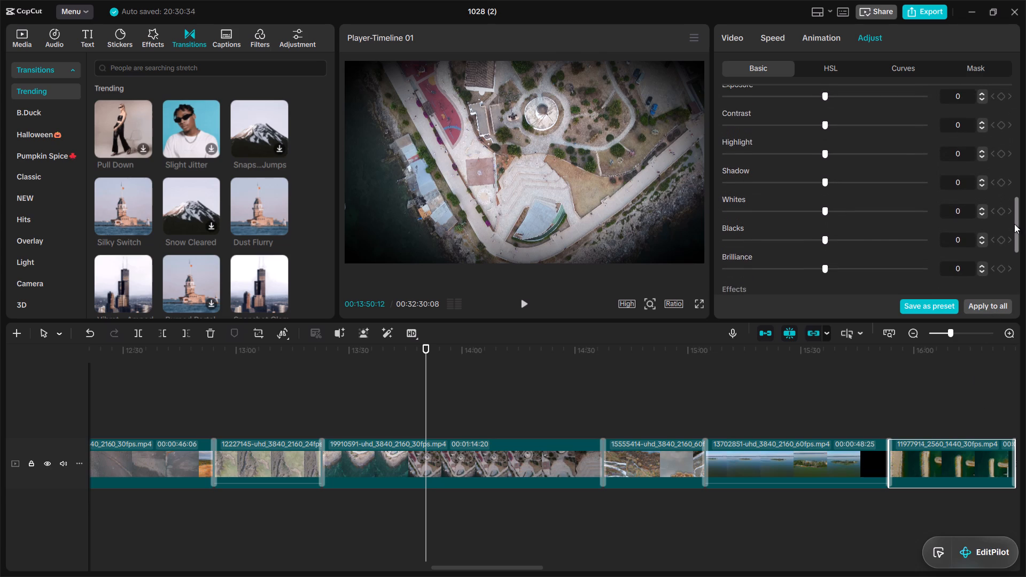
left_click_drag(1014, 224, 1013, 220)
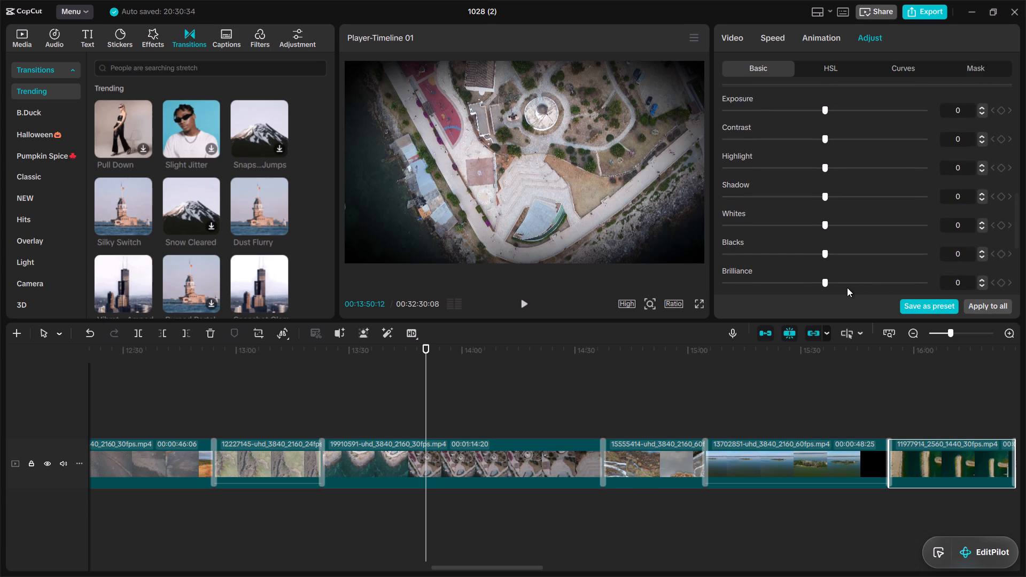
left_click(843, 280)
left_click_drag(810, 252, 840, 222)
left_click(840, 222)
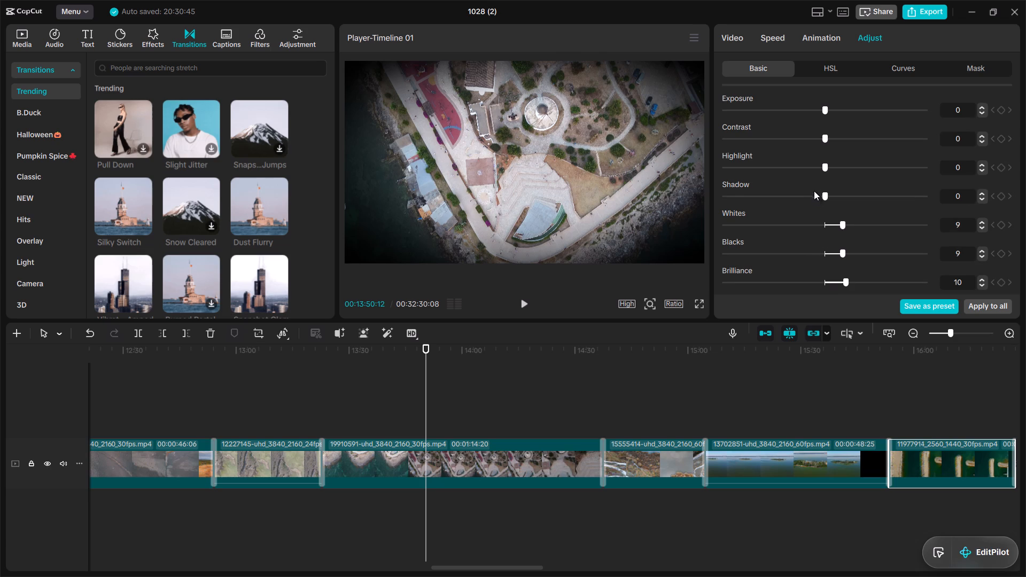
left_click_drag(814, 189, 822, 153)
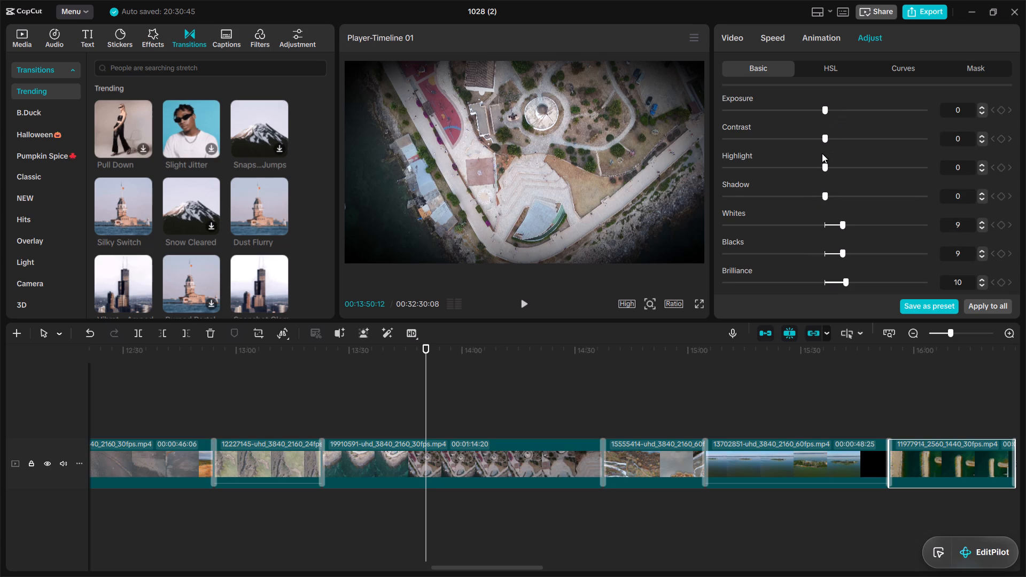
left_click_drag(822, 153, 812, 162)
left_click(812, 162)
left_click_drag(813, 138, 819, 100)
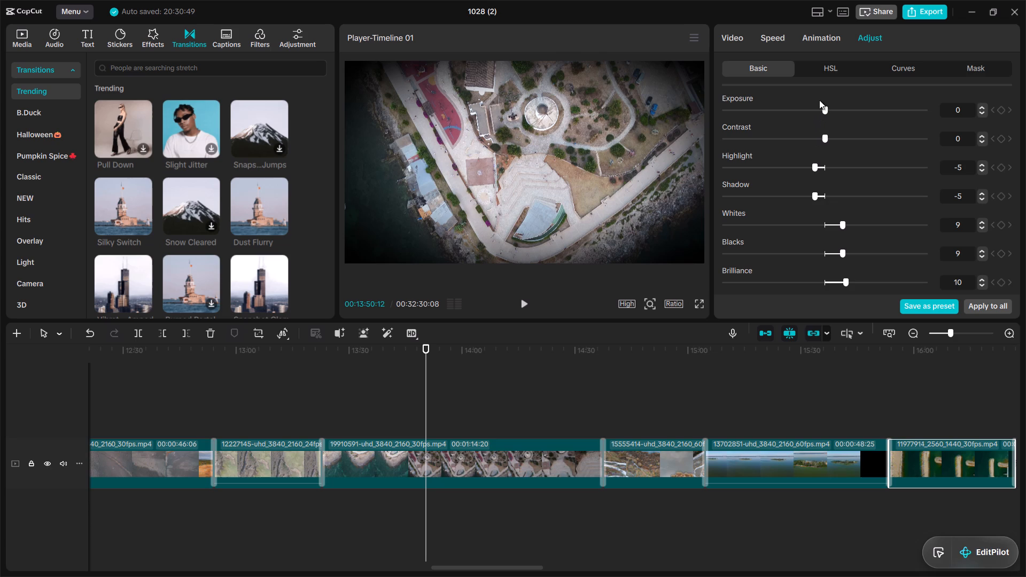
left_click_drag(819, 100, 818, 65)
left_click(814, 105)
left_click(815, 133)
Set the 11977914 clip's color adjustments to Temp 5, Tint 5 and Saturation -4.
left_click_drag(1015, 241, 1015, 155)
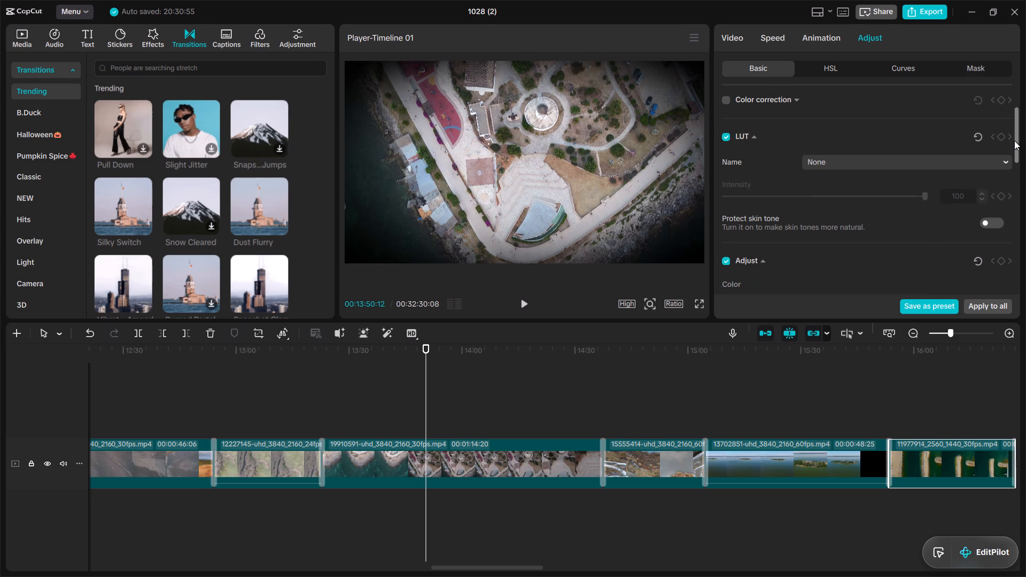
left_click_drag(1014, 141, 1015, 179)
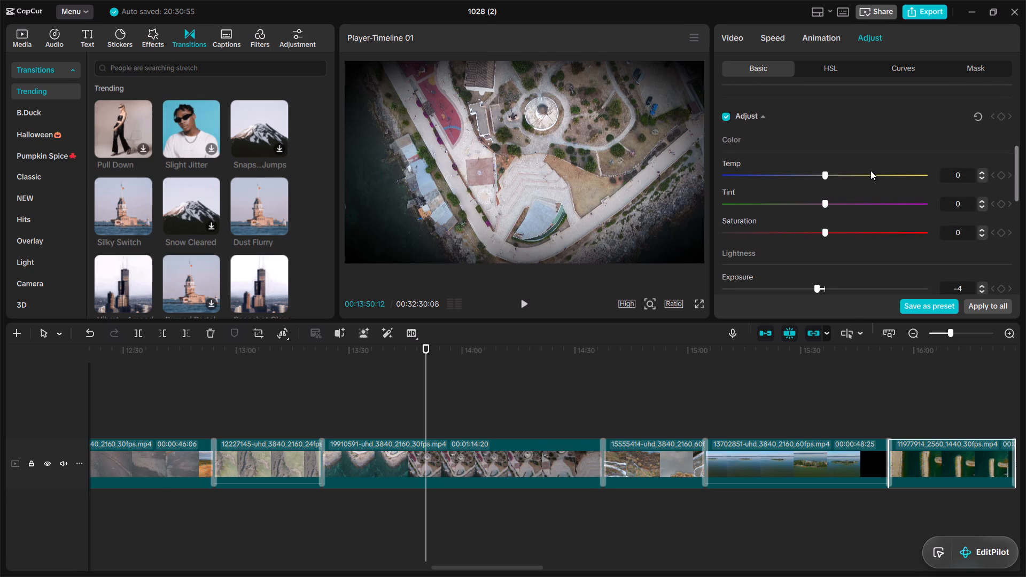
left_click(833, 173)
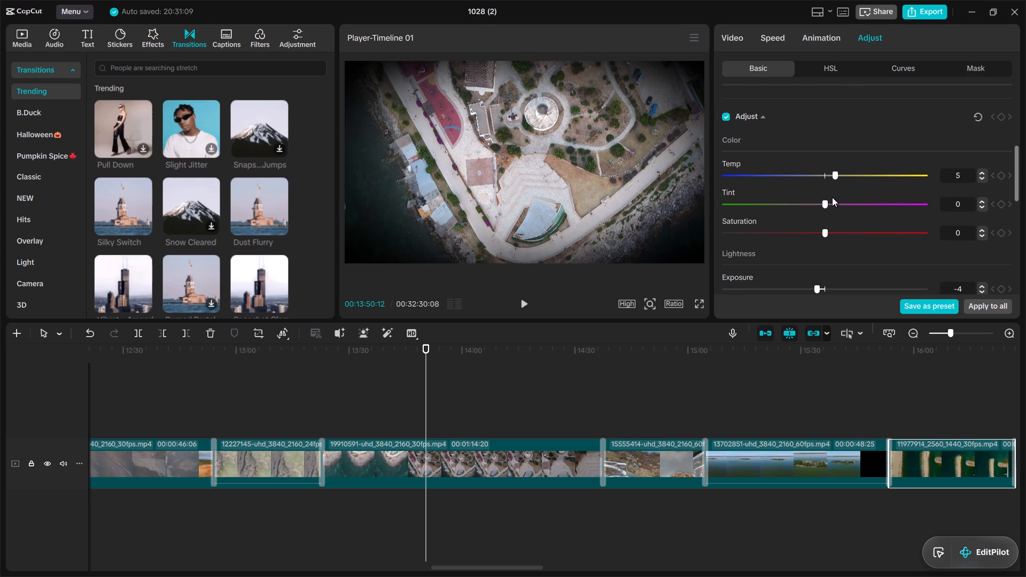
left_click(832, 198)
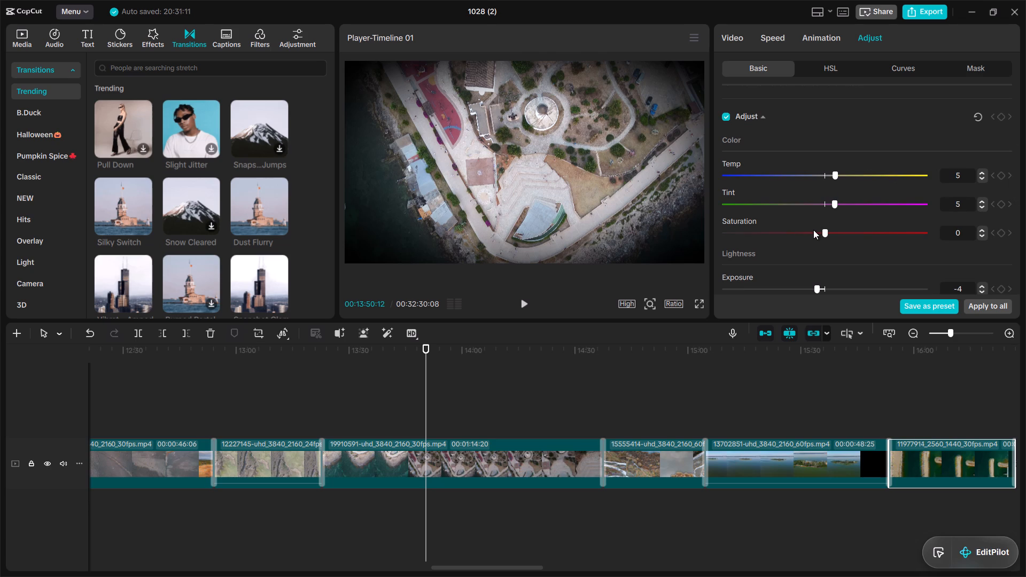
left_click(813, 229)
left_click_drag(1016, 157, 984, 292)
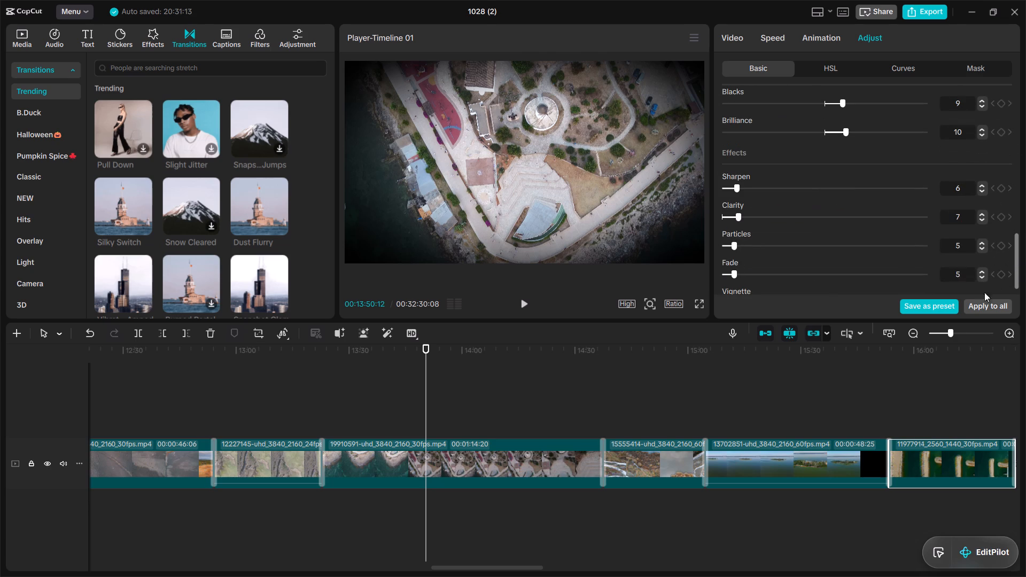
left_click_drag(984, 292, 973, 313)
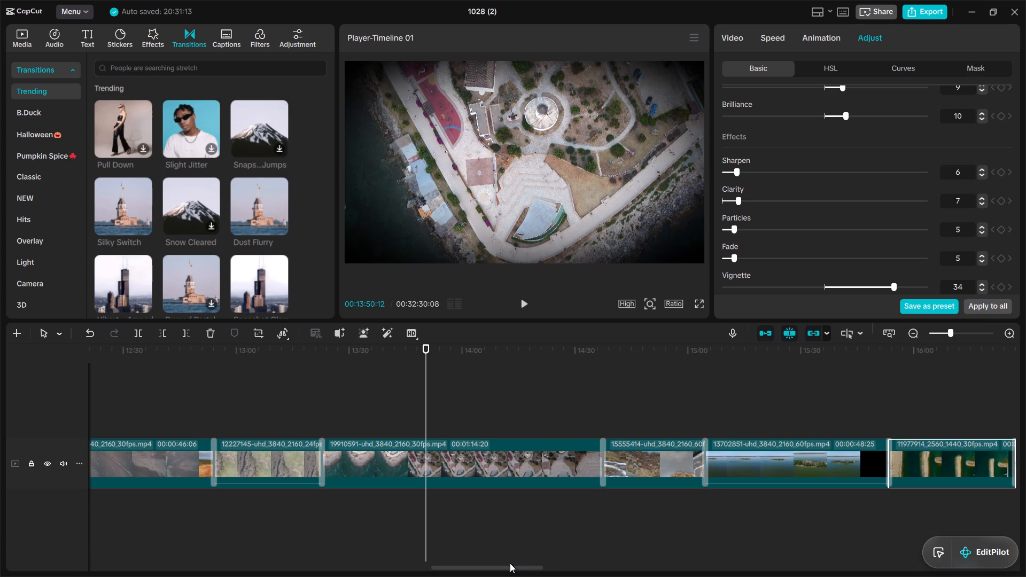
Preview the 8335317 clip and set its color adjustments to Temp -5, Tint -5 and Saturation 6.
left_click_drag(510, 564, 531, 564)
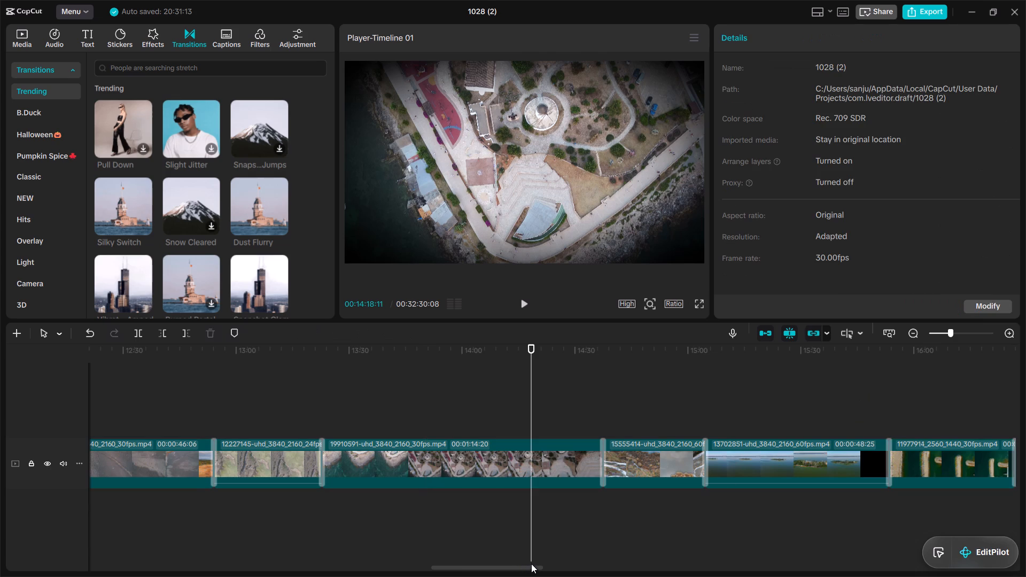
left_click_drag(517, 568, 527, 568)
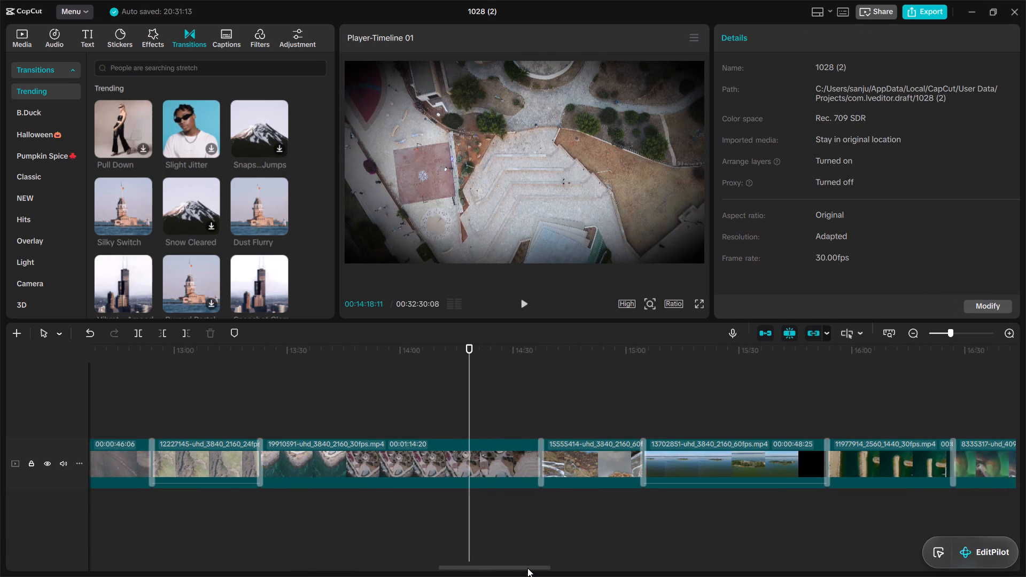
left_click_drag(527, 568, 590, 567)
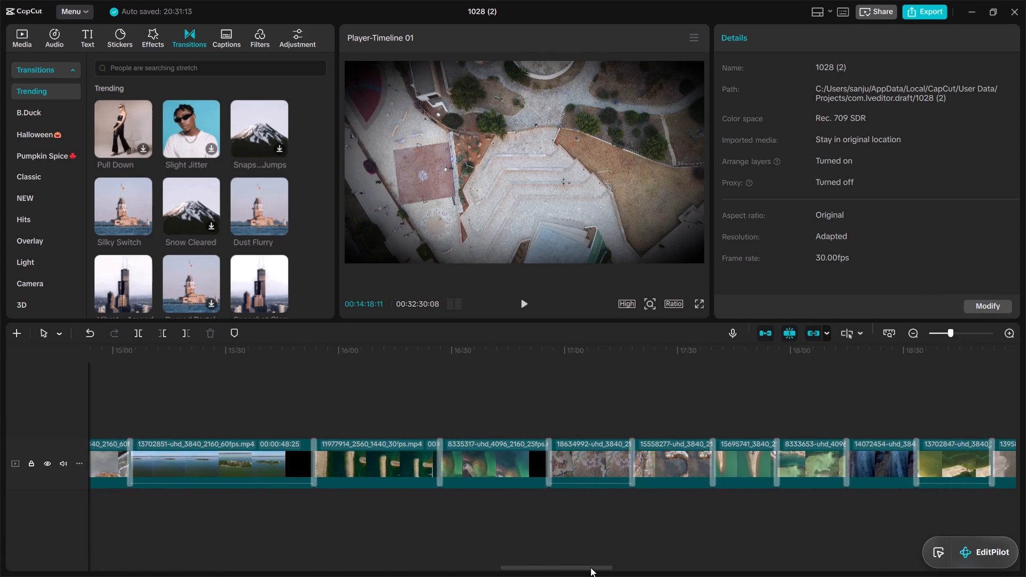
left_click_drag(590, 567, 623, 563)
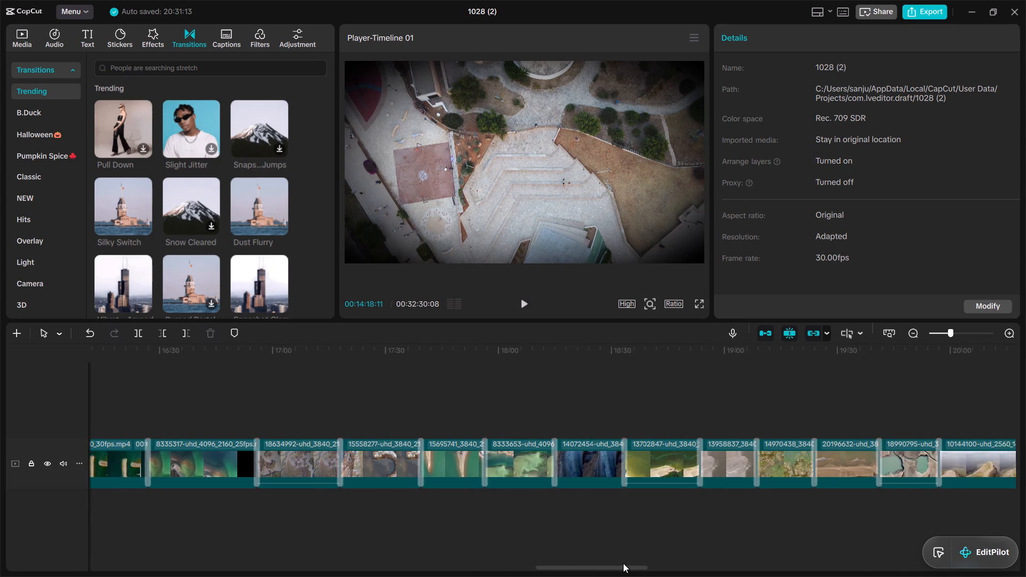
left_click_drag(623, 563, 628, 561)
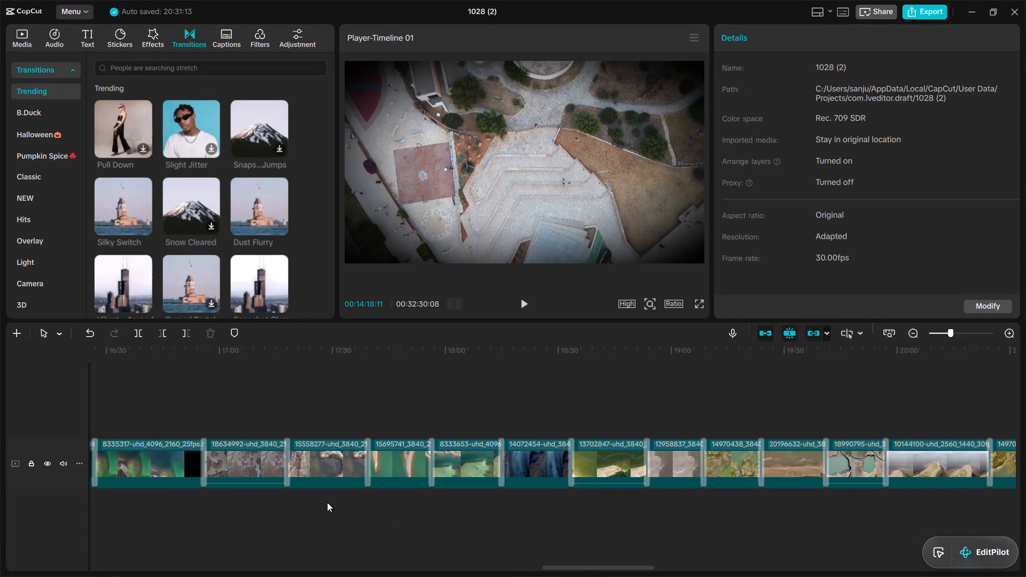
left_click(167, 467)
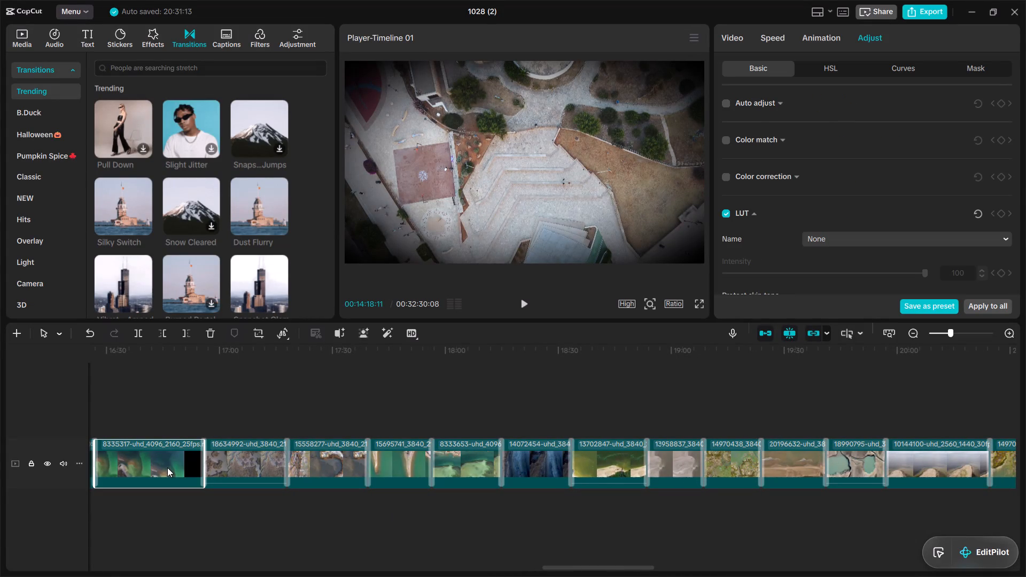
double_click(166, 423)
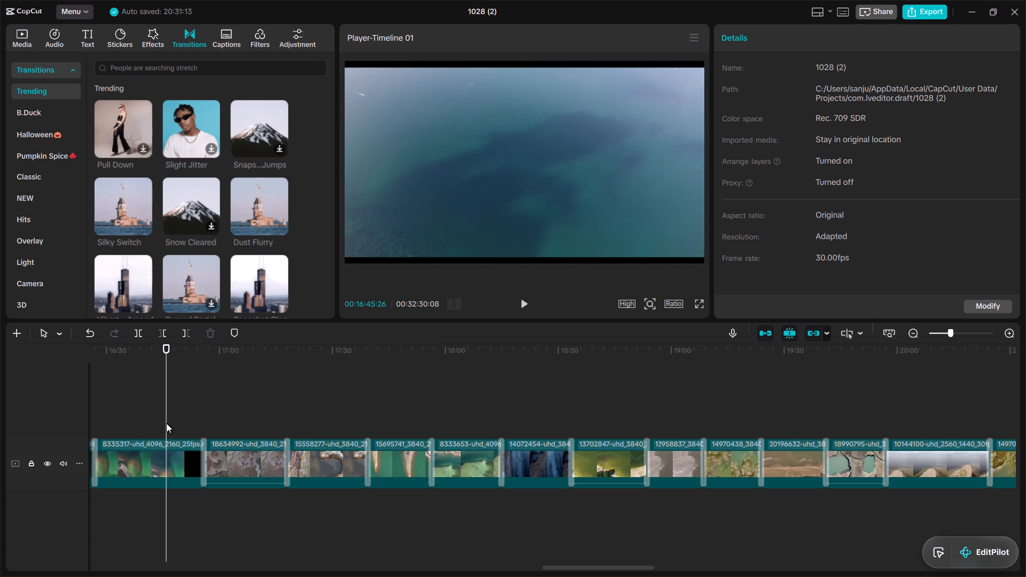
left_click(153, 462)
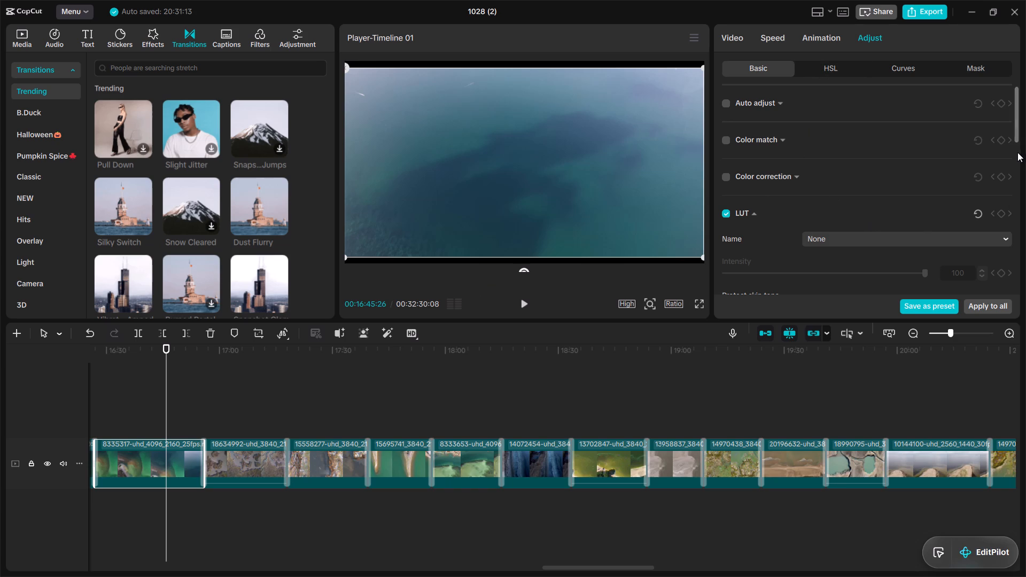
left_click_drag(1017, 131, 1017, 173)
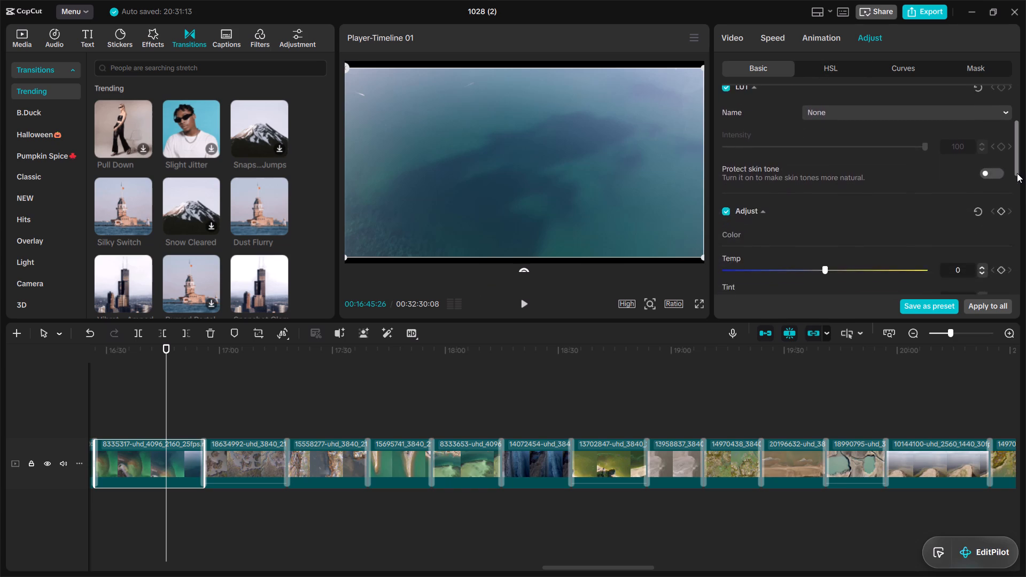
left_click_drag(1017, 173, 1014, 196)
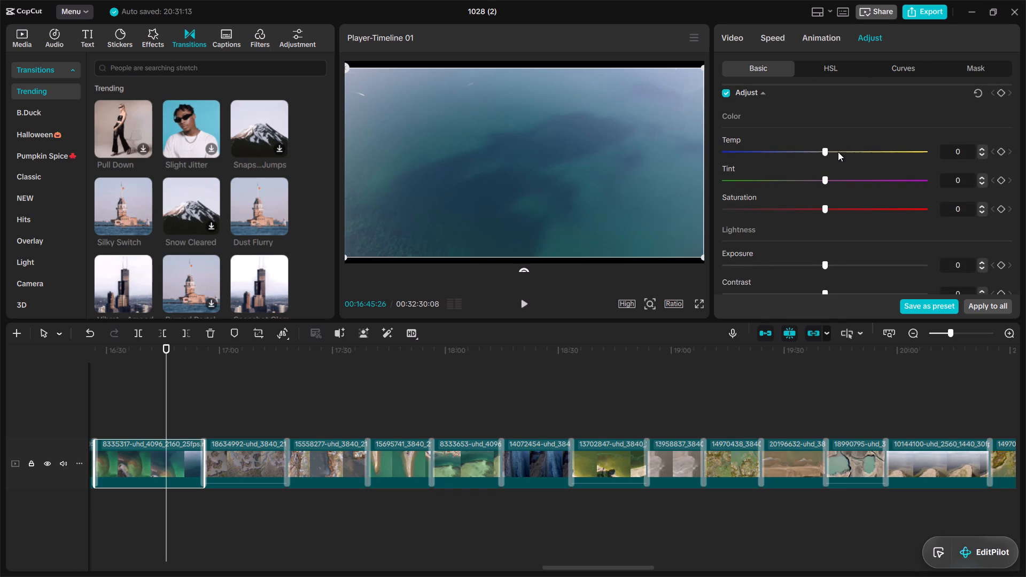
left_click_drag(838, 152, 813, 178)
left_click(813, 178)
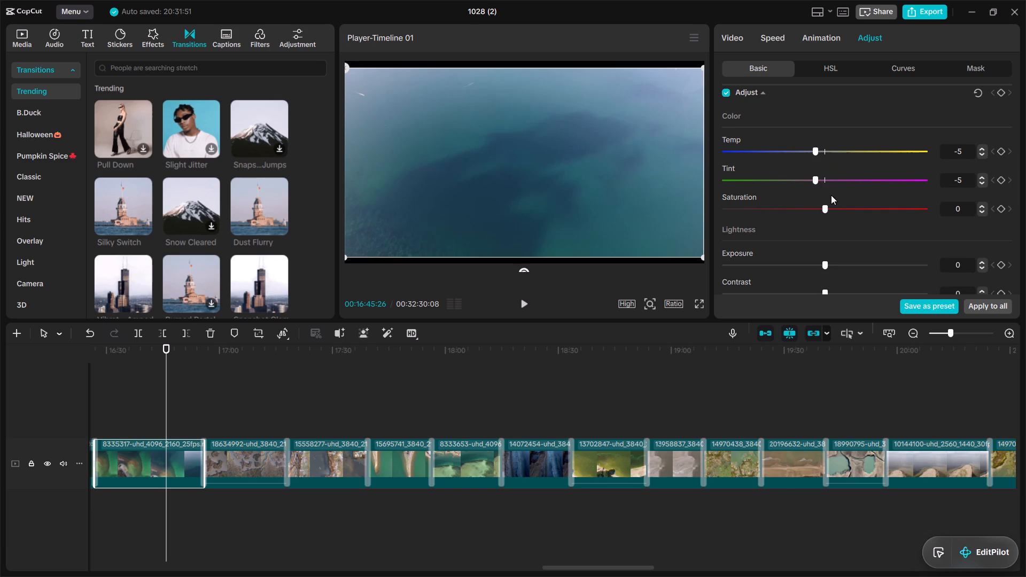
left_click(835, 203)
Set the 8335317 clip's lightness to Exposure 5, Contrast 6, Highlight 6, Shadow 7, Whites 6, Blacks 6 and Brilliance 6.
left_click(832, 259)
left_click_drag(1017, 197, 1013, 243)
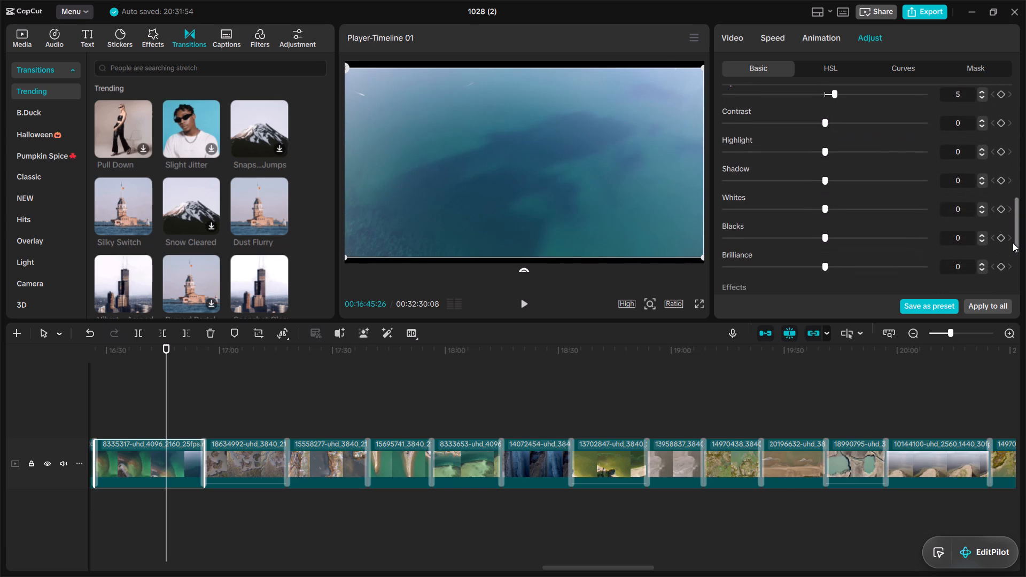
left_click_drag(837, 116, 835, 138)
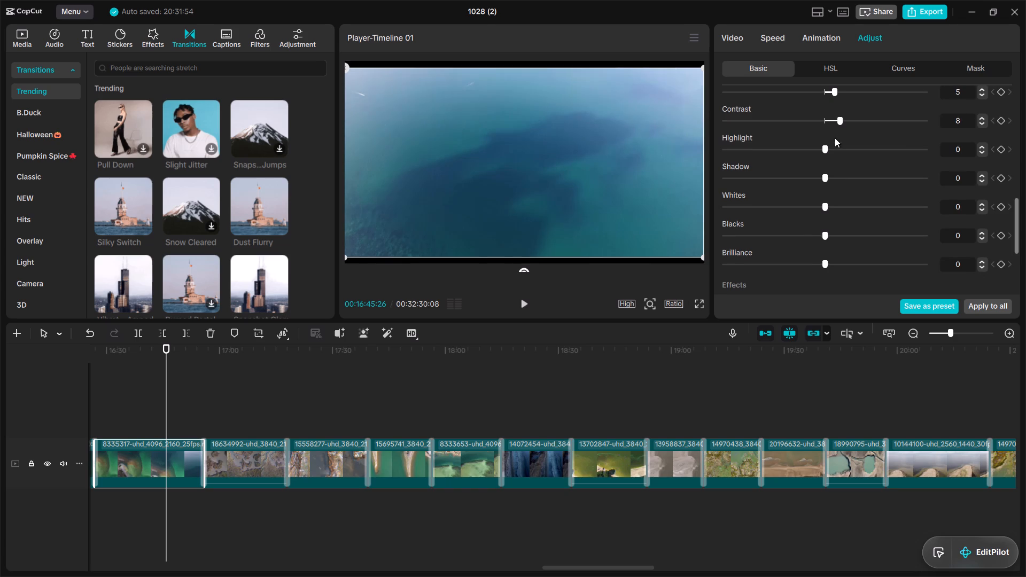
left_click_drag(835, 138, 835, 146)
left_click_drag(835, 146, 835, 174)
left_click_drag(835, 174, 836, 201)
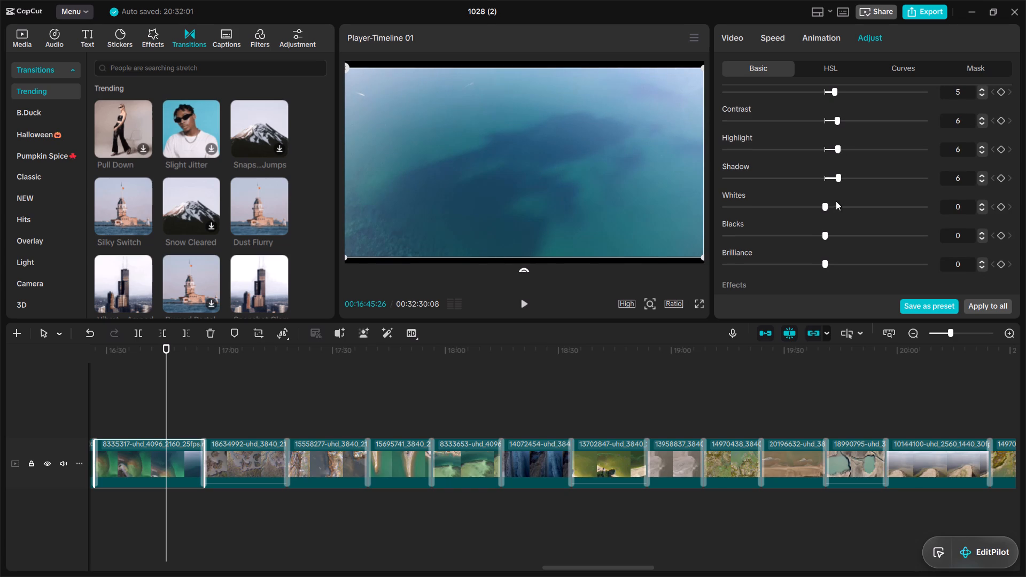
left_click_drag(836, 201, 836, 201)
left_click_drag(836, 201, 835, 236)
left_click_drag(835, 236, 835, 262)
left_click(835, 262)
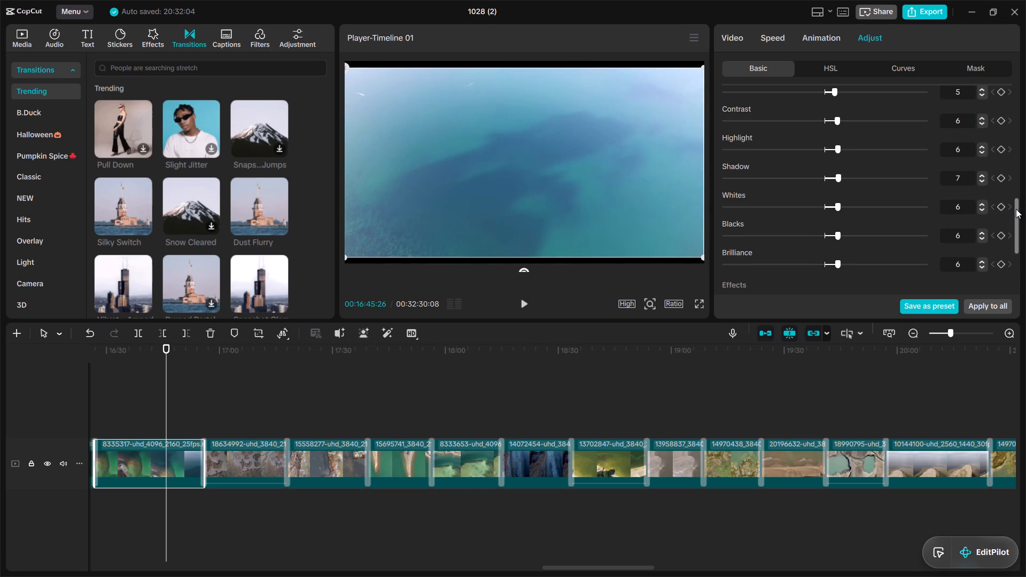
Set the 8335317 clip's effects adjustments to Sharpen 9, Clarity 10, Particles 6, Fade 6 and Vignette 33.
left_click_drag(1016, 209, 1009, 264)
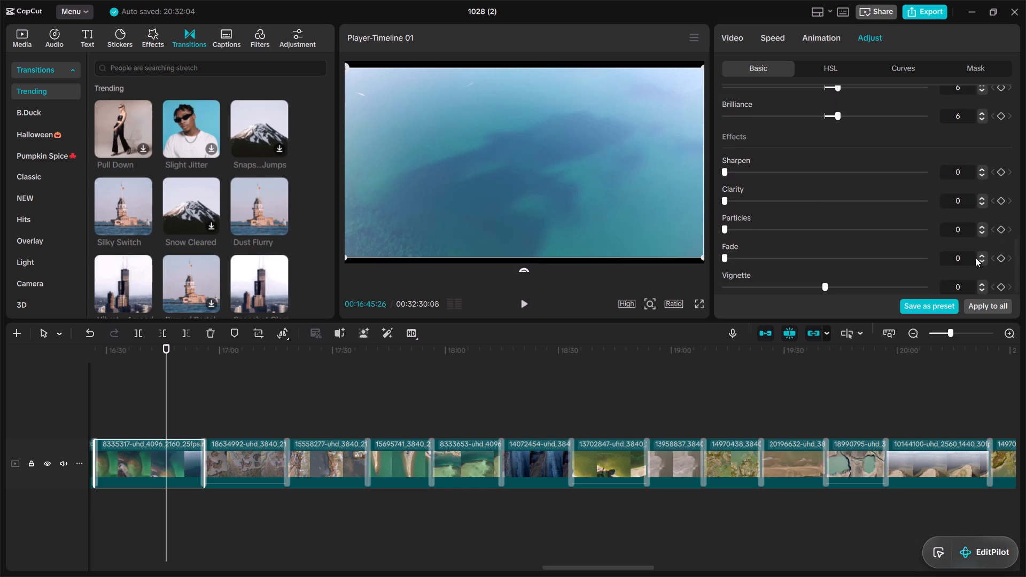
left_click(743, 165)
left_click_drag(739, 193, 742, 206)
left_click(742, 206)
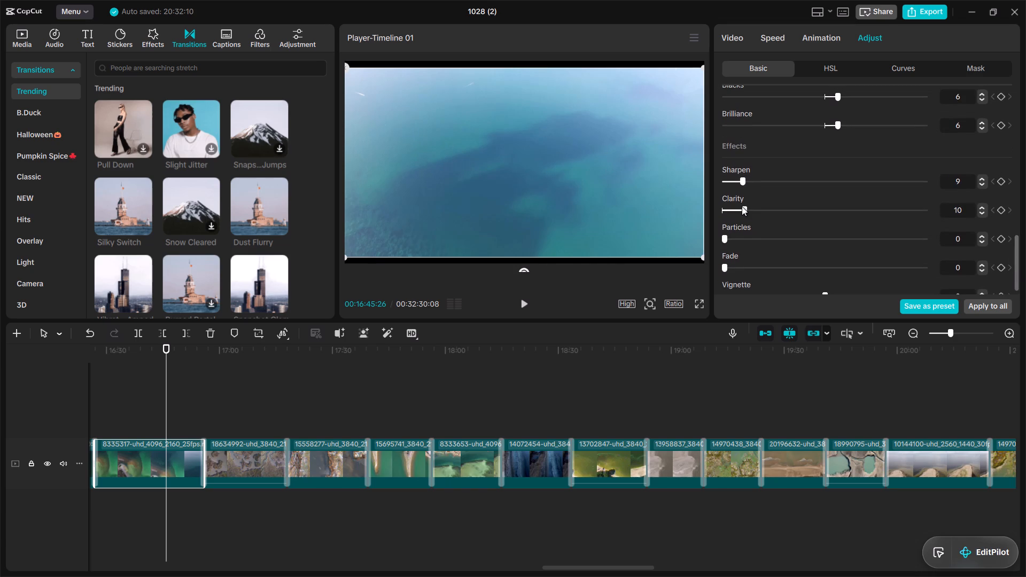
left_click(736, 235)
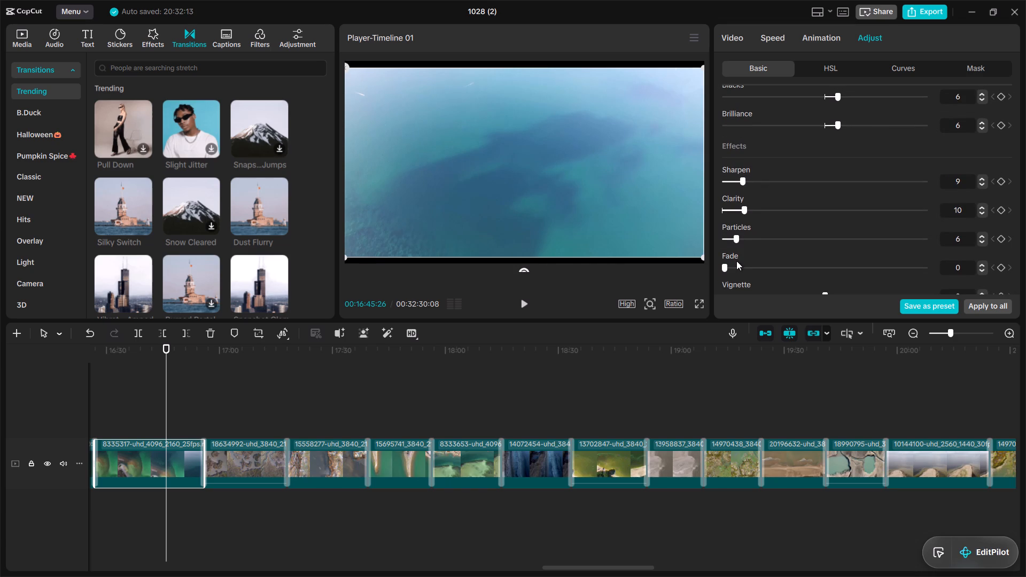
left_click(736, 261)
left_click_drag(1018, 233, 1007, 328)
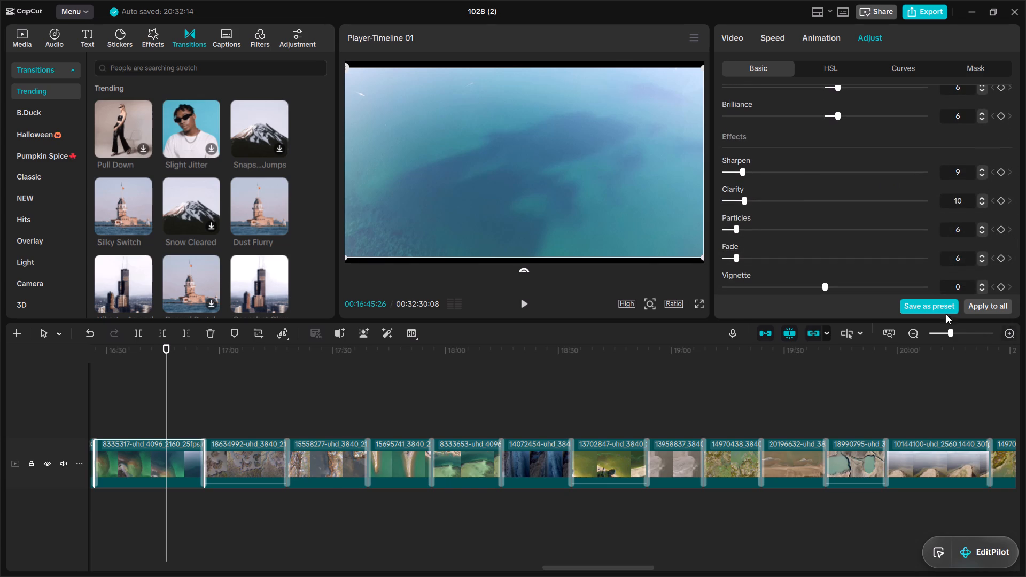
left_click(888, 283)
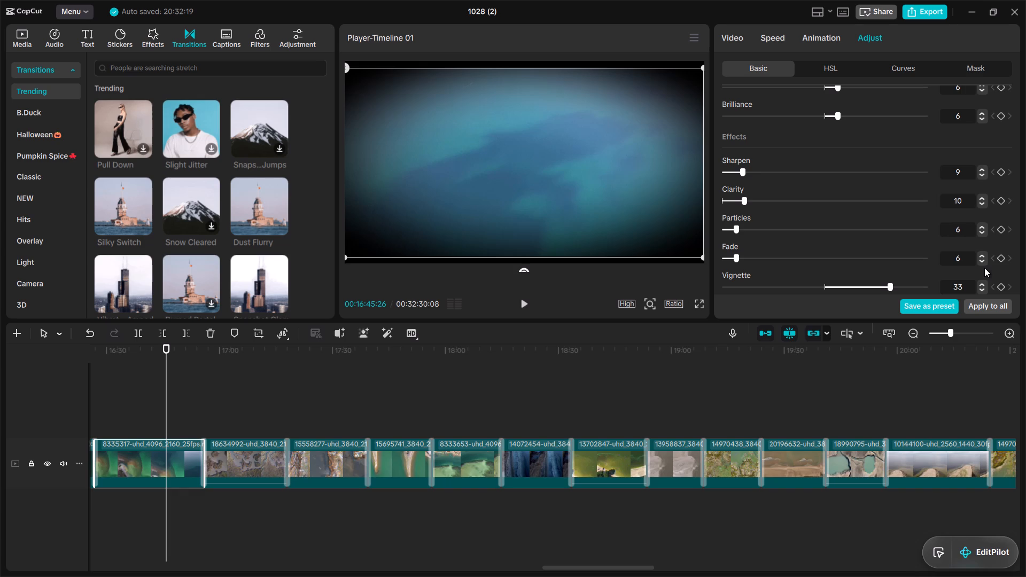
Preview the 18634992 clip and set its color adjustments to Temp 7, Tint -3 and Saturation 4.
left_click(222, 471)
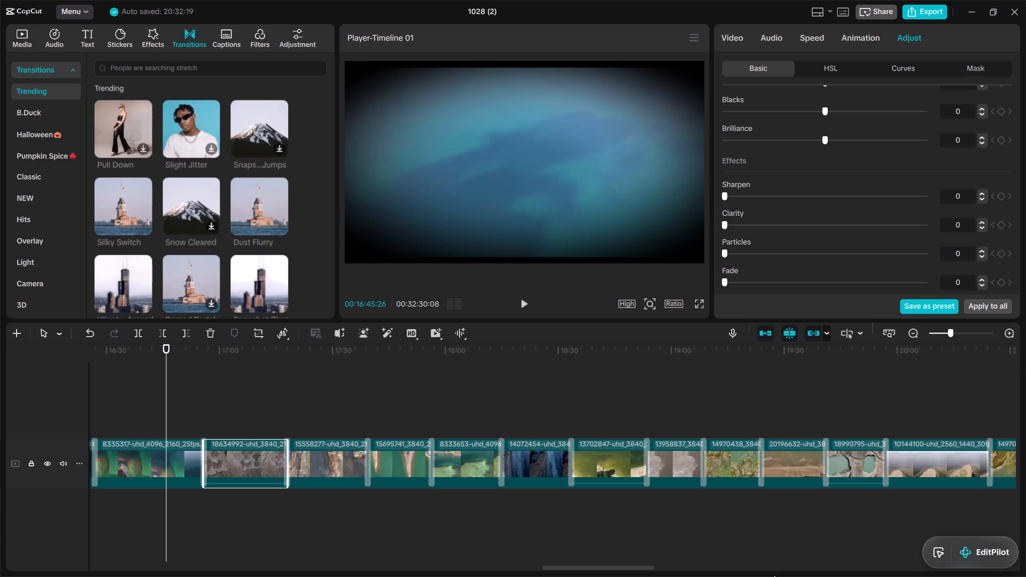
double_click(247, 521)
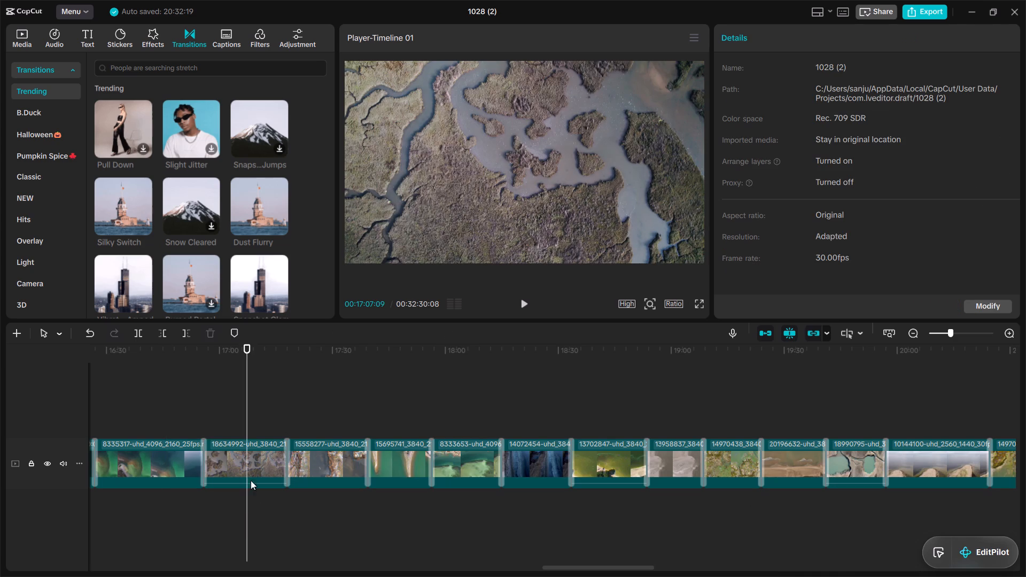
left_click(258, 461)
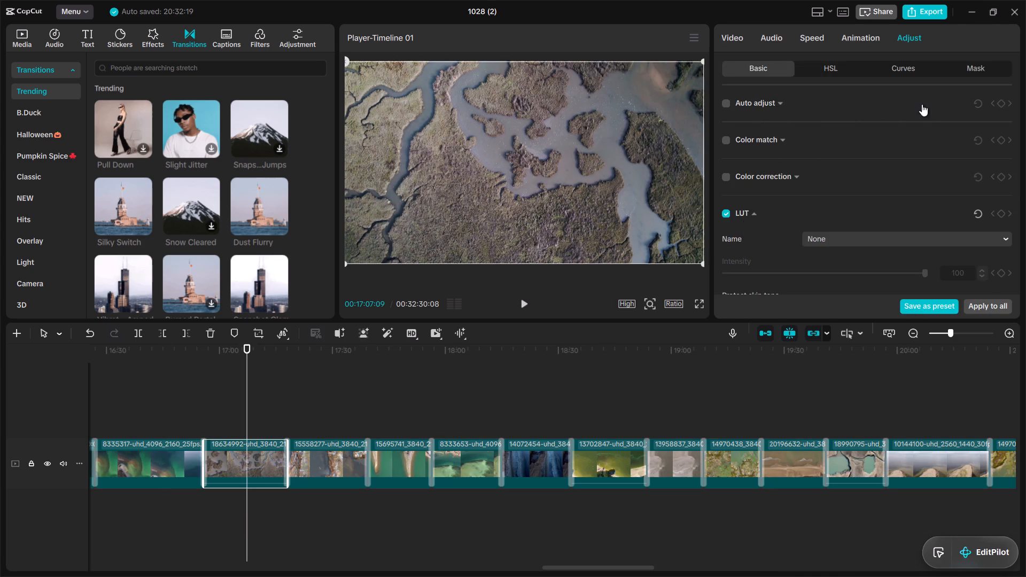
left_click_drag(1016, 119, 1021, 182)
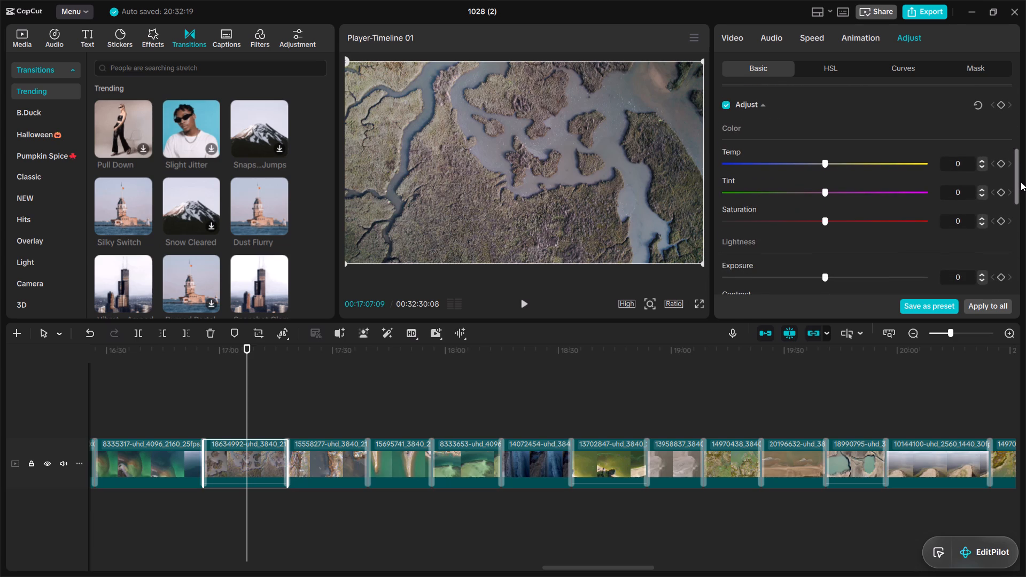
left_click(836, 159)
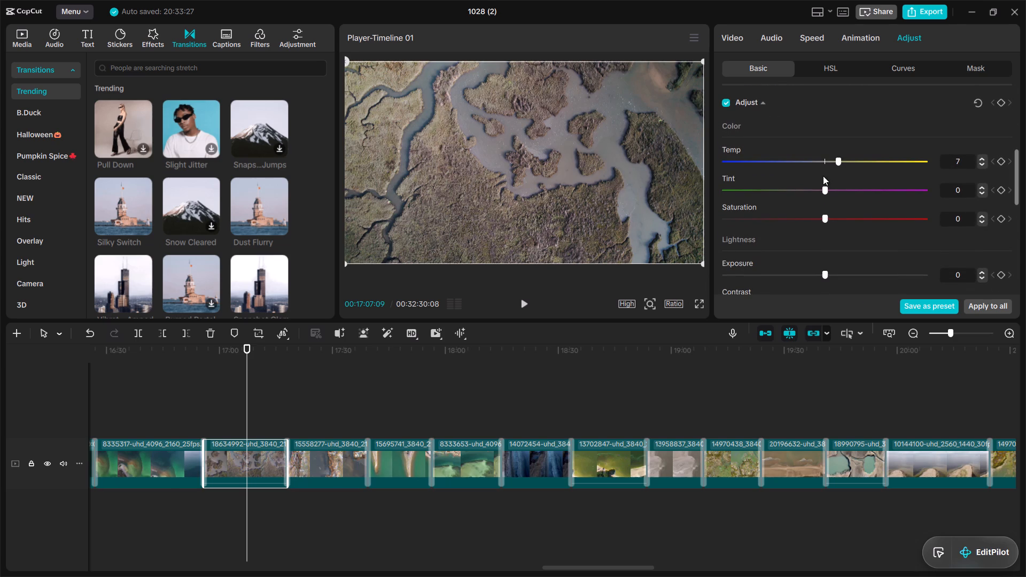
left_click(815, 186)
left_click(830, 214)
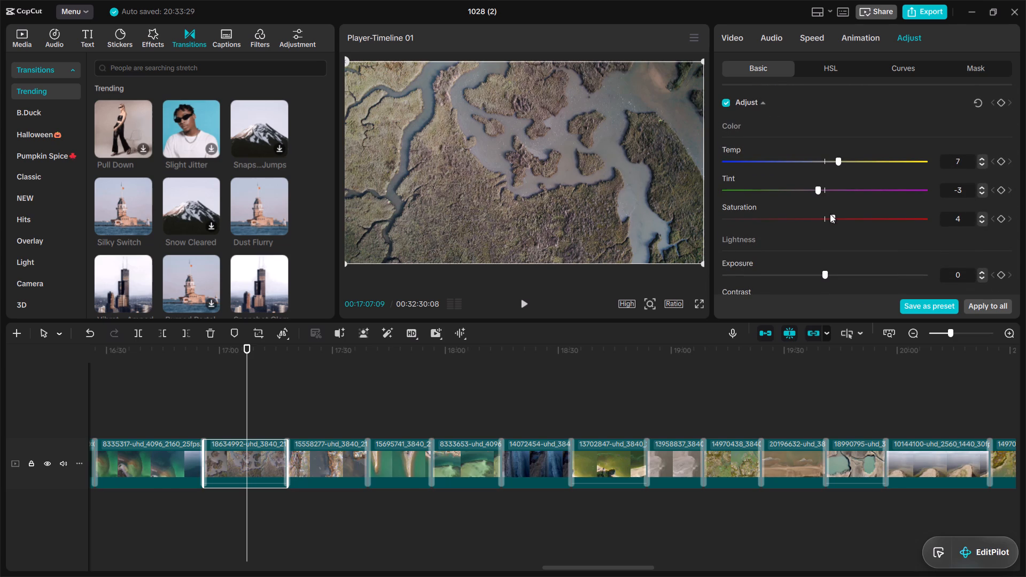
Set the 18634992 clip's lightness to Exposure 6, Contrast 8, Highlight 5, Shadow 5, Whites 5, Blacks 5 and Brilliance 5.
left_click(834, 268)
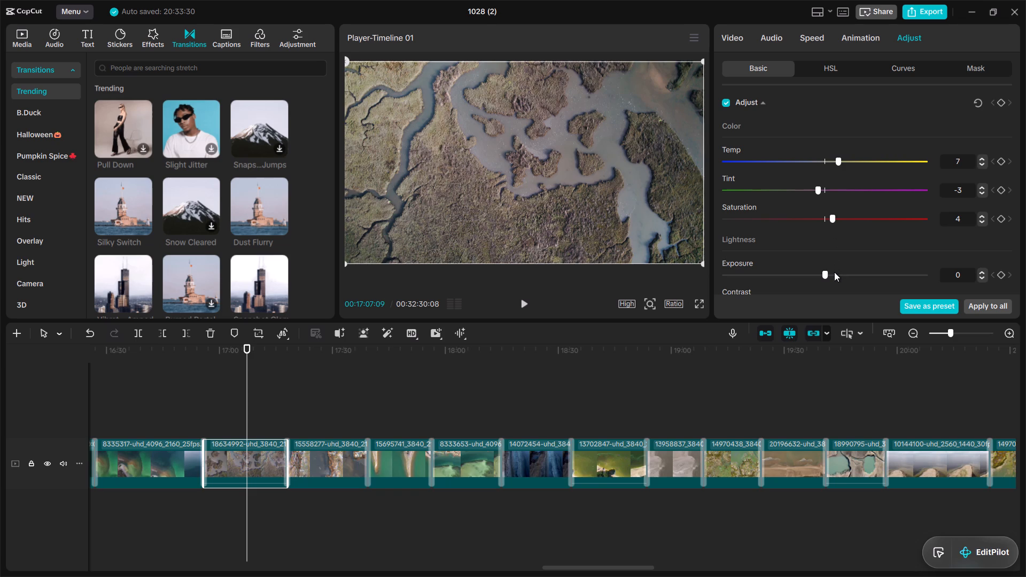
left_click(834, 272)
left_click_drag(1018, 188, 1015, 239)
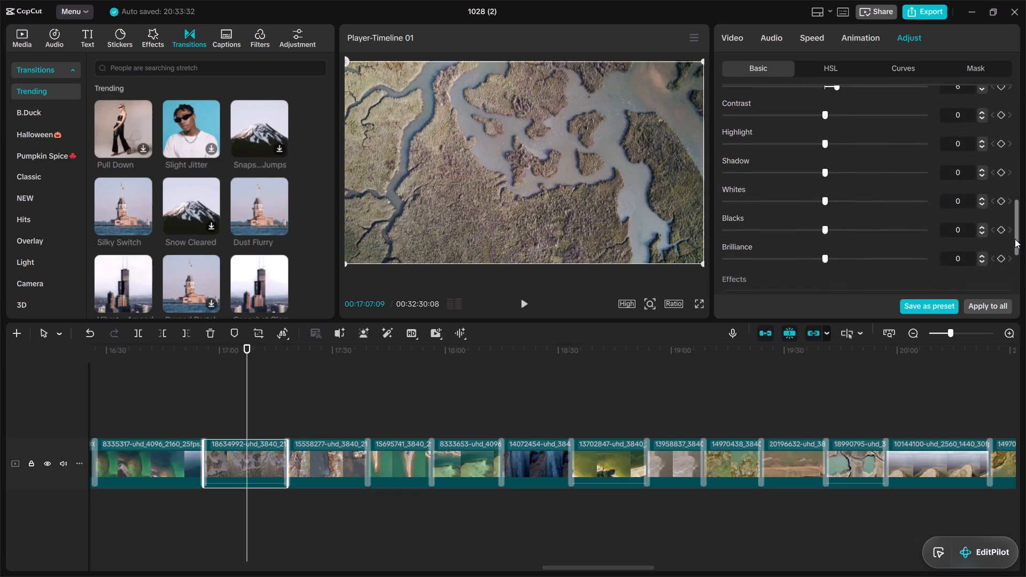
left_click_drag(1015, 239, 1015, 239)
left_click(839, 109)
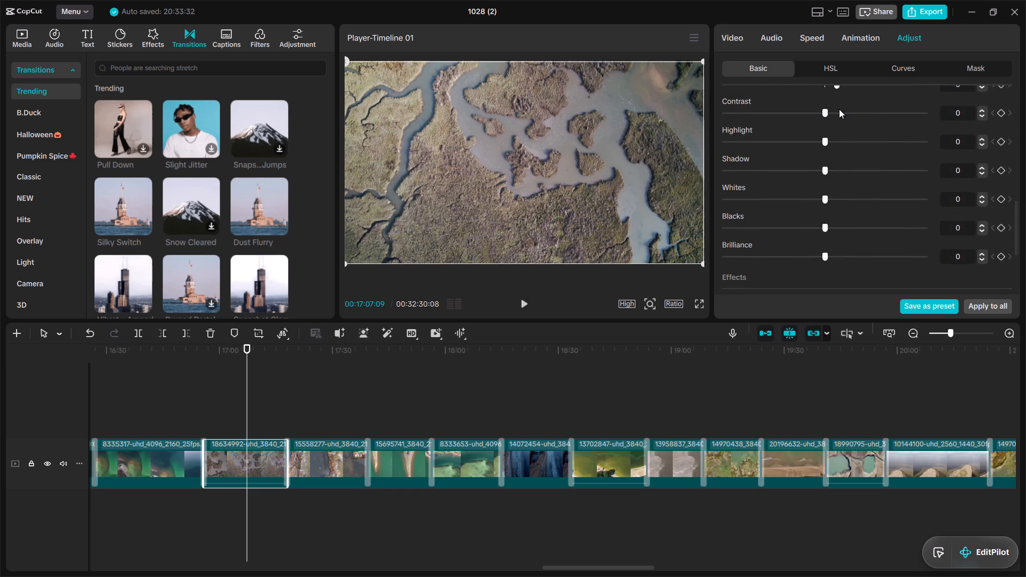
left_click(837, 134)
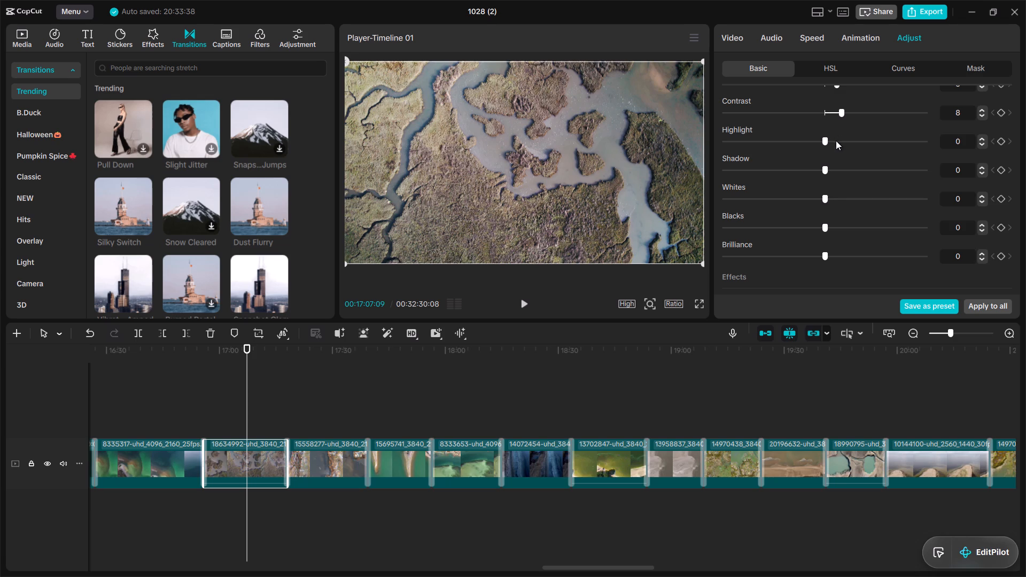
left_click_drag(836, 139, 833, 168)
left_click(833, 168)
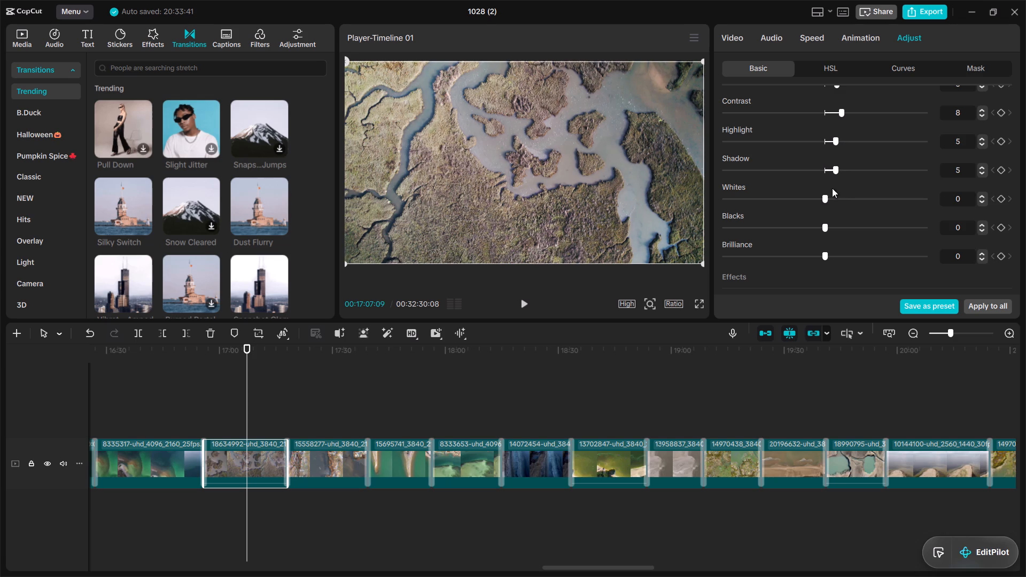
left_click(832, 198)
left_click_drag(832, 225, 832, 248)
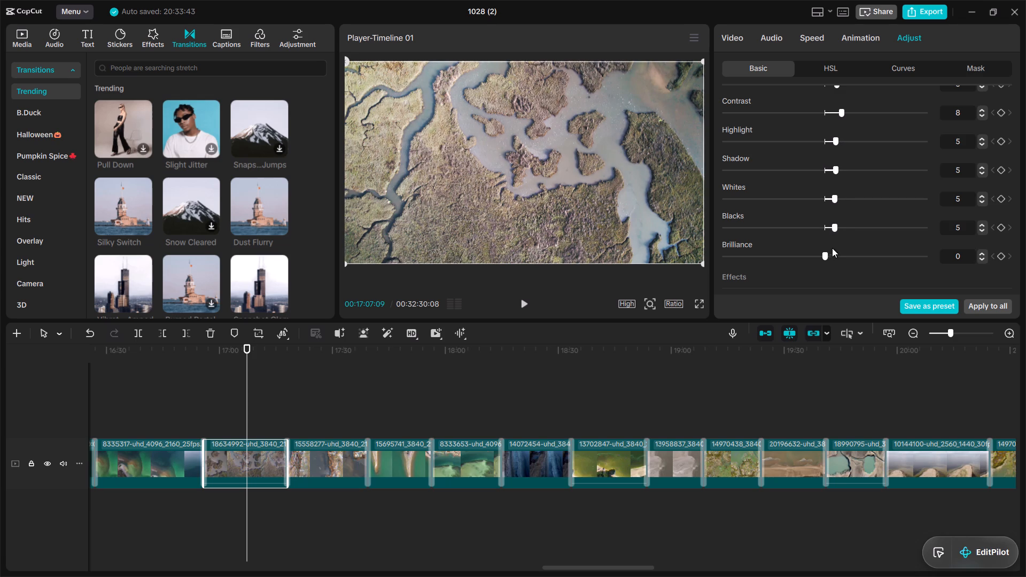
left_click_drag(832, 248, 832, 254)
left_click(832, 254)
Set the 18634992 clip's effects adjustments to Sharpen 6, Clarity 5, Particles 4, Fade 4 and Vignette 34.
left_click_drag(1015, 216, 1015, 264)
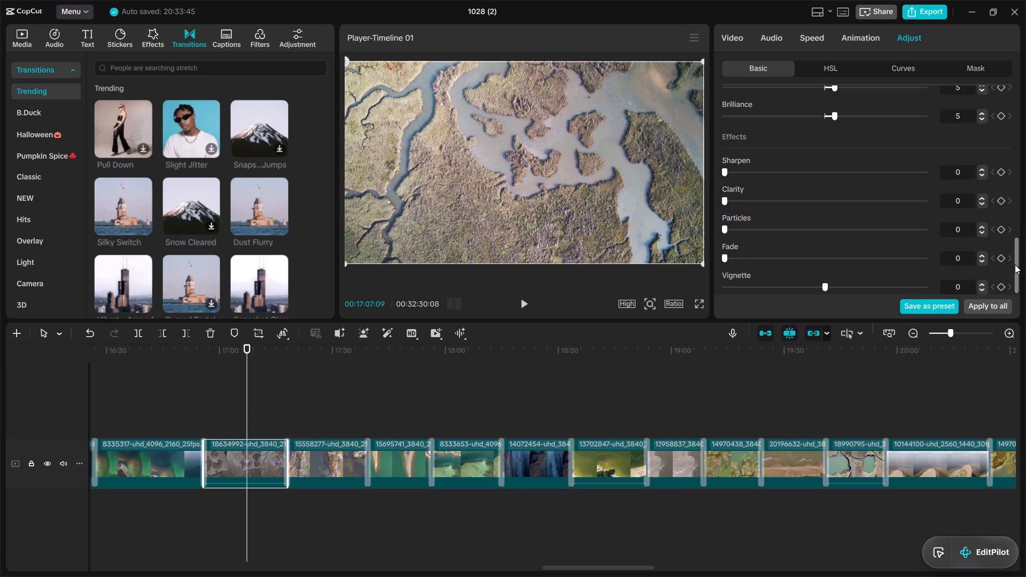
left_click_drag(1015, 264, 1014, 269)
left_click_drag(737, 170, 736, 192)
left_click(736, 192)
left_click_drag(734, 196, 733, 223)
left_click_drag(733, 223, 733, 253)
left_click(733, 253)
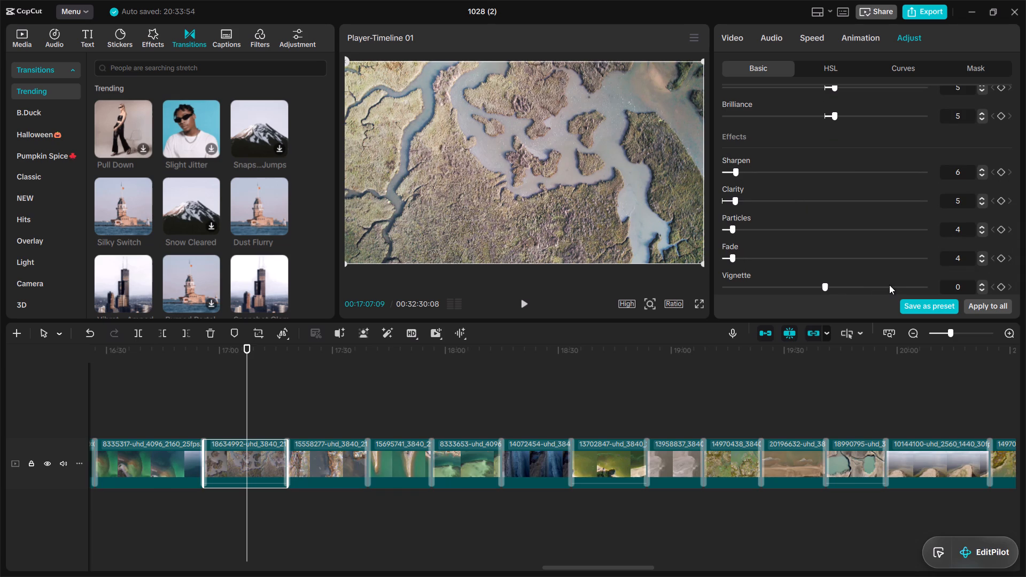
left_click(891, 285)
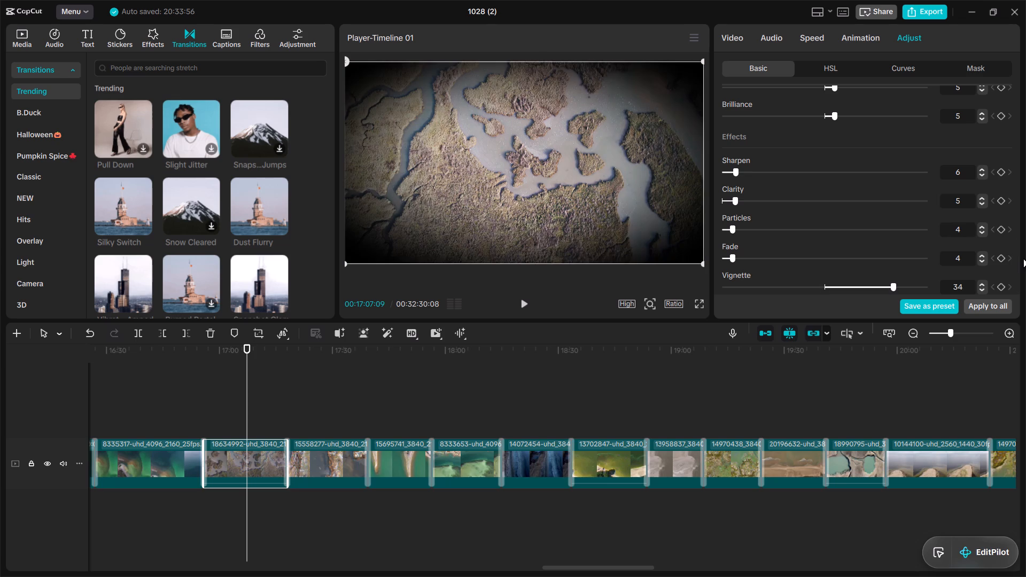
Set the 15558277 clip's adjustments to Fade 11, Particles 4, Clarity 7, Sharpen 8, Brilliance 14, Blacks 8 and Vignette 39.
left_click(313, 467)
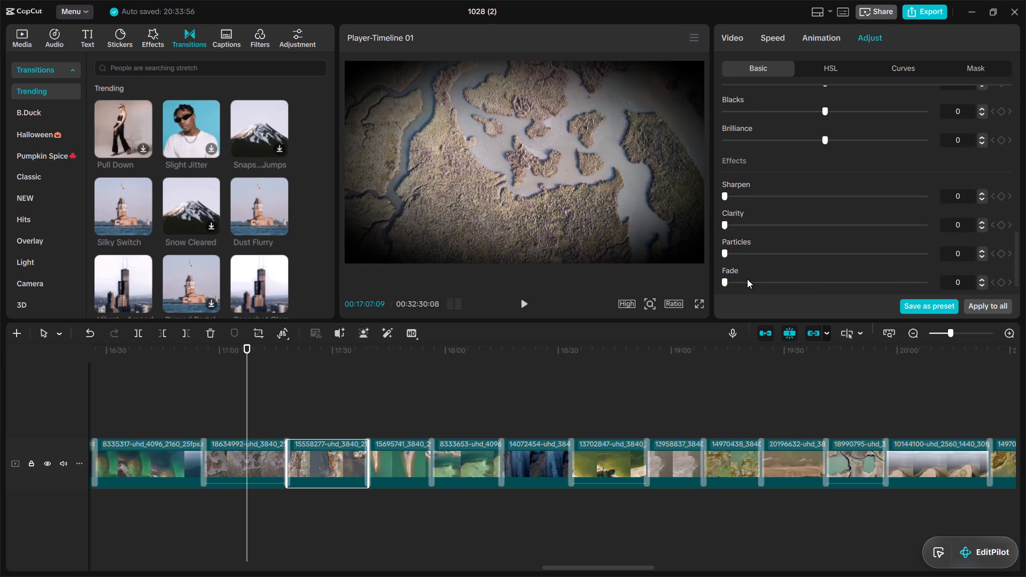
left_click(747, 279)
left_click(732, 253)
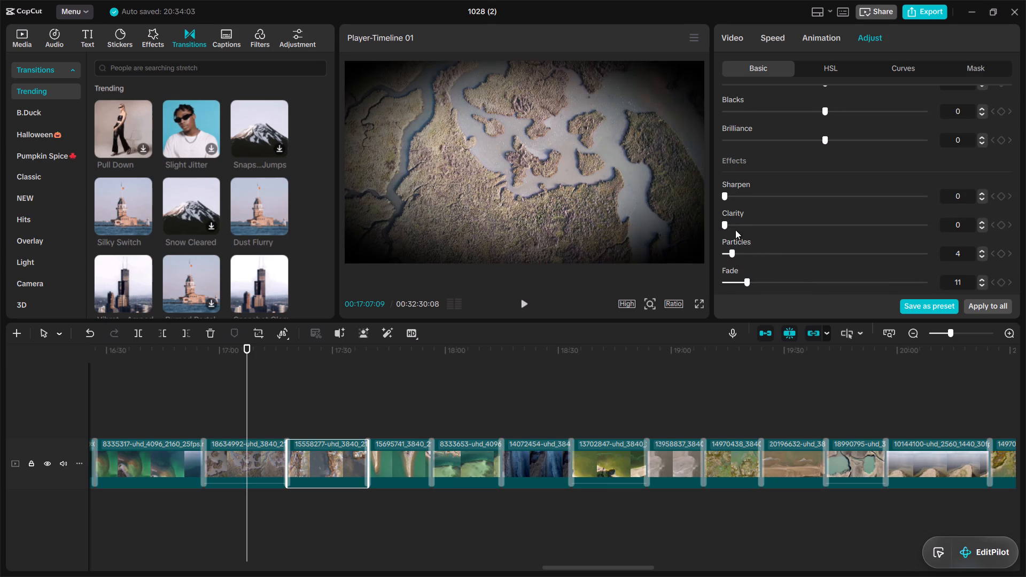
left_click(737, 223)
left_click(741, 192)
left_click(850, 138)
left_click(838, 108)
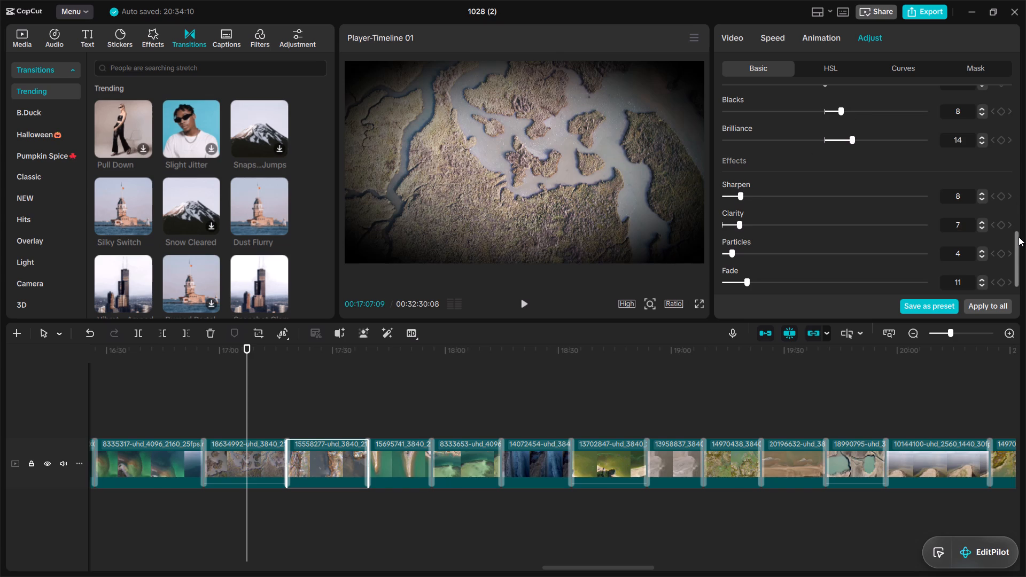
left_click_drag(1019, 237, 1014, 269)
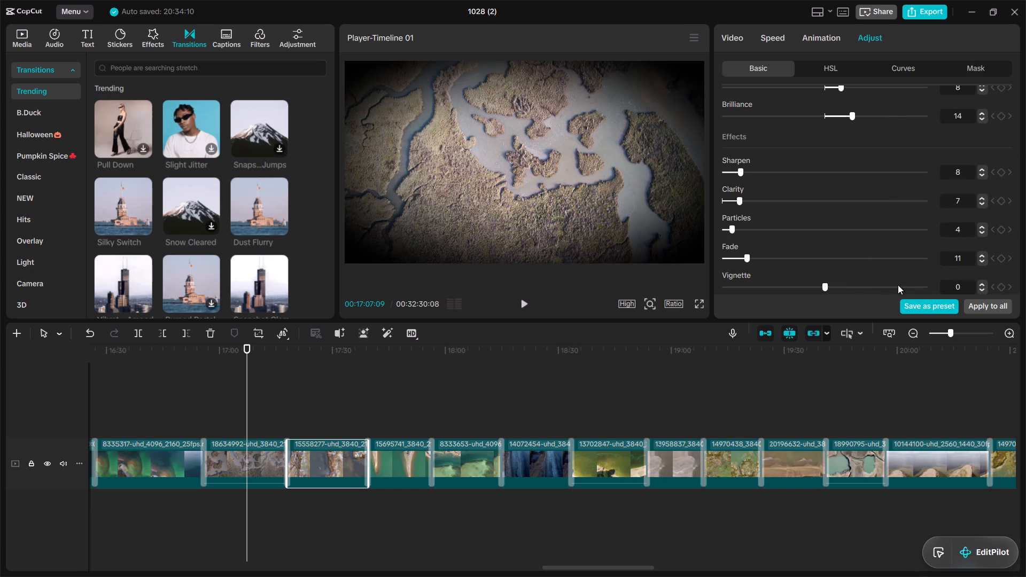
left_click(900, 285)
Set the 15558277 clip's remaining lightness adjustments to Whites 11, Shadow 5, Highlight 5, Contrast 5 and Exposure 5.
left_click_drag(1015, 267, 1015, 221)
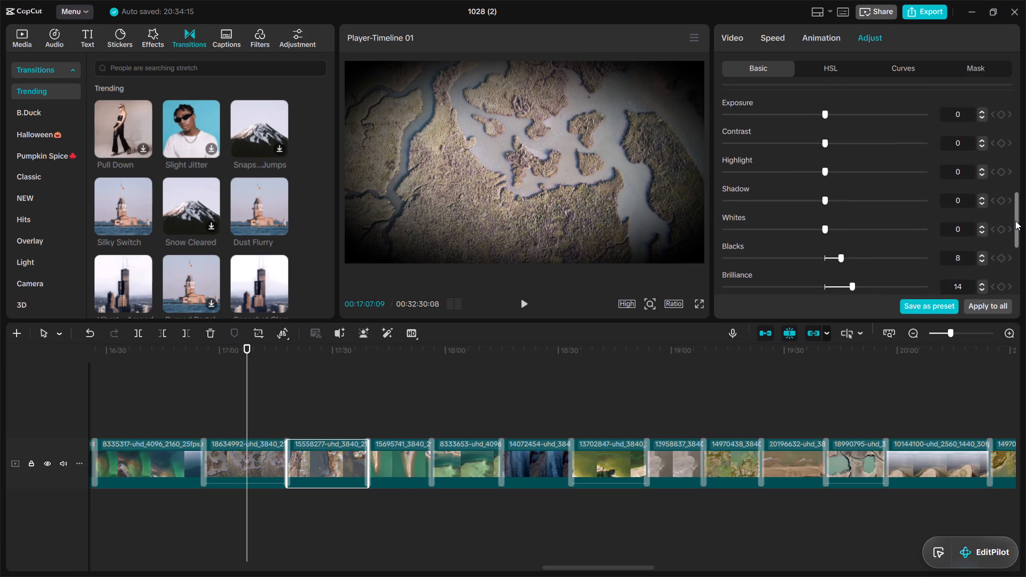
left_click_drag(1015, 221, 1015, 213)
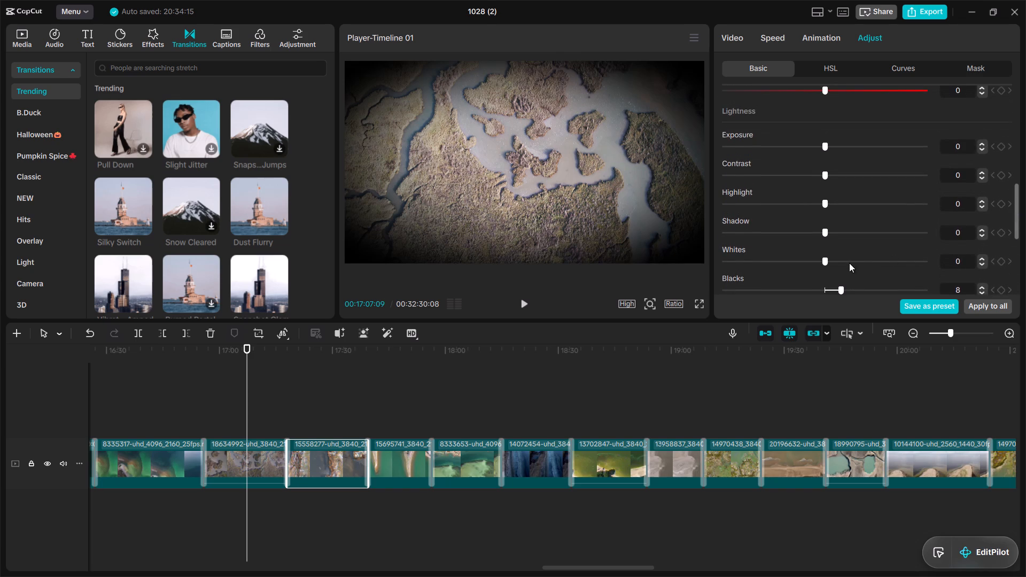
left_click(844, 259)
left_click_drag(835, 233, 831, 198)
left_click(831, 198)
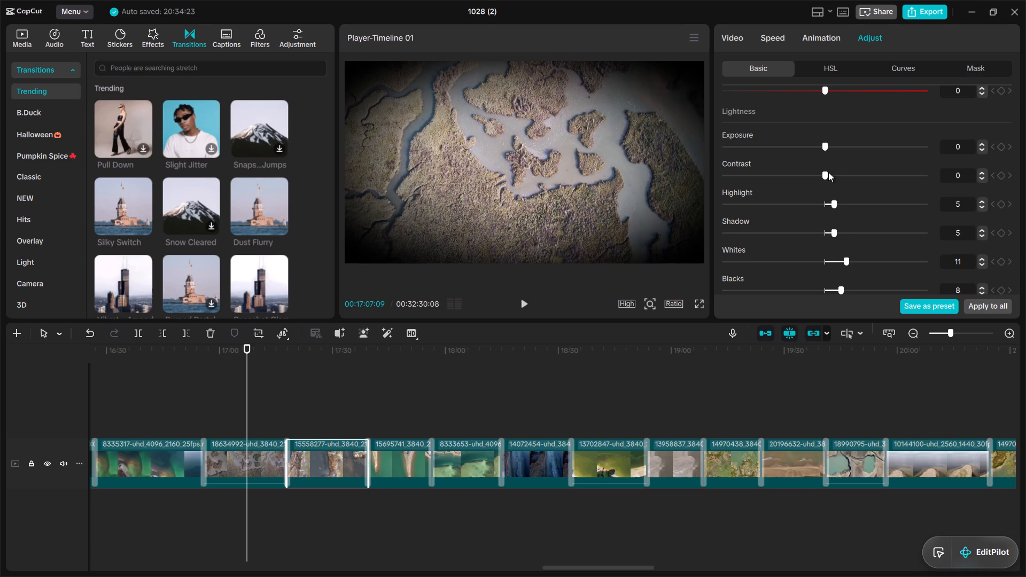
left_click(828, 172)
left_click_drag(831, 171, 831, 153)
left_click_drag(831, 153, 831, 128)
left_click_drag(831, 128, 834, 141)
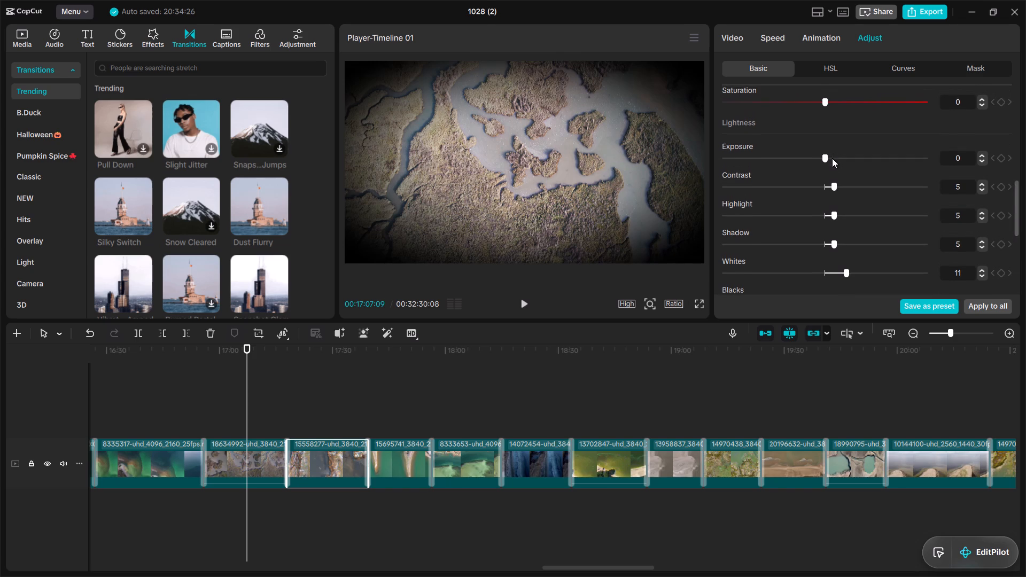
left_click(833, 154)
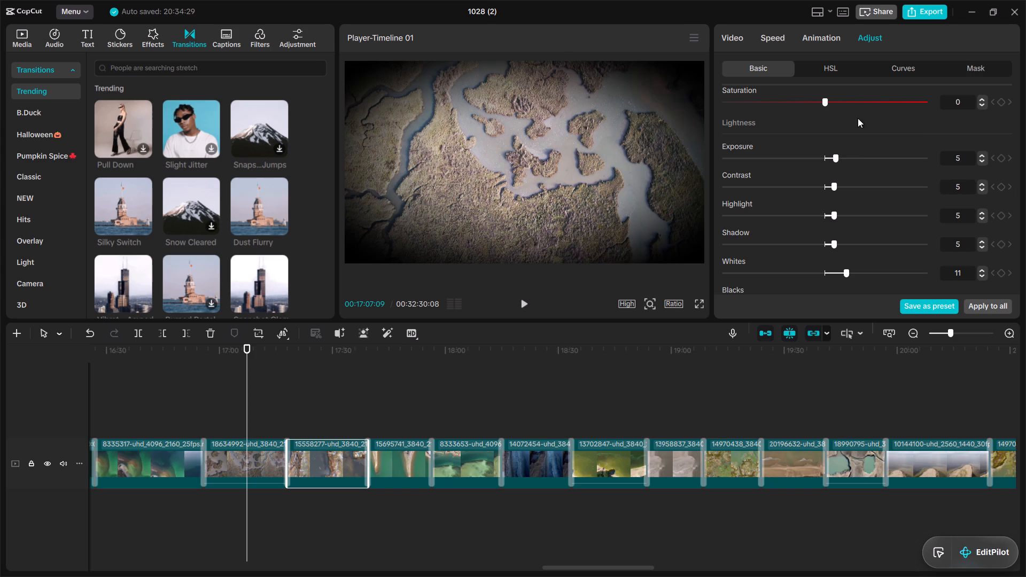
Set the 15558277 clip's color adjustments to Saturation 8, Tint 5 and Temp 5.
left_click(838, 99)
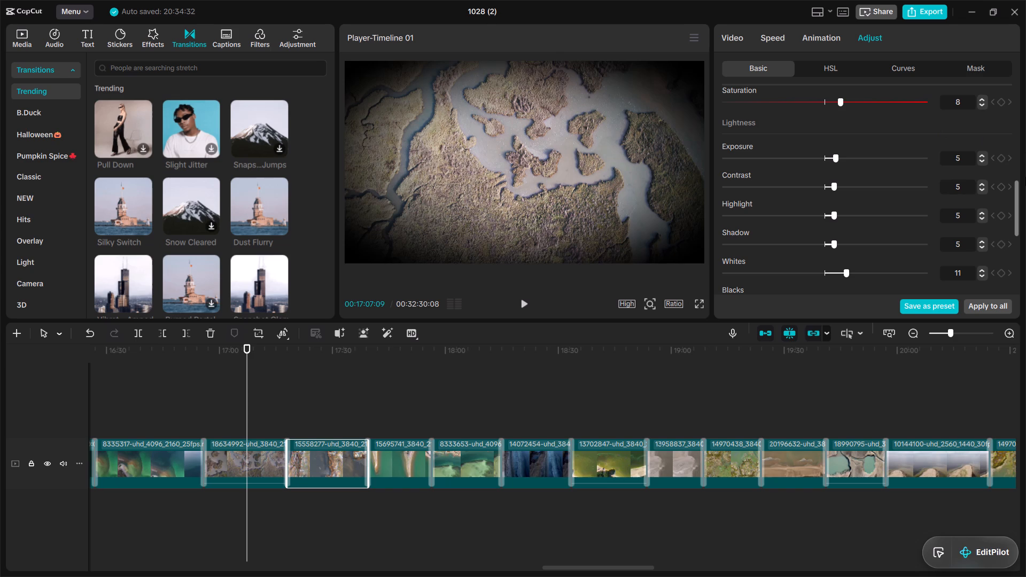
left_click_drag(1016, 207, 1023, 158)
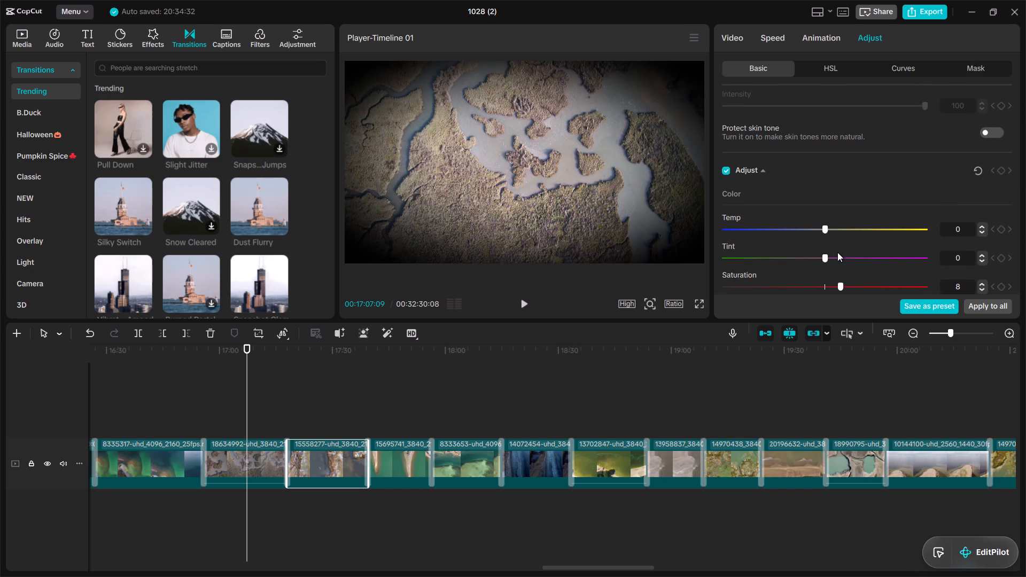
left_click(833, 255)
left_click(832, 226)
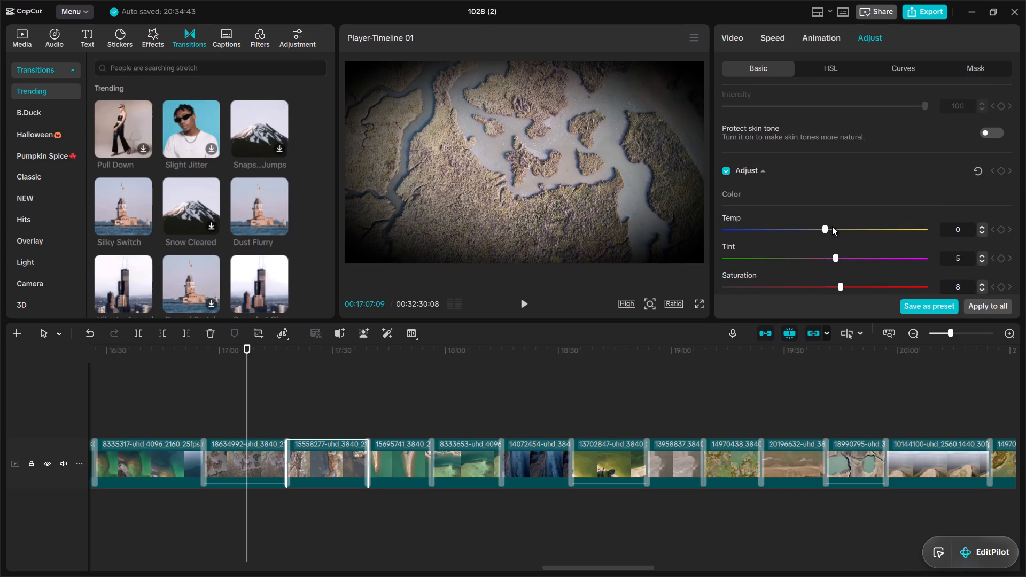
Turn on skin tone protection for the 15558277 clip.
left_click(993, 128)
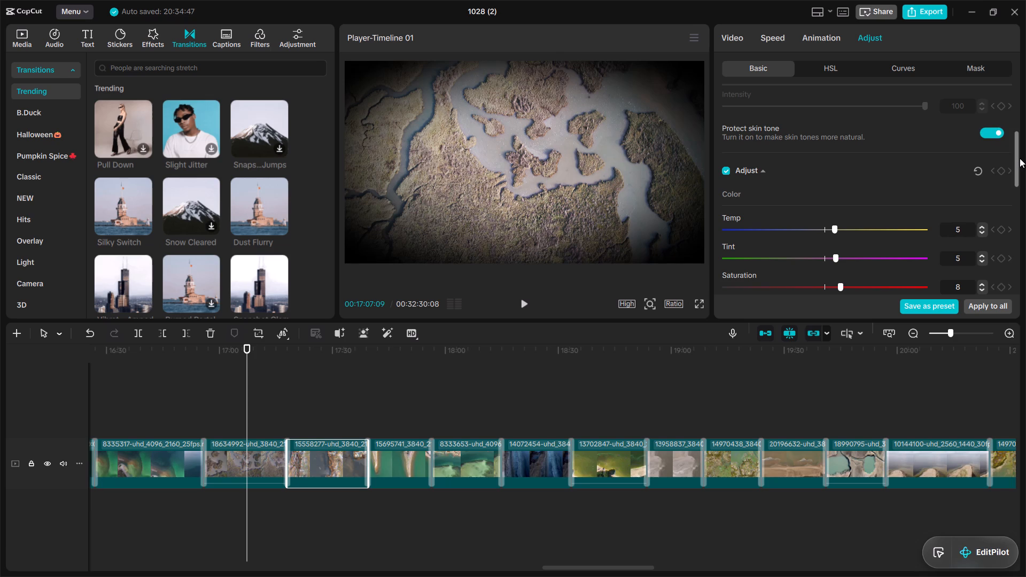
Turn on skin tone protection for the 15695741 clip and set its color adjustments to Temp 6, Tint -5 and Saturation -5.
left_click_drag(1016, 170, 1022, 132)
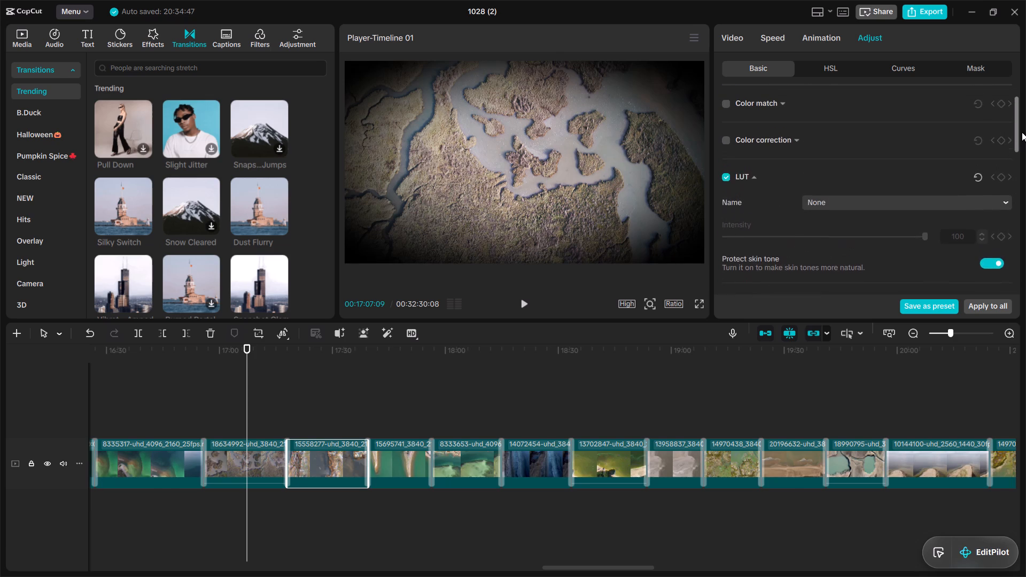
left_click_drag(1022, 132, 1025, 106)
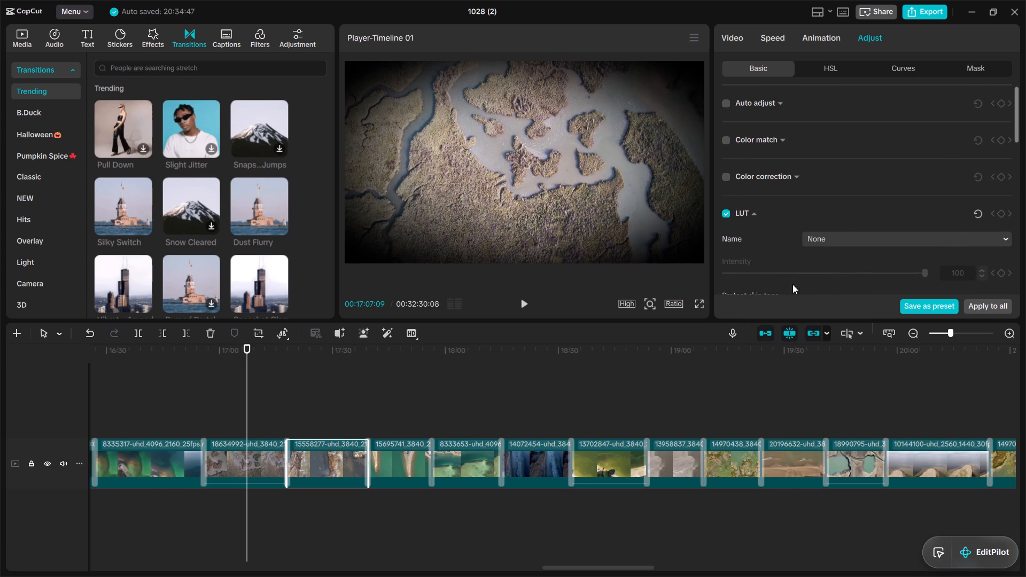
left_click(399, 465)
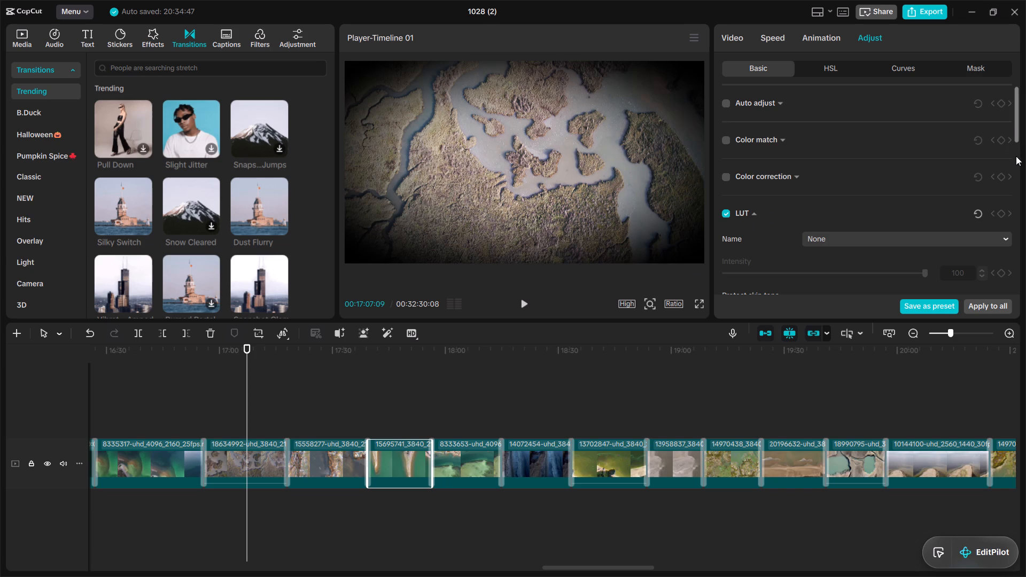
left_click_drag(1018, 127, 1011, 164)
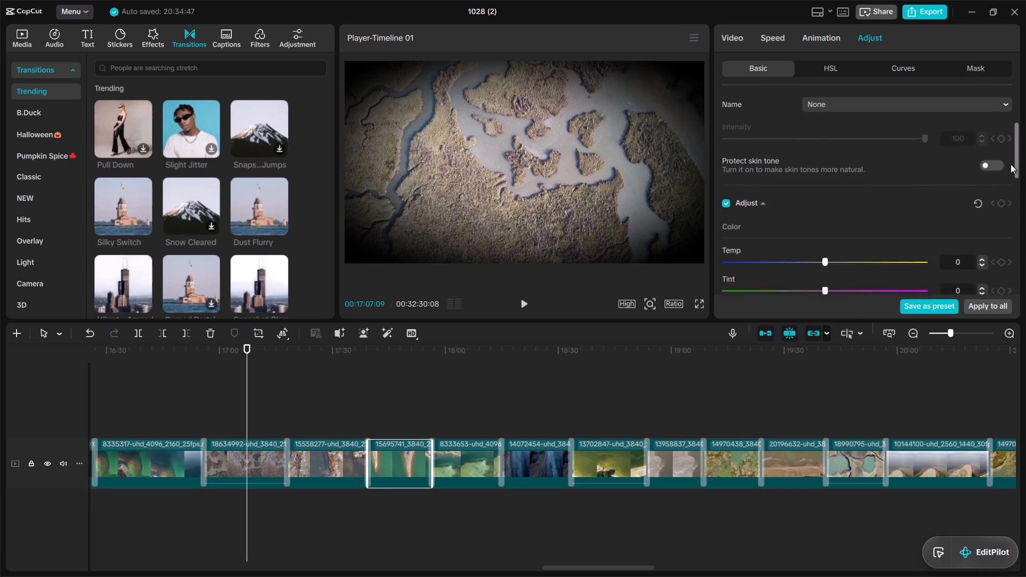
left_click_drag(1011, 164, 1008, 178)
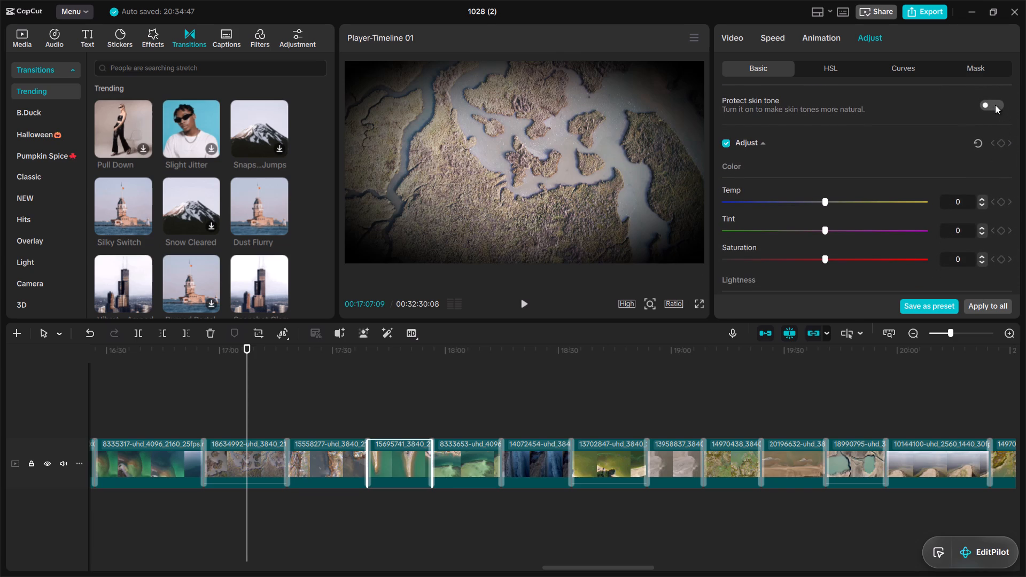
left_click(995, 105)
left_click_drag(833, 199, 835, 225)
left_click_drag(835, 225, 812, 256)
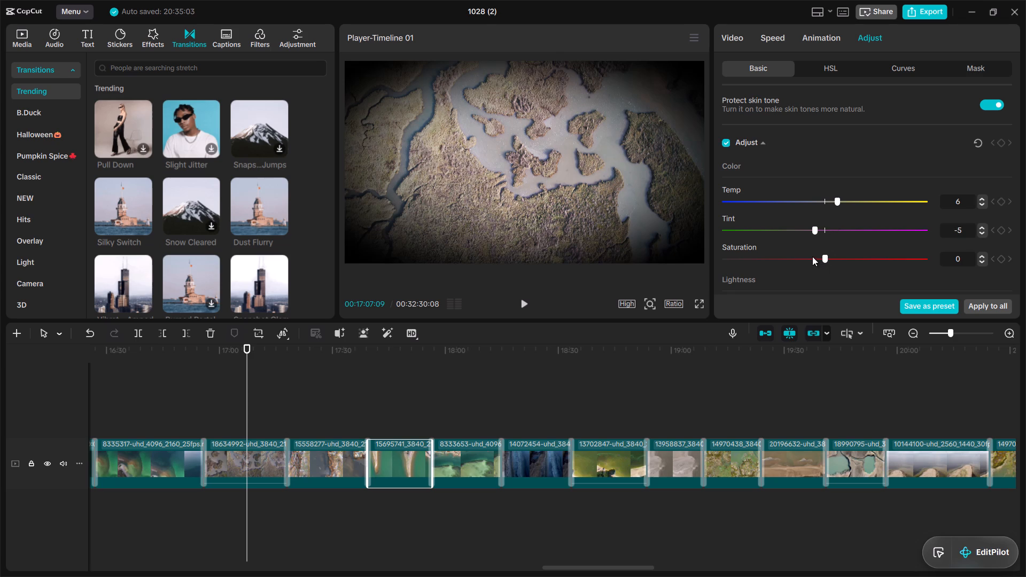
left_click_drag(812, 256, 812, 255)
left_click(812, 255)
Set the 15695741 clip's lightness adjustments to Exposure 7, Contrast 7, Highlight 7, Shadow 7, Whites 7, Blacks 6 and Brilliance 6.
left_click_drag(1018, 176, 1007, 225)
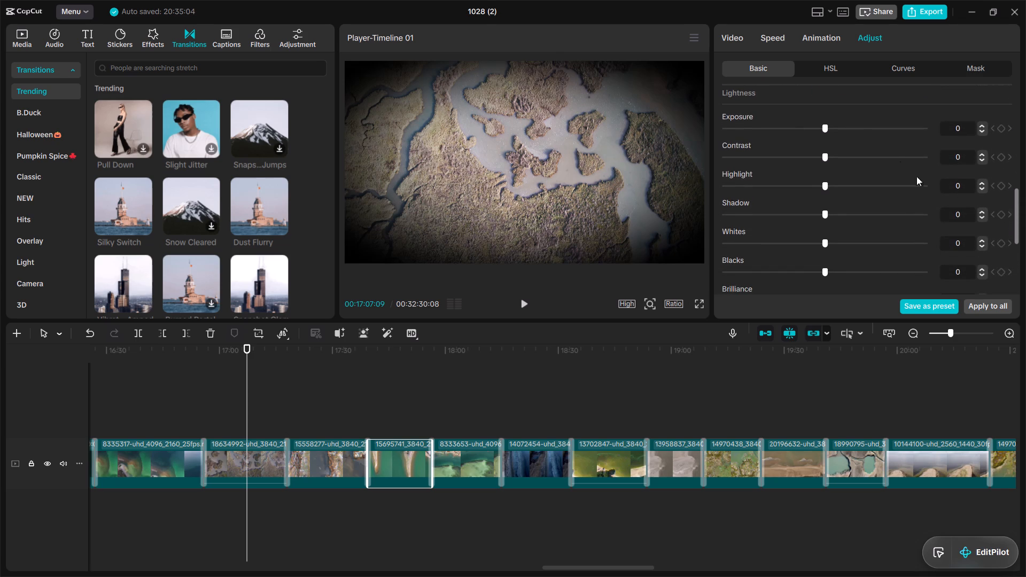
left_click_drag(839, 125, 836, 151)
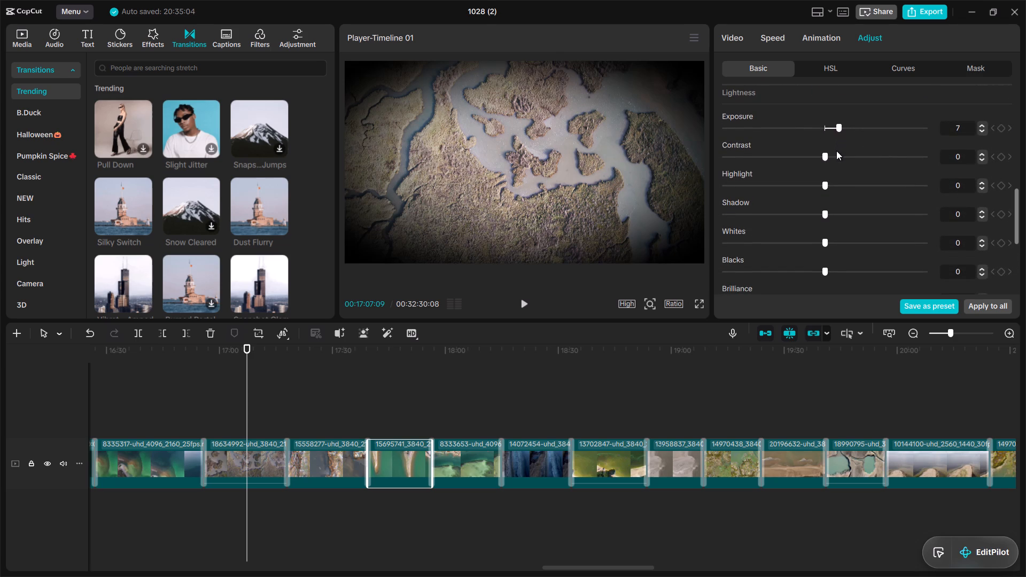
left_click_drag(836, 151, 836, 151)
left_click_drag(836, 151, 836, 183)
left_click_drag(836, 183, 836, 218)
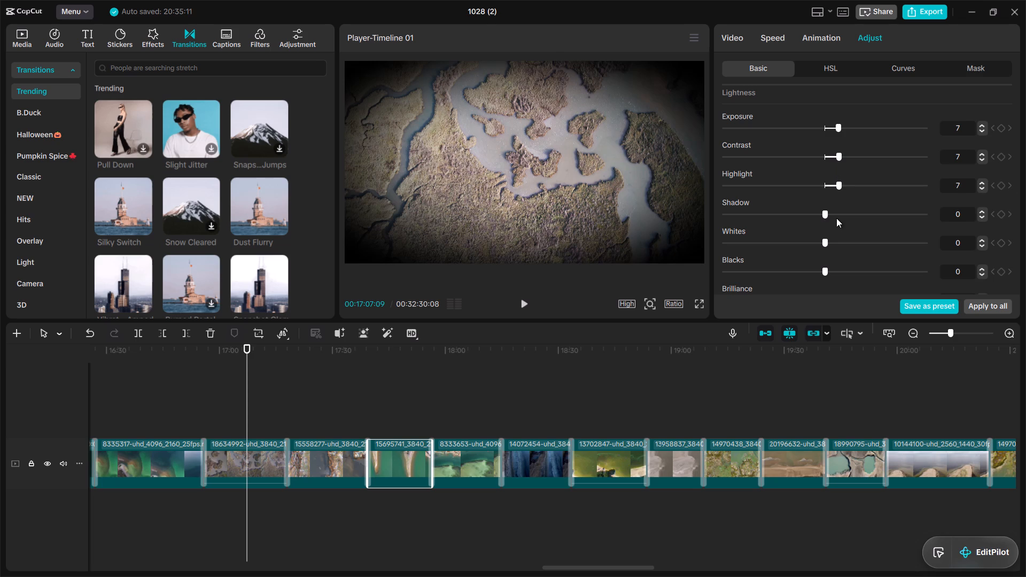
left_click_drag(836, 218, 836, 211)
left_click_drag(836, 211, 836, 237)
left_click(836, 237)
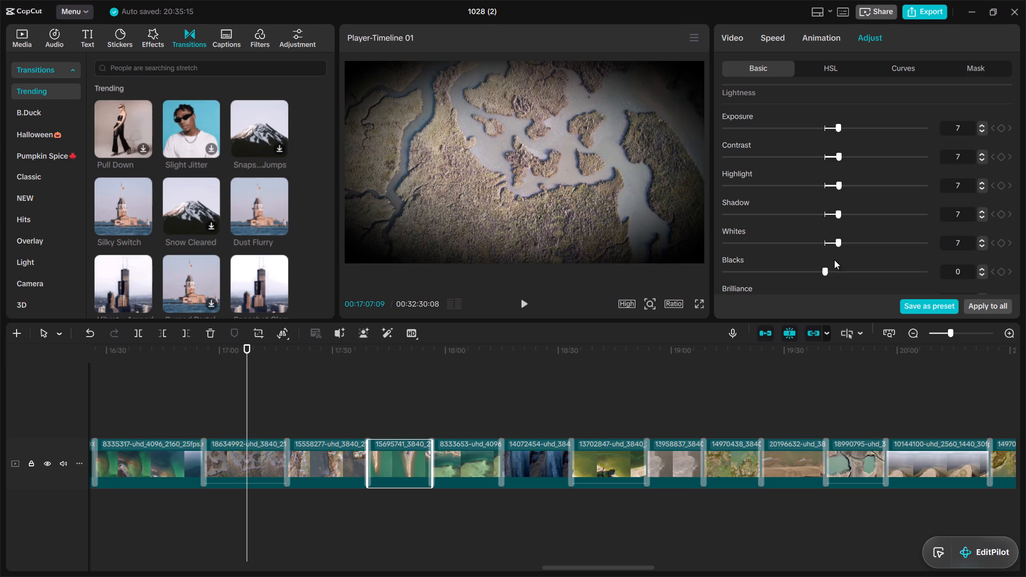
left_click(834, 267)
left_click_drag(1014, 206, 1013, 249)
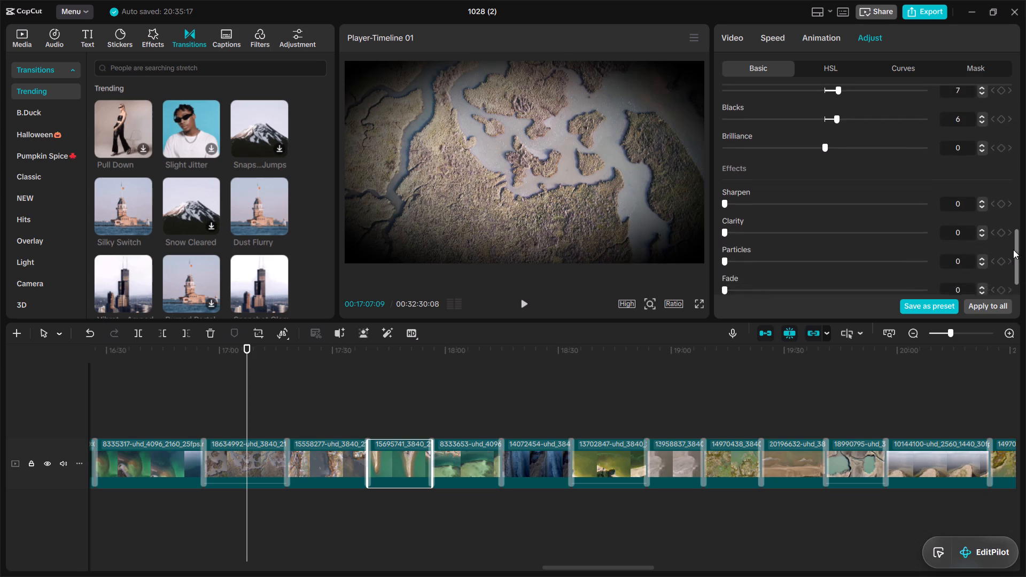
left_click_drag(1013, 249, 1012, 253)
left_click(834, 121)
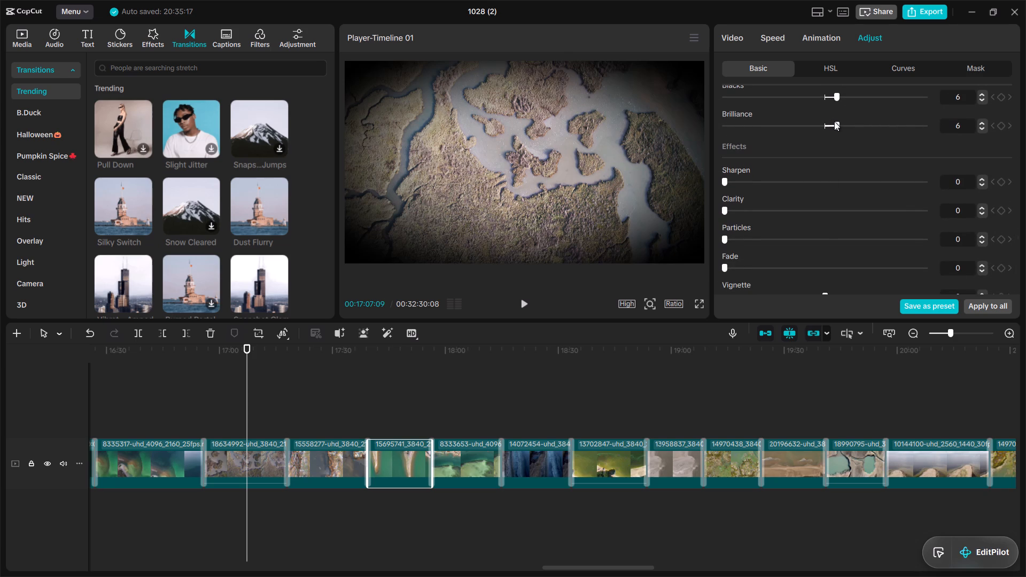
Set the 15695741 clip's effects adjustments to Sharpen 4, Clarity 5, Particles 6, Fade 6 and Vignette 36.
left_click_drag(738, 175, 732, 204)
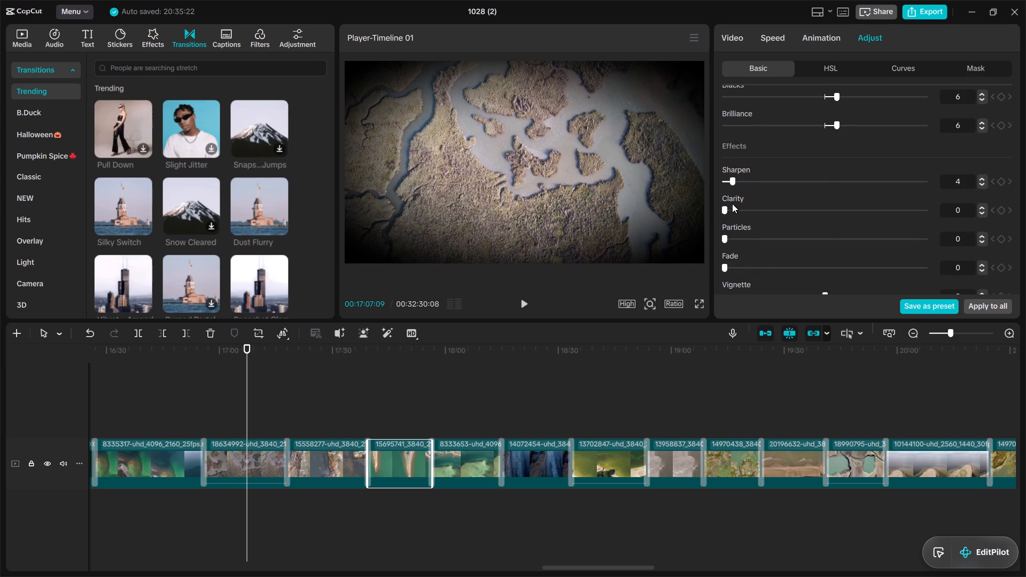
left_click_drag(732, 204, 732, 209)
left_click(732, 209)
left_click_drag(736, 235, 736, 238)
left_click_drag(736, 238, 736, 263)
left_click(736, 263)
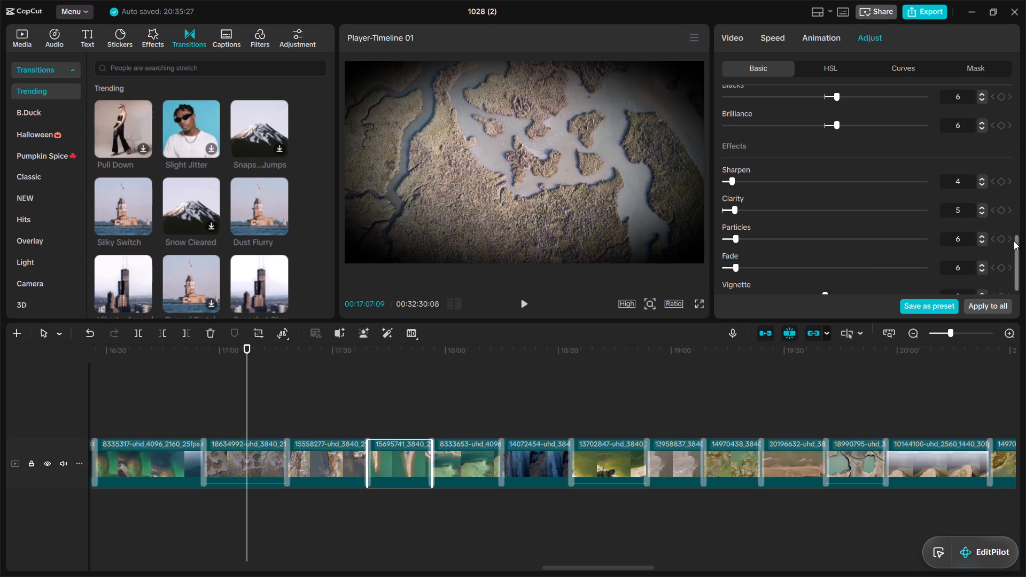
left_click_drag(1014, 241, 1014, 272)
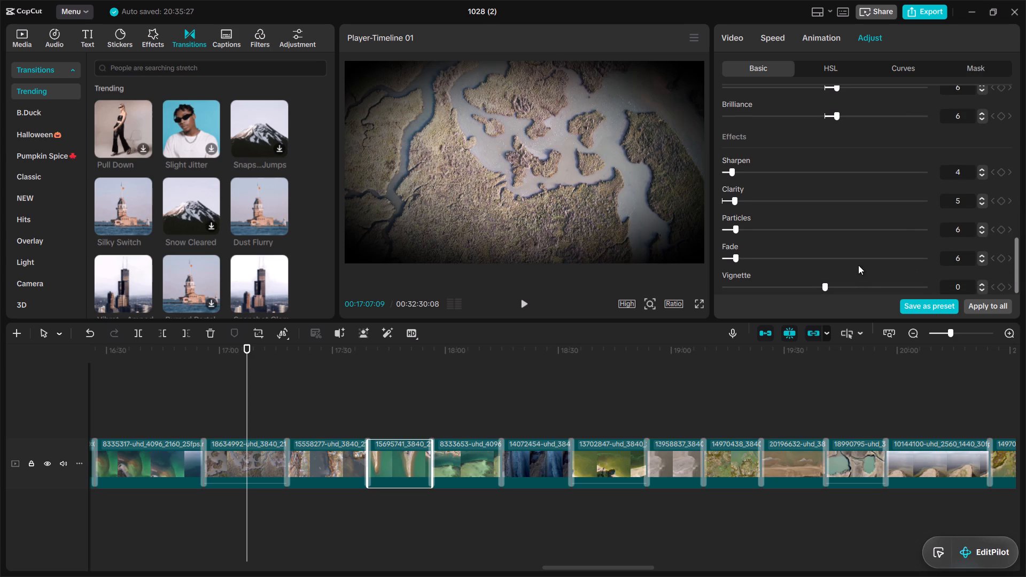
left_click(894, 285)
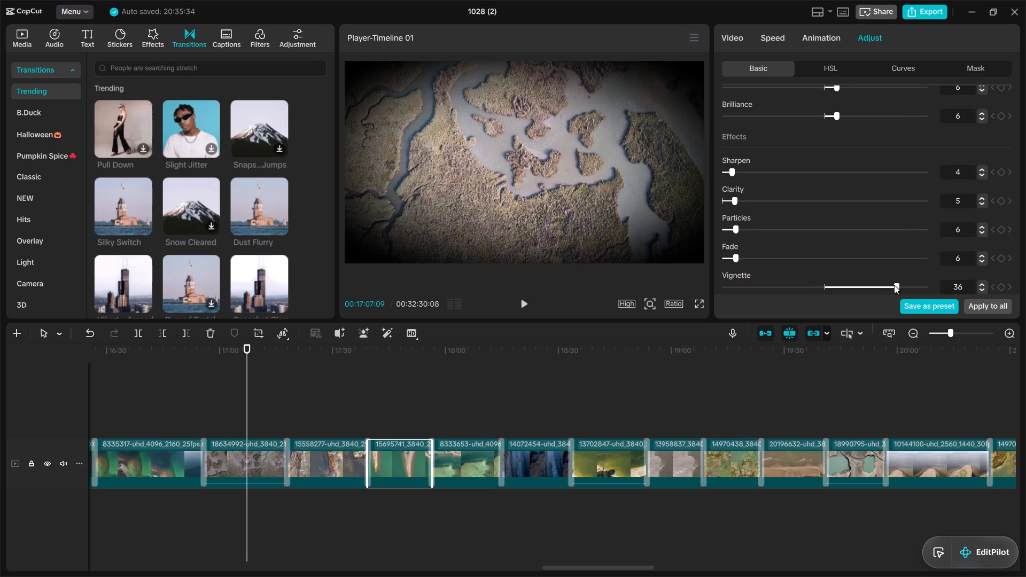
Set the 8333653 clip's effects adjustments to Vignette 32, Fade 9, Particles 10, Clarity 11 and Sharpen 8.
left_click(445, 458)
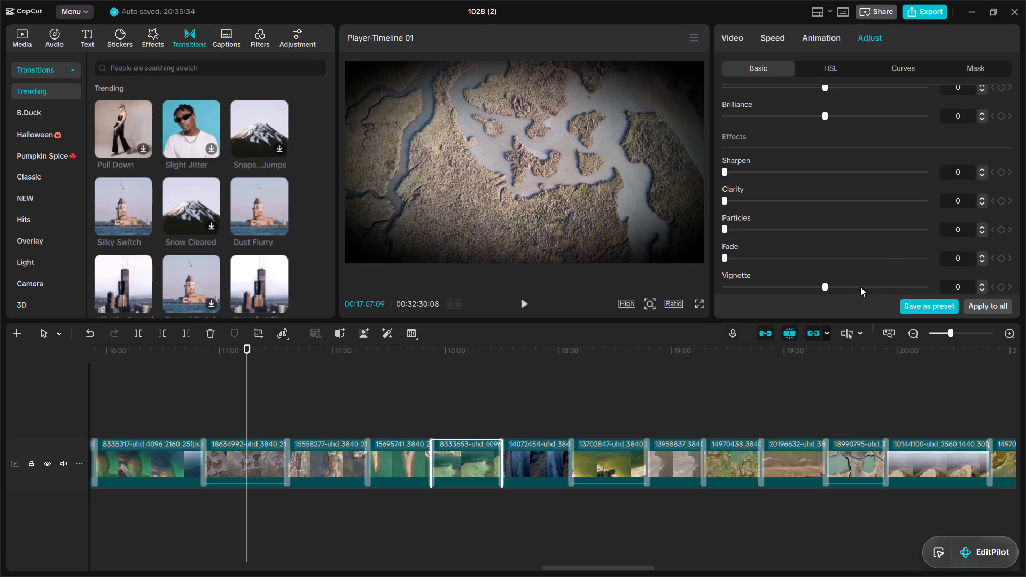
left_click(886, 284)
left_click(743, 253)
left_click(745, 228)
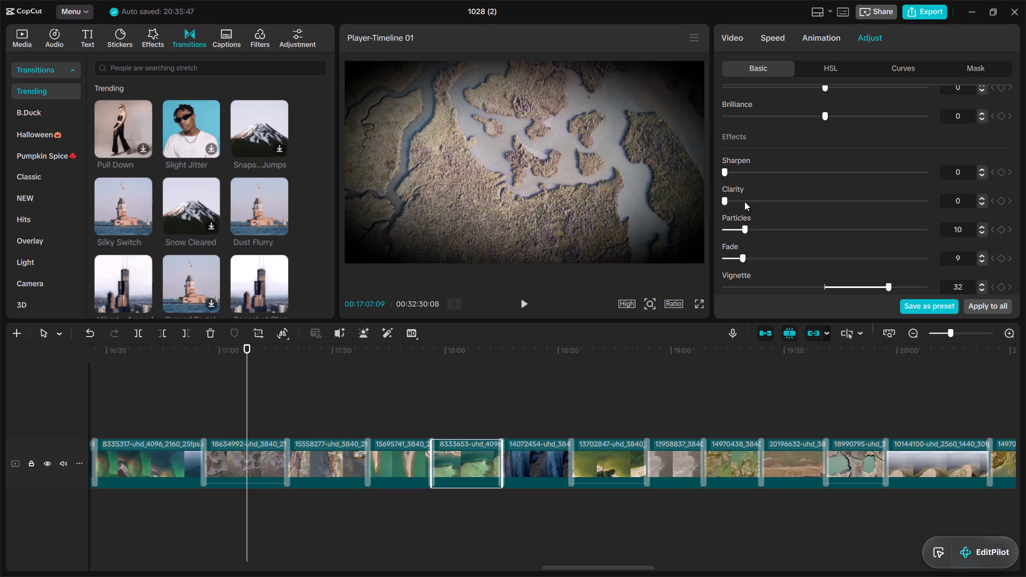
left_click(744, 201)
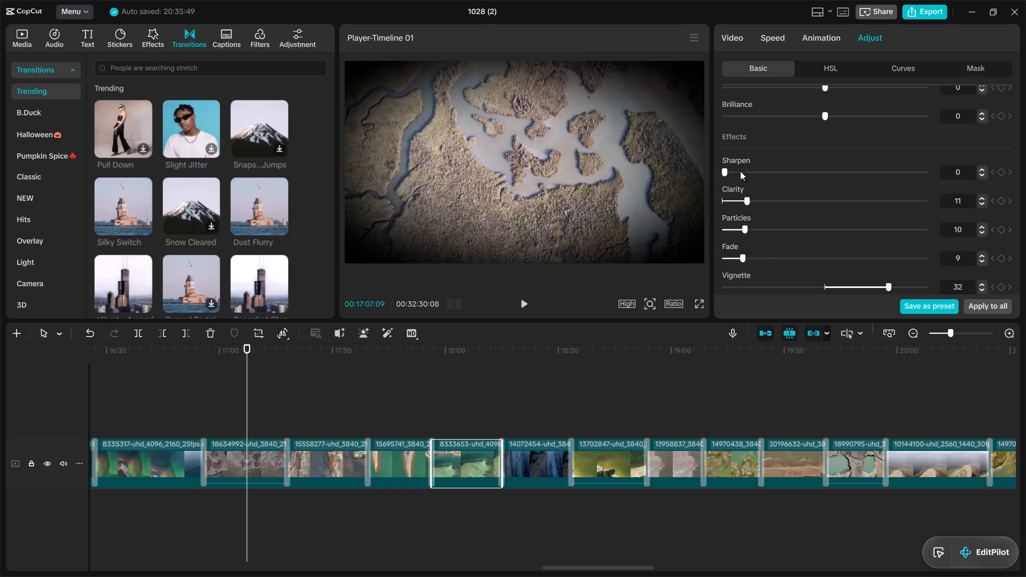
left_click(740, 171)
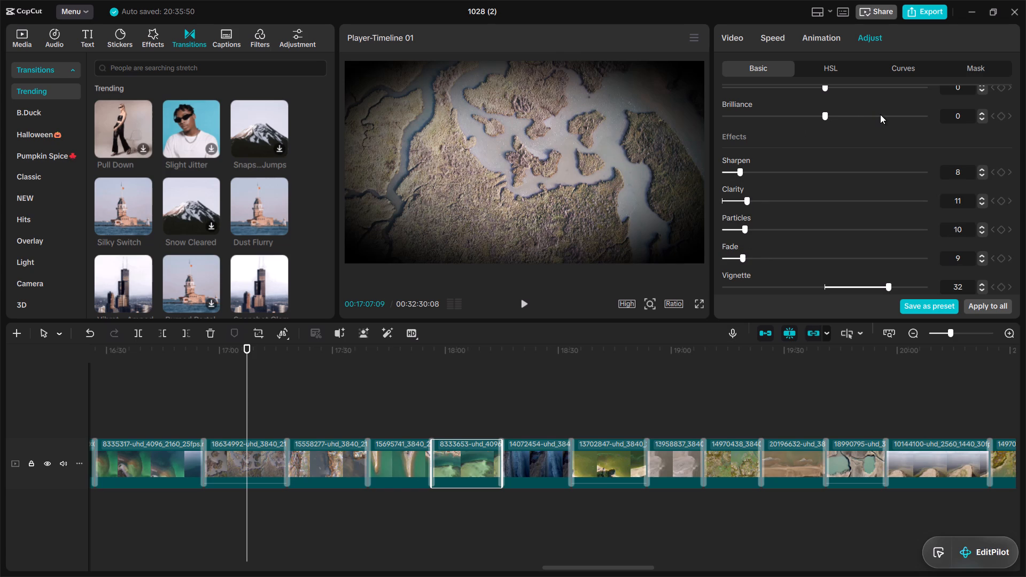
Set the 8333653 clip's lightness adjustments to Brilliance 29, Blacks 10, Whites 8, Shadow 8, Highlight 7, Contrast 9 and Exposure 9.
left_click(880, 114)
left_click_drag(1016, 249, 1013, 211)
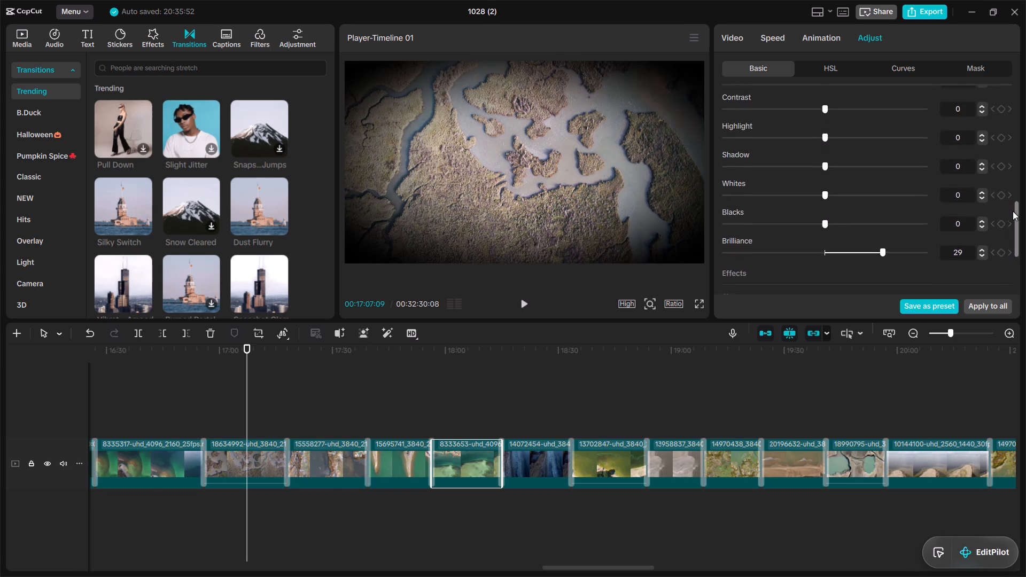
left_click_drag(1013, 211, 1012, 198)
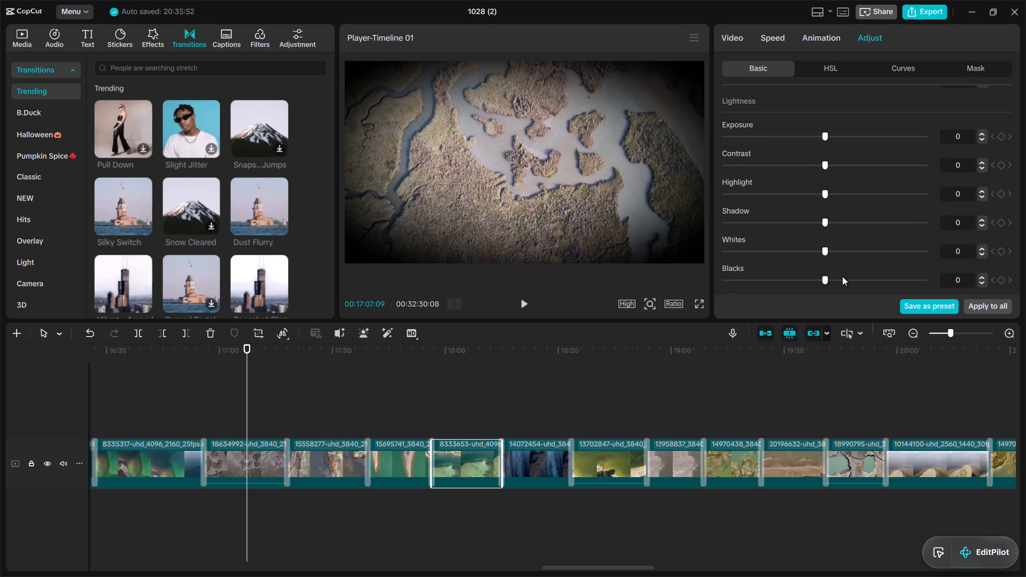
left_click(842, 276)
left_click(838, 251)
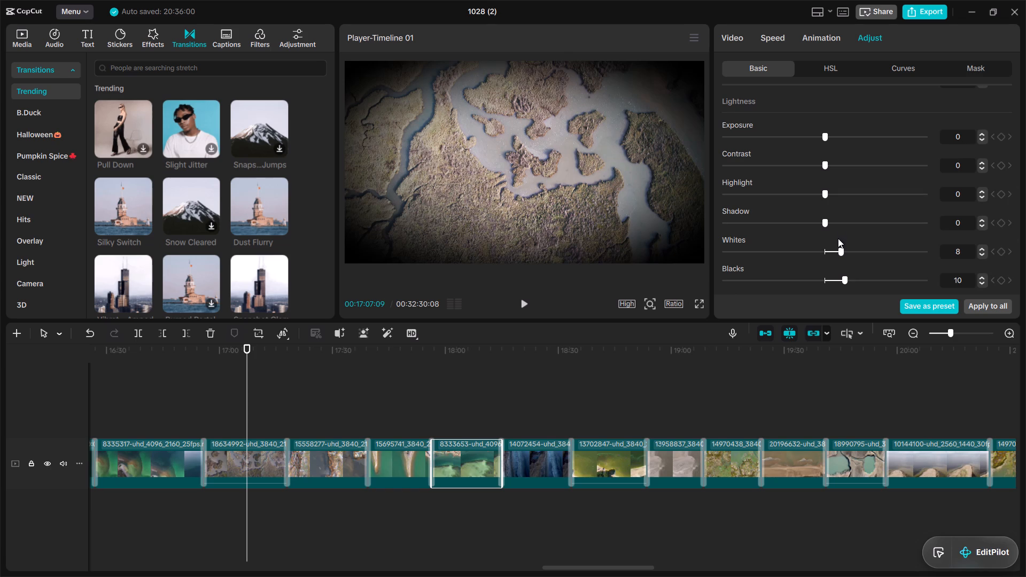
left_click(838, 223)
left_click(837, 193)
left_click_drag(837, 164, 840, 120)
left_click_drag(840, 120, 836, 186)
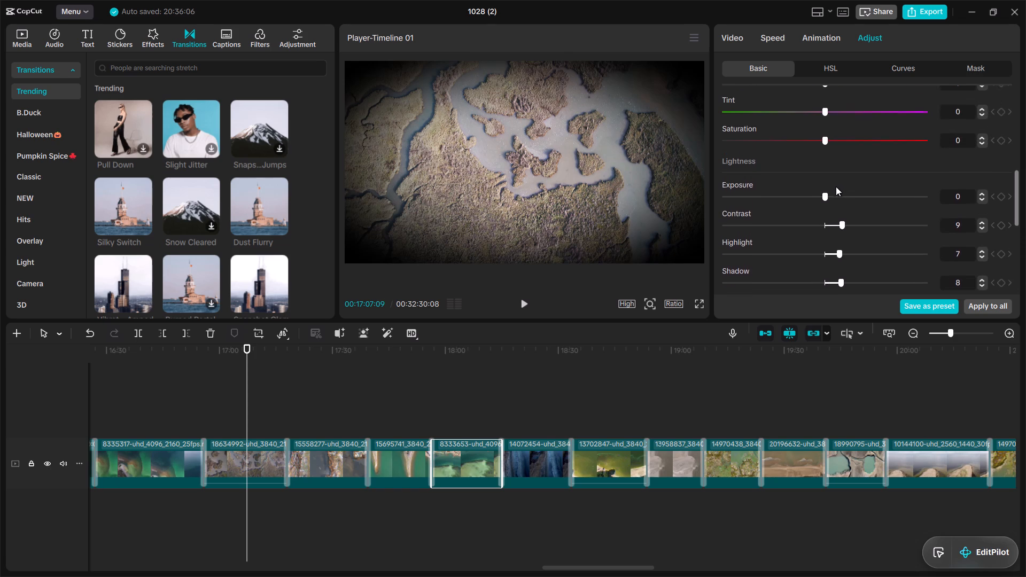
left_click_drag(836, 186, 834, 214)
left_click(840, 227)
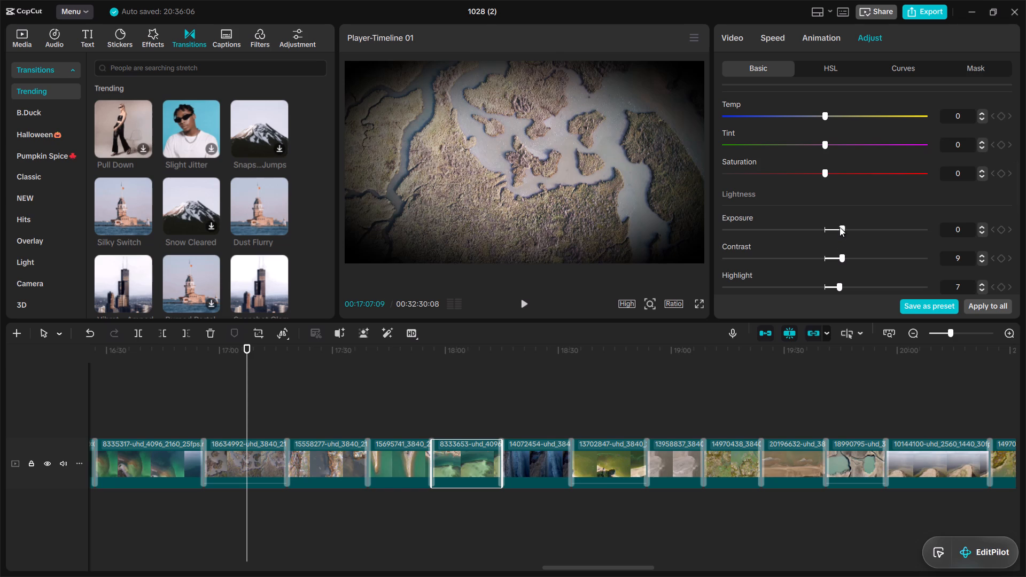
Set the 8333653 clip's color adjustments to Saturation 9, Tint 6 and Temp 6.
left_click(840, 169)
left_click_drag(835, 140, 835, 115)
left_click(835, 115)
Turn on skin tone protection for the 8333653 clip.
left_click_drag(1017, 198, 1017, 107)
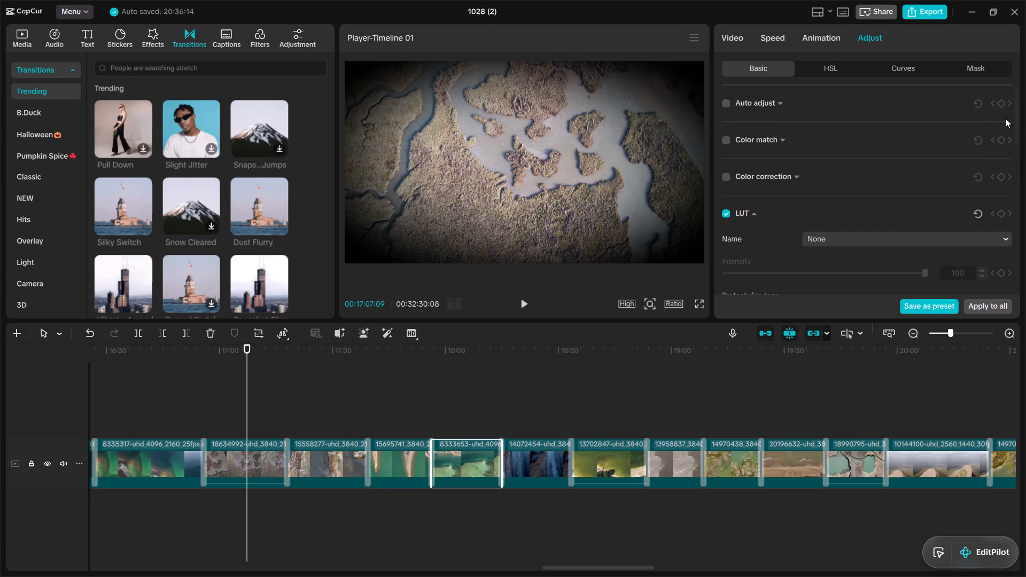
left_click_drag(1015, 116, 1013, 151)
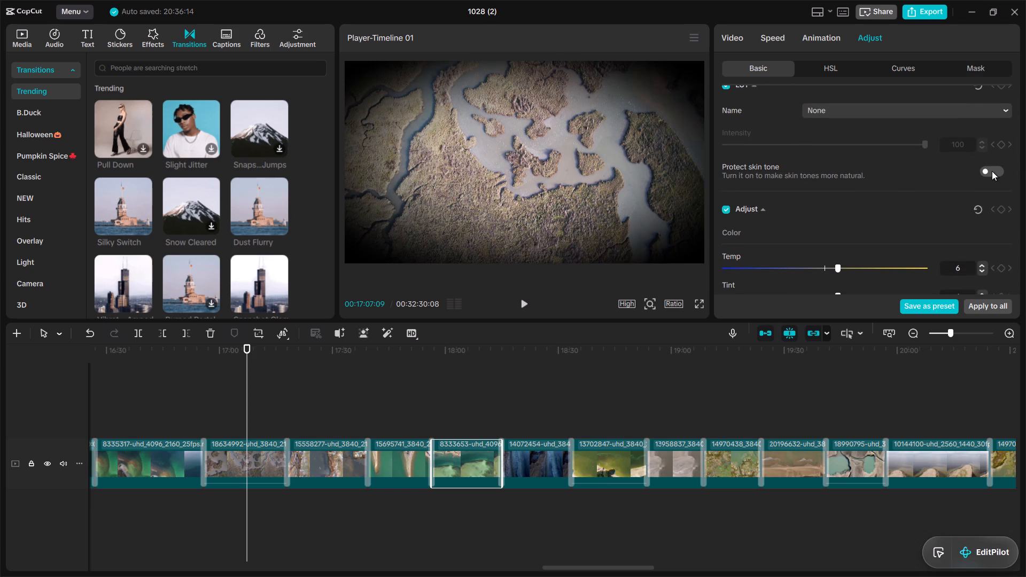
left_click(992, 171)
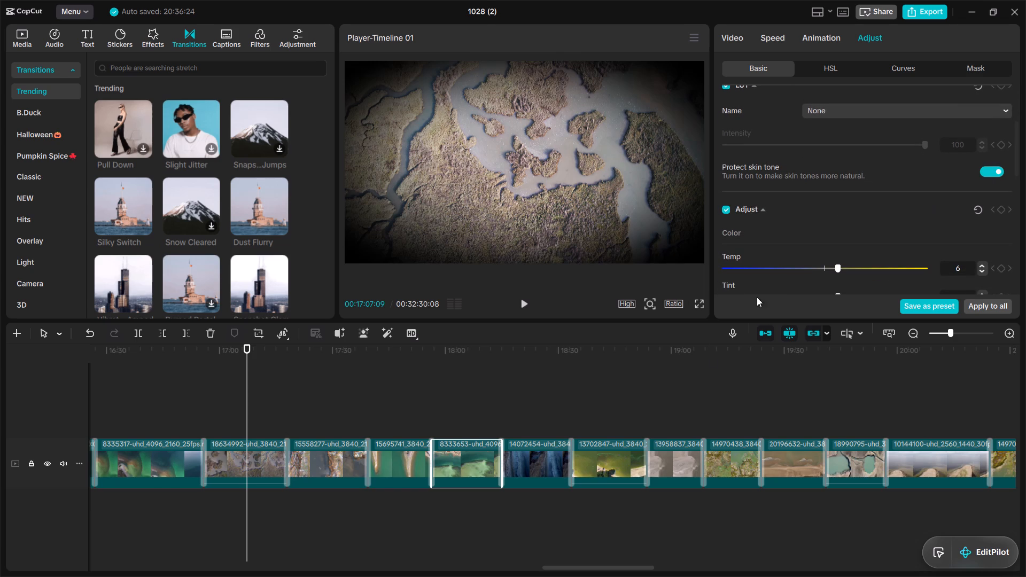
Move the playhead to 00:18:29:01 and turn on skin tone protection for the 14072454 clip.
double_click(555, 418)
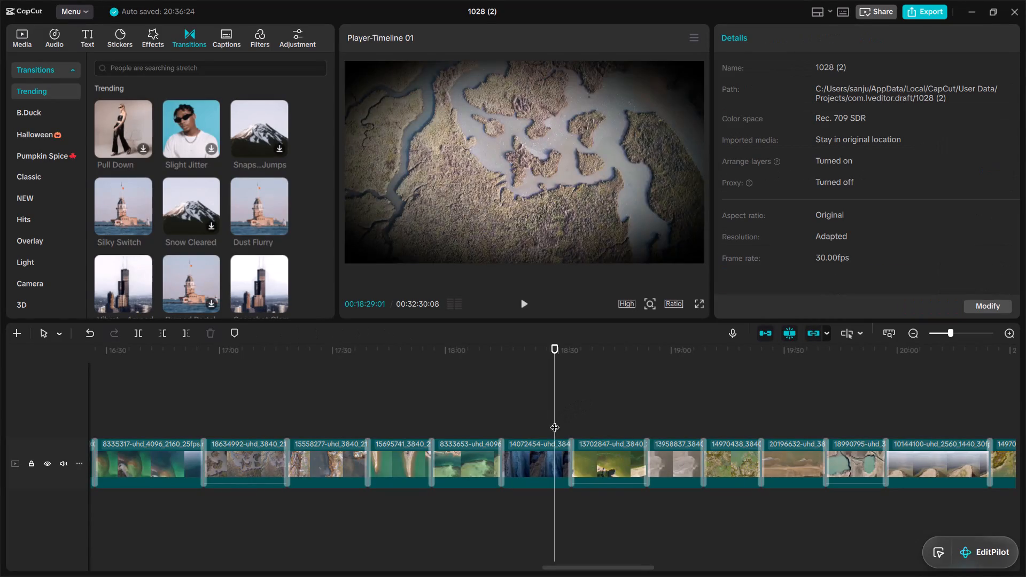
left_click(552, 452)
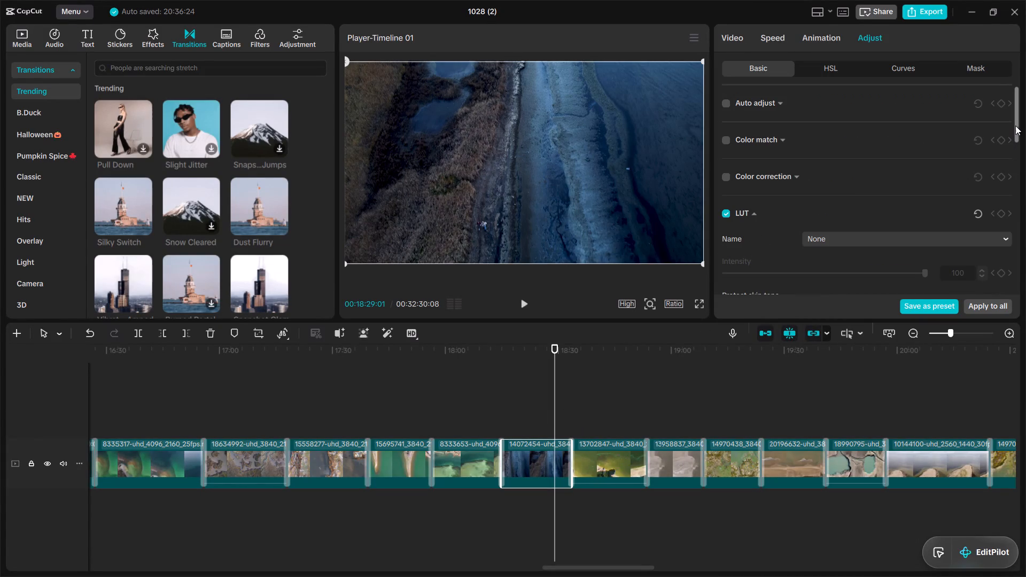
left_click_drag(1016, 124, 1016, 152)
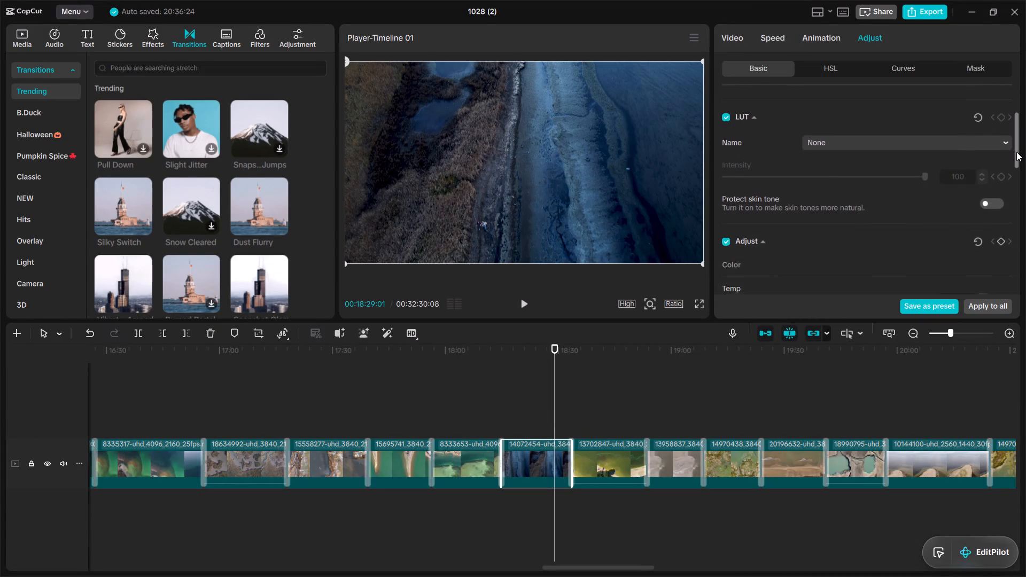
left_click_drag(1016, 152, 1016, 165)
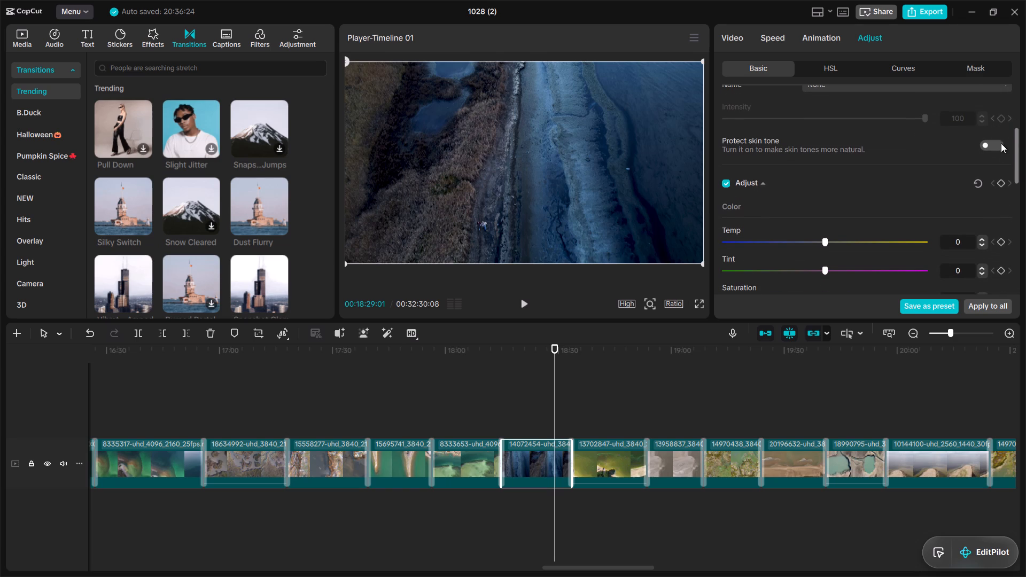
left_click(998, 139)
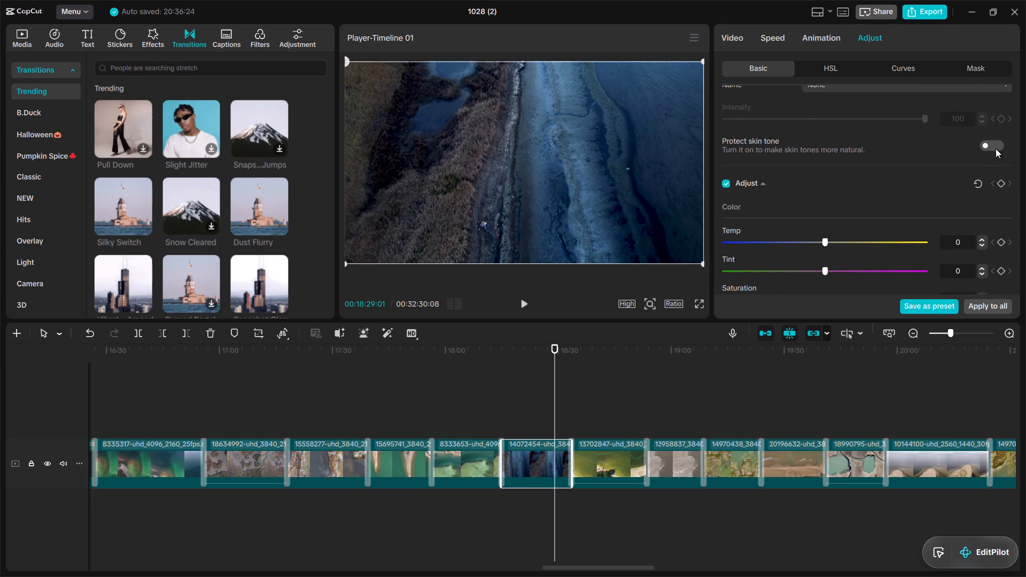
left_click(998, 144)
Set the 14072454 clip's color adjustments to Temp 7, Tint 7 and Saturation -6.
left_click_drag(836, 240, 836, 268)
left_click(836, 268)
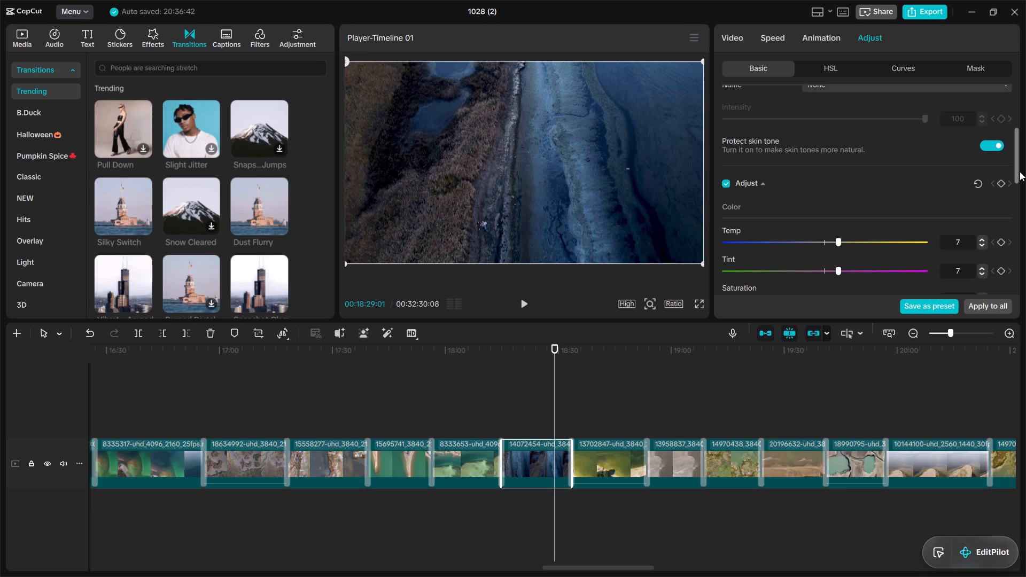
left_click_drag(1018, 168, 1018, 191)
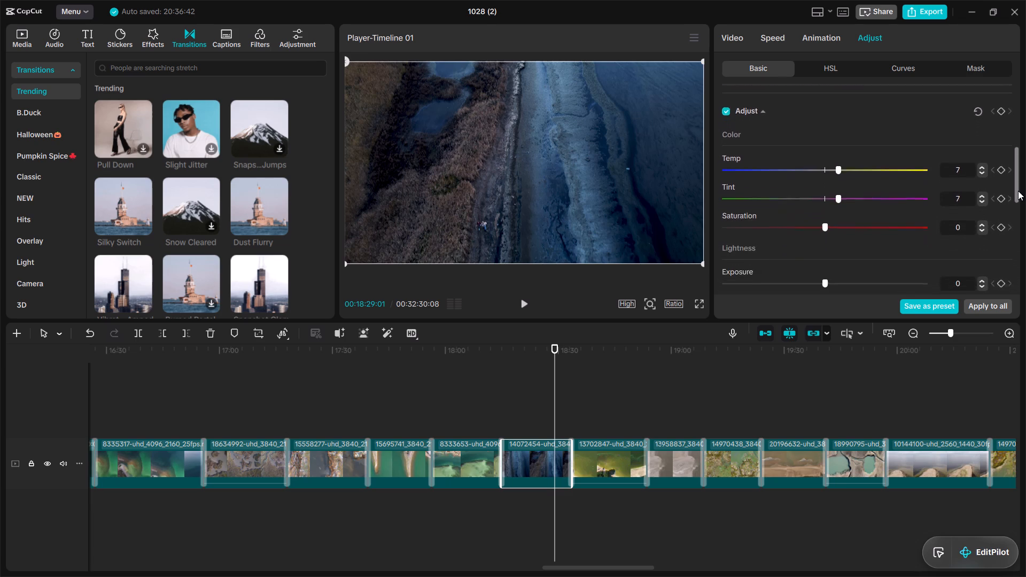
left_click_drag(1018, 191, 1011, 213)
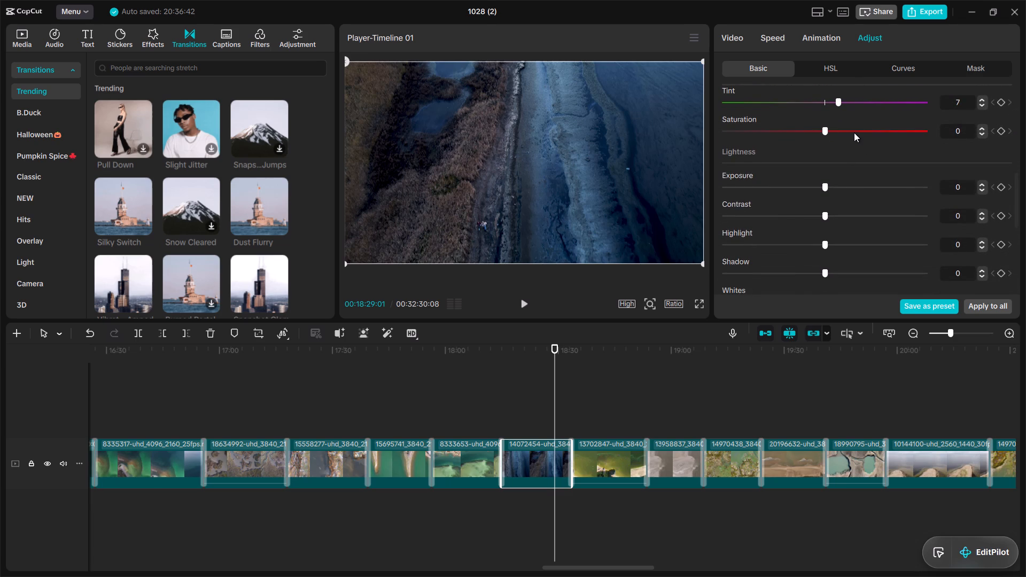
left_click(811, 128)
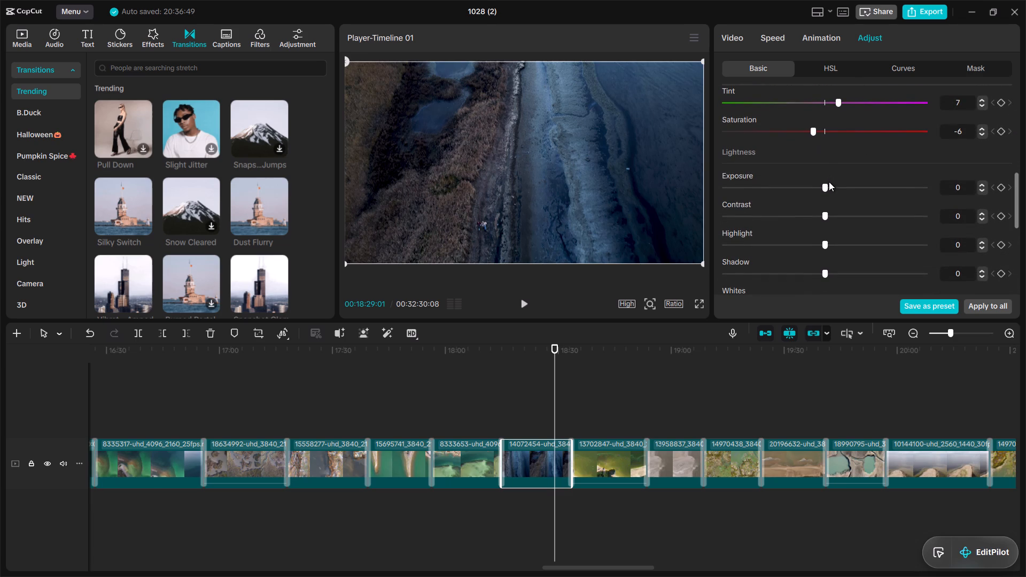
Set the 14072454 clip's lightness adjustments to Exposure 4, Contrast -4, Highlight -4, Shadow 7, Whites -3, Blacks -3 and Brilliance -4.
left_click(831, 183)
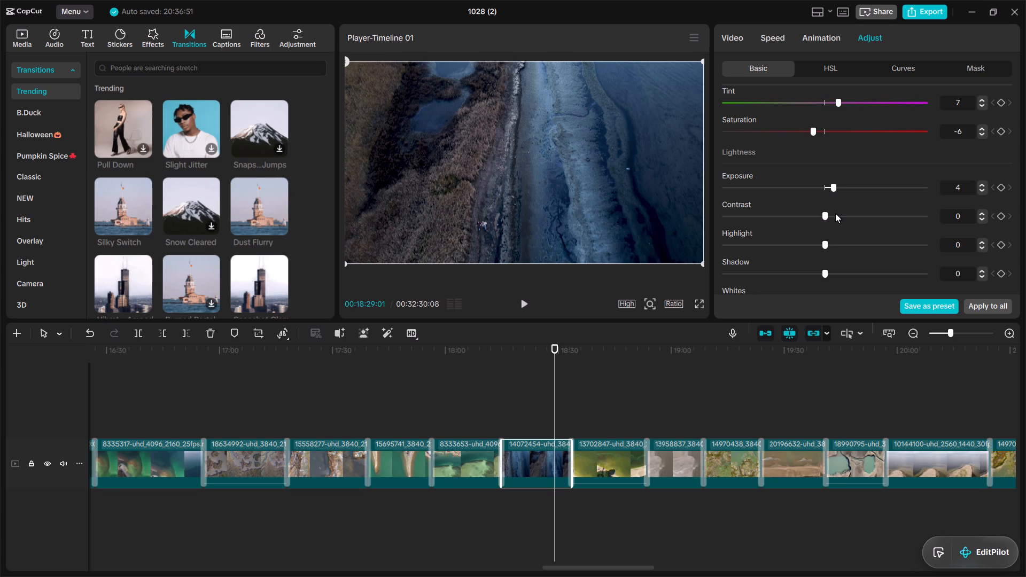
left_click_drag(835, 213, 814, 240)
left_click(814, 240)
left_click(836, 275)
left_click_drag(1015, 204, 1016, 233)
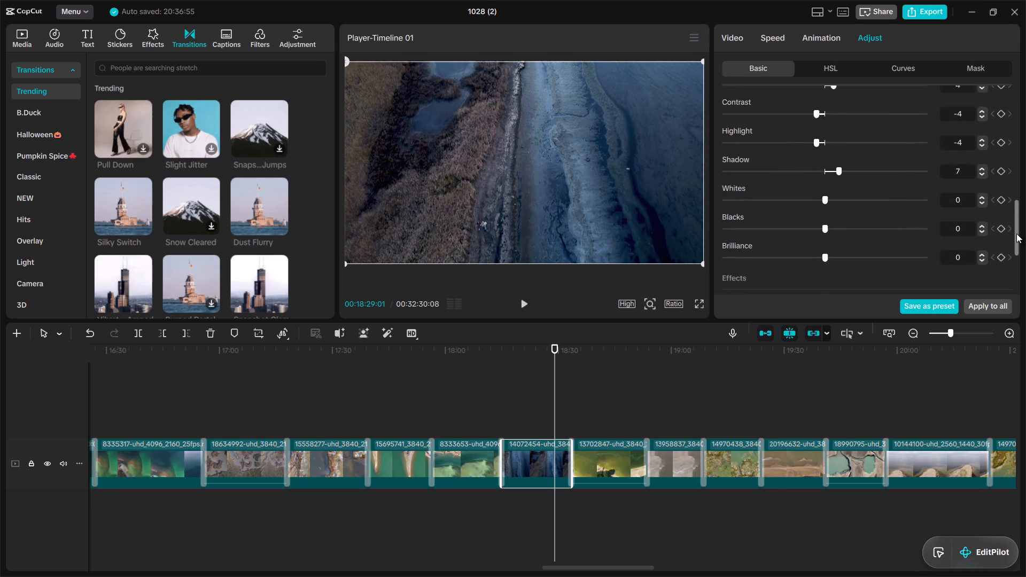
left_click_drag(1016, 233, 1015, 251)
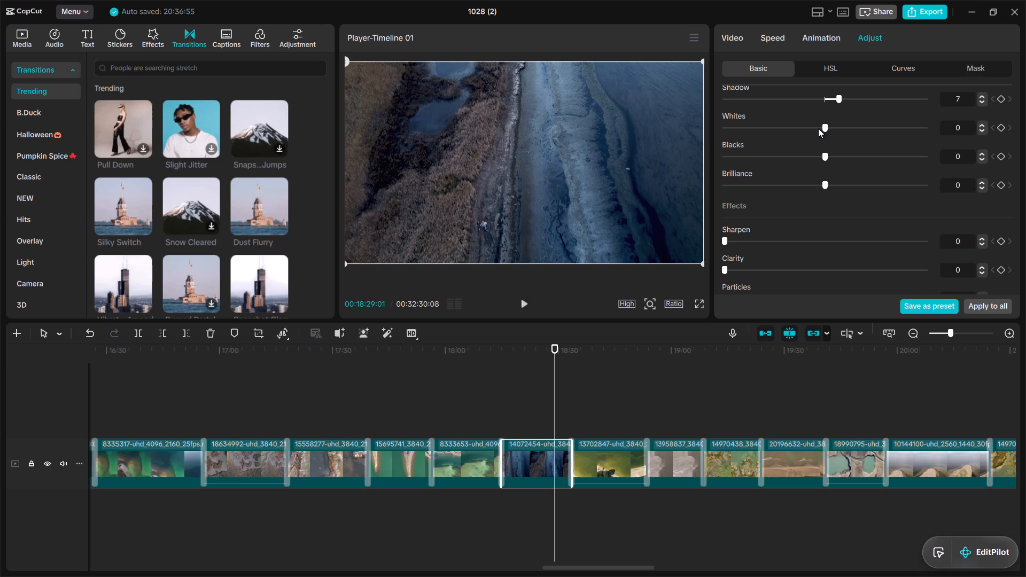
left_click(818, 127)
left_click(815, 126)
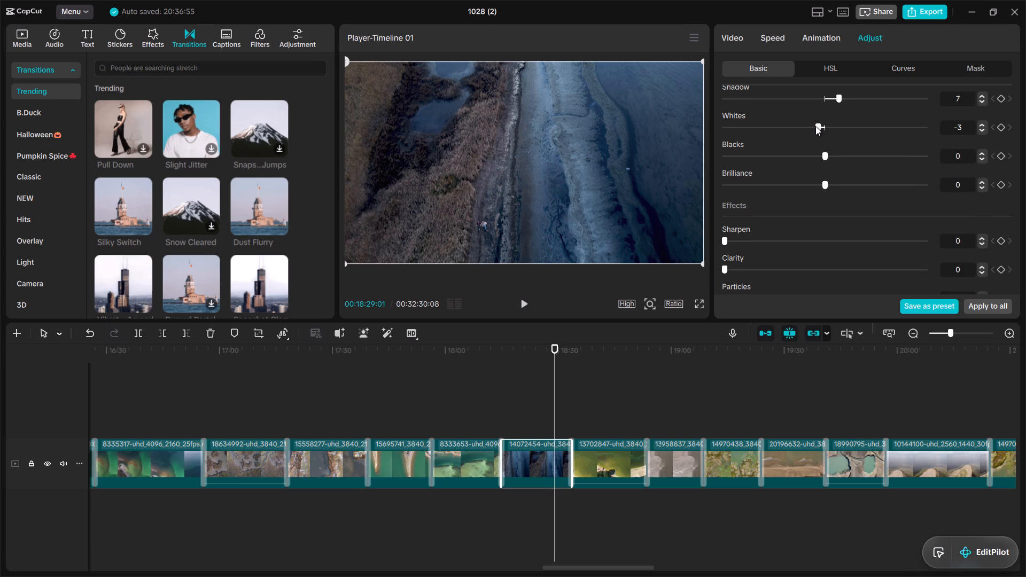
left_click(815, 156)
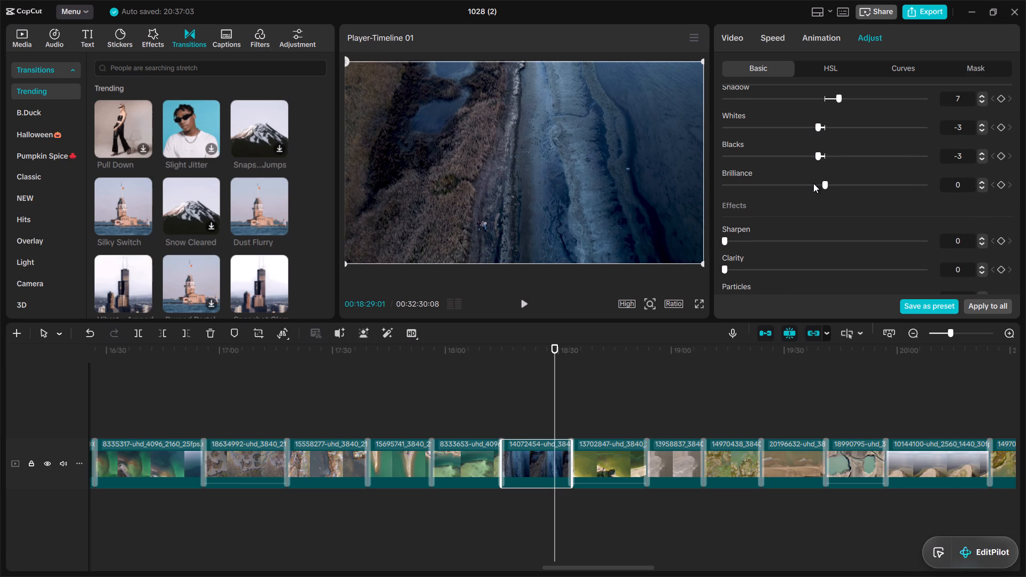
left_click(813, 183)
Set the 14072454 clip's effects adjustments to Sharpen 5, Clarity 6, Particles 7, Fade 7 and Vignette 37.
left_click_drag(736, 239, 734, 266)
left_click(734, 266)
left_click_drag(1018, 231, 1013, 271)
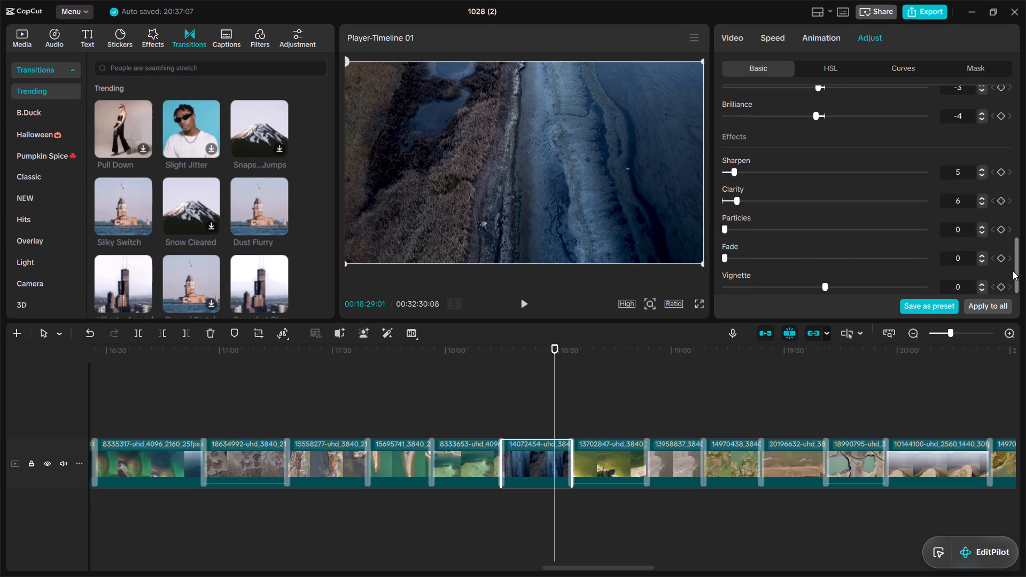
left_click_drag(1013, 271, 1013, 273)
left_click_drag(742, 226, 739, 237)
left_click_drag(739, 237, 738, 252)
double_click(738, 252)
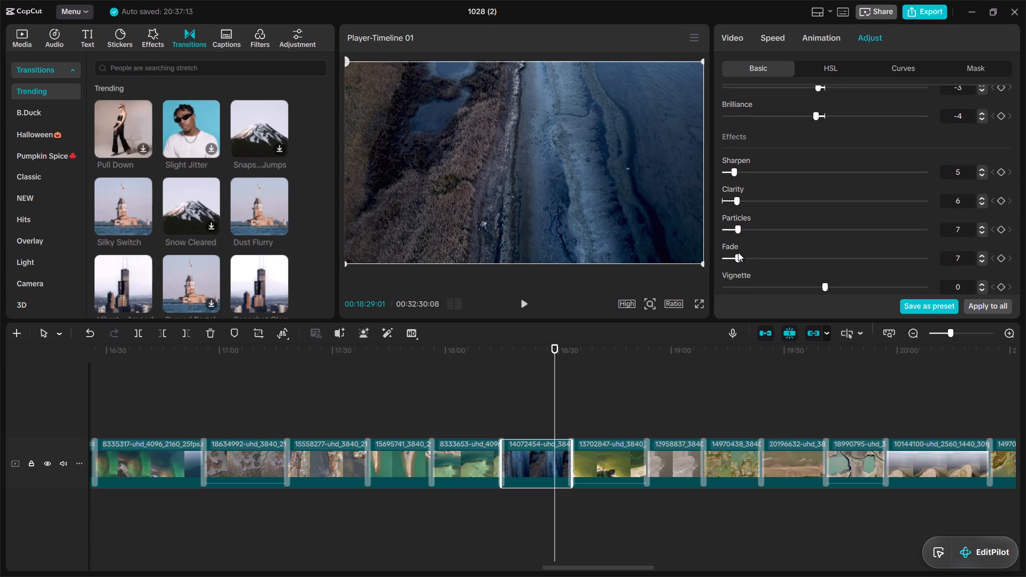
left_click(897, 281)
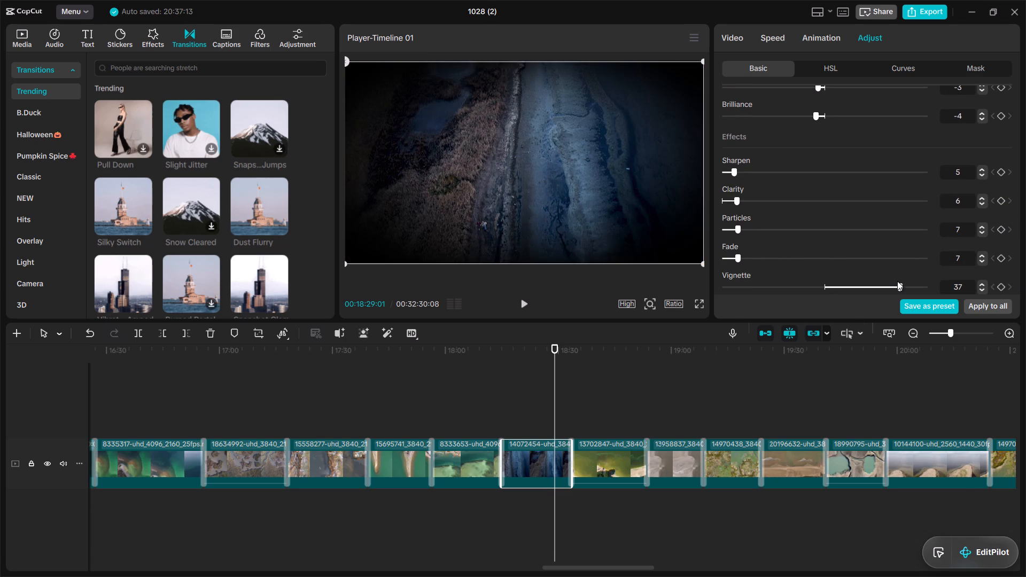
left_click_drag(1016, 253, 1016, 284)
left_click_drag(1016, 284, 1016, 301)
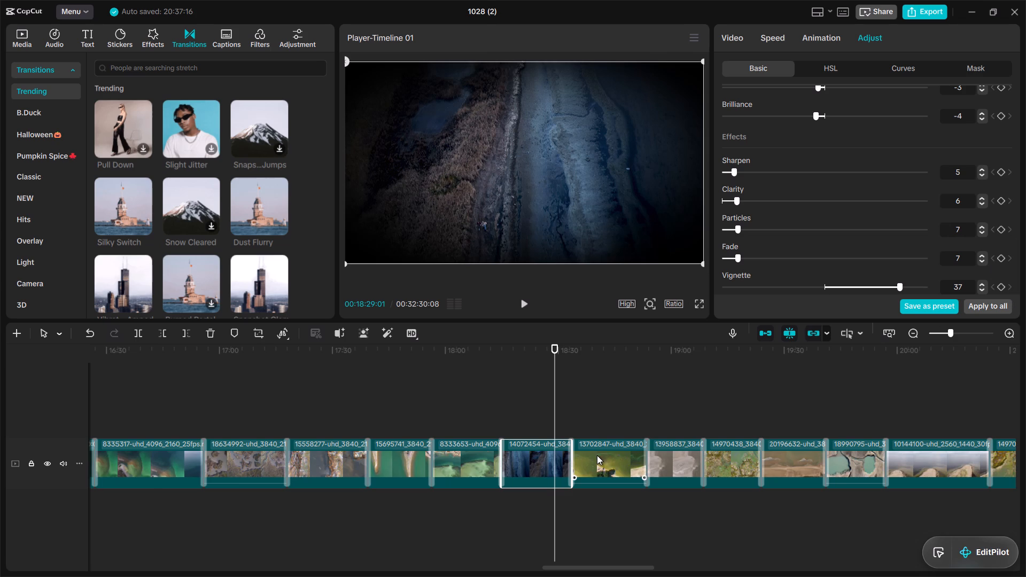
Set the 13702847 clip's effects adjustments to Vignette 34, Fade 9, Particles 9, Clarity 7 and Sharpen 6.
left_click(597, 455)
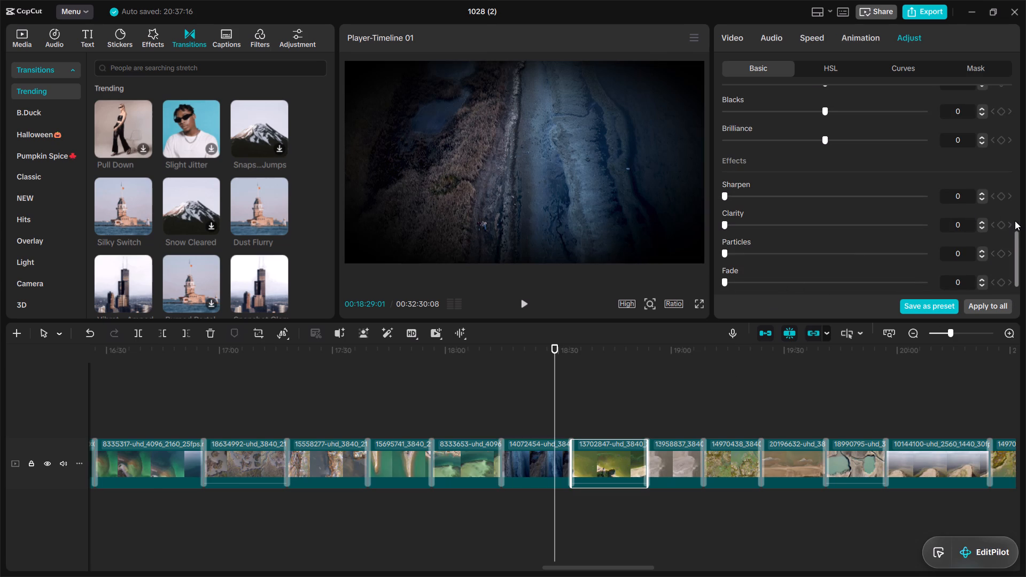
left_click_drag(1015, 238, 1012, 271)
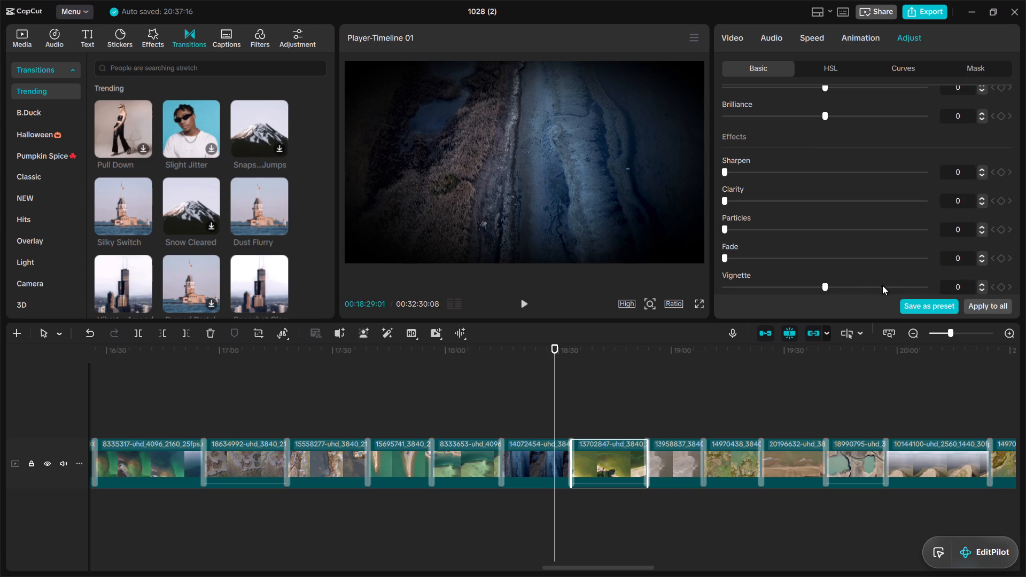
left_click(890, 286)
left_click_drag(737, 254, 742, 225)
left_click(742, 225)
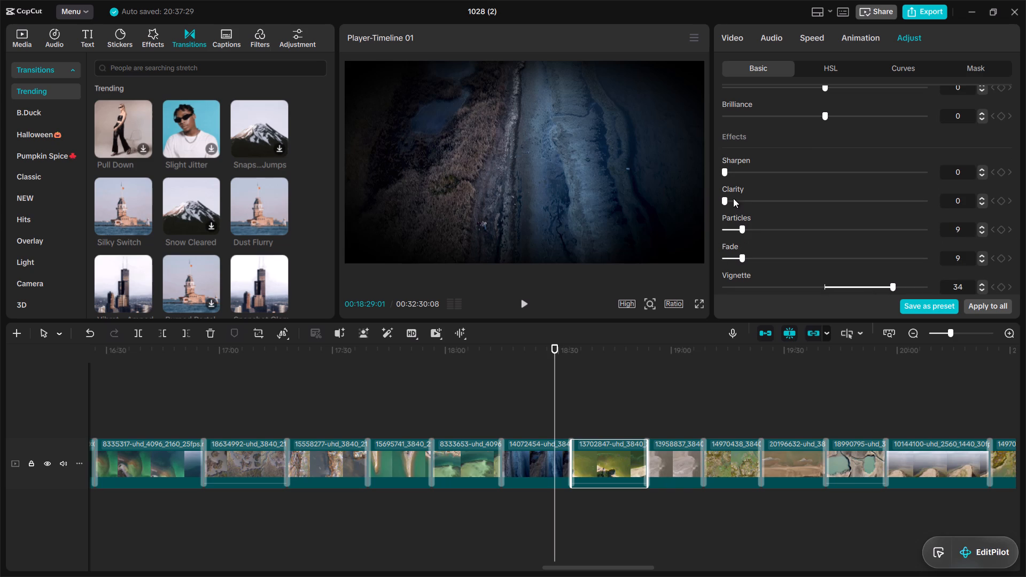
left_click_drag(733, 197, 736, 137)
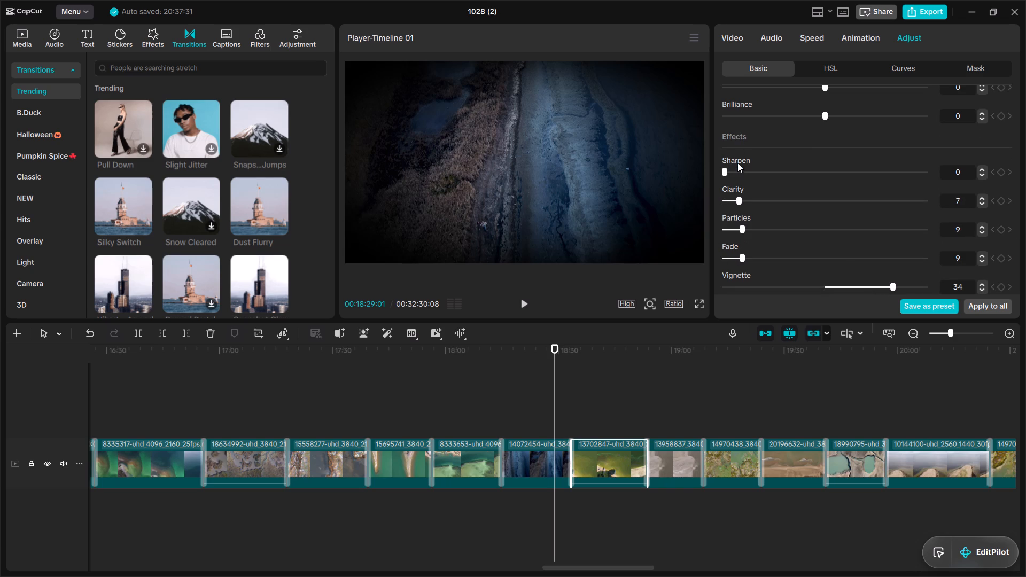
left_click(737, 163)
left_click(737, 167)
Set the 13702847 clip's lightness adjustments to Brilliance 6, Blacks 6, Whites 5, Shadow 5, Highlight 6, Contrast -3 and Exposure 5.
left_click_drag(1017, 259, 1020, 232)
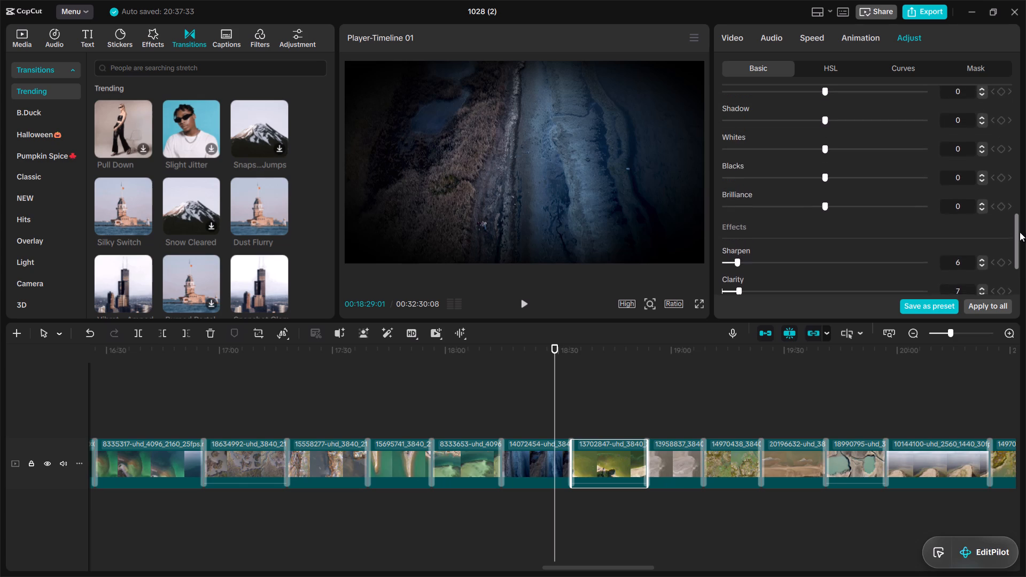
left_click_drag(1020, 232, 1022, 219)
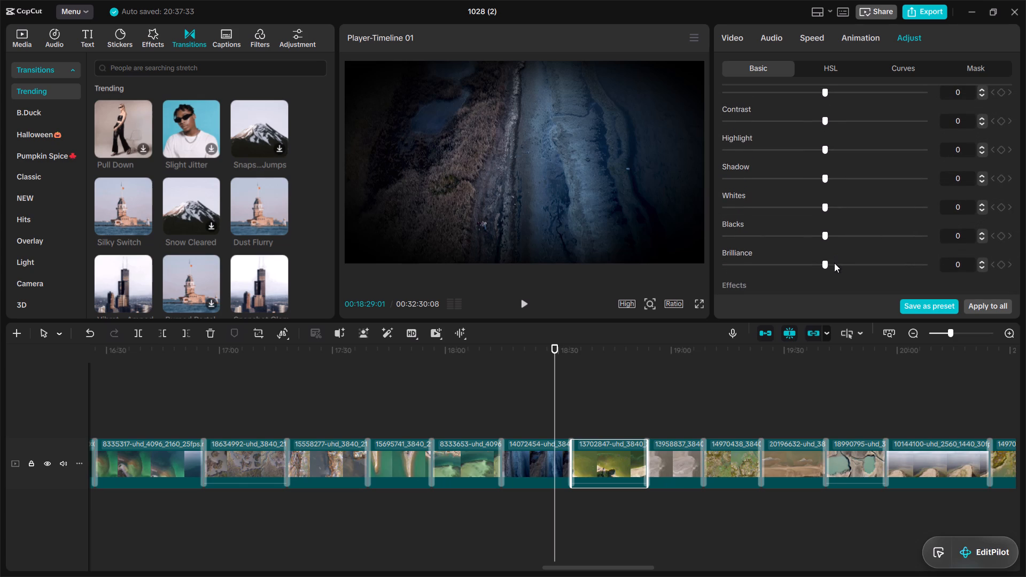
left_click(834, 263)
left_click(834, 233)
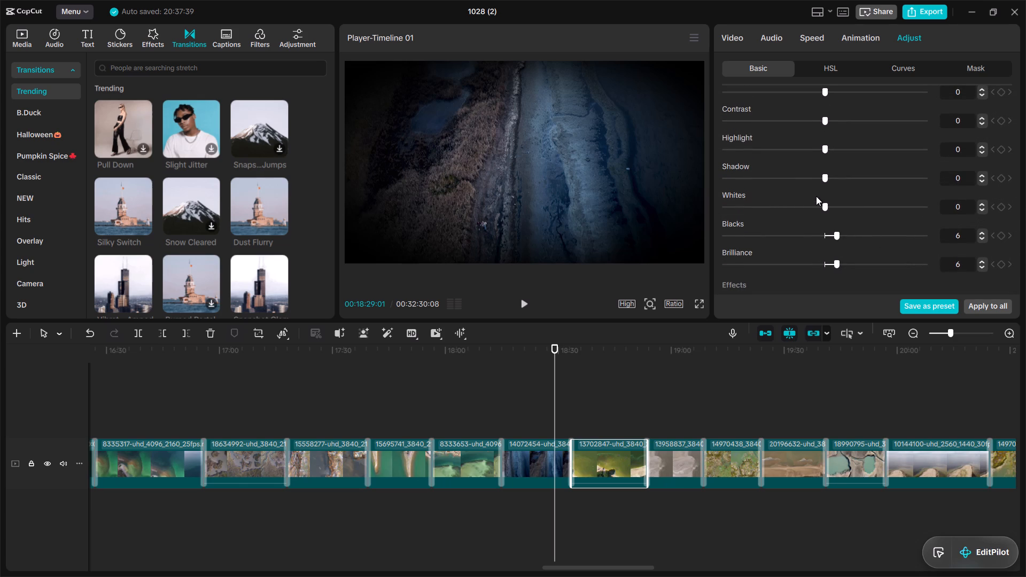
left_click_drag(812, 204, 833, 176)
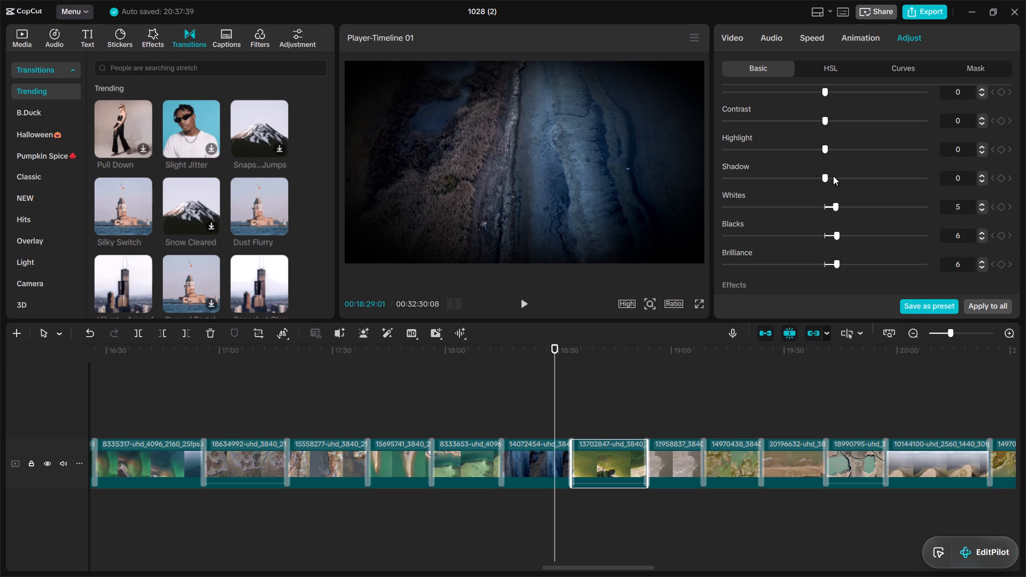
left_click(833, 176)
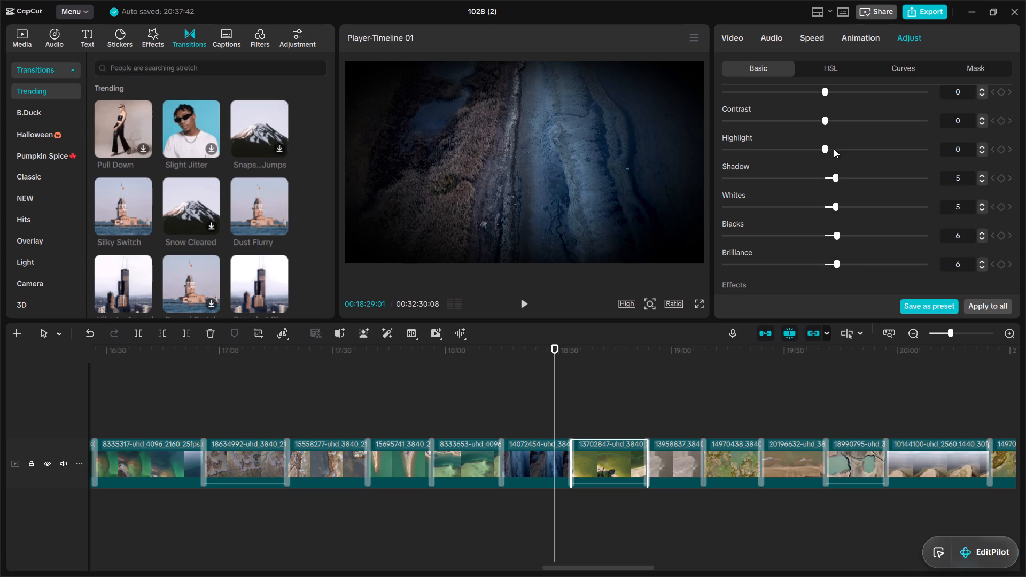
left_click(834, 149)
left_click(817, 114)
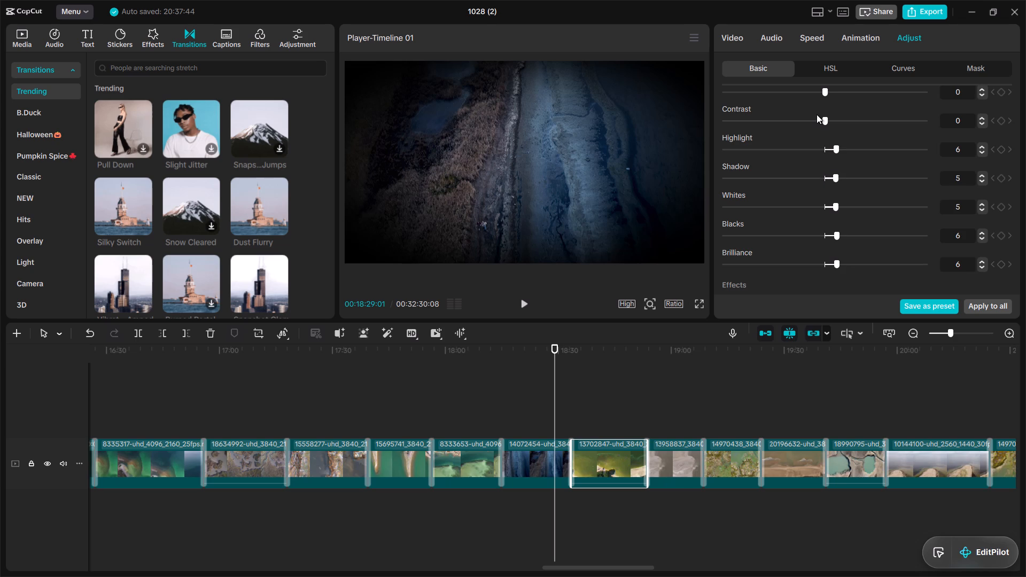
left_click(816, 116)
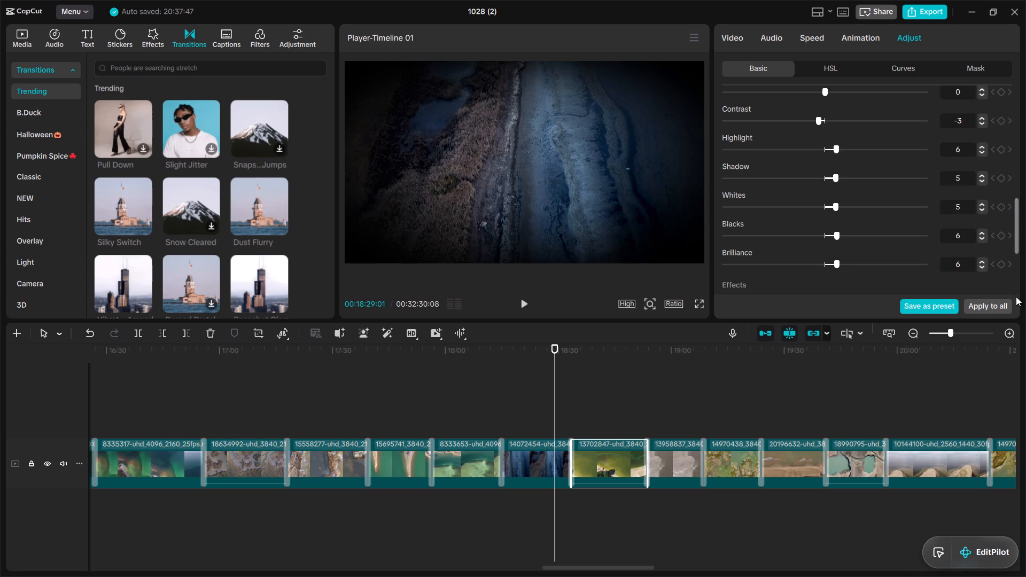
left_click_drag(1018, 238, 1017, 196)
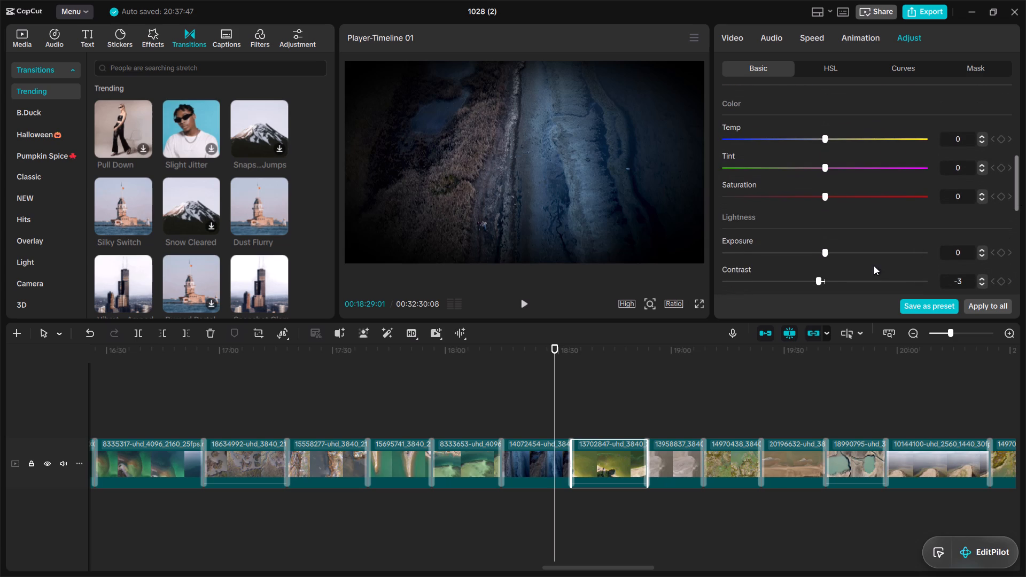
left_click(833, 249)
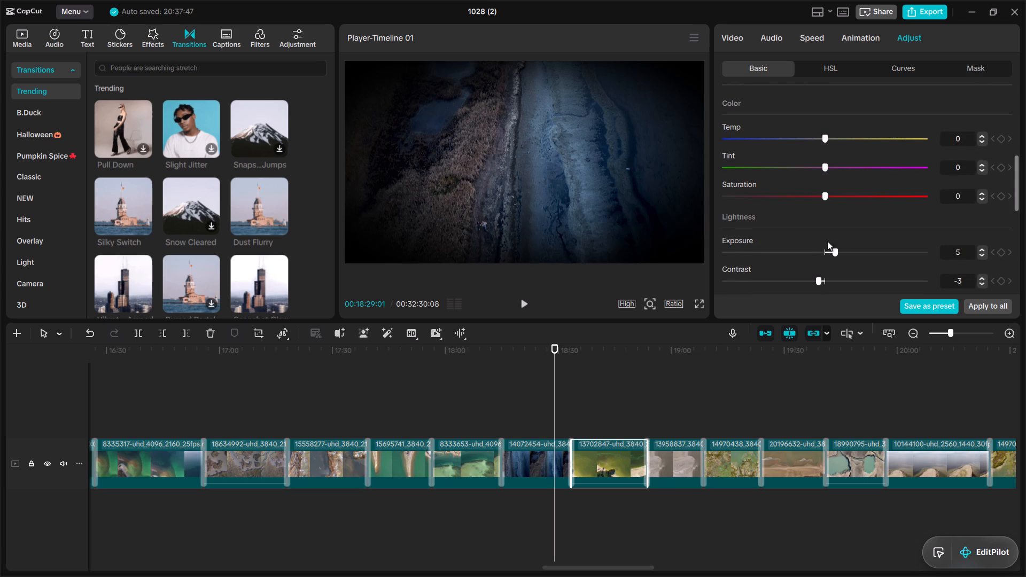
Set the 13702847 clip's color adjustments to Saturation -3, Tint -4 and Temp -4.
left_click(815, 190)
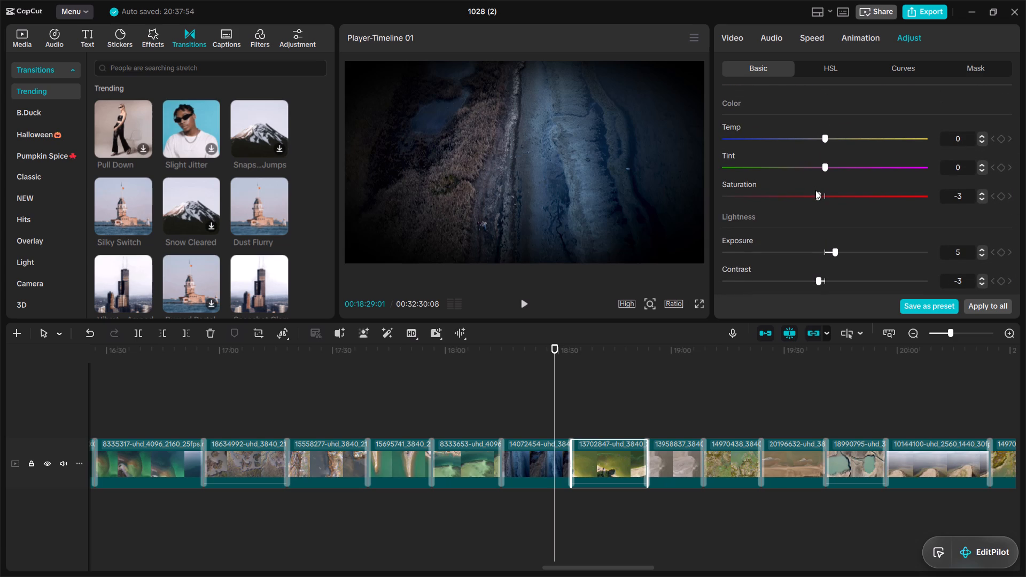
left_click(814, 166)
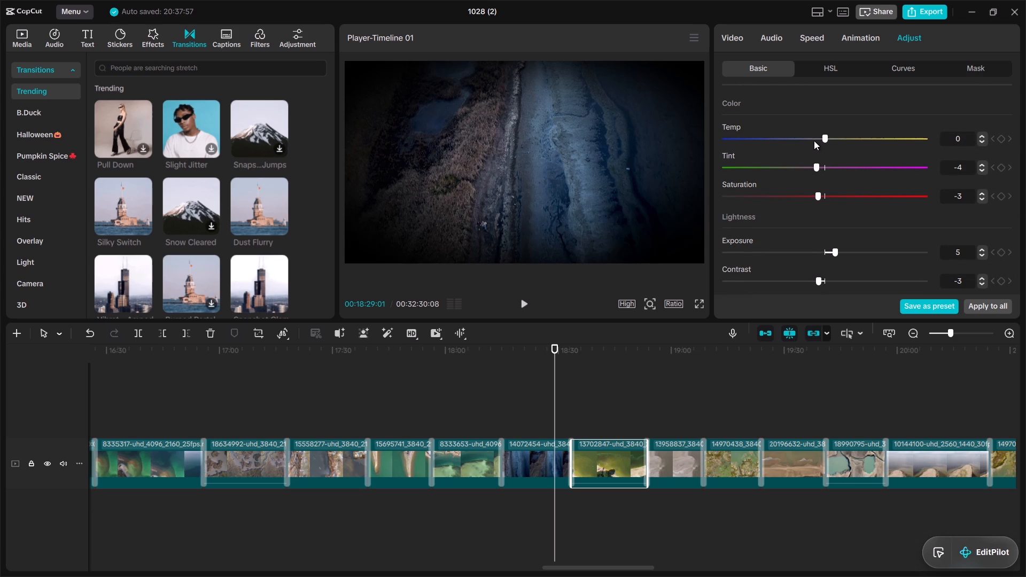
left_click(814, 137)
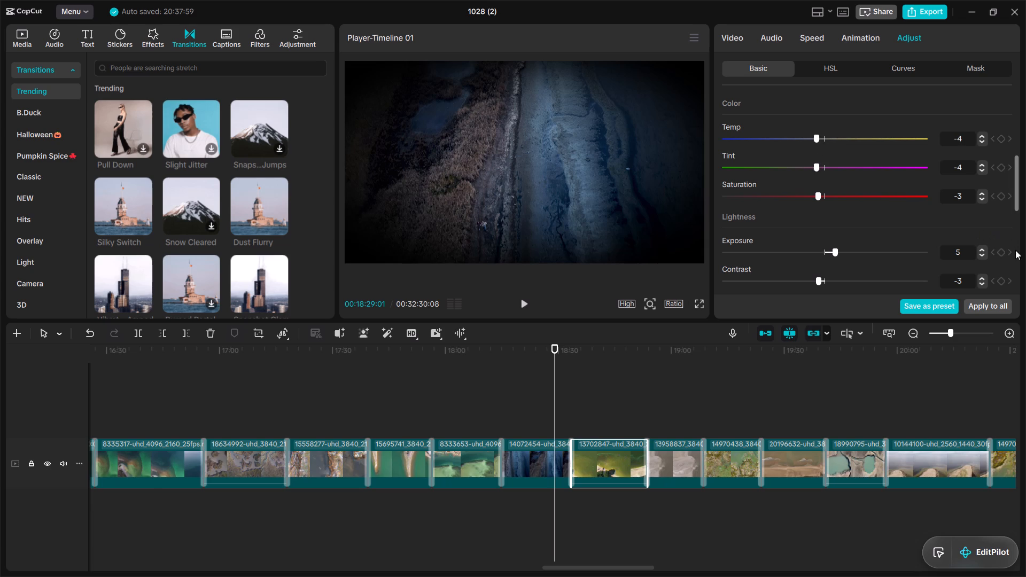
Turn on skin tone protection in the LUT settings for the 13702847 clip.
left_click_drag(1015, 205, 1016, 185)
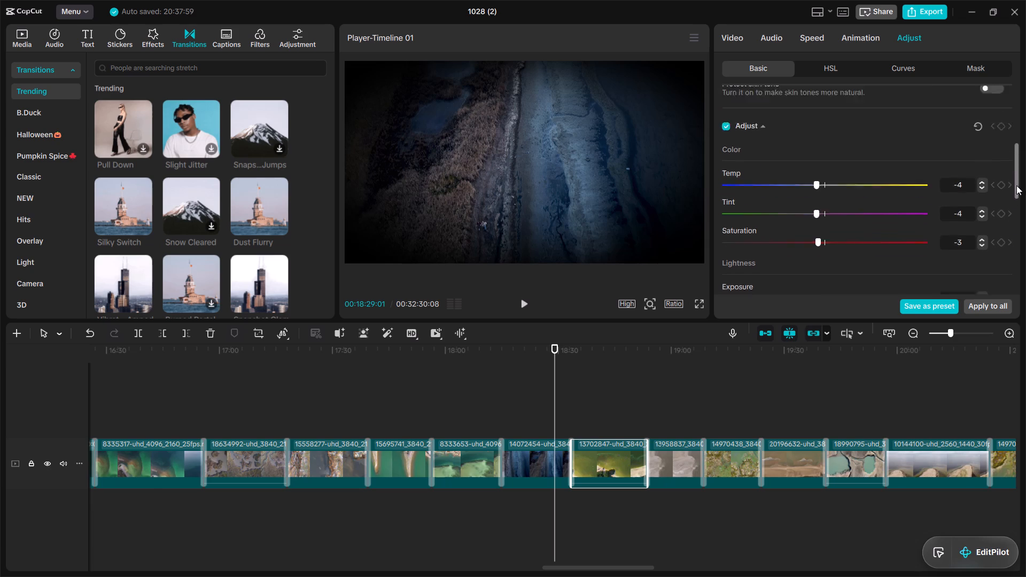
left_click_drag(1016, 185, 1023, 155)
left_click(993, 220)
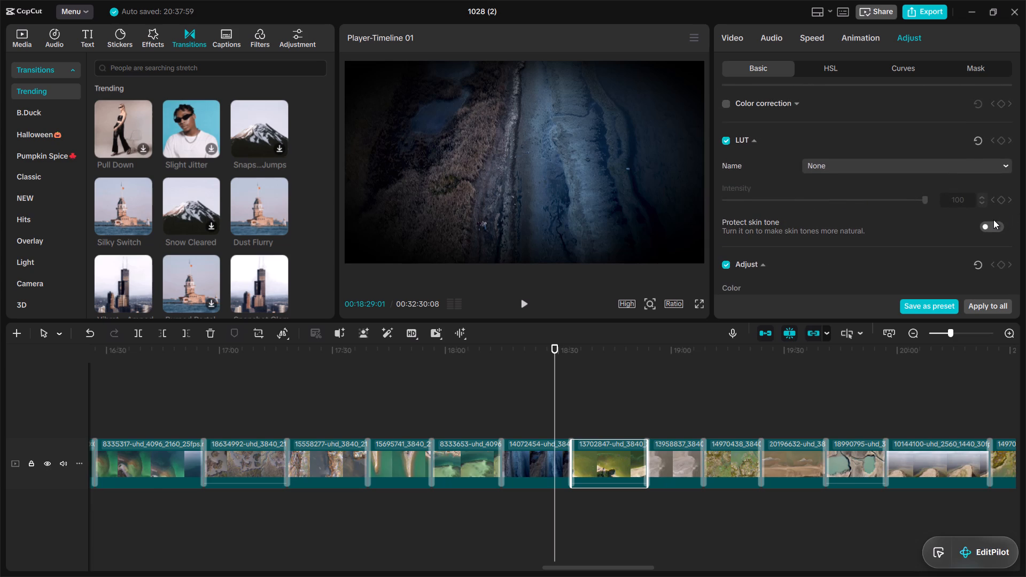
left_click(990, 222)
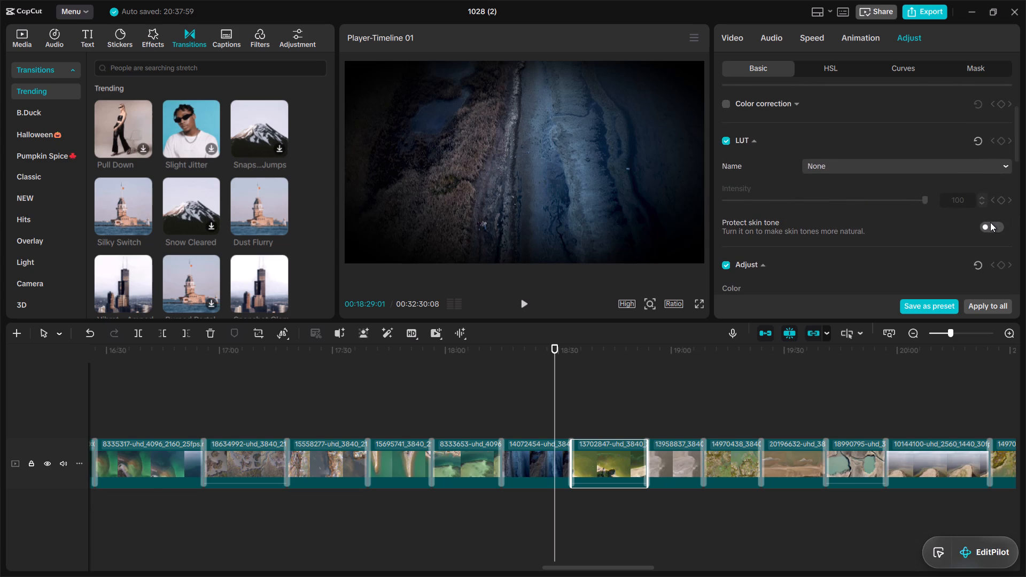
left_click(990, 222)
left_click(990, 222)
Turn on skin tone protection in the LUT settings for the 13958837 clip.
double_click(678, 455)
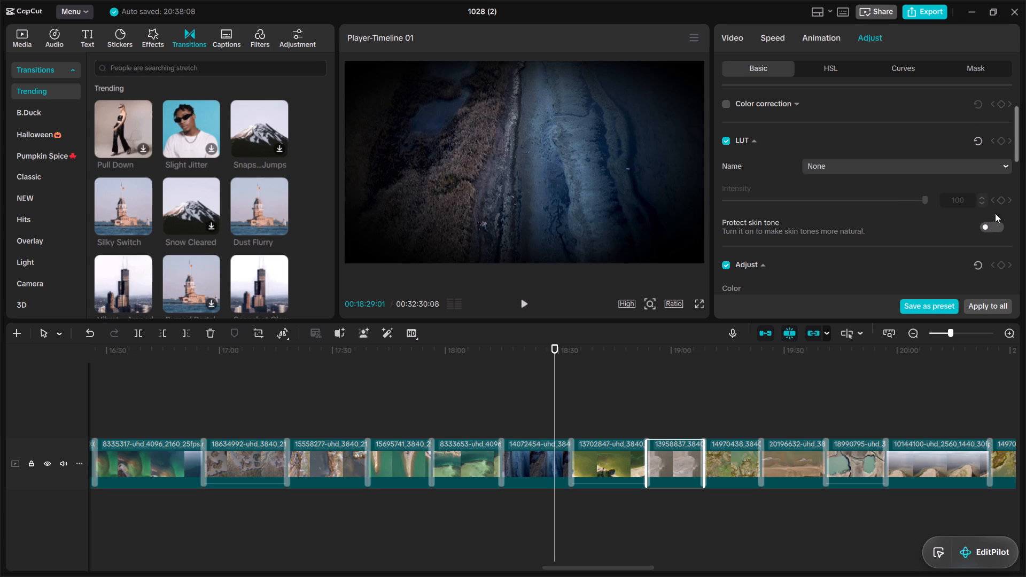
left_click(989, 227)
Set the 13958837 clip's color adjustments to Temp 6, Tint 5 and Saturation 5.
left_click_drag(1016, 136, 1012, 181)
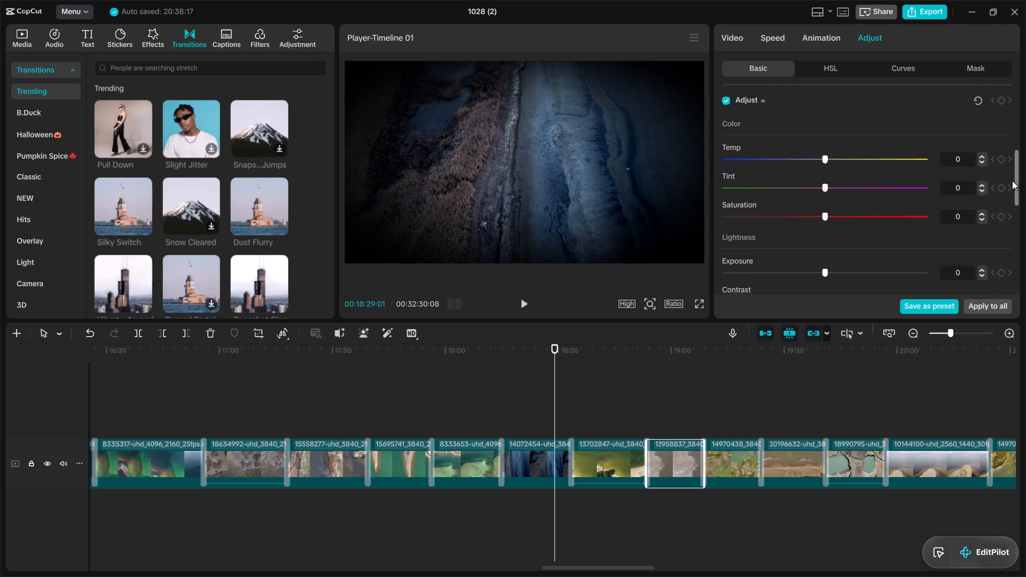
left_click_drag(1012, 181, 1012, 182)
left_click(835, 147)
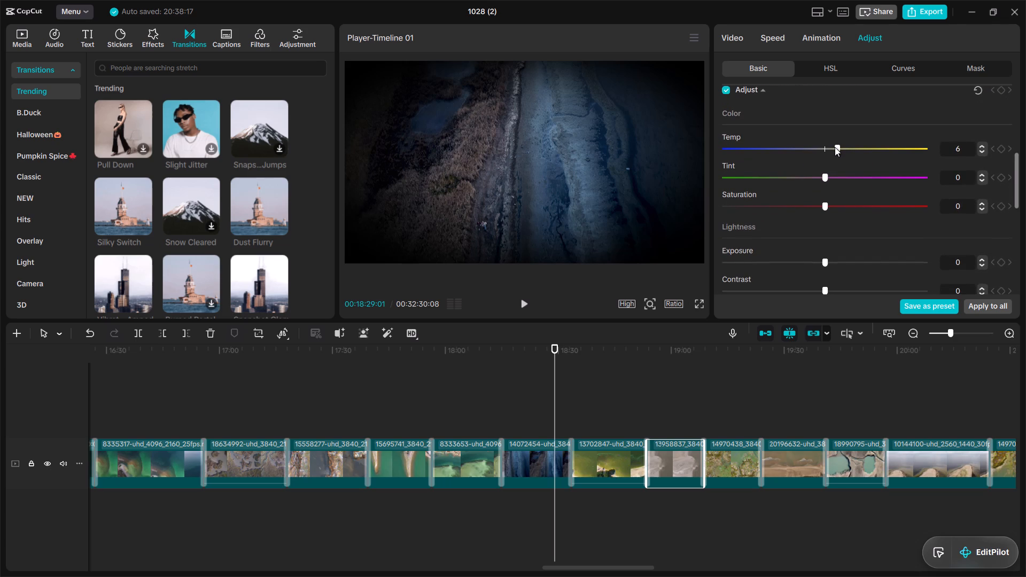
left_click_drag(833, 177, 832, 206)
left_click(832, 206)
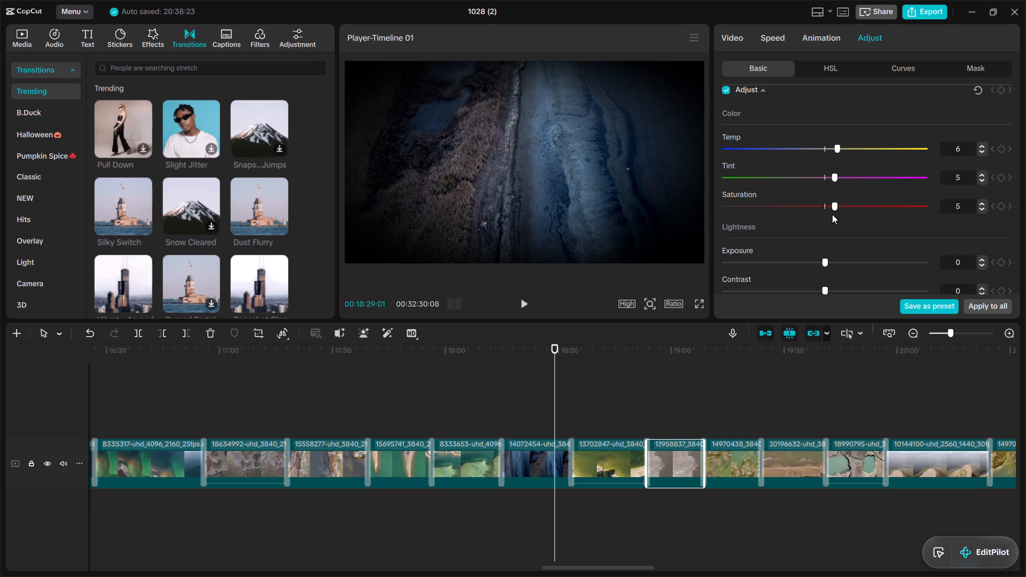
Set the 13958837 clip's lightness adjustments to Exposure -4, Contrast 6, Highlight 6, Shadow 6, Whites -4, Blacks 5 and Brilliance -3.
left_click(818, 259)
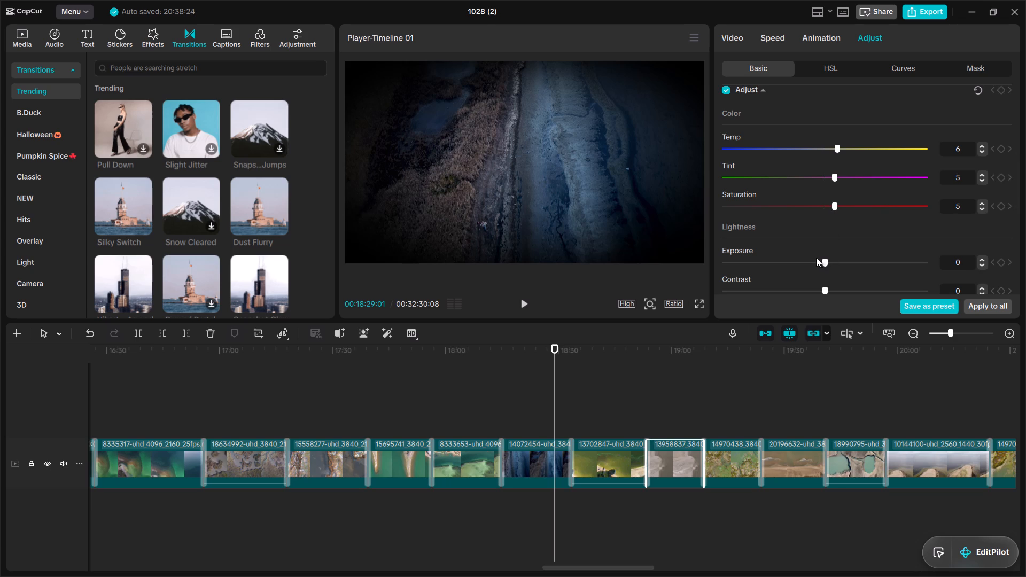
left_click(813, 258)
left_click_drag(1018, 178, 1010, 223)
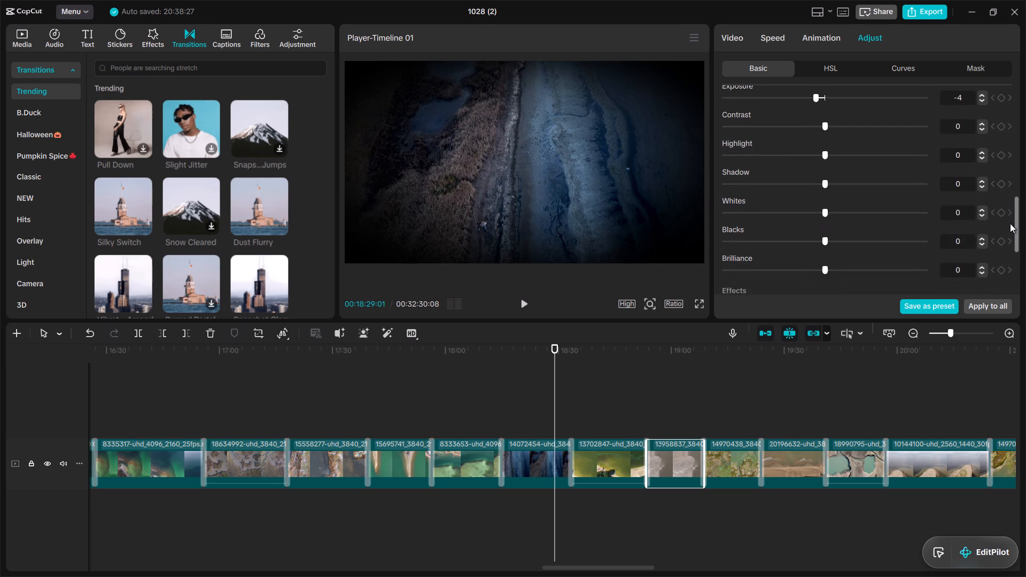
left_click_drag(1010, 223, 1010, 225)
left_click_drag(816, 114, 834, 140)
left_click(834, 140)
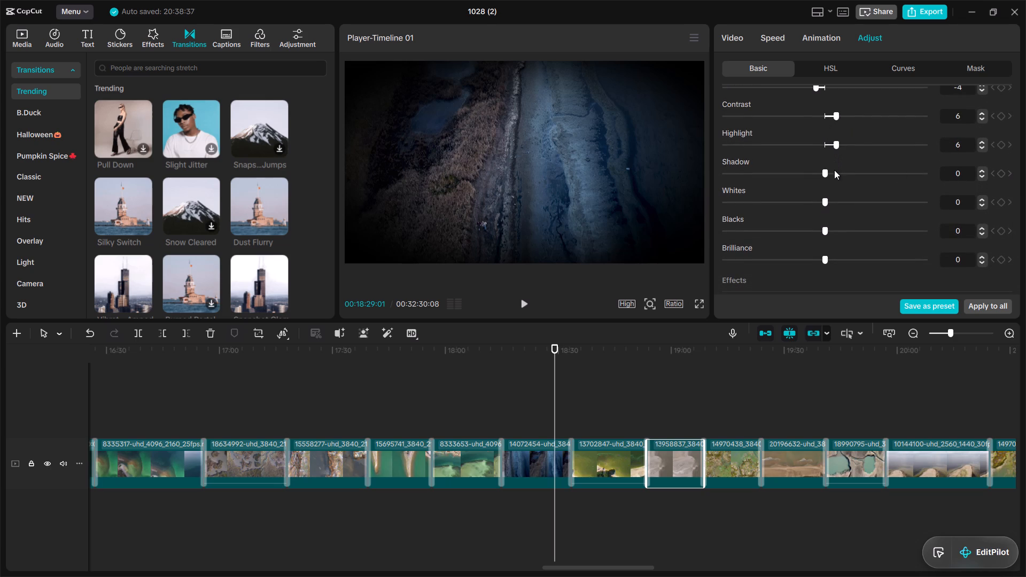
left_click(834, 170)
left_click(814, 201)
left_click(831, 226)
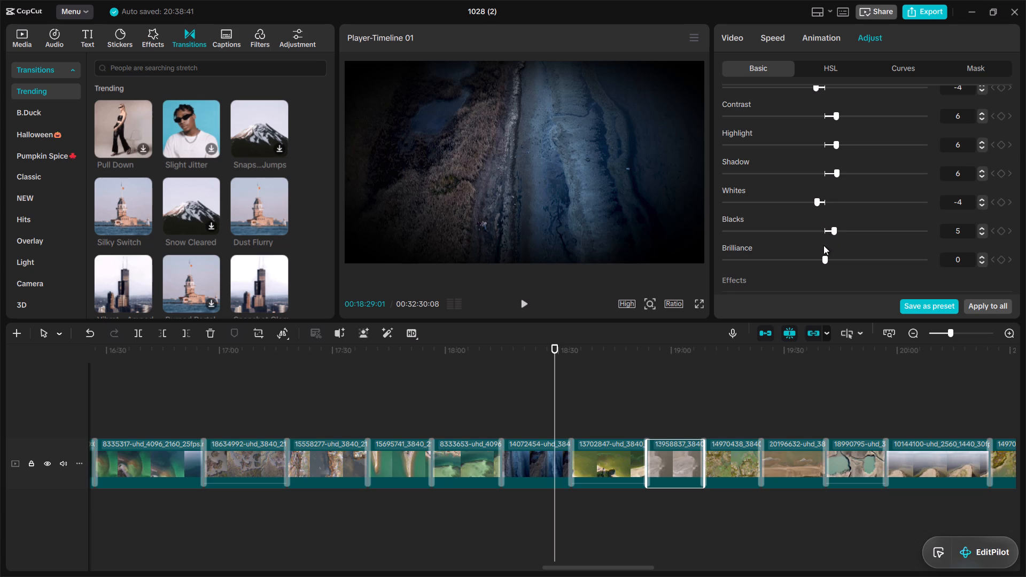
left_click(823, 245)
left_click(818, 255)
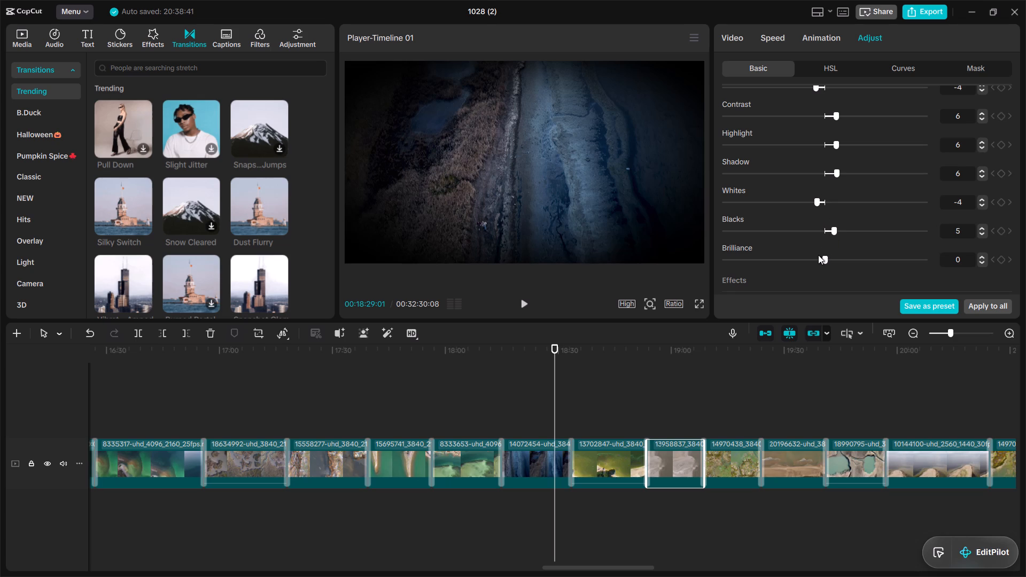
left_click(815, 256)
Set the 13958837 clip's effects adjustments to Sharpen 8, Clarity 7, Particles 7, Fade 7 and Vignette 28.
left_click_drag(1016, 214, 1018, 261)
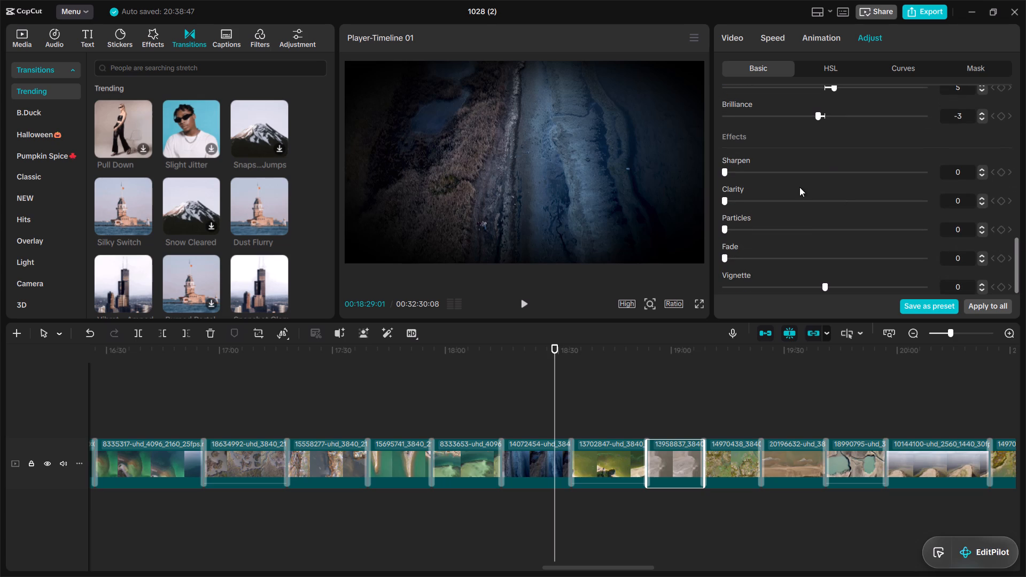
left_click_drag(741, 168, 740, 192)
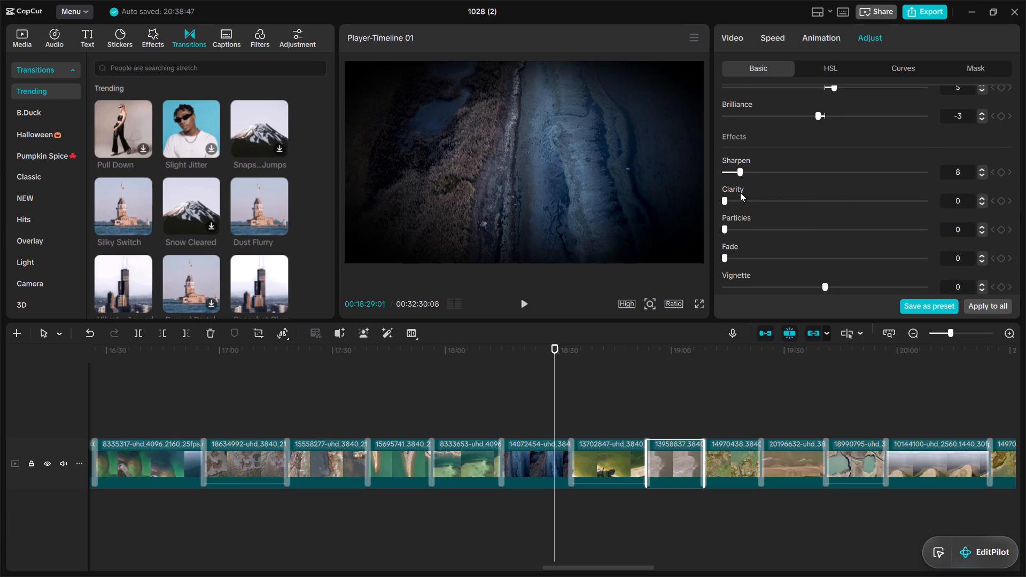
left_click(740, 192)
left_click_drag(739, 200, 736, 226)
left_click_drag(736, 226, 740, 255)
left_click(740, 255)
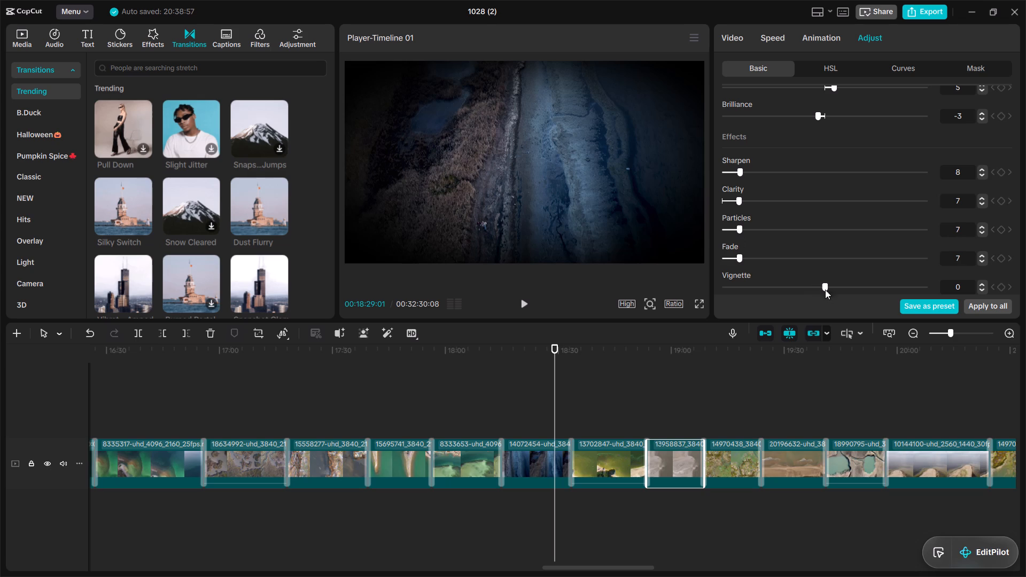
left_click(879, 285)
Minimize the video editor window.
left_click(975, 10)
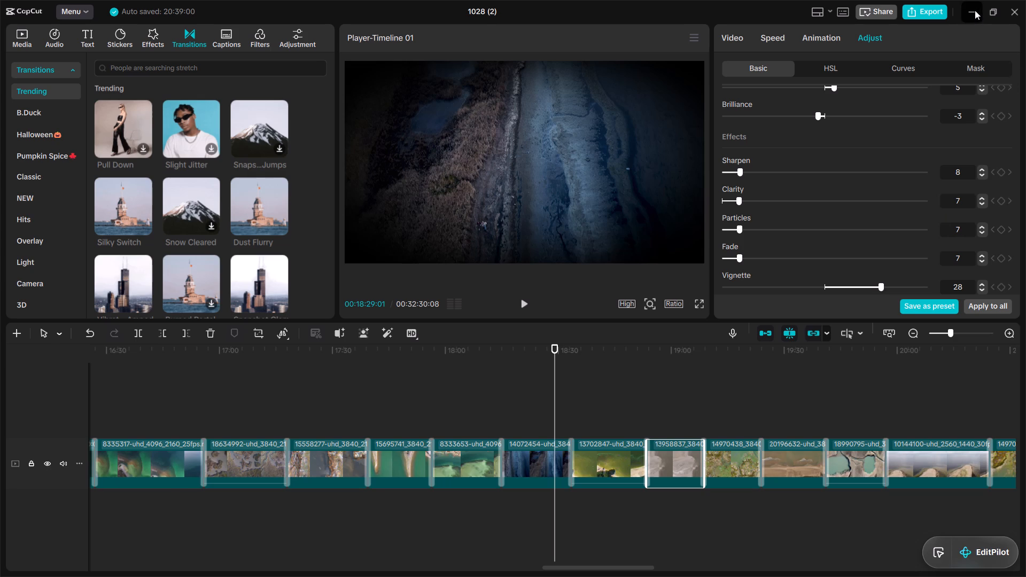
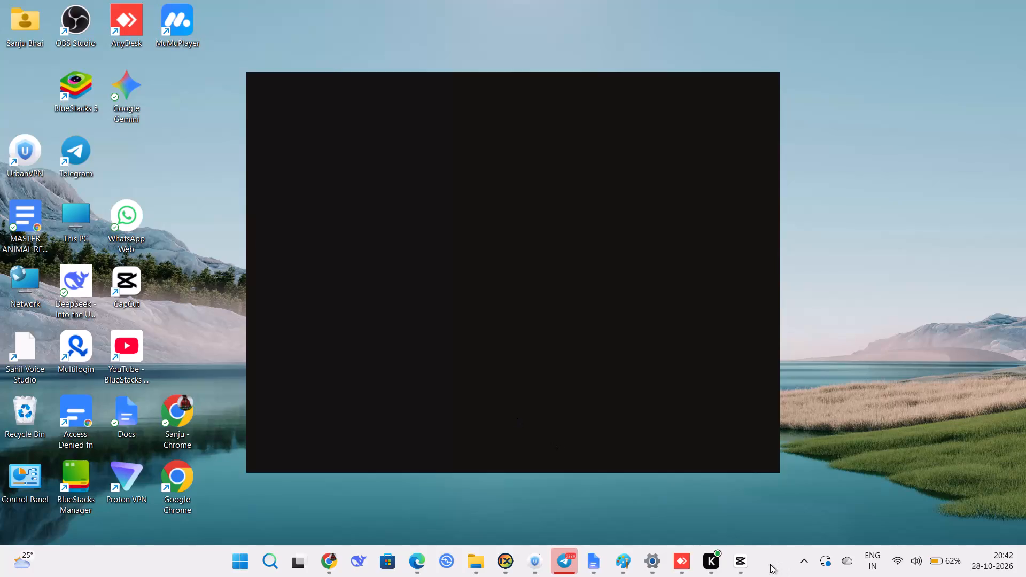
Switch back to the CapCut video editor window.
left_click(741, 501)
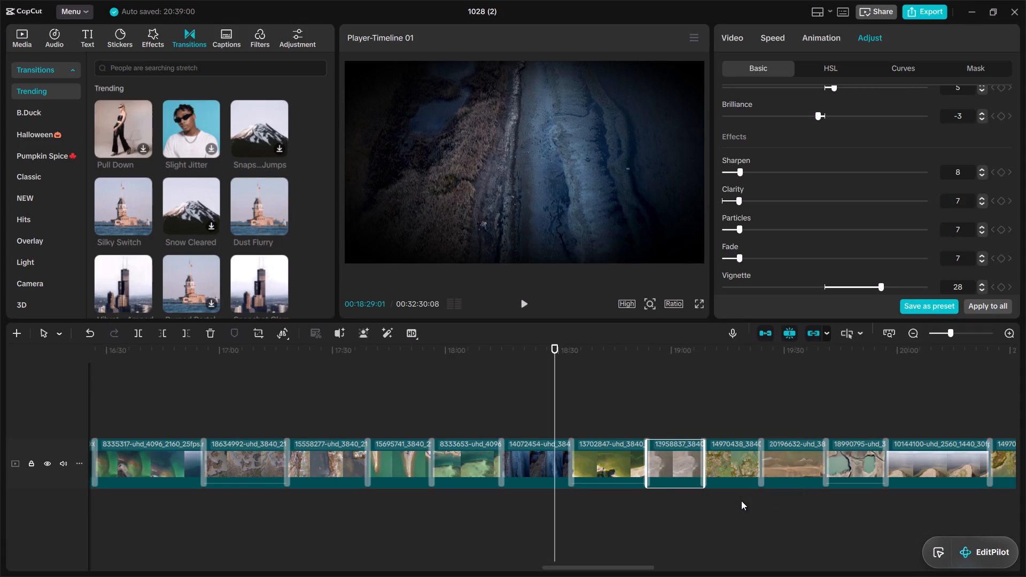
Review the graded 14072454, 13702847 and 13958837 clips in the player.
double_click(543, 459)
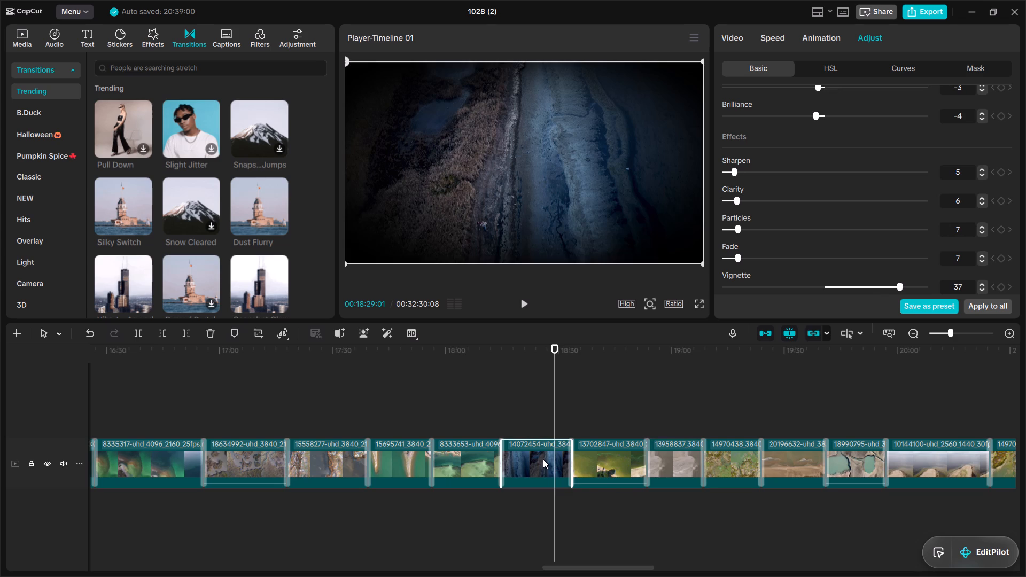
double_click(527, 424)
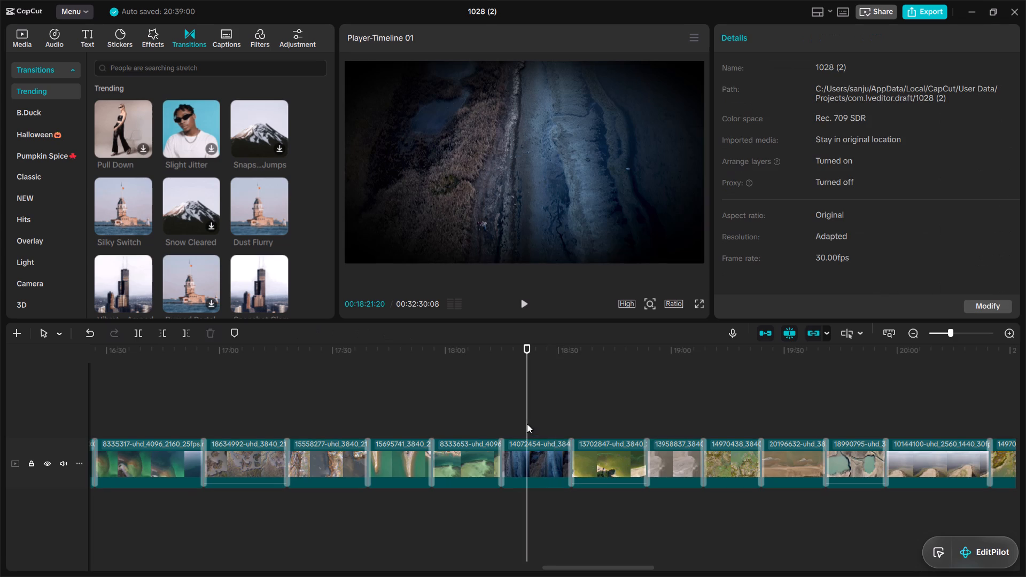
left_click(524, 306)
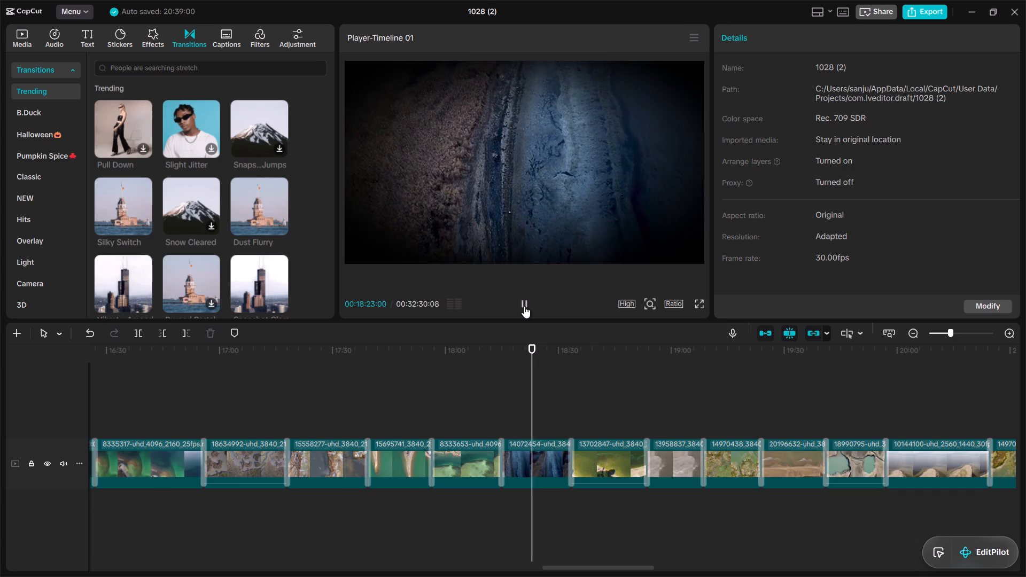
left_click(524, 306)
double_click(608, 427)
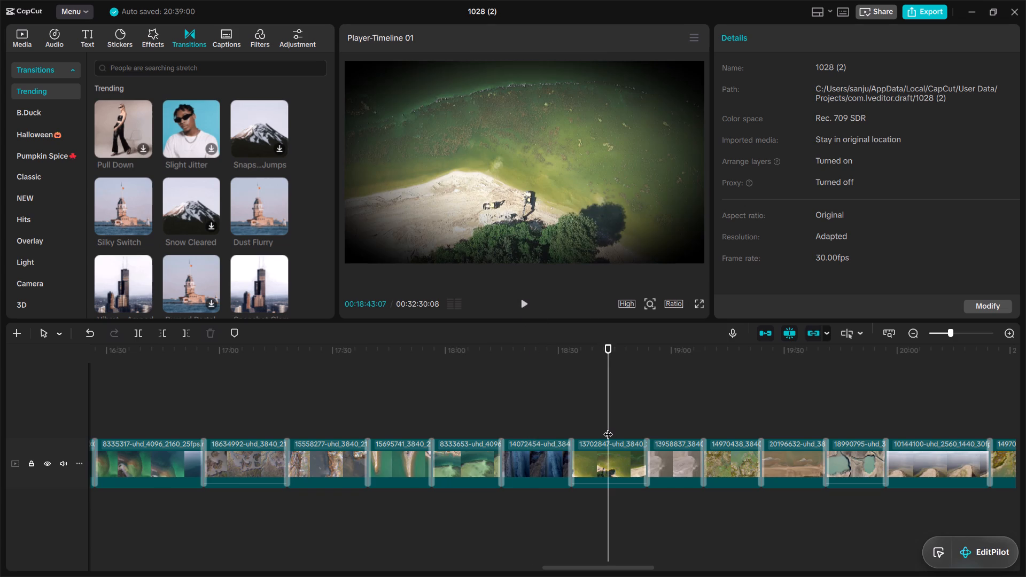
left_click(686, 436)
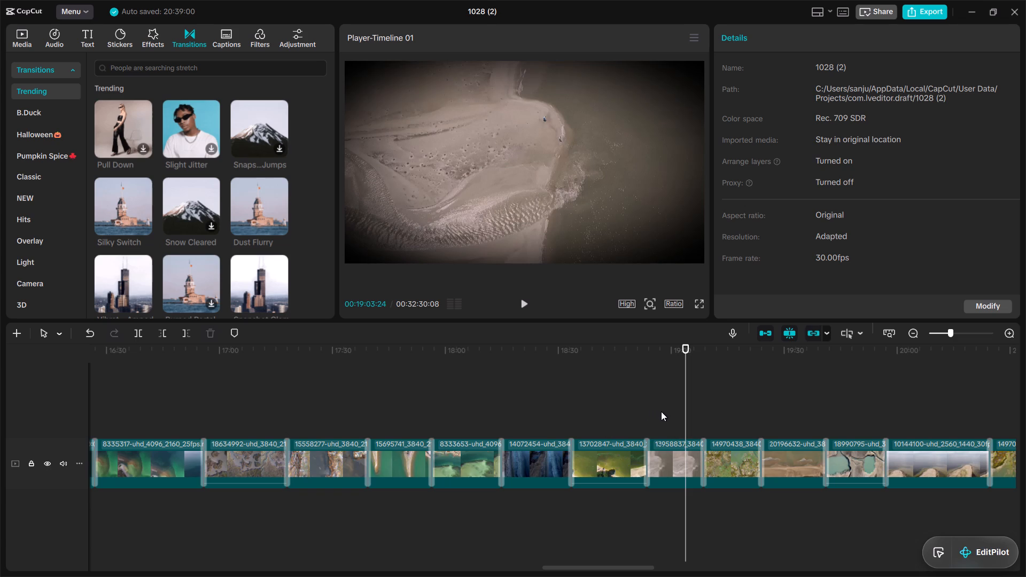
Turn on skin tone protection for the 14970438 clip next to 13958837 on the timeline.
double_click(725, 422)
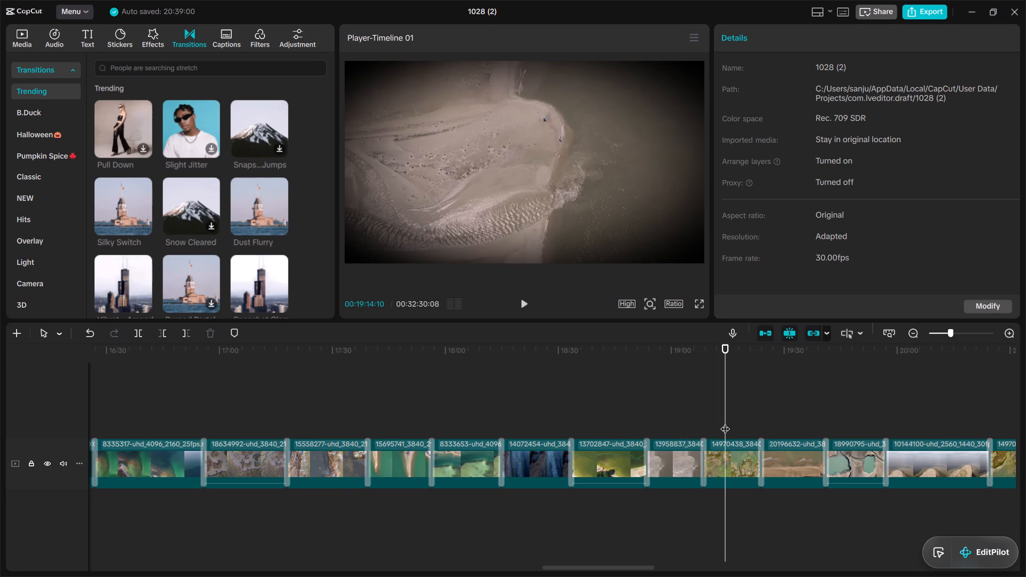
left_click(733, 444)
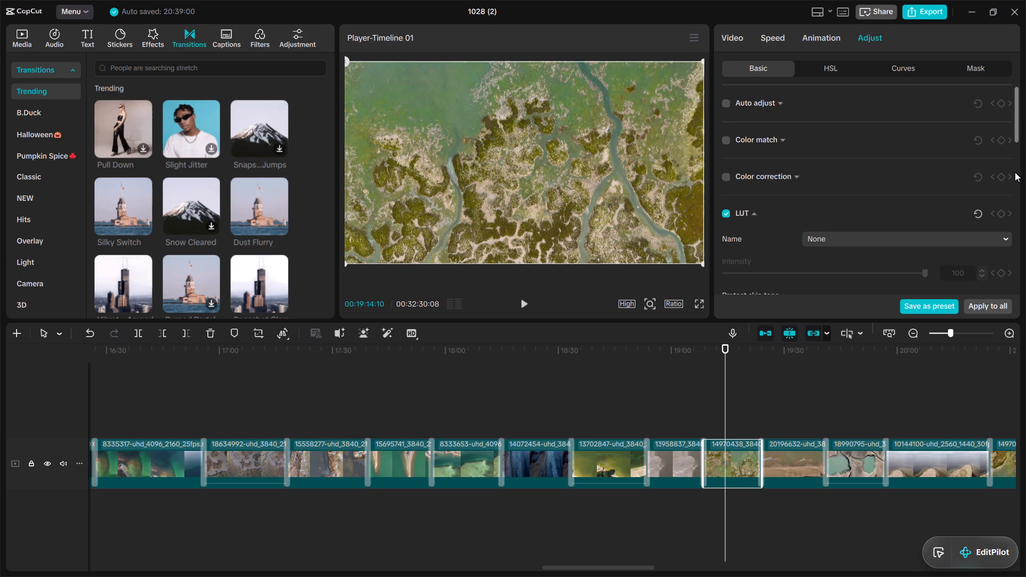
left_click_drag(1015, 127, 1017, 135)
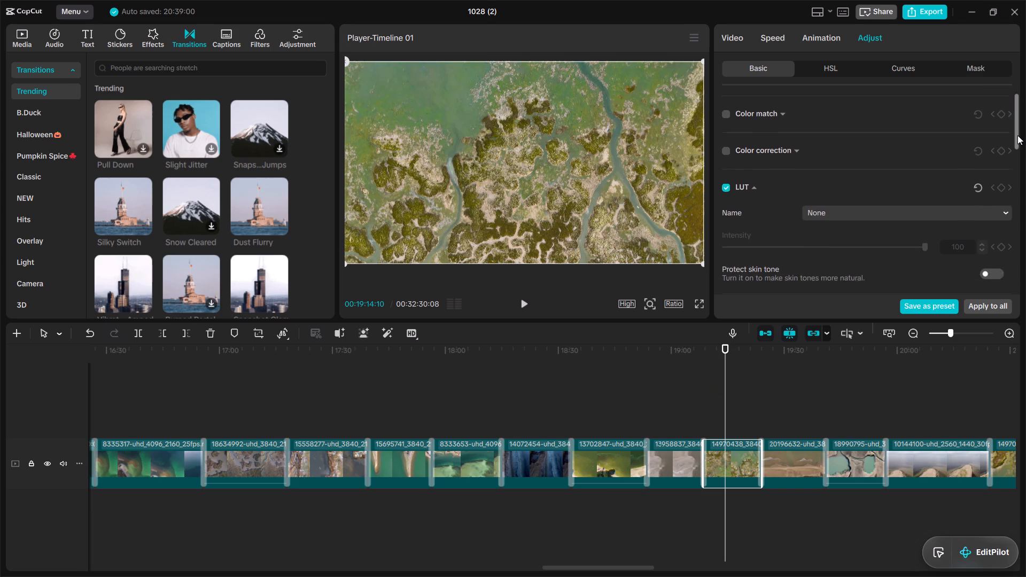
left_click_drag(1017, 135, 1020, 171)
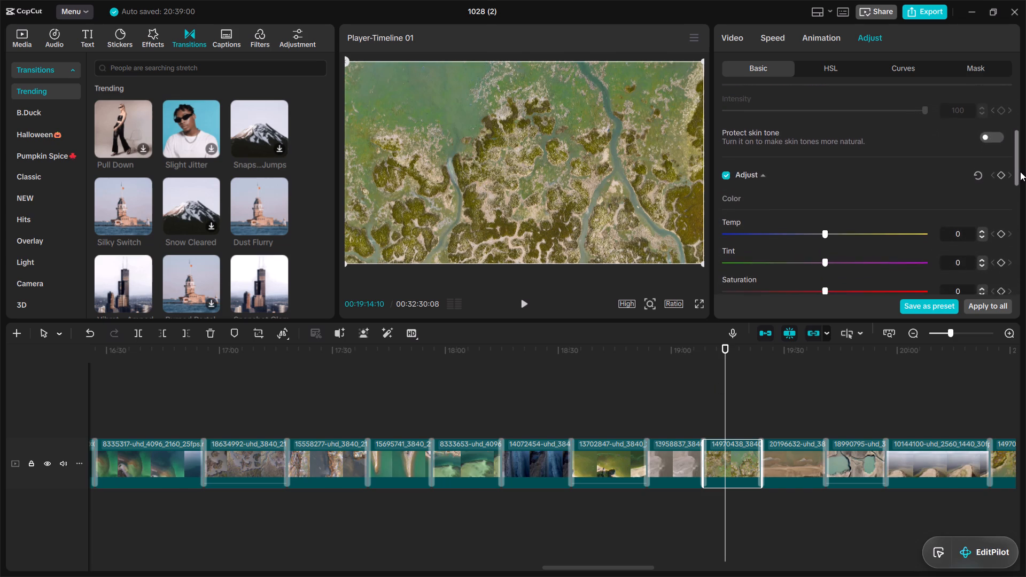
left_click_drag(1020, 171, 1021, 180)
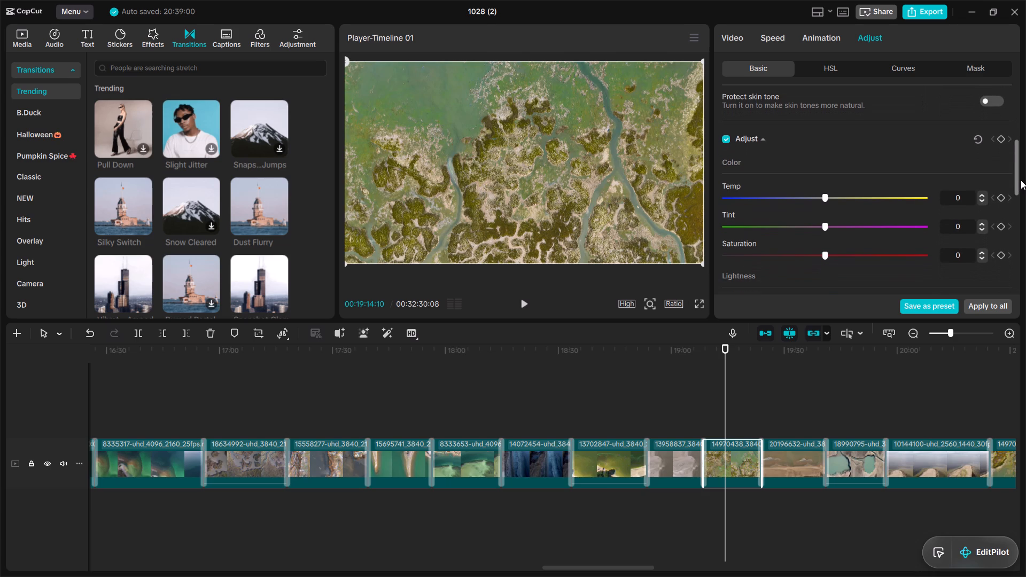
left_click(996, 97)
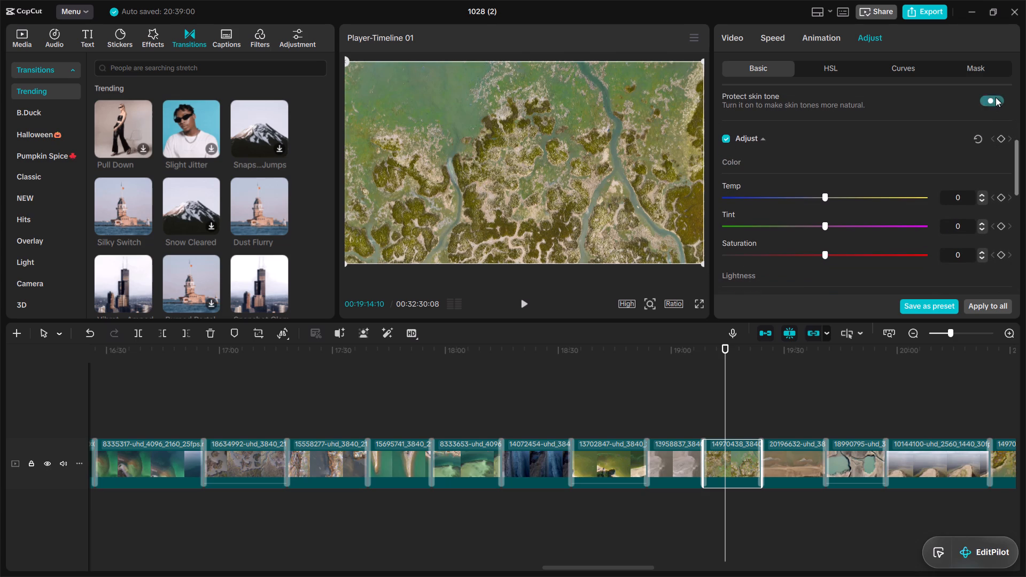
Set the 14970438 clip's color adjustments to Temp 6, Tint 7 and Saturation -5.
left_click(835, 196)
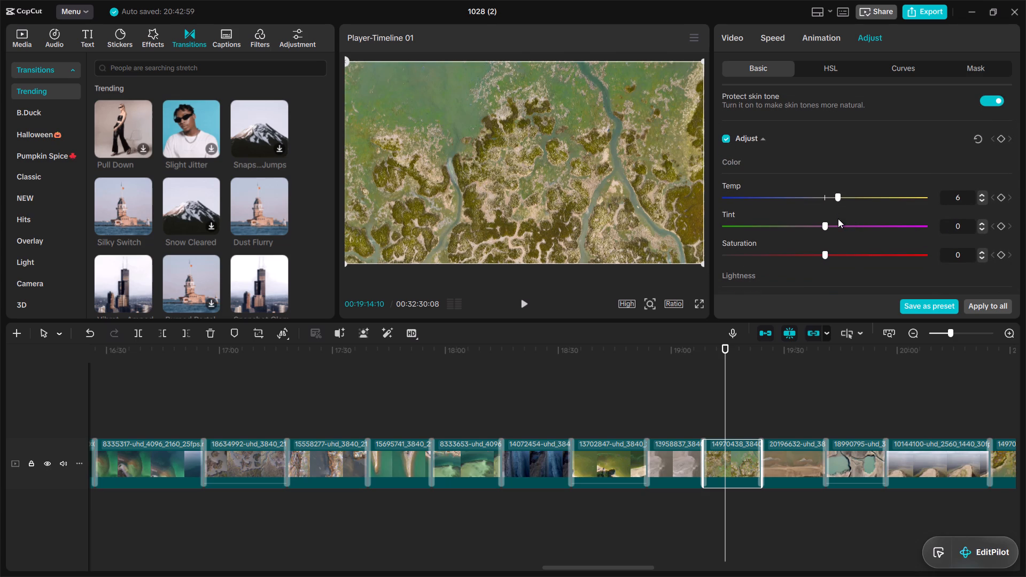
left_click(837, 223)
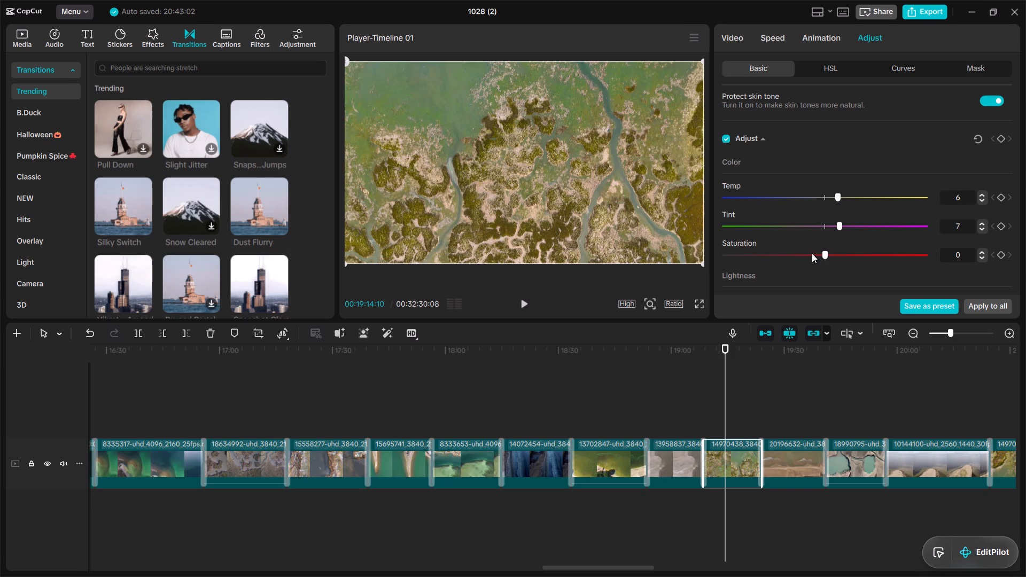
left_click(812, 253)
Set the 14970438 clip's lightness adjustments to Exposure 4, Contrast 6, Highlight 5, Shadow 5, Whites 5, Blacks -4 and Brilliance -4.
left_click_drag(1014, 182, 1017, 210)
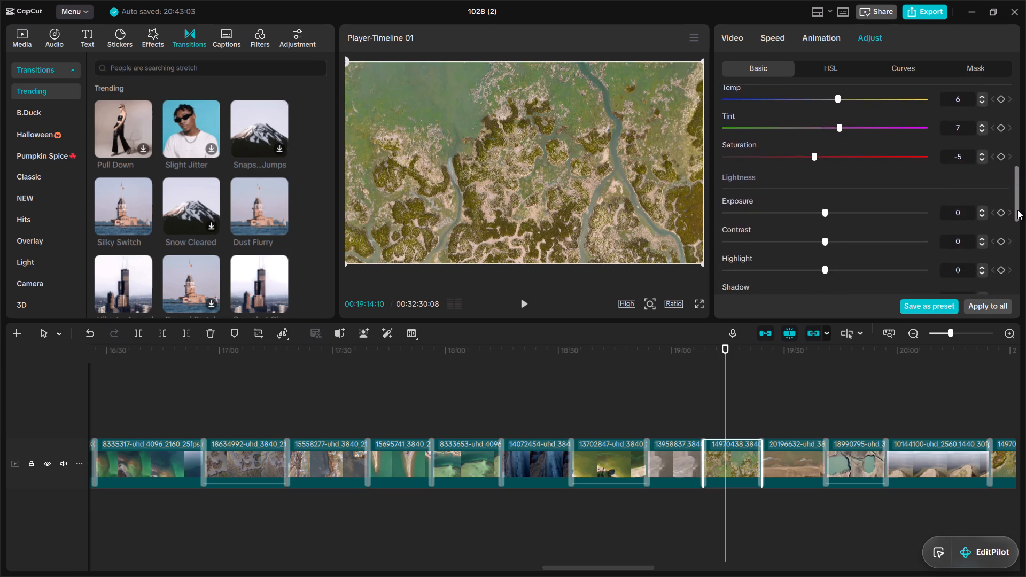
left_click_drag(1017, 210, 1017, 230)
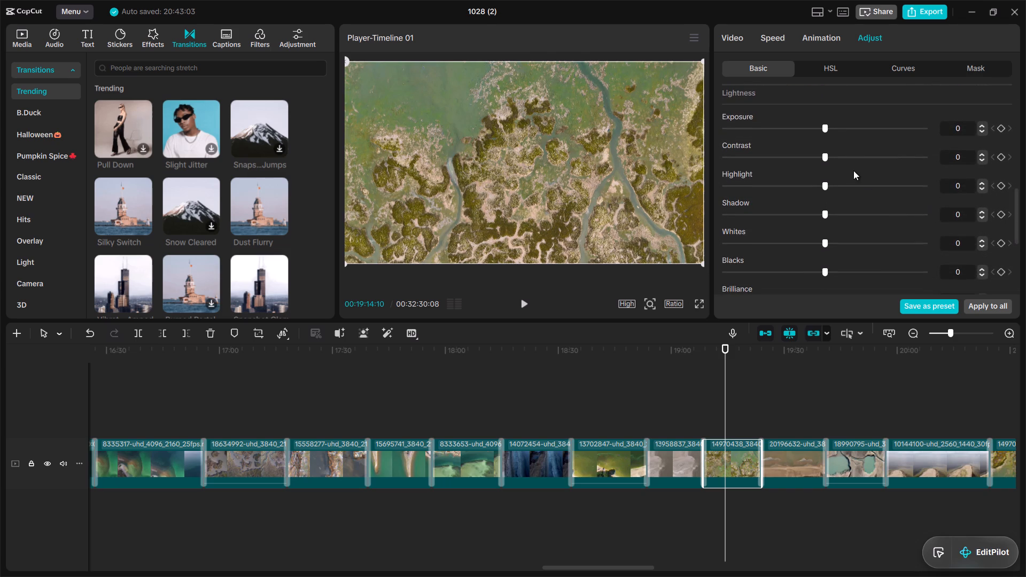
left_click(831, 126)
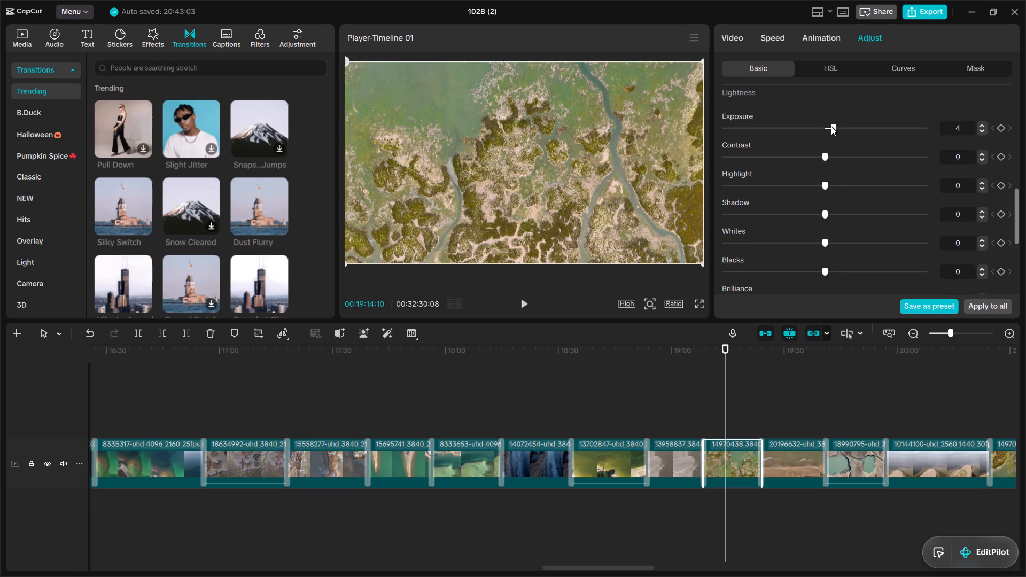
left_click(835, 153)
left_click_drag(811, 183, 833, 206)
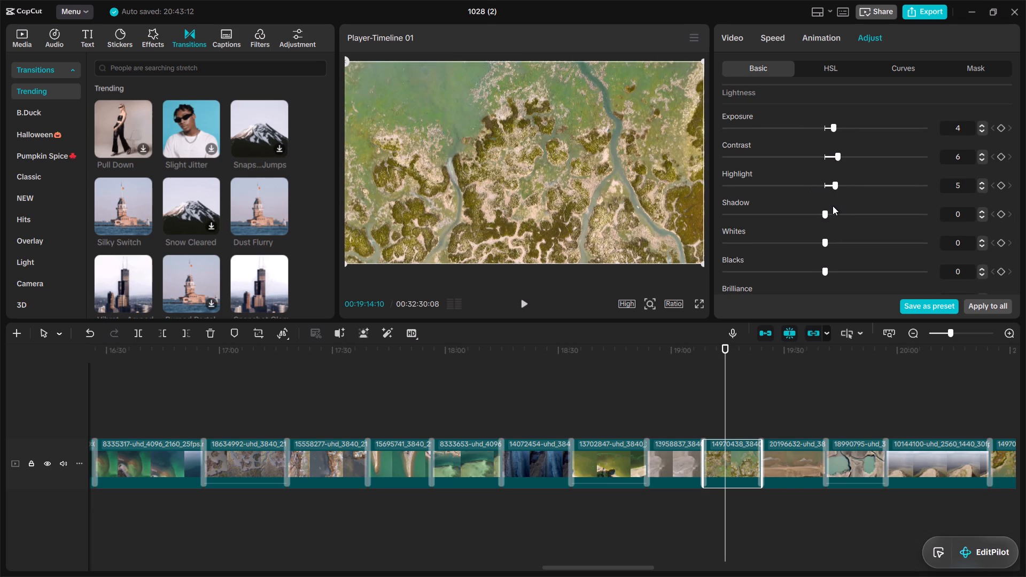
left_click_drag(833, 211, 833, 239)
left_click(833, 239)
left_click(814, 269)
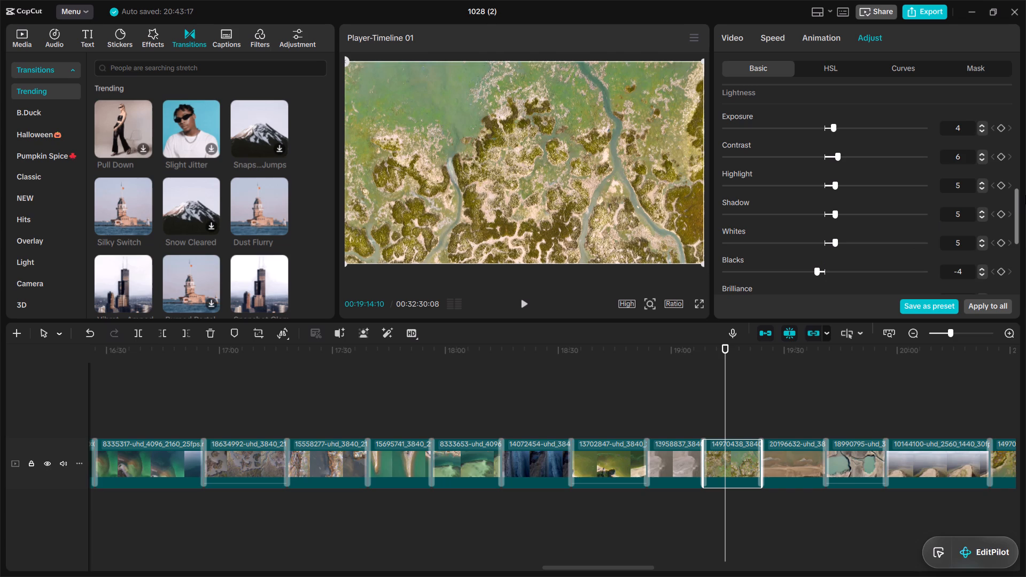
left_click_drag(1019, 193, 1019, 213)
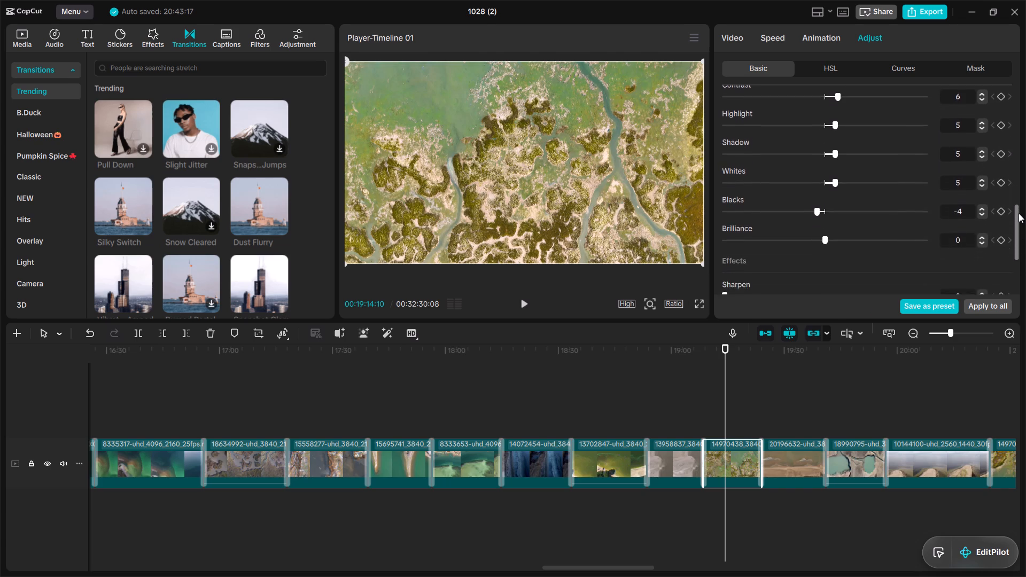
left_click_drag(1019, 213, 1017, 237)
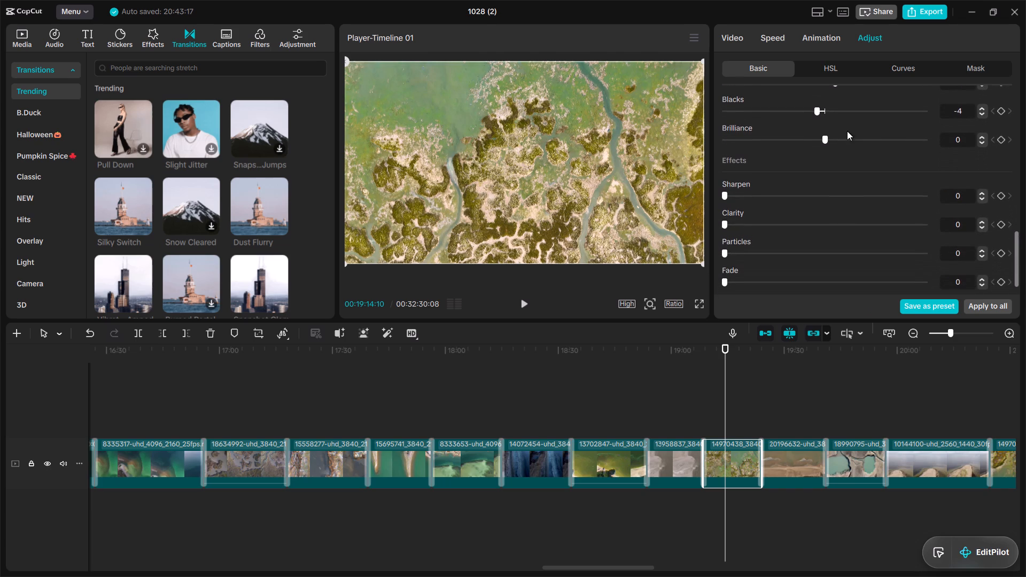
left_click(814, 131)
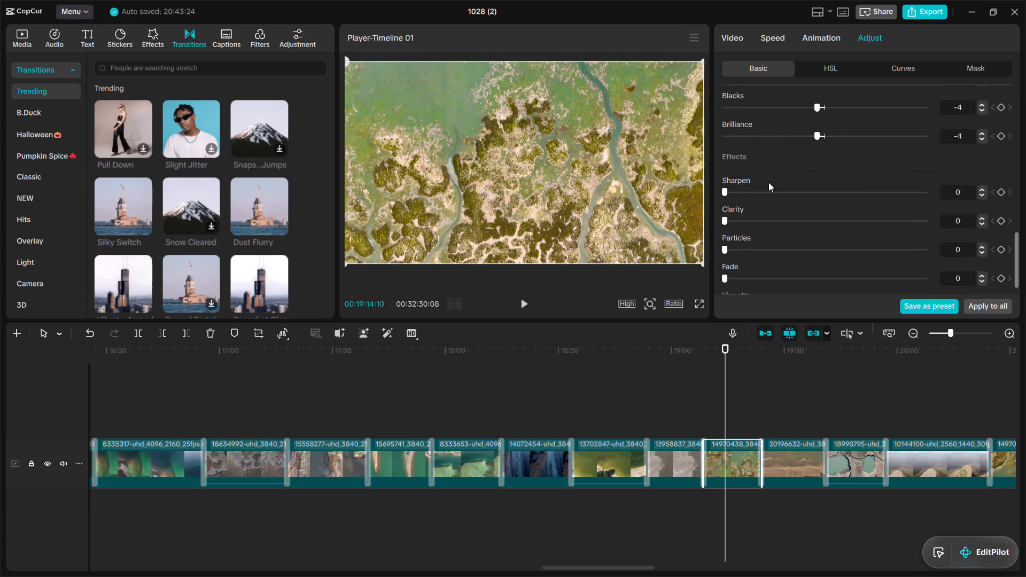
Set the 14970438 clip's effects adjustments to Sharpen 5, Clarity 6, Particles 7, Fade 7 and Vignette 36.
left_click_drag(735, 188, 735, 215)
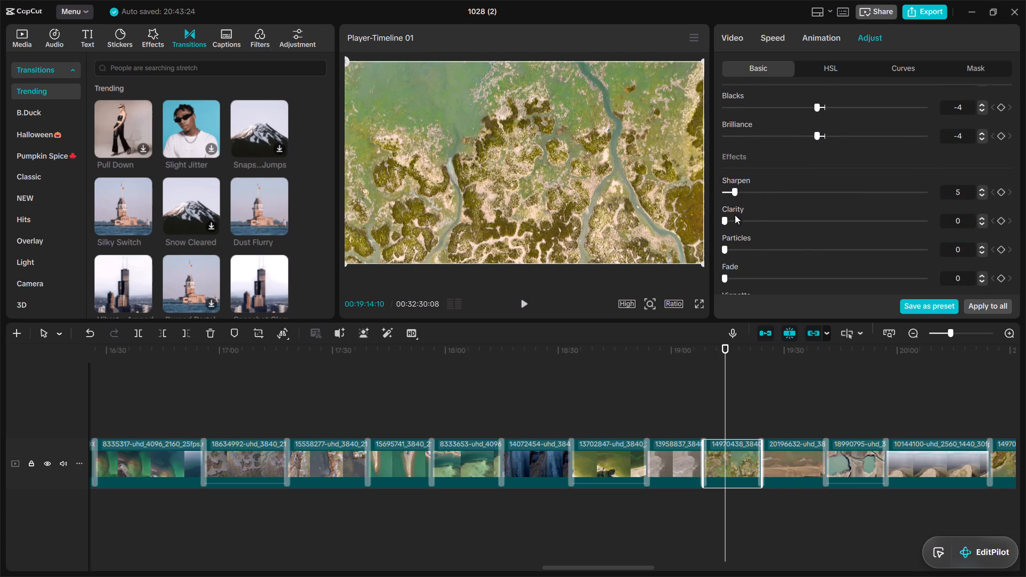
left_click_drag(735, 215, 735, 215)
left_click(735, 215)
left_click_drag(735, 247, 739, 272)
left_click(739, 272)
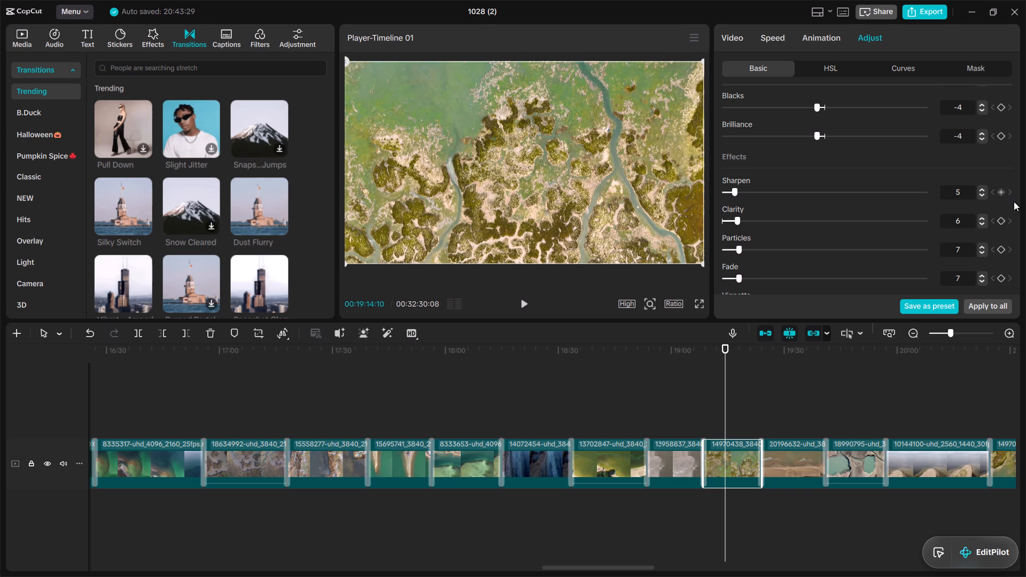
left_click_drag(1017, 237, 1016, 268)
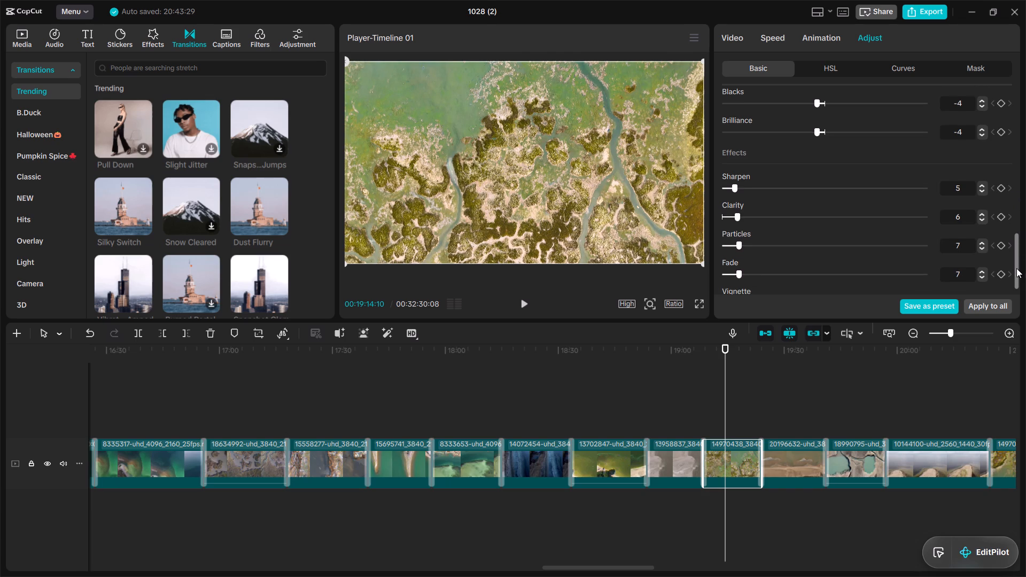
left_click_drag(1016, 268, 1016, 277)
left_click(893, 286)
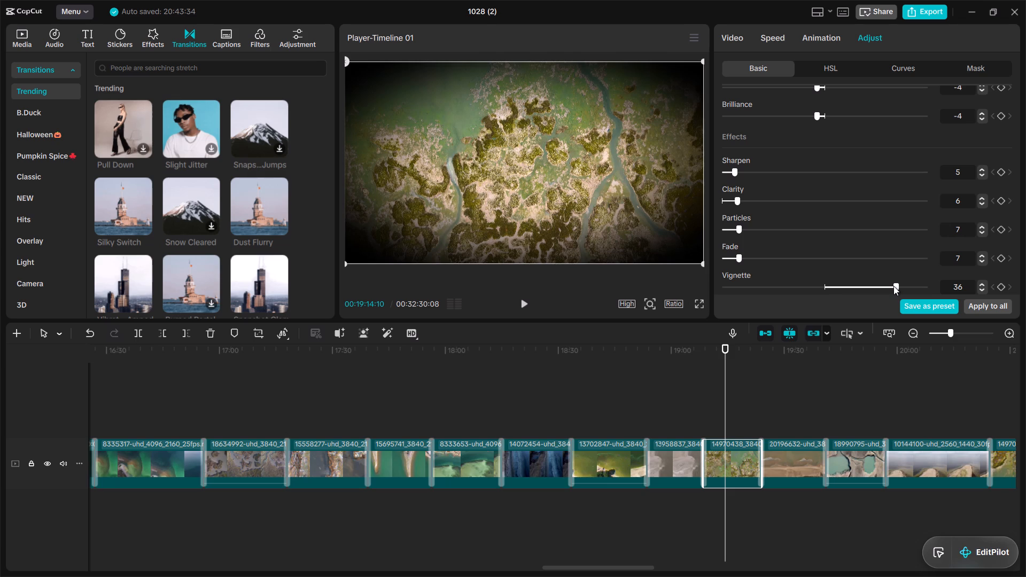
Set the 20196632 clip's effects adjustments to Vignette 34, Fade 7, Particles 4, Clarity 5 and Sharpen 4.
left_click(798, 454)
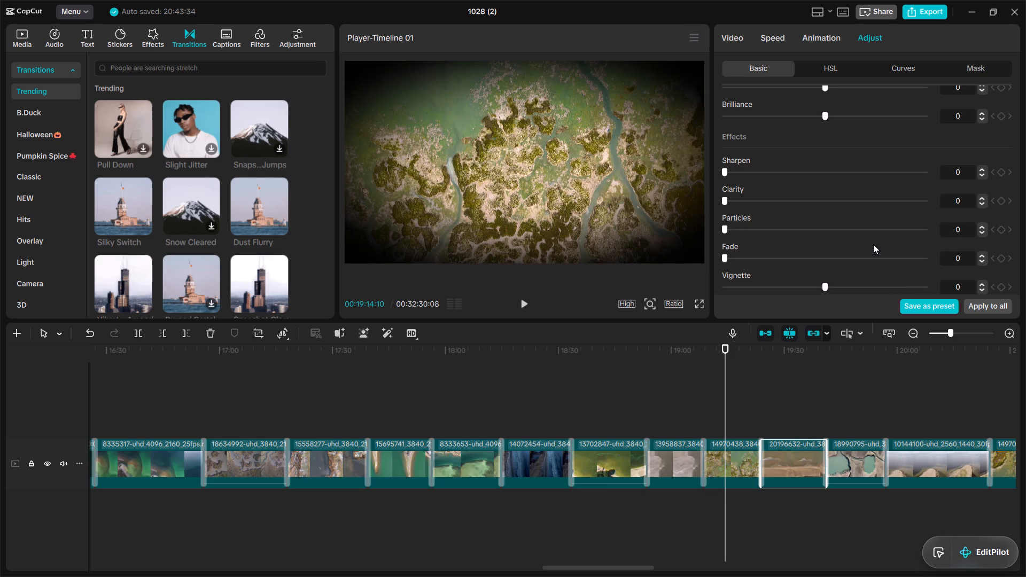
left_click(891, 285)
left_click(740, 255)
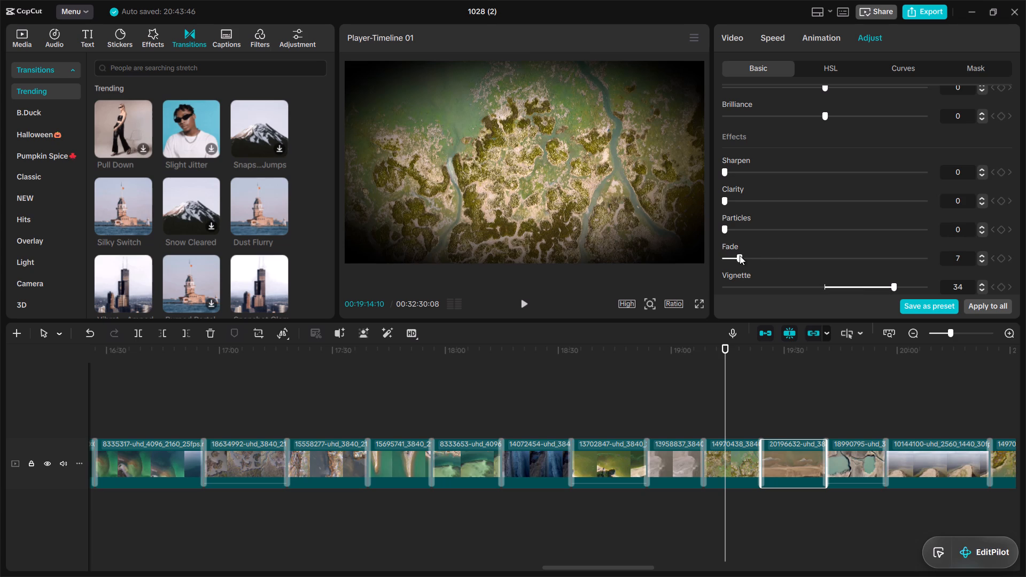
left_click(733, 226)
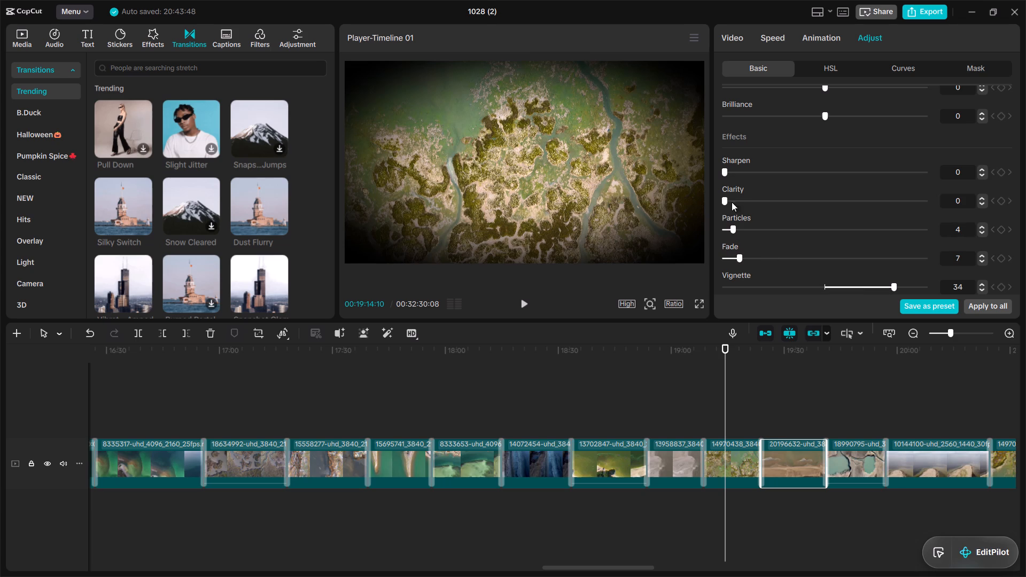
left_click(732, 198)
left_click(733, 166)
Set the 20196632 clip's lightness adjustments to Brilliance 6, Blacks 6, Whites 5, Shadow -5, Highlight 6, Contrast -6 and Exposure 4.
left_click(835, 108)
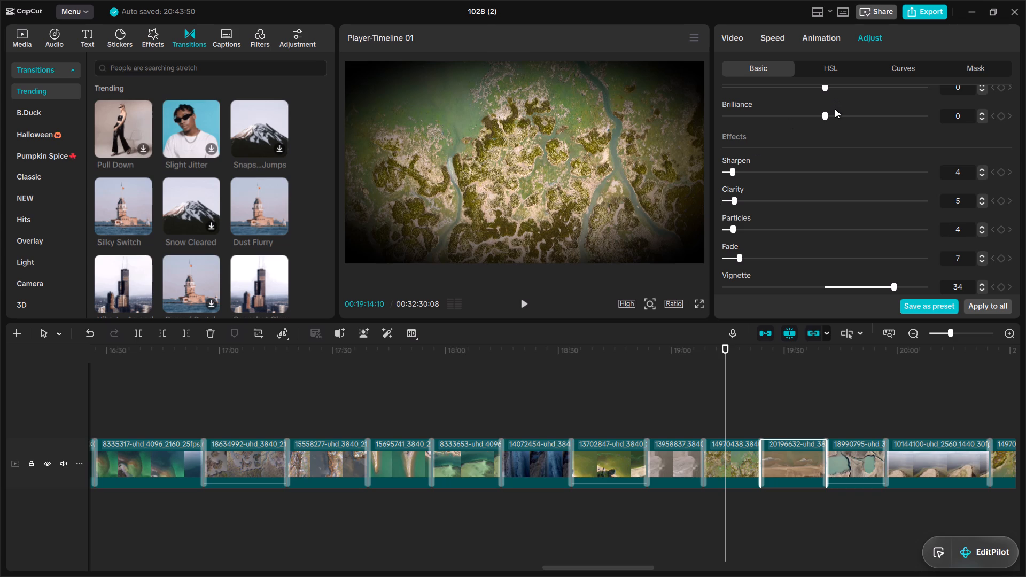
left_click(835, 113)
left_click_drag(1017, 272, 1013, 240)
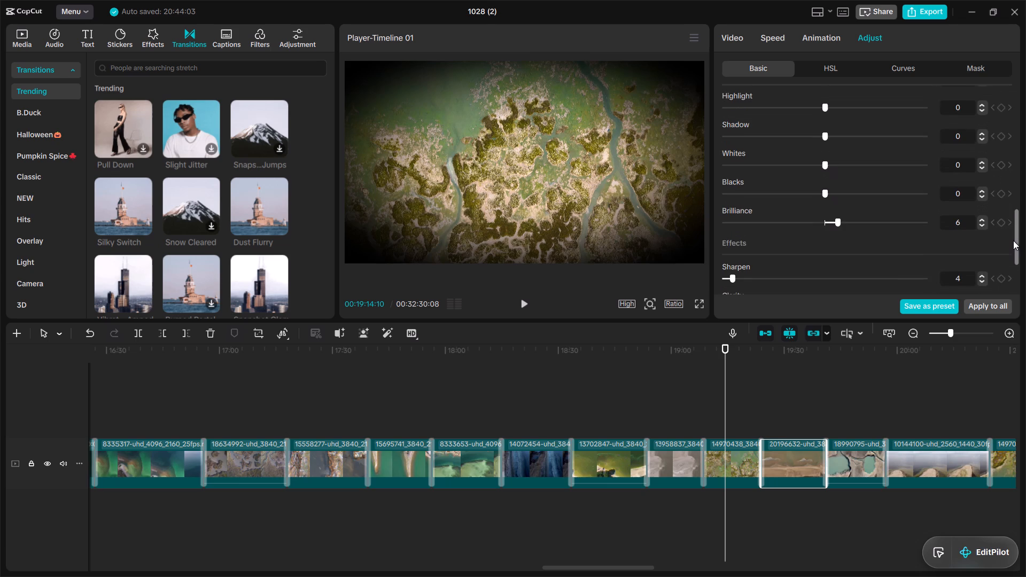
left_click_drag(1013, 240, 1013, 228)
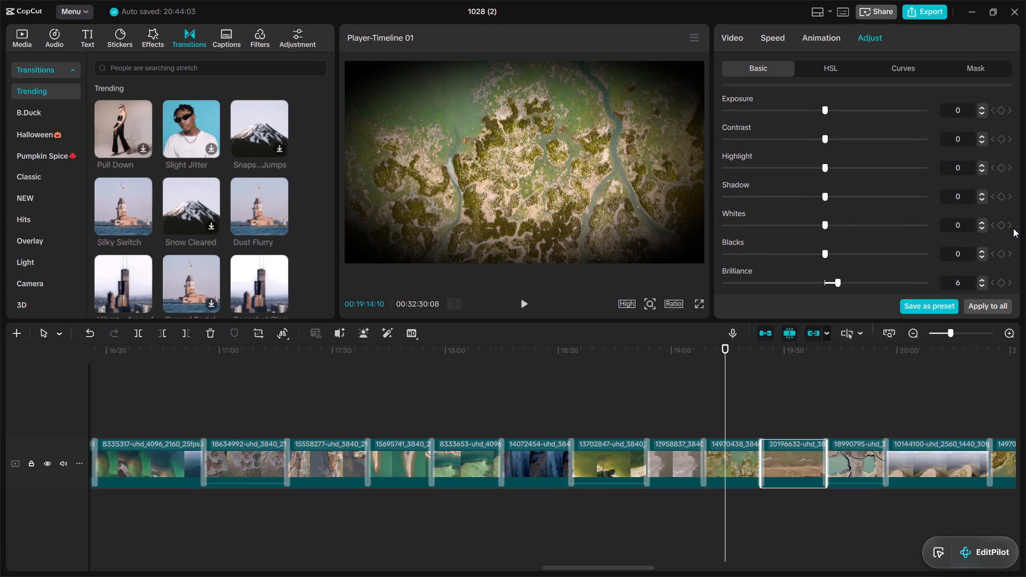
left_click_drag(1013, 228, 1013, 223)
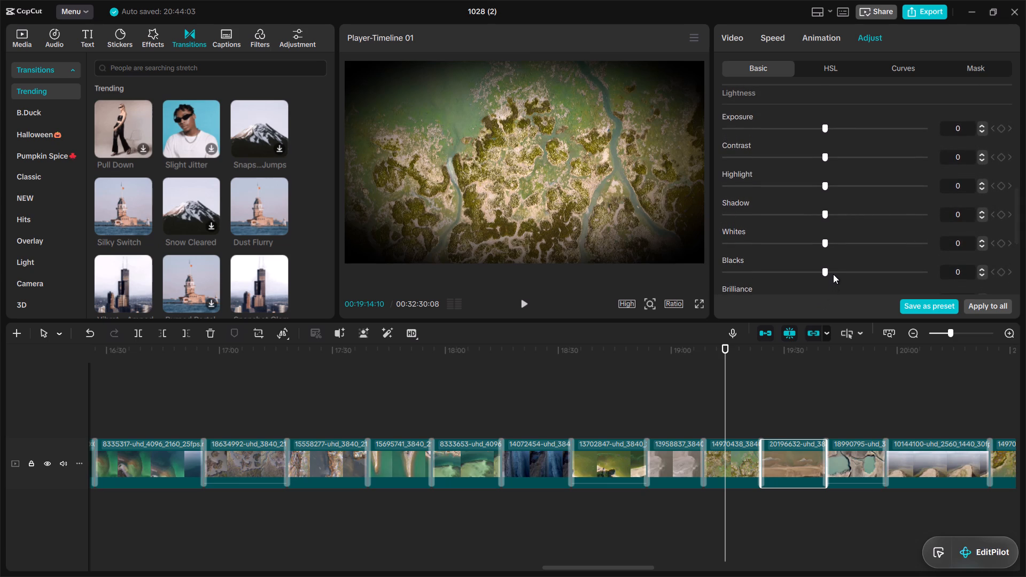
left_click(835, 271)
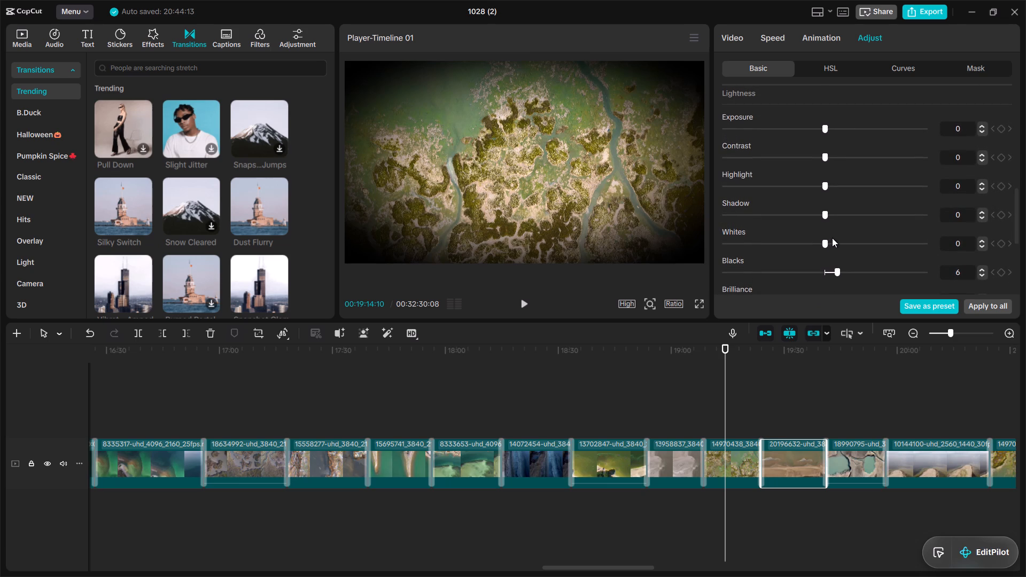
left_click(832, 238)
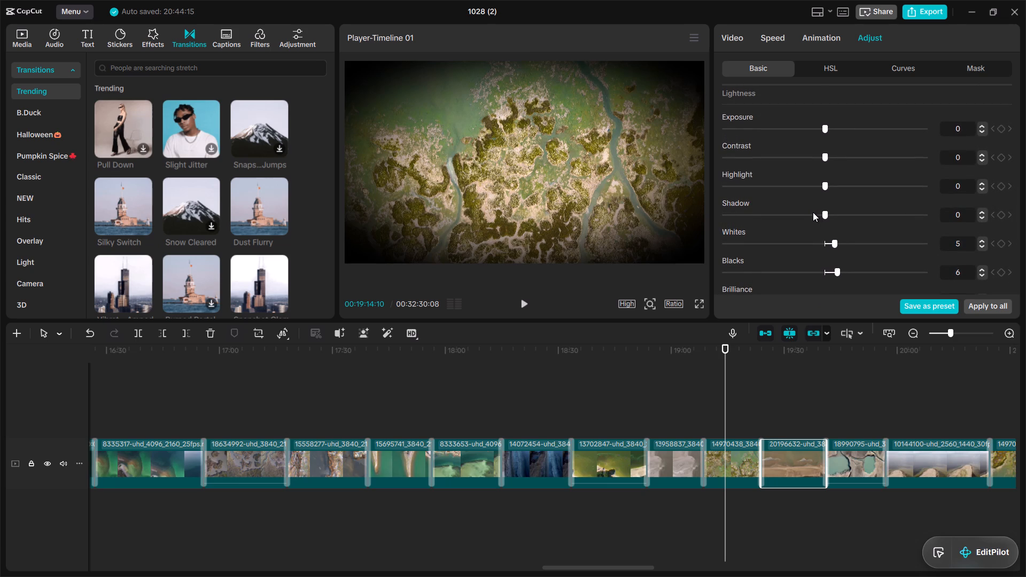
left_click(813, 212)
left_click(834, 181)
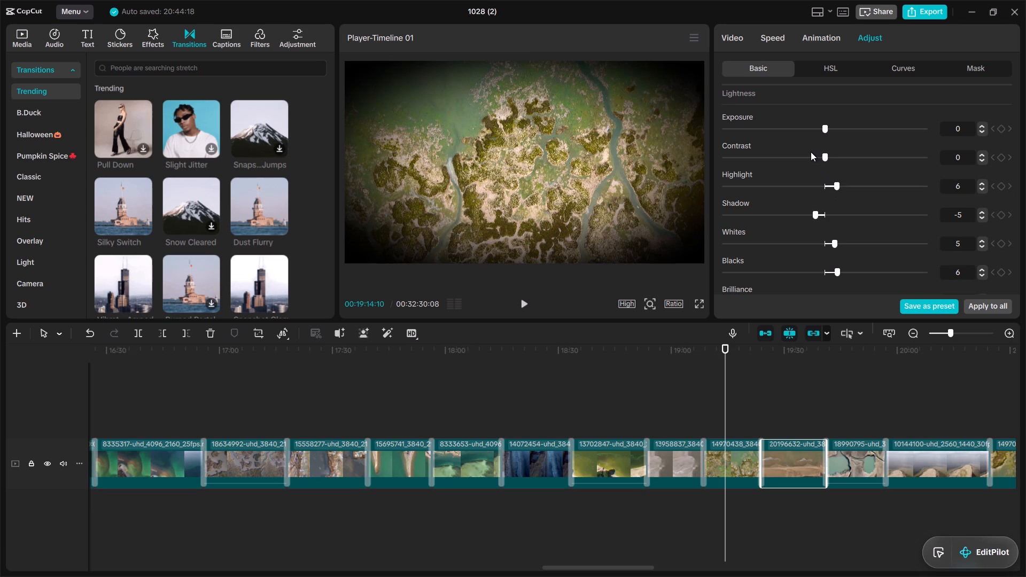
left_click(811, 152)
left_click(830, 126)
Set the 20196632 clip's color adjustments to Saturation -5, Tint 7 and Temp -8.
left_click_drag(1014, 201, 1012, 156)
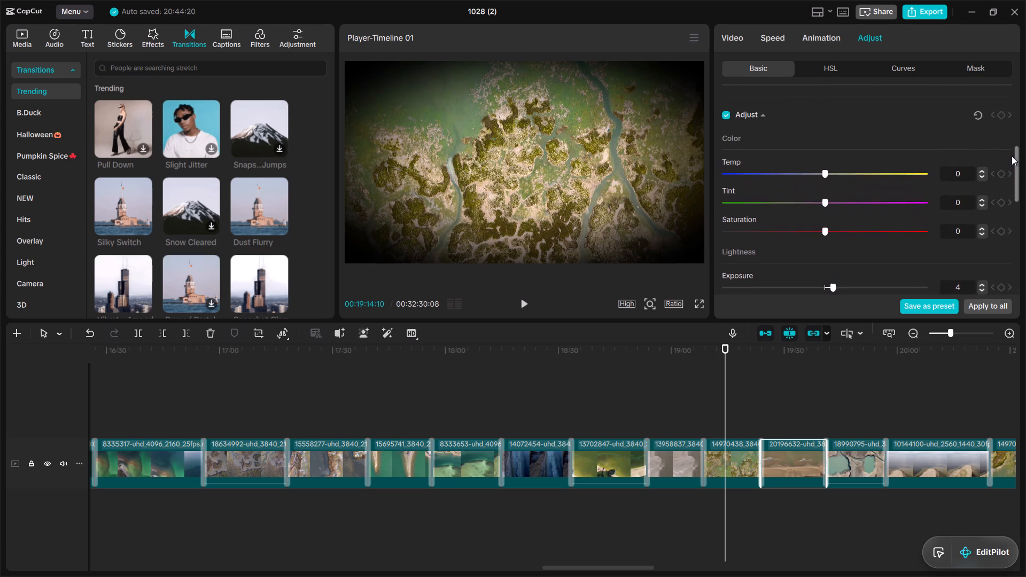
left_click_drag(1012, 156, 1012, 154)
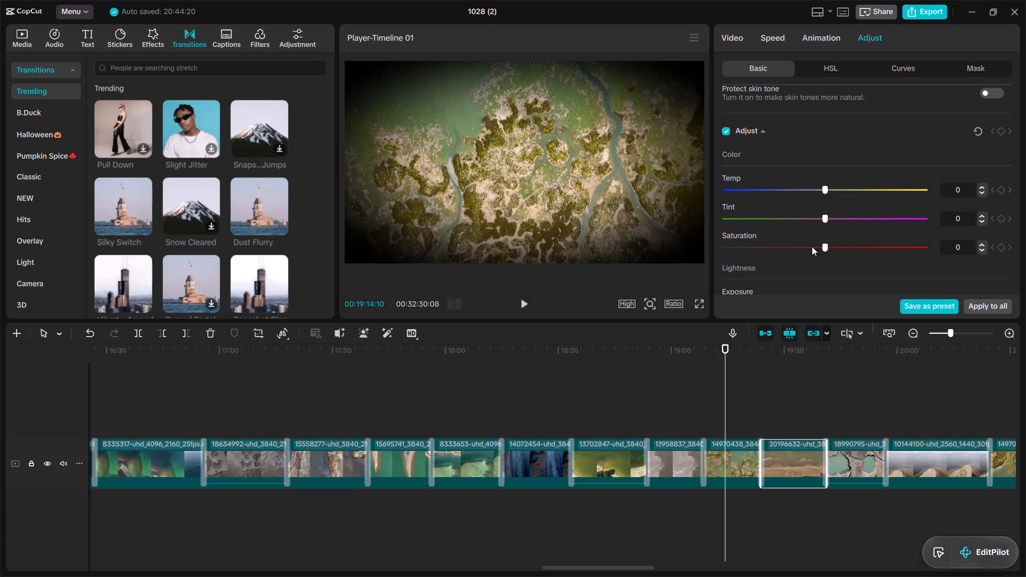
left_click(812, 246)
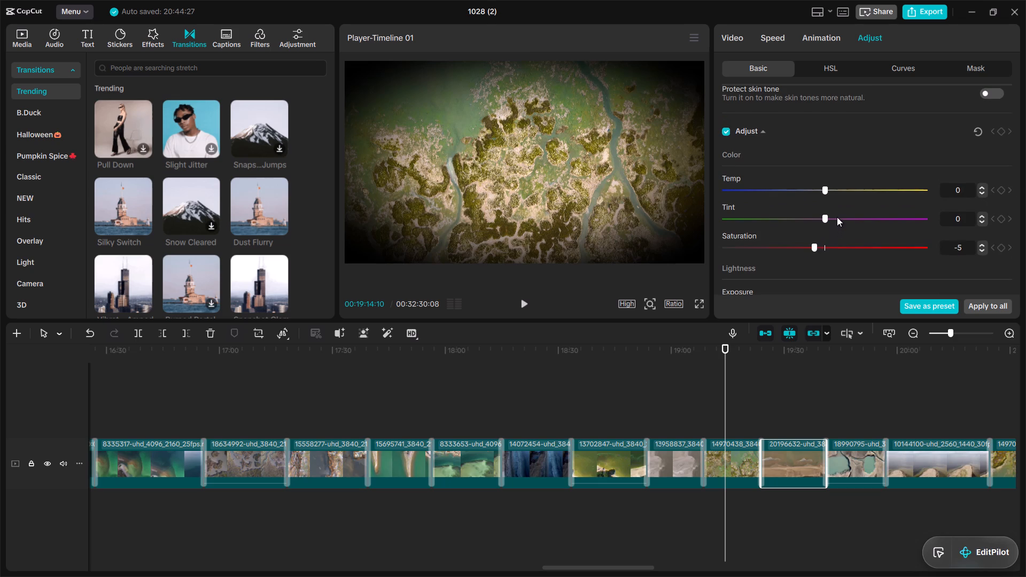
left_click(837, 217)
left_click(806, 189)
Turn on skin tone protection for the 20196632 clip.
left_click_drag(1017, 164, 1009, 137)
left_click(989, 189)
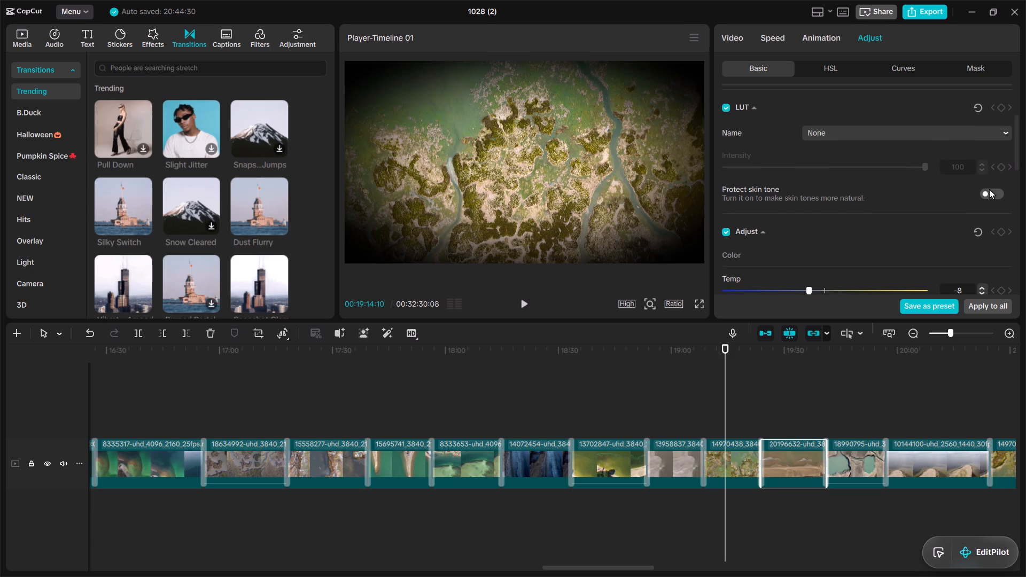
Set the 18990795 clip's effects adjustments to Vignette 32, Fade 9, Particles 6, Clarity 7 and Sharpen 6.
left_click_drag(1016, 159, 1021, 168)
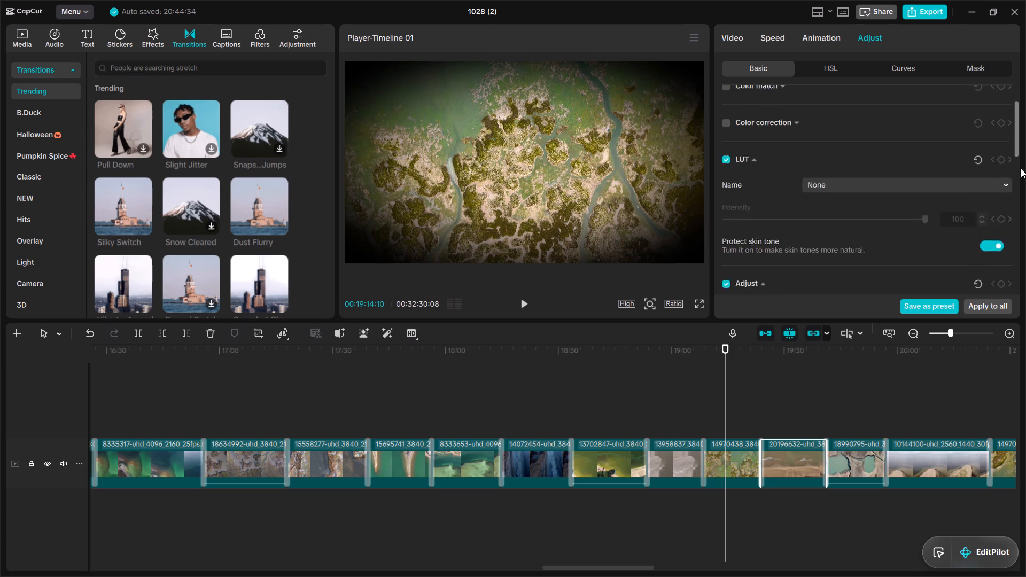
left_click_drag(1021, 168, 998, 346)
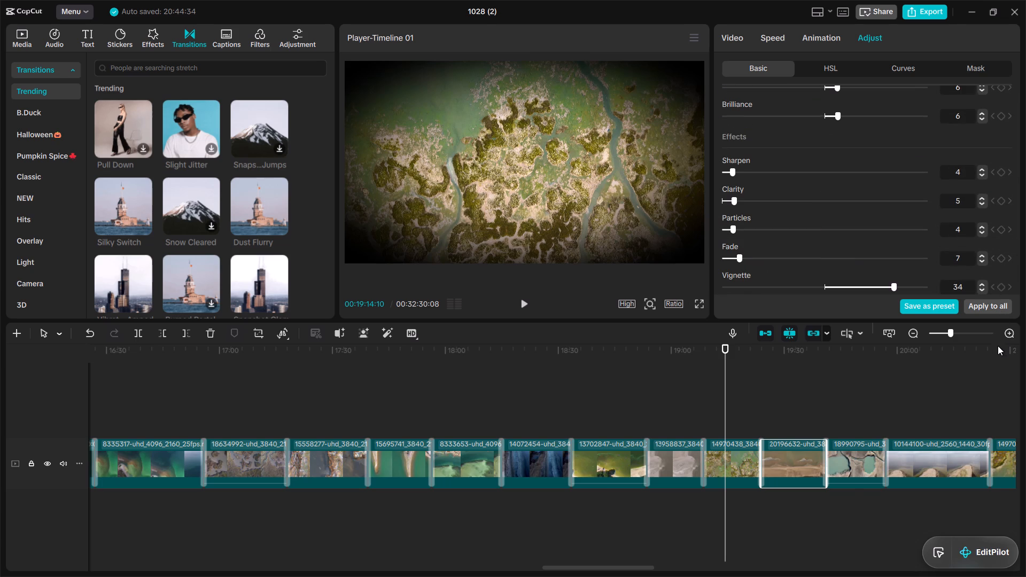
left_click(856, 455)
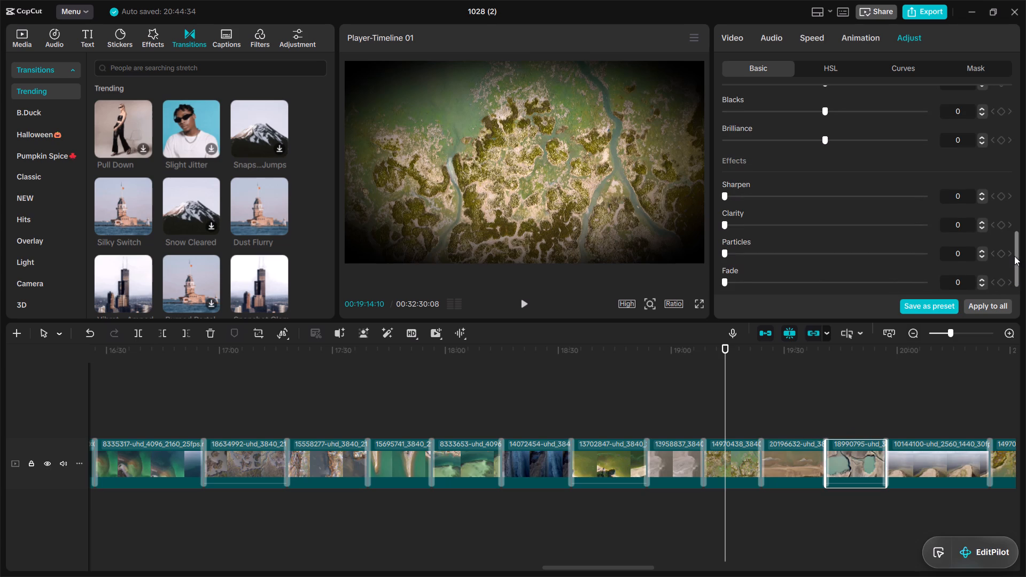
left_click_drag(1014, 256, 1020, 284)
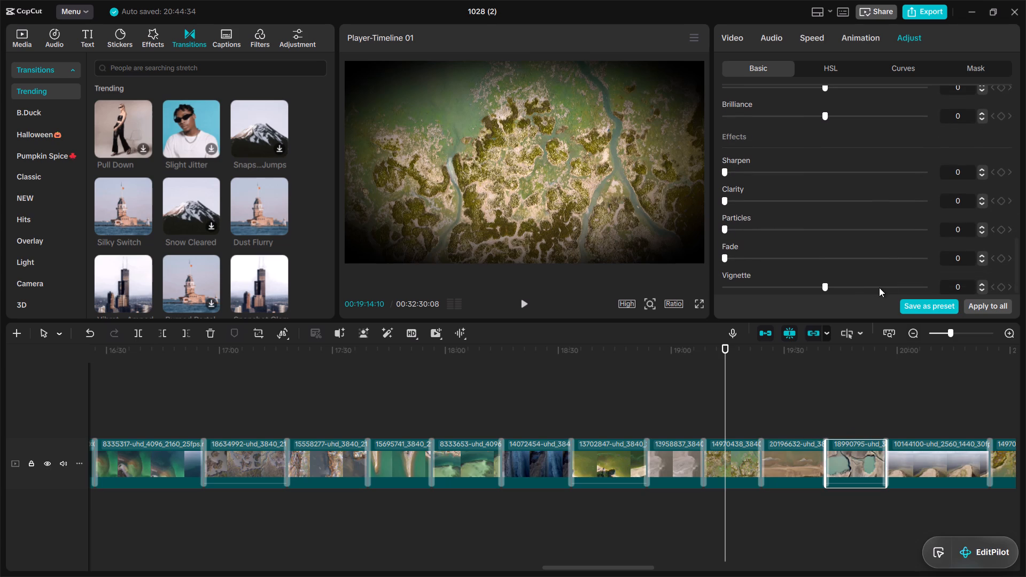
left_click(885, 285)
left_click(743, 259)
left_click(734, 222)
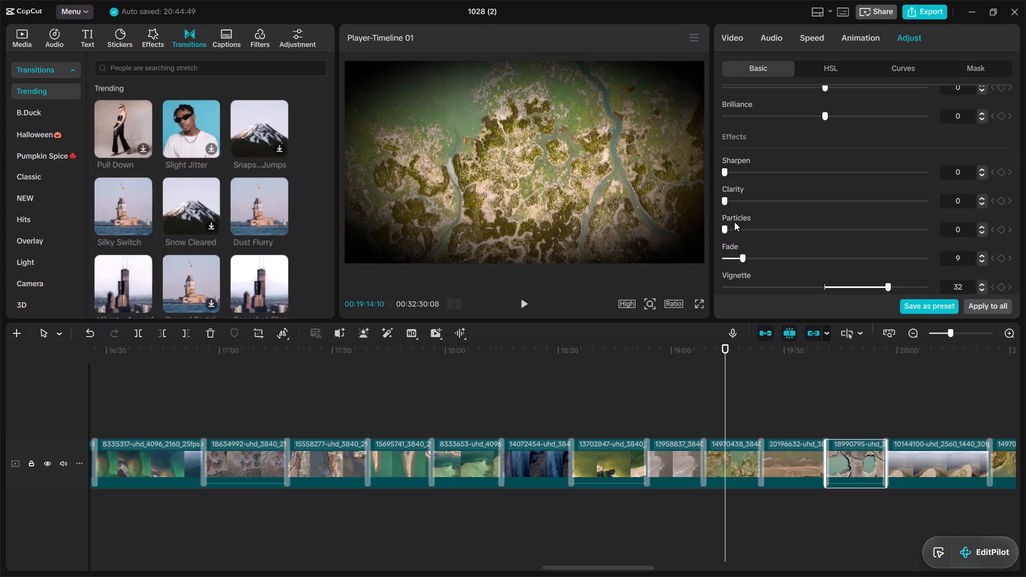
left_click(735, 222)
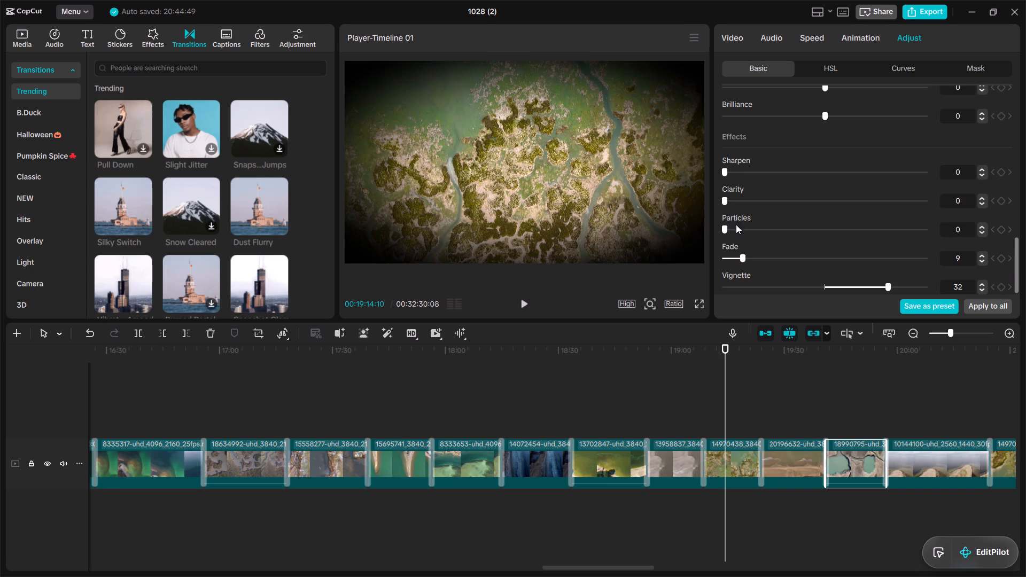
left_click(737, 229)
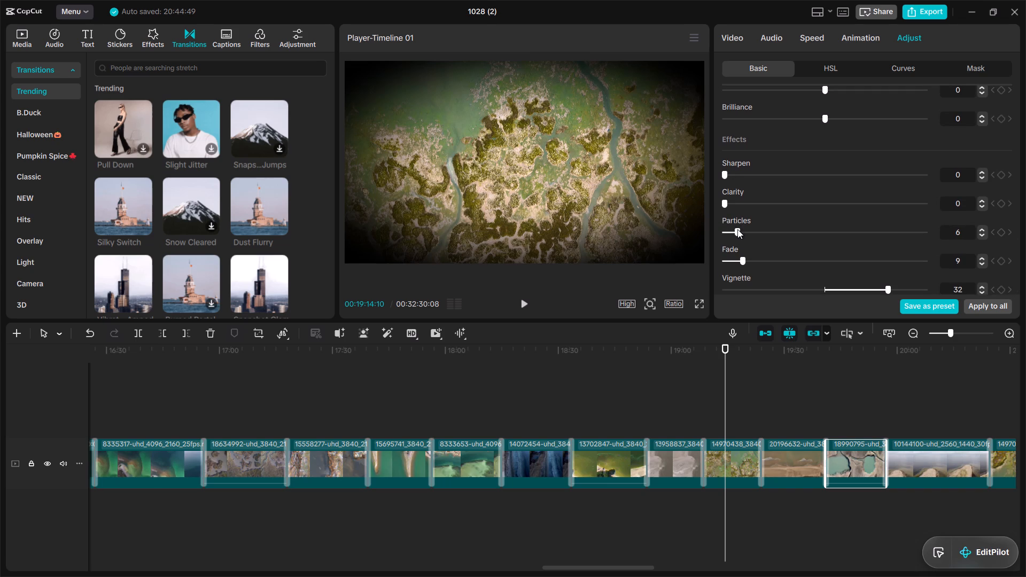
left_click(735, 200)
left_click(737, 168)
Set the 18990795 clip's lightness adjustments to Brilliance -11, Blacks -5, Whites -7, Shadow -7, Highlight -7, Contrast 8 and Exposure 8.
left_click(799, 112)
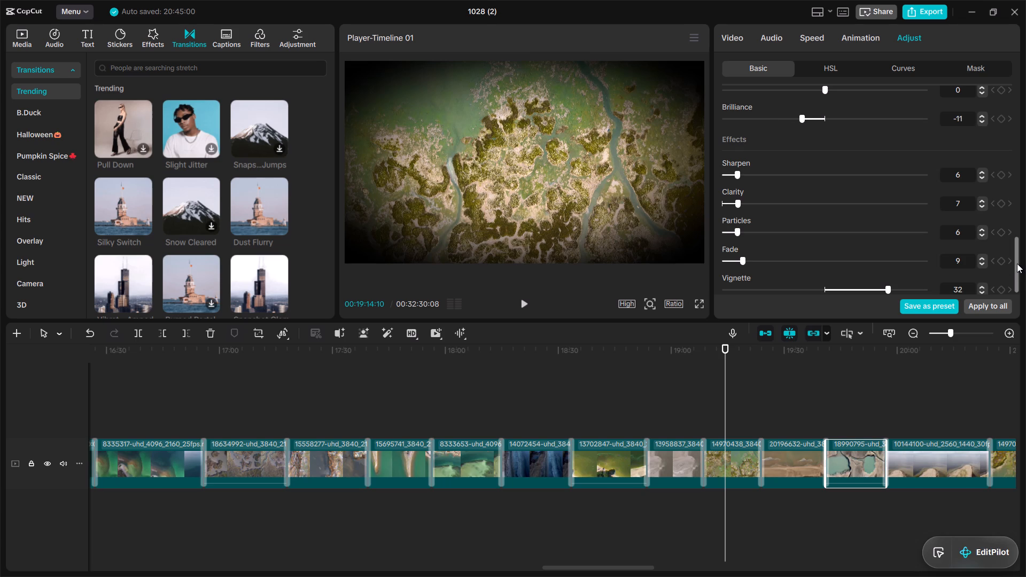
left_click_drag(1017, 263, 1017, 262)
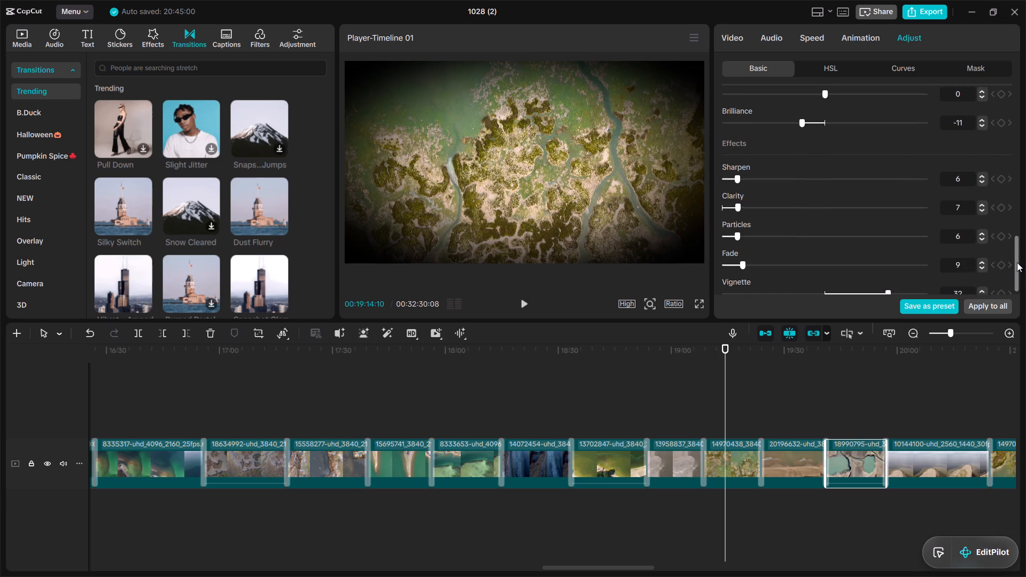
left_click_drag(1017, 262, 1011, 227)
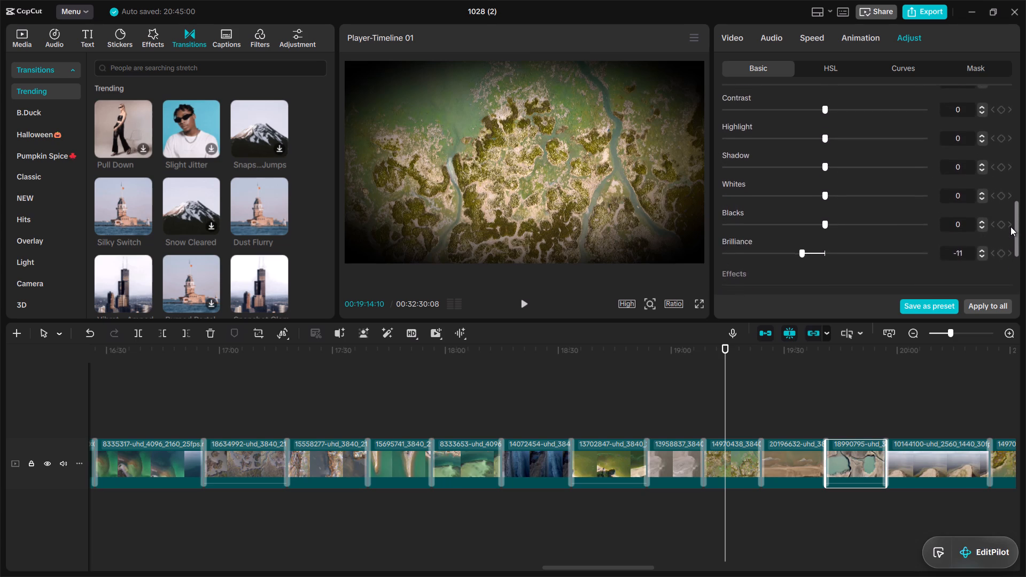
left_click_drag(1011, 227, 1009, 216)
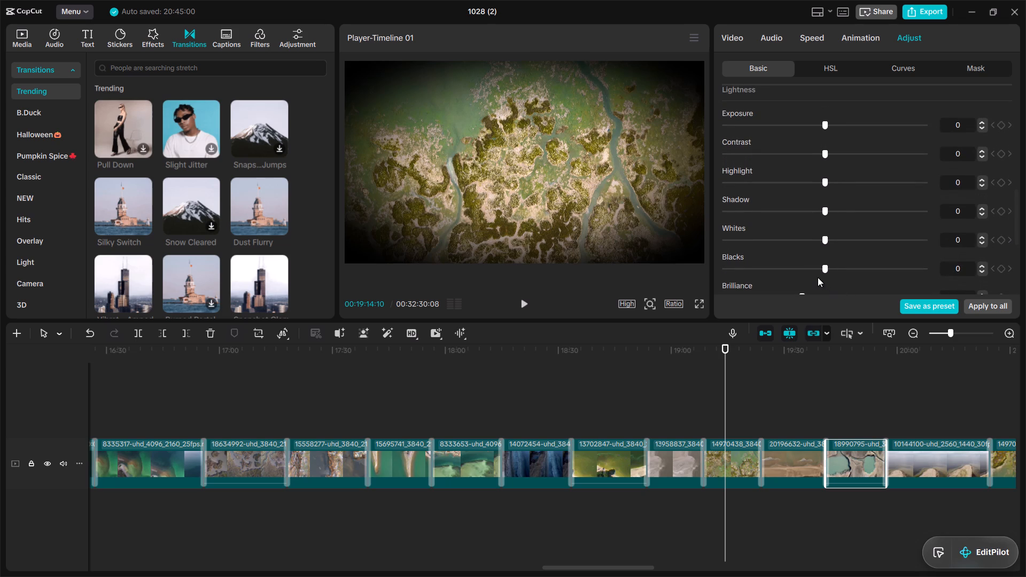
left_click(813, 271)
left_click_drag(811, 238, 809, 207)
left_click(809, 207)
left_click(809, 184)
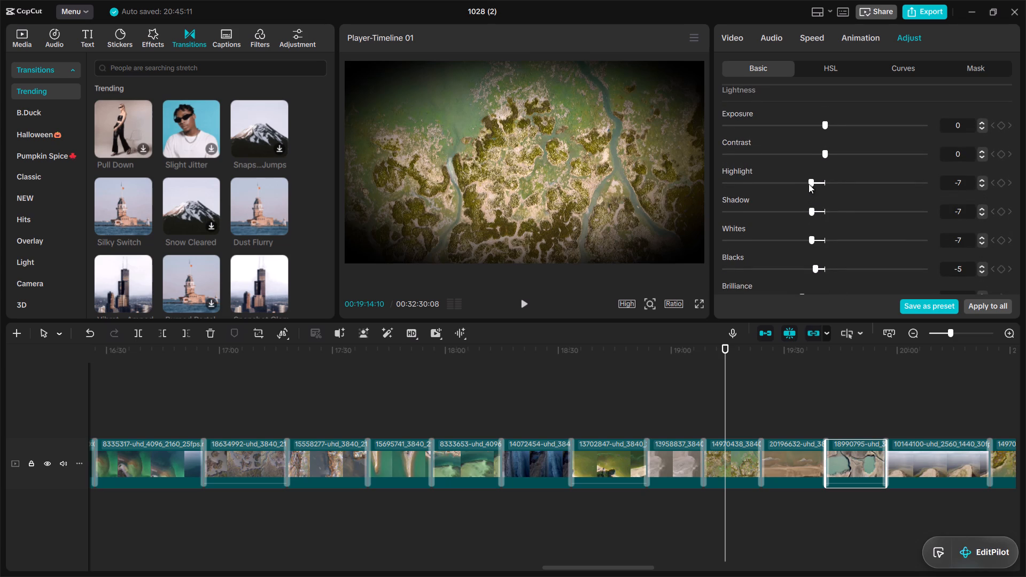
left_click_drag(810, 153, 837, 122)
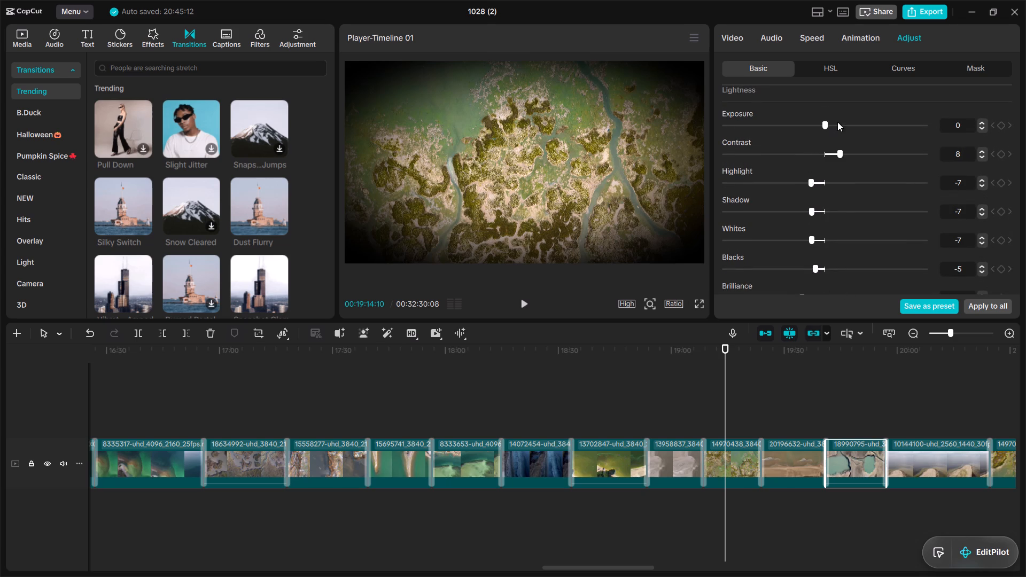
left_click(837, 122)
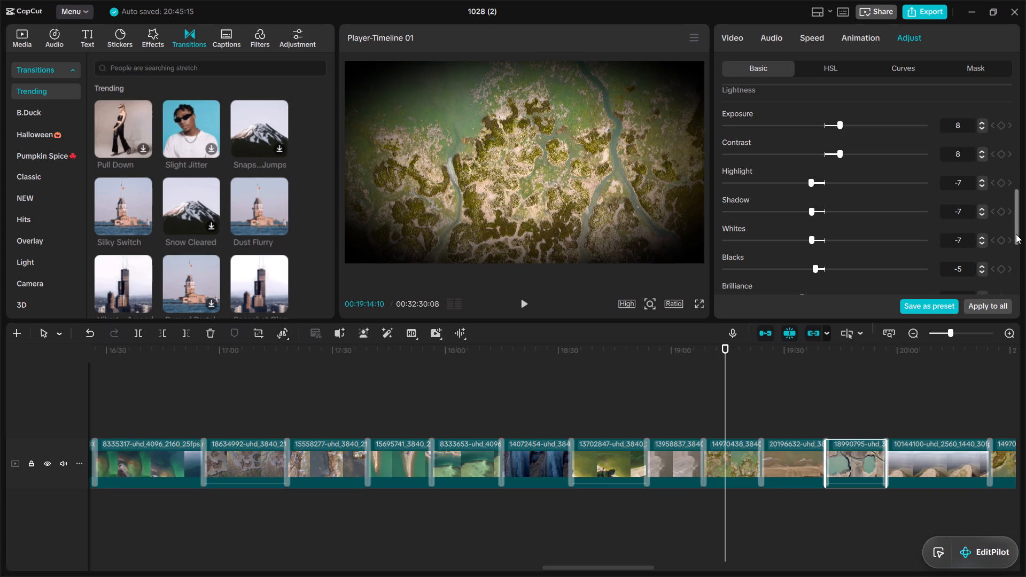
Set the 18990795 clip's color adjustments to Saturation 5 and Tint 5, and raise Temp slightly above zero.
left_click(1016, 234)
left_click_drag(1013, 202, 1014, 199)
left_click_drag(1014, 199, 1016, 264)
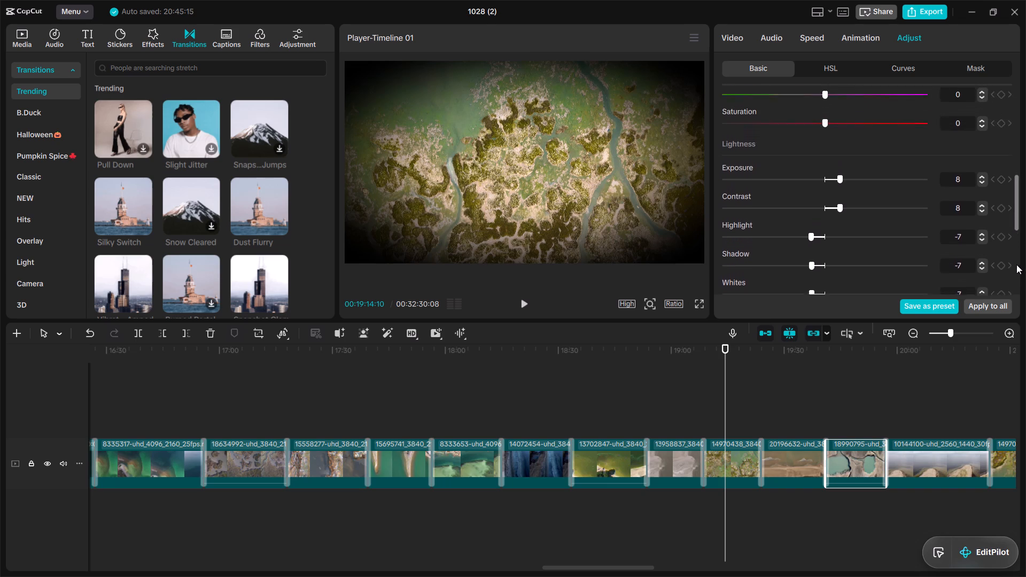
left_click_drag(1016, 264, 1016, 340)
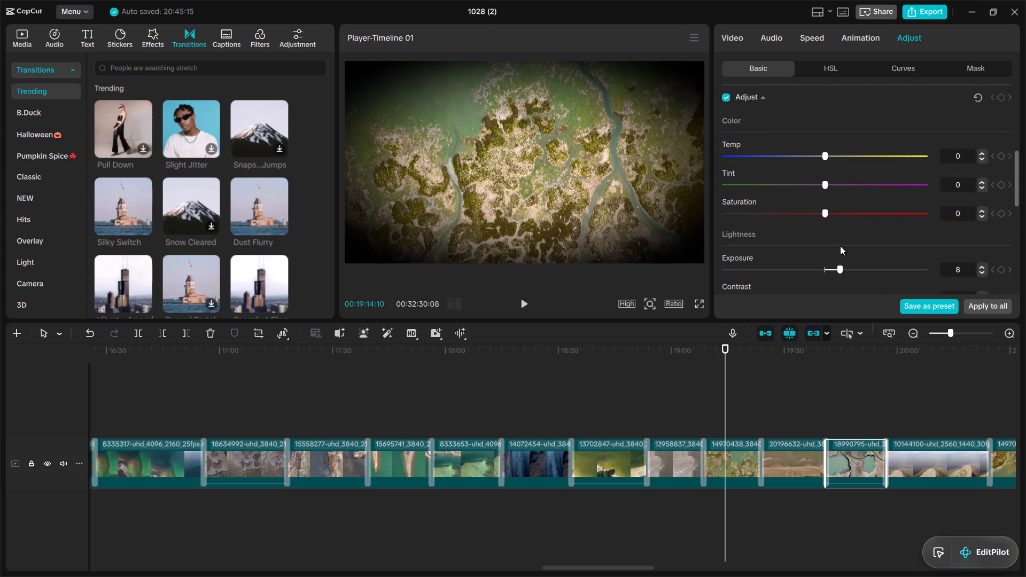
left_click(831, 213)
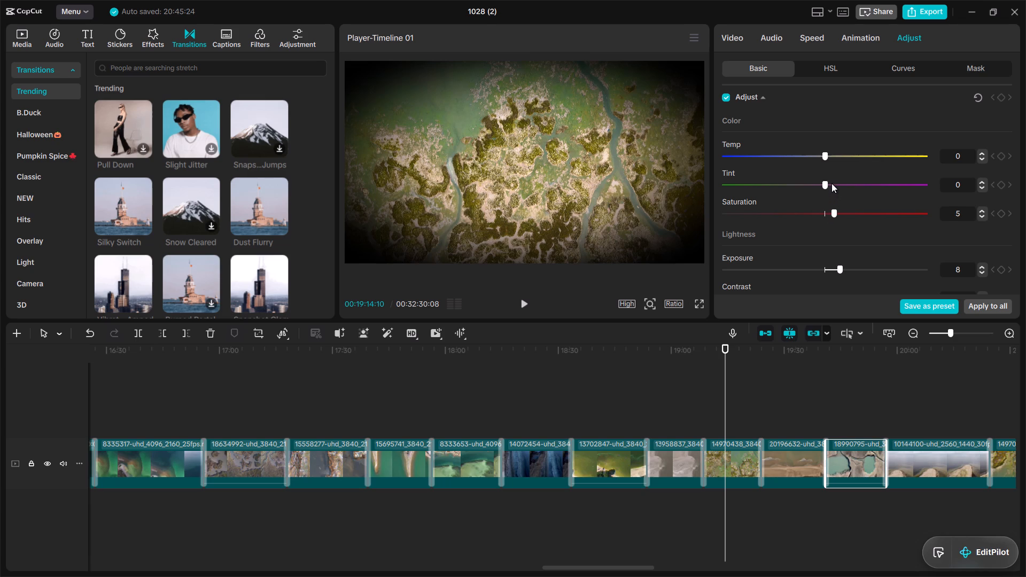
left_click(831, 183)
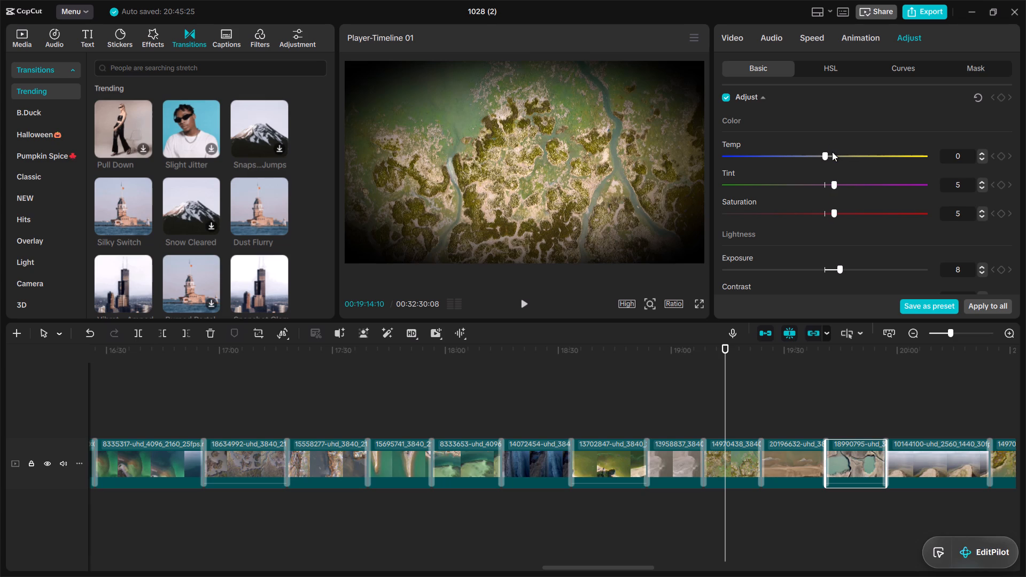
left_click(832, 152)
Turn on skin tone protection for the 18990795 clip.
left_click_drag(1019, 196, 1006, 137)
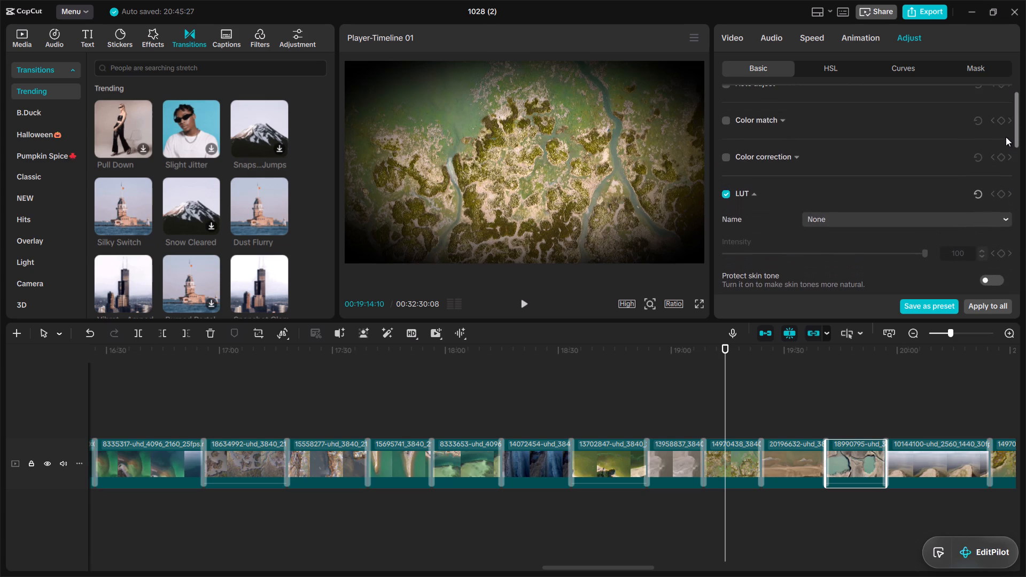
left_click(996, 280)
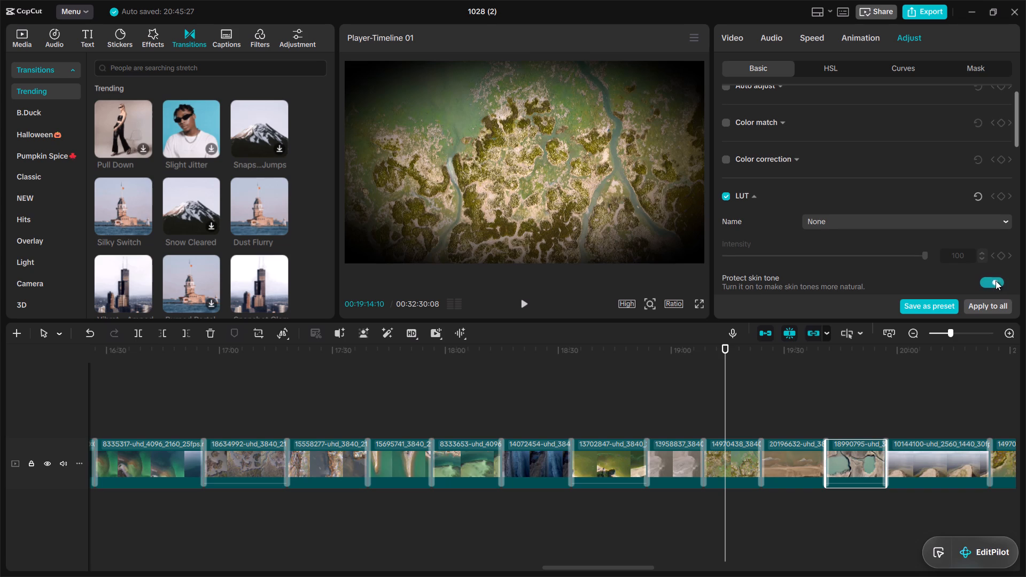
left_click_drag(1015, 137, 1012, 102)
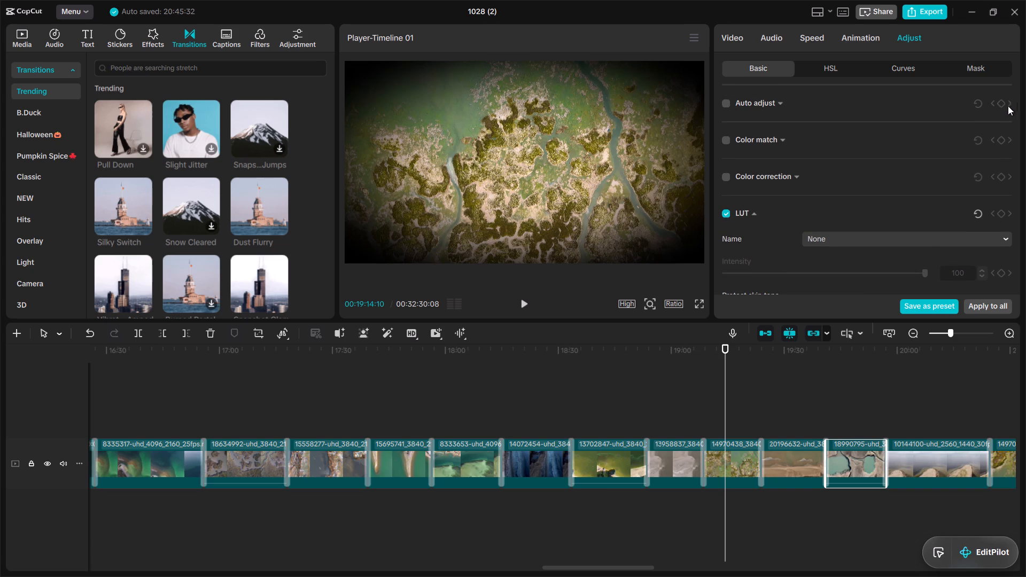
Set the 10144100 clip's color adjustments to Temp 6, Tint 7 and Saturation 8.
left_click(943, 447)
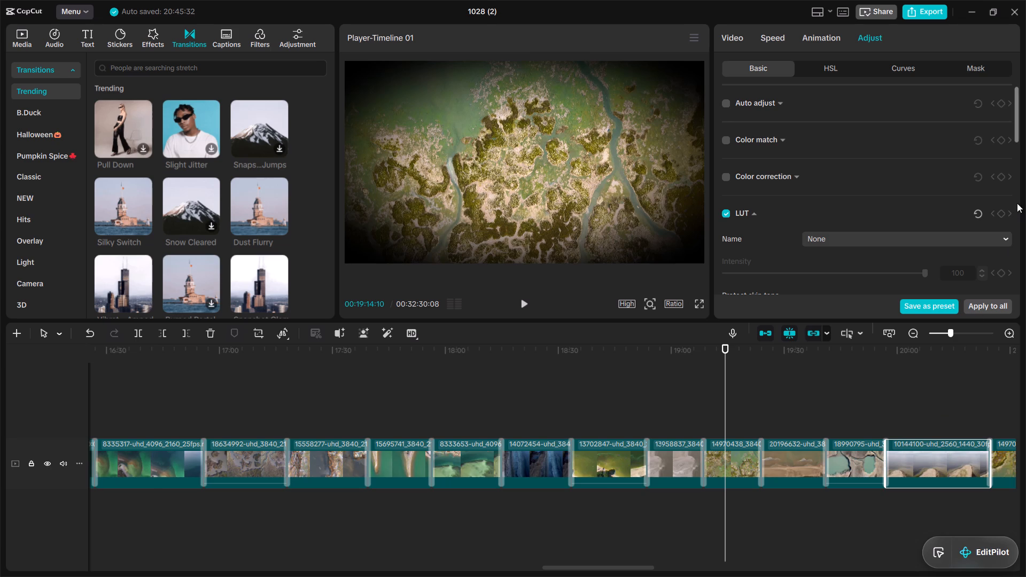
left_click_drag(1017, 126, 1017, 157)
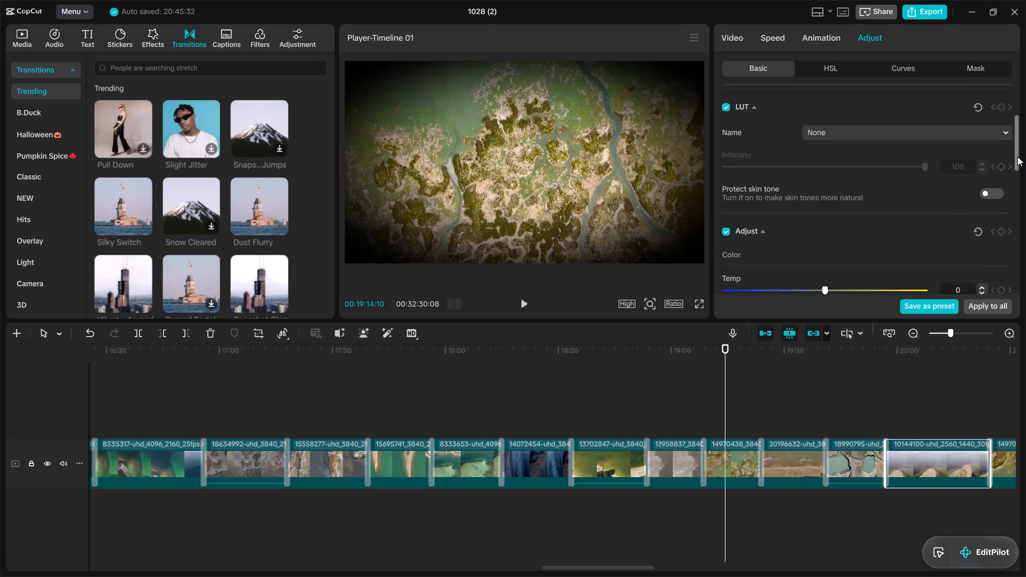
left_click_drag(1017, 157, 1011, 202)
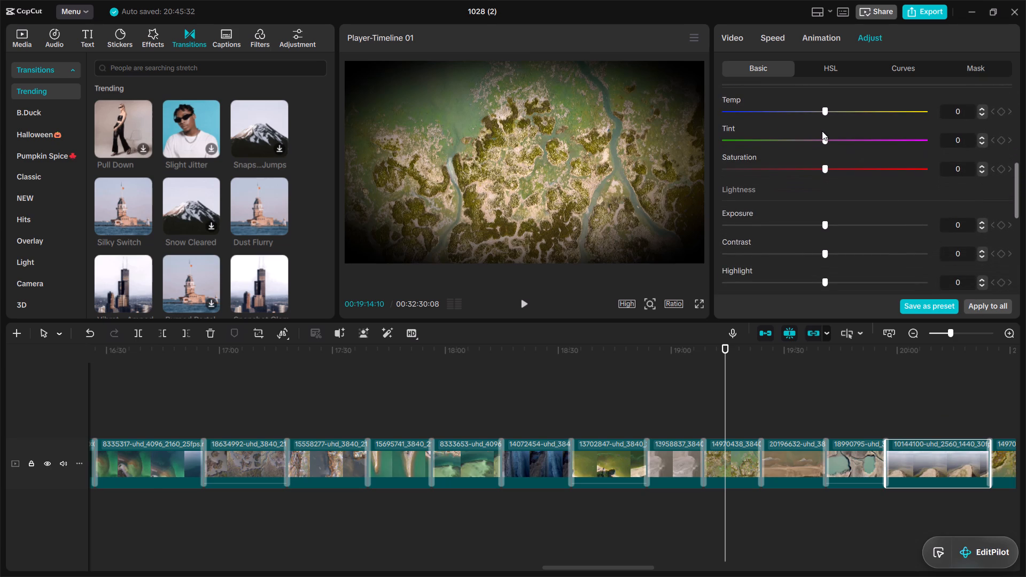
left_click(834, 111)
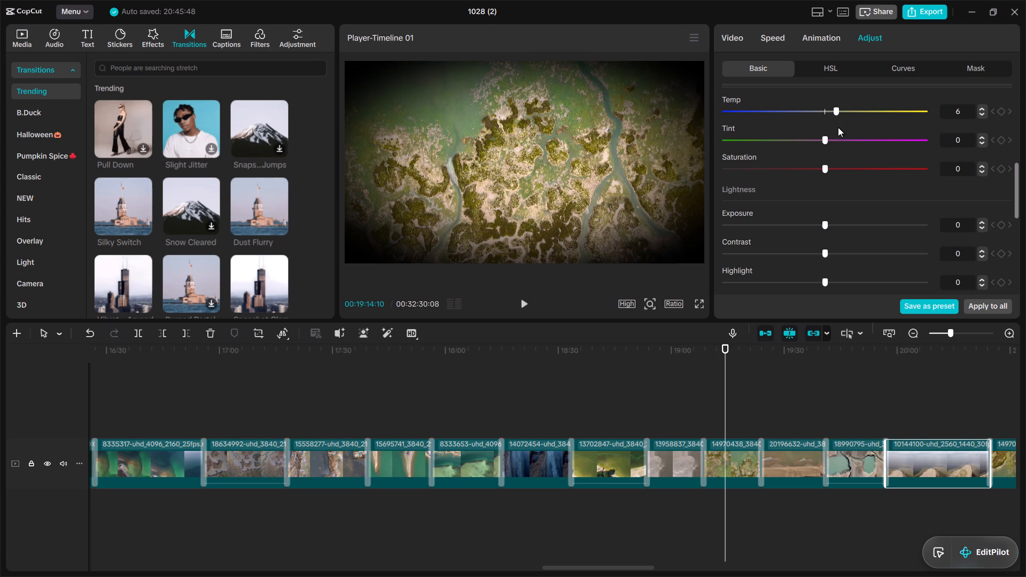
left_click(836, 140)
left_click_drag(838, 173, 838, 226)
Set the 10144100 clip's lightness adjustments to Exposure 8, Contrast 8, Highlight 10, Shadow 10, Whites 10, Blacks 10 and Brilliance 11.
left_click_drag(838, 226, 838, 248)
left_click(838, 248)
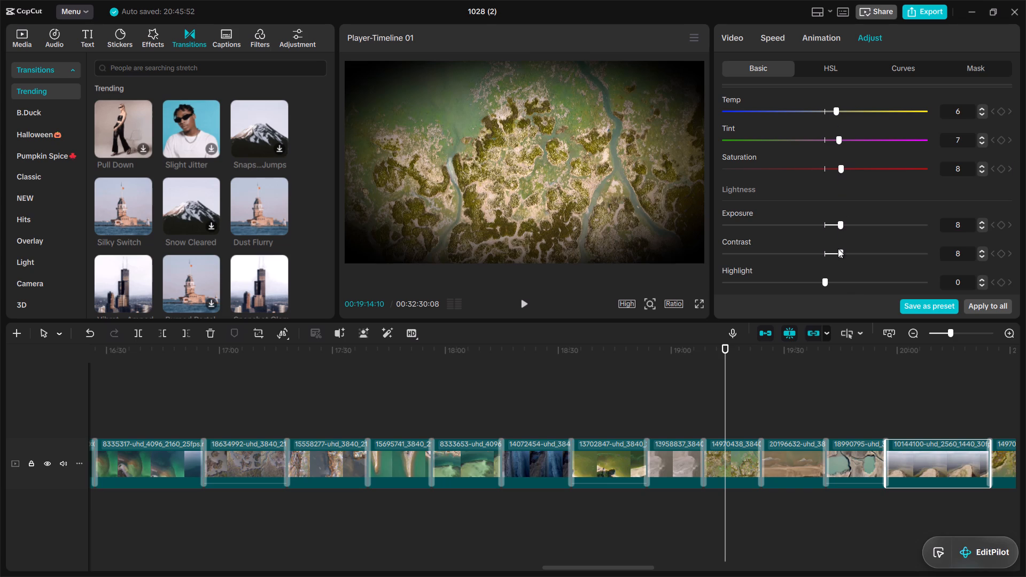
left_click(842, 284)
left_click_drag(1017, 188, 1017, 214)
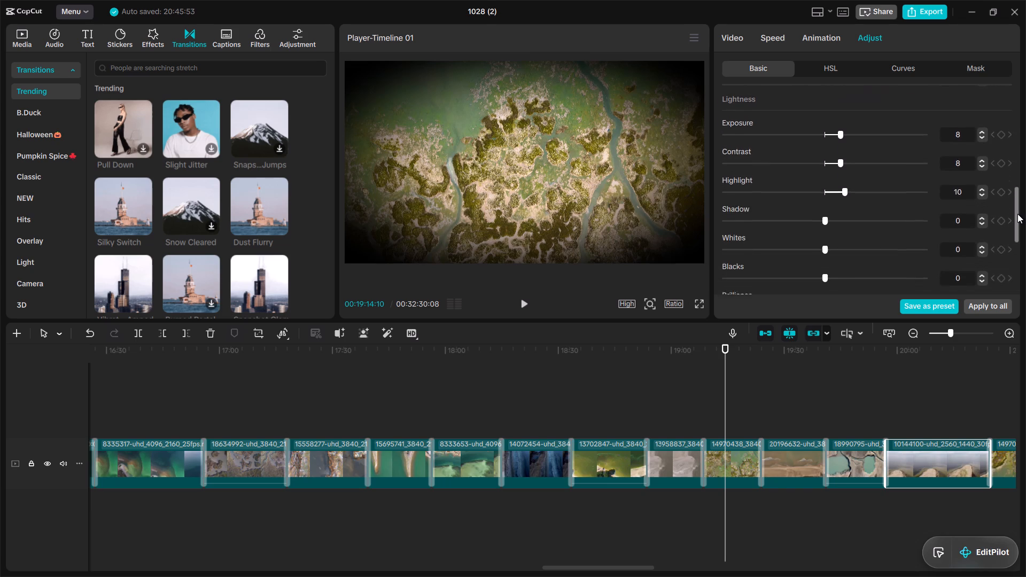
left_click_drag(1017, 214, 1015, 235)
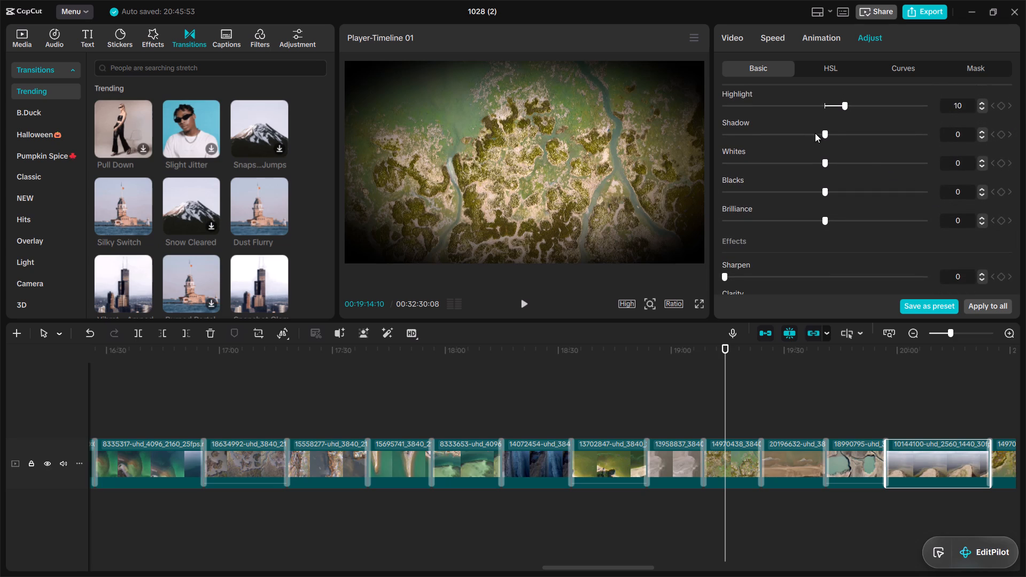
left_click_drag(833, 131, 843, 161)
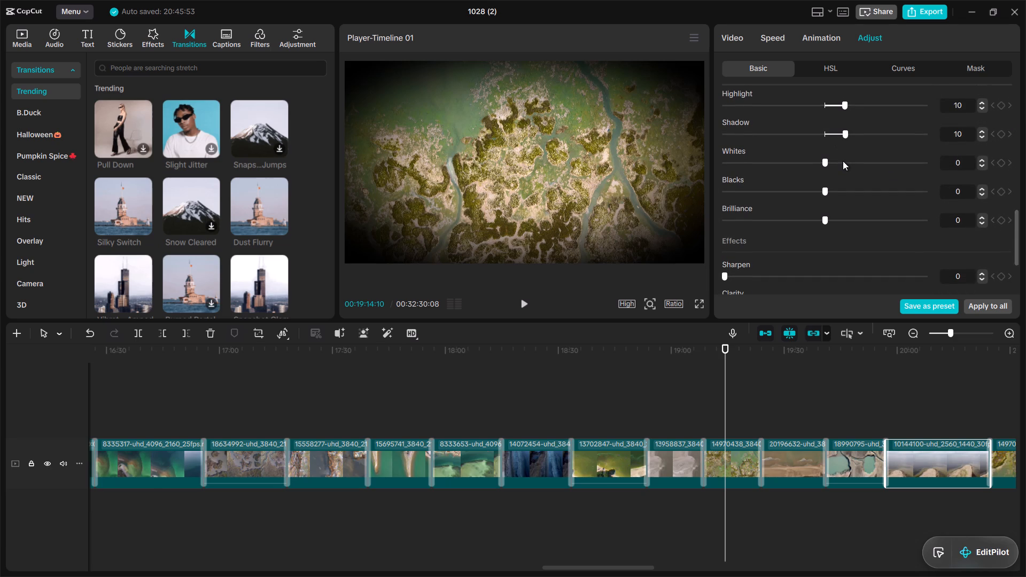
left_click_drag(843, 161, 843, 186)
left_click(843, 186)
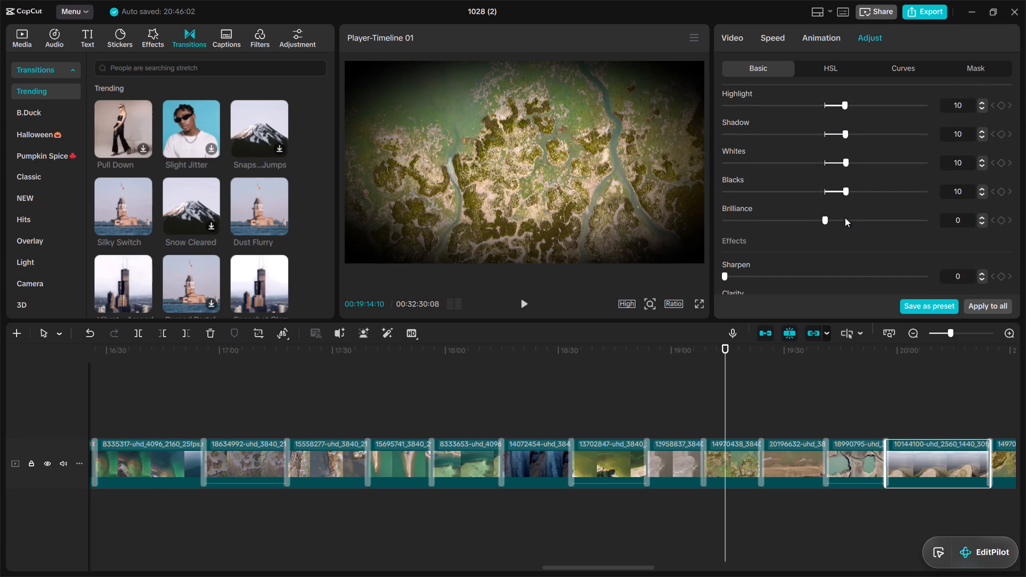
left_click(845, 217)
Set the 10144100 clip's effects adjustments to Sharpen 7, Clarity 7, Particles 7, Fade 7 and Vignette 35.
left_click(740, 272)
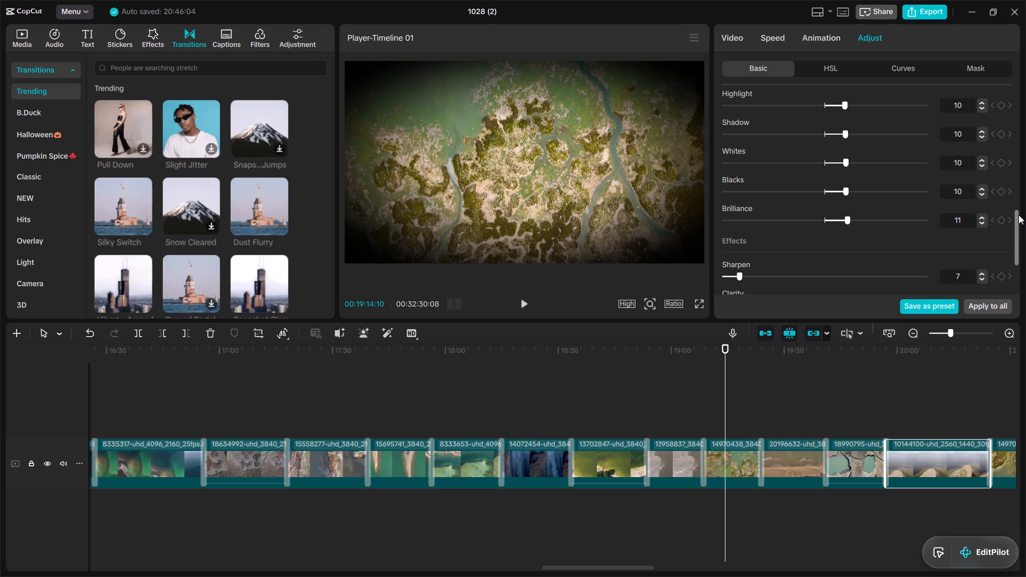
left_click_drag(1019, 215, 1016, 269)
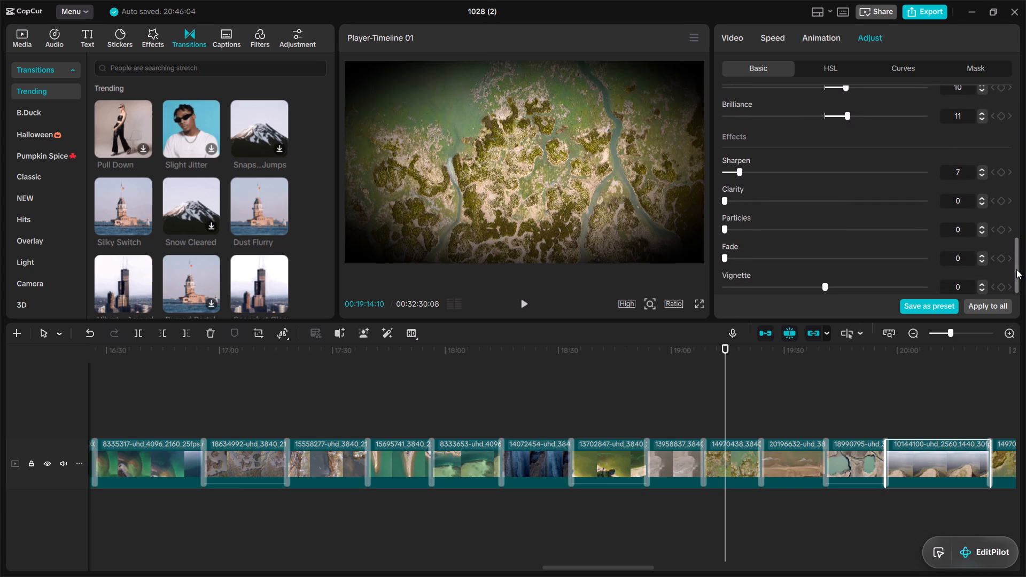
left_click_drag(1016, 269, 1013, 295)
left_click_drag(734, 194, 736, 225)
left_click_drag(736, 225, 740, 253)
left_click(740, 253)
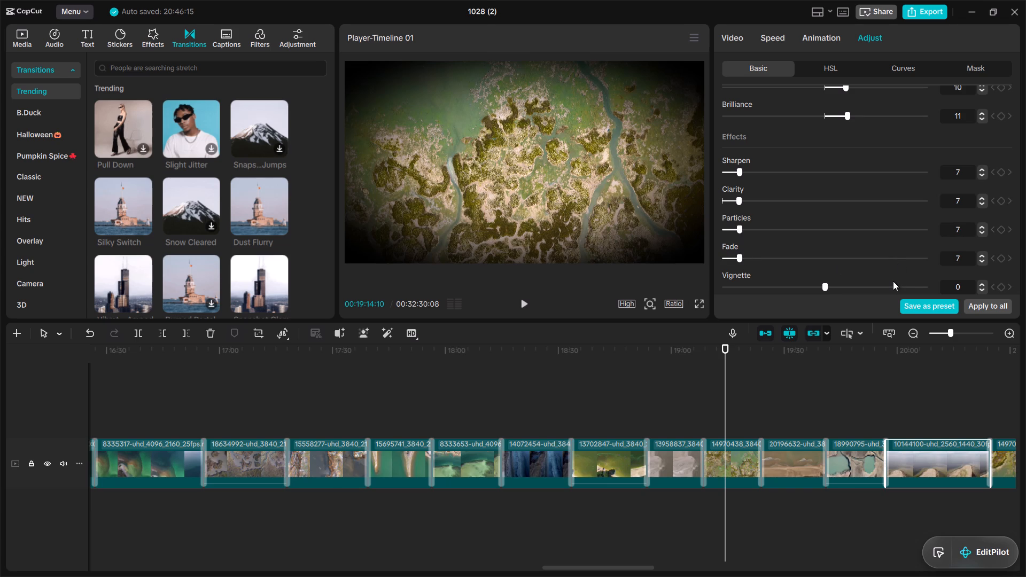
left_click(892, 282)
Set the effects adjustments of the clip following 10144100 to Vignette 34, Fade 4, Particles 4, Clarity 7 and Sharpen 7.
left_click(1008, 458)
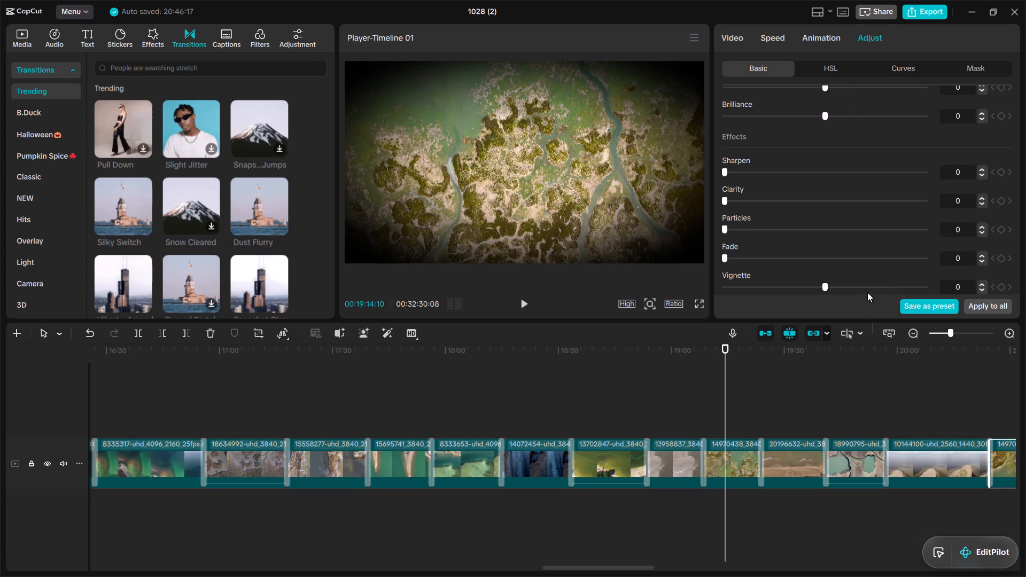
left_click(891, 282)
left_click_drag(736, 254, 730, 221)
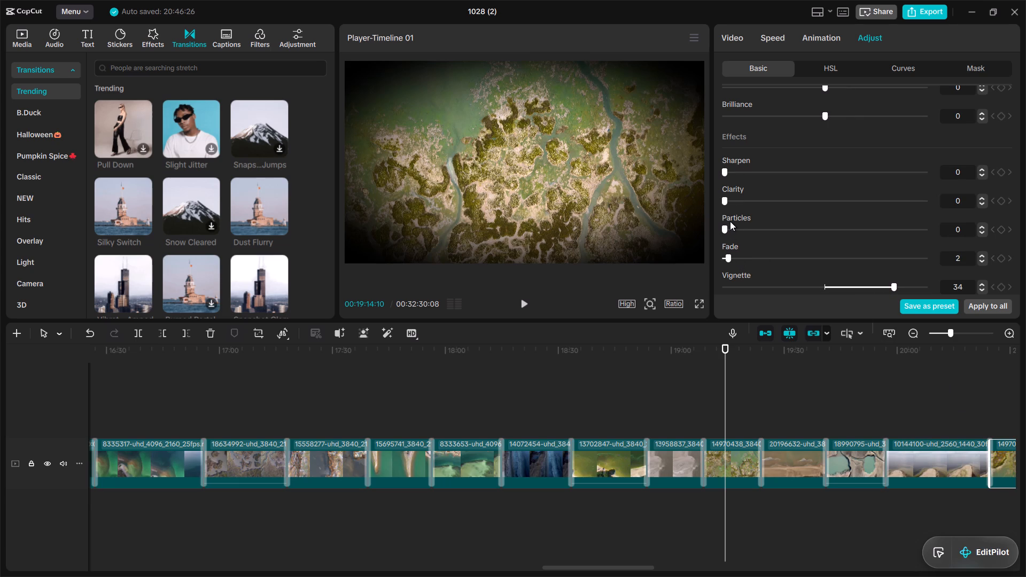
left_click_drag(730, 221, 733, 225)
left_click(733, 225)
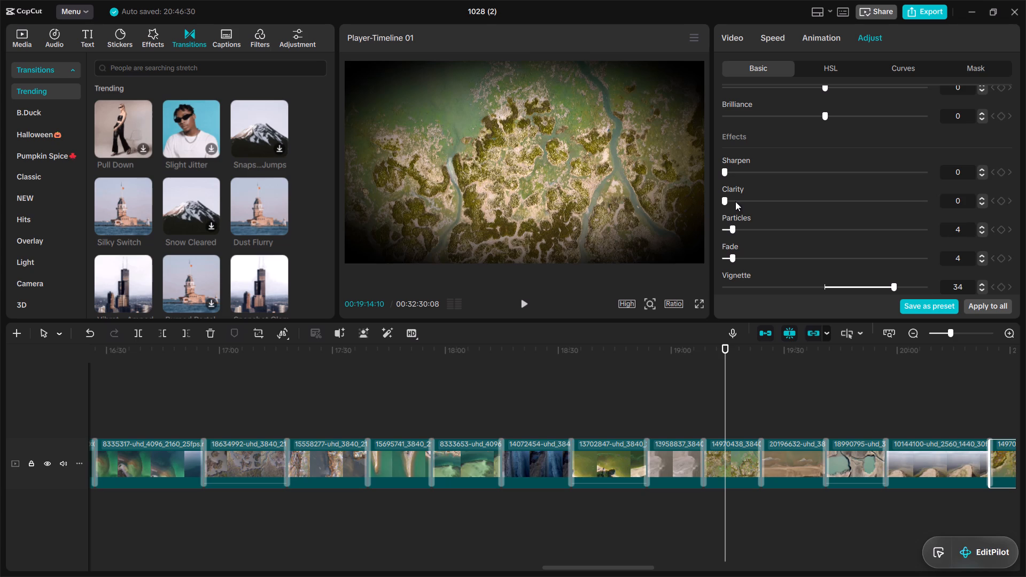
left_click(735, 199)
left_click(739, 172)
Set the 14970426 clip's lightness adjustments to Brilliance 4, Blacks -3, Whites -5, Shadow -6, Highlight -6, Contrast -10 and Exposure 5.
left_click(831, 114)
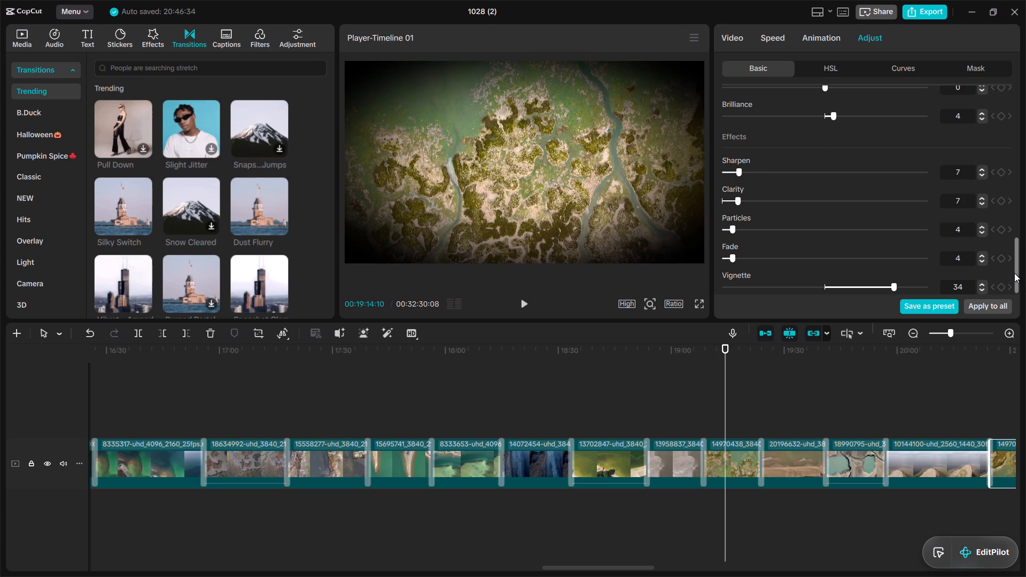
left_click_drag(1014, 273, 1008, 229)
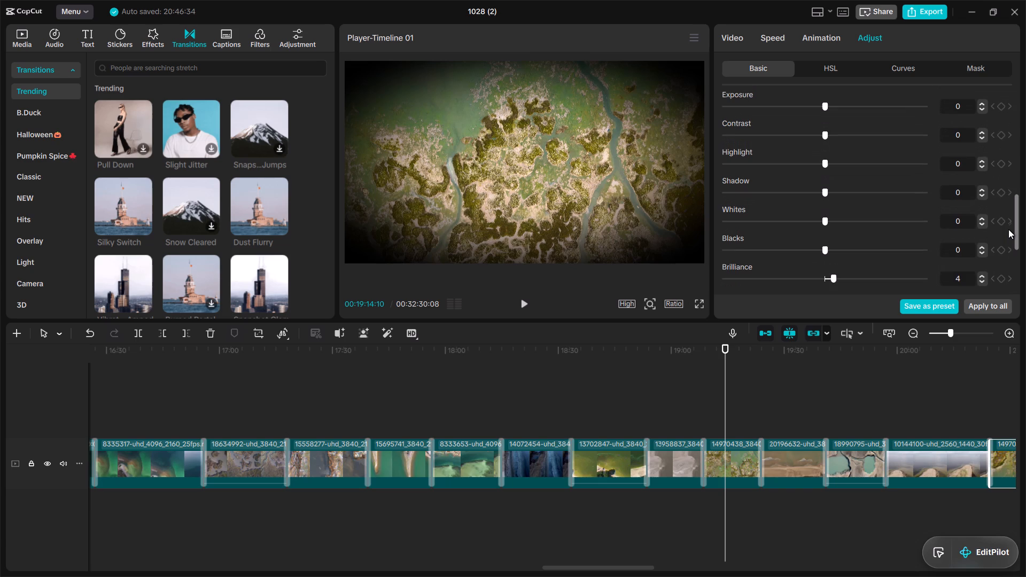
left_click_drag(1008, 229, 1006, 224)
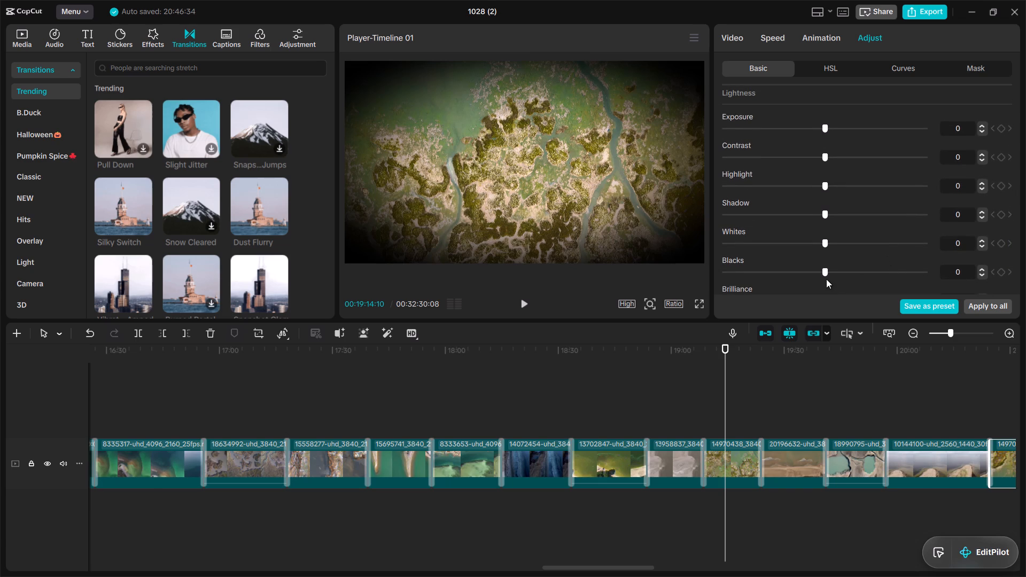
left_click(818, 271)
left_click(815, 269)
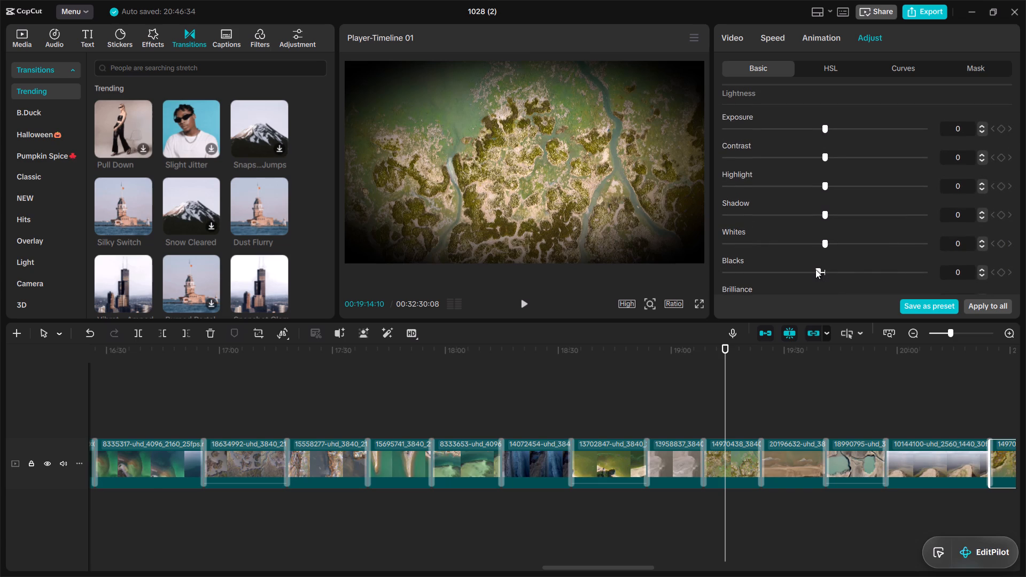
left_click(812, 244)
left_click(810, 214)
left_click_drag(810, 185, 811, 155)
left_click(811, 155)
left_click_drag(811, 155, 782, 135)
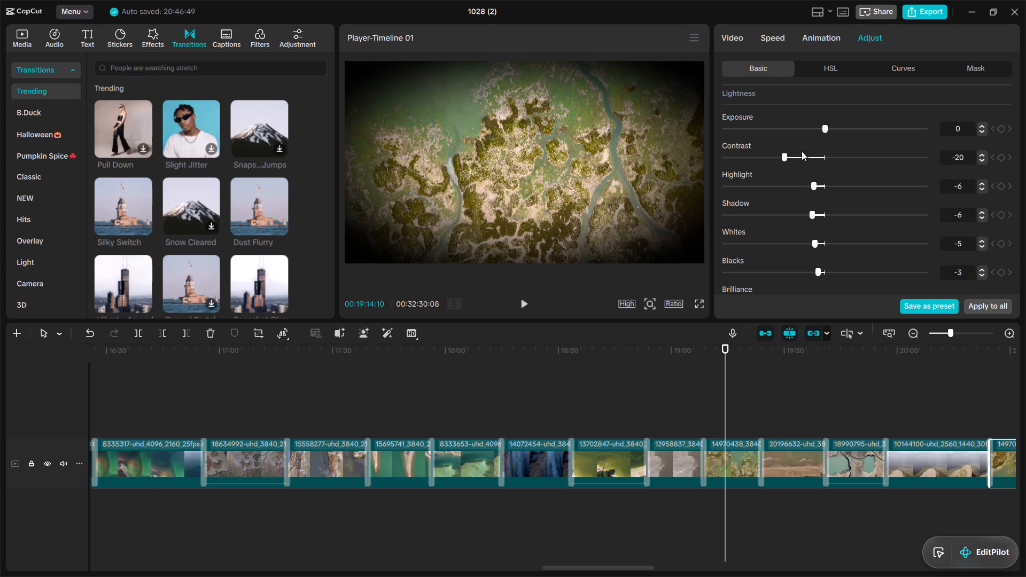
left_click(802, 151)
left_click(833, 125)
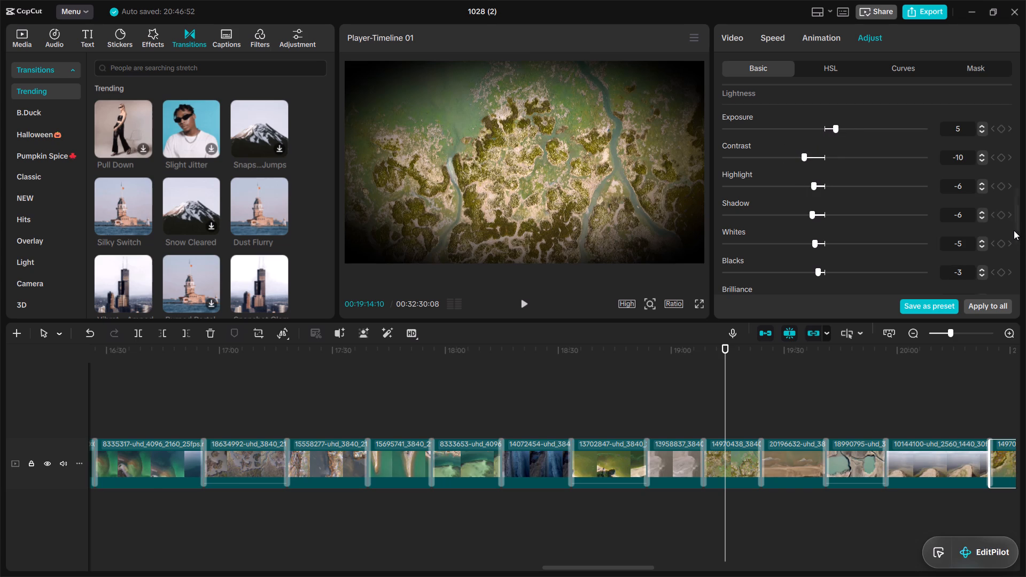
Set the 14970426 clip's color adjustments to Saturation 6, Tint 4 and Temp 6.
left_click(1015, 229)
left_click_drag(1015, 210, 1015, 171)
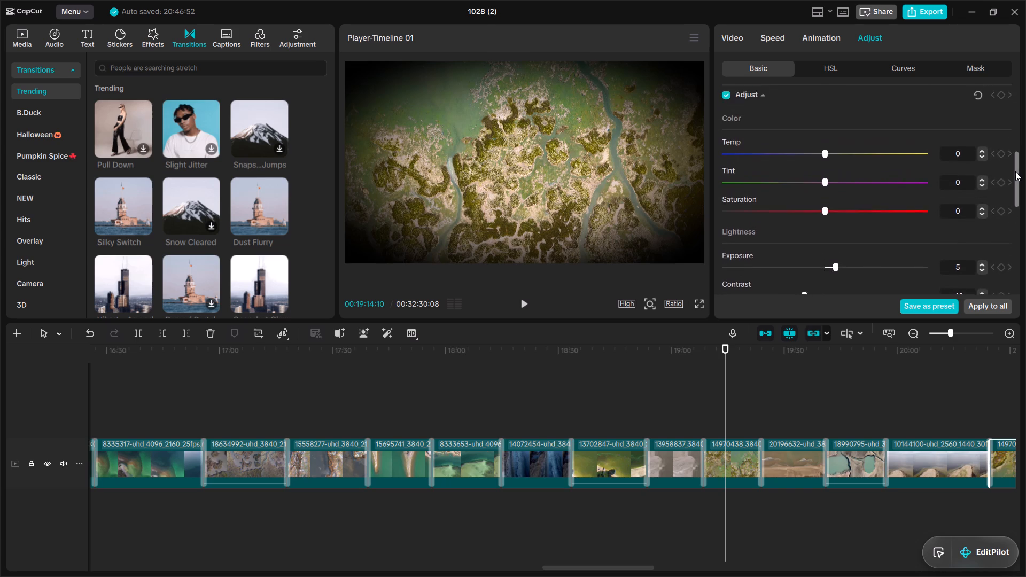
left_click_drag(1015, 171, 1015, 159)
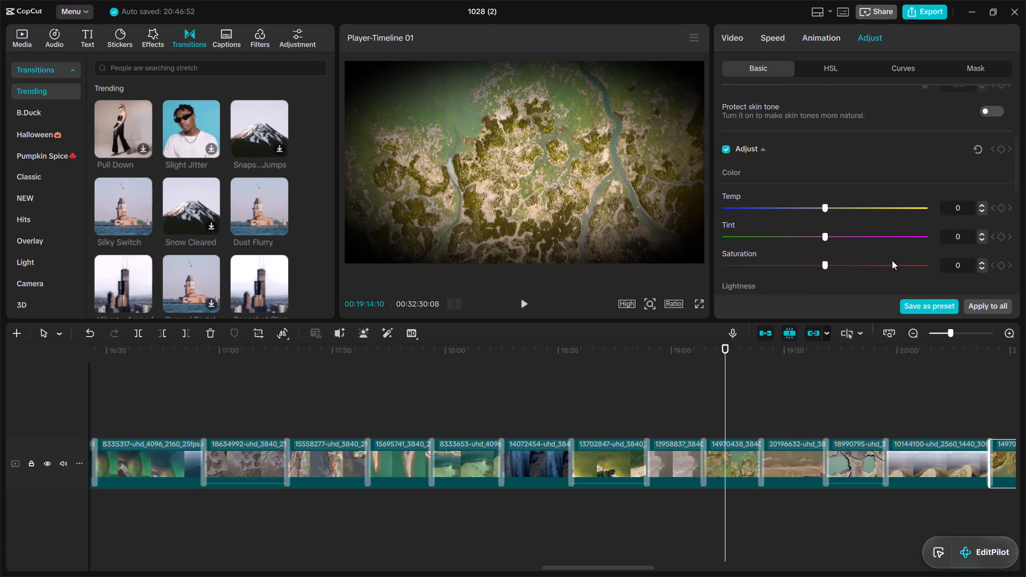
left_click(835, 264)
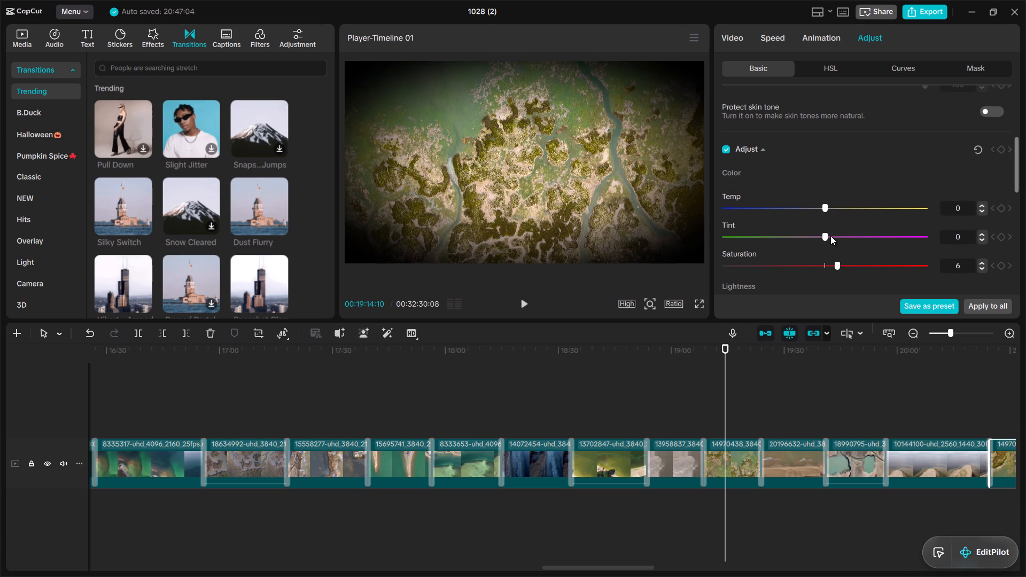
left_click(830, 236)
left_click(835, 208)
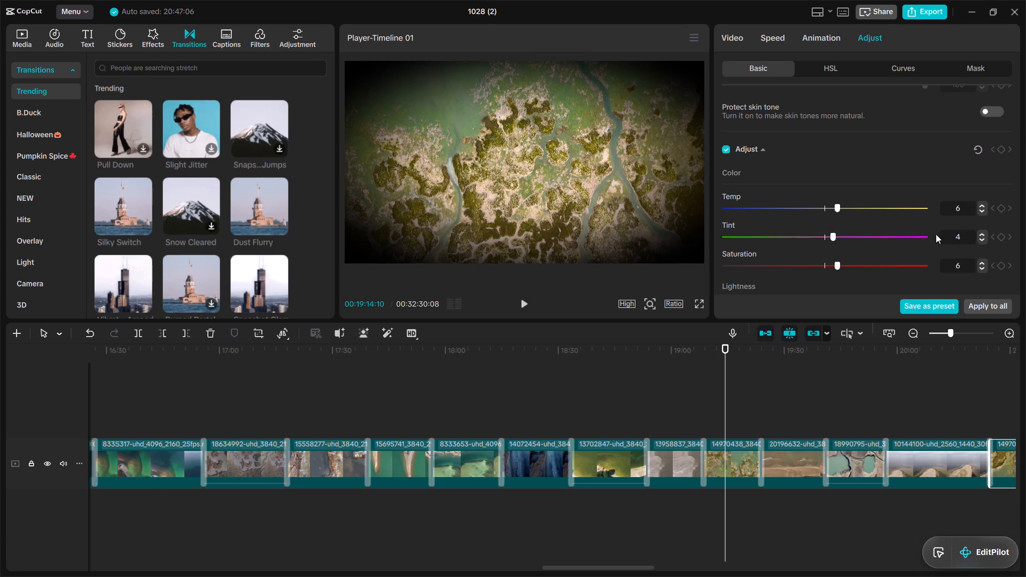
Turn on skin tone protection in the 14970426 clip's LUT settings.
left_click_drag(1017, 175, 1015, 164)
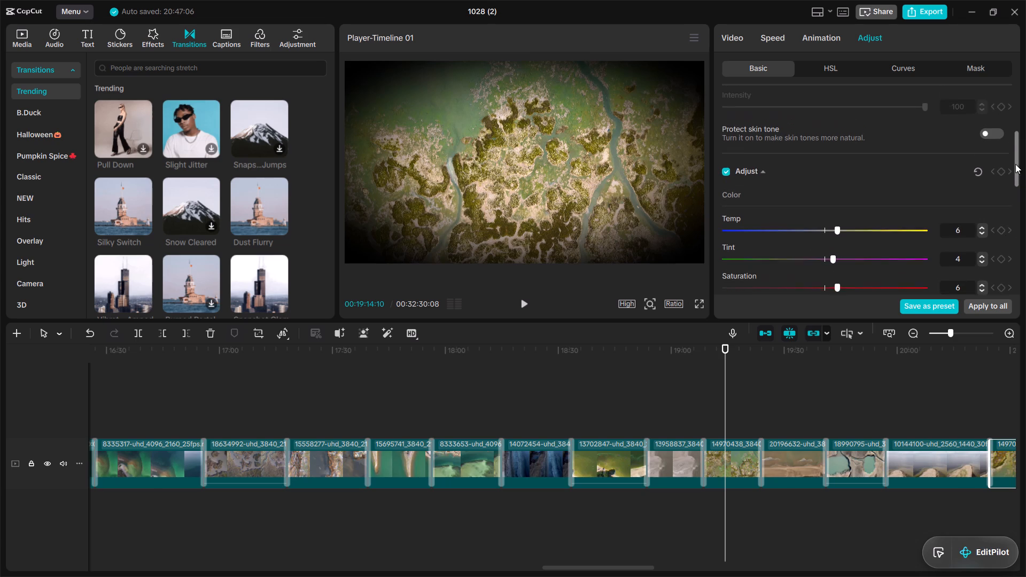
left_click_drag(1015, 164, 1013, 131)
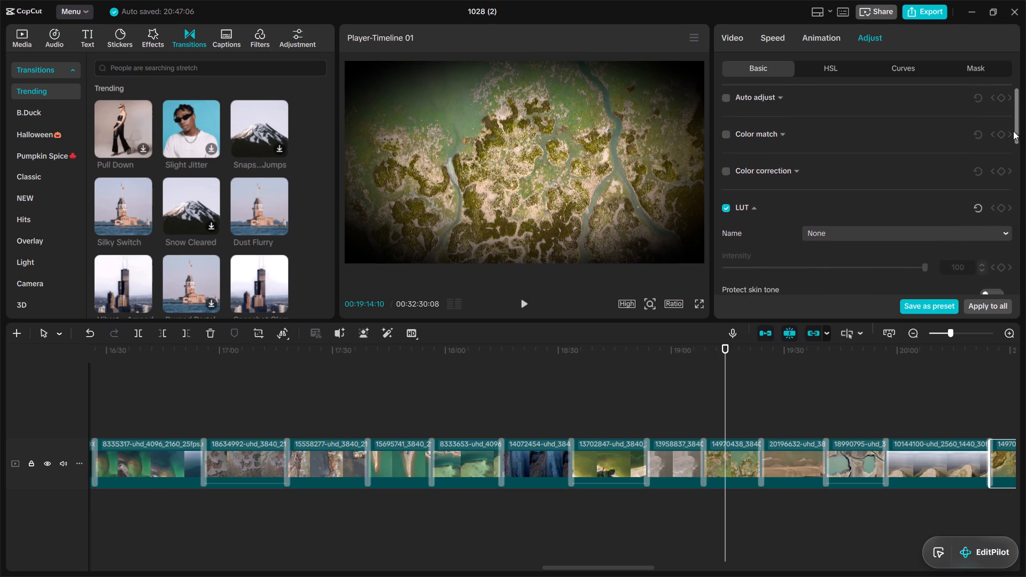
left_click_drag(1013, 131, 1016, 152)
left_click(992, 197)
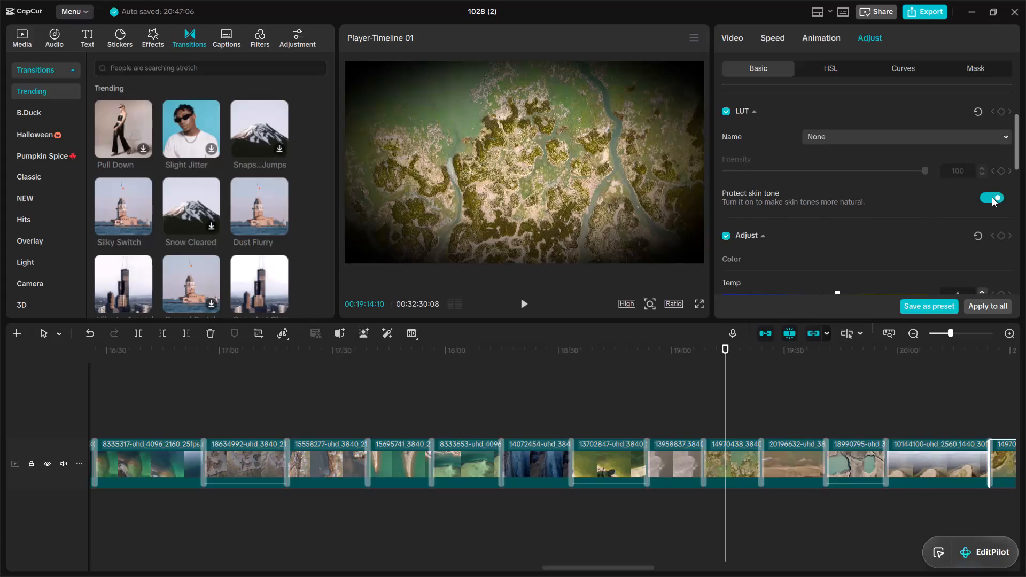
Review the 14970426 clip's adjustments and preview the graded clips from 13958837 through 10144100 on the timeline.
left_click(1018, 150)
left_click_drag(1019, 130, 1017, 120)
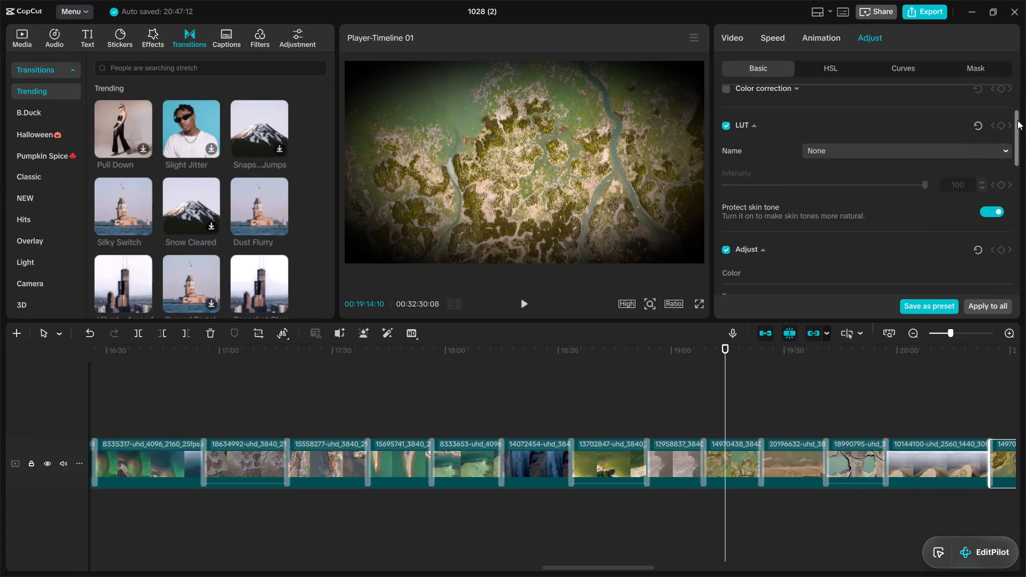
left_click_drag(1017, 120, 1008, 125)
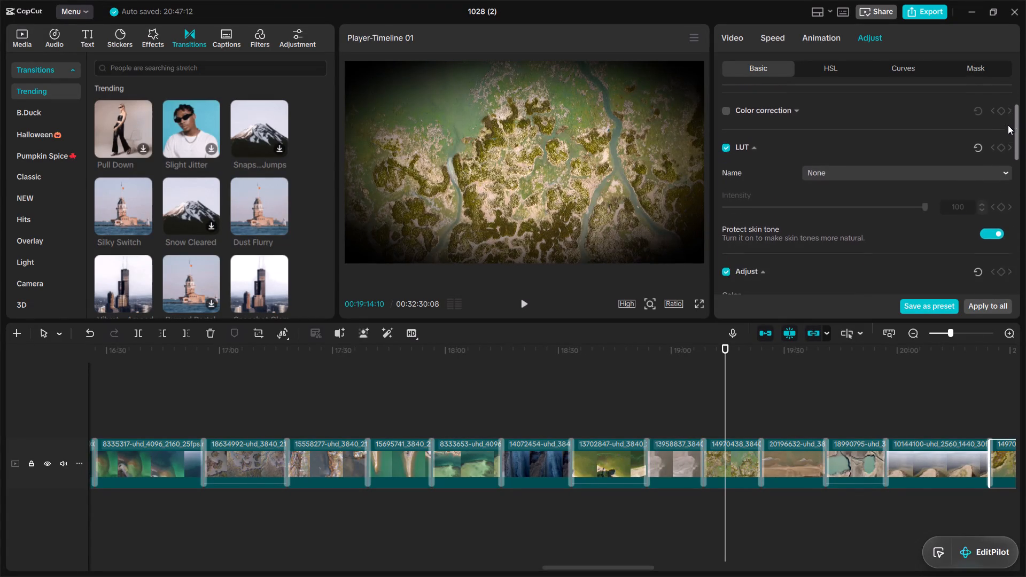
left_click_drag(1008, 125, 996, 214)
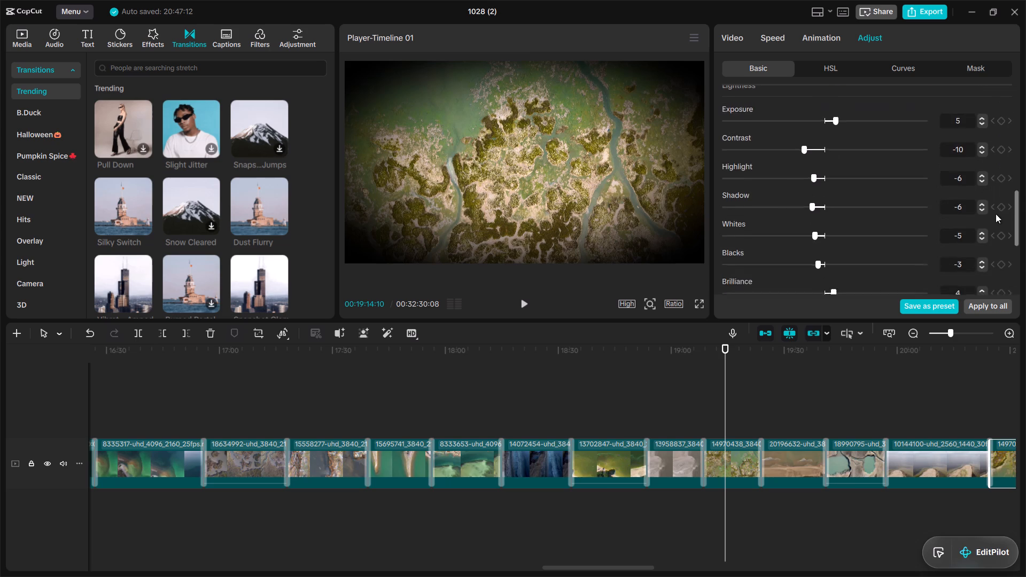
left_click_drag(996, 214, 986, 267)
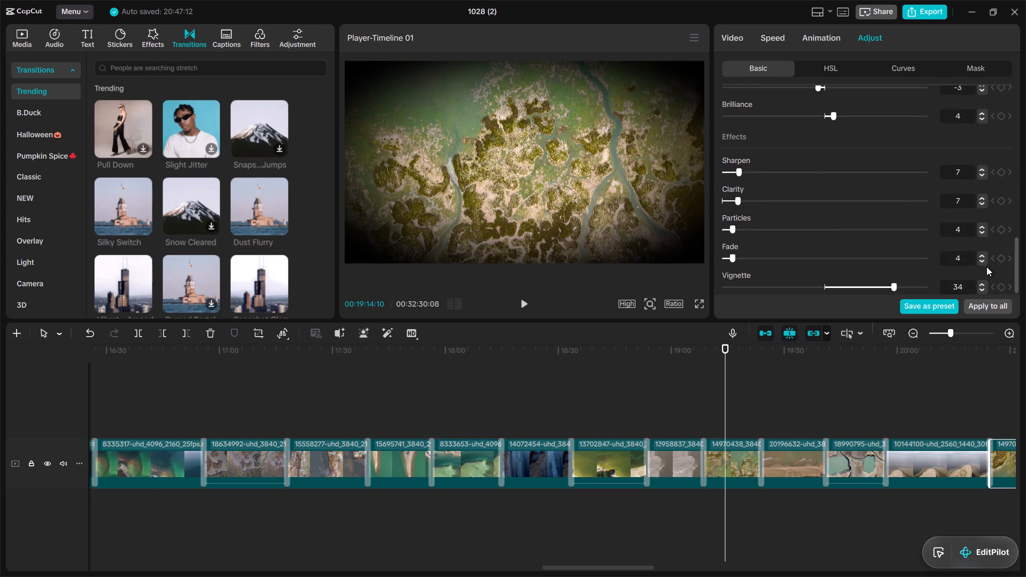
left_click_drag(986, 267, 986, 268)
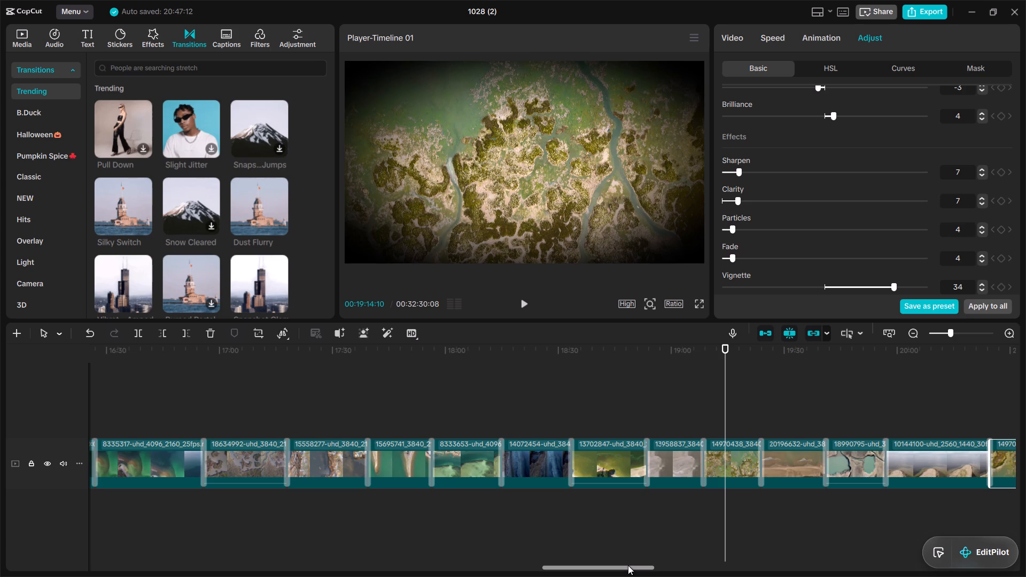
left_click(683, 446)
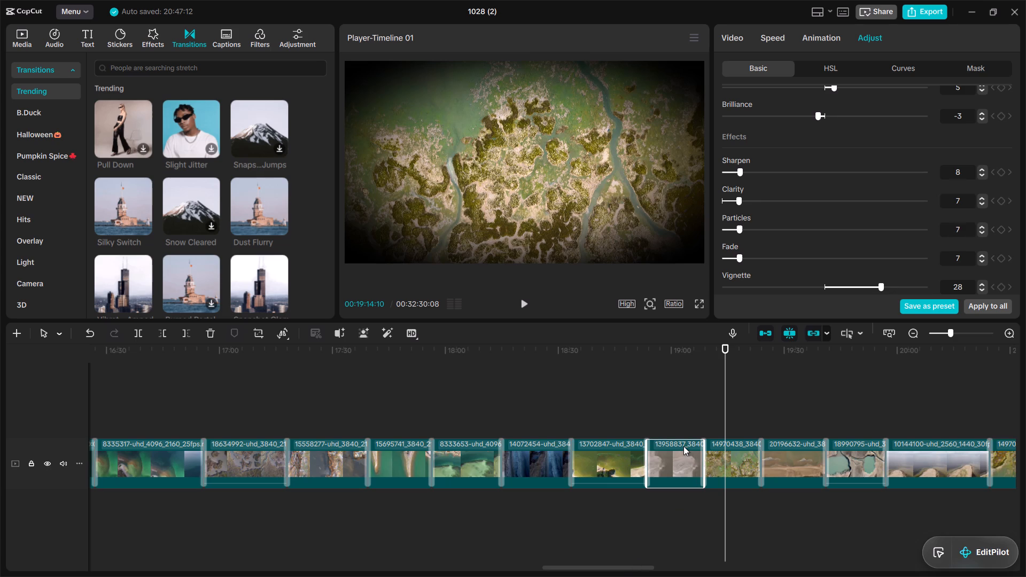
double_click(683, 413)
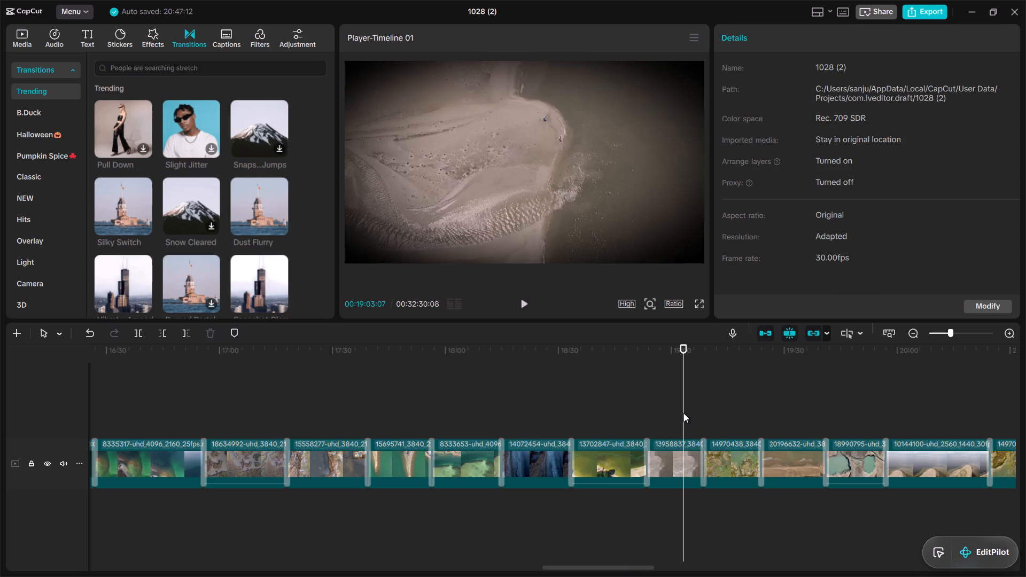
double_click(739, 409)
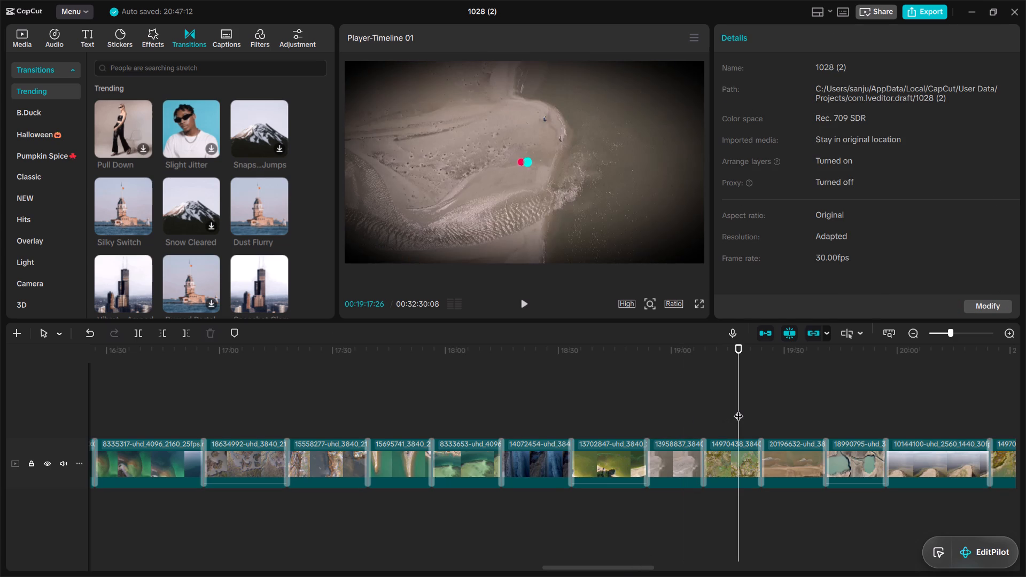
double_click(788, 409)
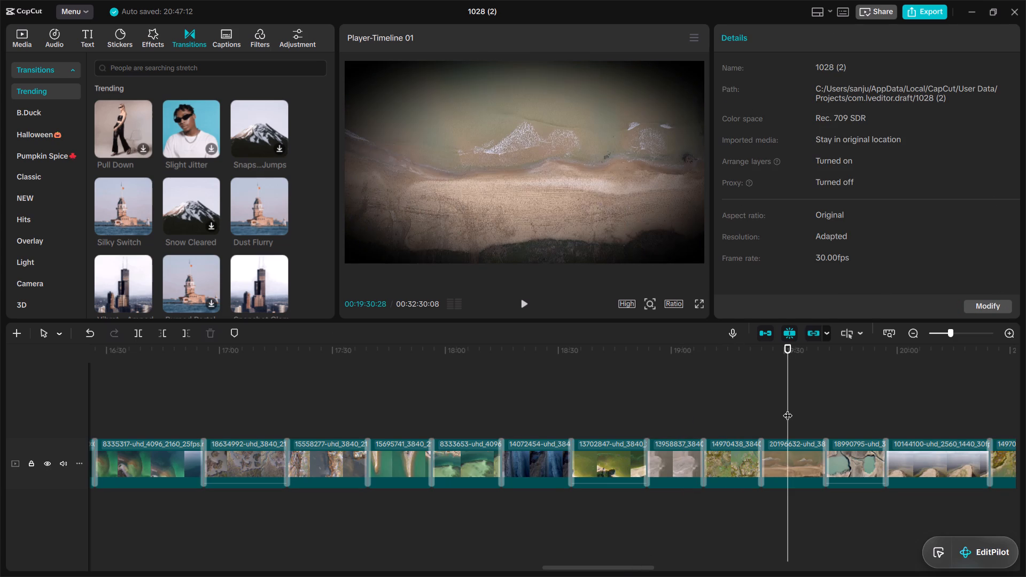
double_click(846, 411)
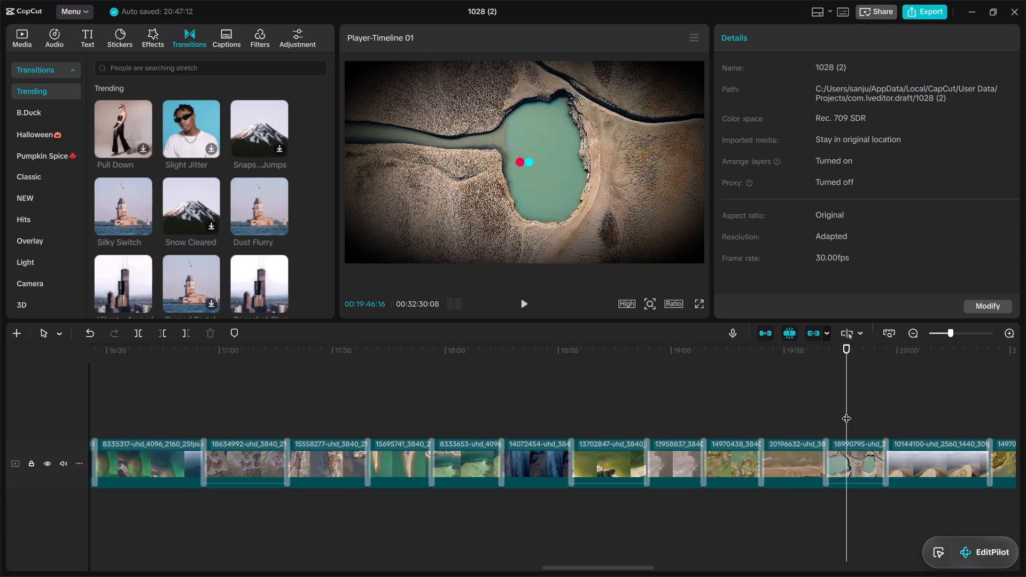
double_click(917, 415)
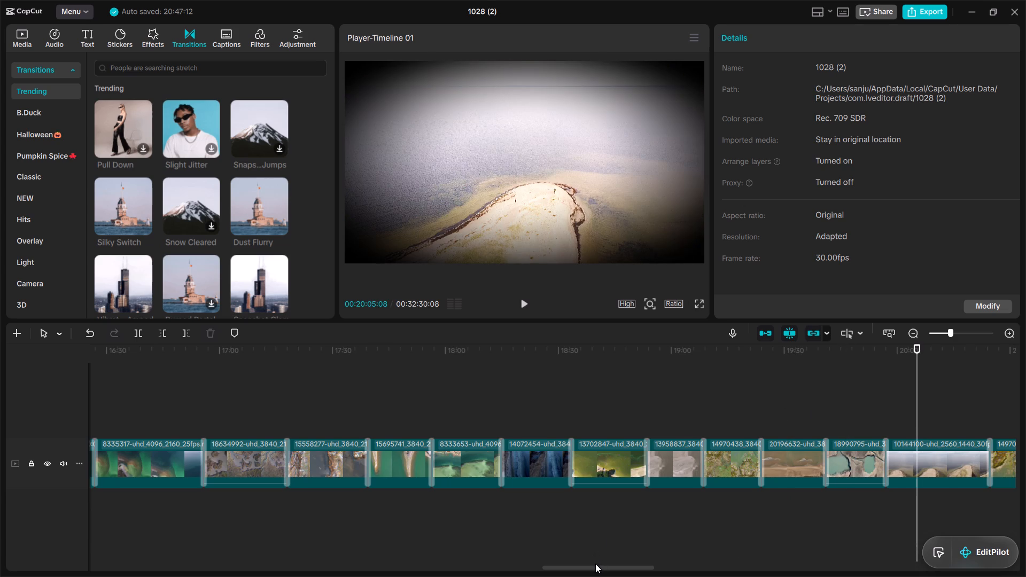
Turn on skin tone protection in the 14801622 clip's LUT settings.
left_click_drag(583, 566, 592, 566)
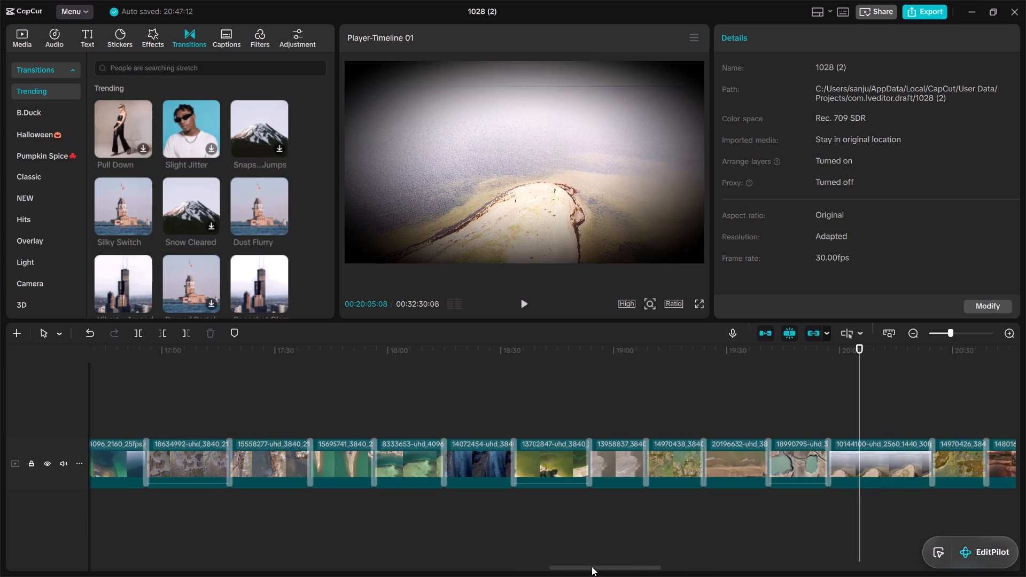
left_click_drag(592, 566, 656, 568)
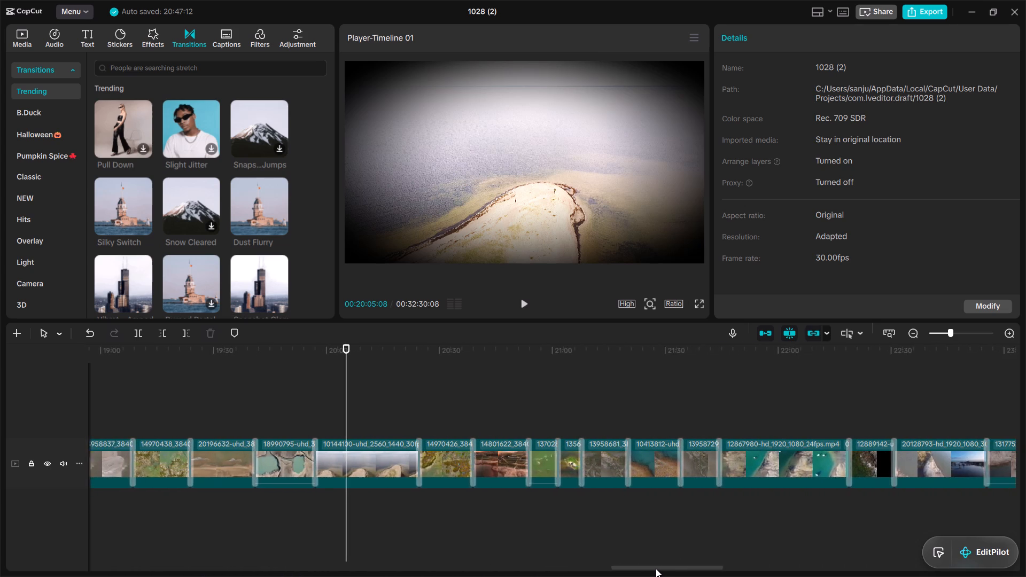
left_click_drag(656, 568, 693, 570)
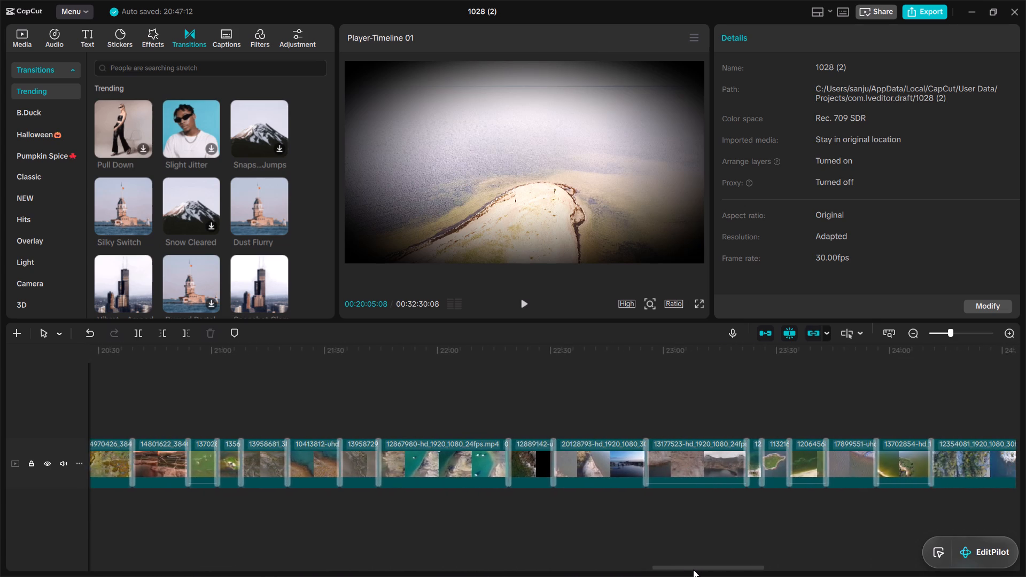
left_click_drag(693, 570, 697, 570)
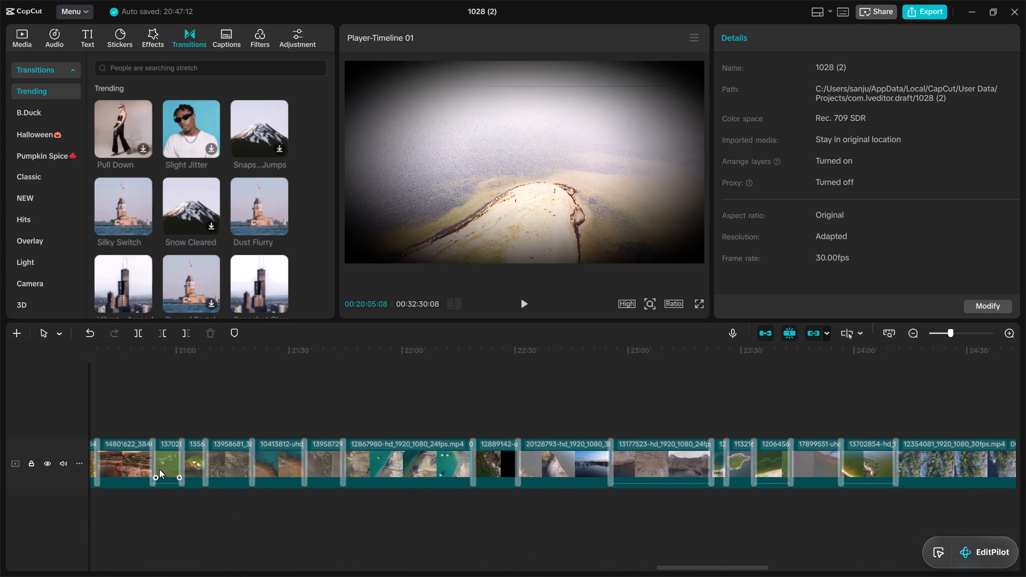
left_click(125, 447)
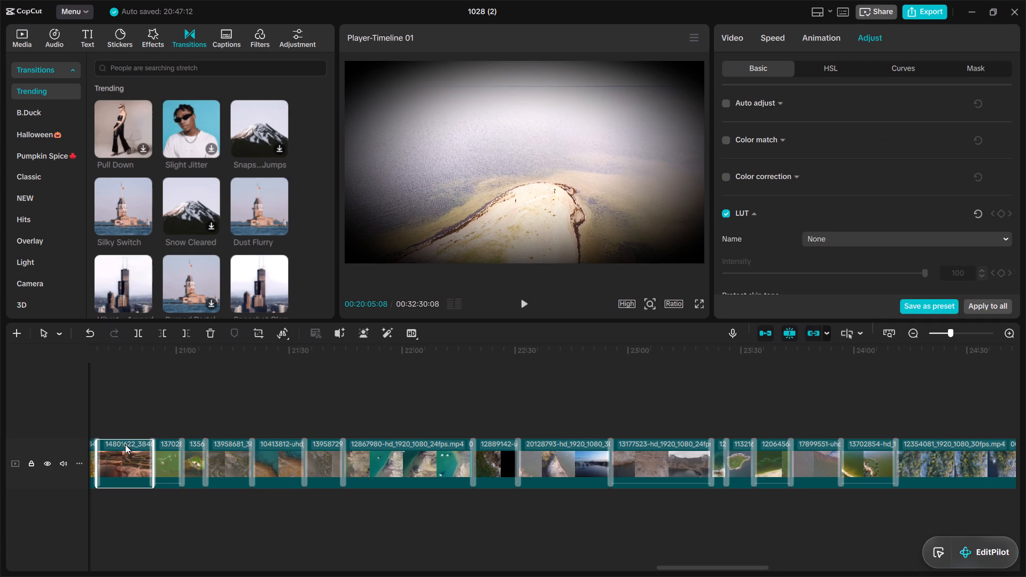
double_click(127, 429)
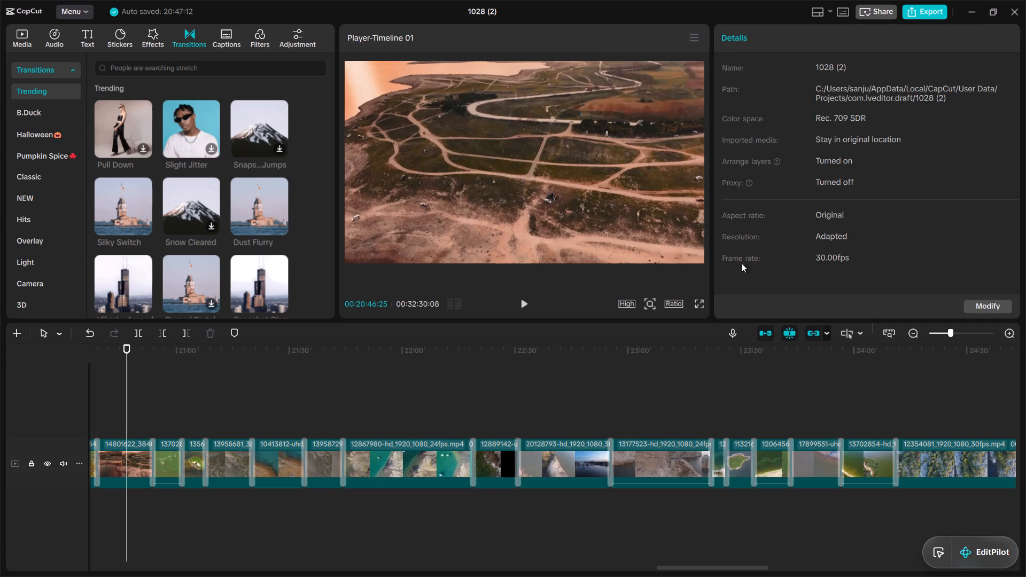
left_click(134, 462)
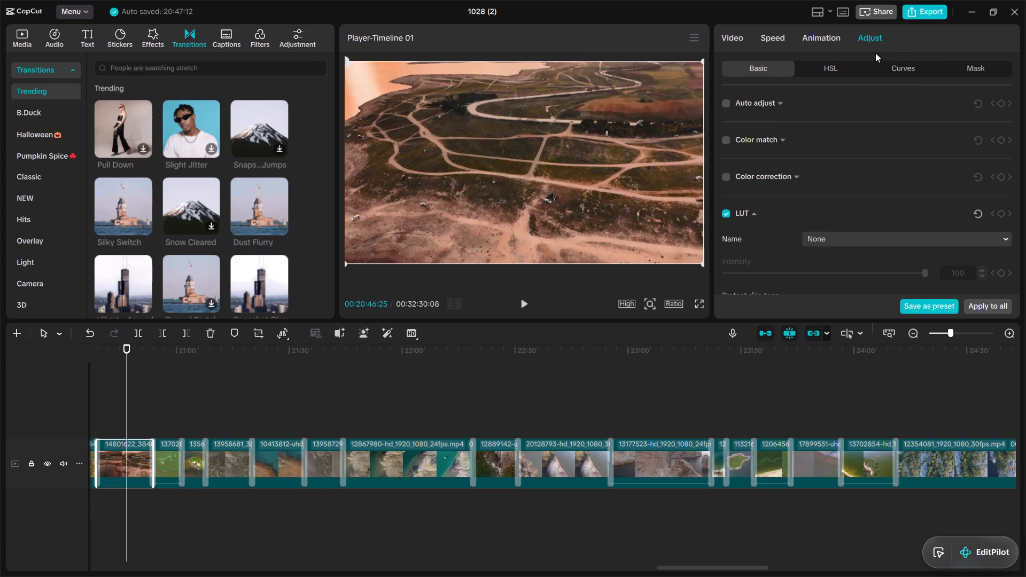
left_click_drag(1017, 123, 1020, 164)
left_click(988, 143)
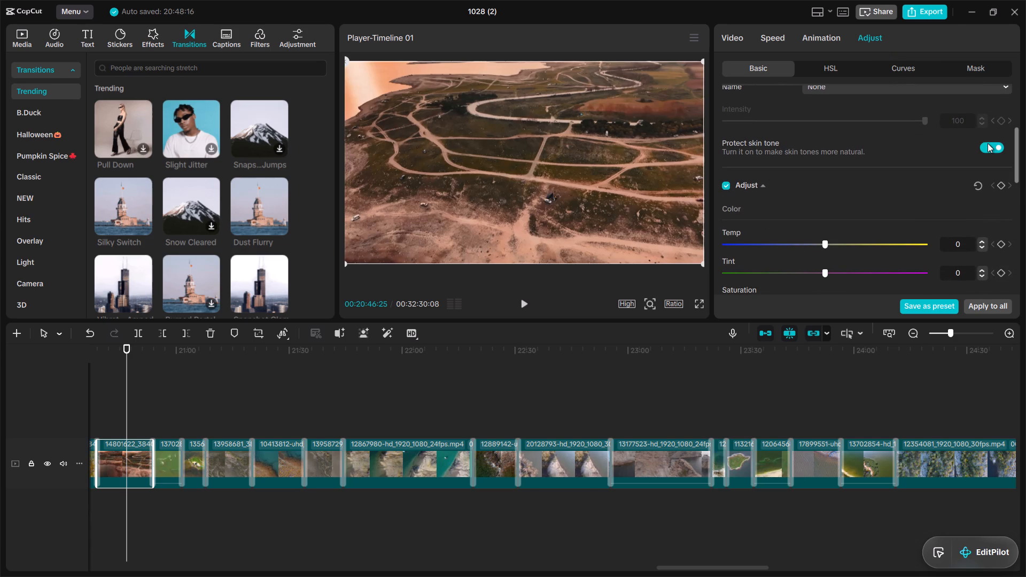
Set the 14801622 clip's color adjustments to Temp 8, Tint -5 and Saturation 9.
left_click(838, 238)
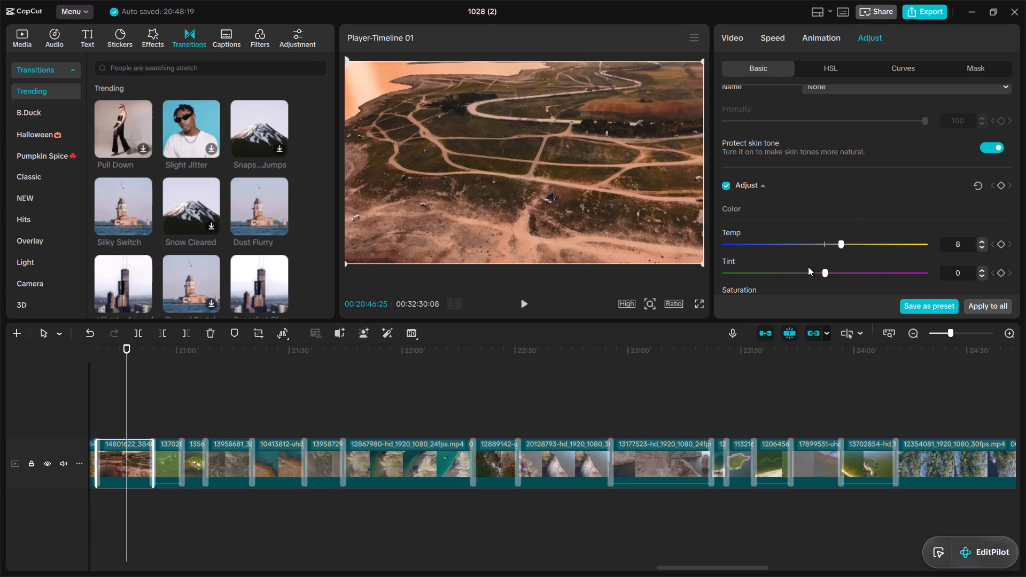
left_click(812, 271)
left_click_drag(1020, 167, 1020, 182)
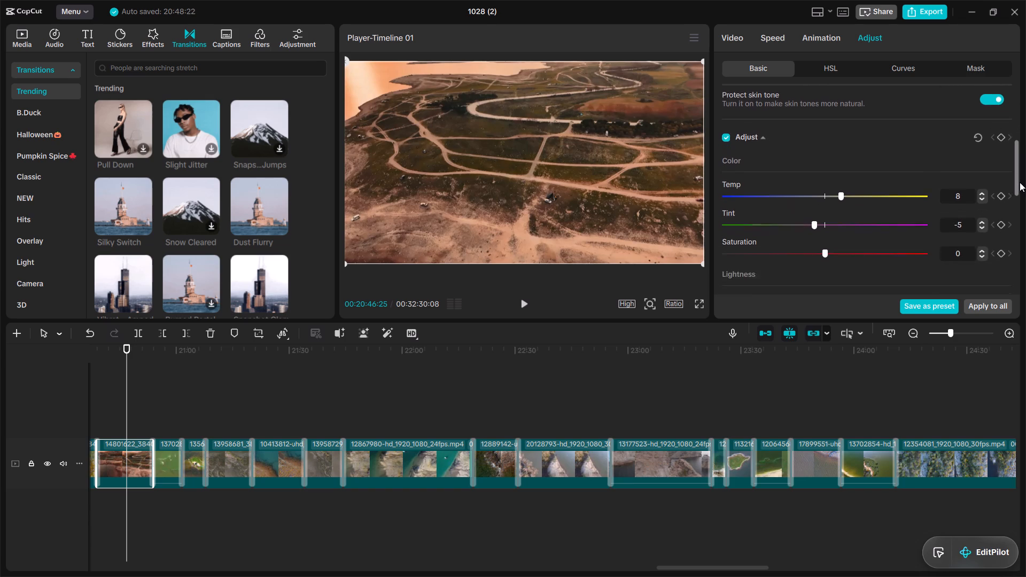
left_click_drag(1020, 182, 1013, 211)
left_click(840, 138)
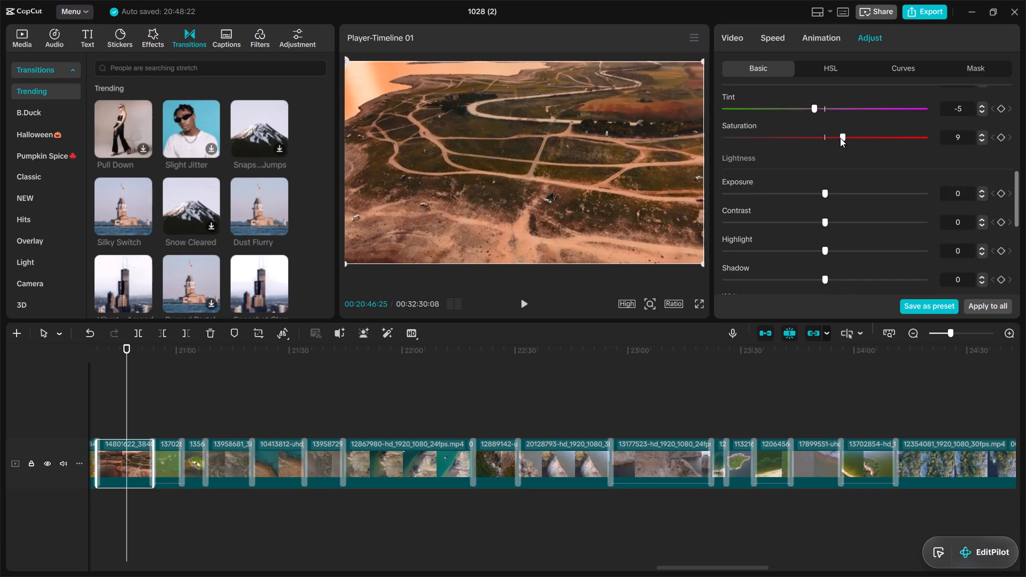
Set the 14801622 clip's lightness adjustments to Exposure -5, Contrast 4, Highlight -3, Shadow 5, Whites 6, Blacks 6 and Brilliance -3.
left_click(812, 190)
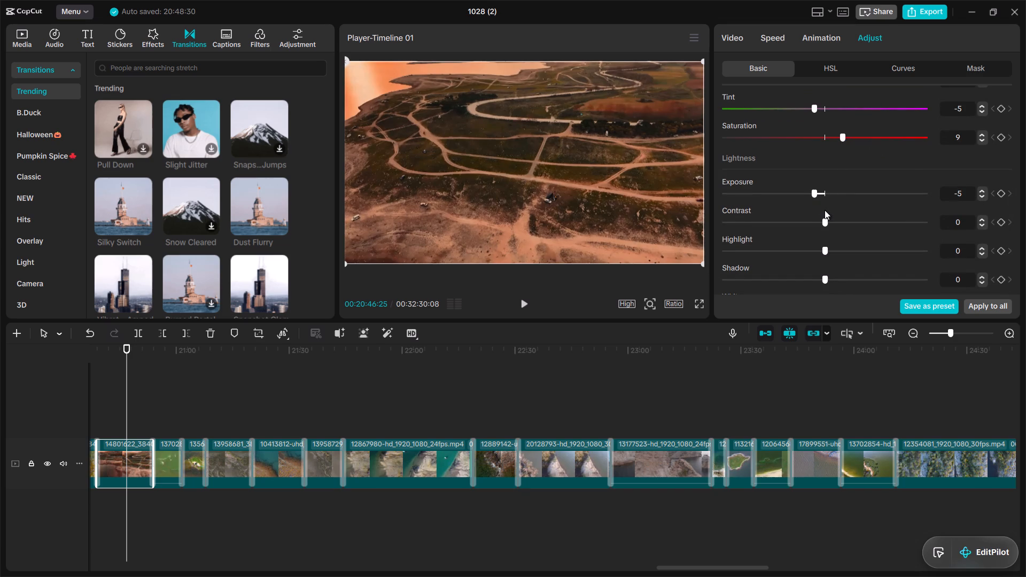
left_click(829, 217)
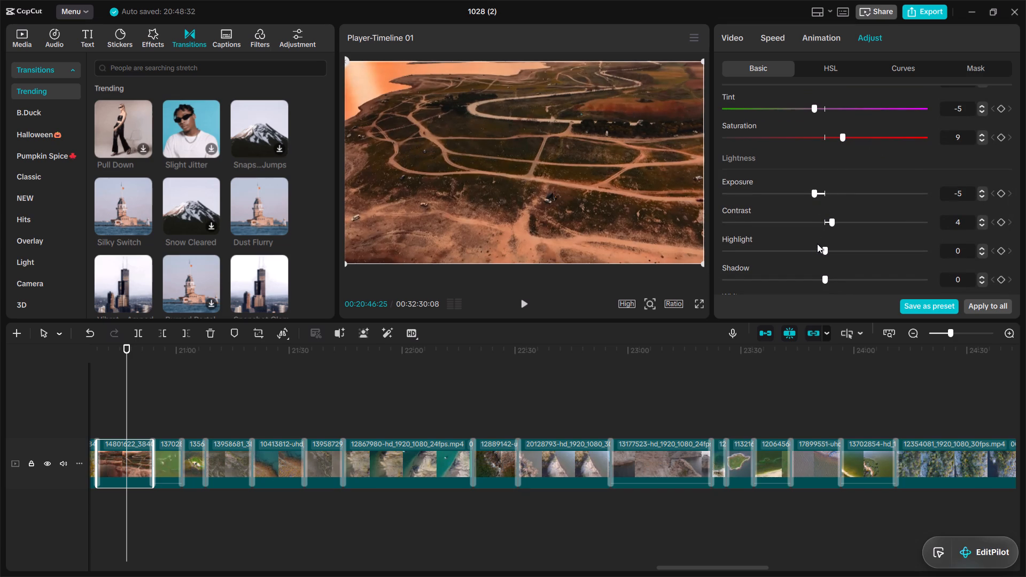
left_click(815, 246)
left_click(832, 275)
left_click_drag(1016, 180, 1015, 225)
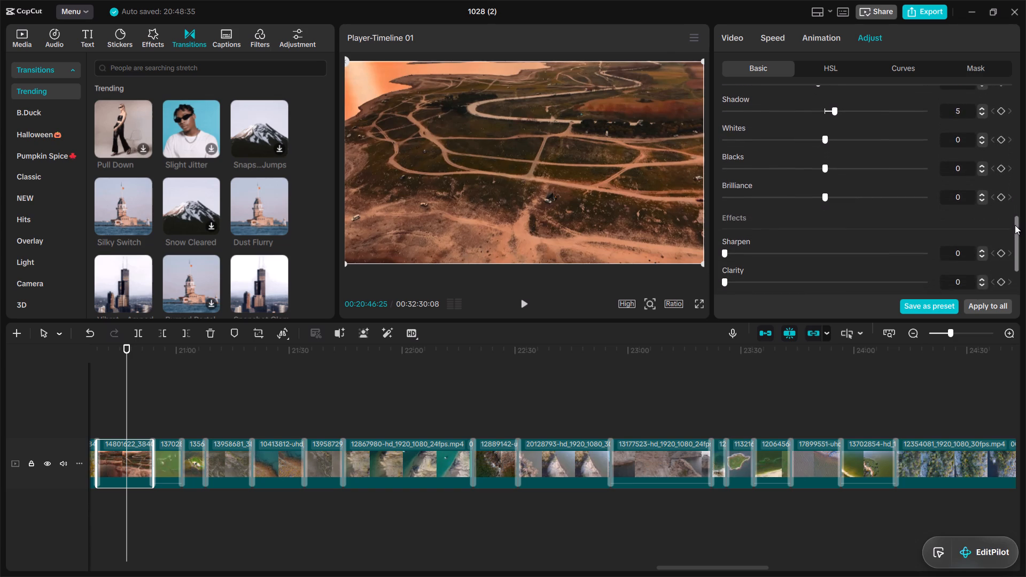
left_click_drag(829, 138, 830, 142)
left_click_drag(830, 142, 834, 166)
left_click(834, 166)
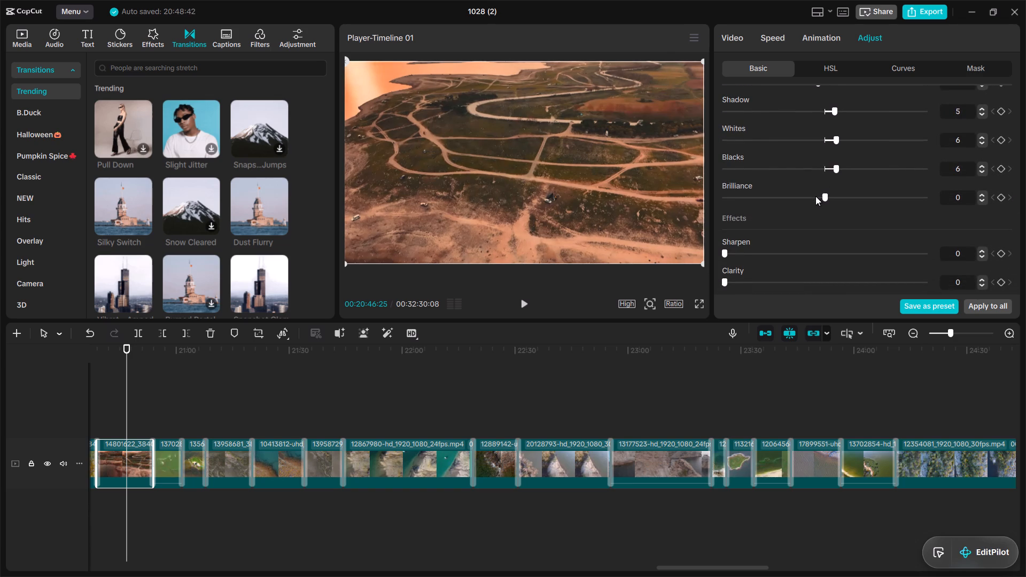
left_click(815, 196)
Set the 14801622 clip's effects adjustments to Sharpen 5, Clarity 6, Particles 3, Fade 4 and Vignette 33.
left_click_drag(740, 247, 735, 274)
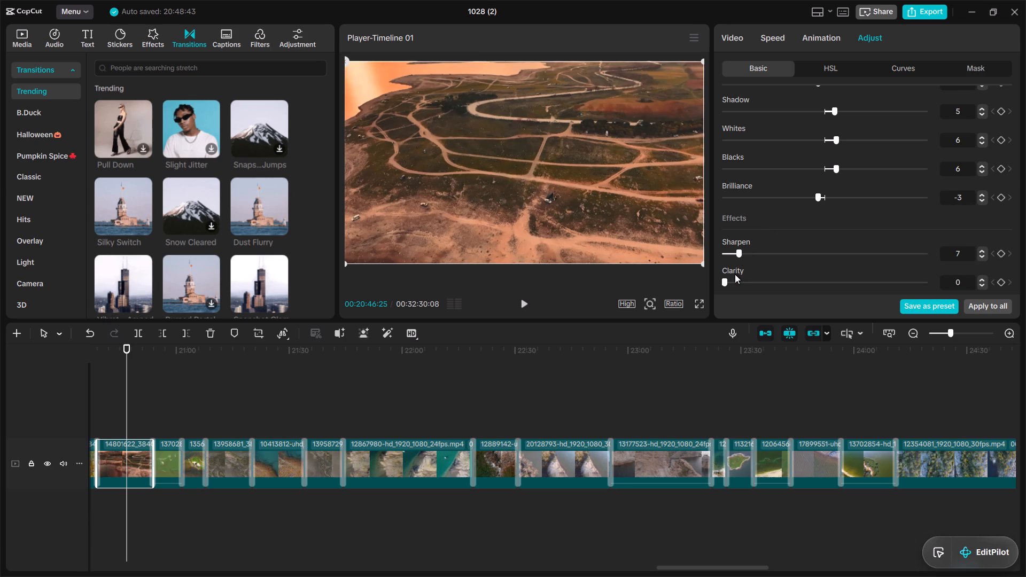
left_click_drag(735, 274, 735, 276)
left_click(735, 276)
left_click_drag(1017, 229, 1013, 269)
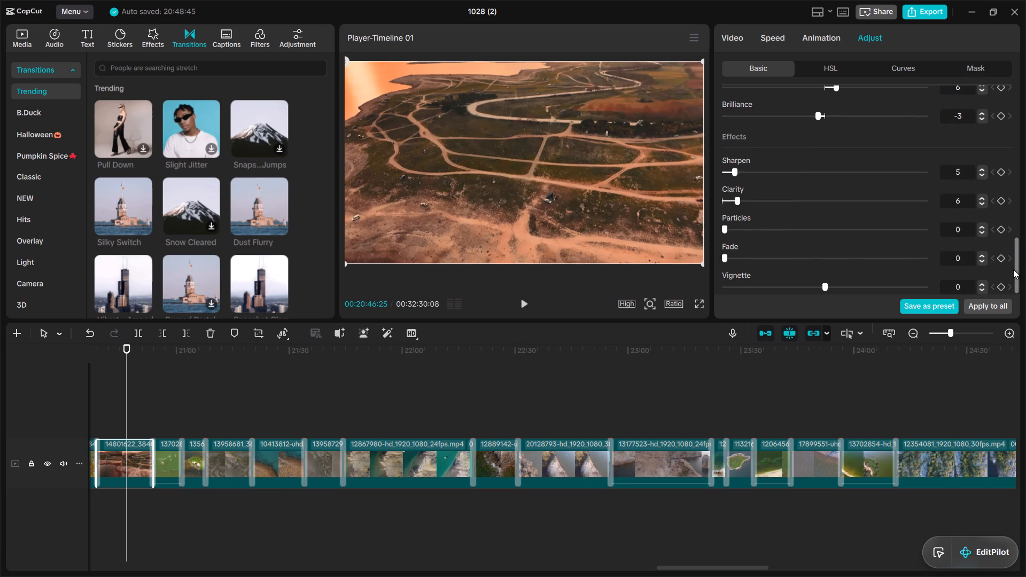
left_click(732, 223)
left_click(732, 251)
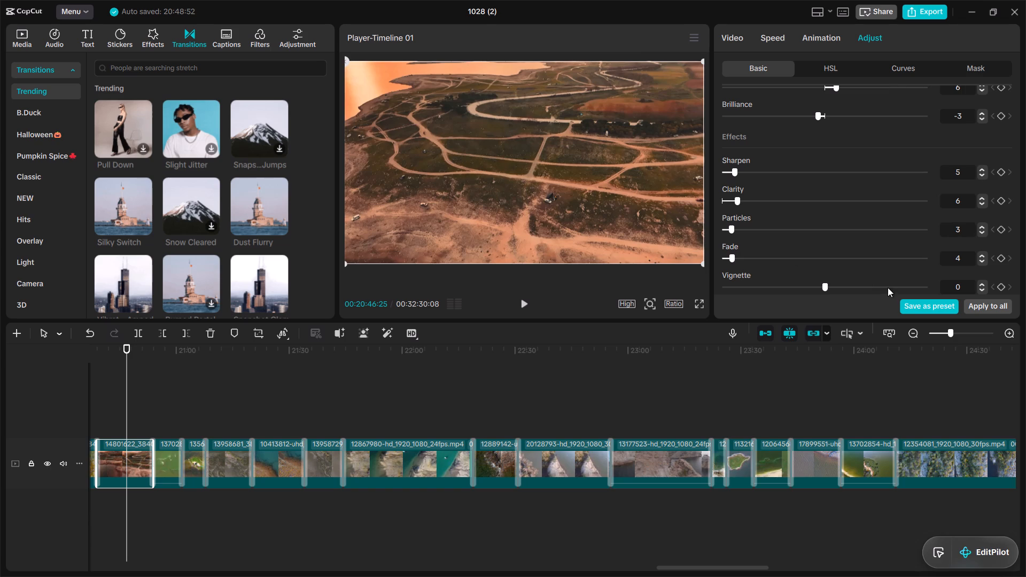
left_click(888, 284)
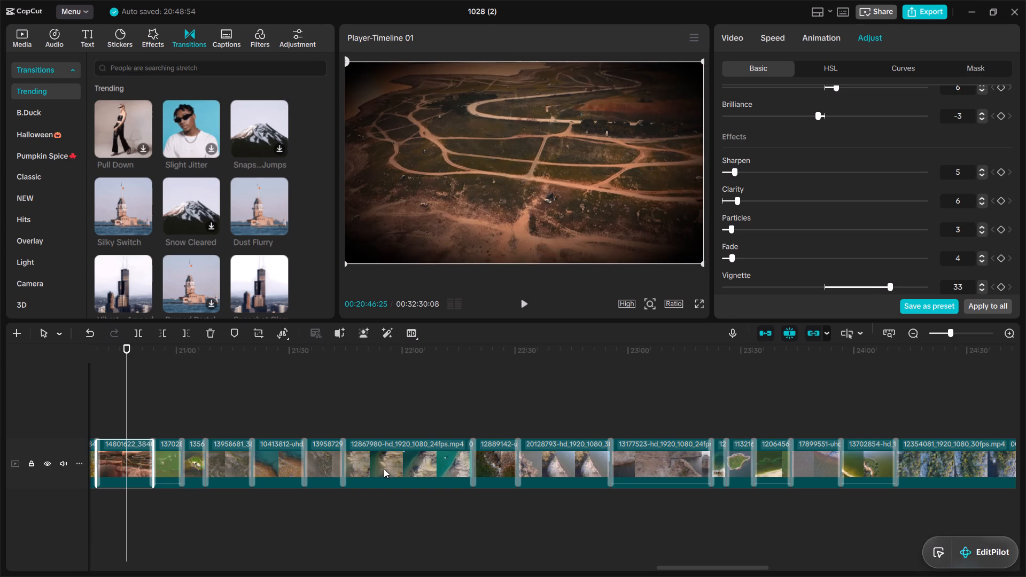
Set the color adjustments of the green-water clip right after 14801622 to Temp 5, Tint 6 and Saturation 6.
left_click(165, 464)
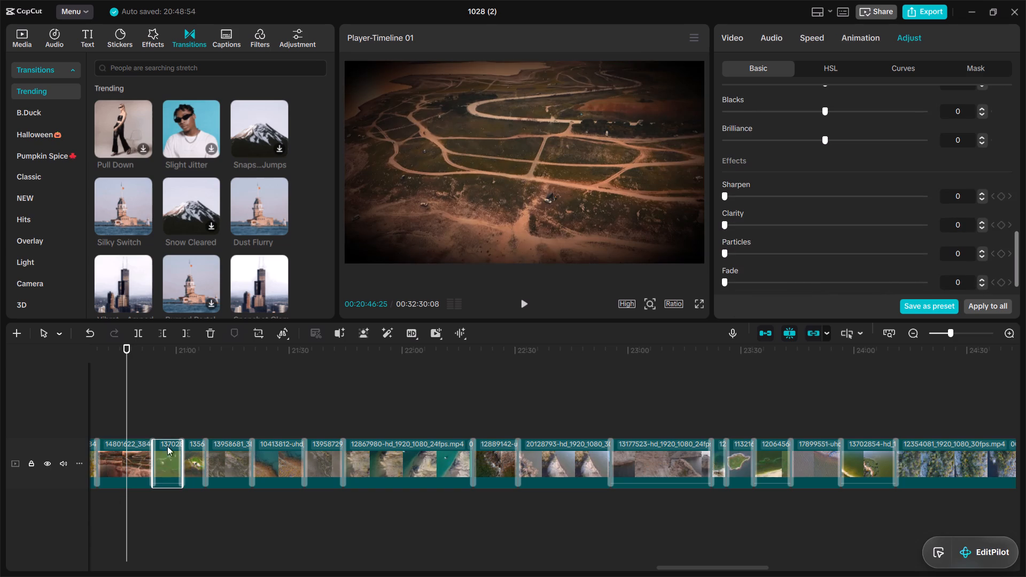
double_click(168, 425)
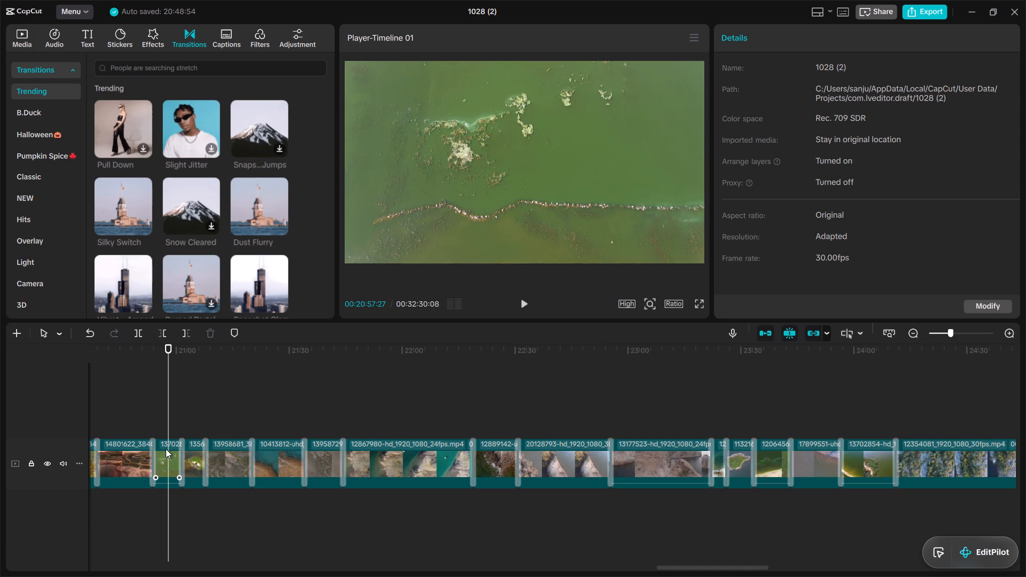
left_click(166, 450)
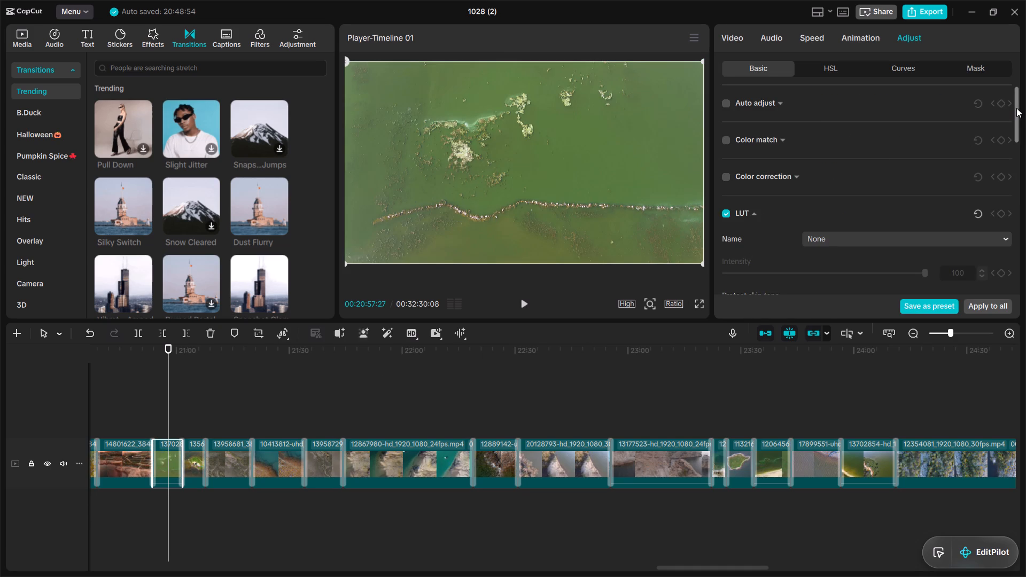
left_click_drag(1016, 108, 1019, 151)
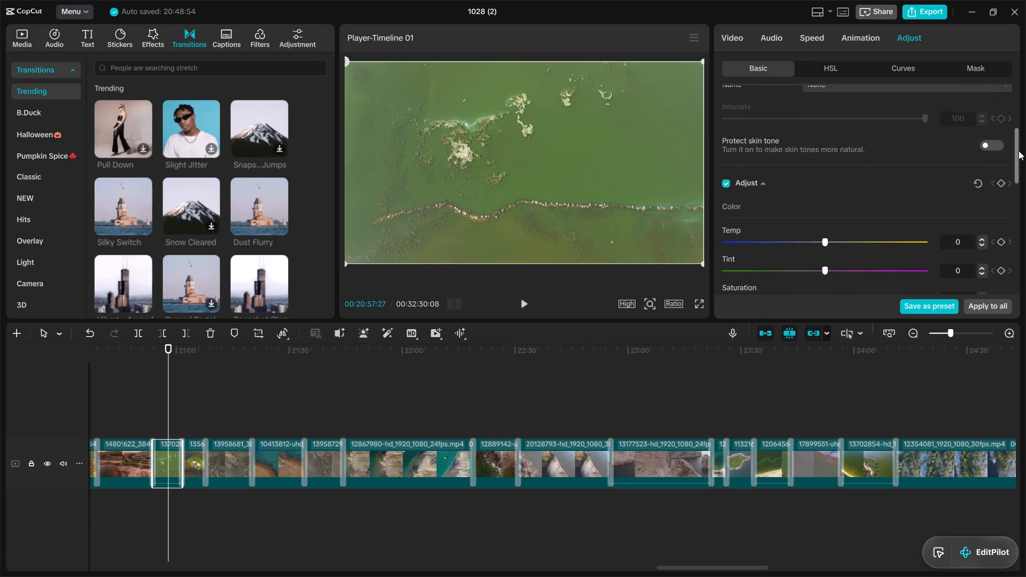
left_click_drag(1019, 151, 1019, 174)
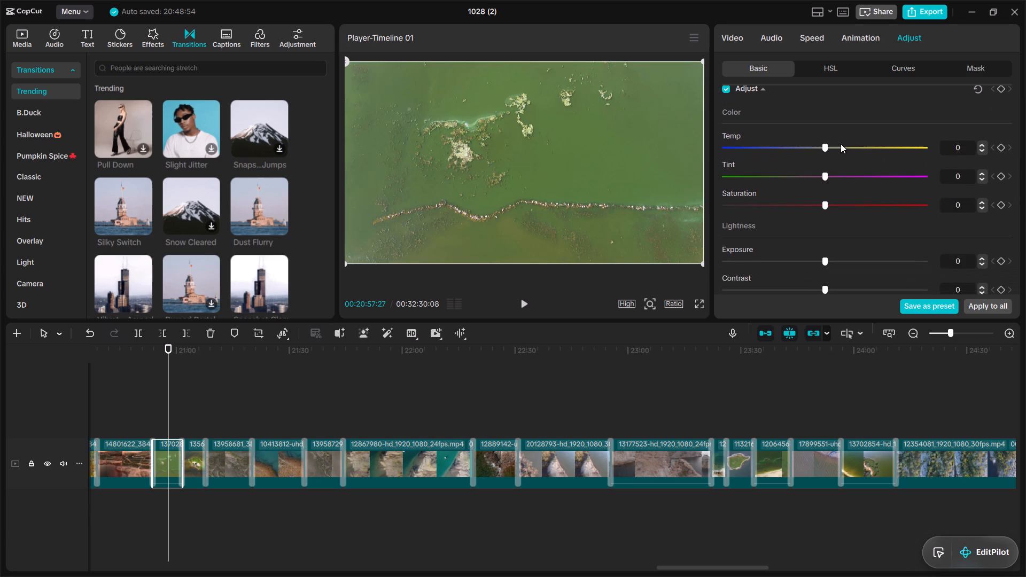
left_click(833, 141)
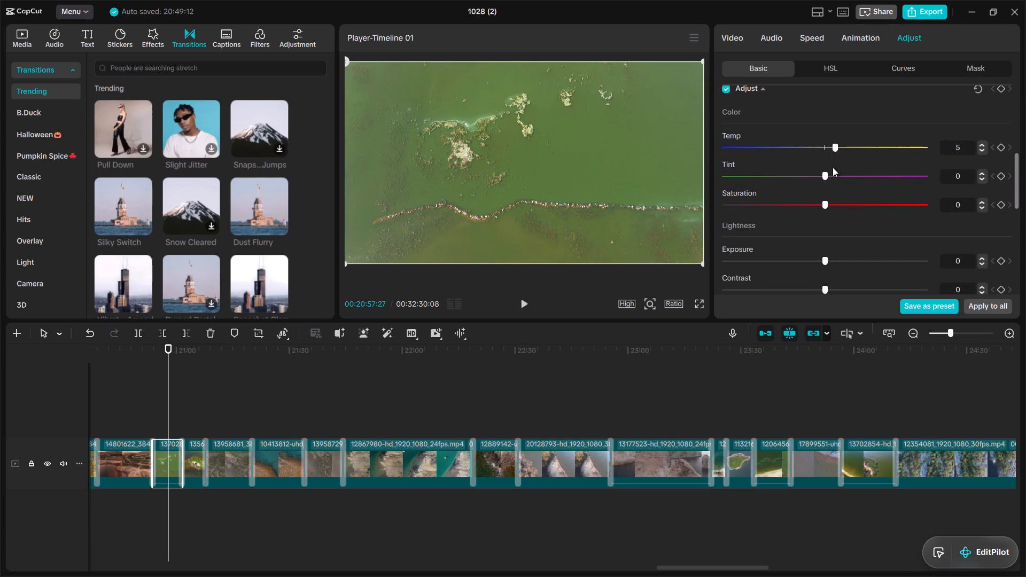
left_click_drag(833, 170, 834, 199)
left_click(834, 199)
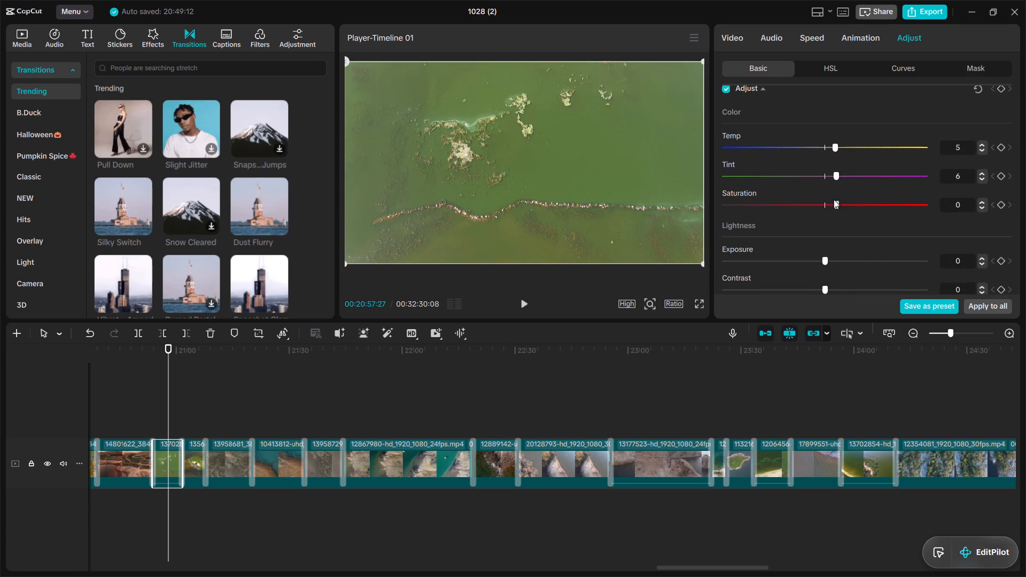
Set the green-water clip's lightness adjustments to Exposure 8, Contrast 8, Highlight -4, Shadow -4, Whites -3, Blacks -4 and Brilliance -4.
left_click(838, 254)
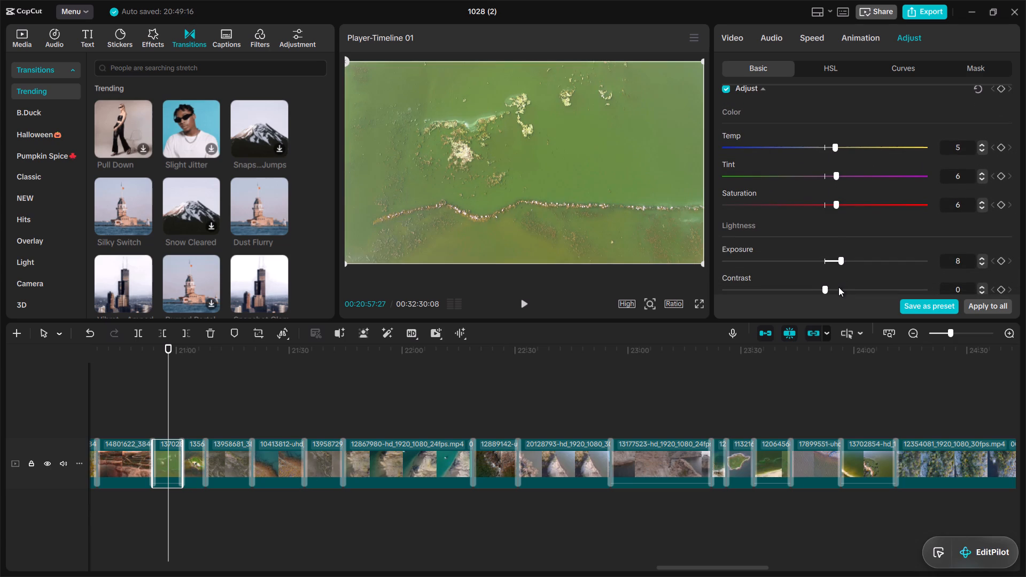
left_click(838, 287)
left_click_drag(1014, 174, 1015, 220)
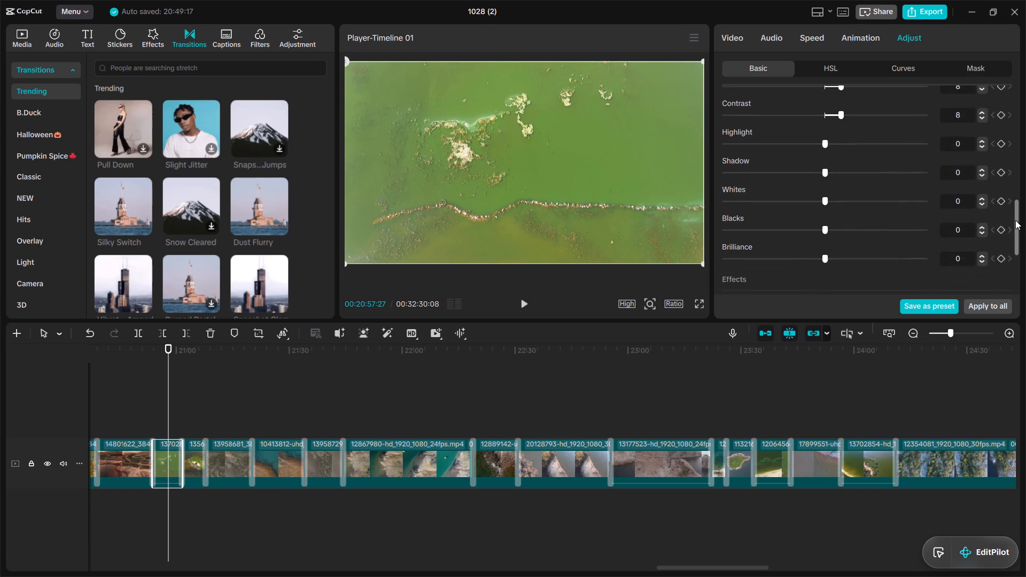
left_click_drag(1015, 220, 1015, 228)
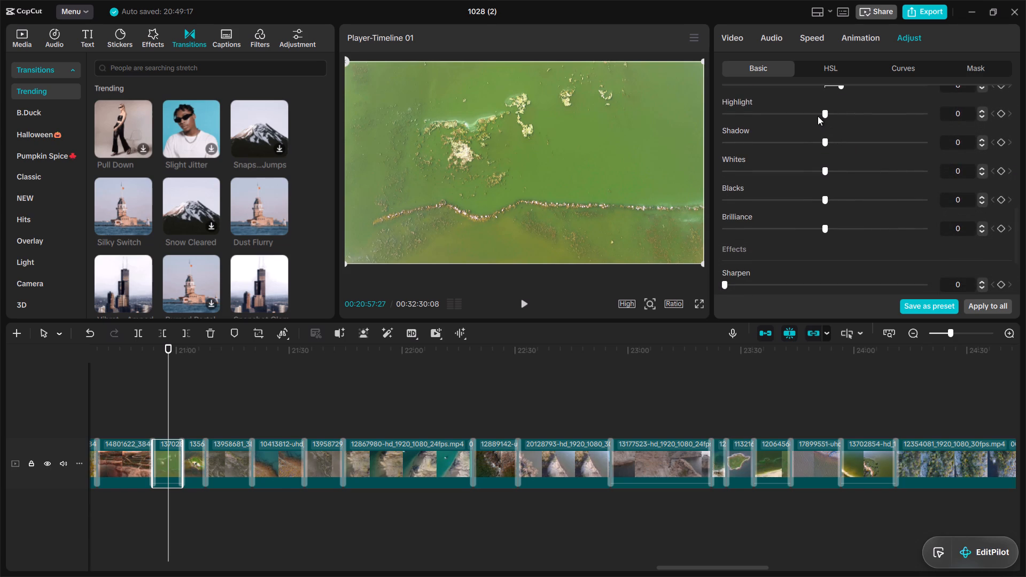
left_click_drag(812, 111, 814, 140)
left_click(814, 140)
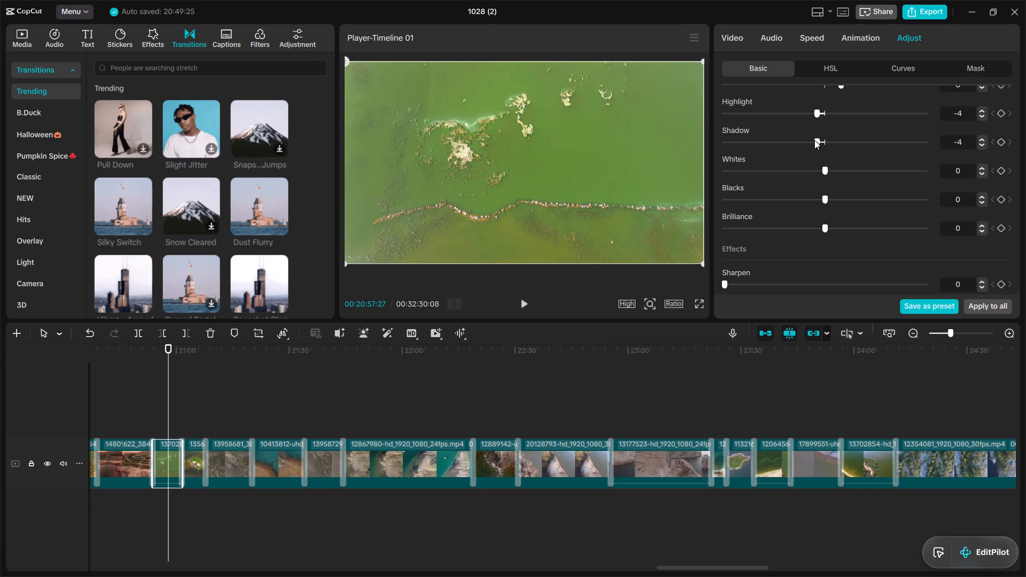
left_click(817, 168)
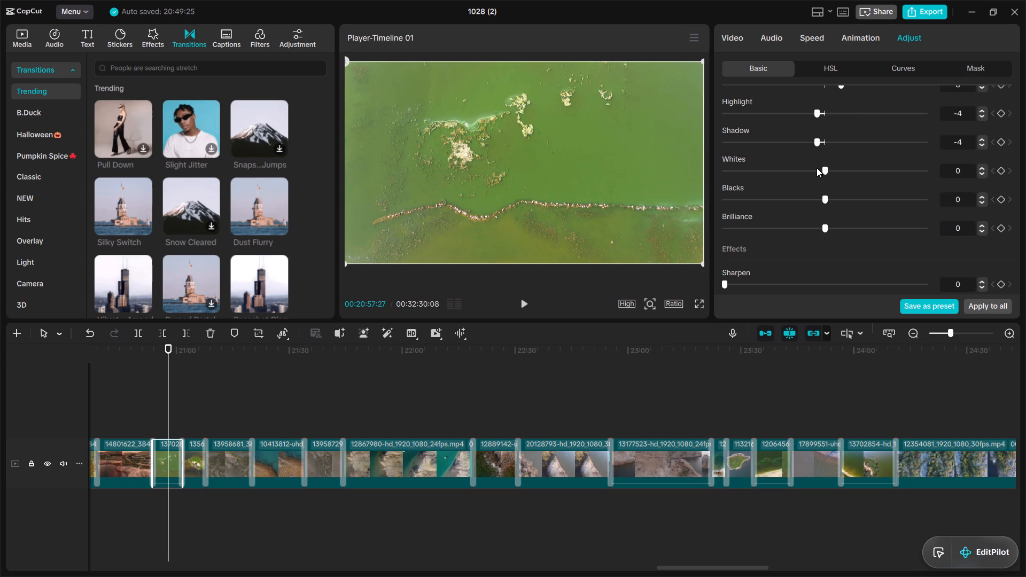
left_click(816, 167)
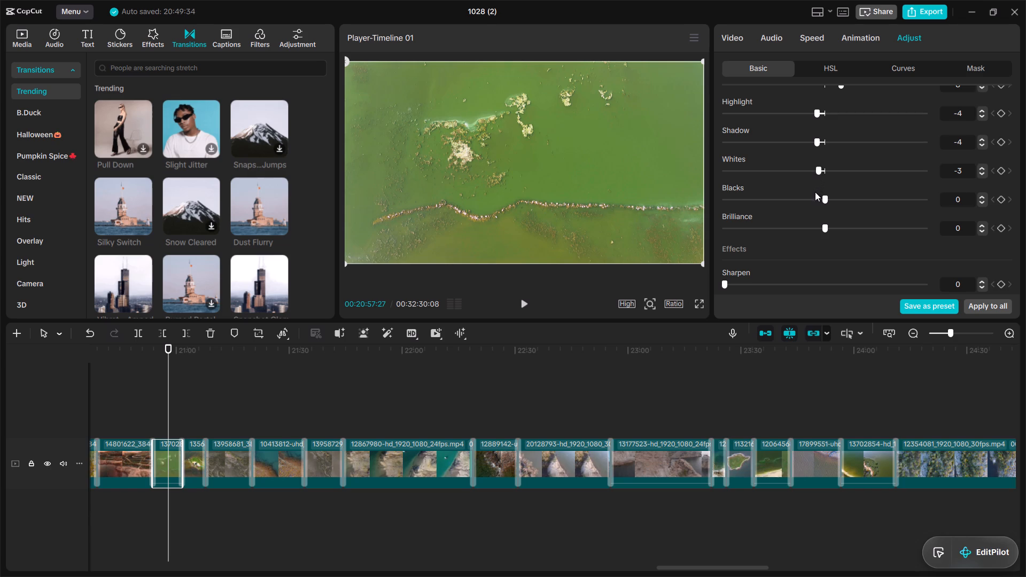
left_click(815, 193)
left_click(815, 221)
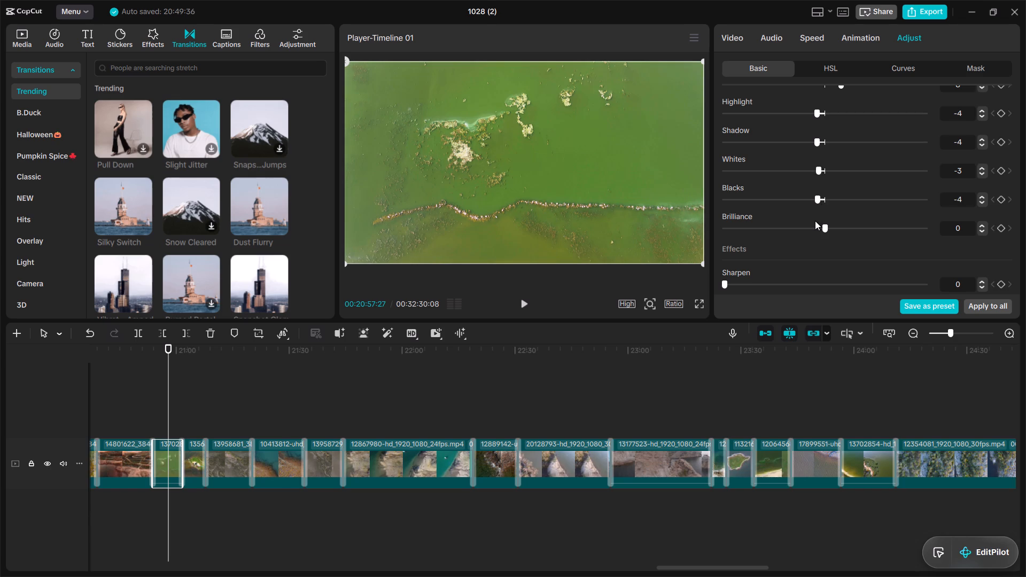
left_click(815, 224)
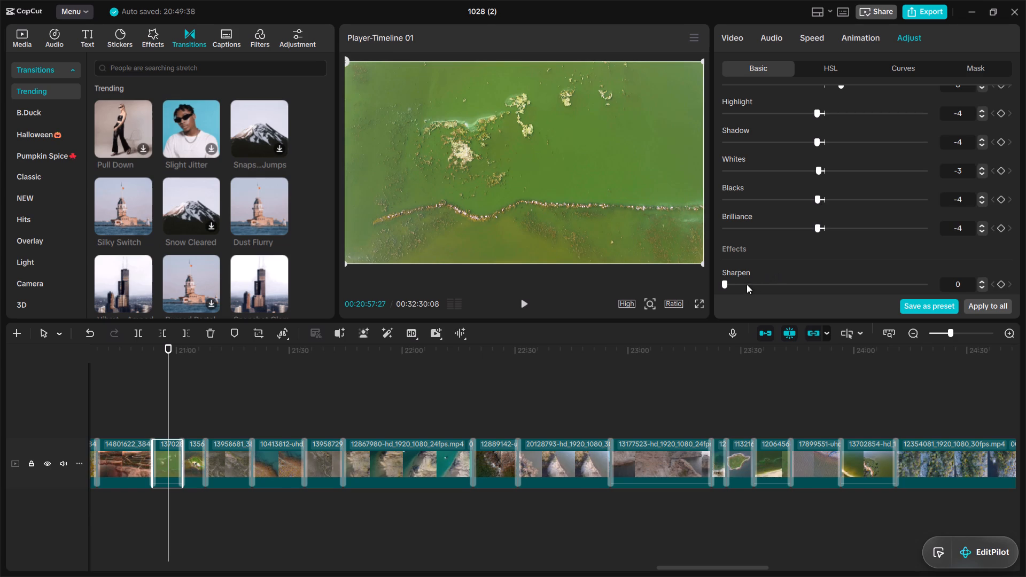
Set the green-water clip's effects adjustments to Sharpen 9, Clarity 7, Particles 5, Fade 5 and Vignette 34.
left_click(743, 281)
left_click_drag(1017, 216, 1017, 245)
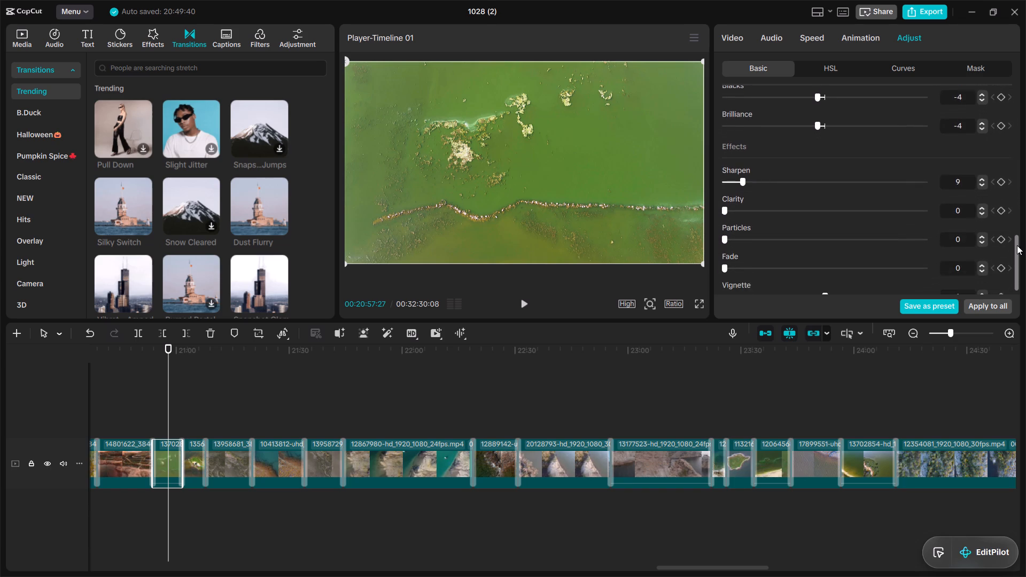
left_click_drag(1017, 245, 1017, 252)
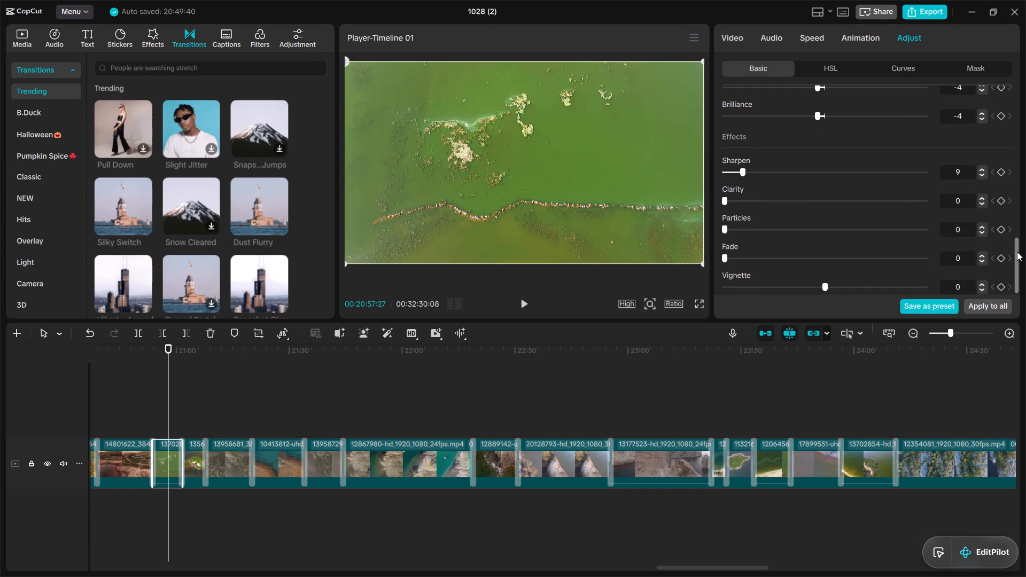
left_click(735, 198)
left_click(734, 222)
left_click_drag(734, 228, 734, 259)
left_click(734, 259)
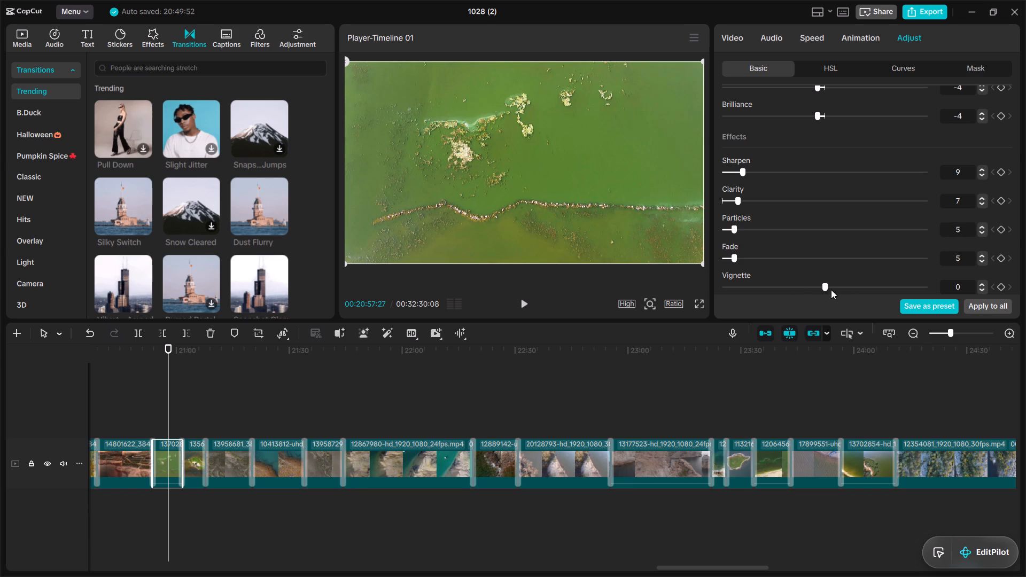
left_click(891, 286)
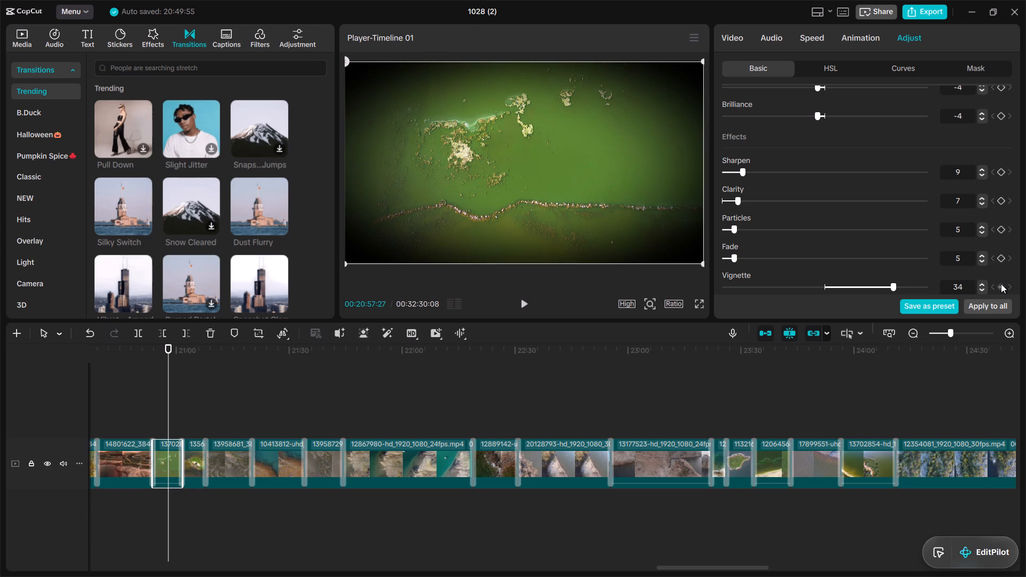
left_click_drag(1015, 263, 1015, 265)
left_click_drag(1015, 265, 1014, 284)
Set the effects adjustments of the following clip, starting with 1356, to Sharpen 12, Clarity 9, Particles 7, Fade 11 and Vignette 42.
left_click(192, 458)
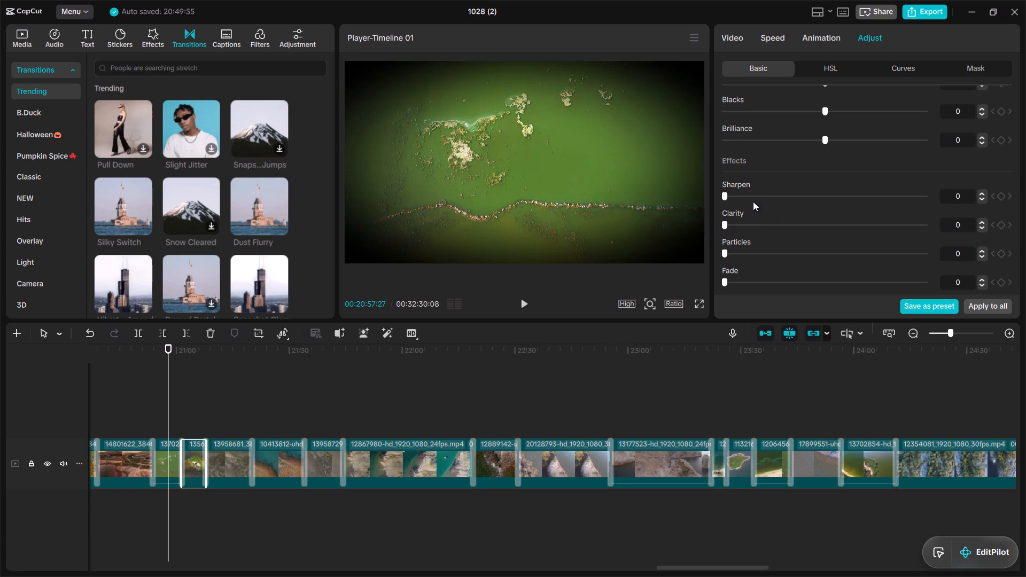
left_click(750, 197)
left_click_drag(738, 220, 740, 247)
left_click(740, 247)
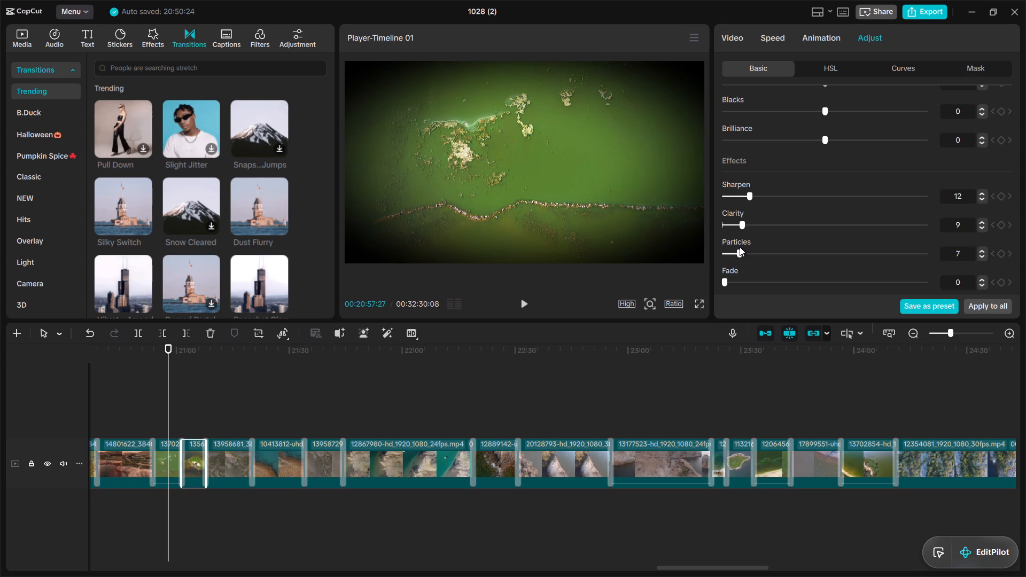
left_click(746, 277)
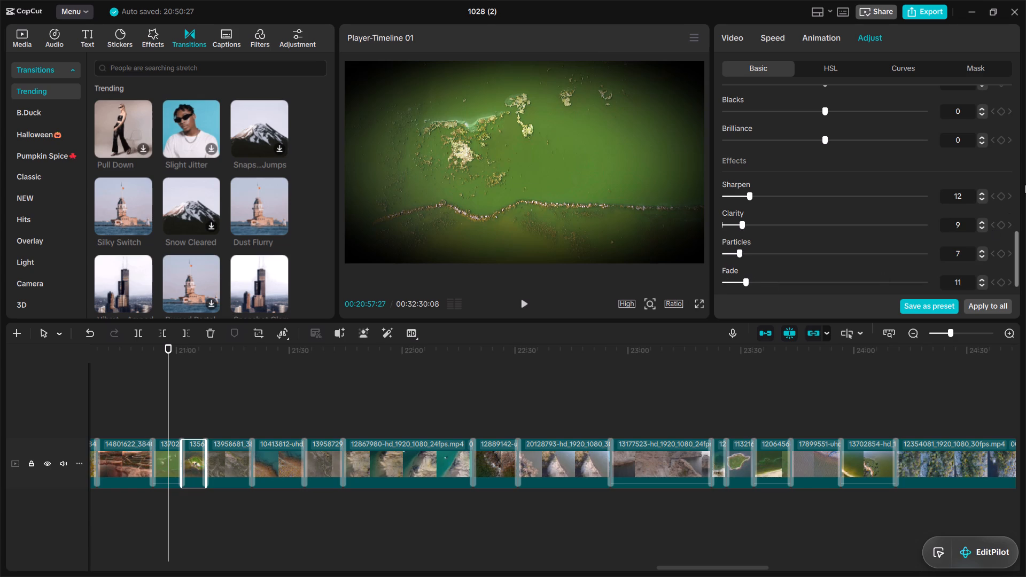
left_click_drag(1017, 240, 1016, 246)
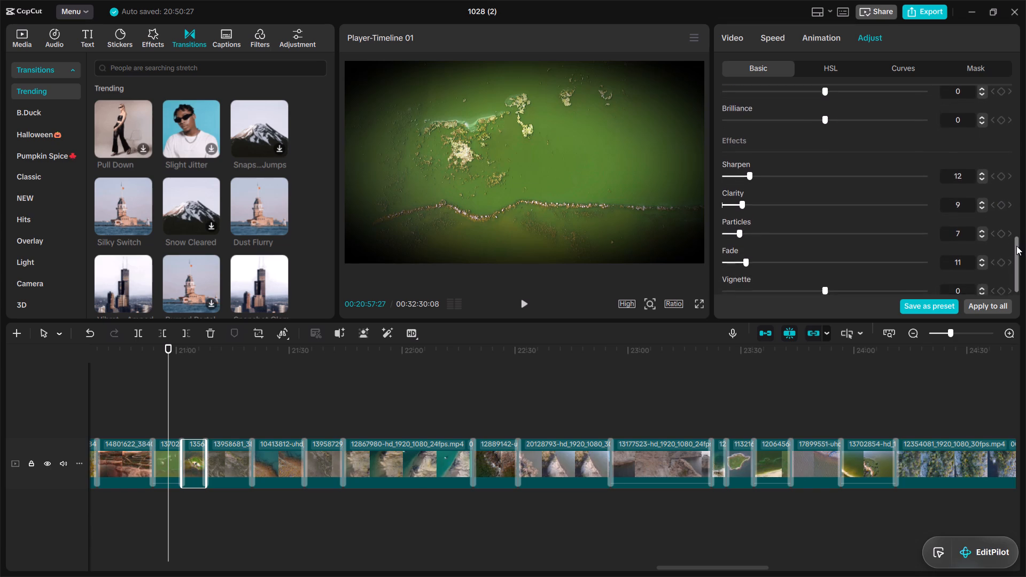
left_click_drag(1016, 246, 1014, 266)
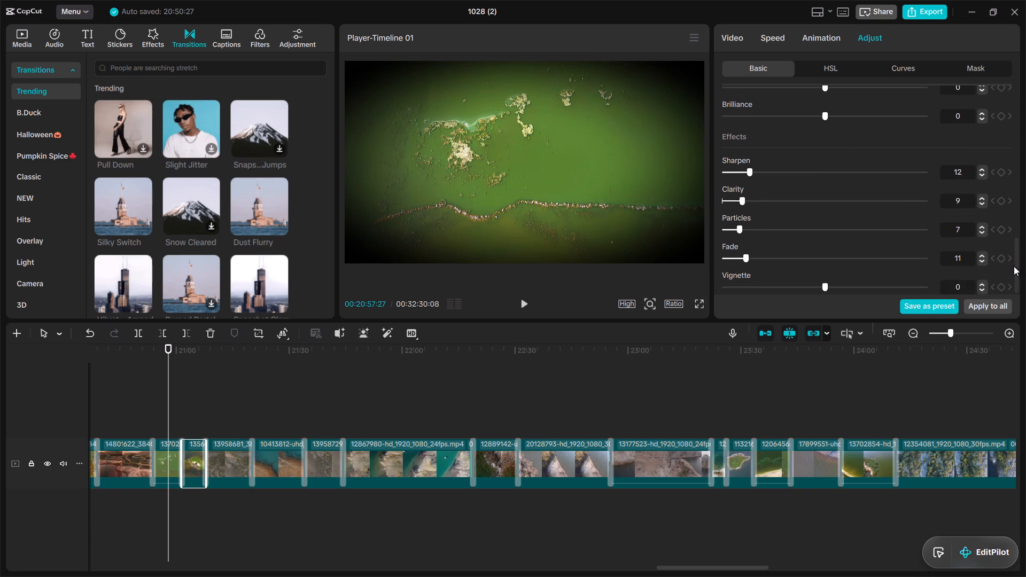
left_click_drag(1014, 266, 1013, 293)
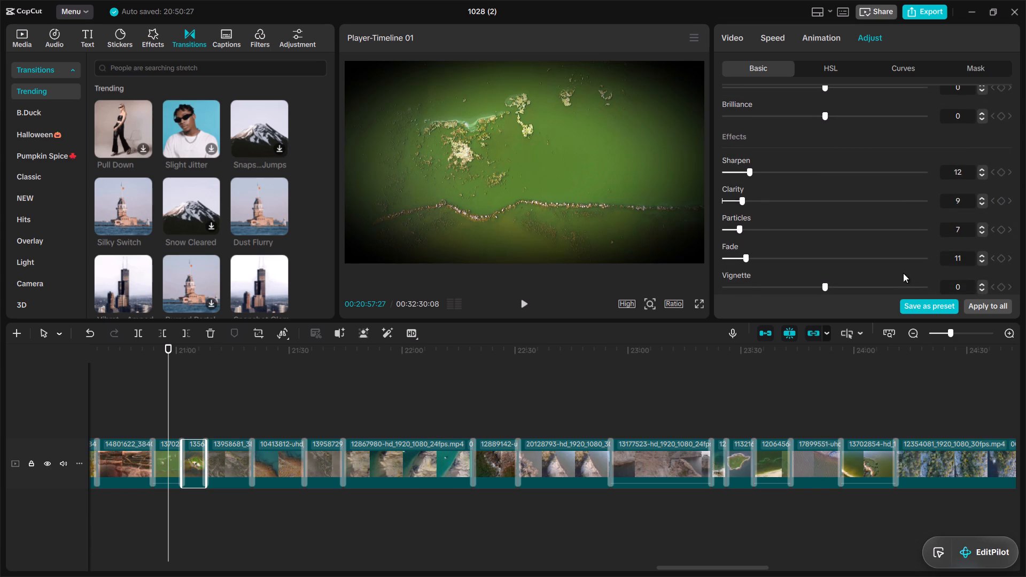
left_click(906, 282)
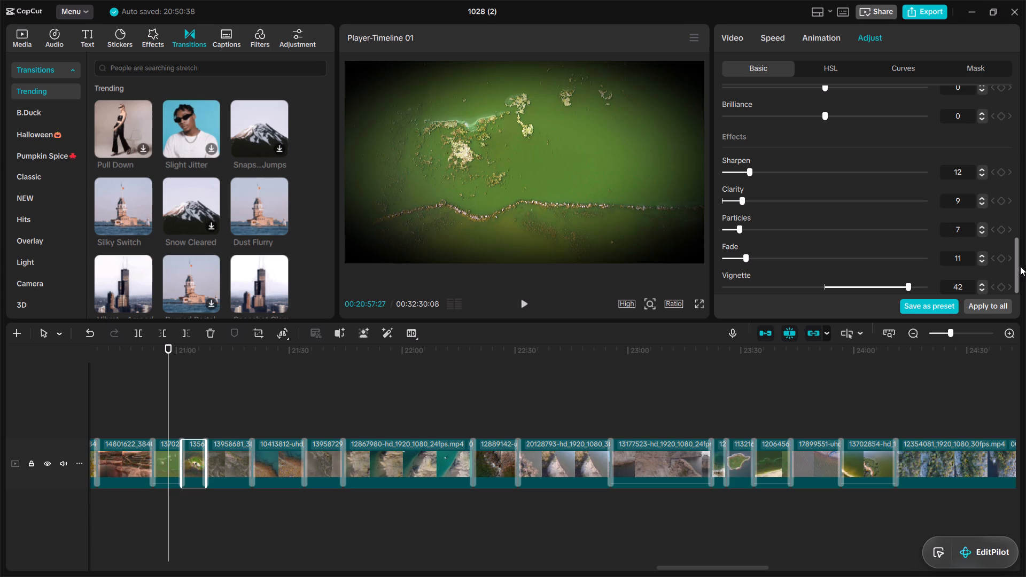
Set the lightness adjustments of the clip starting with 1356 to Exposure 6, Contrast 6, Highlight -5, Shadow 4, Whites 4, Blacks 4 and Brilliance 8.
left_click_drag(1017, 272, 1017, 272)
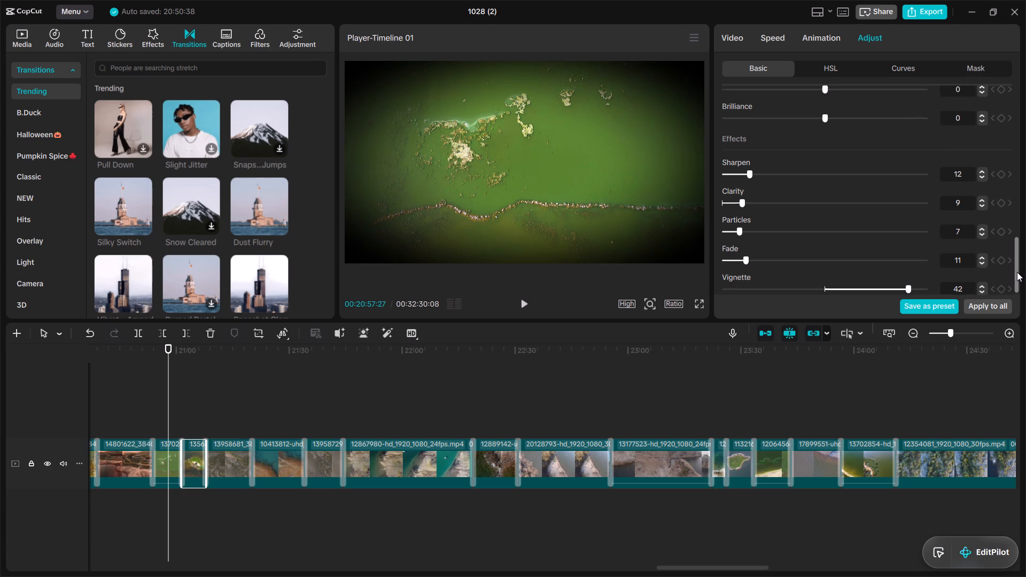
left_click_drag(1017, 272, 1014, 262)
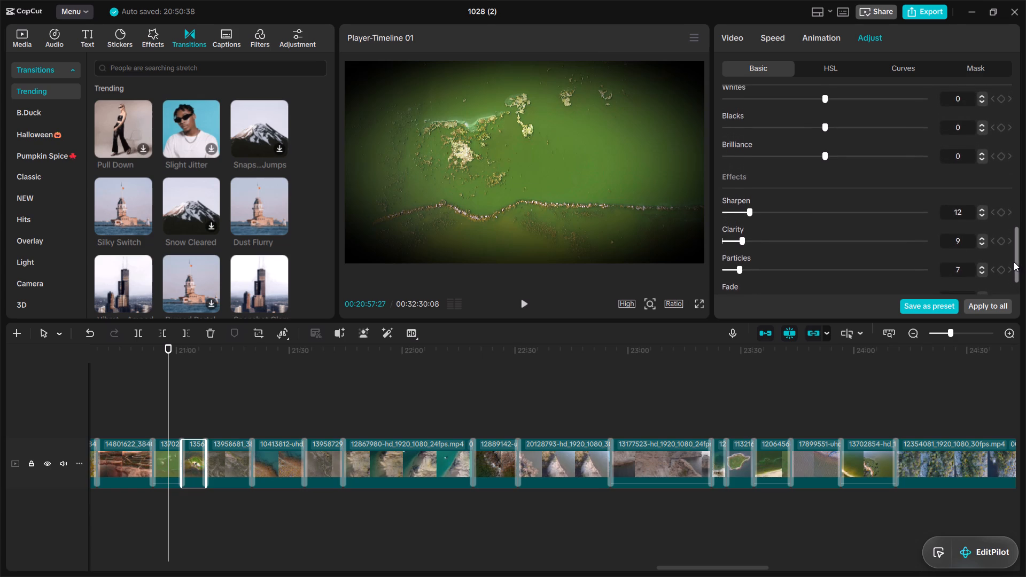
left_click_drag(1014, 262, 980, 160)
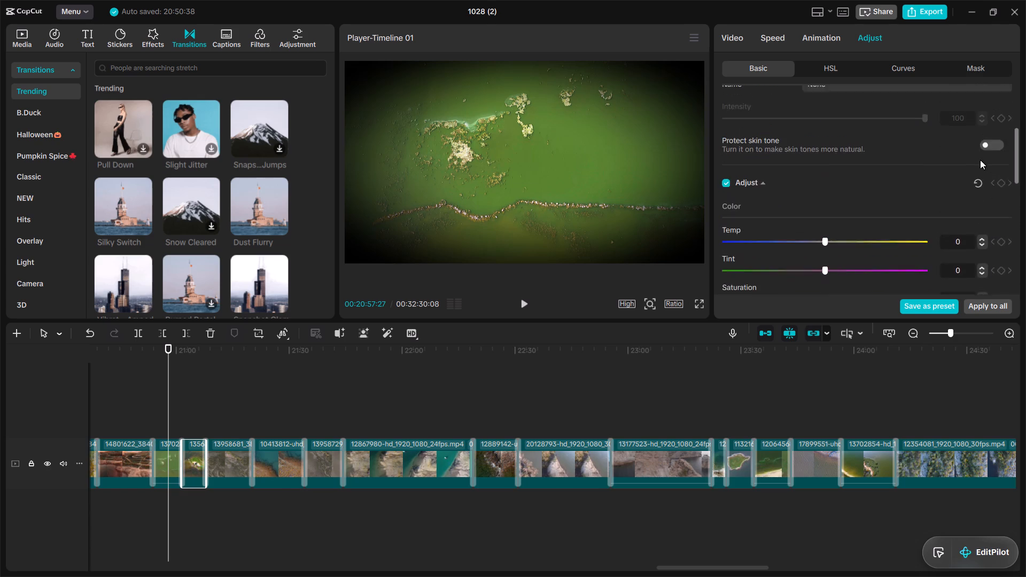
left_click_drag(980, 160, 983, 180)
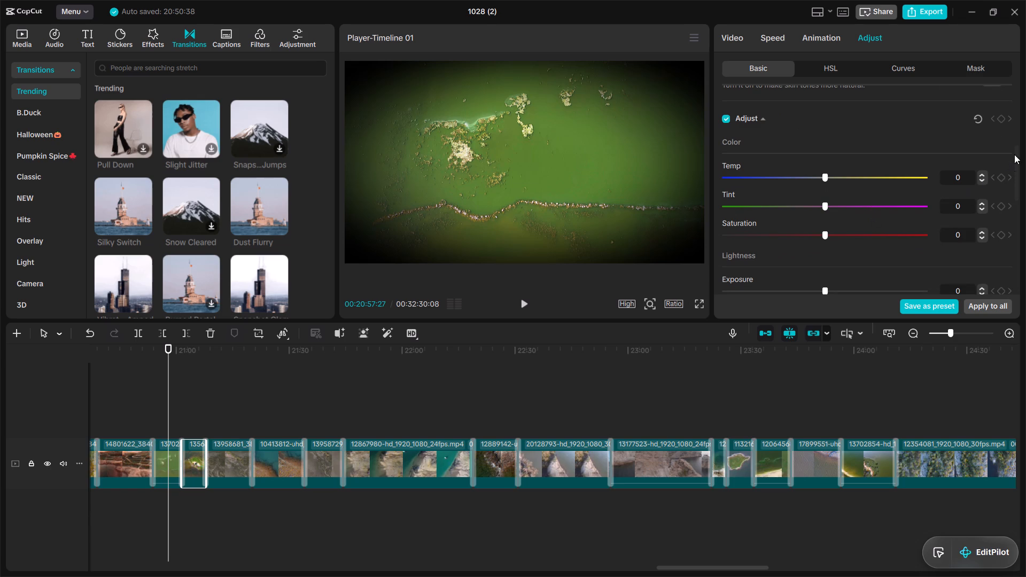
left_click_drag(1015, 147, 1015, 184)
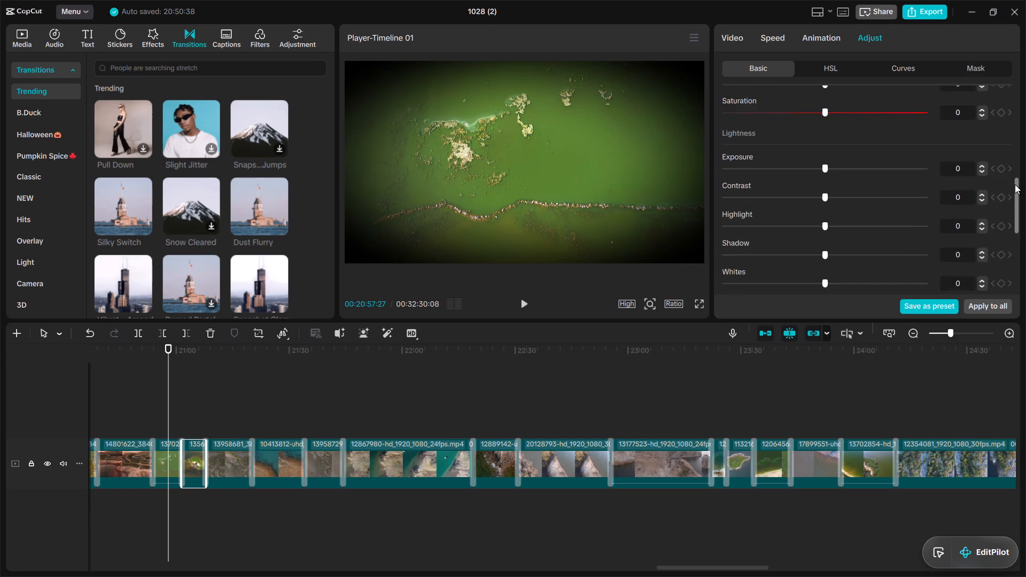
left_click_drag(1015, 184, 1015, 192)
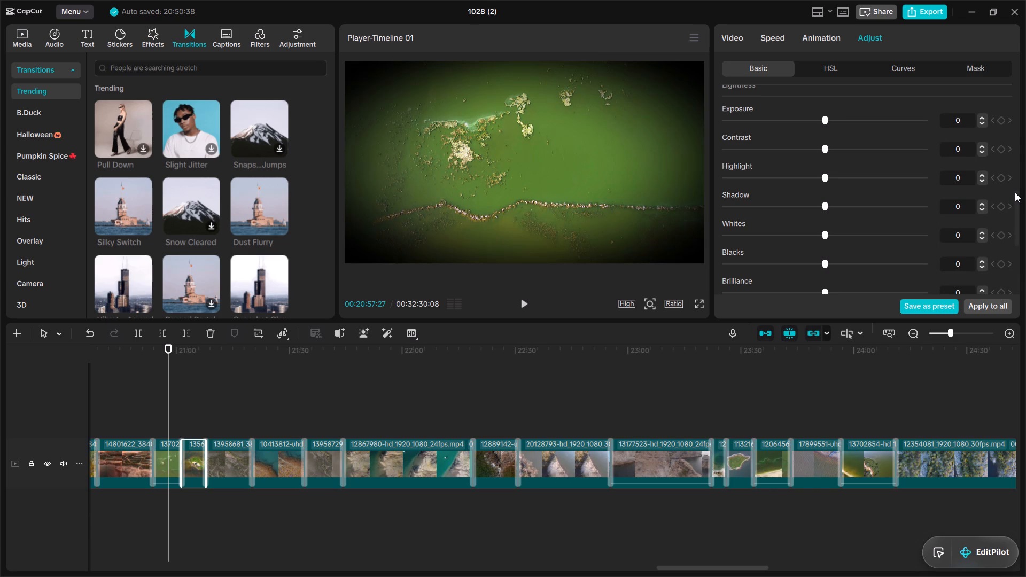
left_click_drag(1015, 192, 1014, 209)
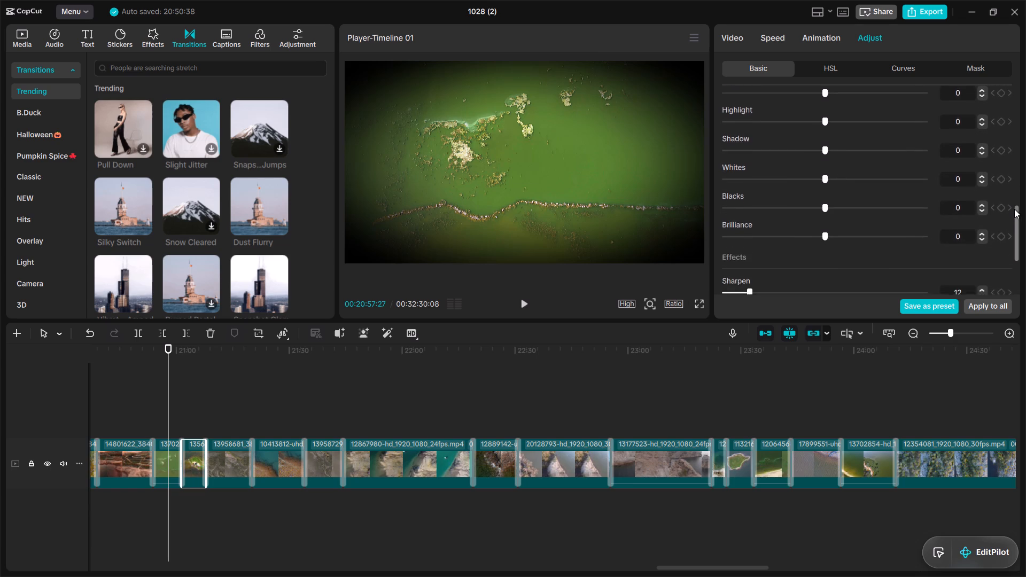
left_click_drag(1014, 209, 1014, 213)
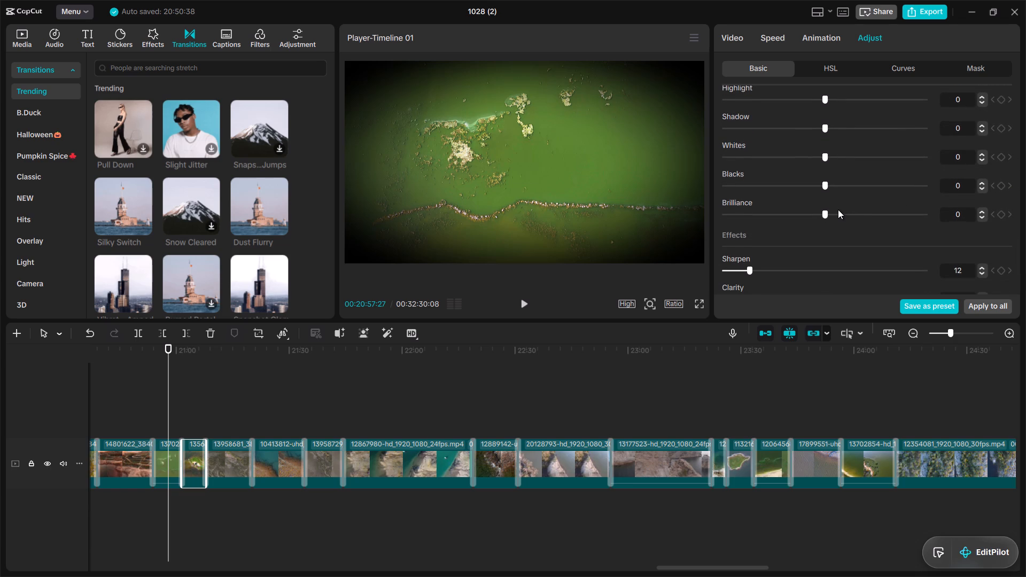
left_click(838, 209)
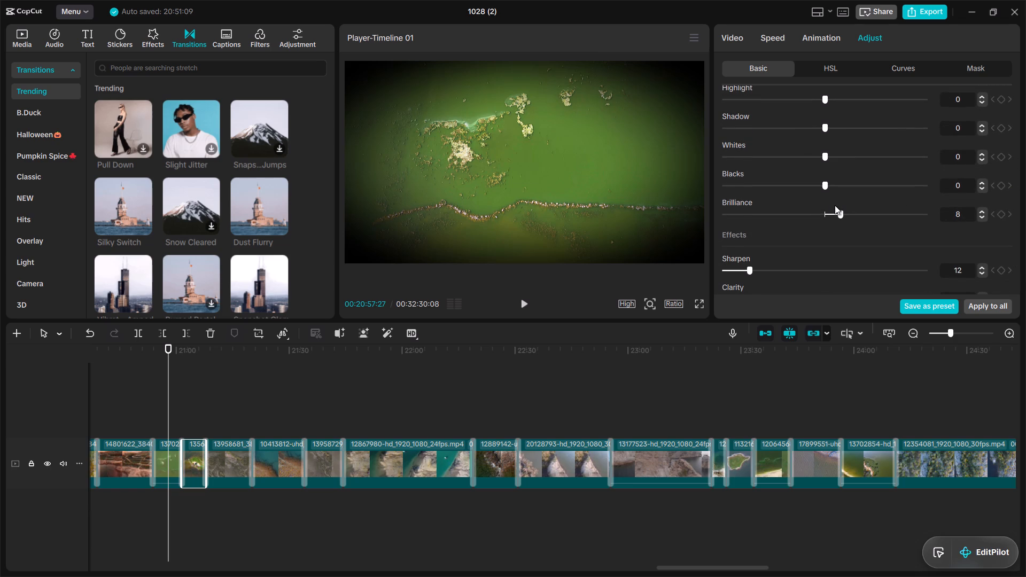
left_click_drag(831, 181, 831, 155)
left_click_drag(831, 155, 830, 124)
left_click(830, 124)
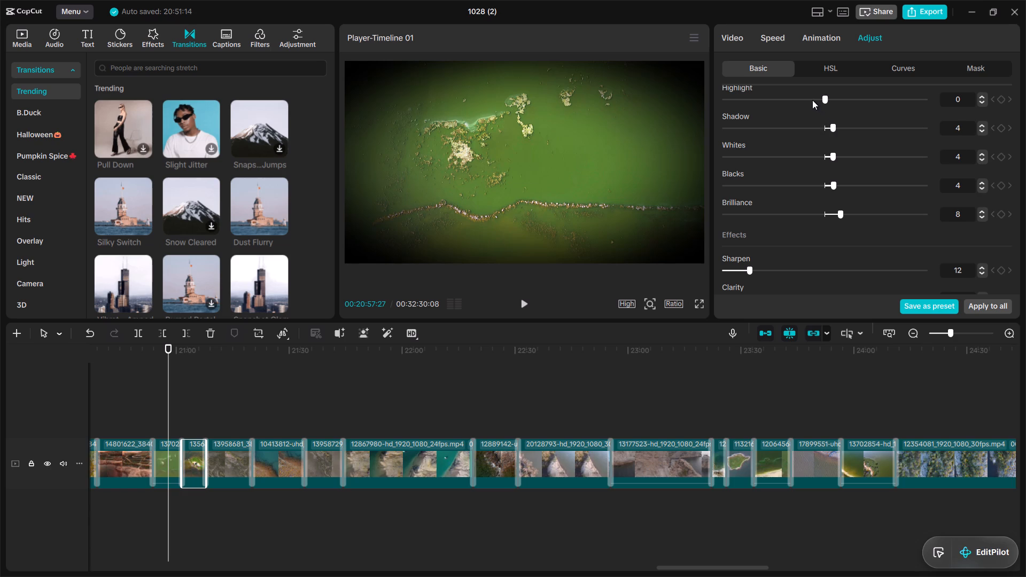
left_click(812, 98)
left_click_drag(1018, 223, 1015, 210)
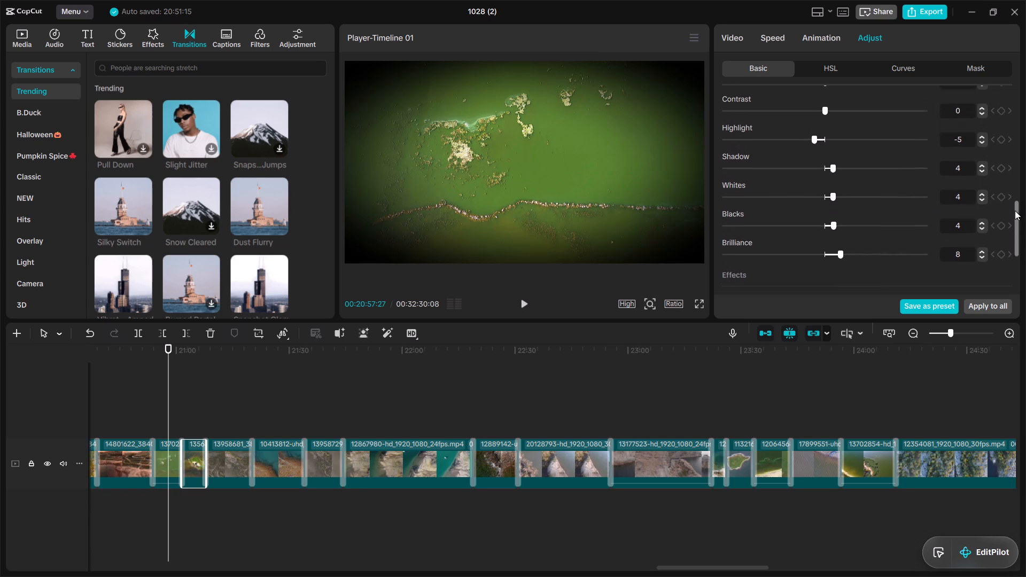
left_click_drag(1015, 210, 1011, 168)
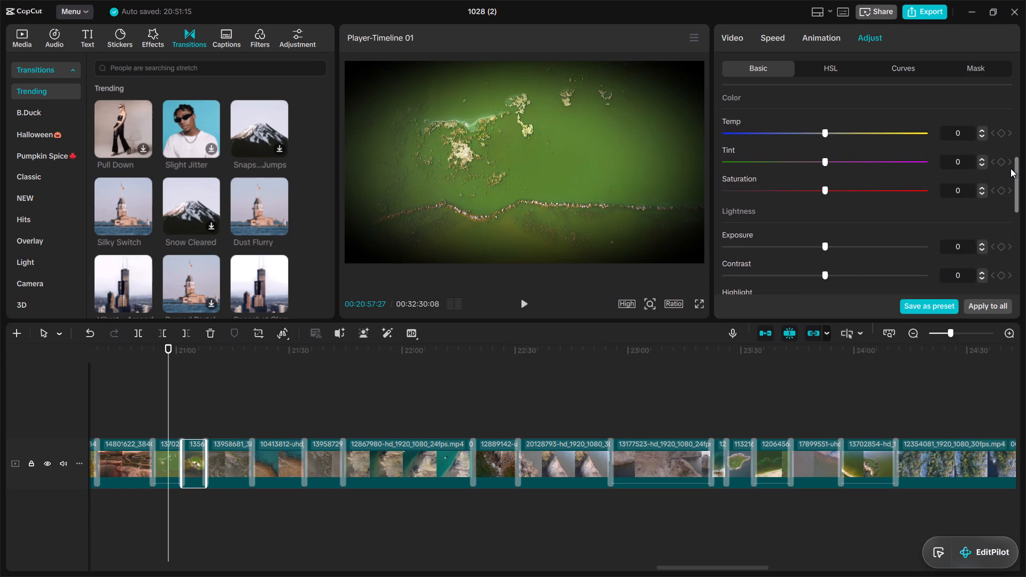
left_click(835, 269)
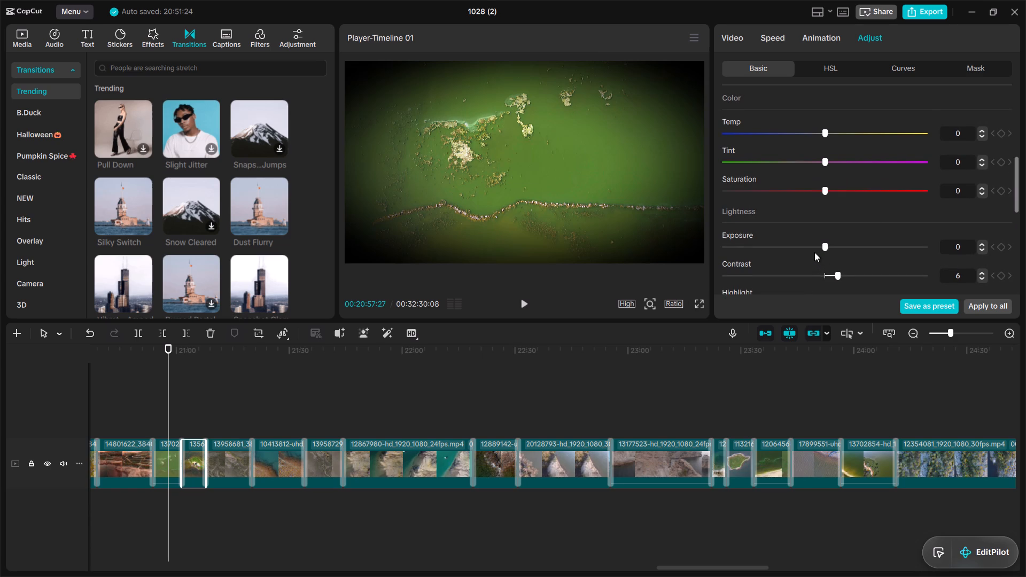
left_click_drag(810, 246, 834, 186)
Set the color adjustments of the clip starting with 1356 to Temp -7, Tint -7 and Saturation 6.
left_click(834, 186)
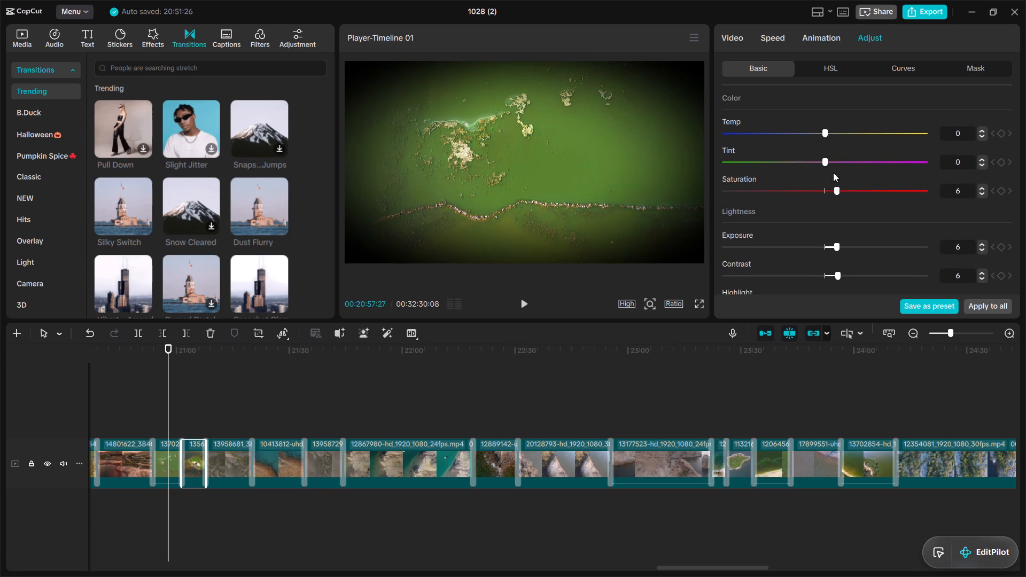
left_click_drag(833, 158, 809, 128)
left_click(809, 128)
Turn on skin tone protection for the clip starting with 1356.
left_click_drag(1017, 201, 1015, 166)
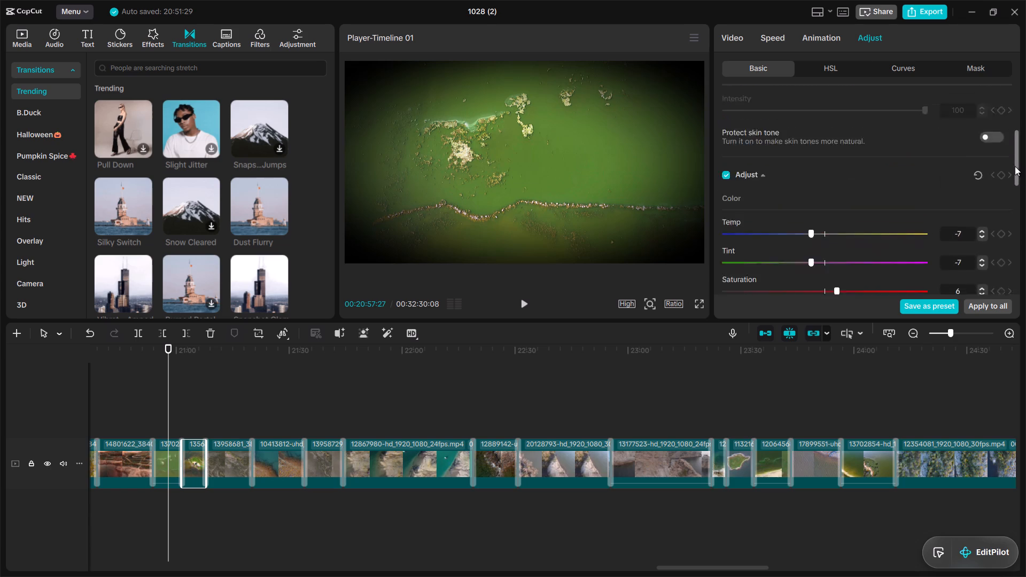
left_click_drag(1015, 166, 1012, 137)
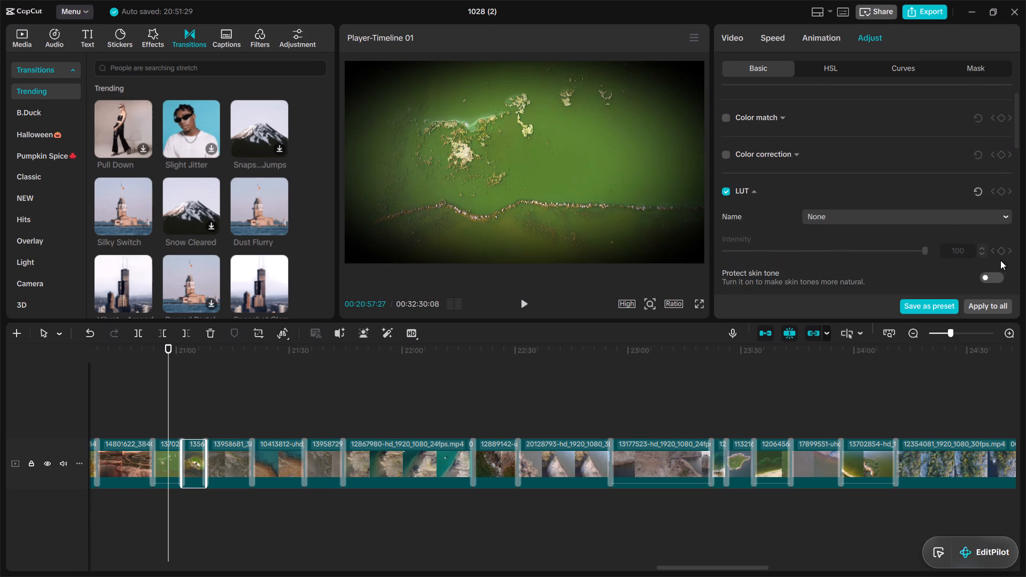
left_click(990, 275)
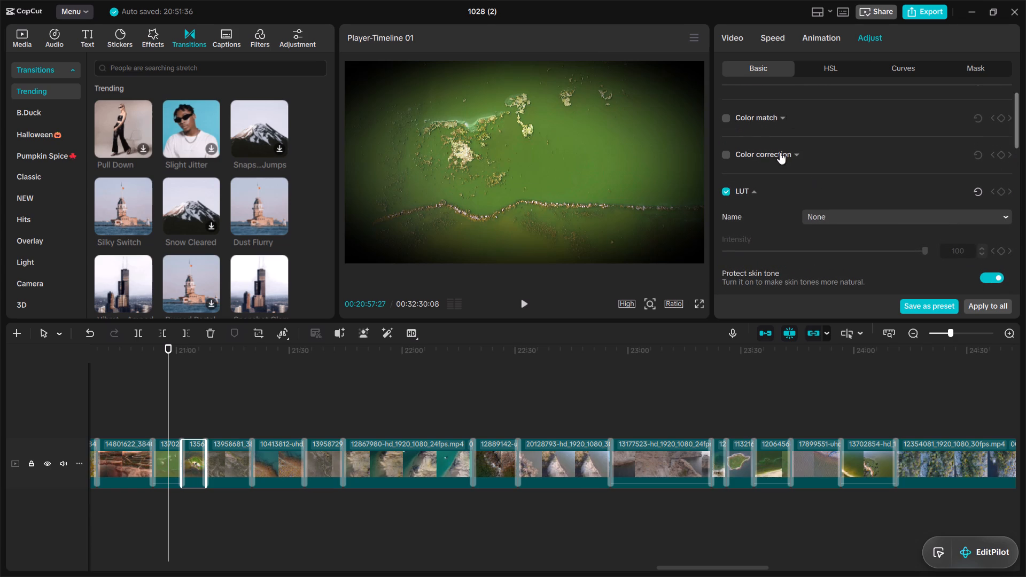
Set the red HSL values of the clip starting with 1356 to Hue -23, Saturation -26 and Brightness 16.
left_click(825, 66)
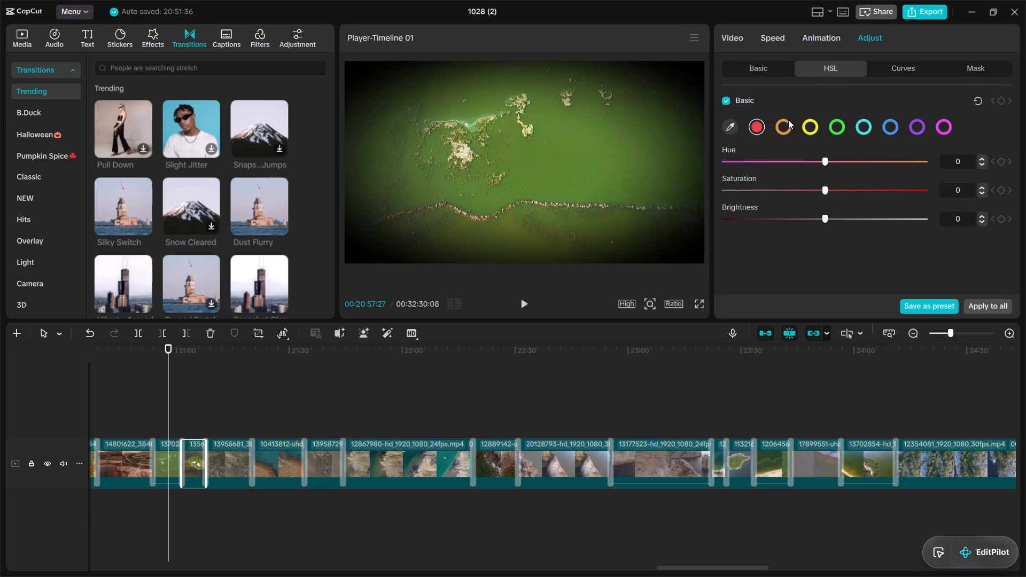
left_click(799, 158)
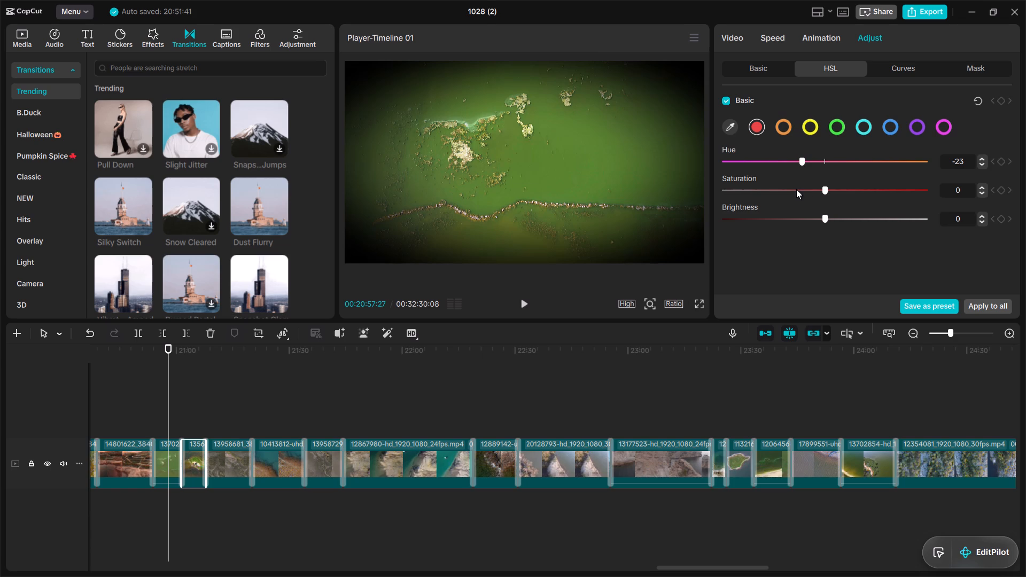
left_click(796, 189)
left_click(835, 212)
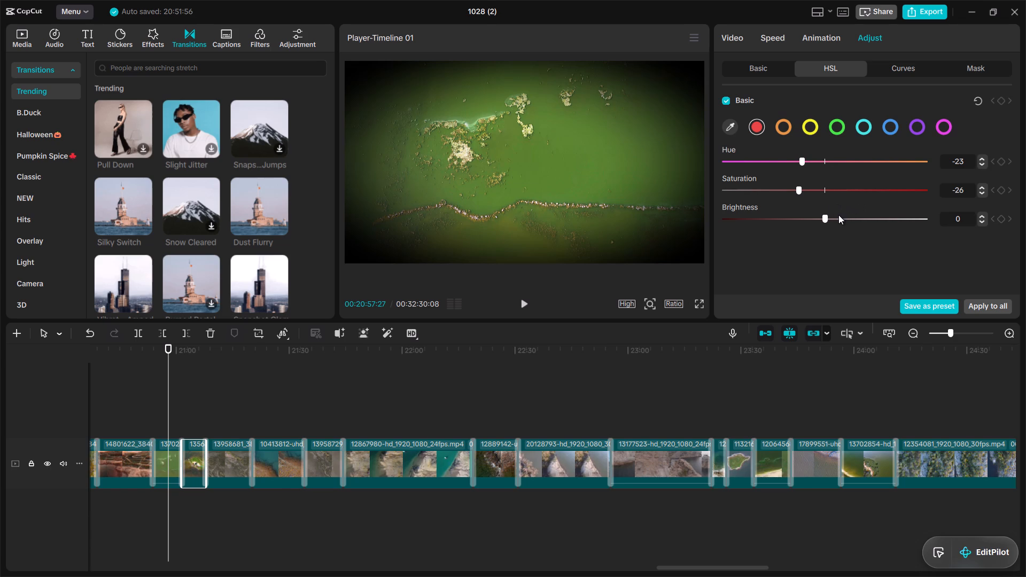
left_click(839, 215)
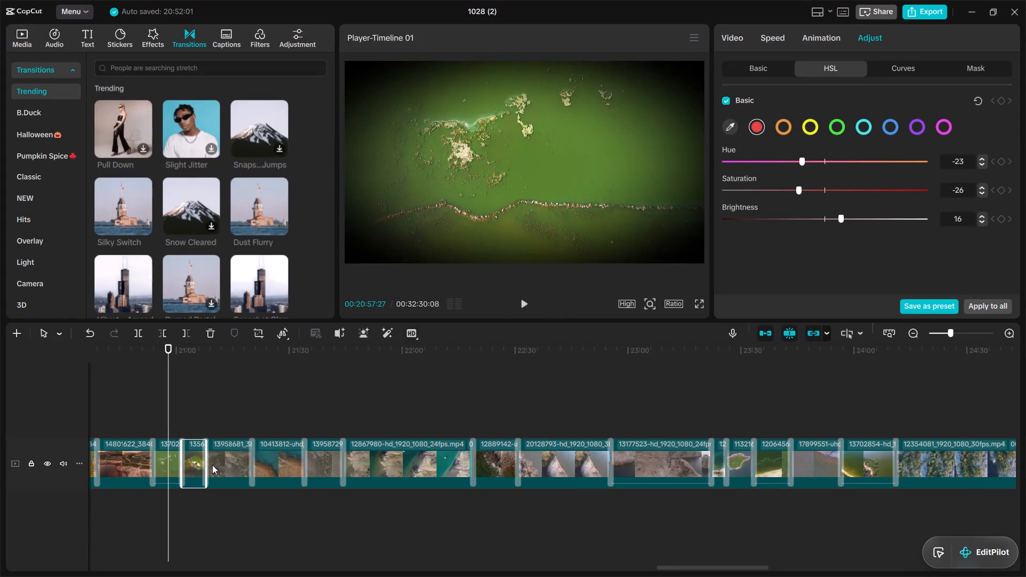
Set the red HSL values of the following clip, 13958681, to Hue -19, Saturation -23 and Brightness -8.
left_click(228, 463)
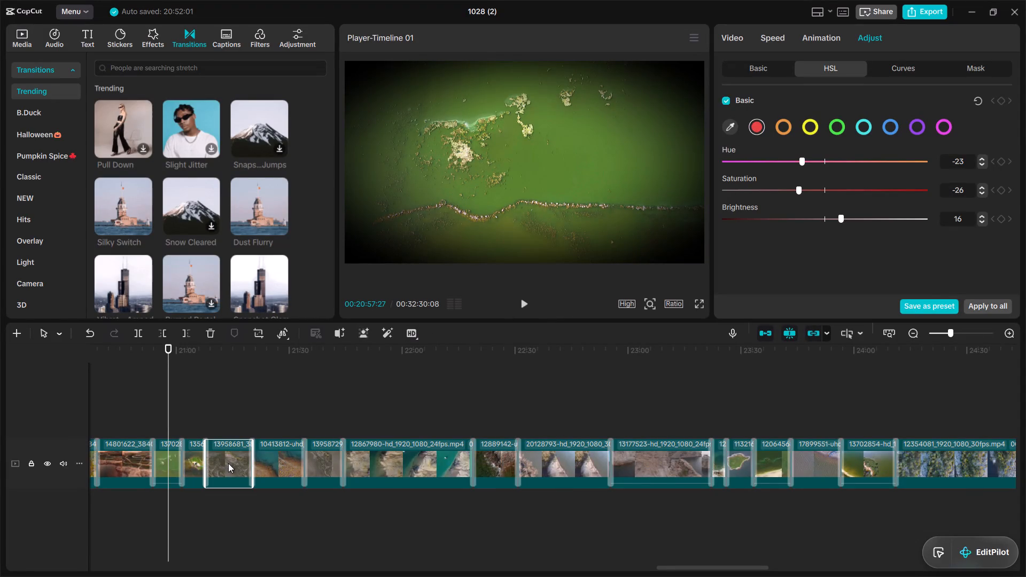
left_click(814, 214)
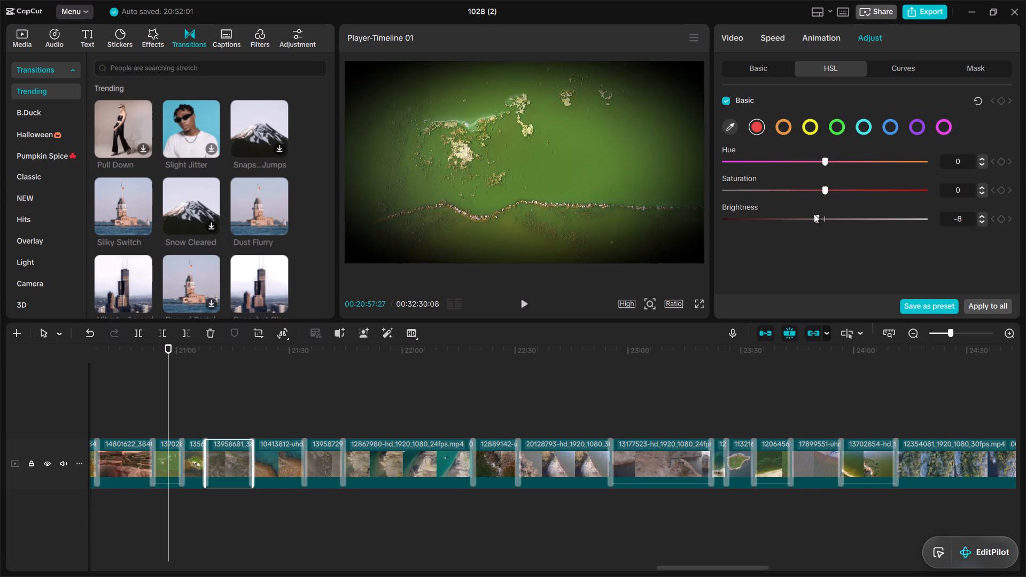
left_click(798, 188)
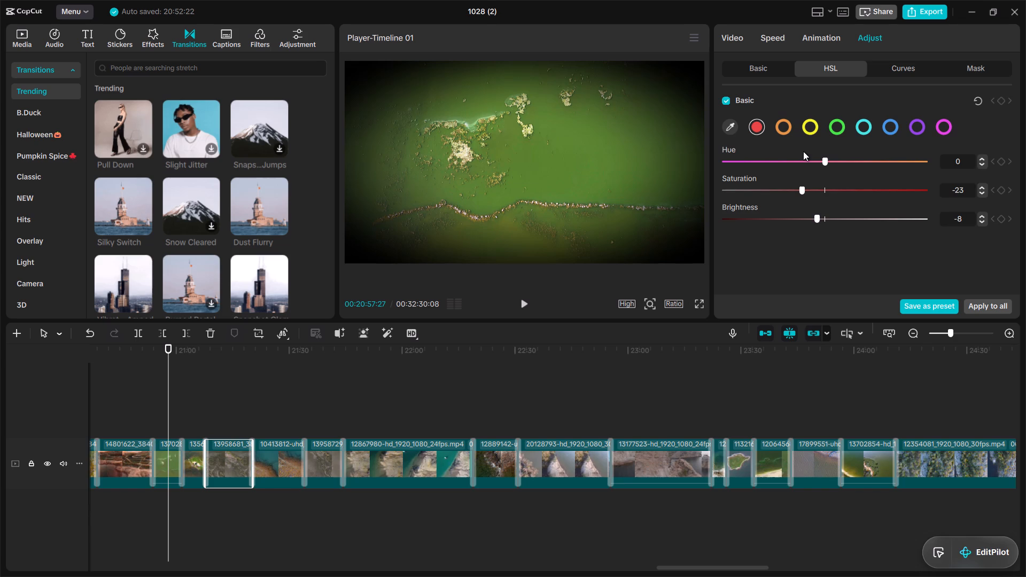
left_click(803, 157)
Set the cyan HSL values of clip 13958681 to Hue 19, Saturation -16 and Brightness 20.
left_click(865, 130)
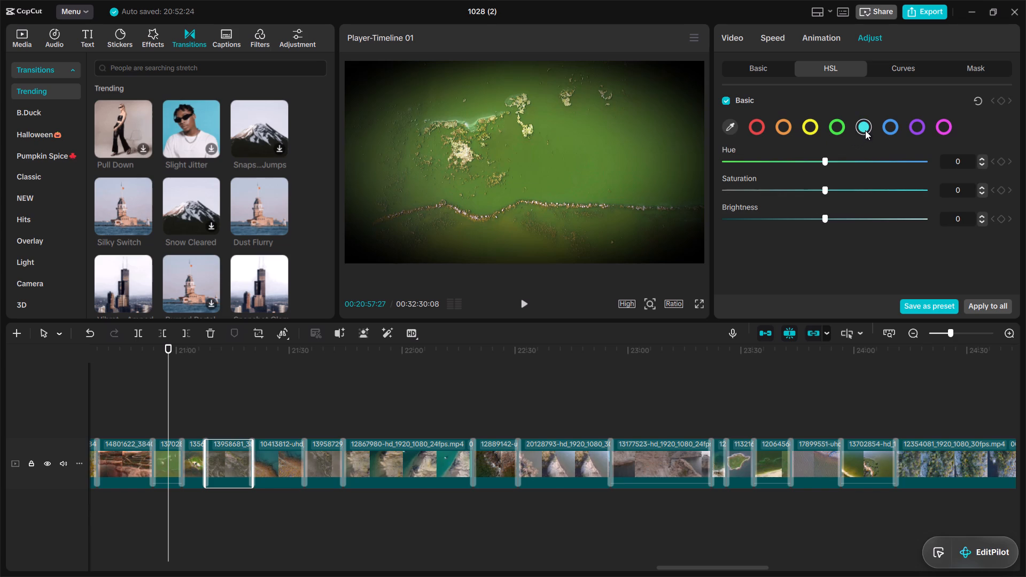
left_click(842, 157)
left_click(805, 184)
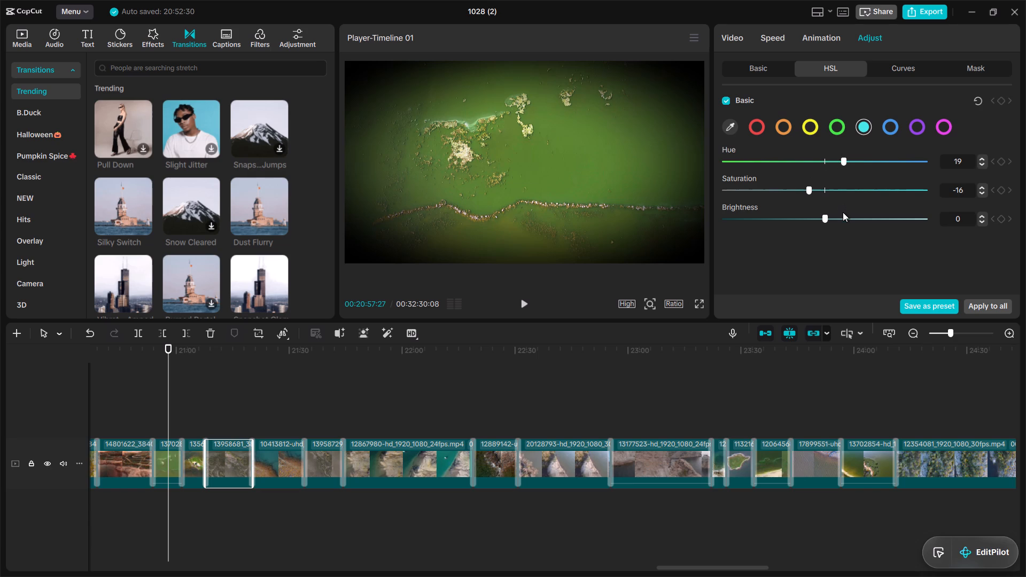
left_click(843, 212)
Set the blue HSL values of clip 13958681 to Hue 18, Saturation -20 and Brightness 24.
left_click(881, 126)
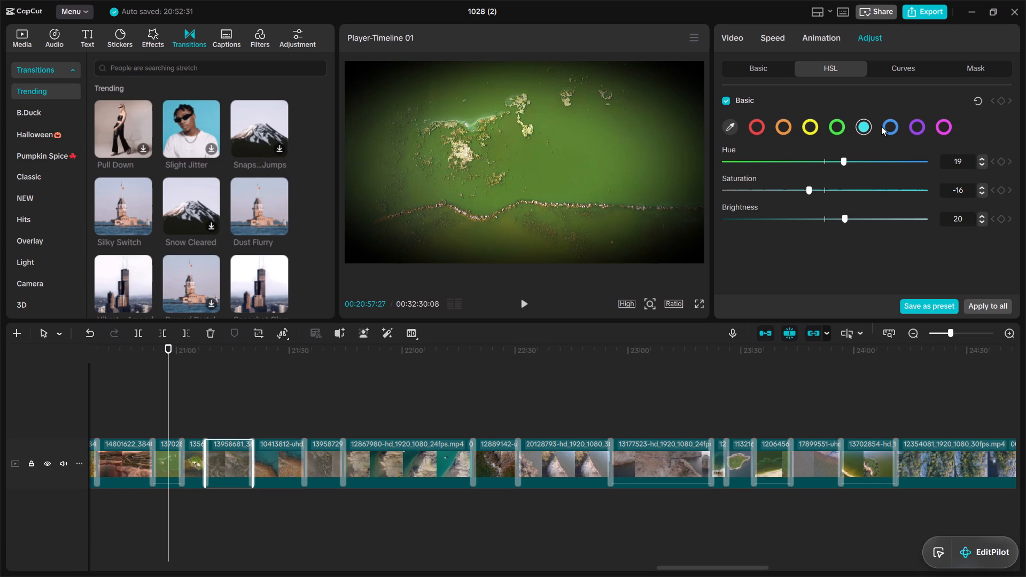
left_click(886, 126)
left_click(841, 159)
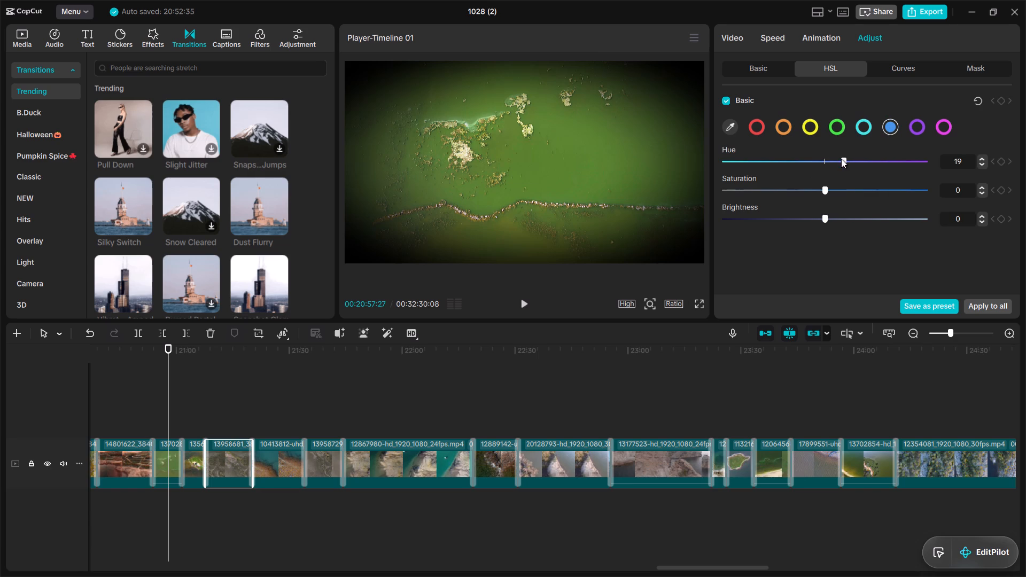
left_click(802, 187)
left_click(846, 215)
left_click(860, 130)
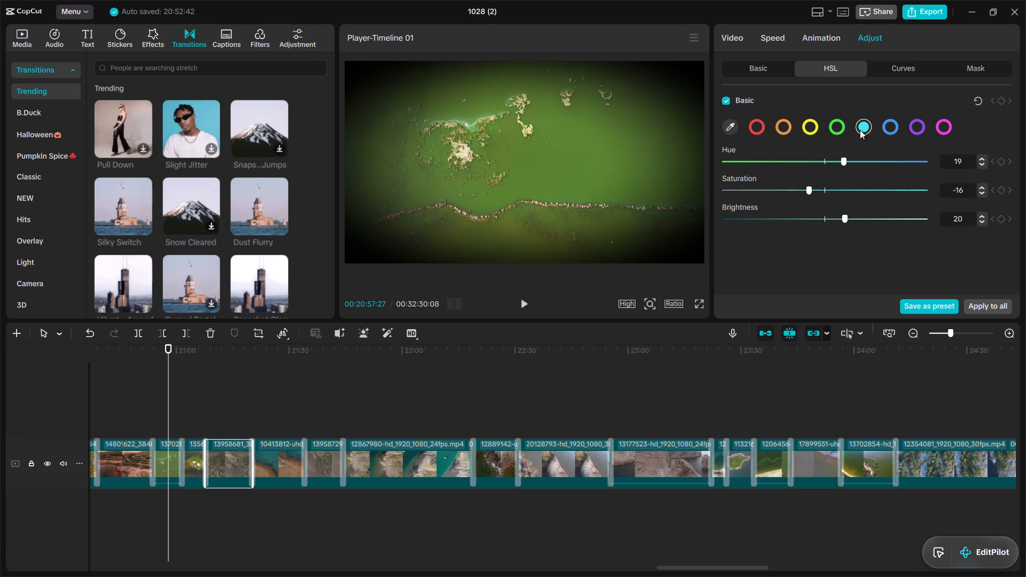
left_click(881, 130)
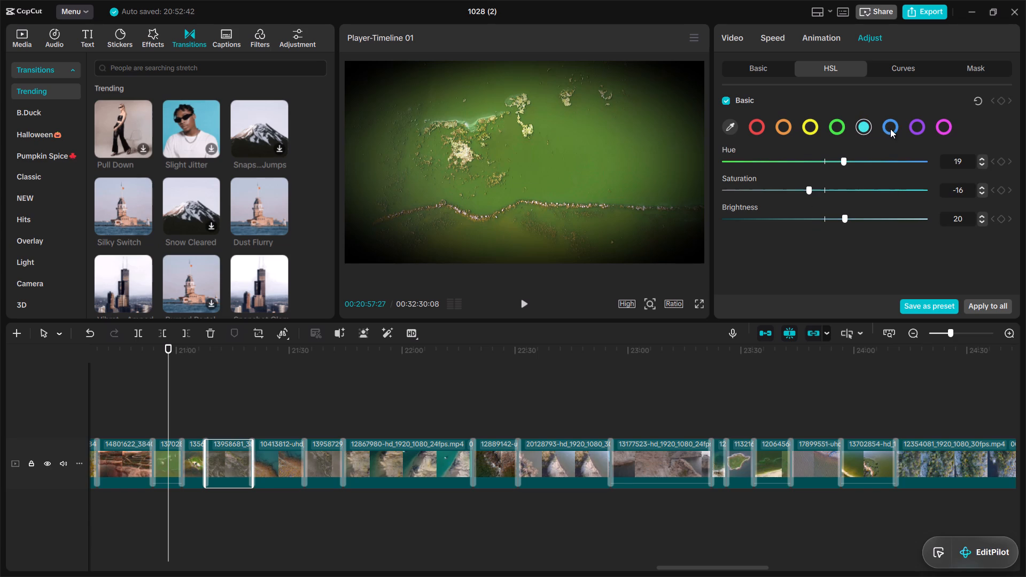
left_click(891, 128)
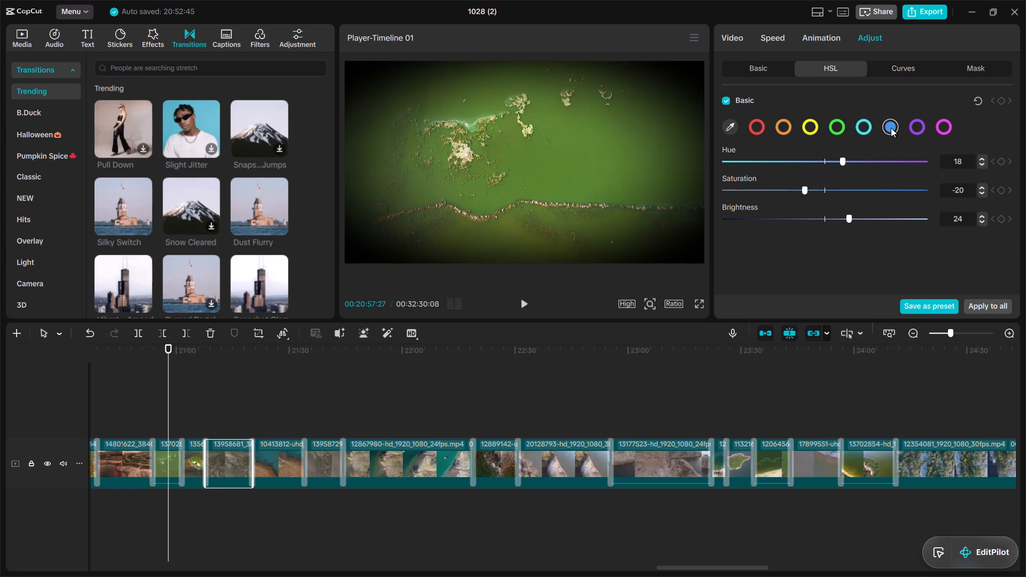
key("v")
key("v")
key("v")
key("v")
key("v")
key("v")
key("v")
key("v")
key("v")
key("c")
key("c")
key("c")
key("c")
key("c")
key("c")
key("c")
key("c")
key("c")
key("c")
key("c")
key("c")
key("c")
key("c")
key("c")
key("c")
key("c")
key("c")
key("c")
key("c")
Deactivate clip 13958681 on the timeline.
type("cv")
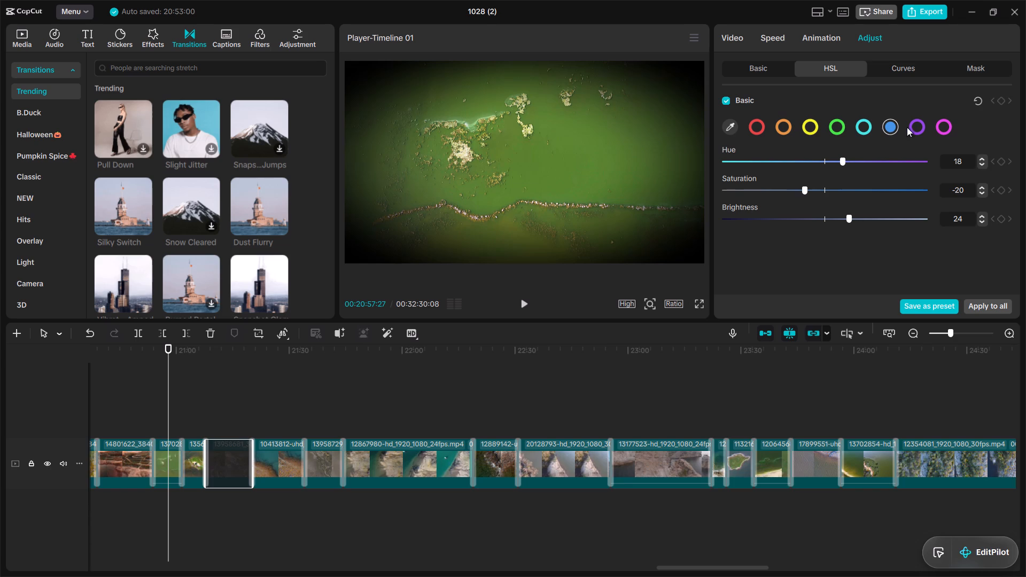
Set the purple HSL values of clip 13958681 to Hue 14, Saturation -12 and Brightness 9.
left_click(916, 127)
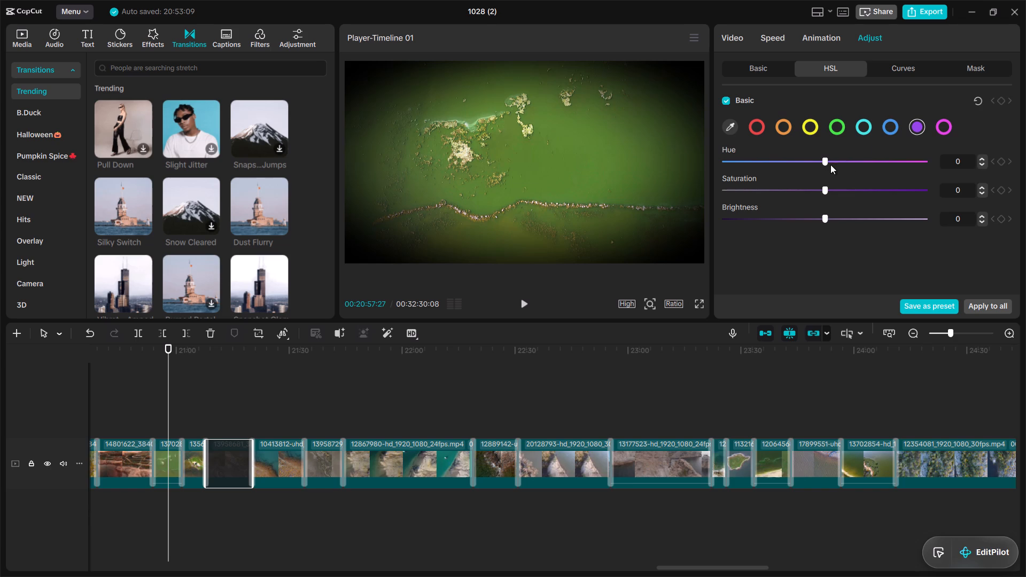
left_click(837, 163)
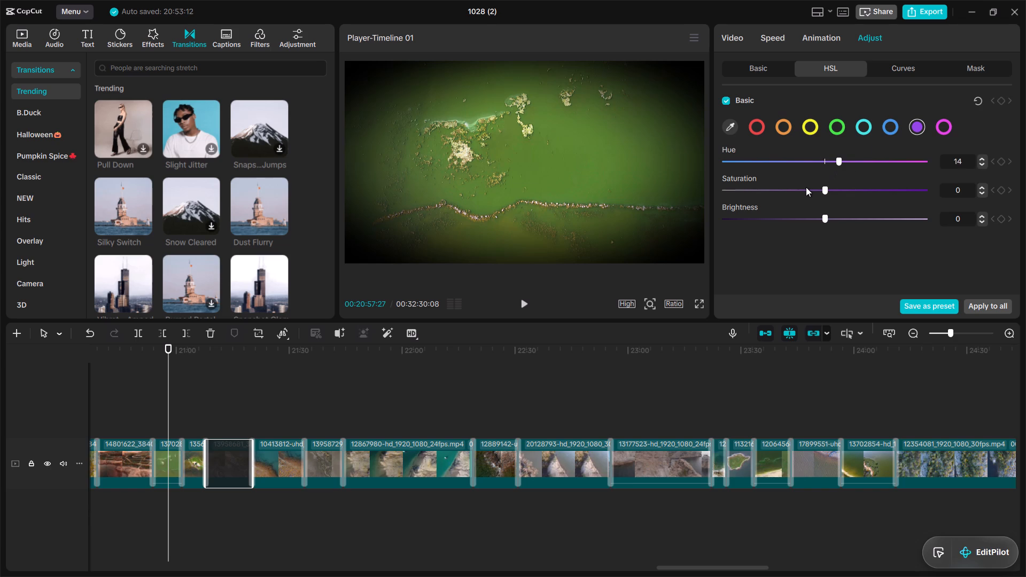
left_click(810, 188)
left_click(832, 216)
Set the magenta HSL values of clip 13958681 to Hue 12, Saturation -8 and Brightness -8.
left_click(941, 131)
left_click(835, 159)
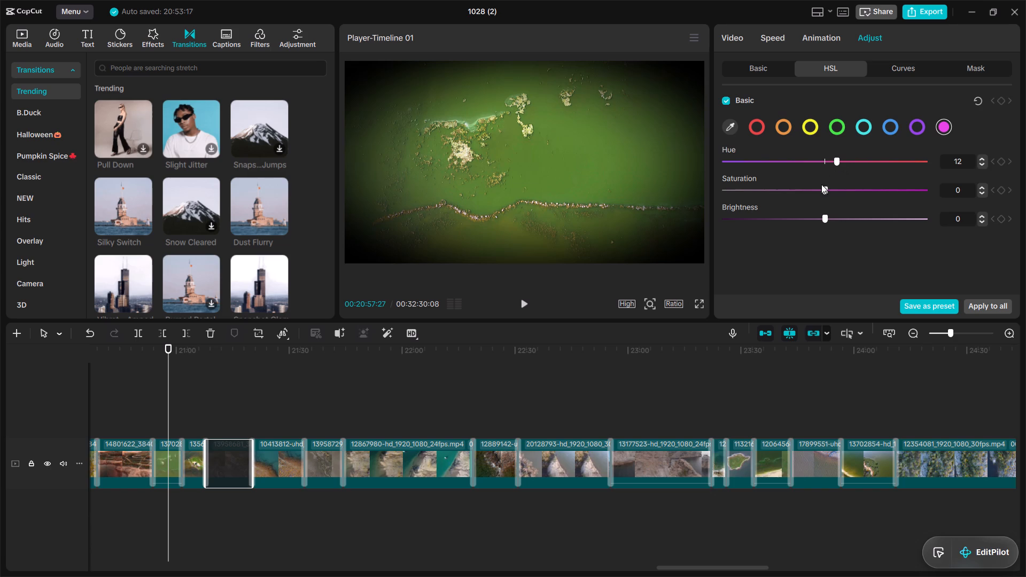
left_click_drag(812, 189, 813, 214)
left_click(813, 214)
left_click(757, 129)
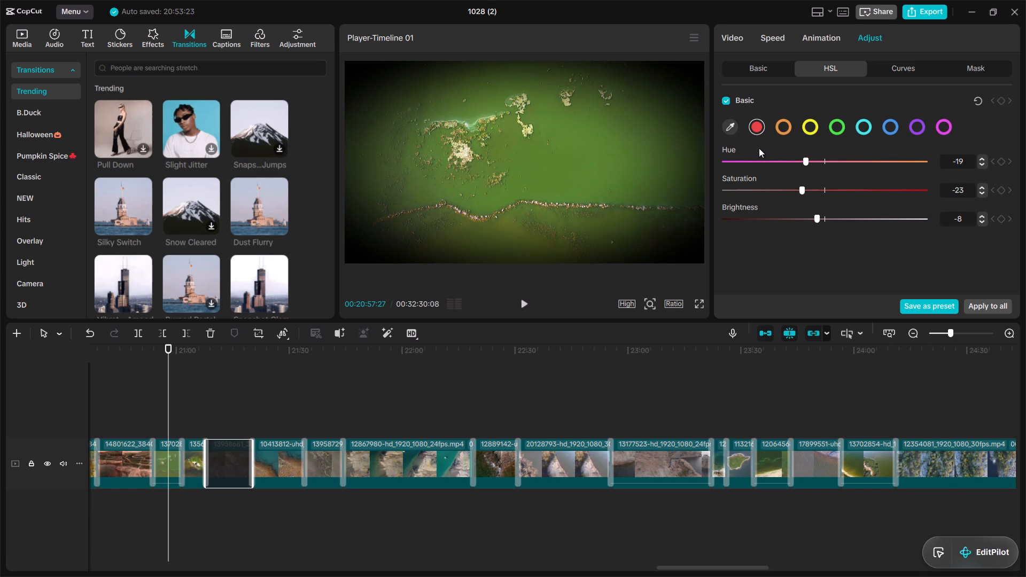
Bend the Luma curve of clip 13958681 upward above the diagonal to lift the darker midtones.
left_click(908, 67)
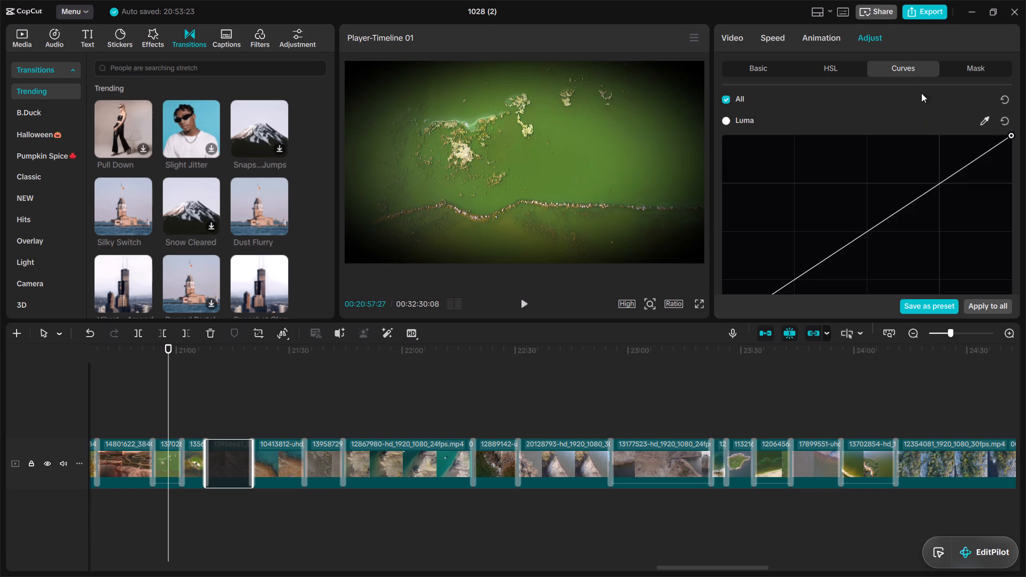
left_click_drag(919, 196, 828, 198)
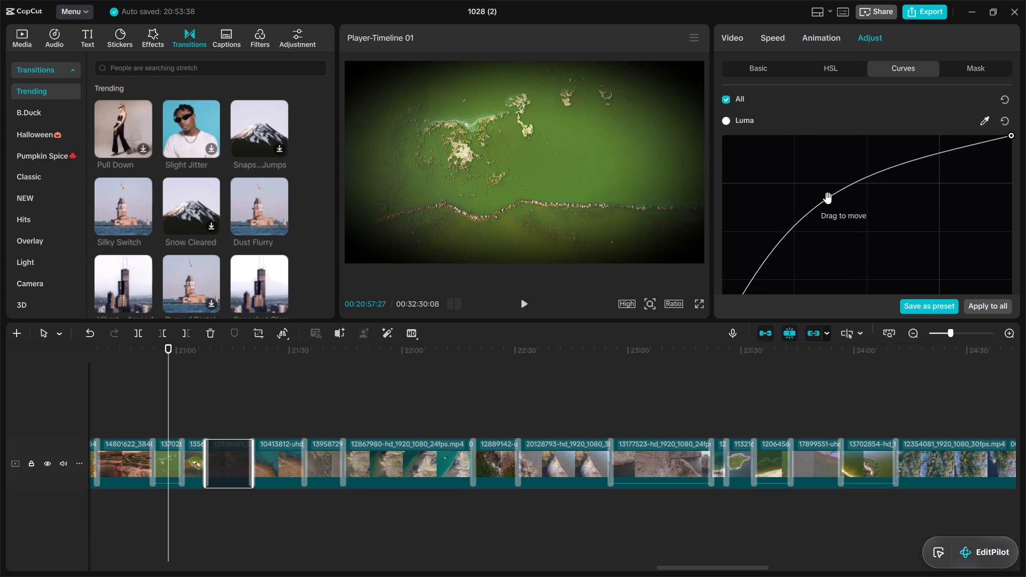
Check the preview at several points from the clip starting with 13702 through clip 13958681.
double_click(162, 417)
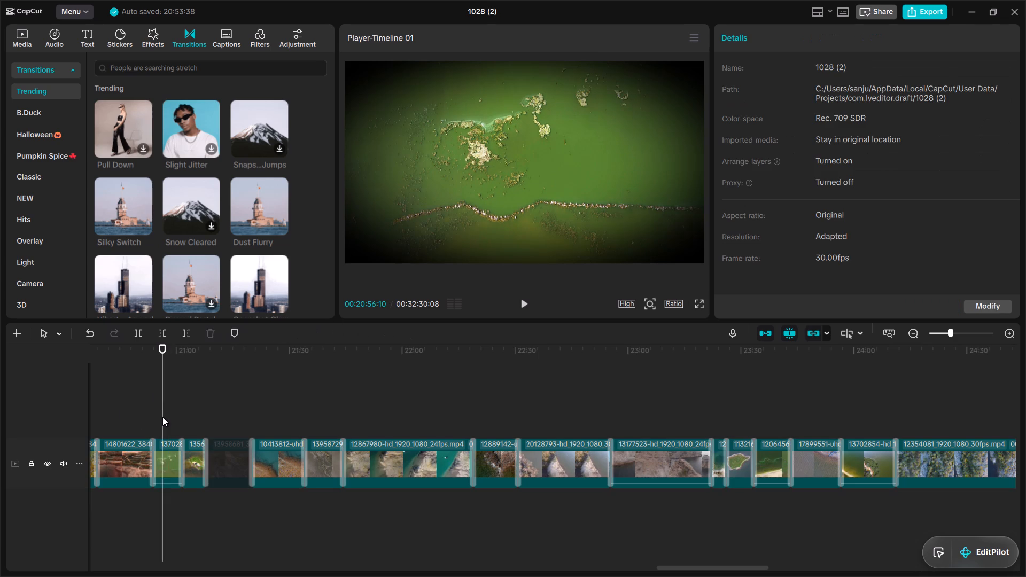
left_click(162, 417)
double_click(185, 431)
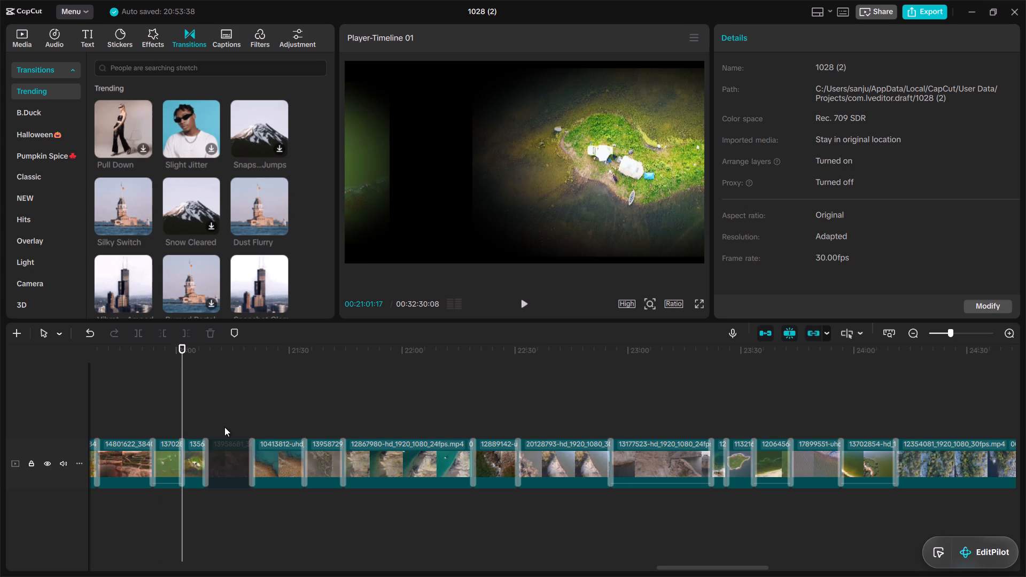
double_click(198, 427)
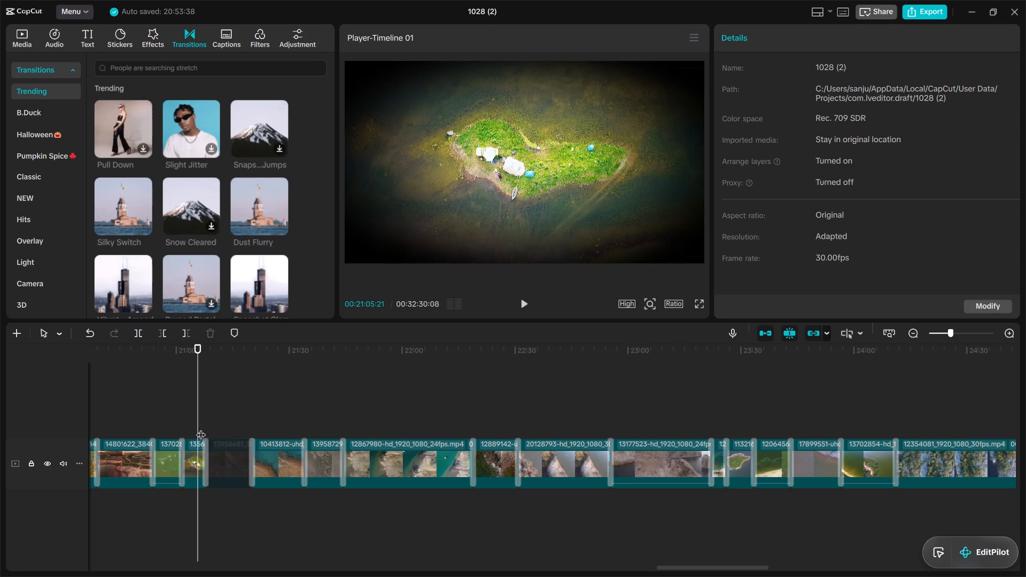
double_click(220, 431)
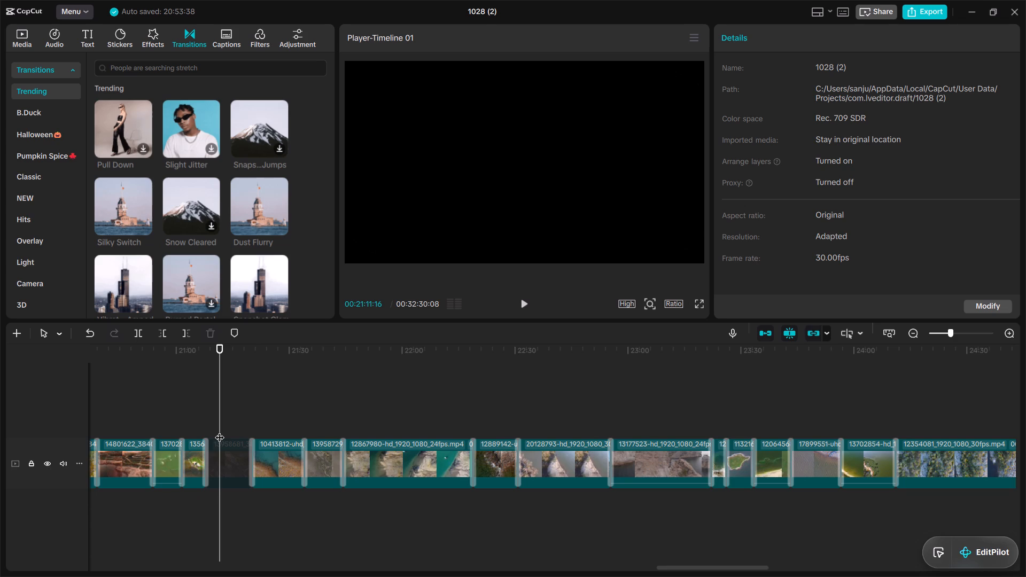
double_click(238, 429)
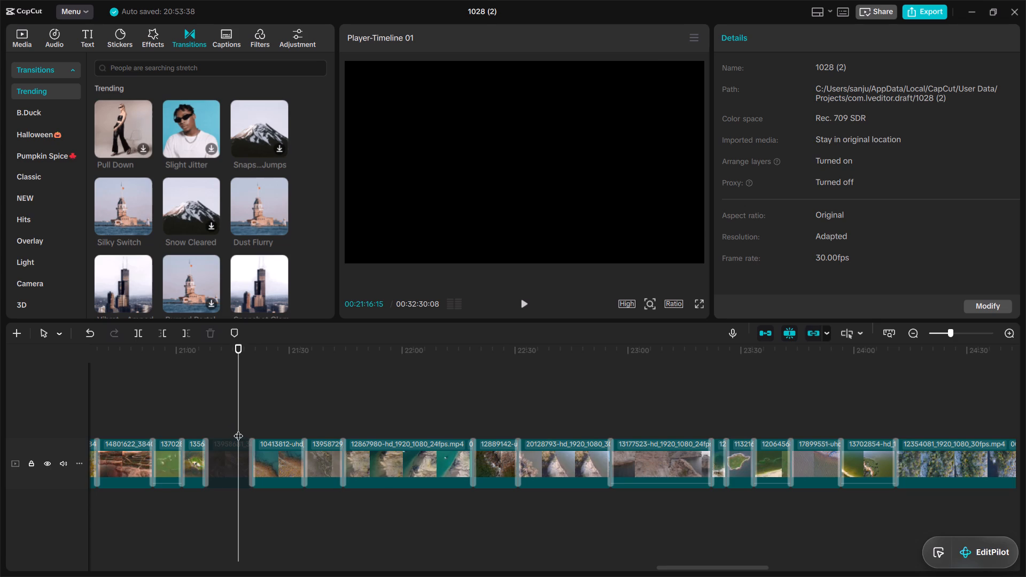
Reshape the Luma curve of clip 13958681 by pulling its control point below the diagonal in the highlights.
left_click(232, 457)
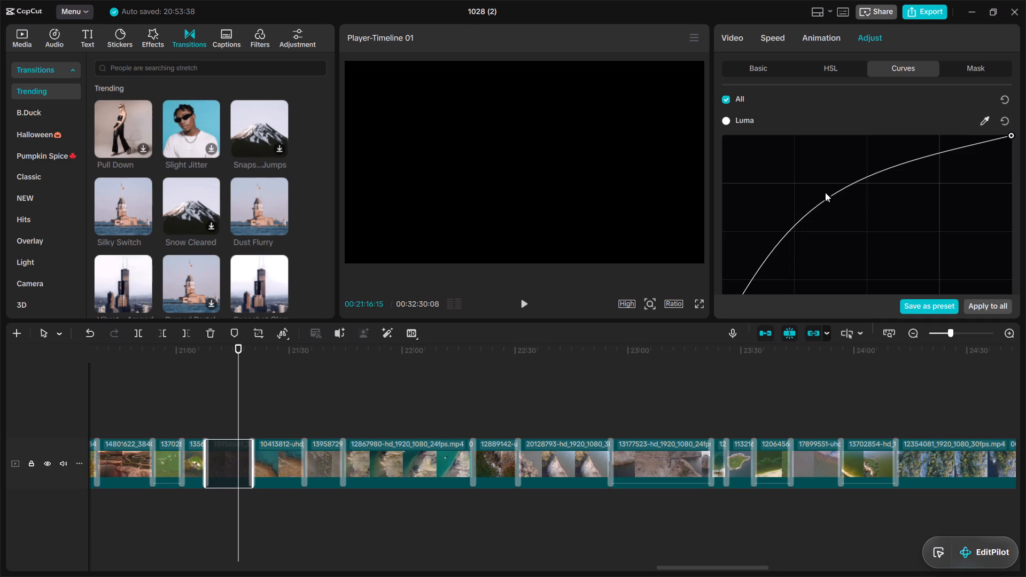
left_click_drag(828, 199, 859, 219)
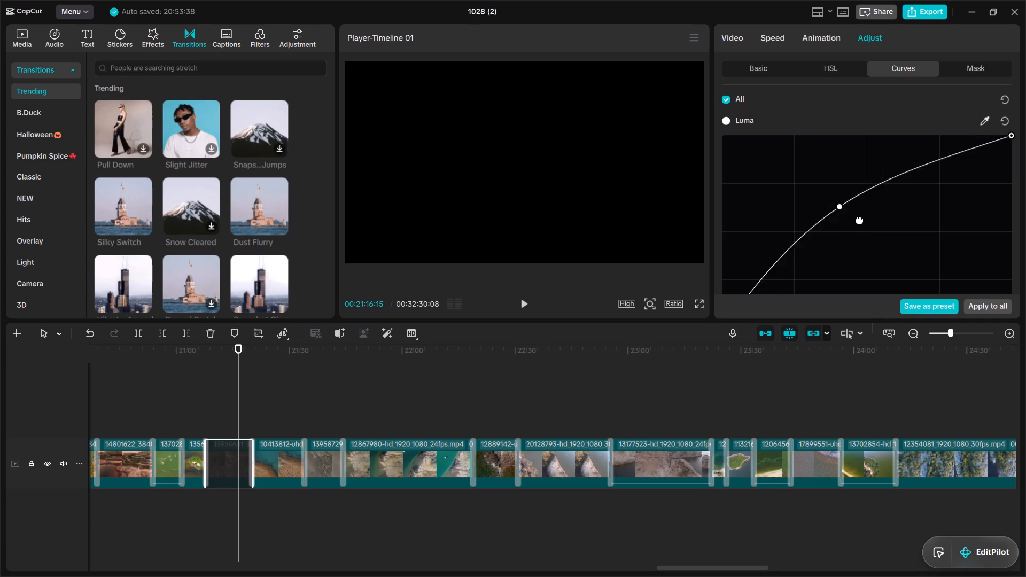
left_click_drag(859, 219, 1023, 271)
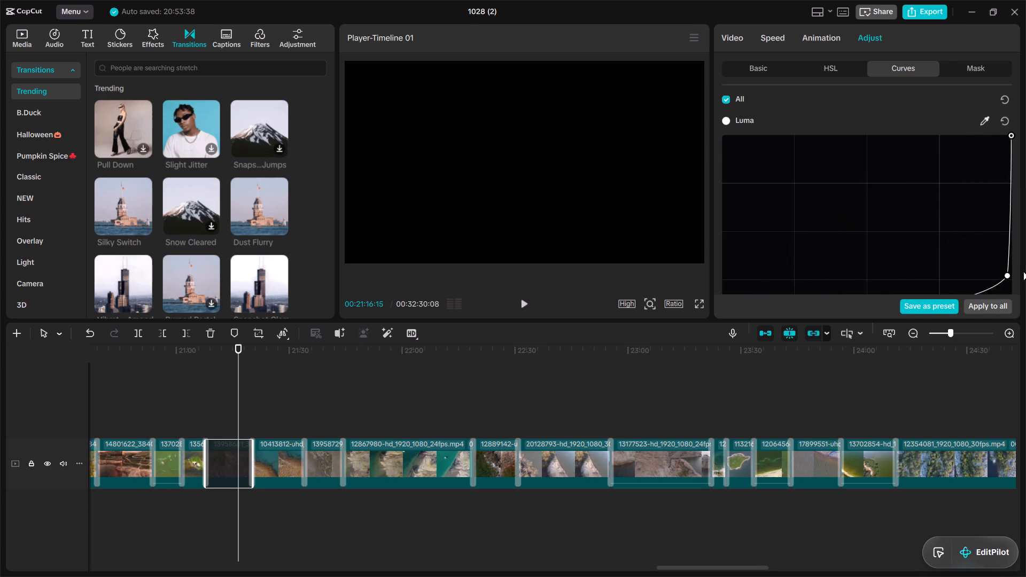
left_click_drag(1023, 271, 950, 171)
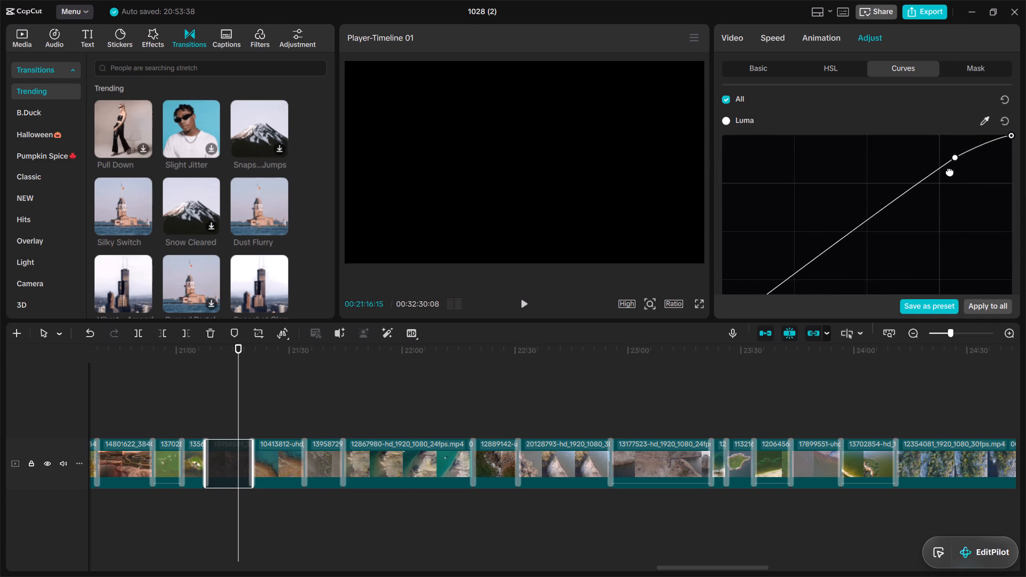
left_click_drag(950, 171, 973, 221)
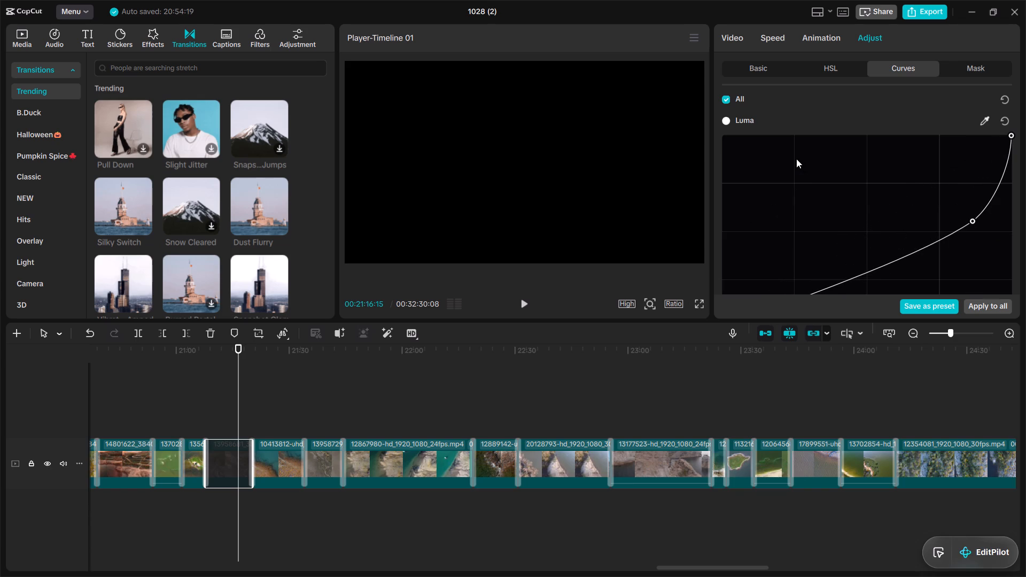
left_click(959, 64)
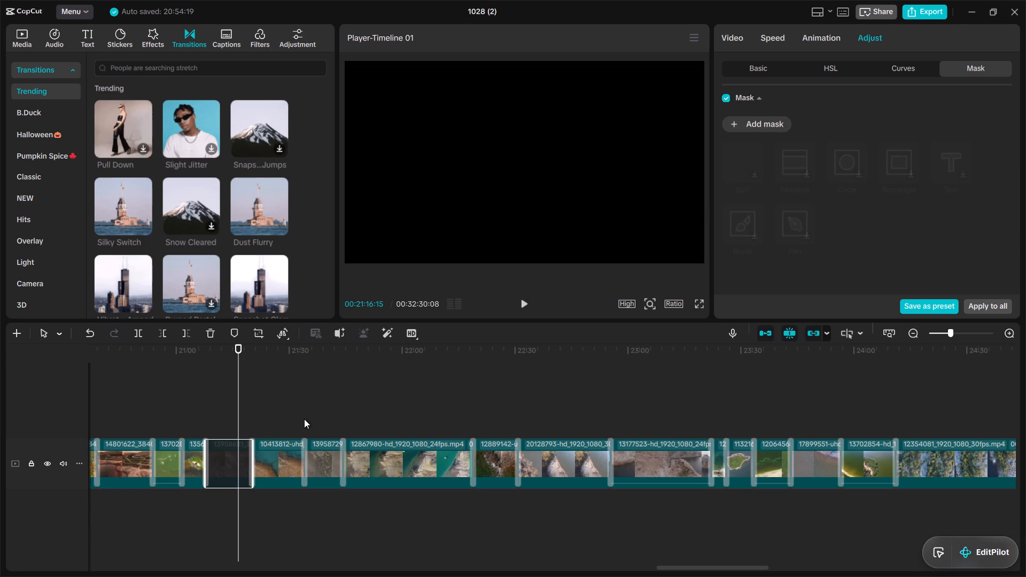
Set the color adjustments of the following clip, 10413812, to Temp 8, Tint -6 and Saturation 6.
left_click(275, 457)
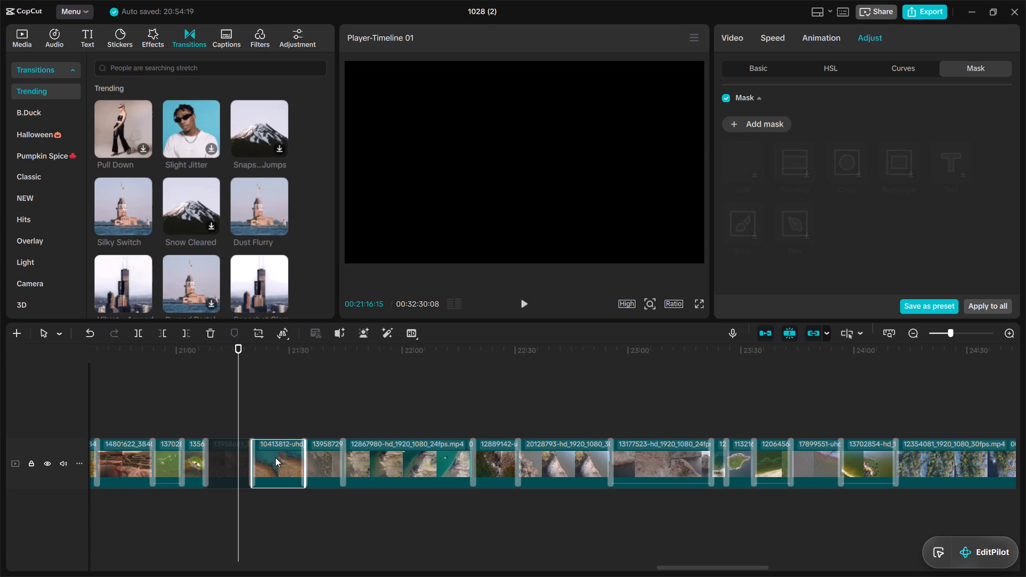
left_click(757, 72)
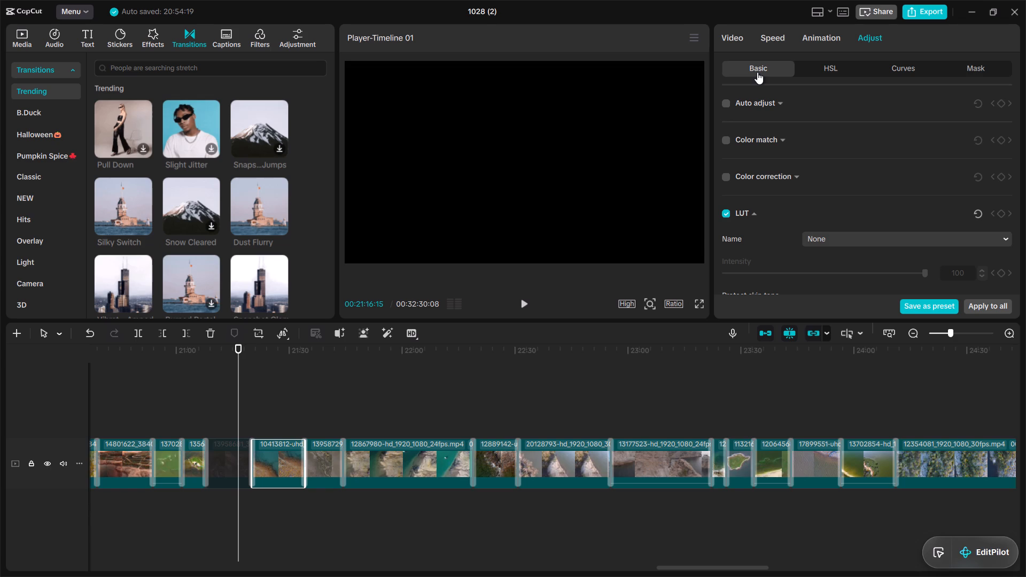
left_click_drag(1018, 102, 1012, 155)
left_click(837, 192)
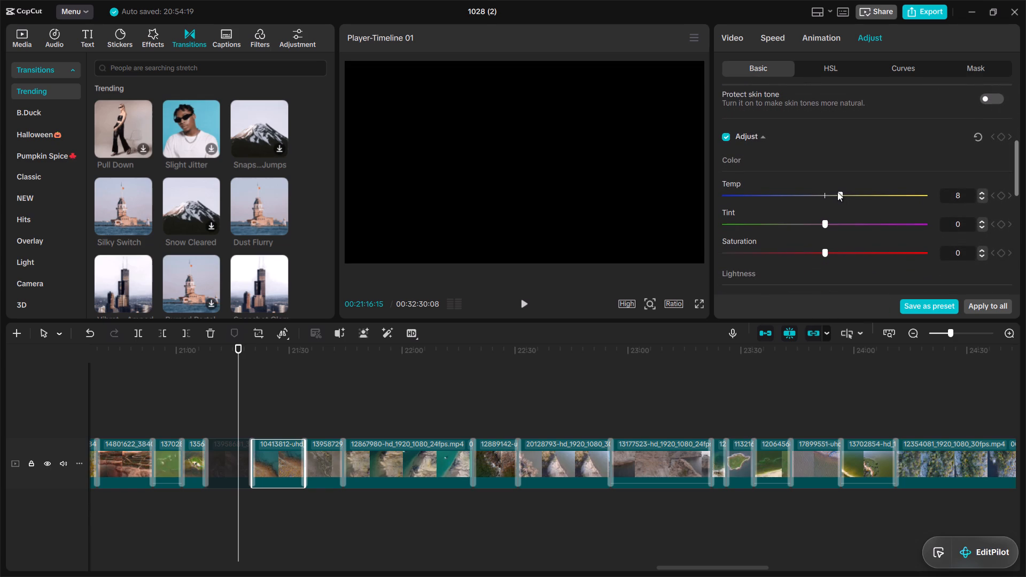
left_click(811, 223)
left_click(834, 246)
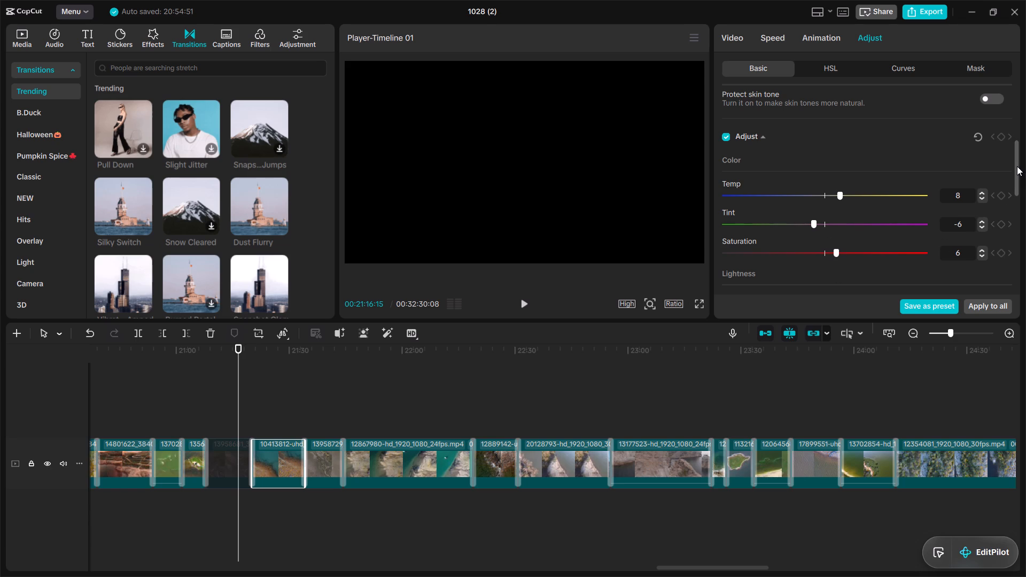
Turn on skin tone protection for clip 10413812.
left_click(994, 95)
Set clip 10413812's lightness to Exposure 5, Contrast -5, Highlight 6, Shadow 5, Whites -4, Blacks 6 and Brilliance -3.
left_click_drag(1019, 153, 1018, 183)
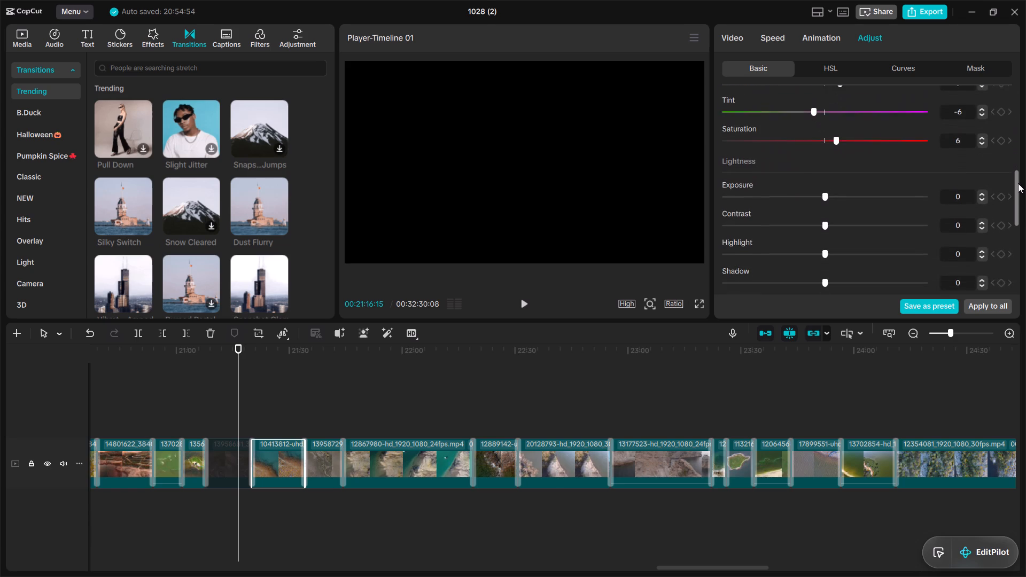
left_click_drag(1018, 183, 1015, 196)
left_click(832, 145)
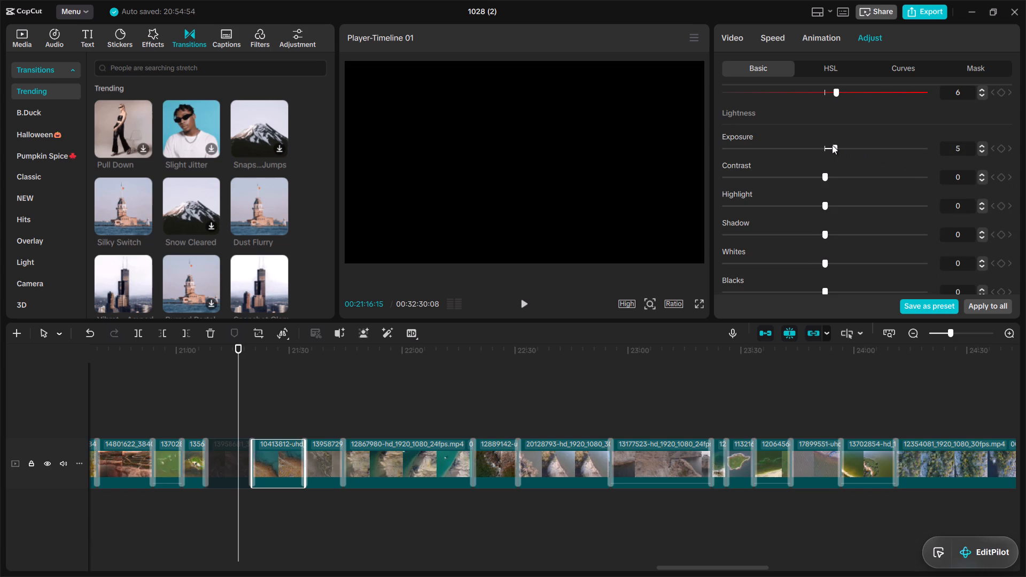
left_click(813, 177)
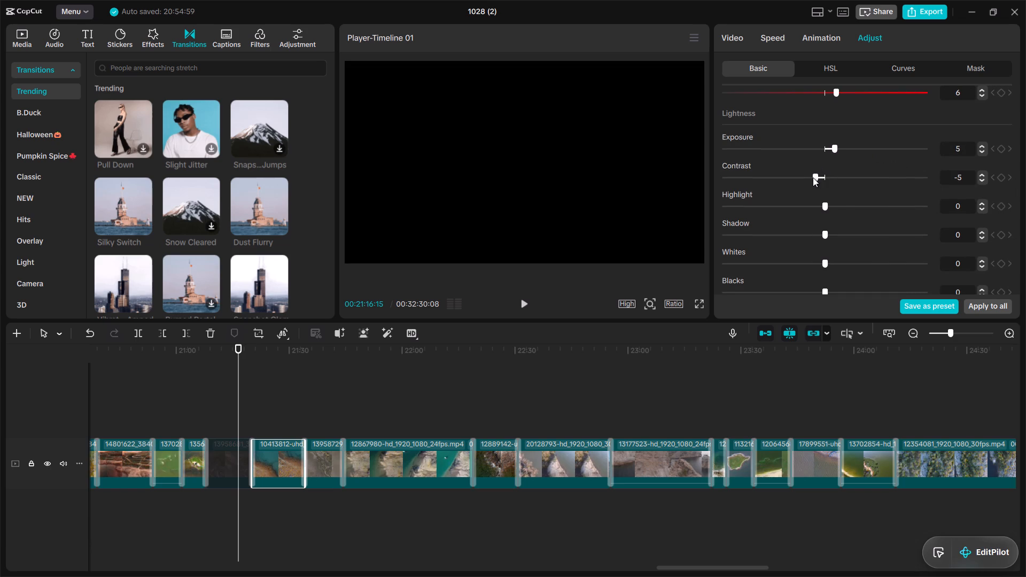
left_click(834, 202)
left_click(833, 232)
left_click(817, 261)
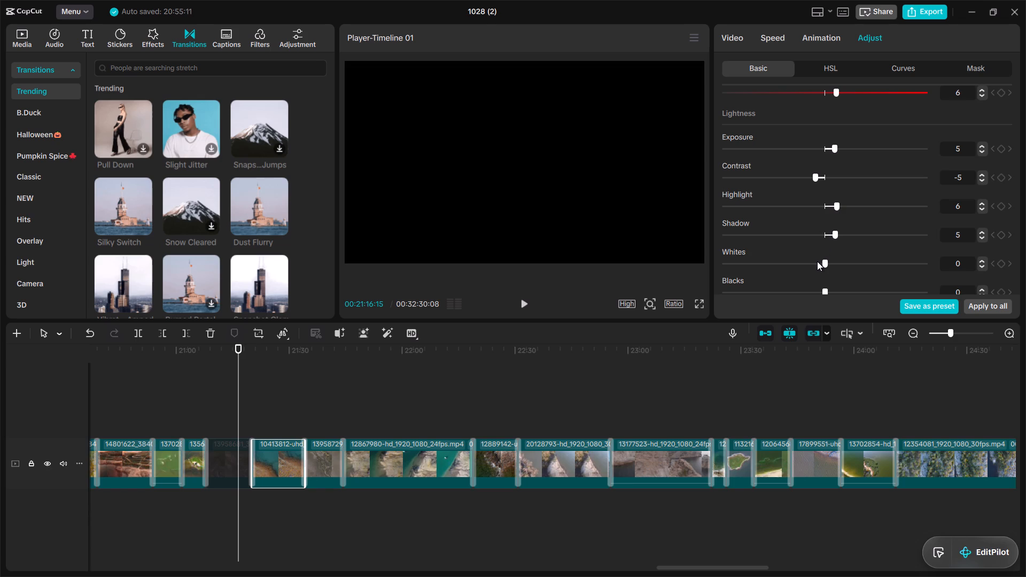
left_click(814, 262)
left_click_drag(1016, 216, 1015, 237)
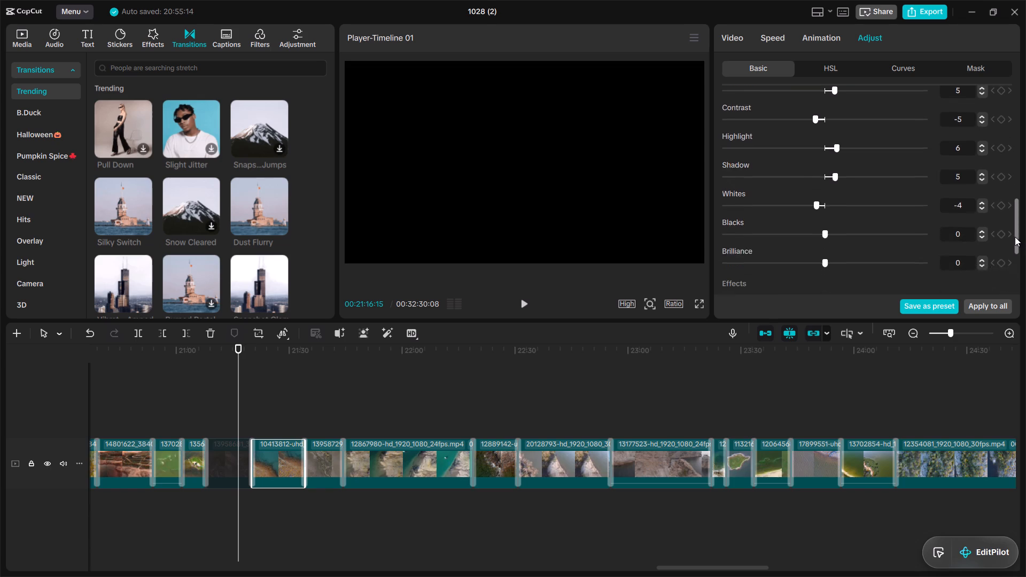
left_click_drag(1015, 237, 1013, 260)
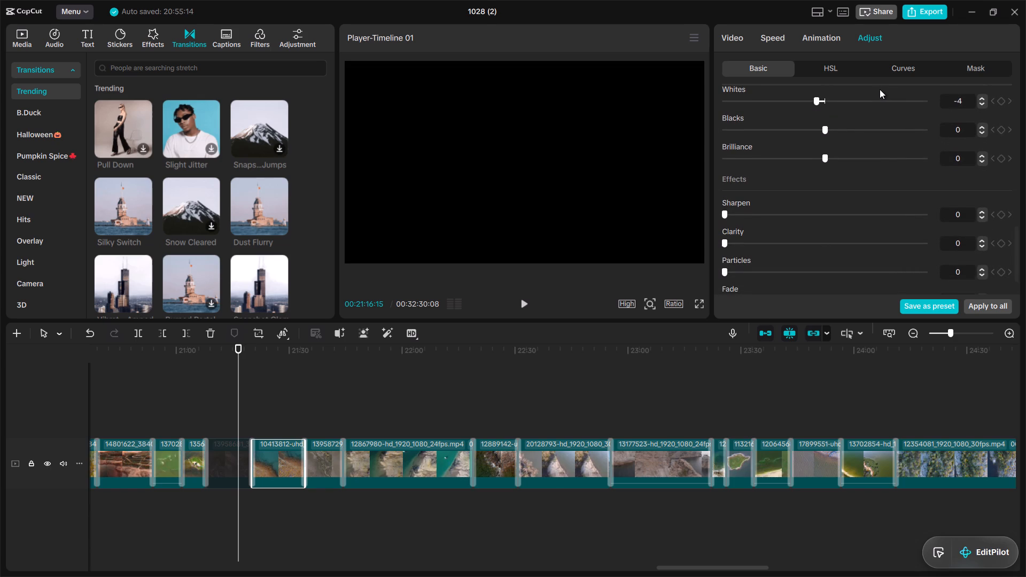
left_click(834, 127)
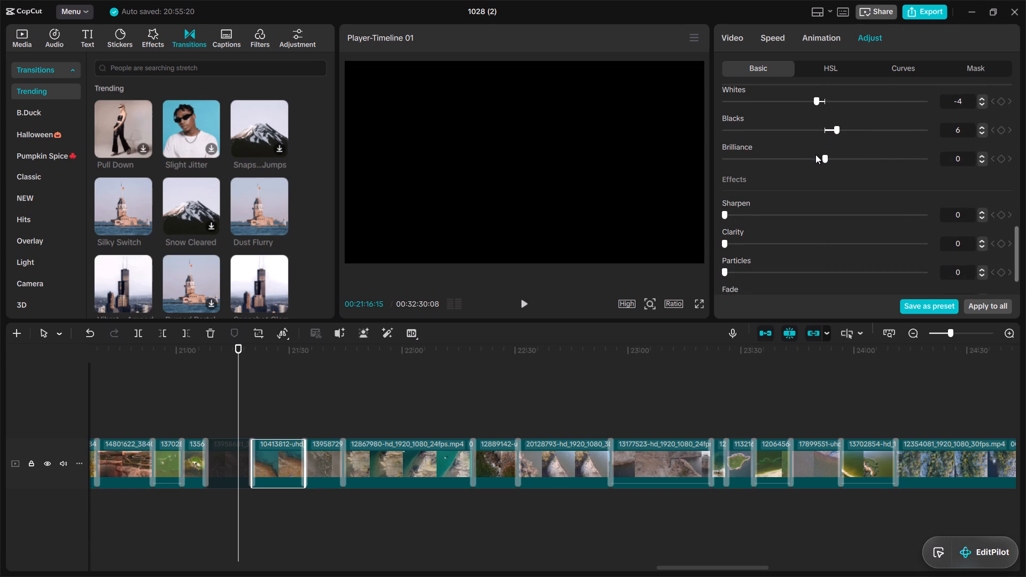
left_click(815, 154)
Set the effects of clip 10413812 to Sharpen 4, Clarity 5, Particles 6, Fade 3 and Vignette 40.
left_click(733, 207)
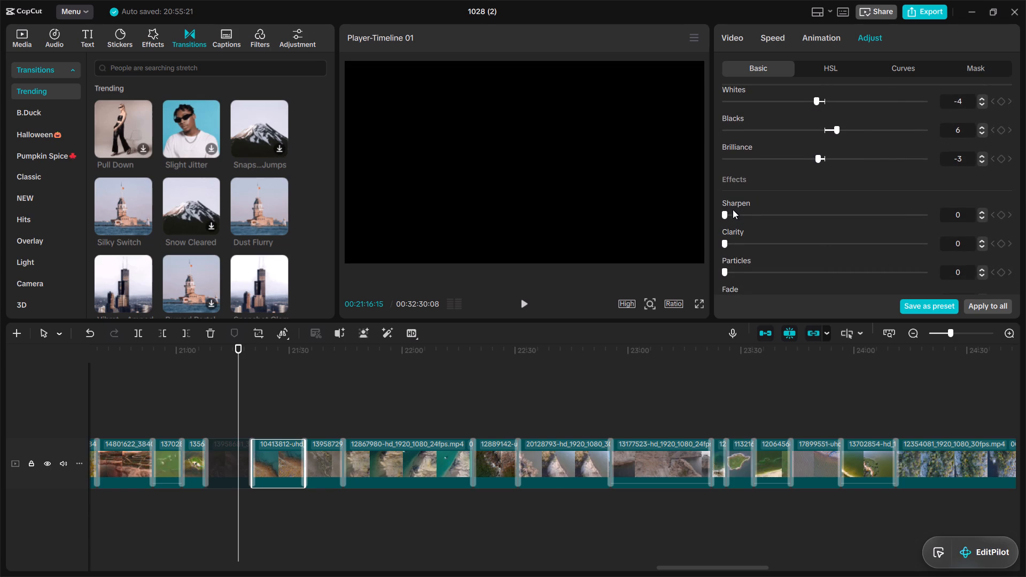
left_click(733, 209)
left_click(732, 239)
left_click(736, 271)
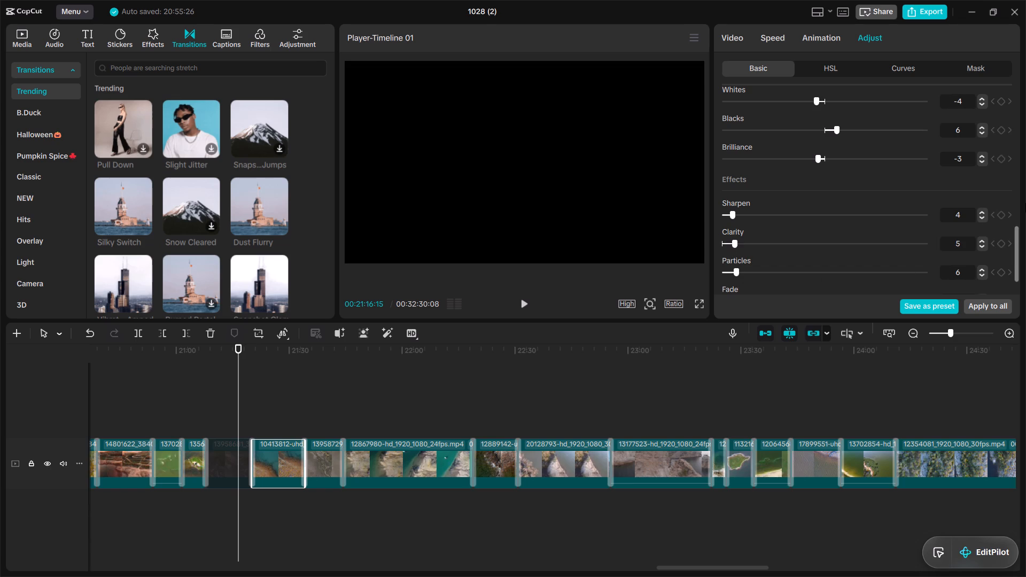
left_click_drag(1015, 239, 1013, 283)
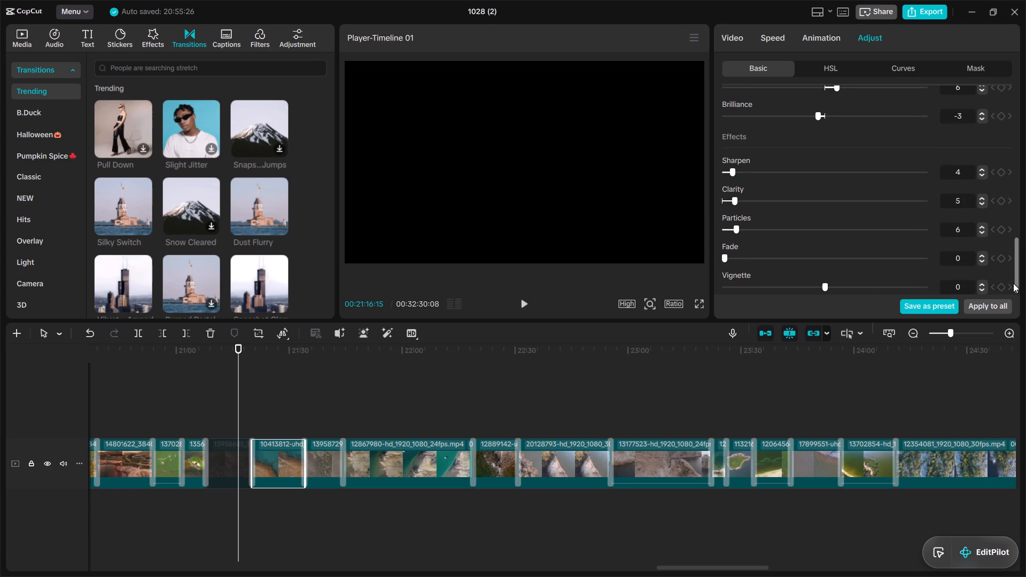
left_click_drag(739, 255, 924, 309)
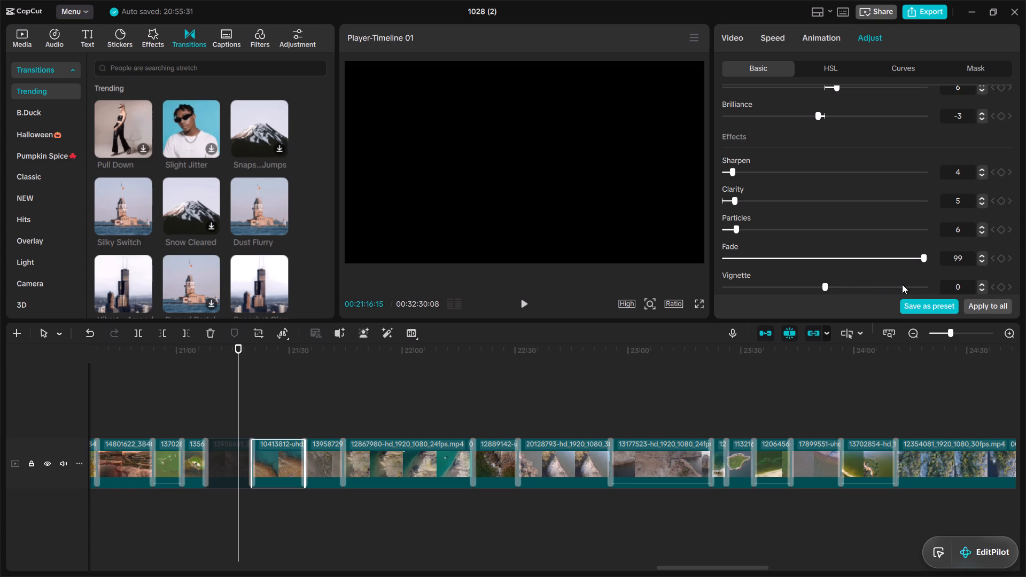
left_click(902, 284)
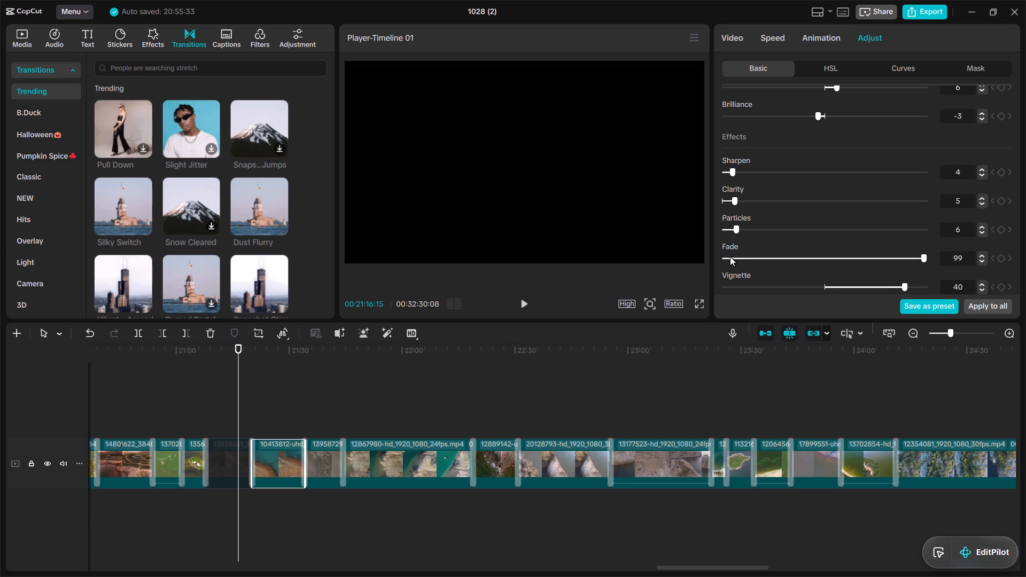
left_click(730, 256)
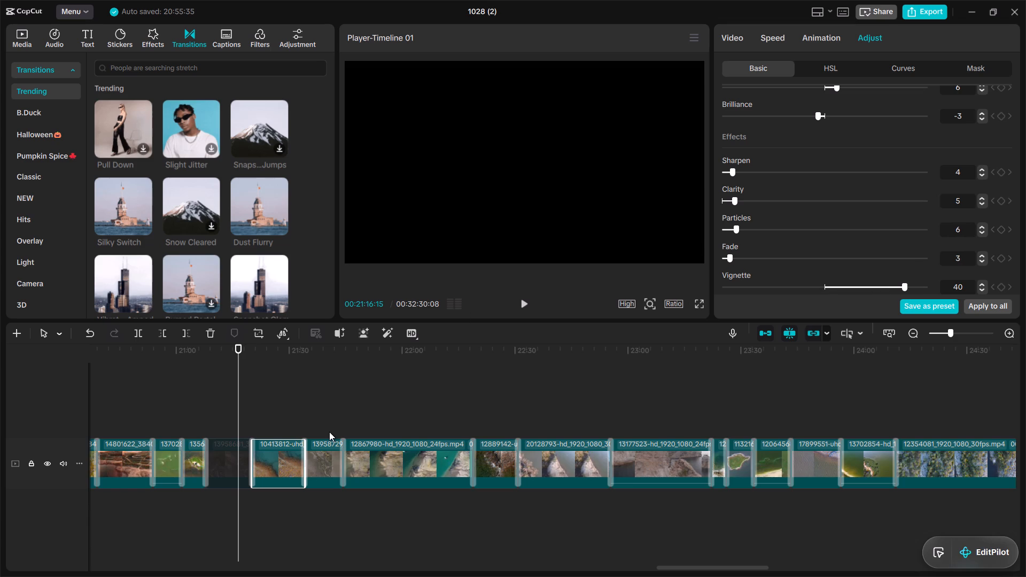
Move the playhead to the following clip, 13958729, and turn on its skin tone protection.
double_click(329, 431)
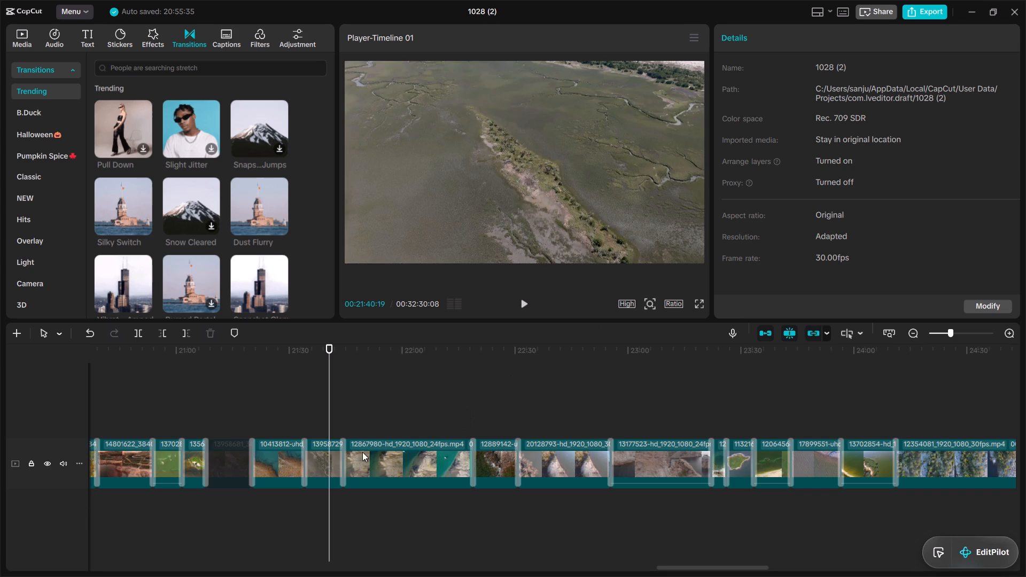
left_click(299, 458)
left_click(316, 460)
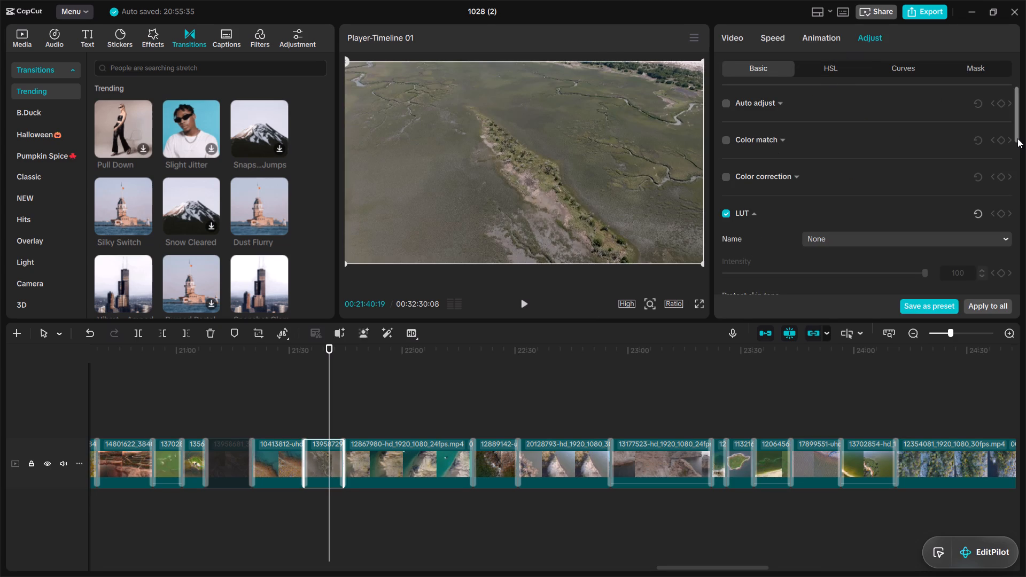
left_click_drag(1019, 129, 1019, 172)
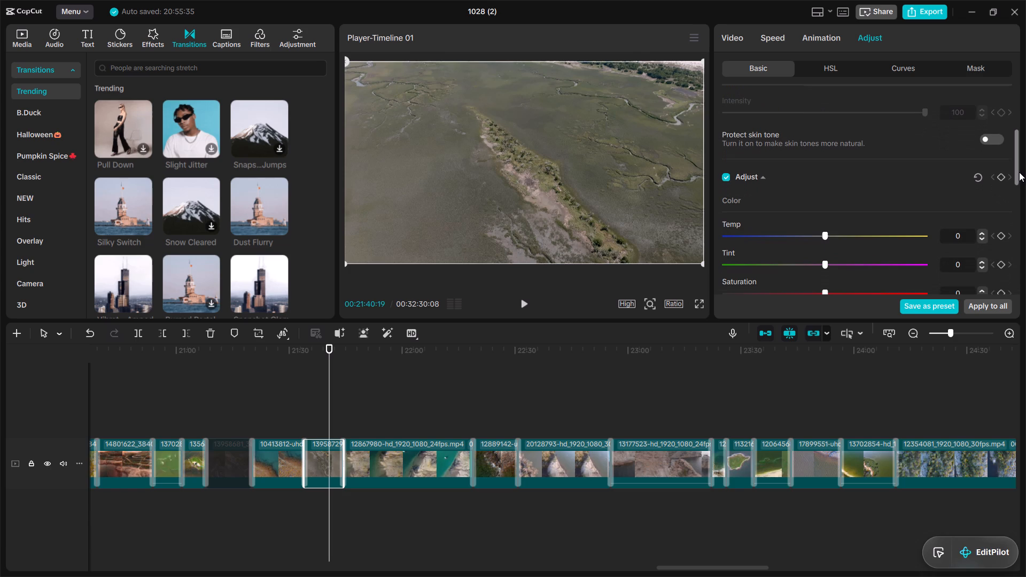
left_click(998, 134)
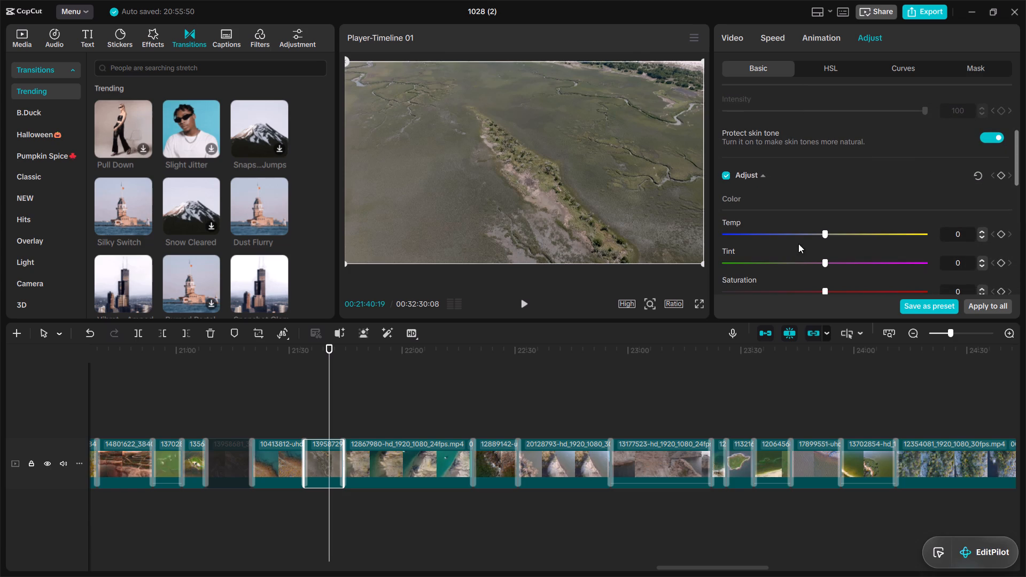
Set the color adjustments of clip 13958729 to Temp 8, Tint -4 and Saturation -4.
left_click(837, 235)
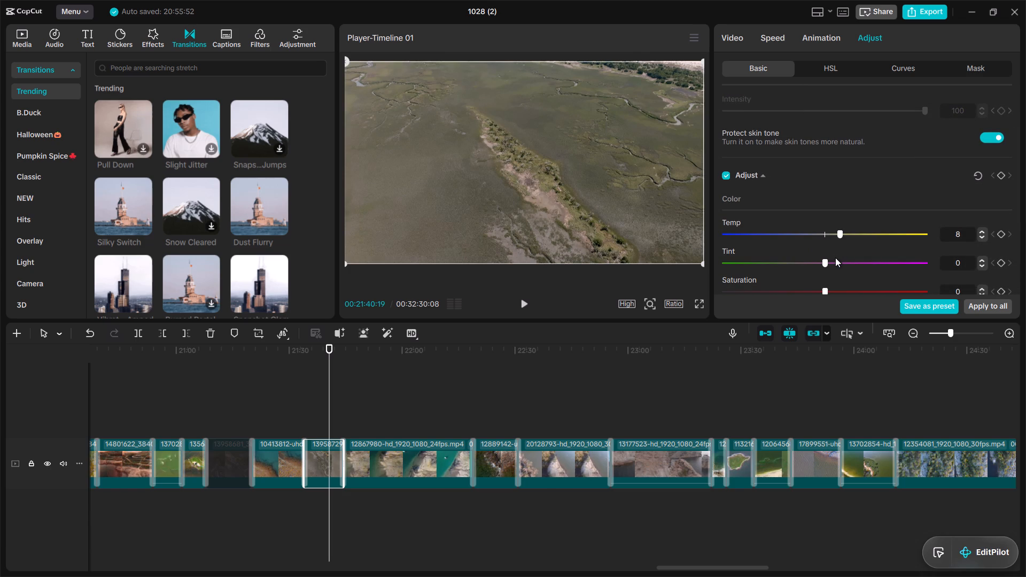
left_click_drag(835, 258, 813, 287)
left_click(813, 287)
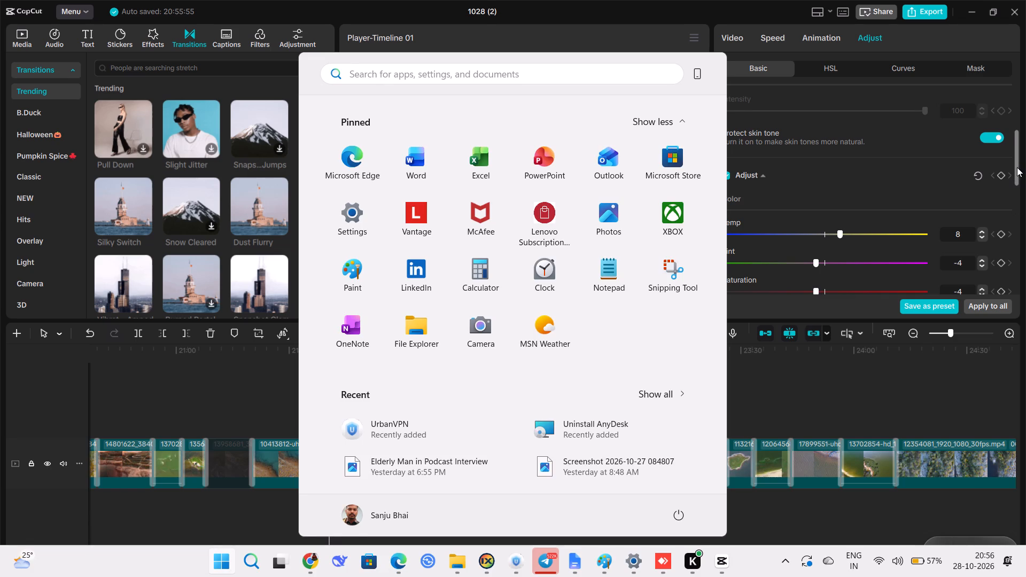
Set the lightness adjustments of clip 13958729 to Shadow -6, Whites -4, Blacks -4 and Brilliance 4.
left_click_drag(1017, 167, 1017, 224)
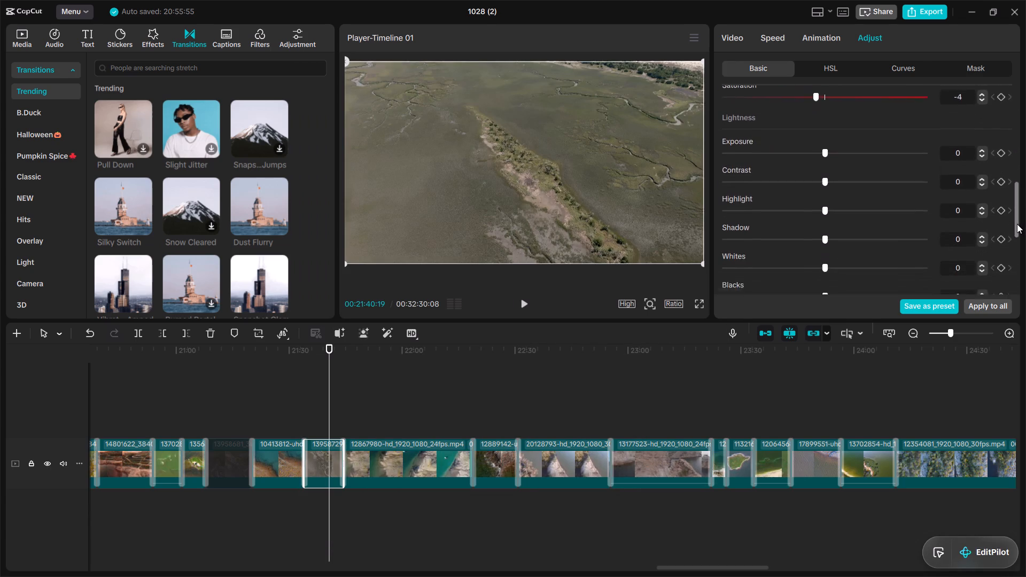
left_click_drag(1017, 224, 1014, 257)
left_click_drag(815, 124, 815, 148)
left_click(815, 148)
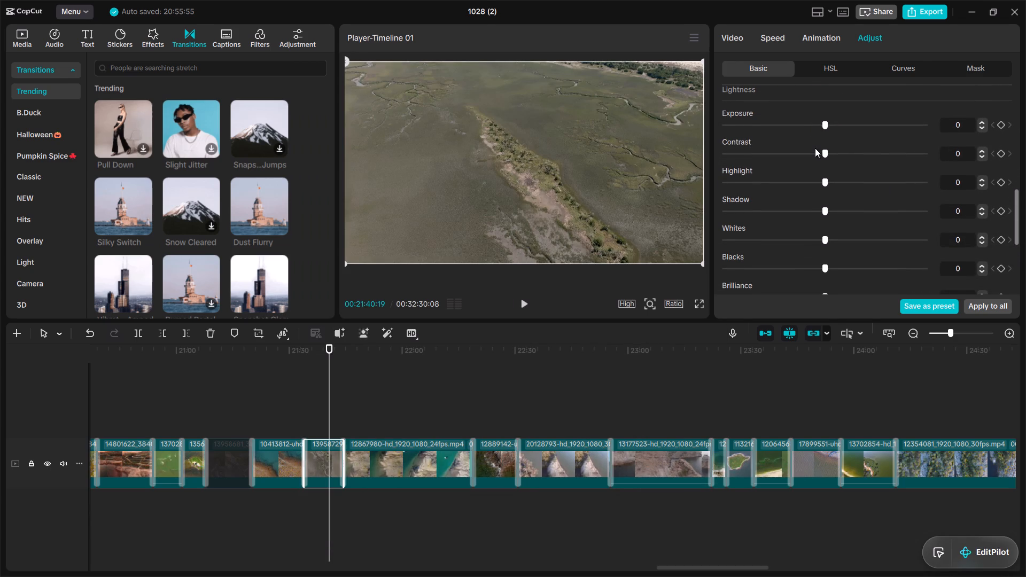
left_click(814, 150)
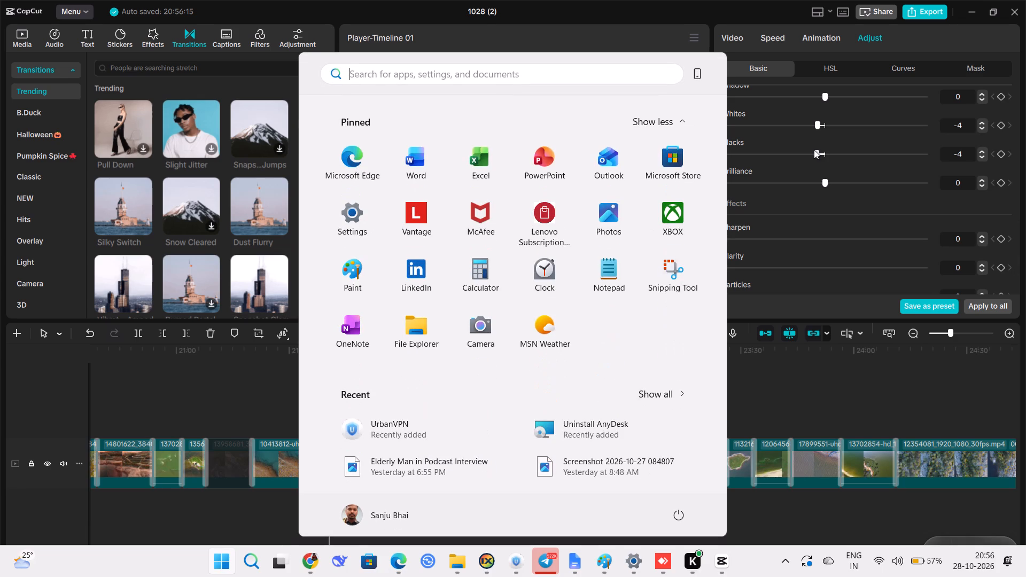
left_click(817, 96)
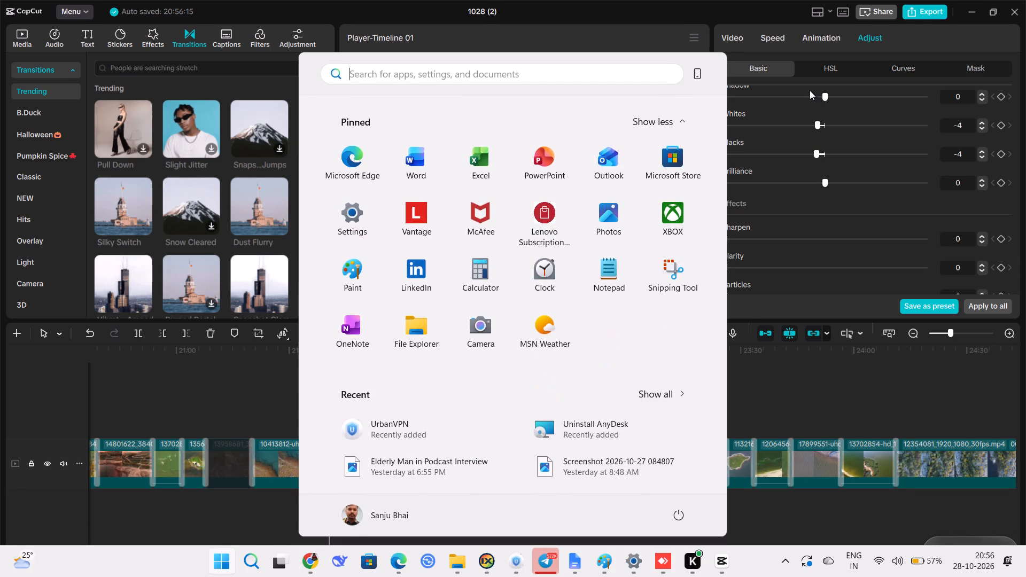
left_click(810, 90)
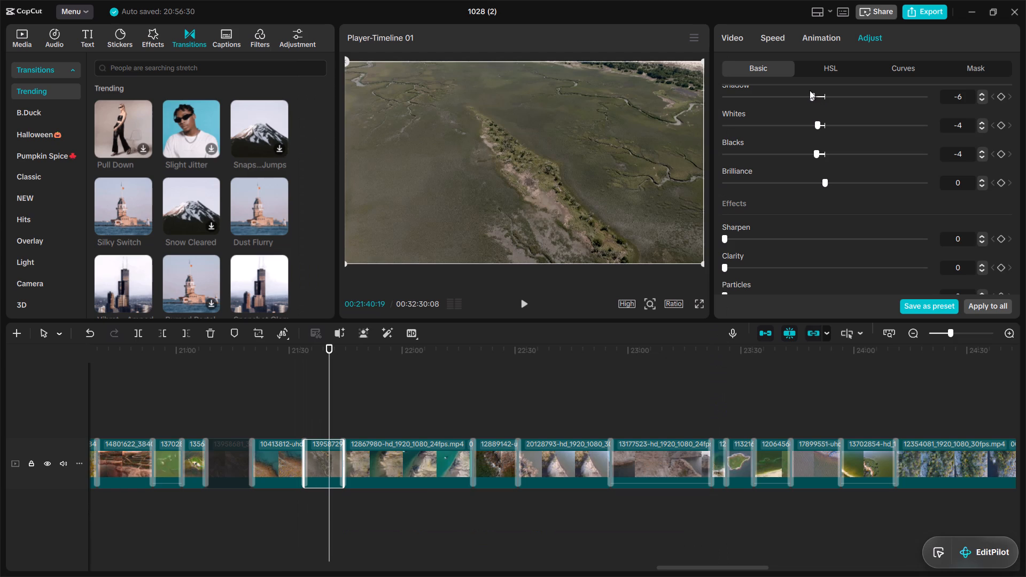
left_click(829, 183)
Set the effects of clip 13958729 to Sharpen 6, Clarity 6, Particles 5, Fade 5 and Vignette 38.
left_click(736, 238)
left_click(735, 262)
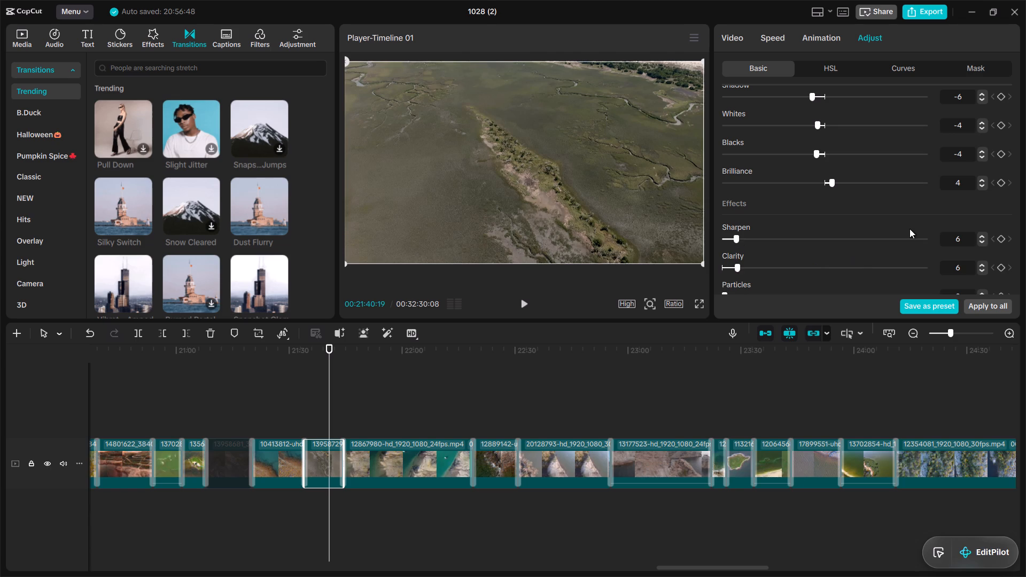
left_click_drag(1017, 230, 1017, 260)
left_click_drag(737, 225, 734, 251)
left_click(734, 251)
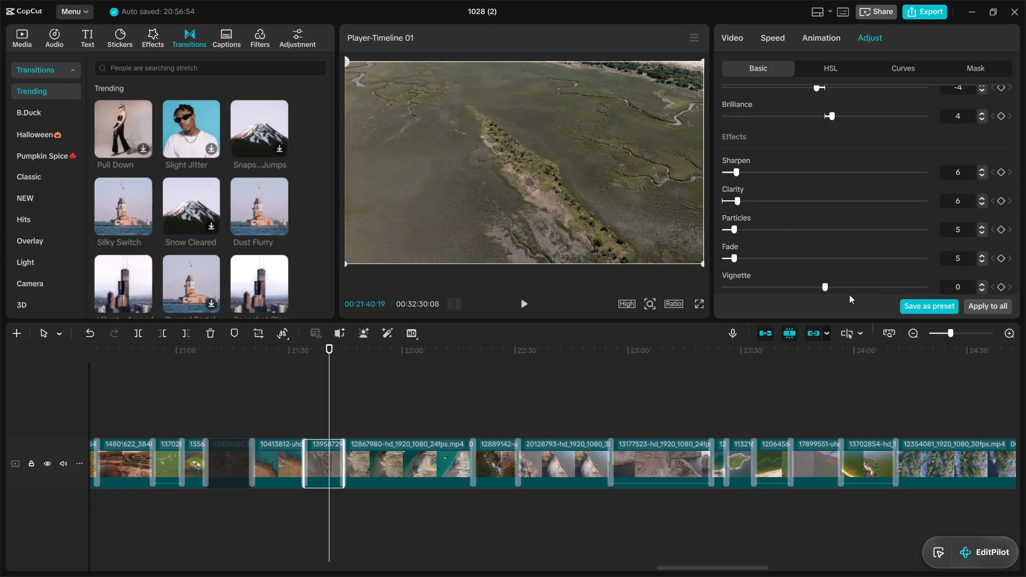
left_click(899, 283)
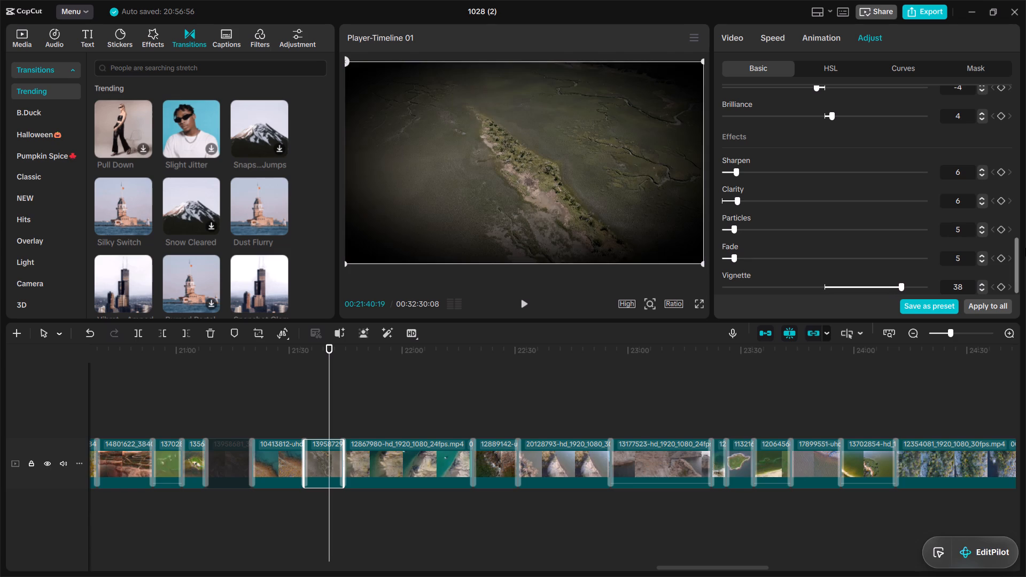
left_click_drag(1017, 256, 1008, 311)
Select clip 12867980 and set its effects to Sharpen 7, Clarity 9, Particles 9, Fade 8 and Vignette 42.
left_click(401, 463)
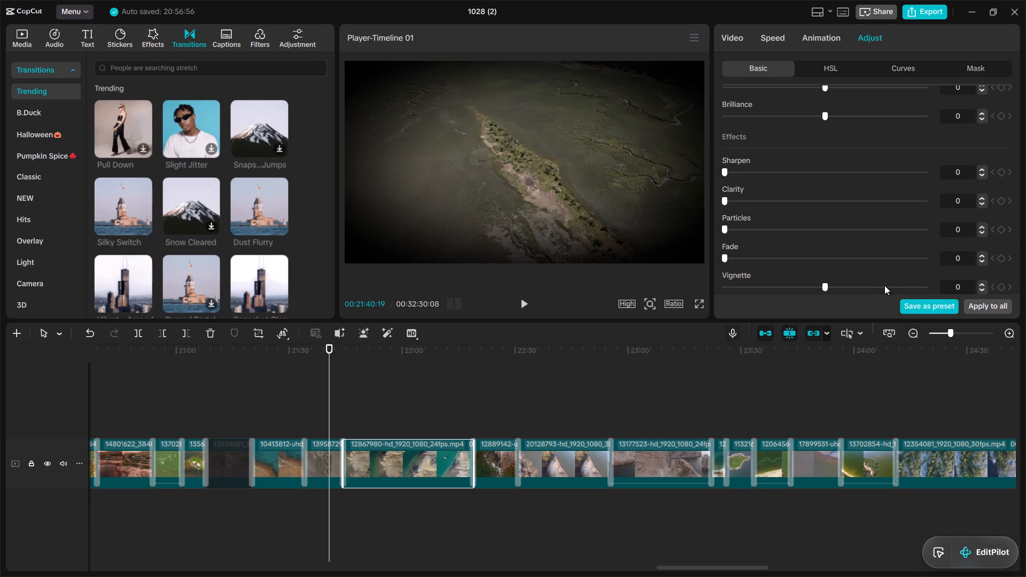
left_click(906, 286)
left_click(742, 256)
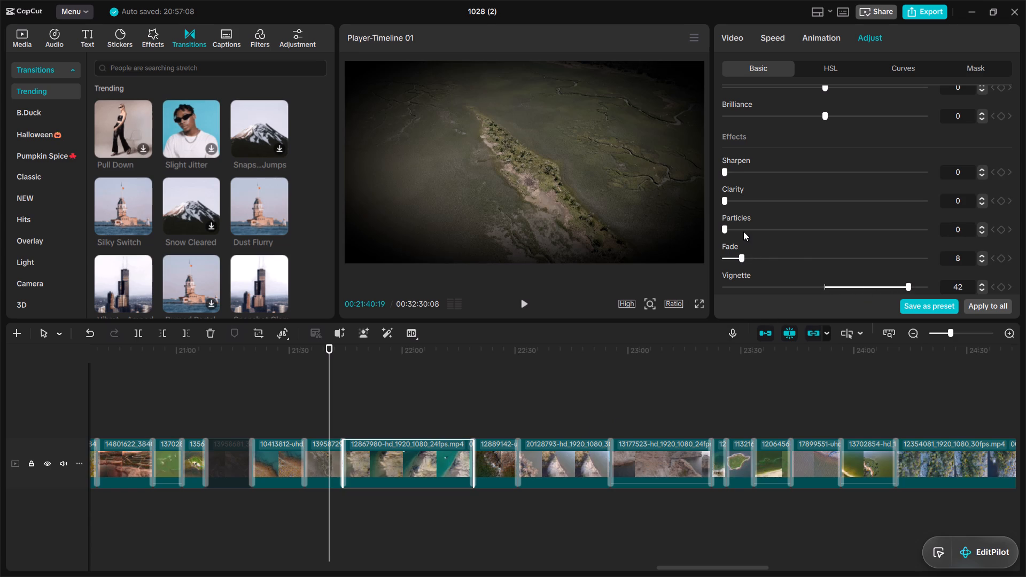
left_click(743, 229)
left_click_drag(737, 200, 740, 169)
left_click(740, 169)
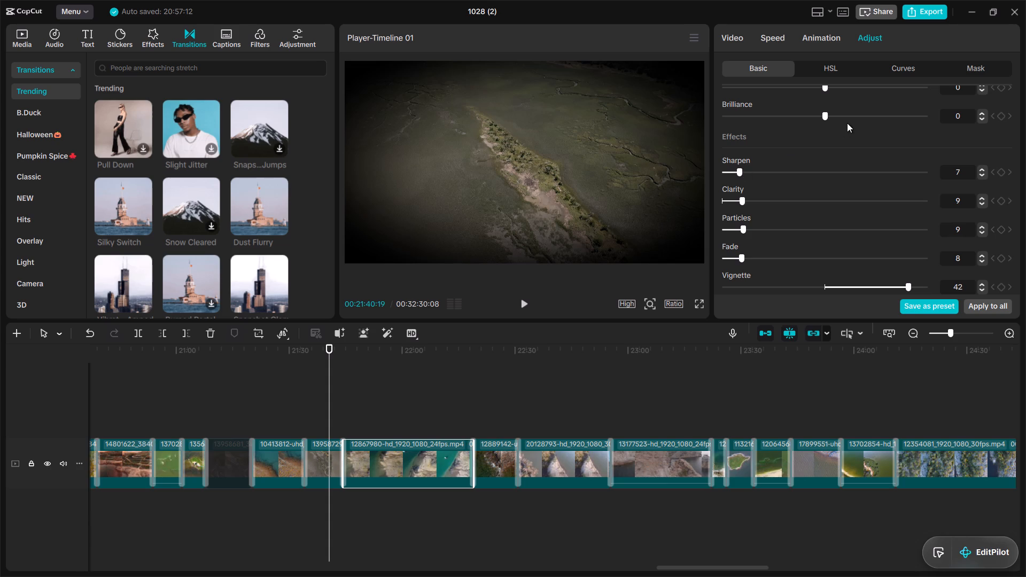
Set the lightness adjustments of clip 12867980 to Exposure 4, Contrast 5, Highlight 5, Shadow 5, Whites 5, Blacks 7 and Brilliance 10.
left_click(843, 113)
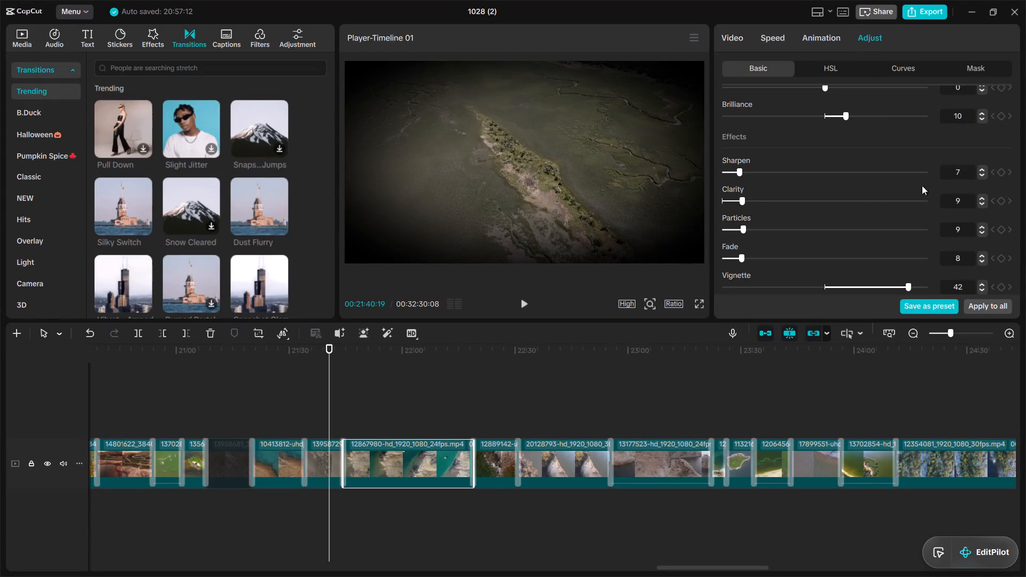
left_click_drag(1017, 259, 1012, 217)
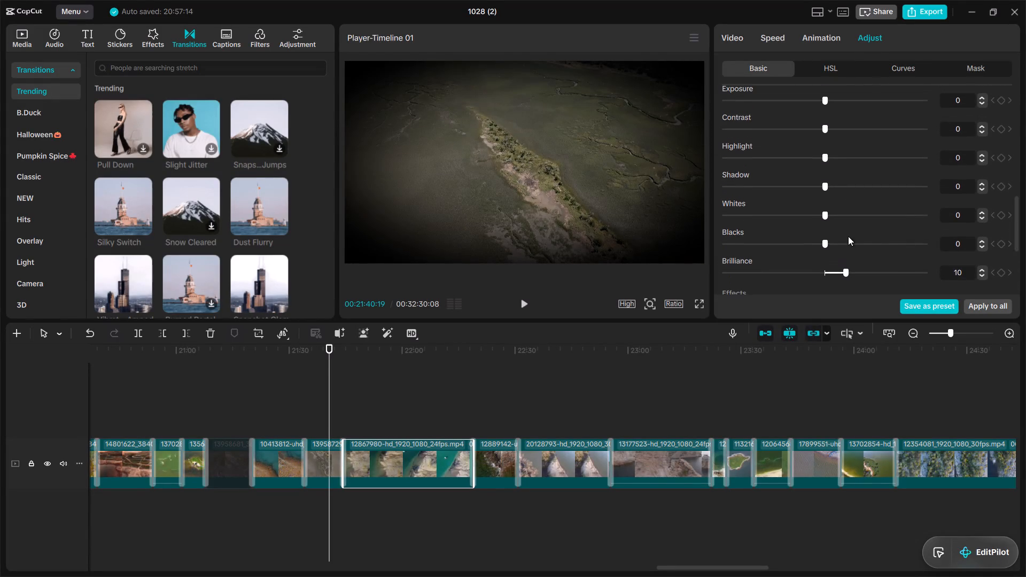
left_click(836, 241)
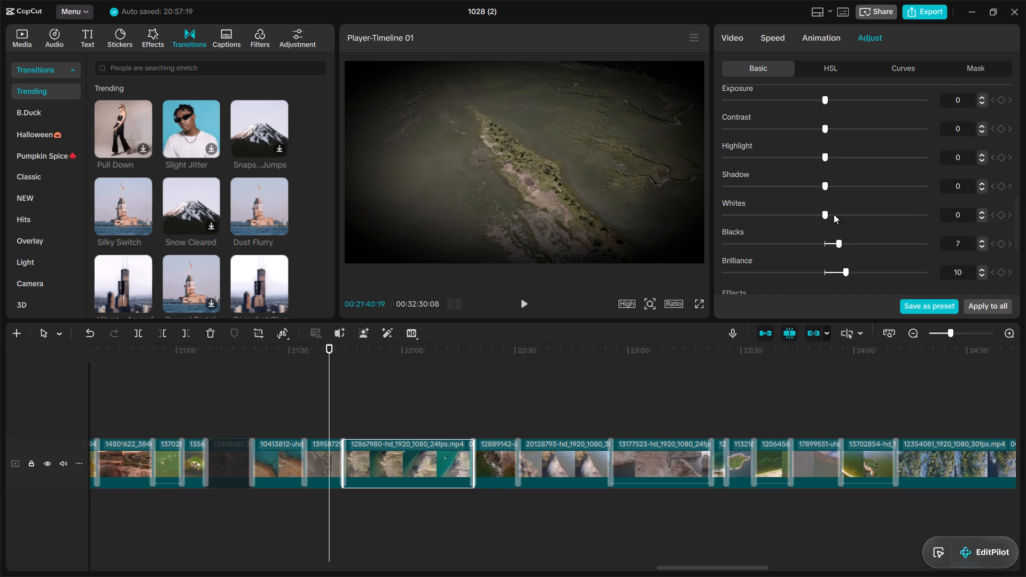
left_click_drag(834, 214, 818, 184)
left_click(818, 184)
left_click(833, 213)
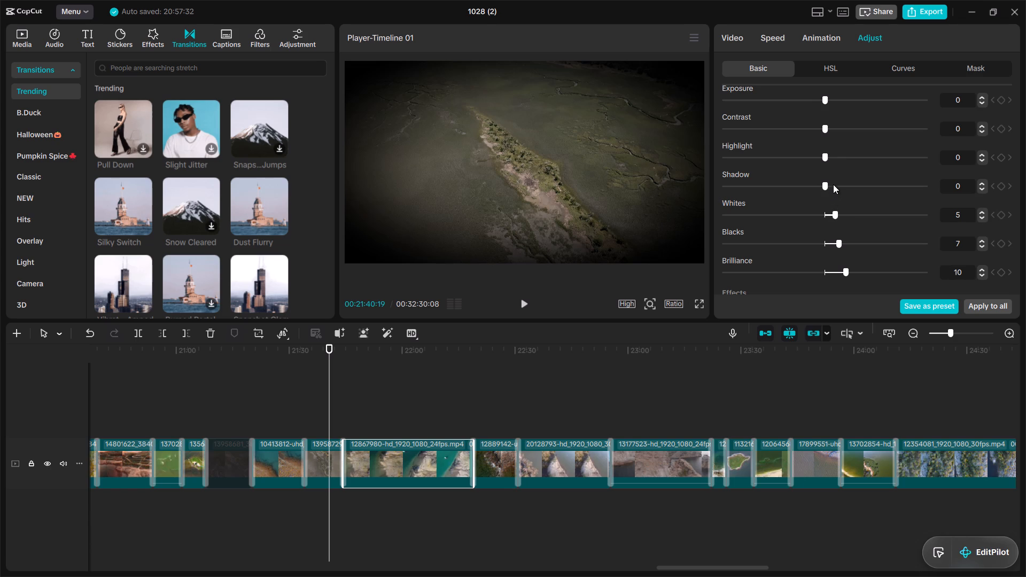
left_click(833, 184)
left_click(833, 158)
left_click(833, 127)
left_click_drag(1014, 239, 1014, 200)
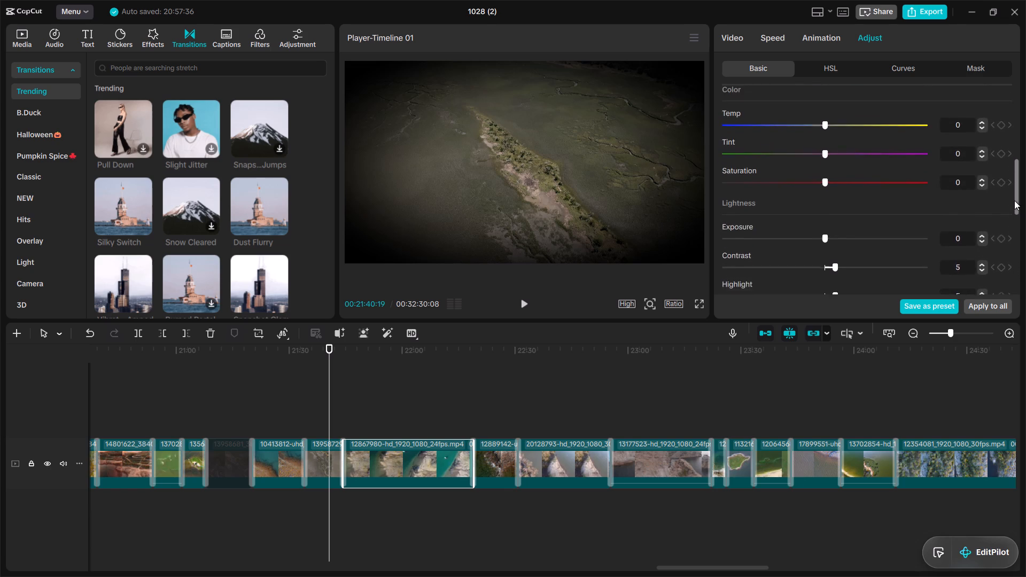
left_click_drag(1014, 200, 1014, 196)
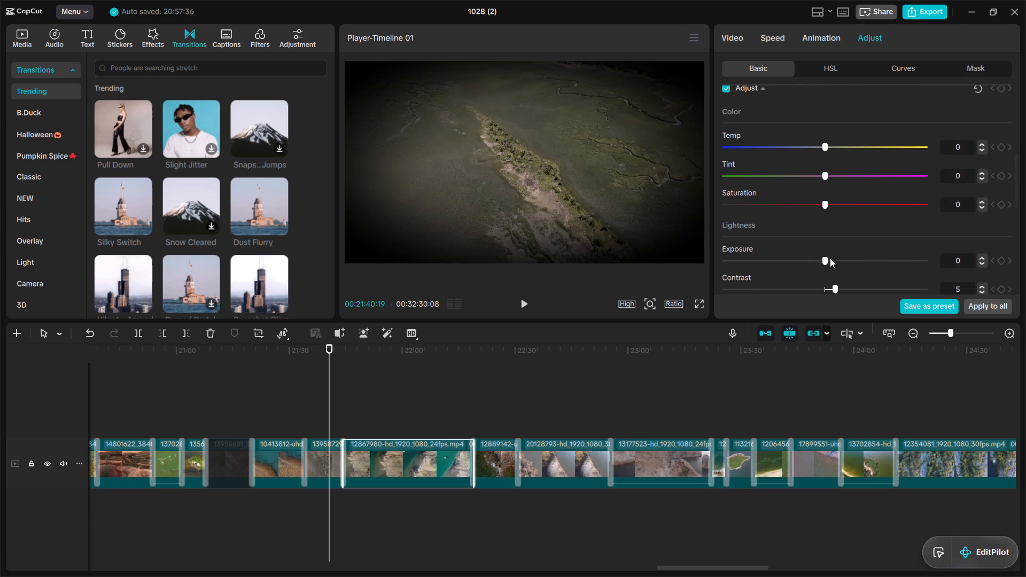
left_click(830, 258)
Set the color adjustments of clip 12867980 to Temp 6, Tint -4 and Saturation 5.
left_click(833, 197)
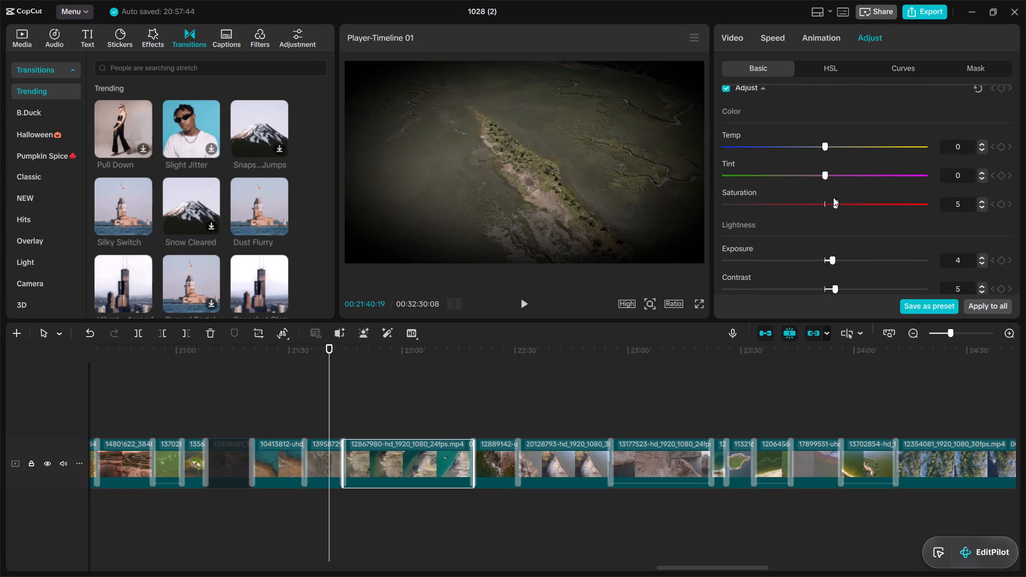
left_click(814, 172)
left_click(835, 146)
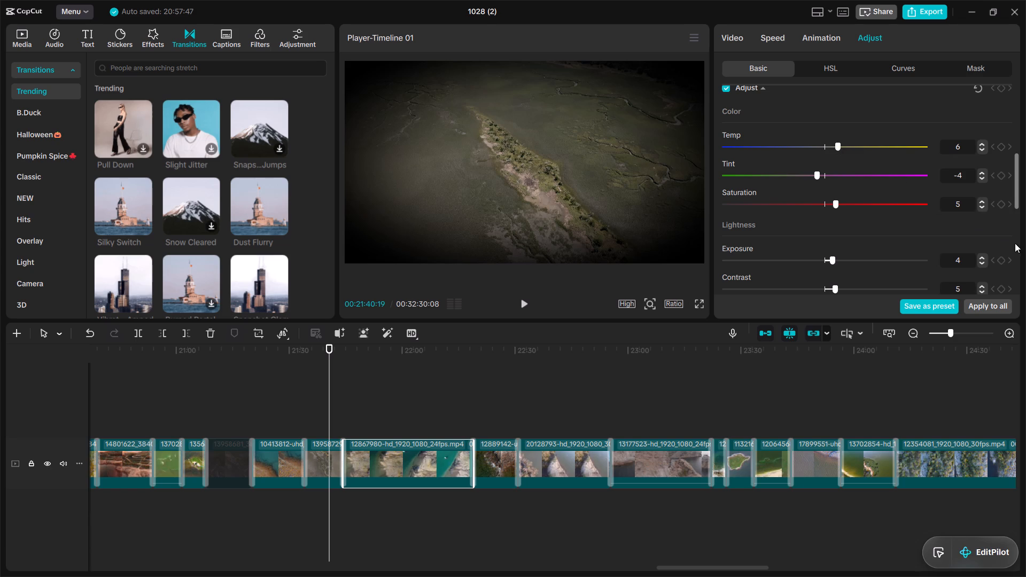
Turn on skin tone protection for clip 12867980.
left_click_drag(1018, 192, 1017, 189)
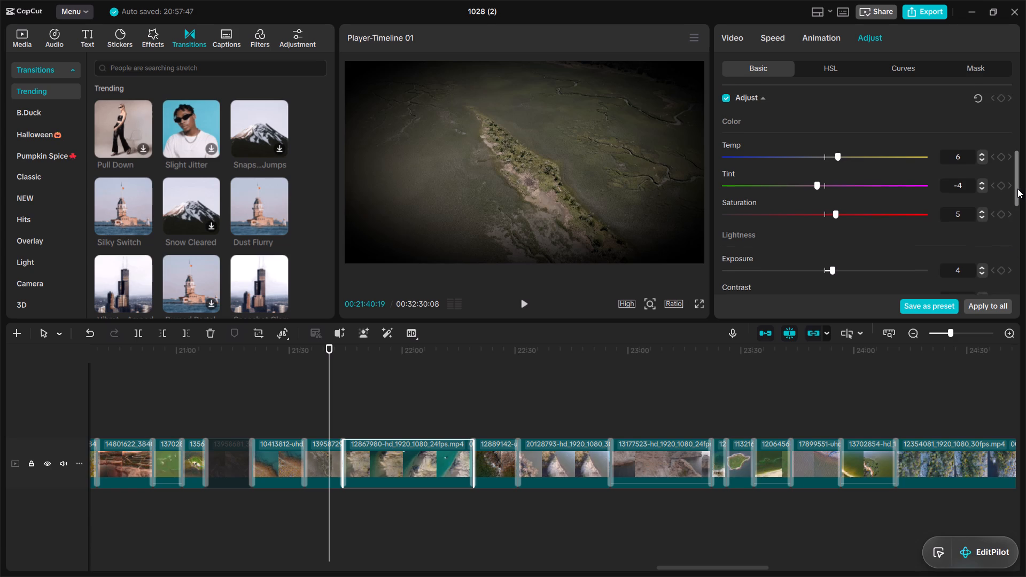
left_click_drag(1017, 189, 1020, 133)
left_click(992, 266)
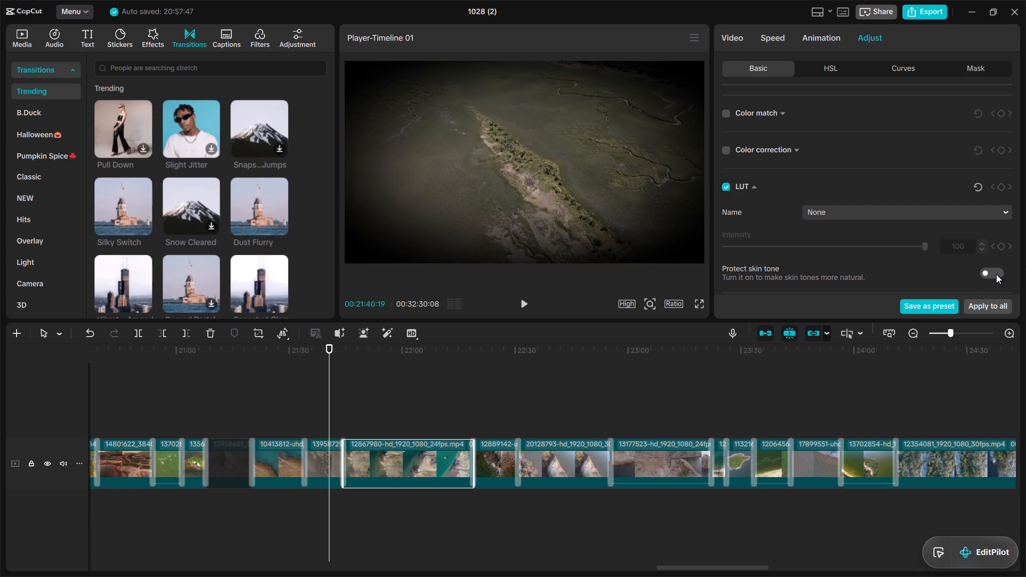
left_click(996, 272)
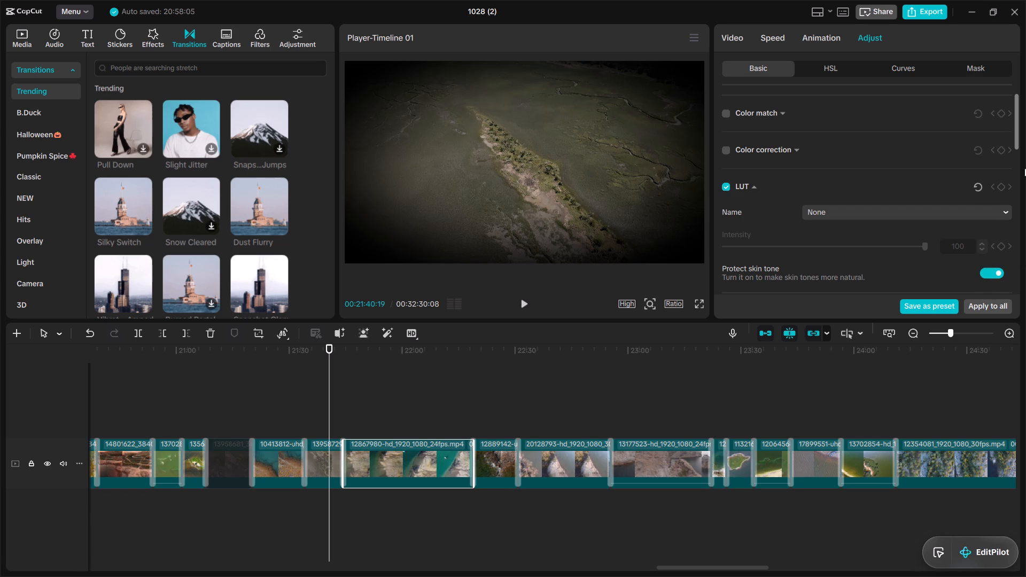
Move the playhead to the following clip, 12889142, and set its color adjustments to Temp -6, Tint -6 and Saturation 6.
left_click_drag(1018, 134, 1001, 212)
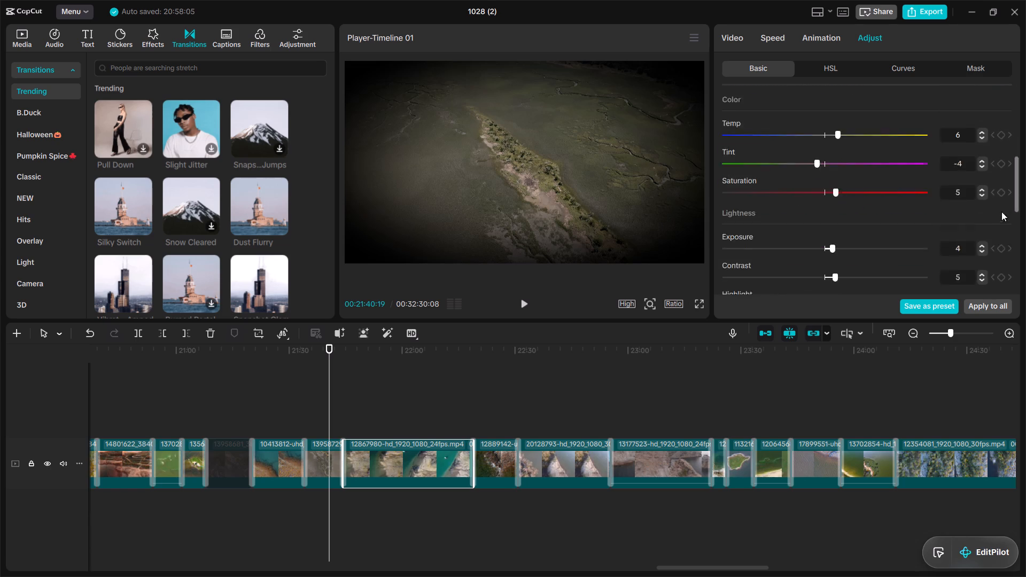
left_click_drag(1001, 212, 996, 300)
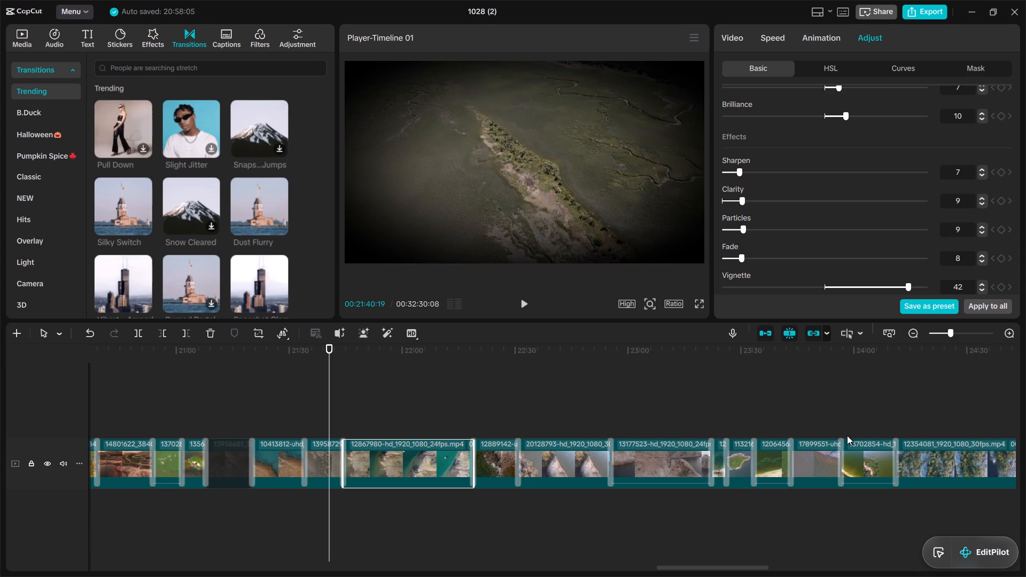
double_click(509, 451)
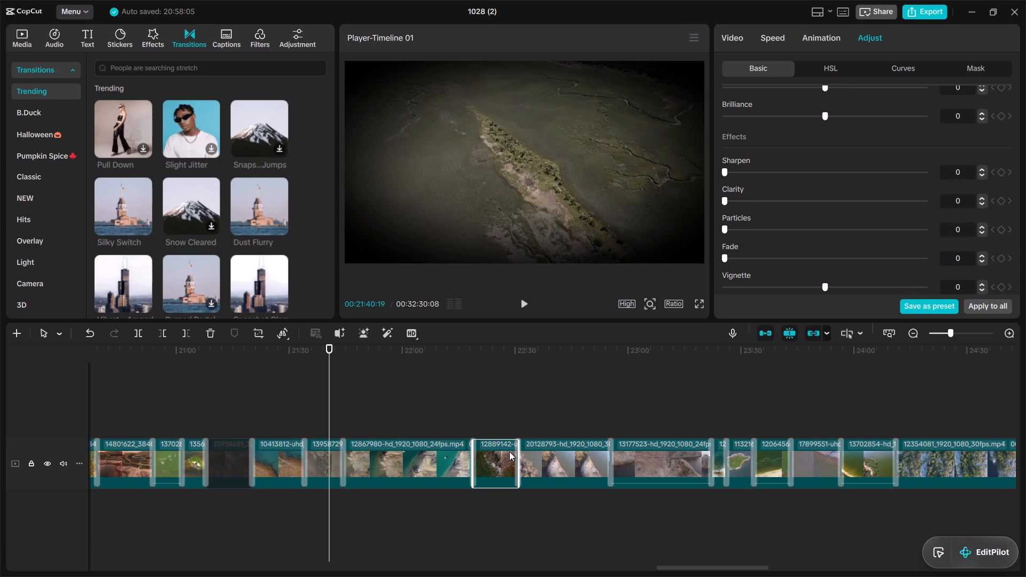
double_click(498, 416)
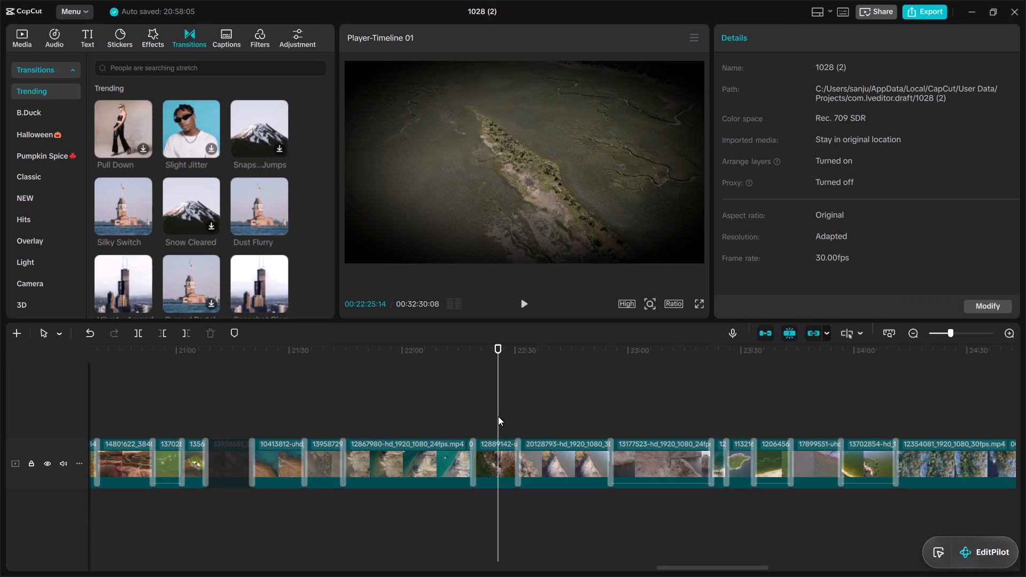
left_click(495, 466)
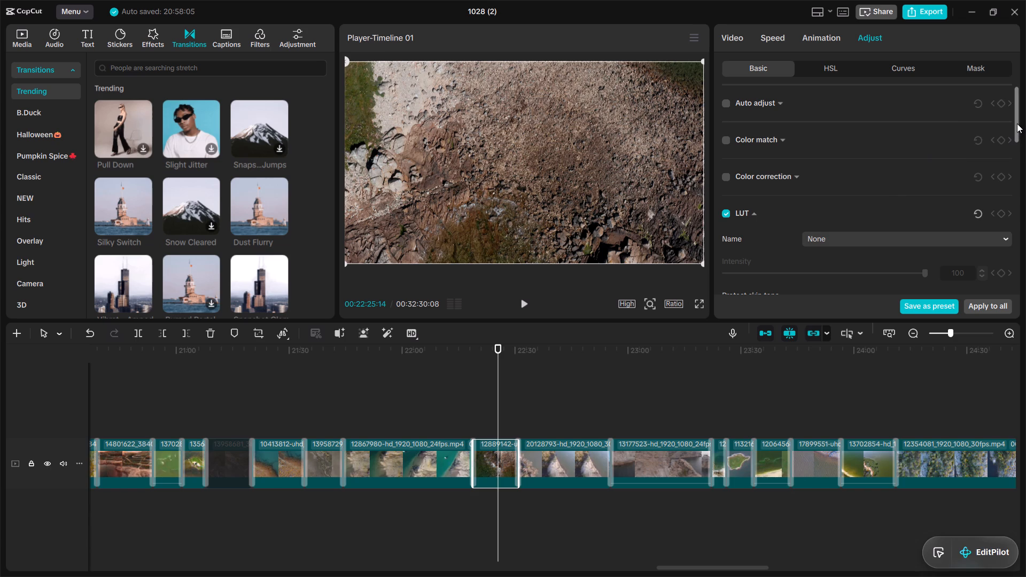
left_click_drag(1017, 123, 1010, 186)
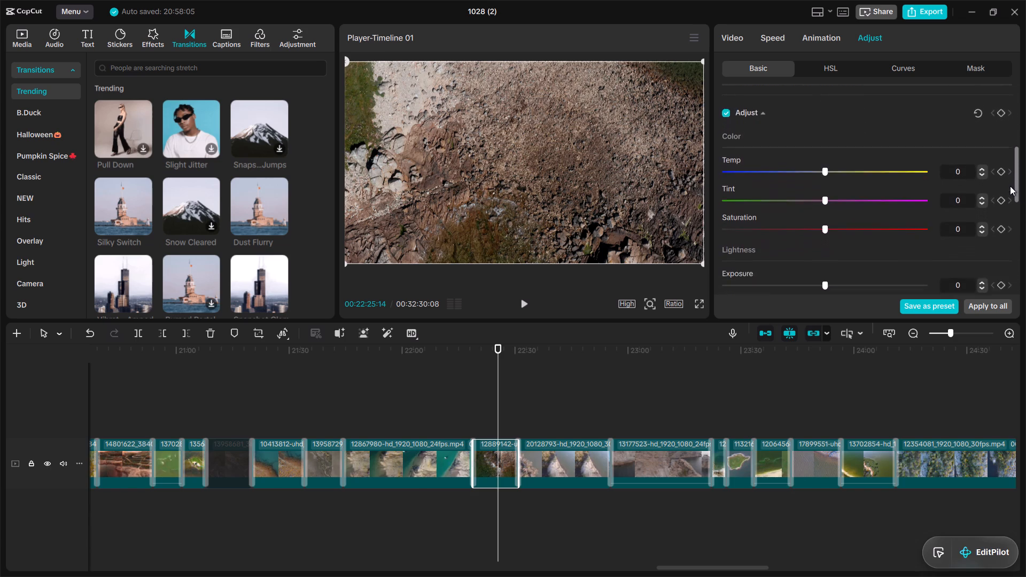
left_click_drag(1010, 186, 1008, 194)
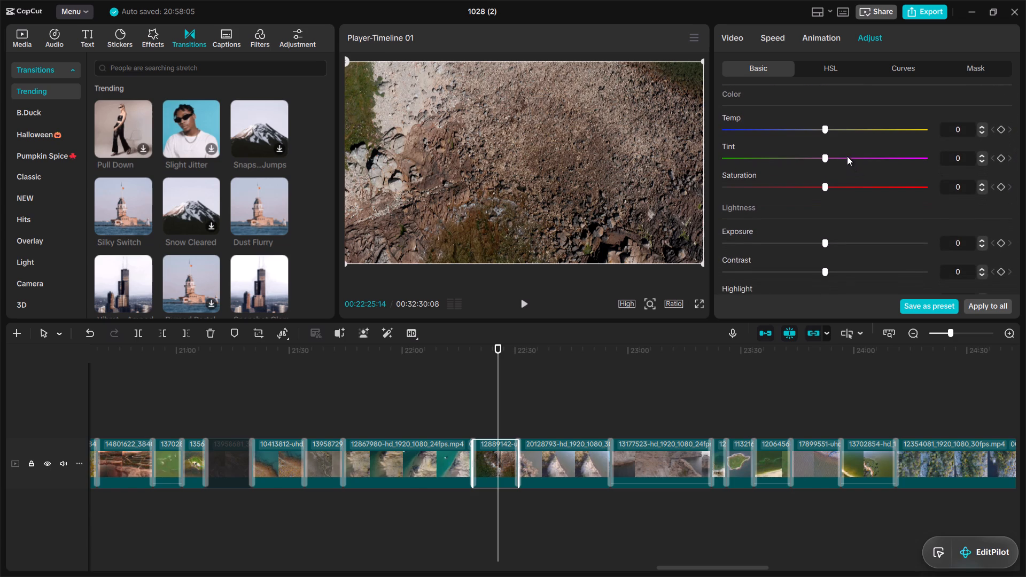
left_click_drag(847, 156, 810, 127)
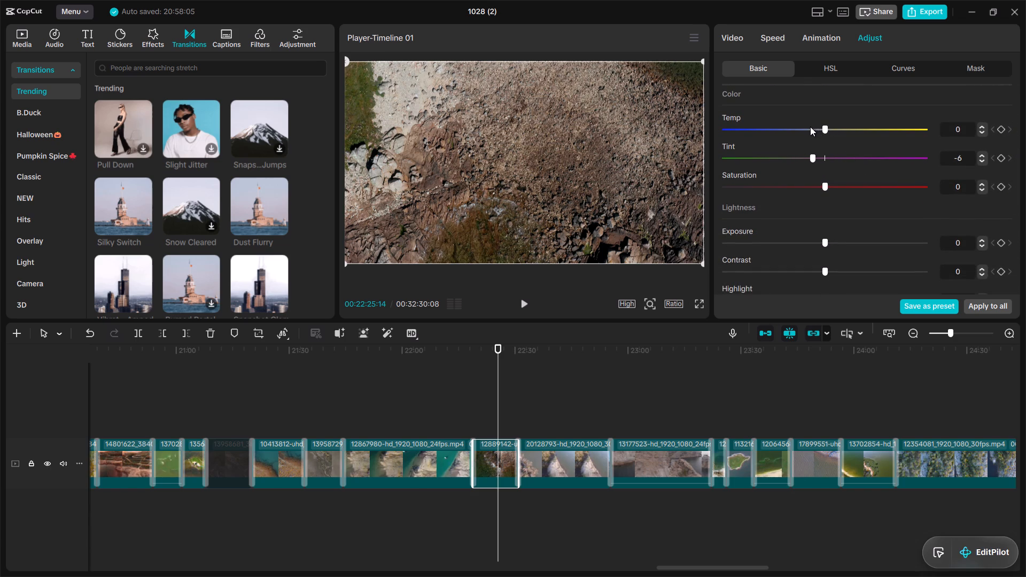
left_click_drag(810, 127, 810, 126)
left_click(810, 126)
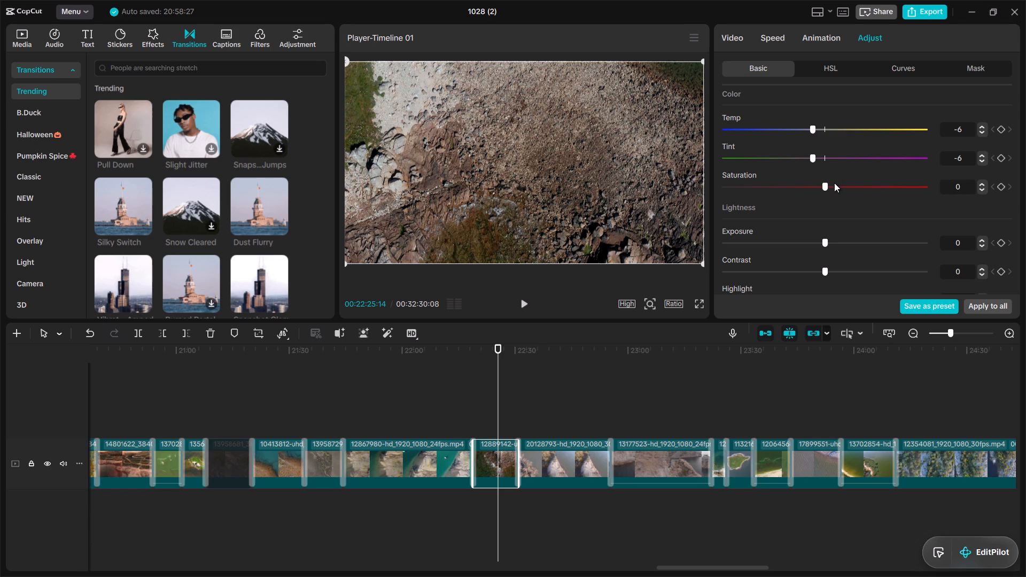
left_click(834, 183)
Set the lightness adjustments of clip 12889142 to Exposure 6, Contrast 7, Highlight 8, Shadow 8, Whites 7, Blacks 7 and Brilliance 6.
left_click(835, 236)
left_click(836, 267)
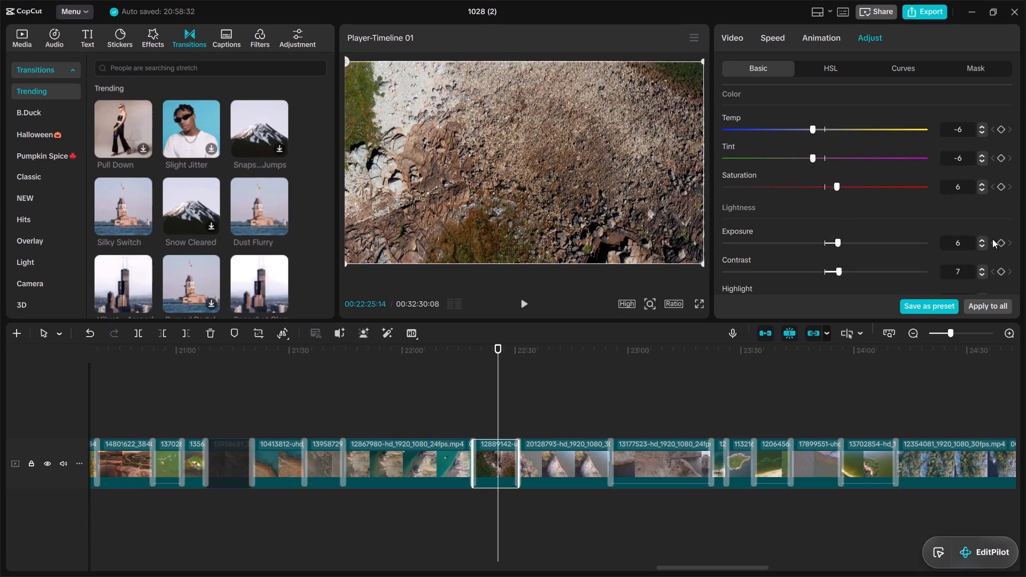
left_click_drag(1015, 199, 1018, 249)
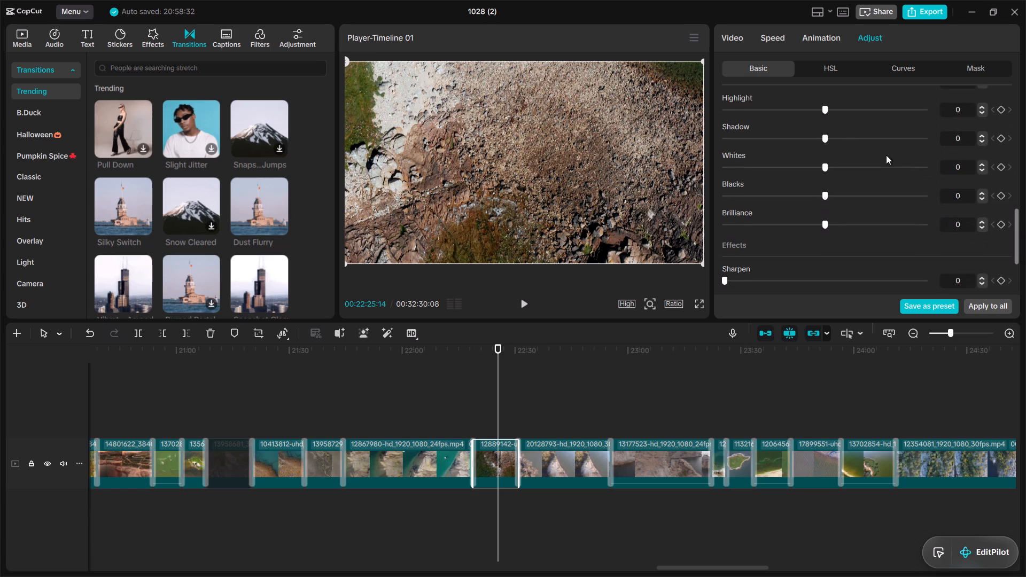
left_click_drag(836, 108, 838, 129)
left_click_drag(838, 136, 838, 163)
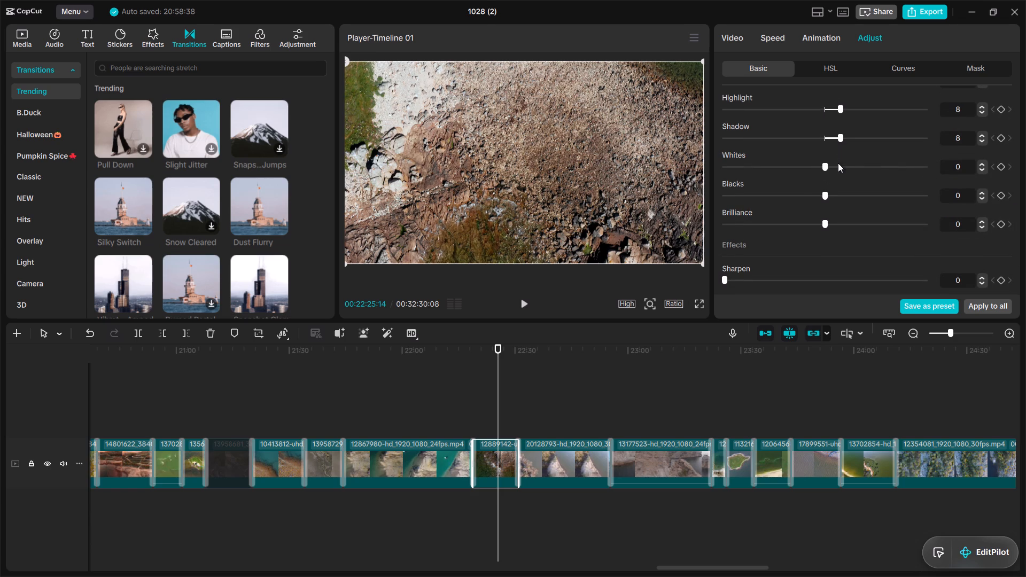
left_click_drag(838, 163, 838, 166)
left_click_drag(838, 166, 837, 191)
left_click(837, 191)
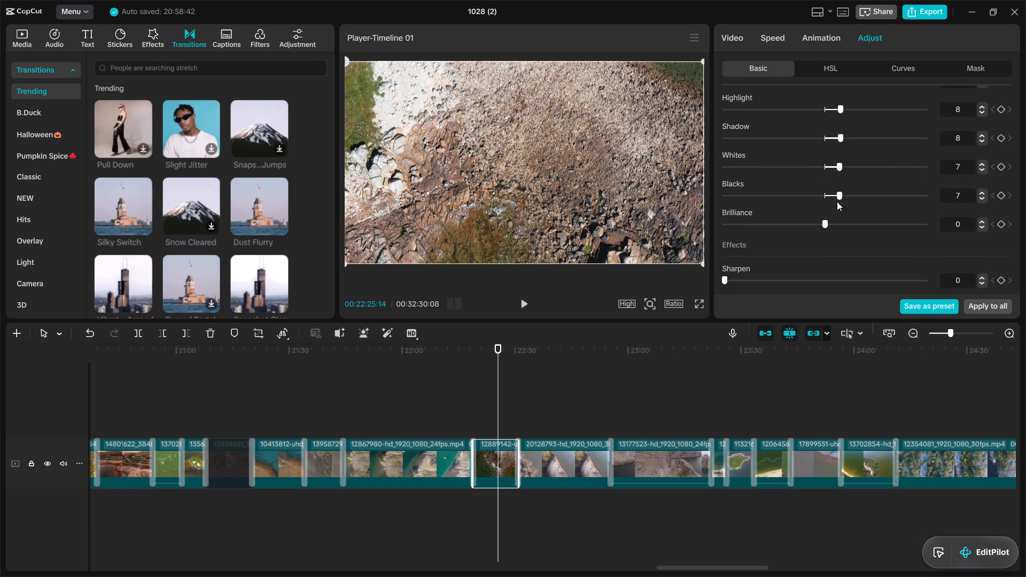
left_click(834, 221)
Set the effects of clip 12889142 to Sharpen 6, Clarity 7, Particles 6, Fade 7 and Vignette 35.
left_click_drag(1016, 220, 1016, 232)
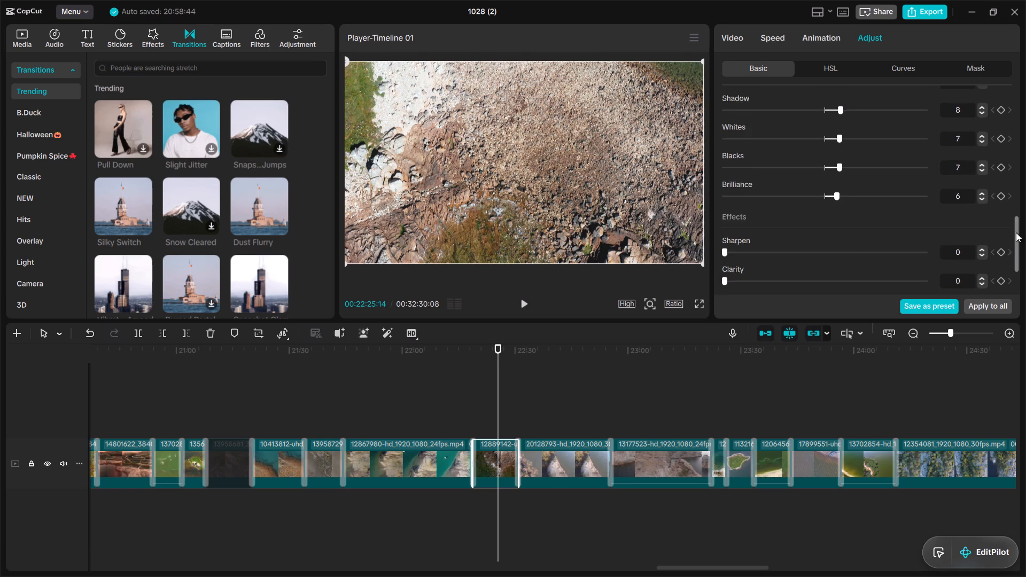
left_click_drag(1016, 232, 1016, 258)
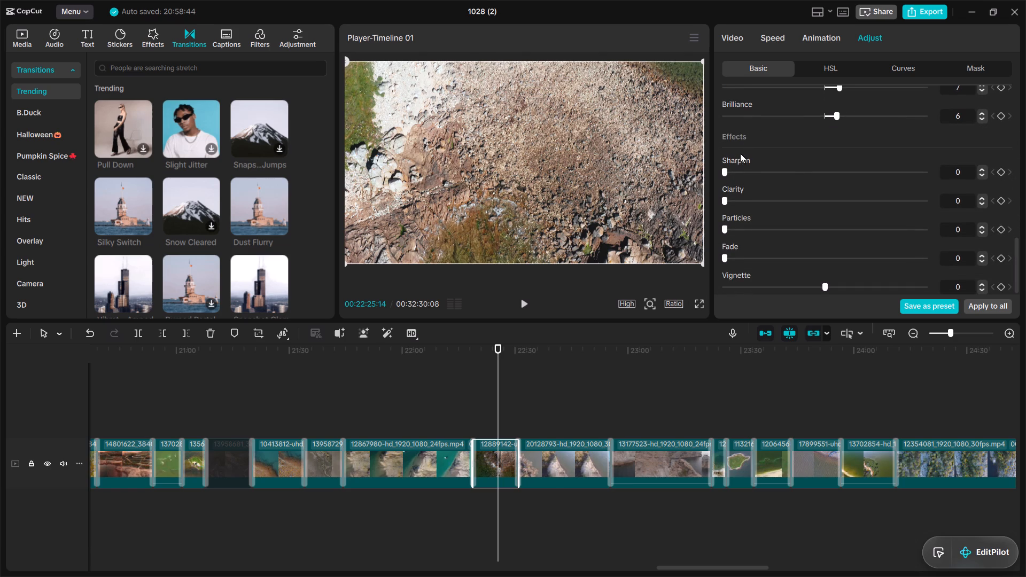
left_click(737, 166)
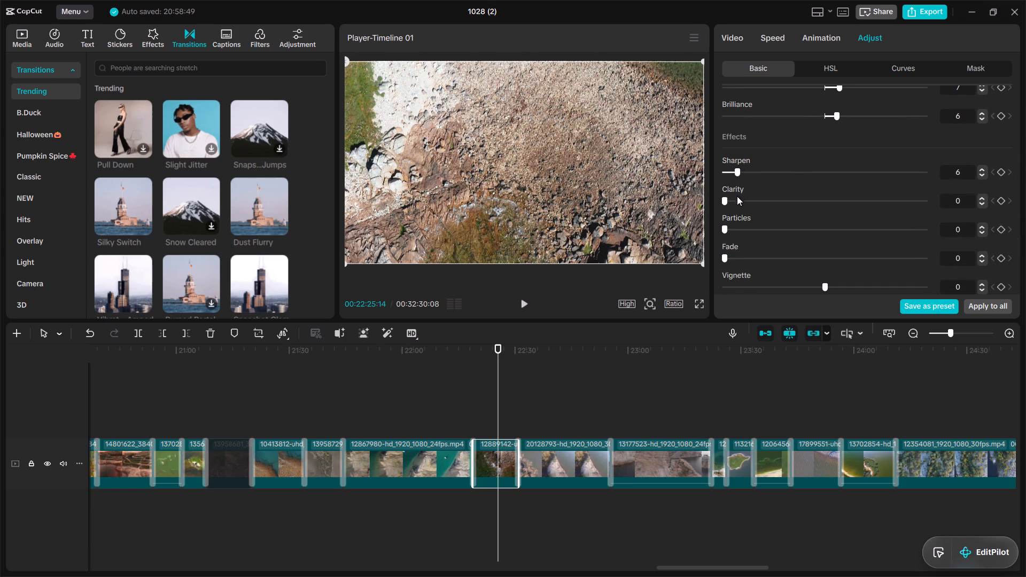
left_click(737, 196)
left_click(737, 225)
left_click_drag(738, 255, 893, 313)
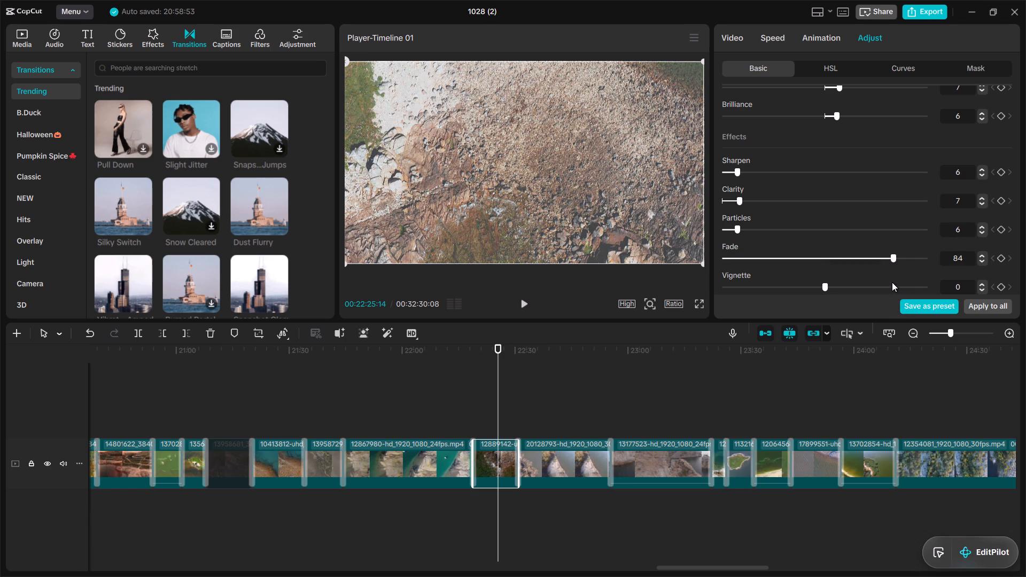
left_click(892, 282)
left_click(739, 258)
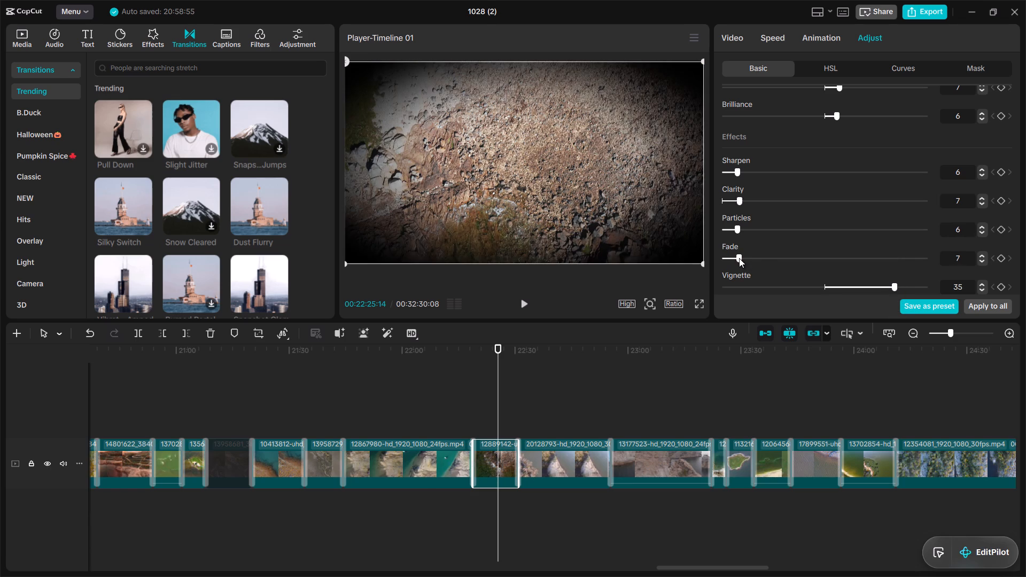
left_click_drag(1020, 247, 1020, 283)
left_click_drag(1017, 261, 1017, 271)
left_click_drag(1017, 271, 1017, 297)
Select the following clip, 20128793, and set its effects to Vignette 33, Fade 4, Particles 3, Clarity 5 and Sharpen 7.
double_click(559, 450)
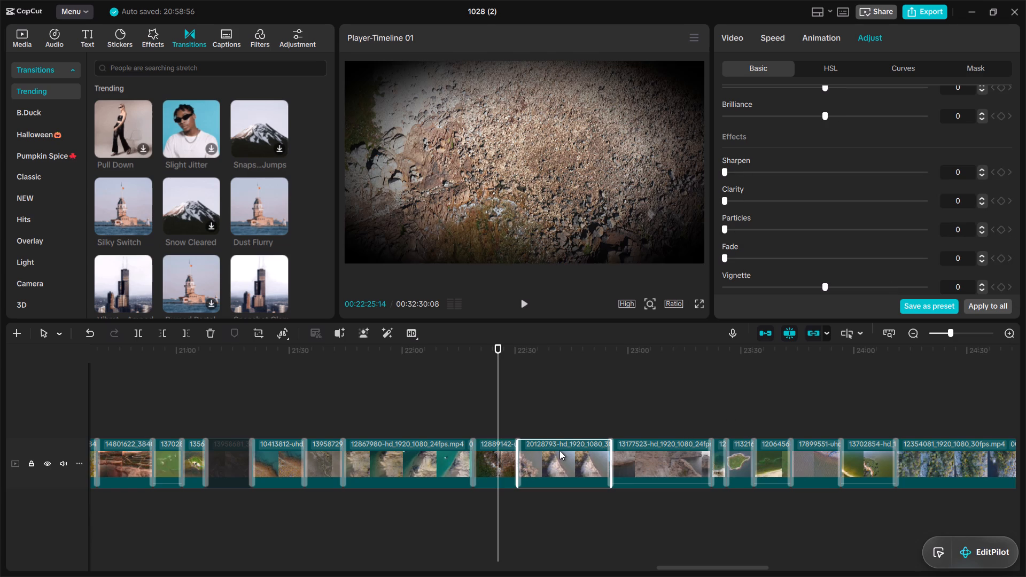
left_click(889, 283)
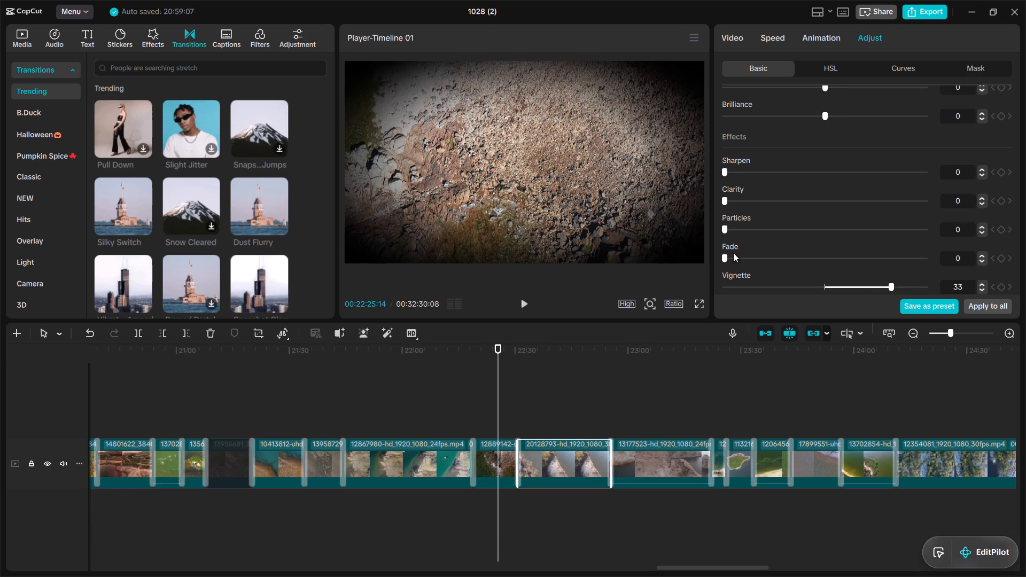
left_click(733, 253)
left_click(731, 228)
left_click_drag(732, 197, 732, 162)
left_click_drag(732, 169, 819, 102)
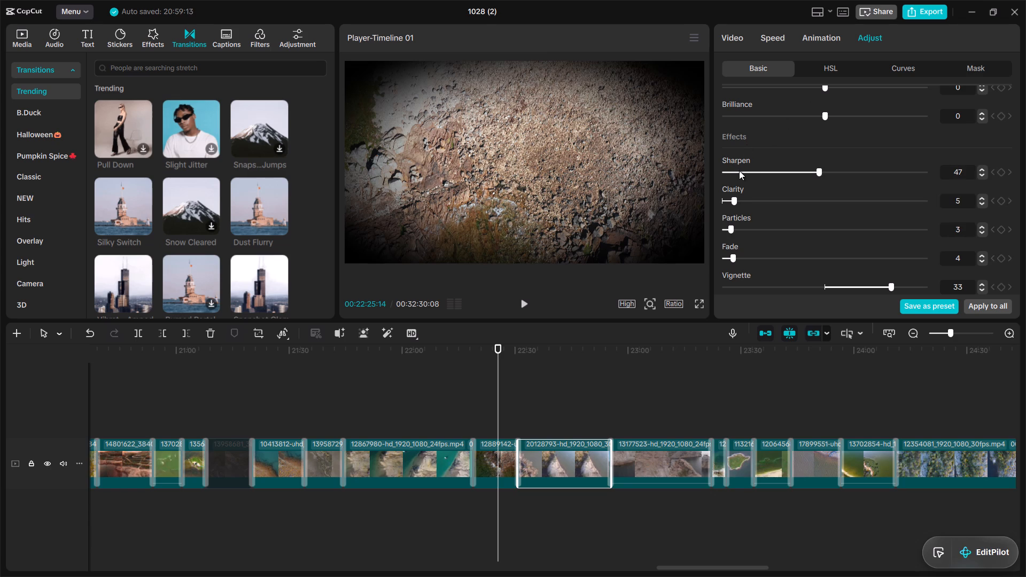
left_click(739, 170)
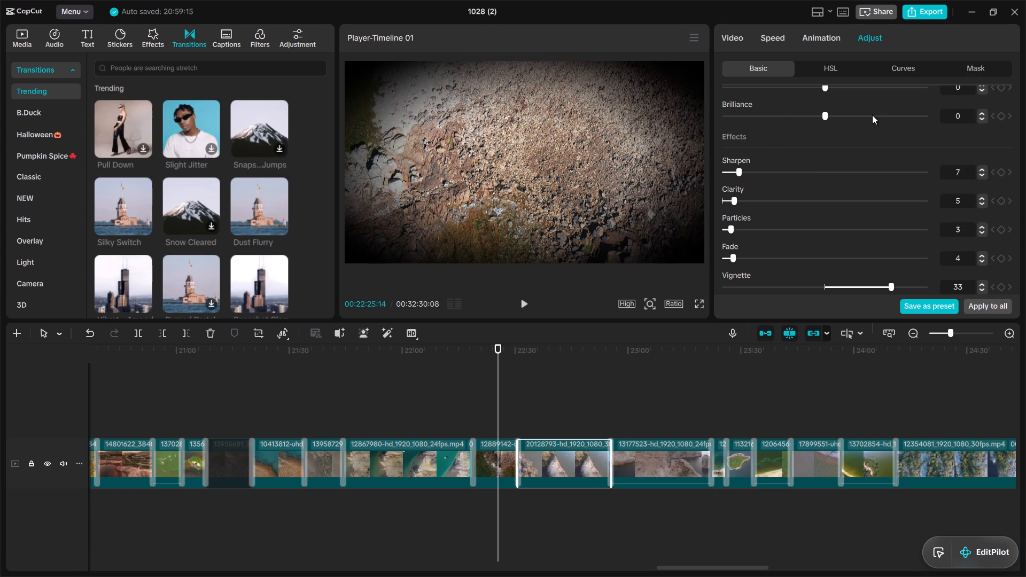
Set the lightness adjustments of clip 20128793 to Brilliance 25, Blacks -4, Whites -3, Shadow -4, Highlight -5, Contrast -5 and Exposure -5.
left_click(872, 115)
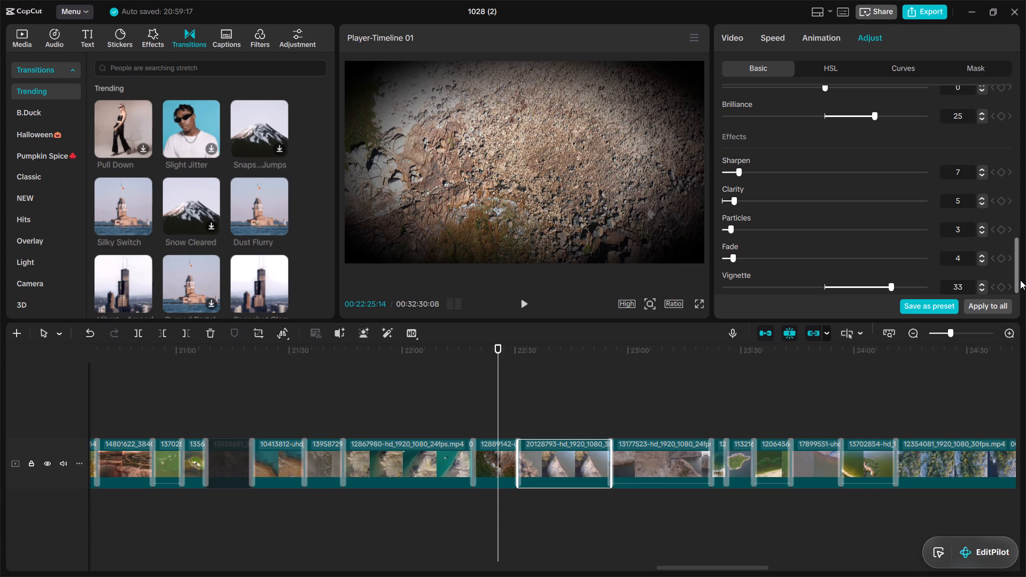
left_click_drag(1015, 273, 1014, 224)
left_click(814, 269)
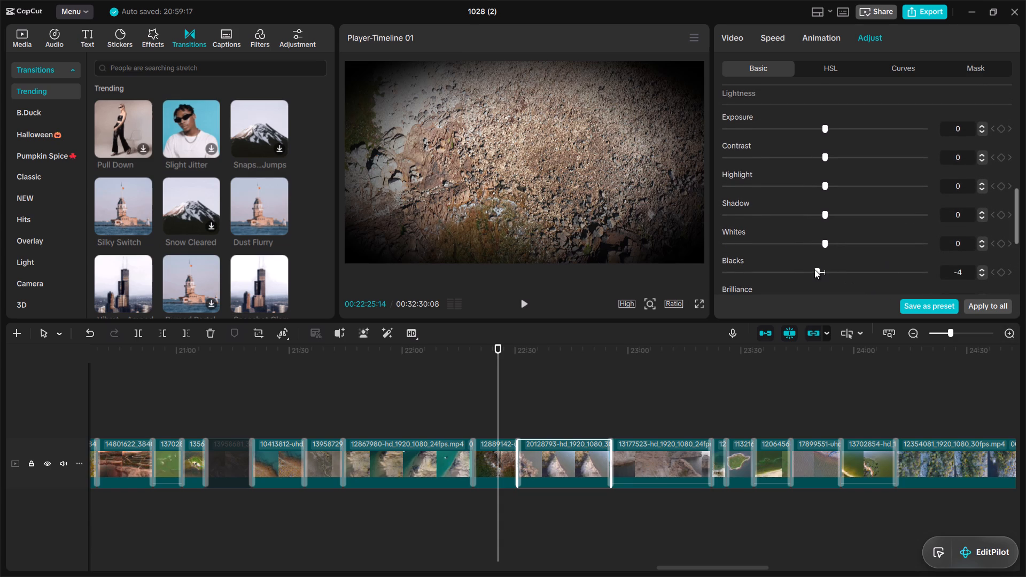
left_click(815, 244)
left_click(814, 209)
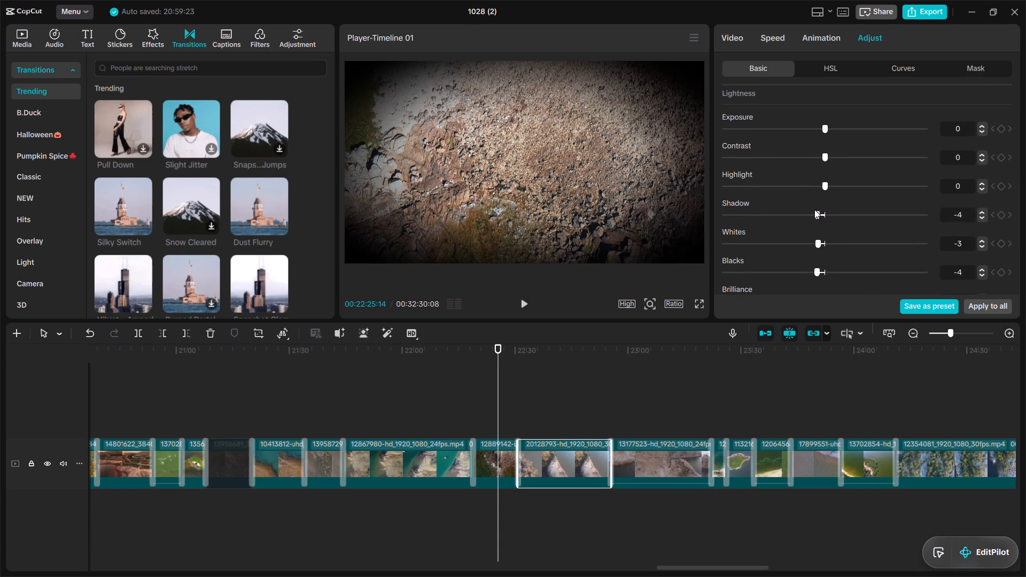
left_click_drag(814, 184, 812, 148)
left_click_drag(812, 154, 812, 128)
left_click(812, 128)
Set the color adjustments of clip 20128793 to Saturation 4, Tint -5 and Temp -5.
left_click_drag(1017, 210, 1017, 207)
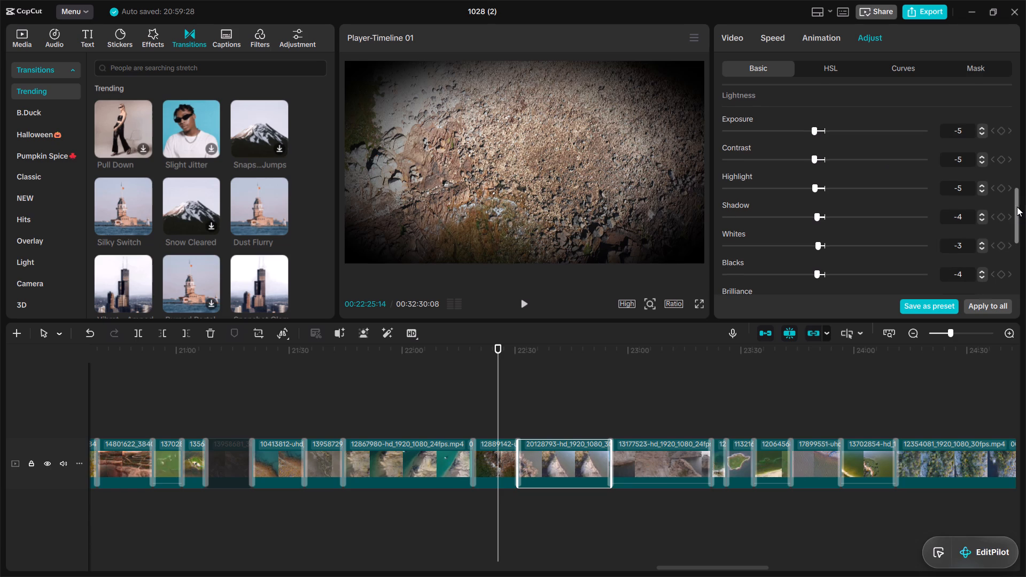
left_click_drag(1017, 207, 1015, 164)
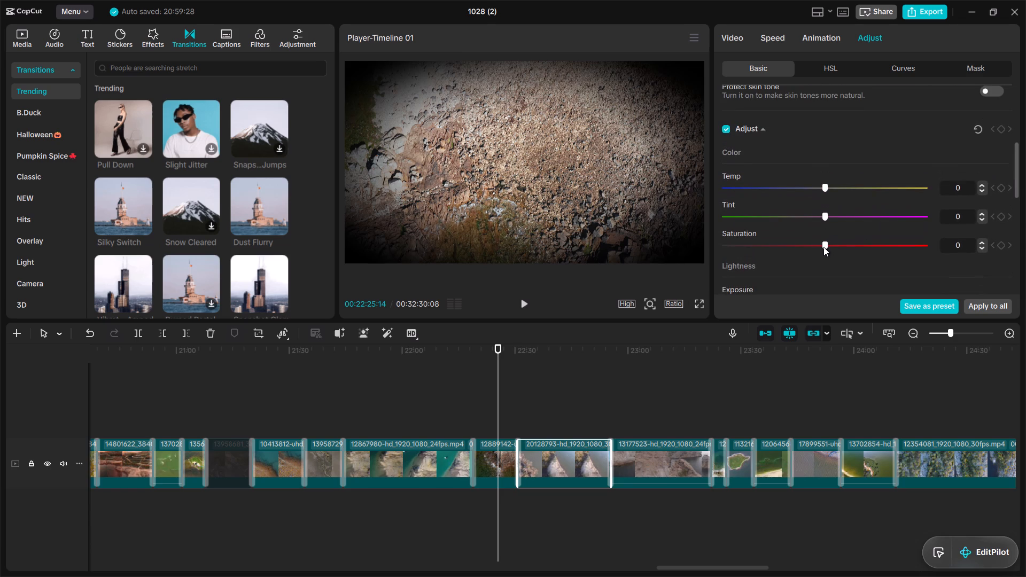
left_click_drag(839, 244, 831, 216)
left_click(813, 212)
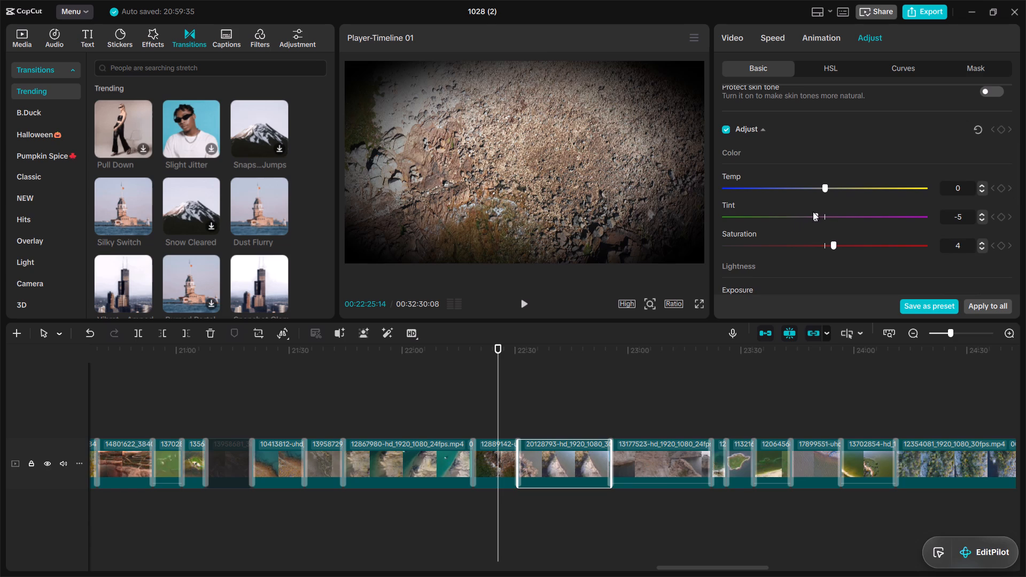
left_click(812, 188)
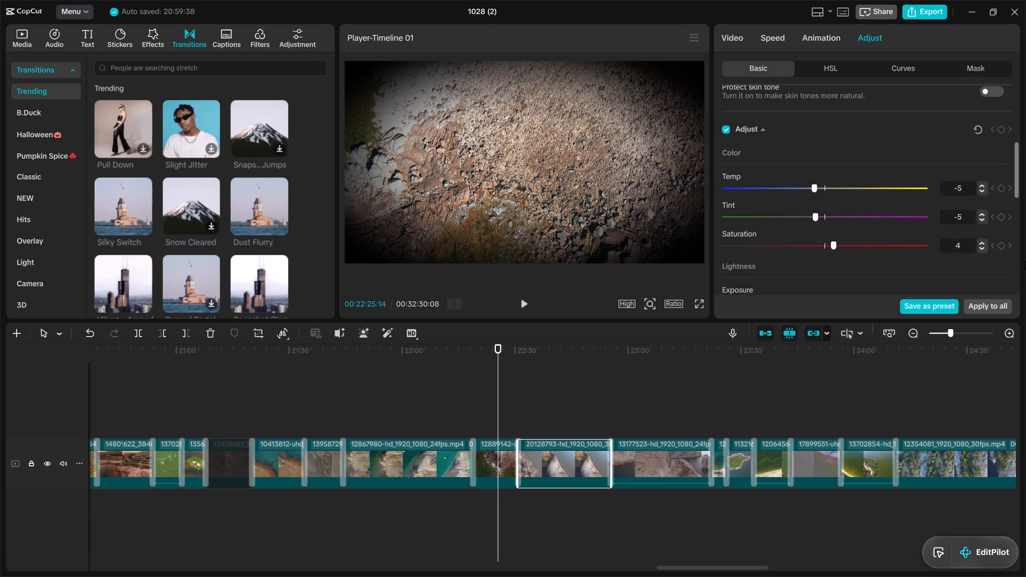
Turn on skin tone protection for clip 20128793.
left_click_drag(1016, 189, 1016, 146)
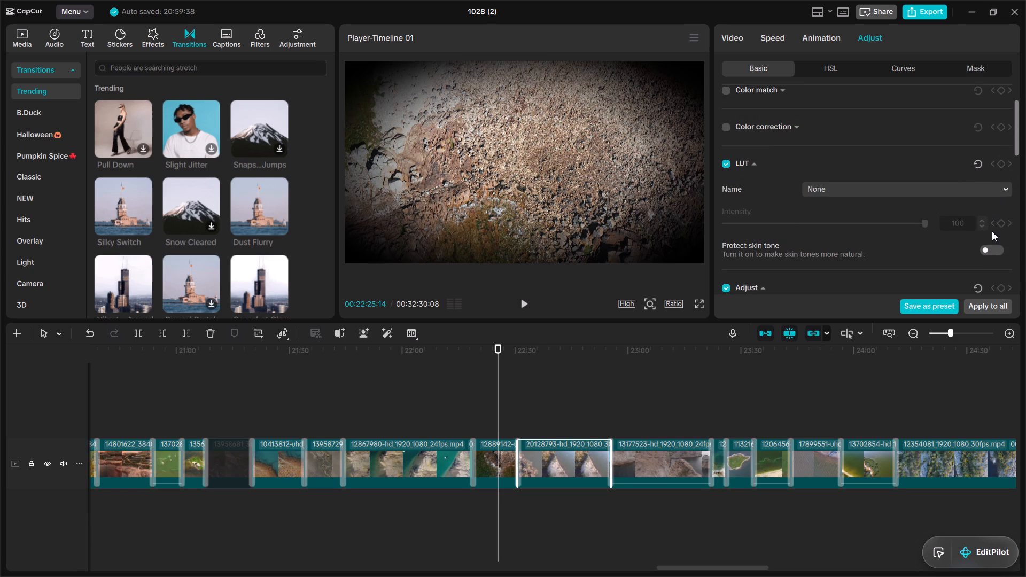
left_click(992, 242)
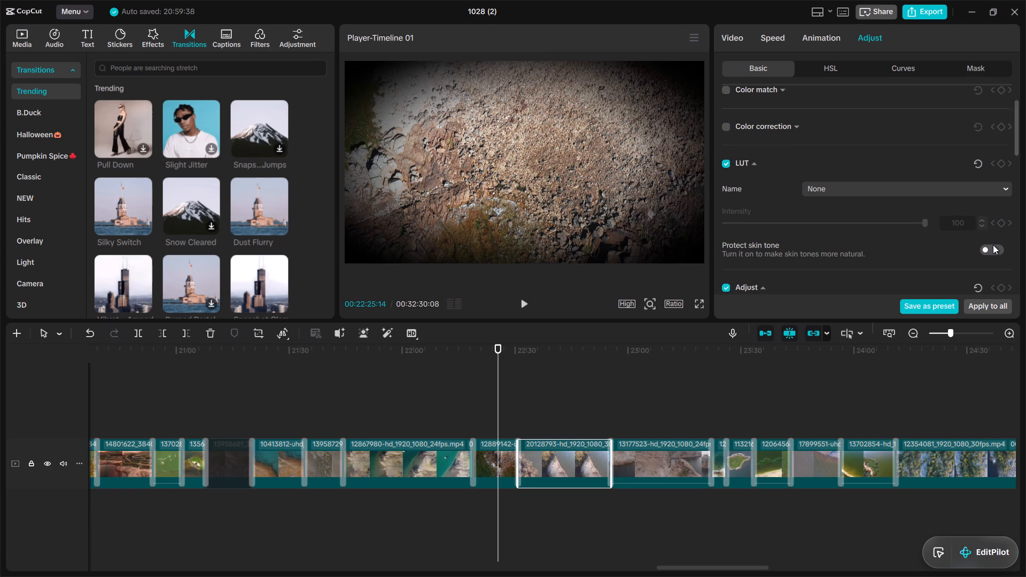
left_click(993, 246)
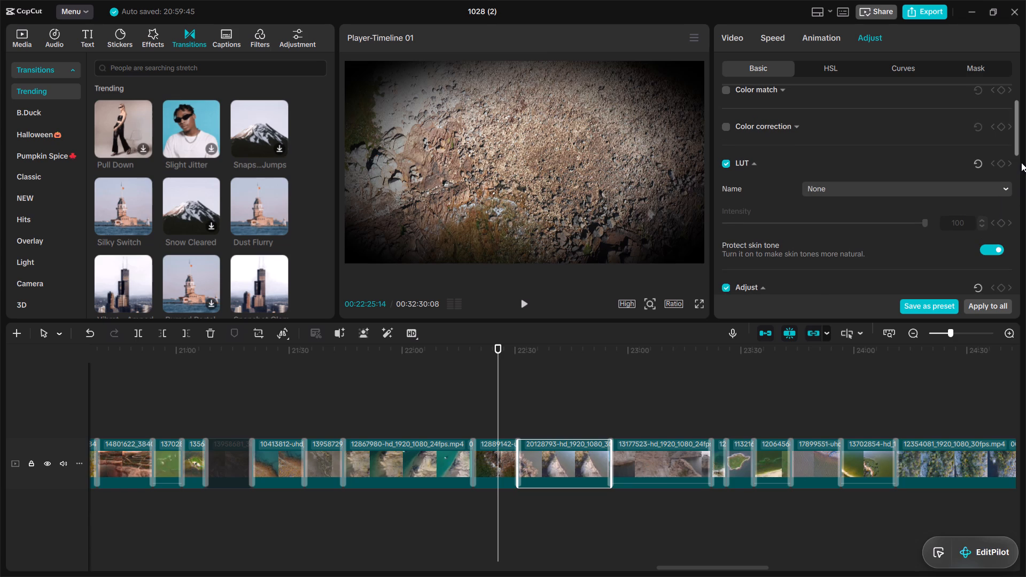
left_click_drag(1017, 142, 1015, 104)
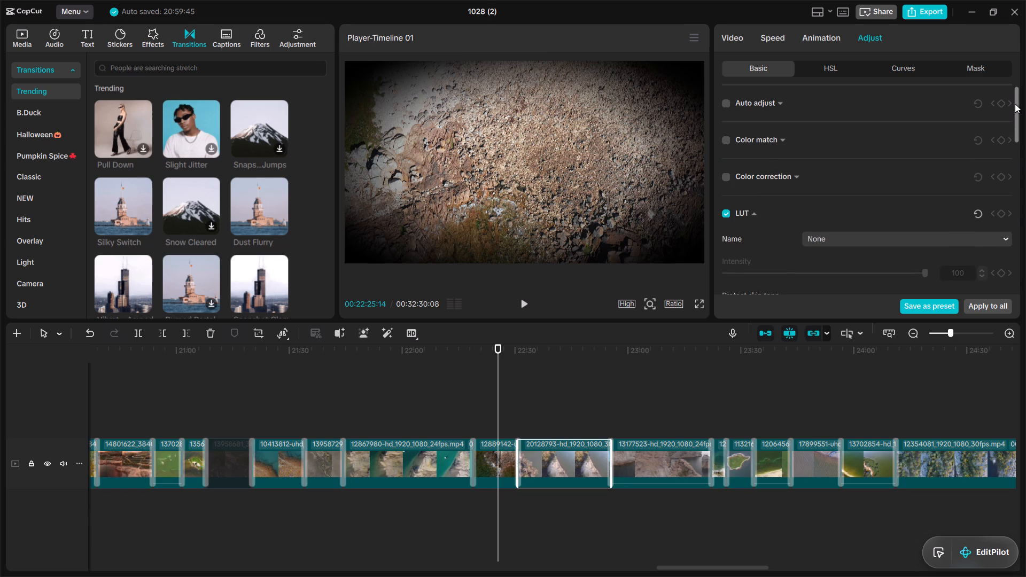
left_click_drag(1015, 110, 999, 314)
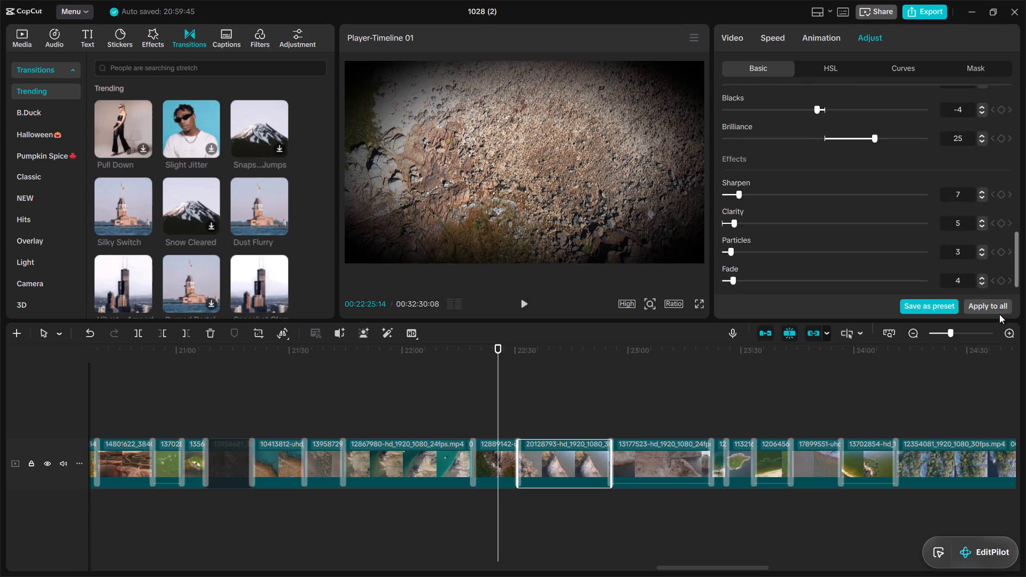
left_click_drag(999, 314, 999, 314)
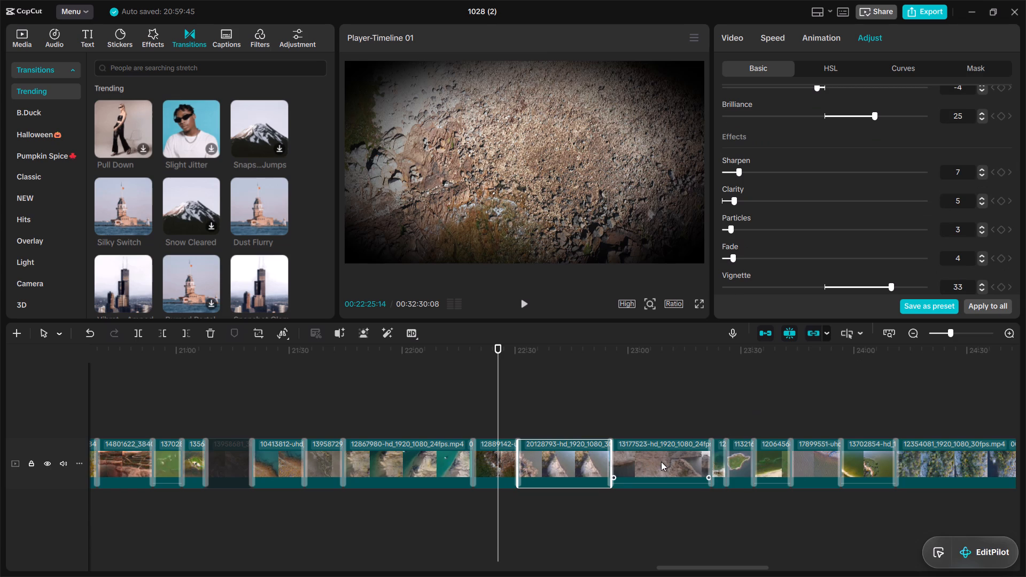
Select the following clip, 13177523, and set its color adjustments to Temp 8, Tint 8 and Saturation 10.
double_click(661, 462)
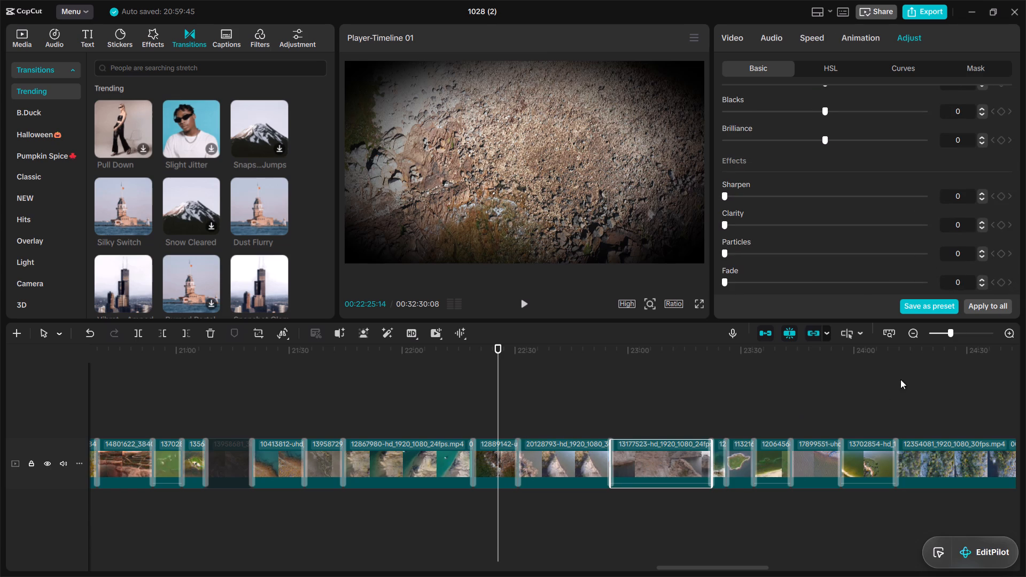
left_click_drag(1015, 261, 1015, 254)
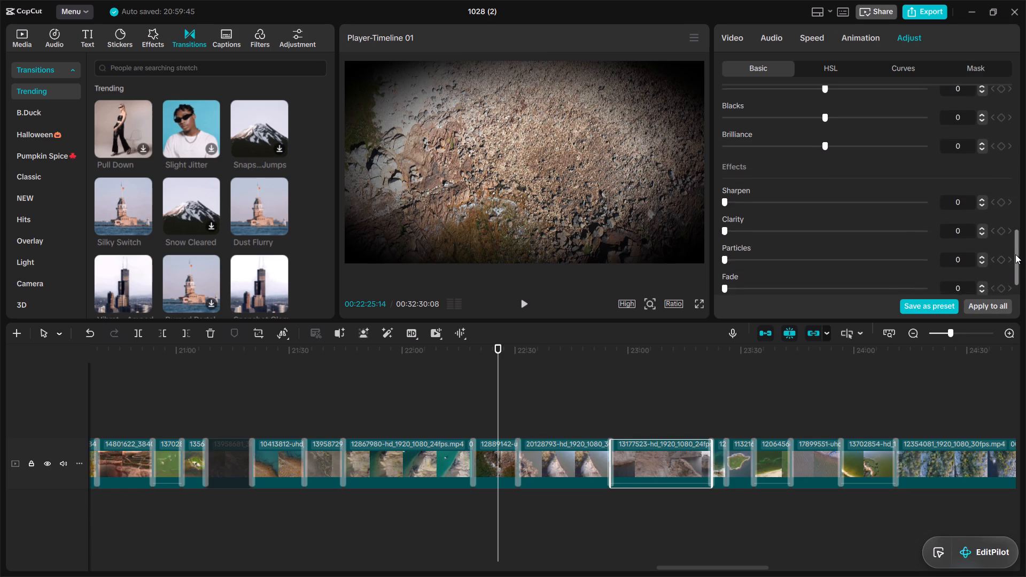
left_click_drag(1015, 254, 1017, 86)
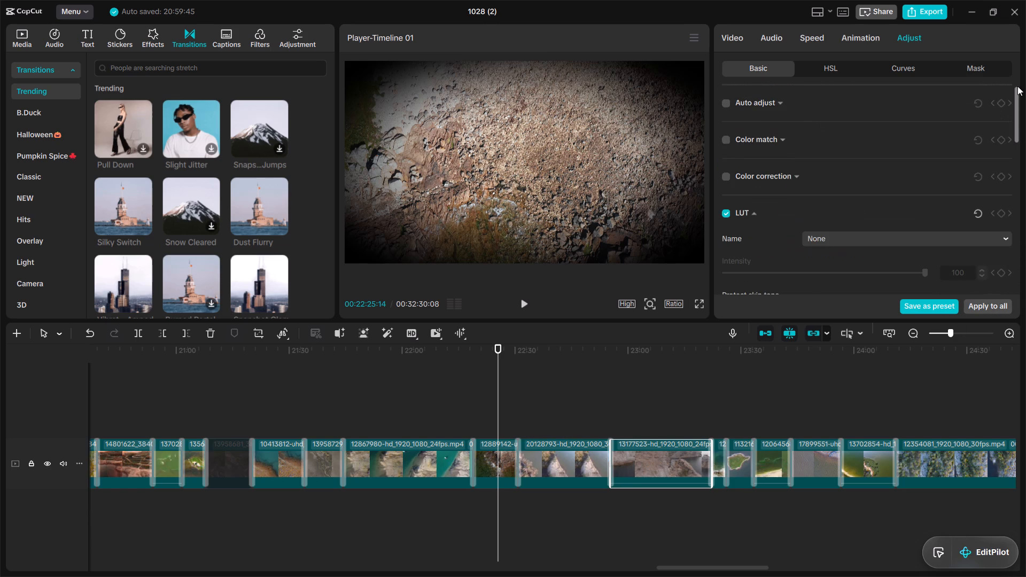
left_click_drag(1017, 86, 1006, 166)
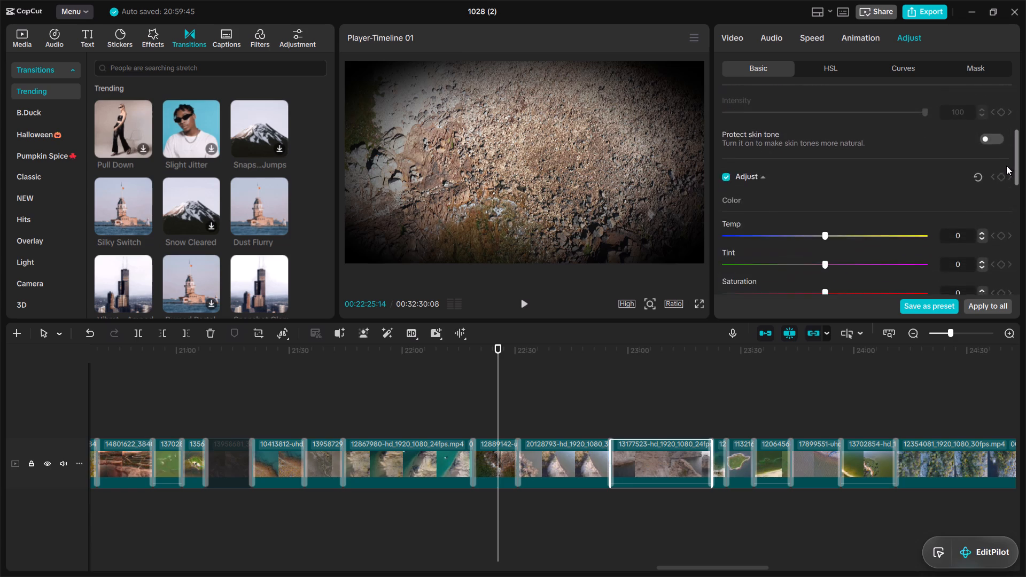
left_click_drag(1006, 166, 1005, 185)
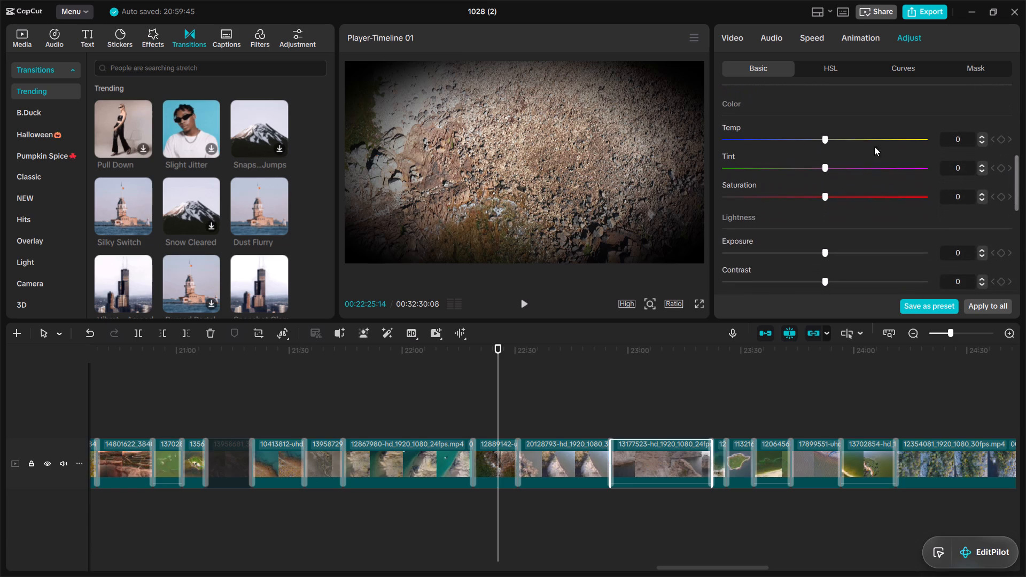
left_click_drag(840, 137, 837, 165)
left_click_drag(837, 165, 838, 185)
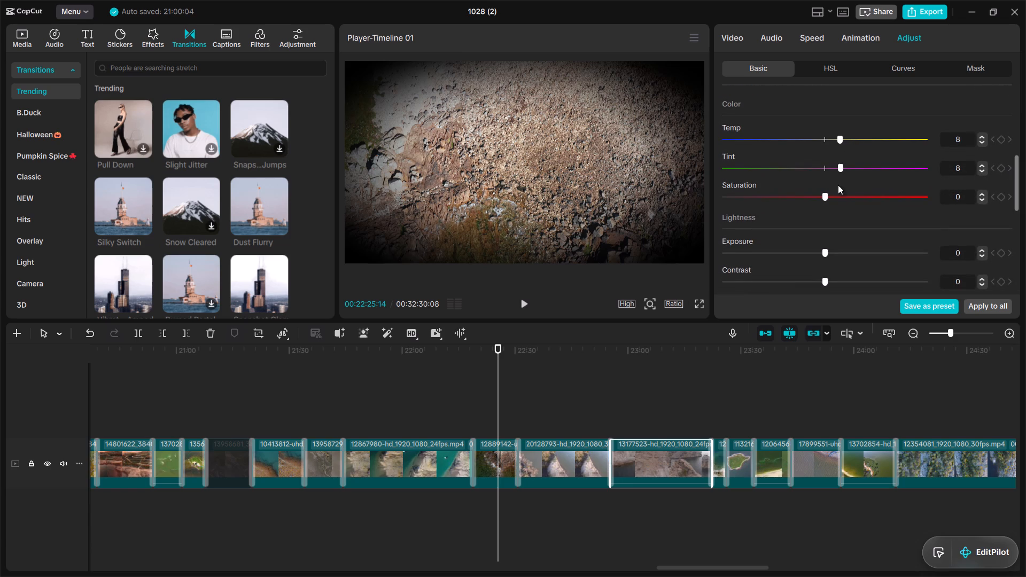
left_click_drag(838, 185, 838, 192)
left_click_drag(838, 192, 842, 249)
Set the lightness adjustments of clip 13177523 to Exposure 11, Contrast 11, Highlight 7, Shadow 7, Whites 6, Blacks 6 and Brilliance 10.
left_click_drag(842, 249, 842, 257)
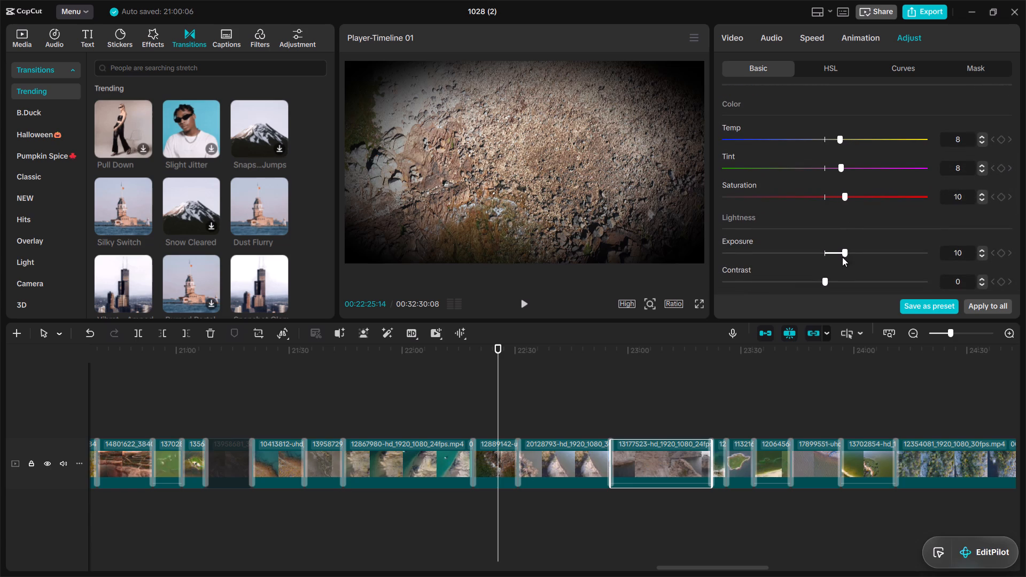
left_click_drag(842, 257, 845, 286)
left_click(845, 279)
left_click_drag(1016, 168, 1016, 207)
left_click_drag(837, 162, 836, 189)
left_click_drag(836, 189, 836, 217)
left_click_drag(836, 217, 835, 248)
left_click_drag(835, 248, 835, 277)
left_click_drag(835, 277, 966, 244)
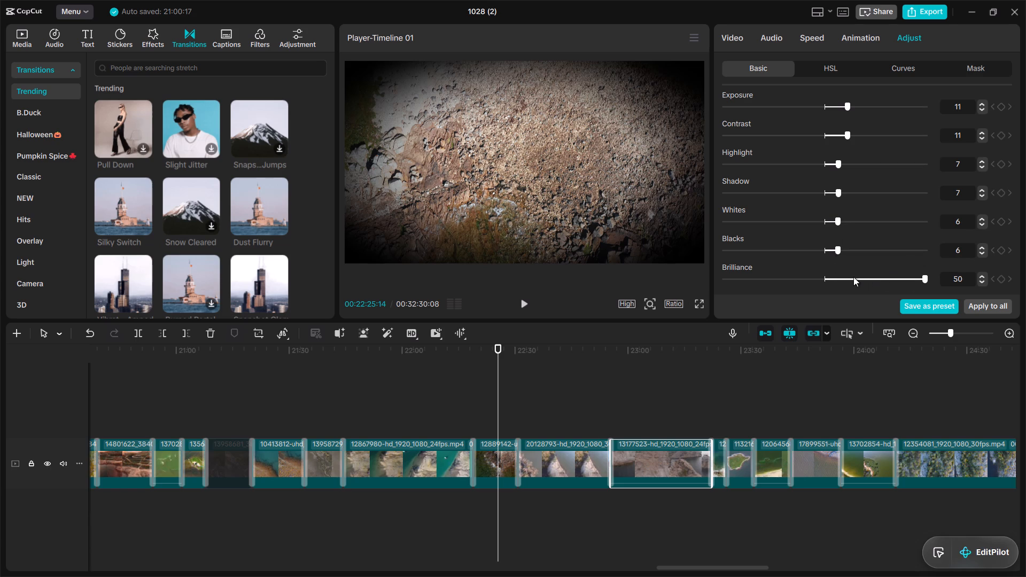
left_click(842, 274)
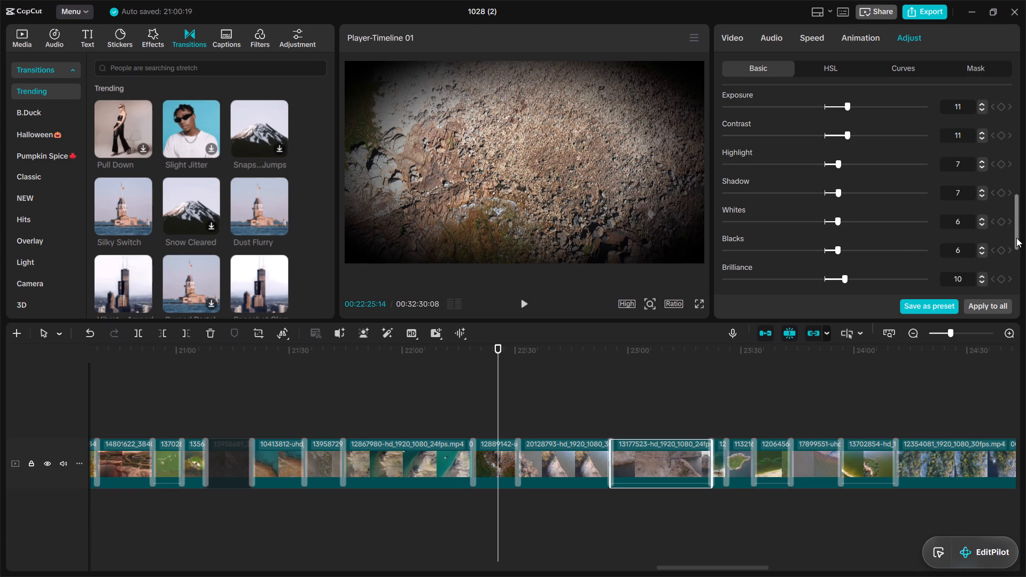
Set the effects of clip 13177523 to Sharpen 4, Clarity 6, Particles 4, Fade 6 and Vignette 37.
left_click_drag(1017, 228, 1016, 260)
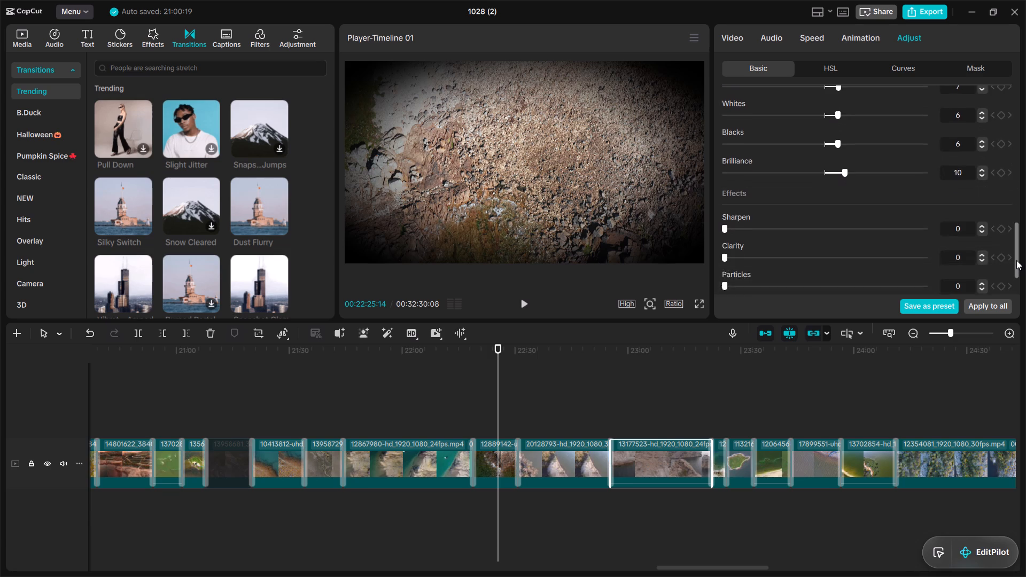
left_click_drag(1016, 260, 1013, 277)
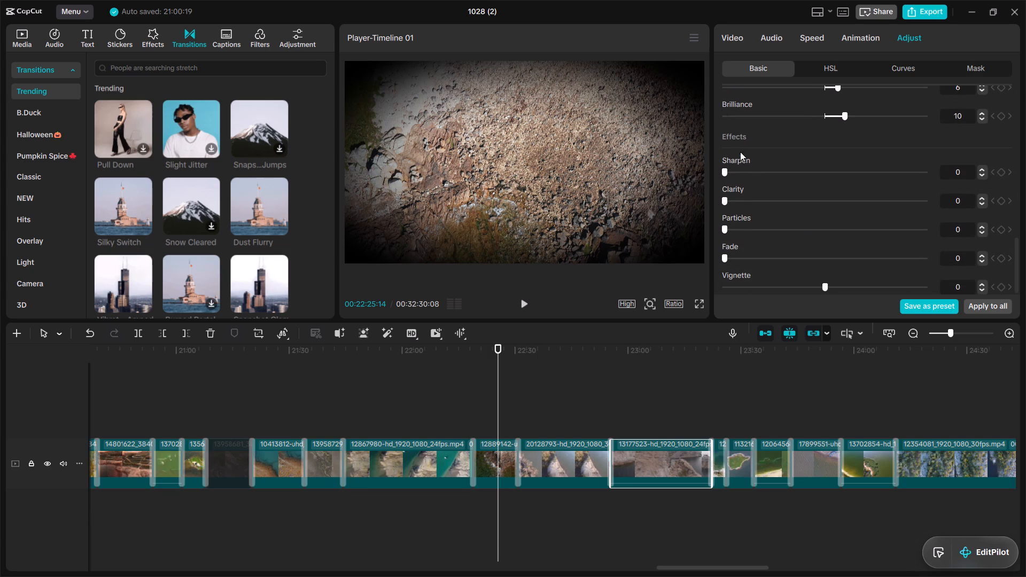
left_click(733, 166)
left_click_drag(733, 198, 733, 230)
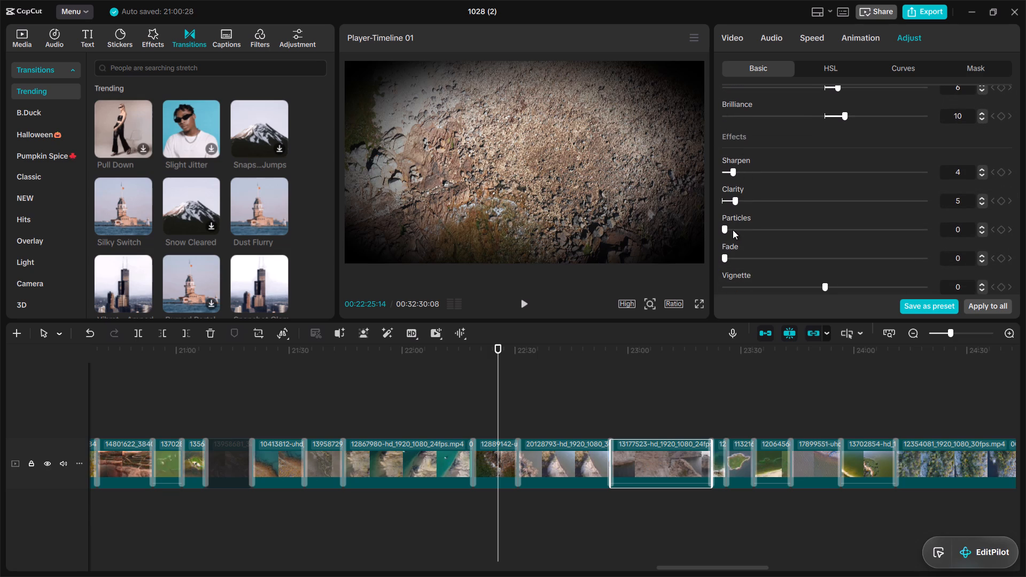
left_click_drag(733, 230, 734, 229)
left_click(734, 229)
left_click(736, 260)
left_click(897, 281)
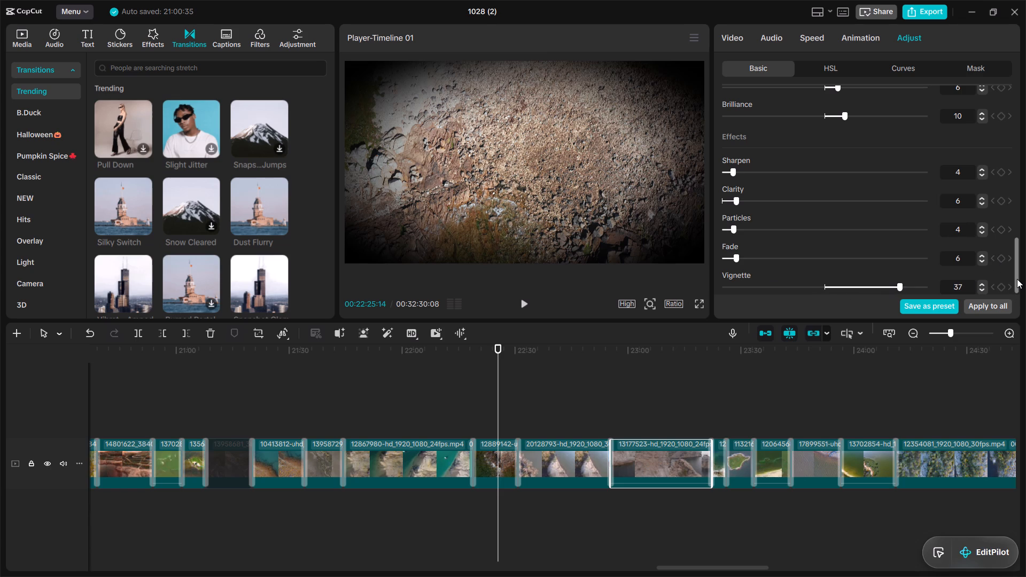
Select the green island clip near 23:30, move the playhead onto it, and turn on its skin tone protection.
left_click_drag(1017, 277, 1017, 228)
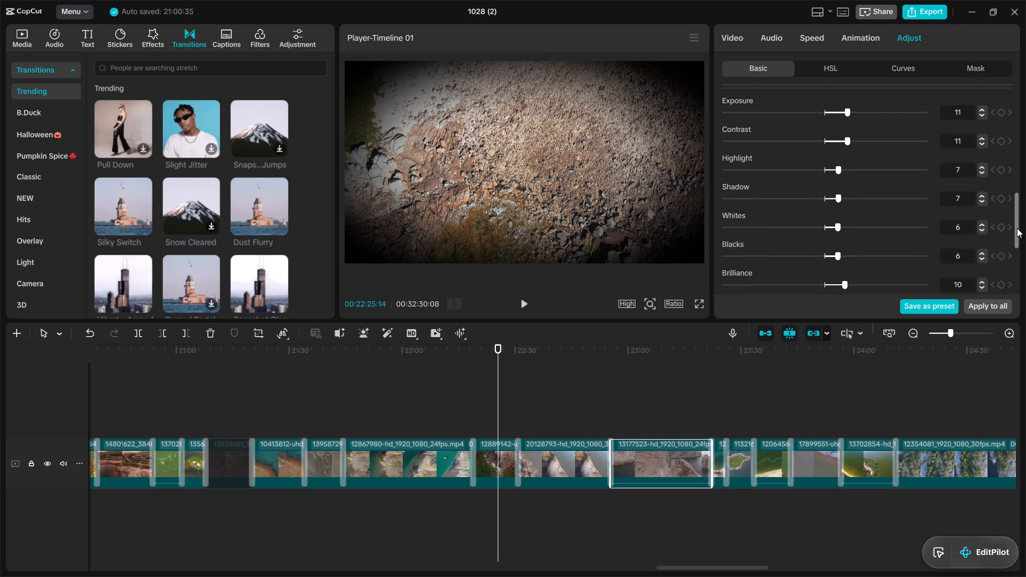
left_click_drag(1017, 228, 1020, 27)
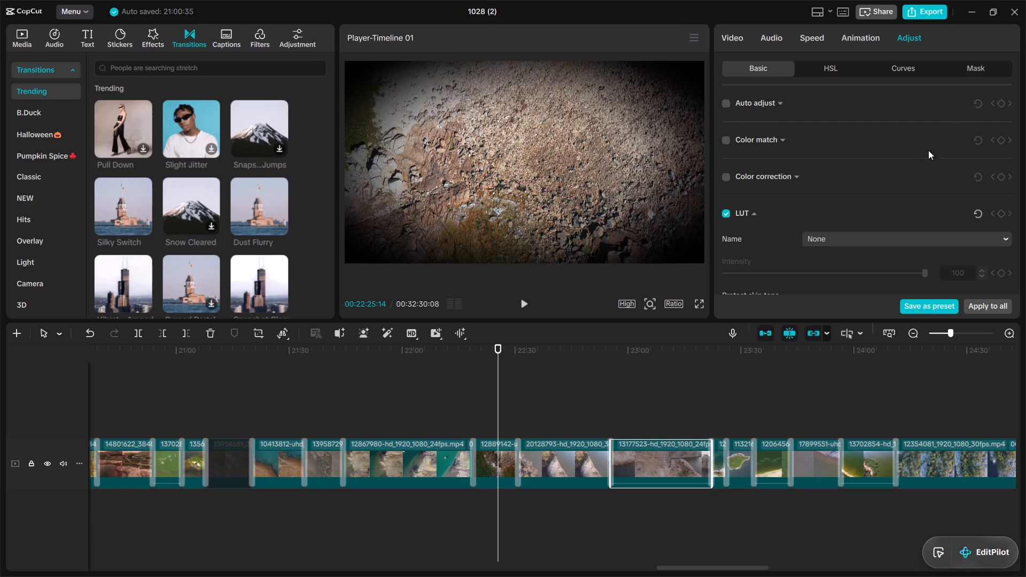
double_click(734, 456)
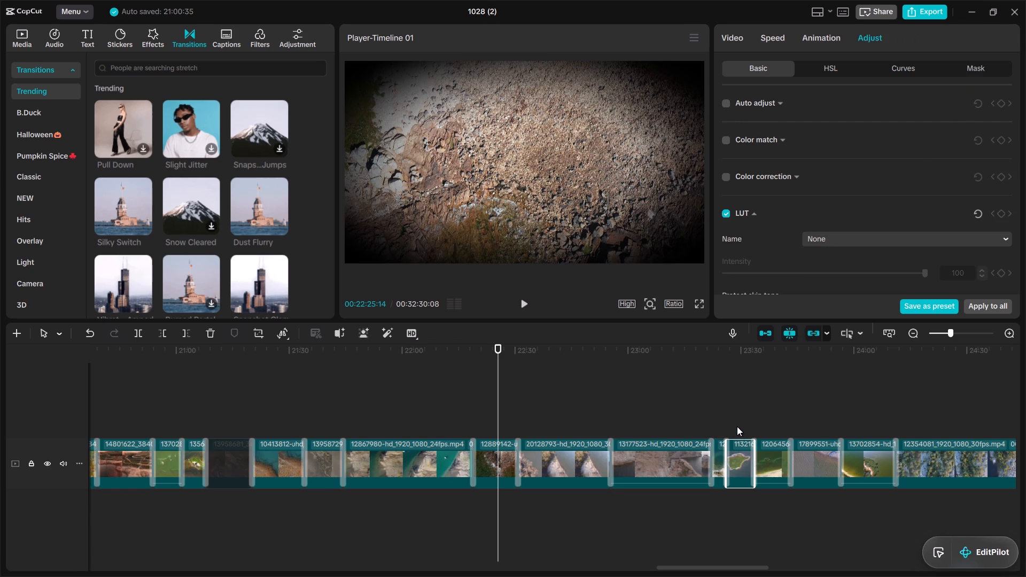
double_click(737, 426)
left_click(742, 462)
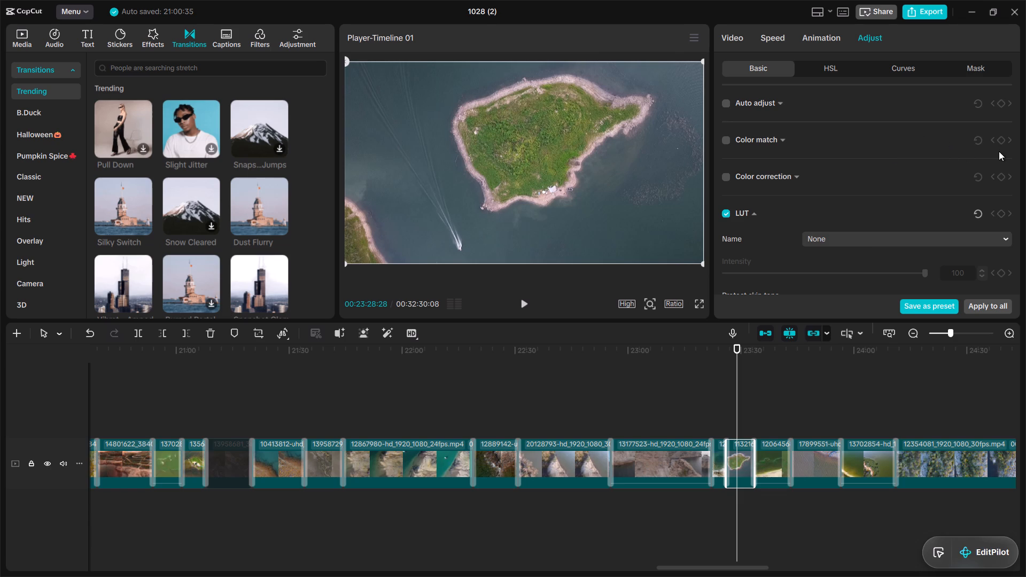
left_click_drag(1019, 119, 1019, 154)
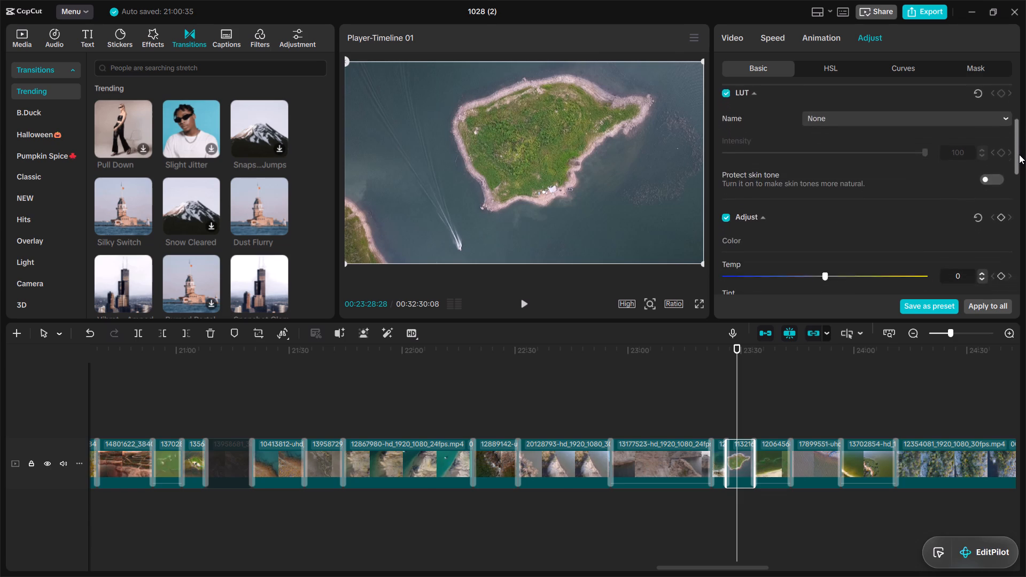
left_click_drag(1019, 154, 1019, 160)
left_click(997, 141)
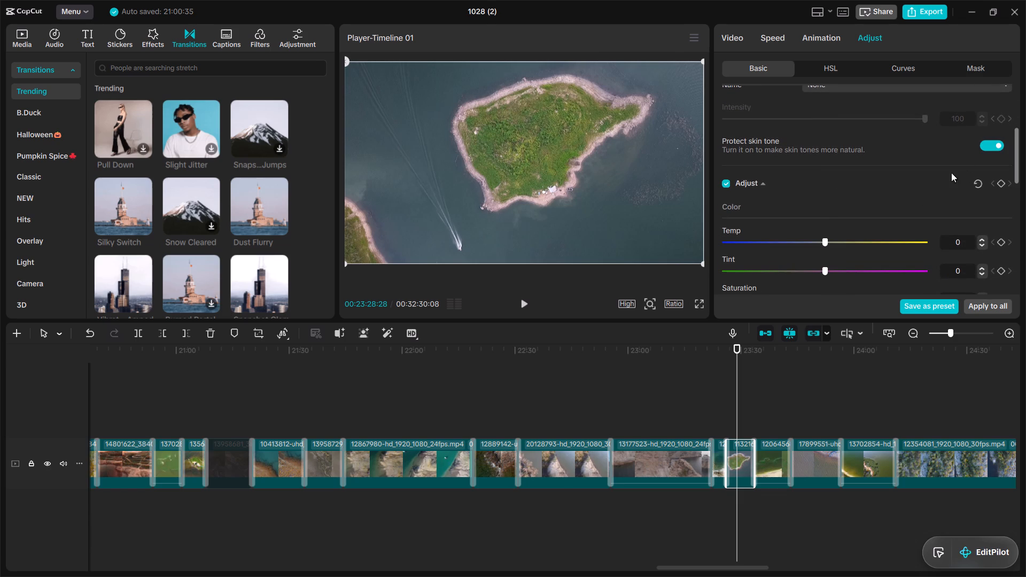
Set the color adjustments of the island clip to Temp -6, Tint -6 and Saturation -4.
left_click_drag(838, 241, 816, 270)
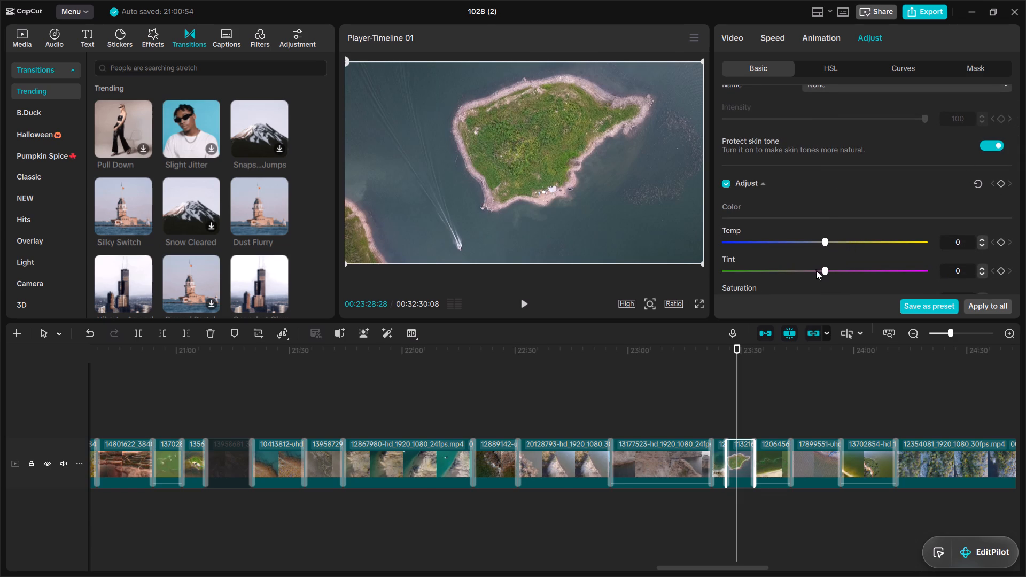
left_click_drag(816, 270, 811, 268)
left_click(811, 268)
left_click_drag(1017, 165, 1018, 181)
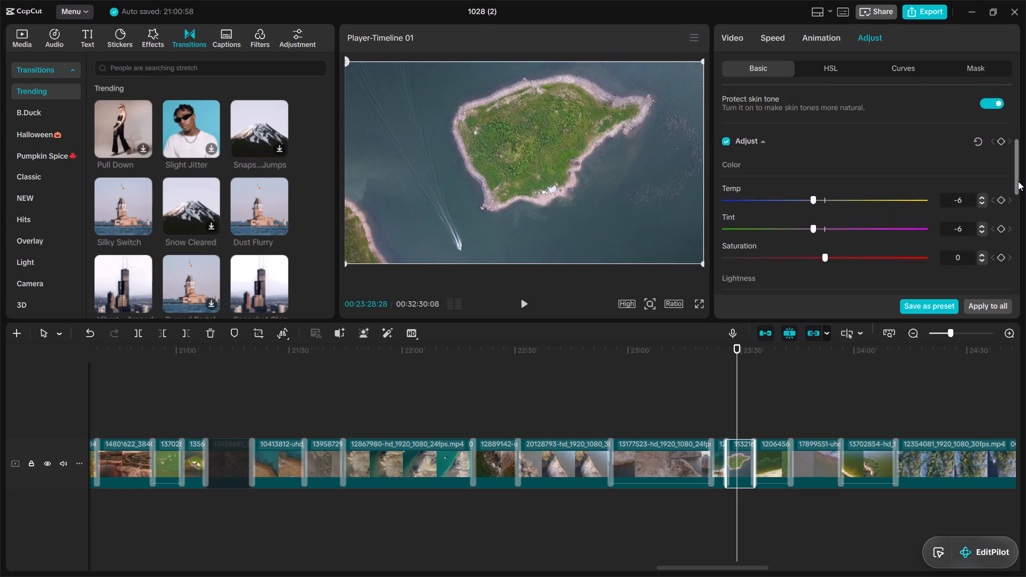
left_click_drag(1018, 181, 1019, 210)
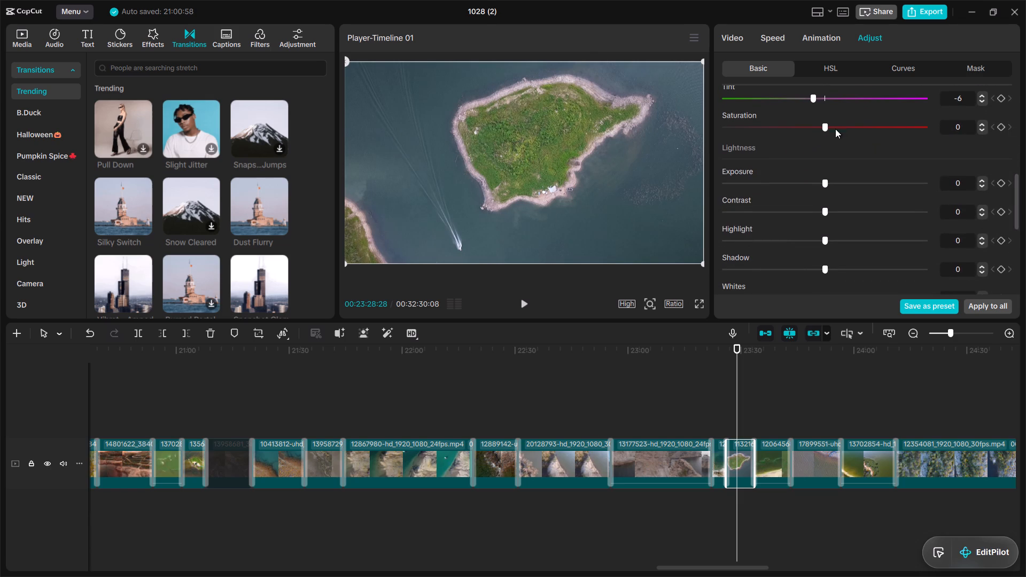
left_click_drag(835, 125, 813, 181)
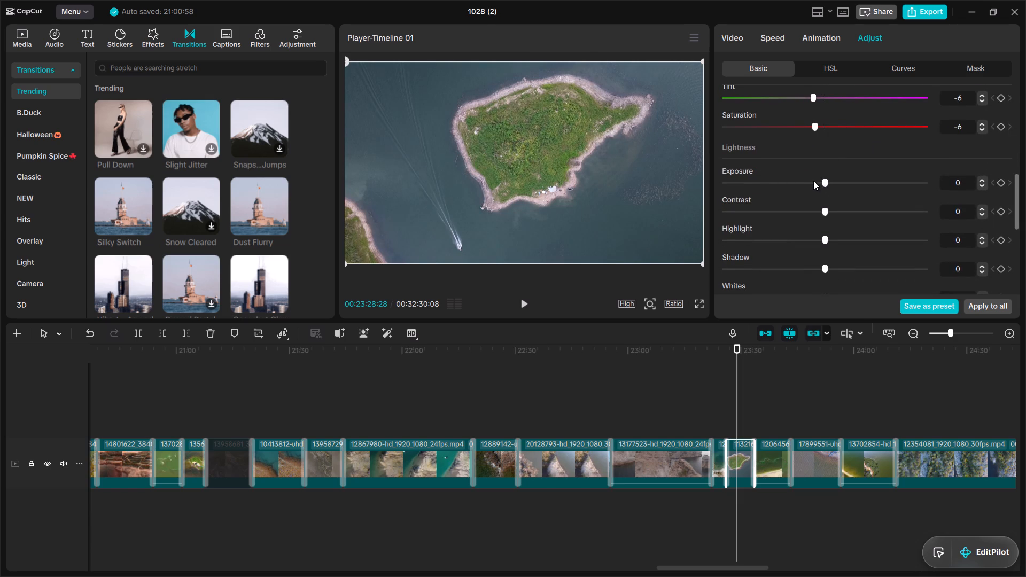
Set the island clip's lightness adjustments to Exposure -4, Contrast 5, Highlight -5, Shadow -5, Whites -4, Blacks -4 and Brilliance -4.
left_click_drag(813, 181, 814, 180)
left_click_drag(814, 180, 813, 209)
left_click_drag(813, 209, 830, 238)
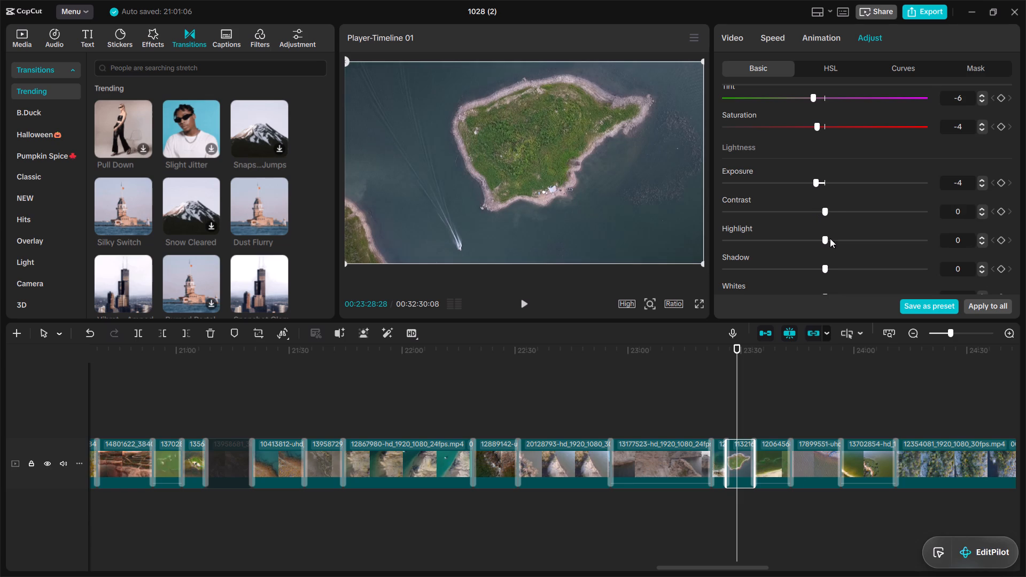
left_click_drag(830, 238, 833, 237)
left_click_drag(833, 237, 814, 263)
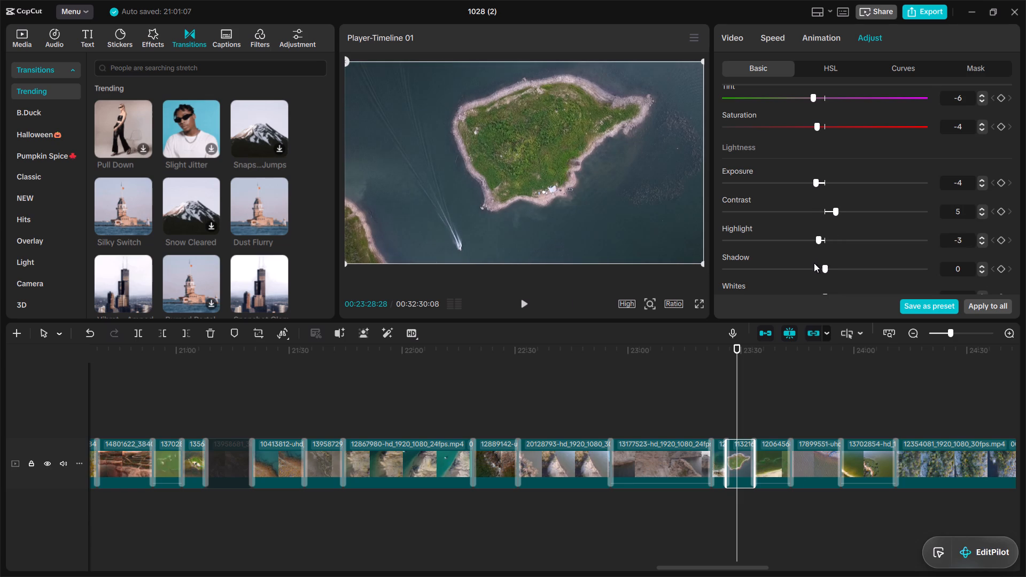
left_click_drag(814, 263, 812, 263)
left_click(812, 263)
left_click_drag(1017, 201, 1017, 227)
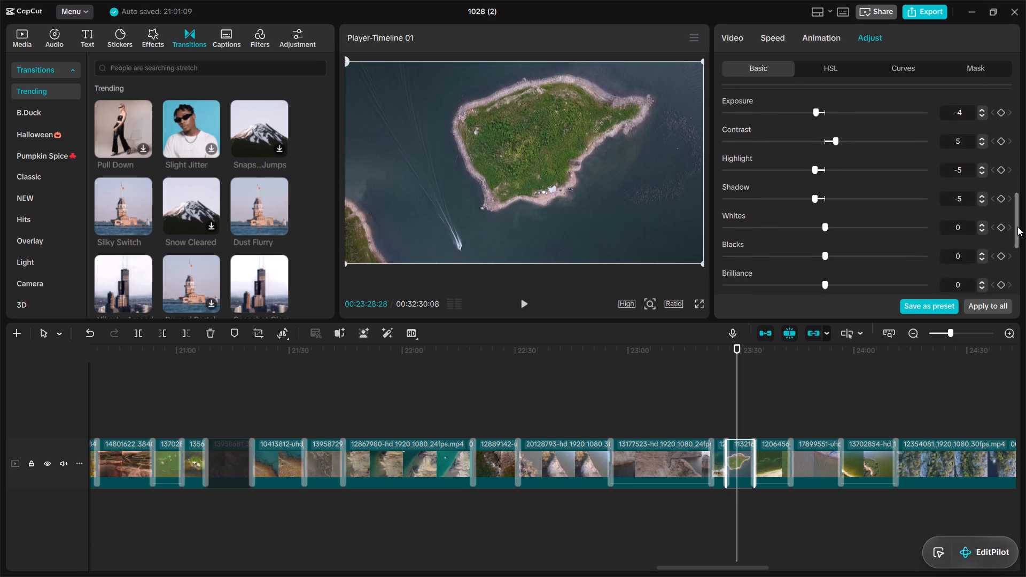
left_click_drag(1017, 227, 1015, 243)
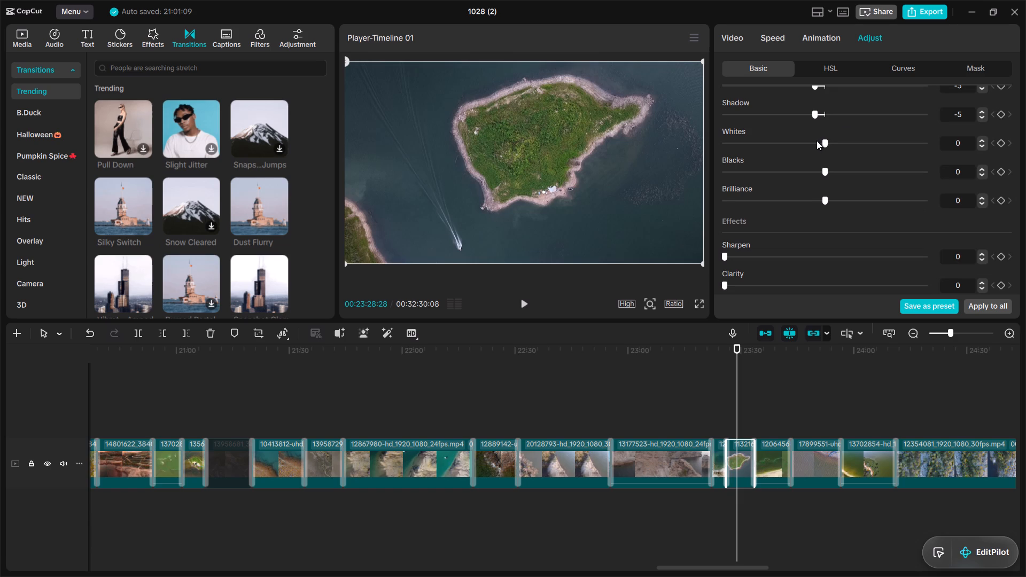
left_click_drag(817, 141, 813, 158)
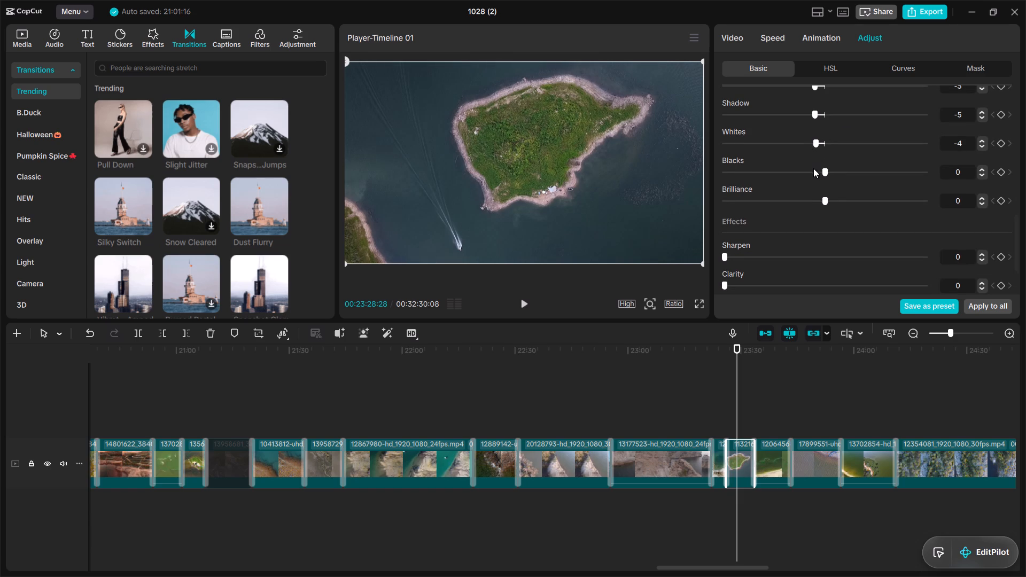
left_click(813, 168)
left_click(813, 196)
Set the effects of the island clip to Sharpen 7, Clarity 6, Particles 5, Fade 5 and Vignette 40.
left_click(738, 255)
left_click_drag(1015, 225, 1017, 248)
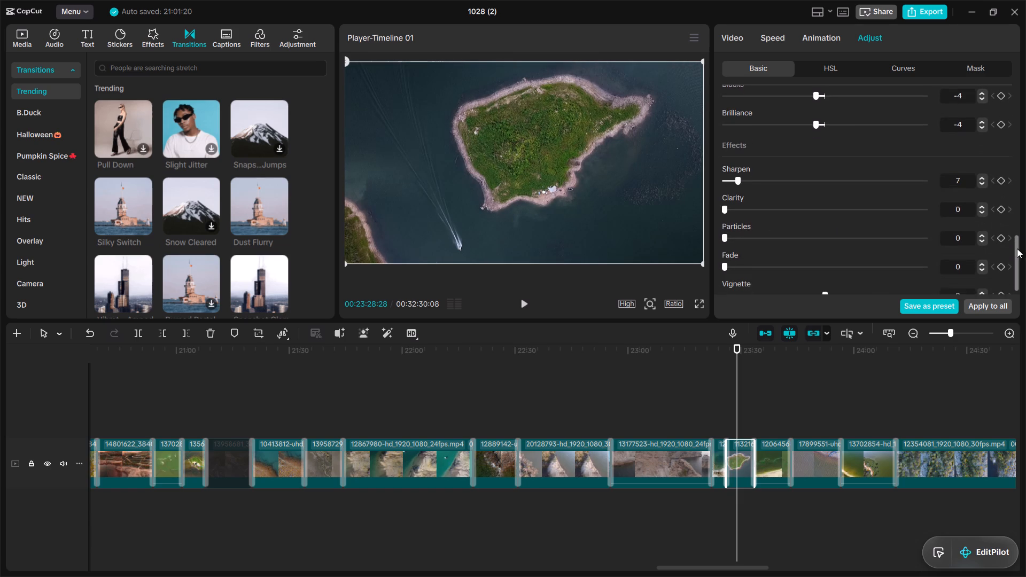
left_click_drag(1017, 248, 1019, 275)
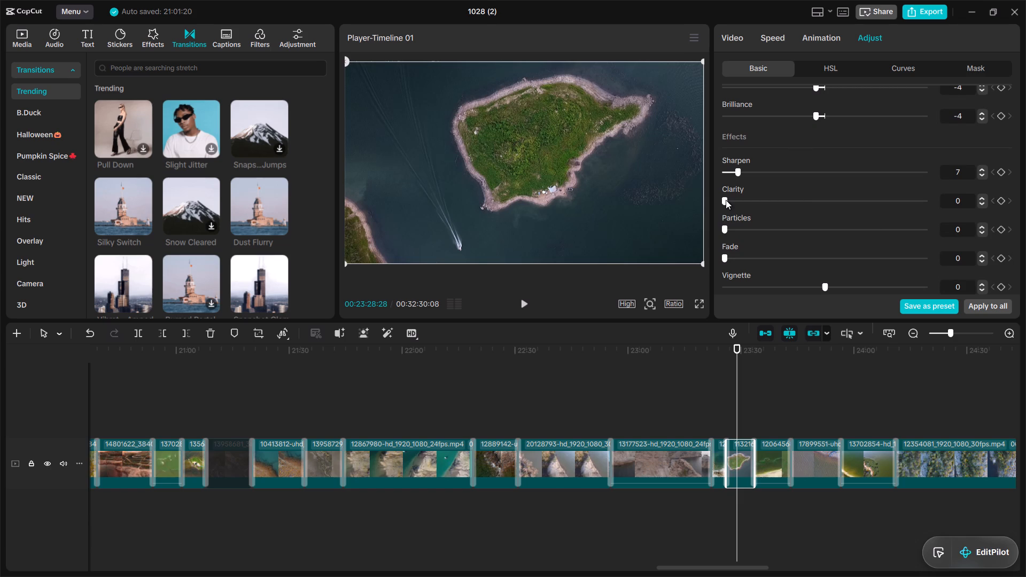
left_click_drag(735, 198, 735, 223)
left_click(735, 223)
left_click_drag(732, 255, 878, 346)
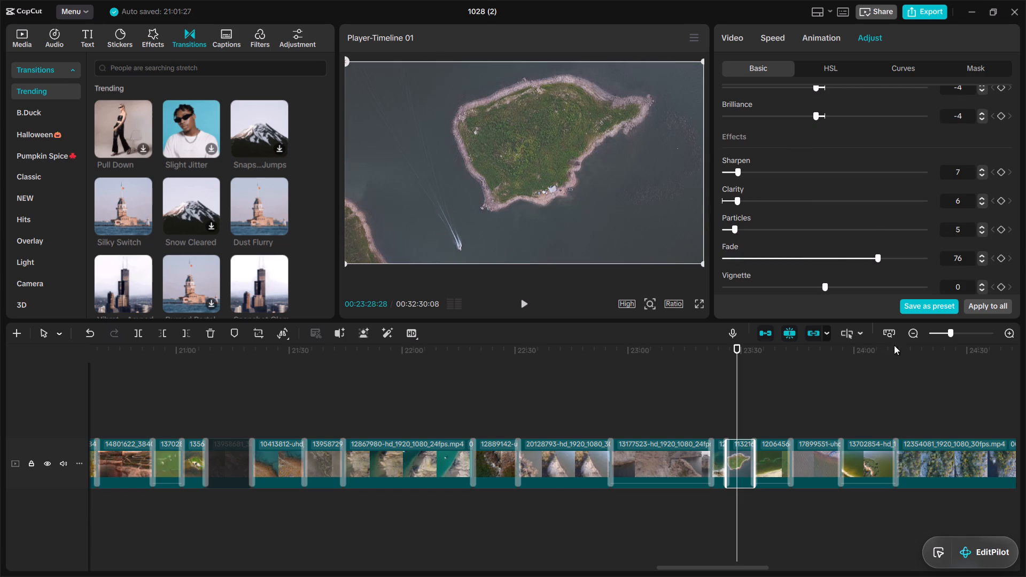
left_click(735, 258)
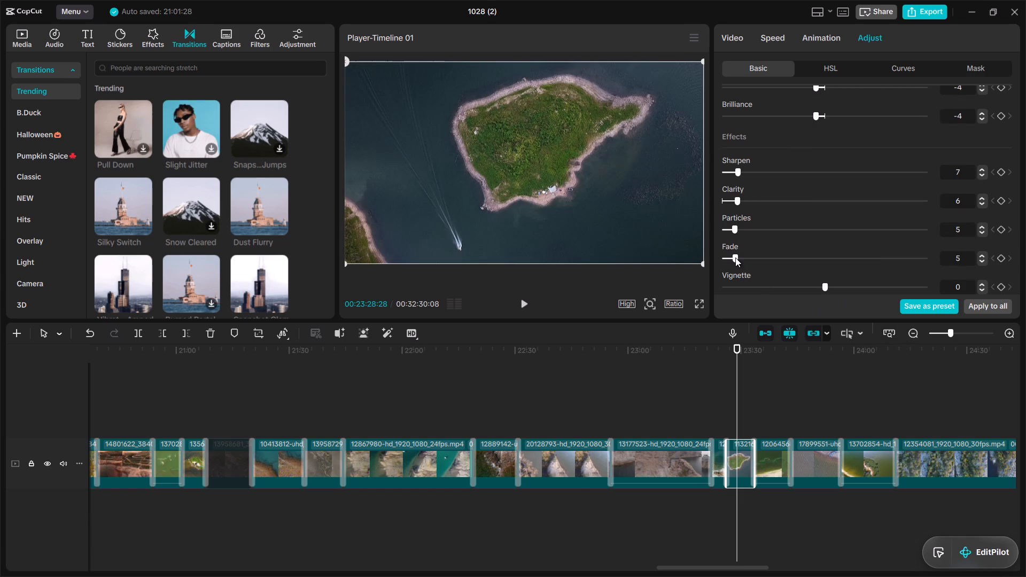
left_click(901, 284)
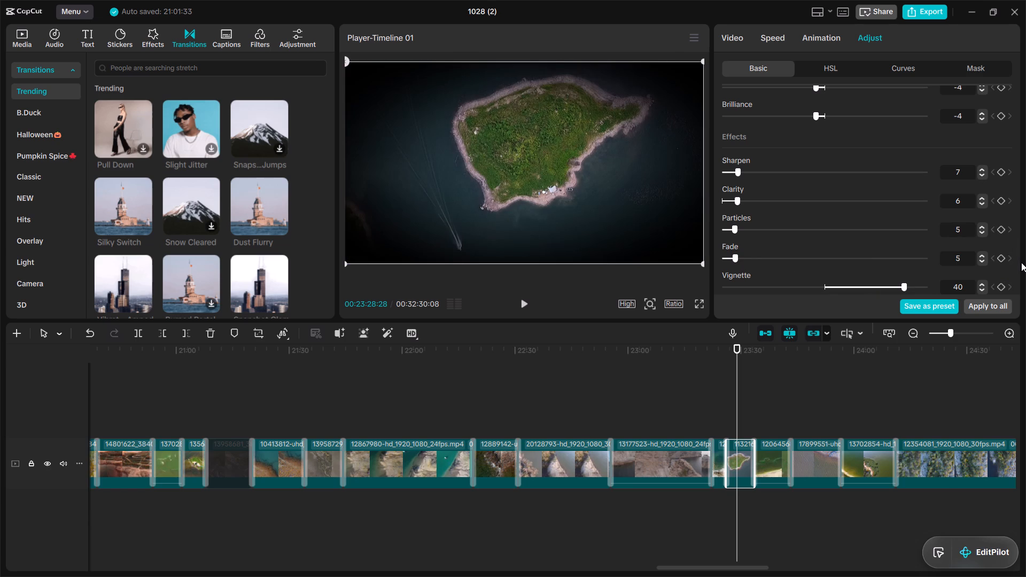
left_click_drag(1021, 262, 1017, 270)
left_click_drag(1017, 270, 1014, 311)
Select clip 1206456 after the island clip and set its effects to Sharpen 4, Clarity 8, Particles 7, Fade 9 and Vignette 37.
left_click(773, 458)
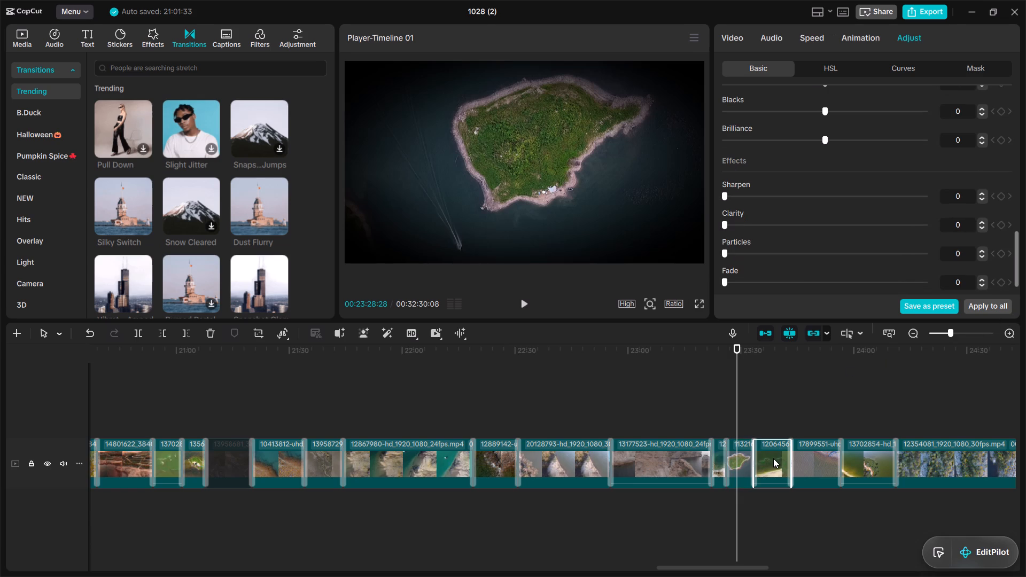
left_click(742, 279)
left_click_drag(743, 252, 738, 216)
left_click_drag(738, 216, 739, 222)
left_click(739, 222)
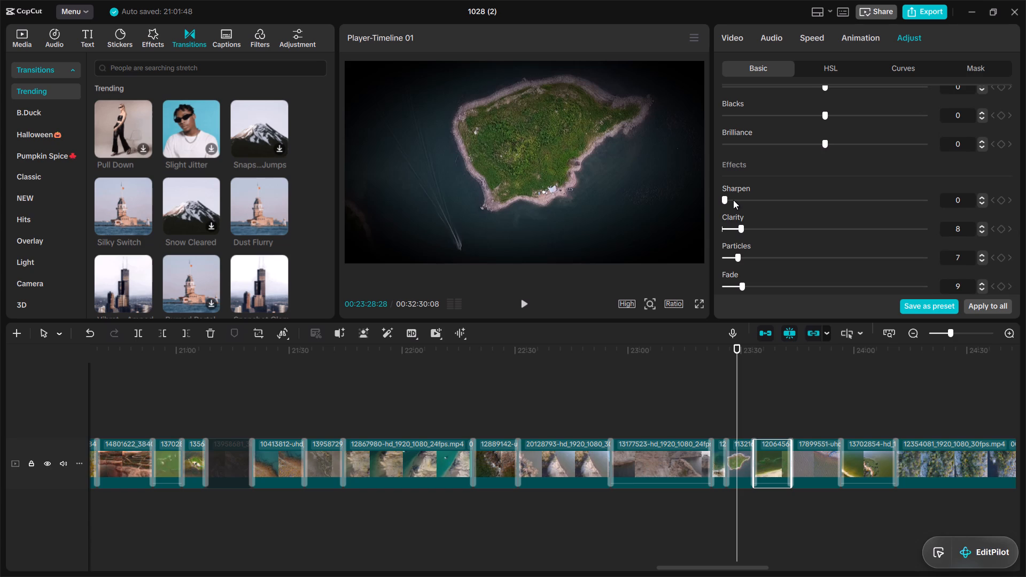
left_click(733, 200)
left_click_drag(1016, 256, 1015, 312)
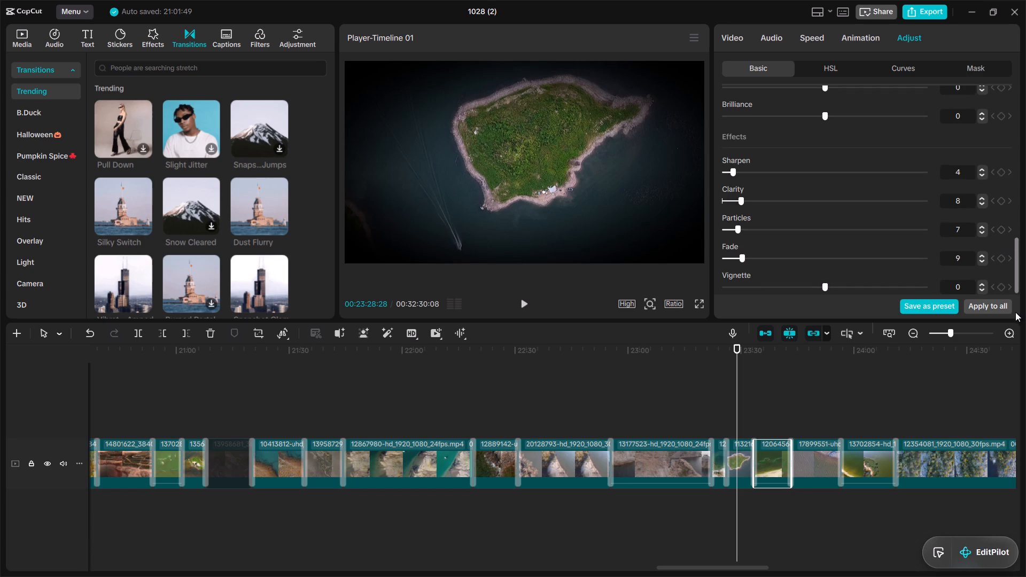
left_click(896, 284)
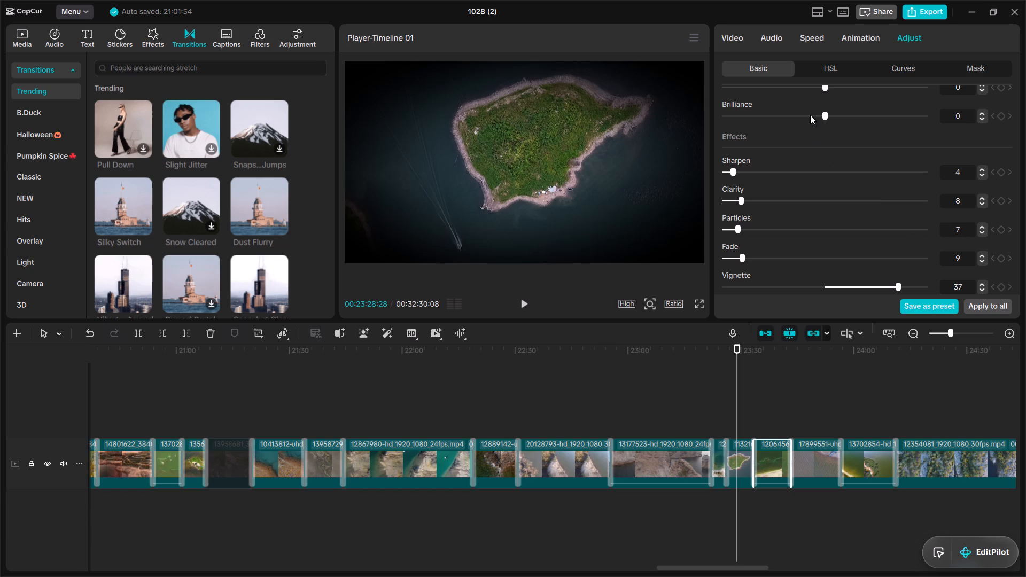
Set the lightness adjustments of clip 1206456 to Brilliance 8, Blacks 8, Whites 5, Shadow 5, Highlight 5, Contrast -6 and Exposure -6.
left_click(839, 115)
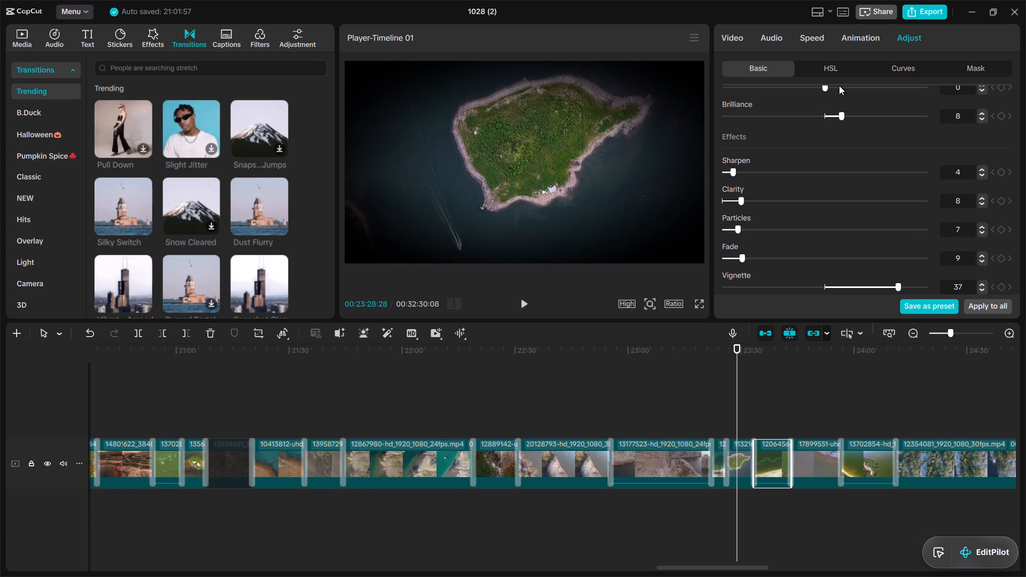
left_click(839, 85)
left_click_drag(1019, 260, 1019, 132)
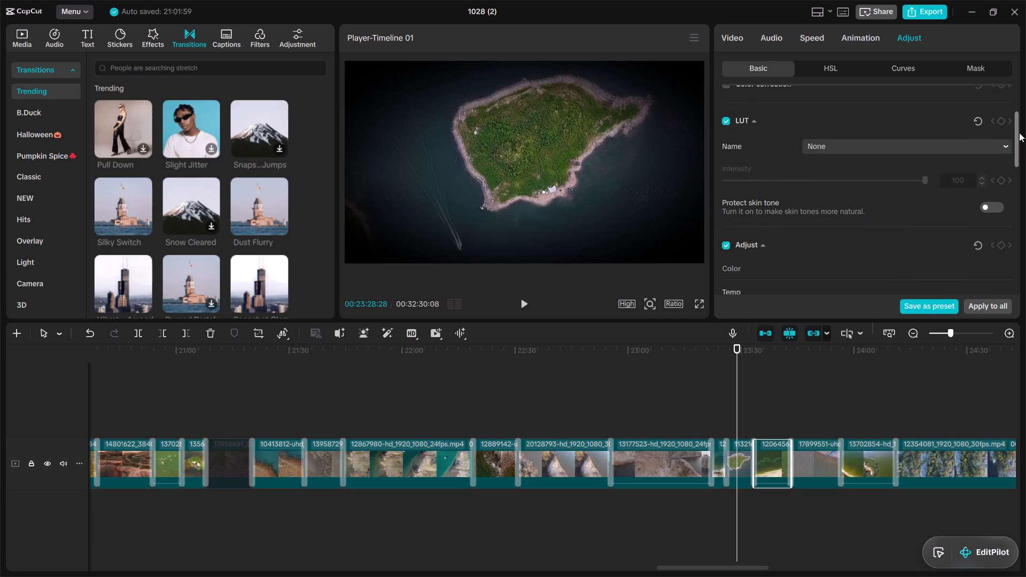
left_click_drag(1019, 132, 1006, 210)
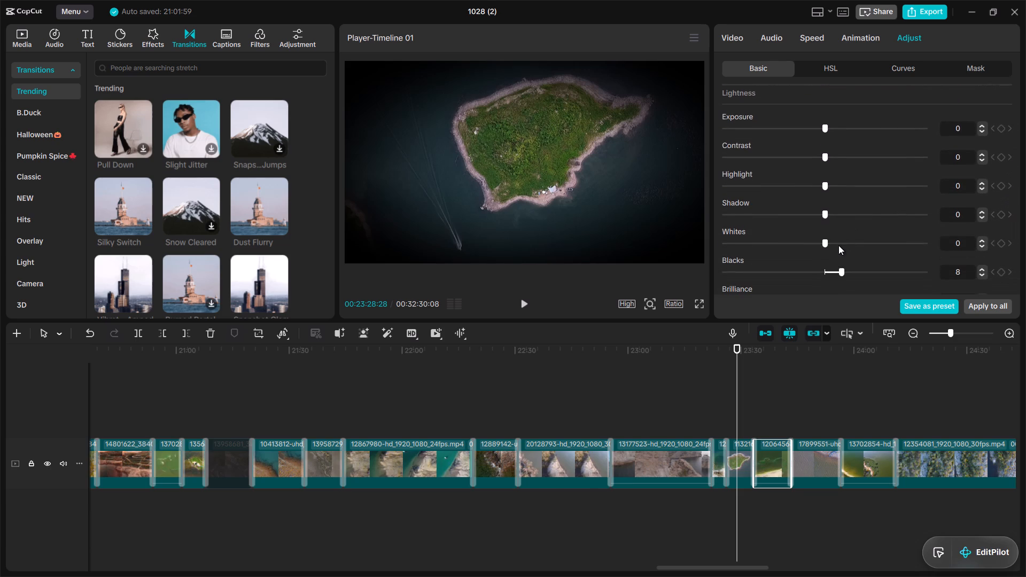
left_click_drag(838, 245, 831, 213)
left_click(831, 213)
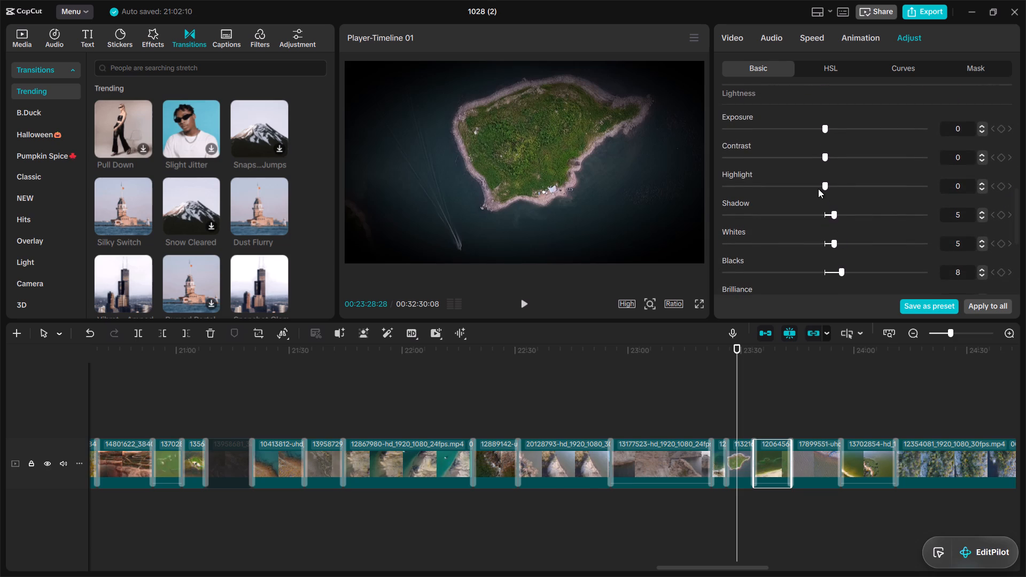
left_click_drag(813, 183, 833, 158)
left_click_drag(833, 158, 811, 127)
left_click(811, 127)
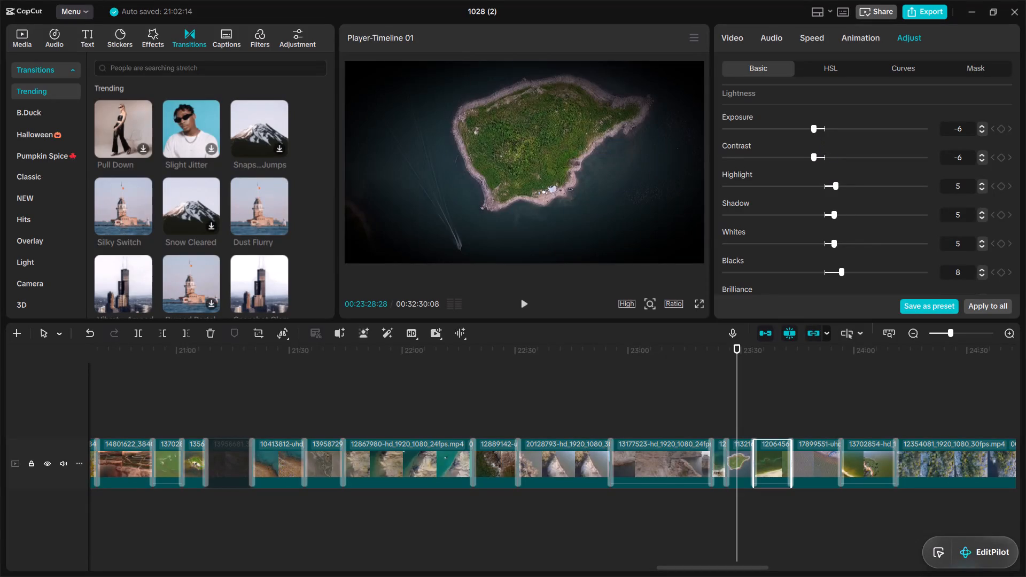
Set the color adjustments of clip 1206456 to Saturation 5, Tint -5 and Temp 8, and turn on its skin tone protection.
left_click_drag(1017, 231, 1017, 127)
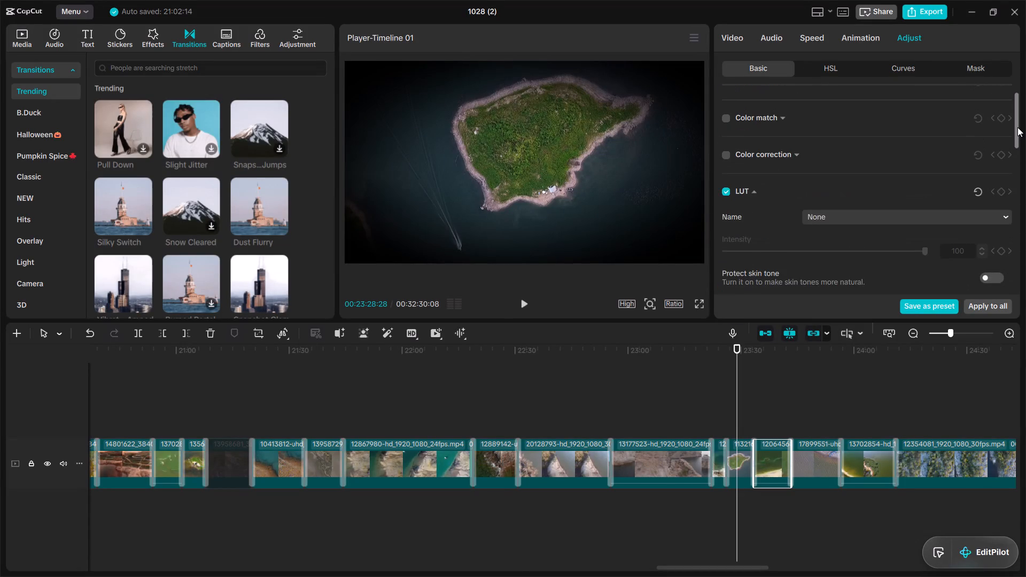
left_click_drag(1017, 127, 1018, 177)
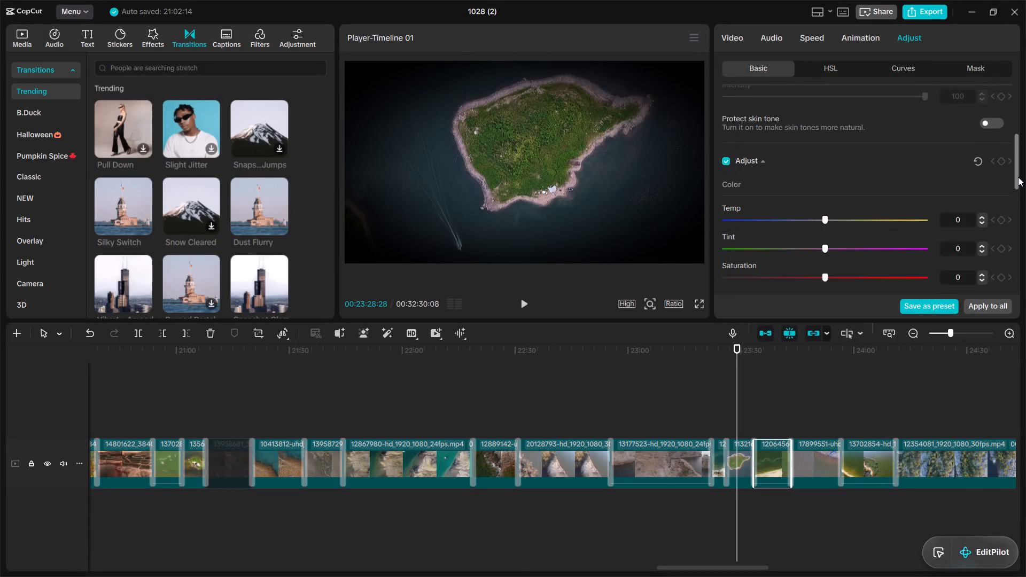
left_click_drag(1018, 177, 1017, 181)
left_click(832, 248)
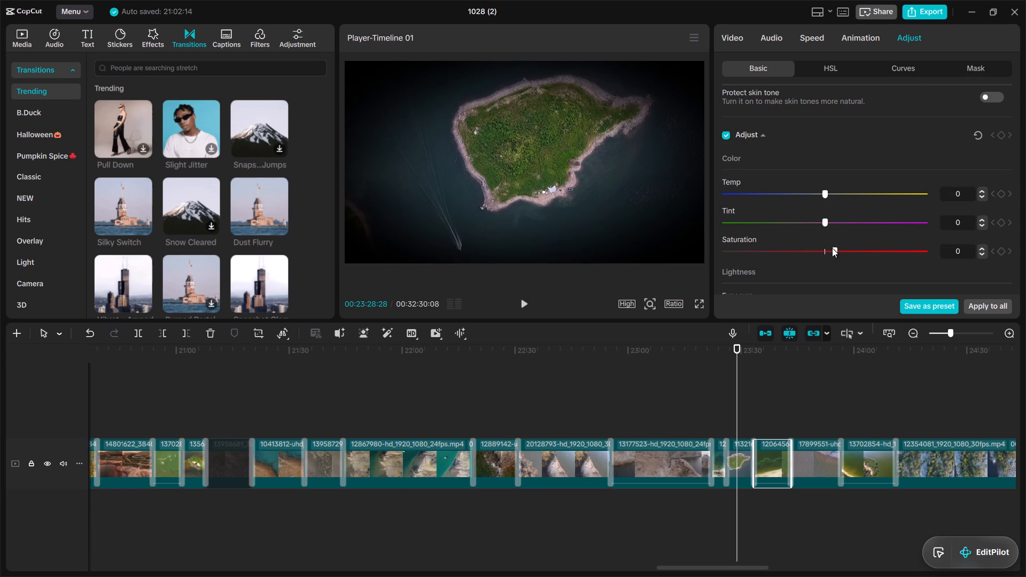
left_click(813, 220)
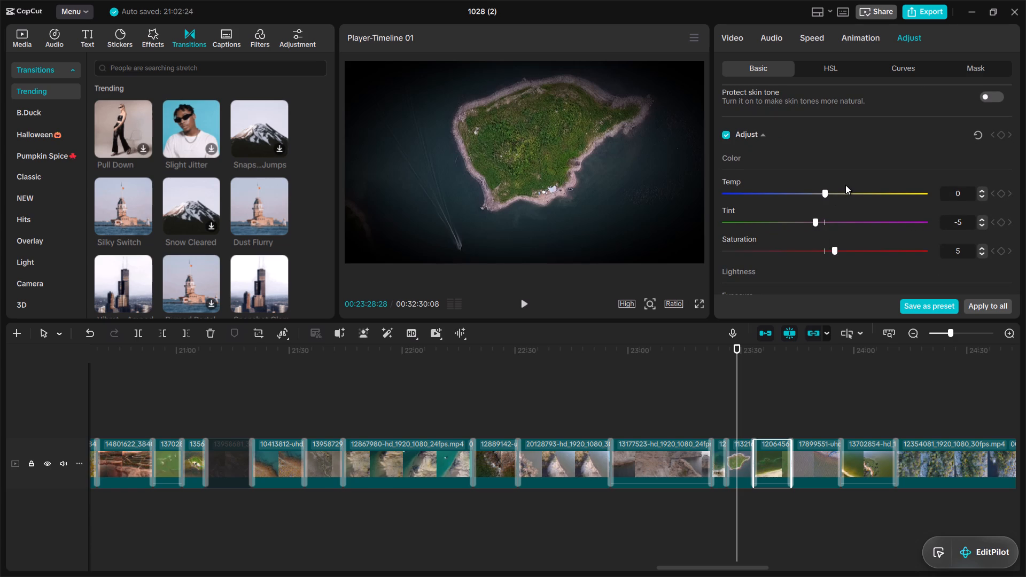
left_click(838, 189)
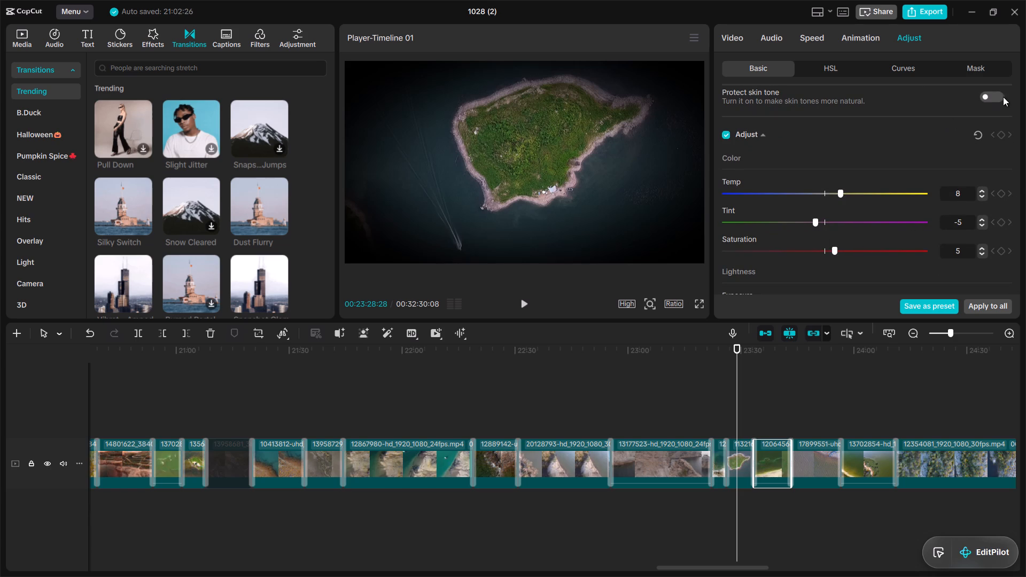
left_click(993, 93)
Select clip 17899551, place the playhead within it, and turn on its skin tone protection.
left_click(829, 450)
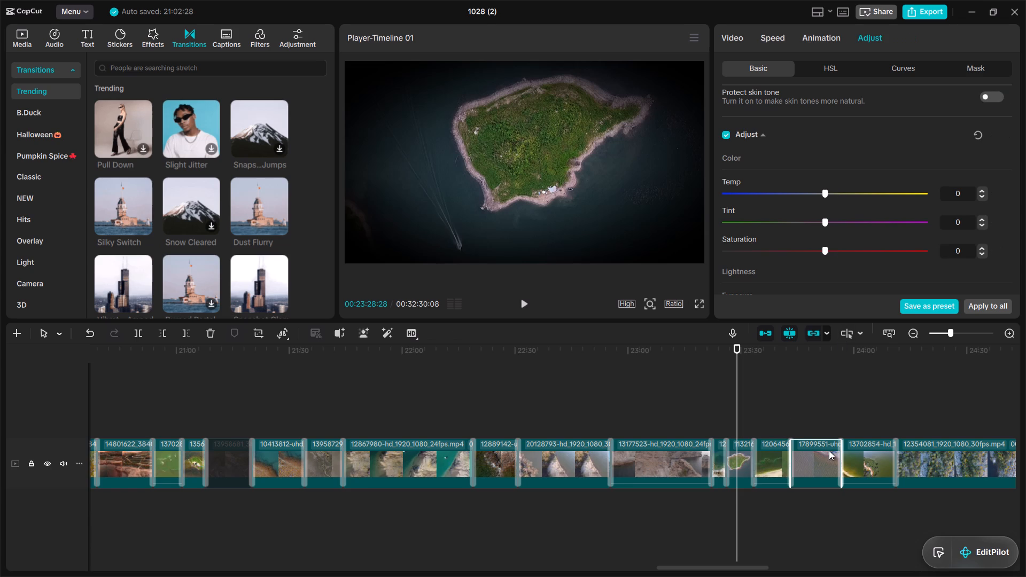
double_click(823, 426)
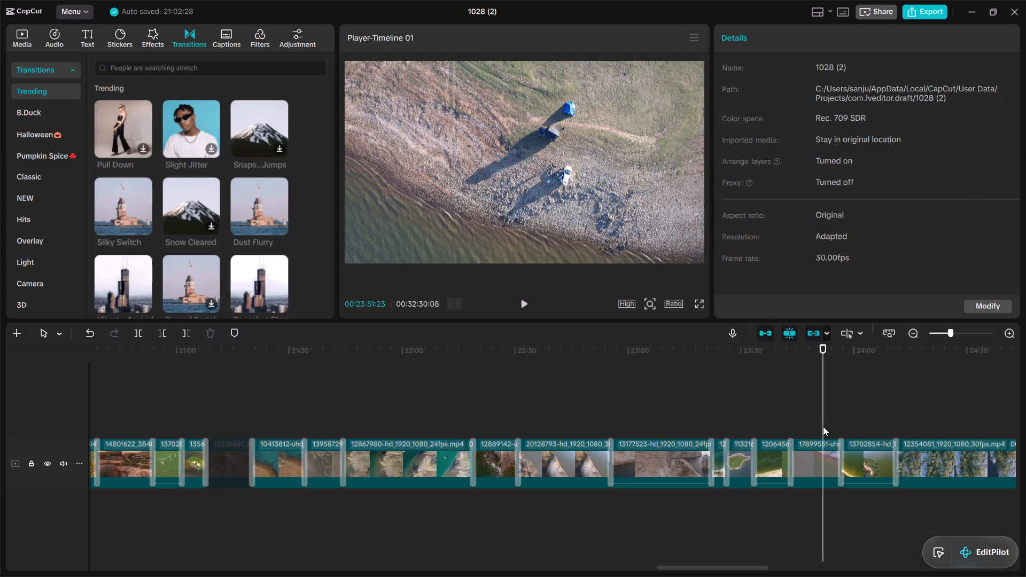
left_click(817, 453)
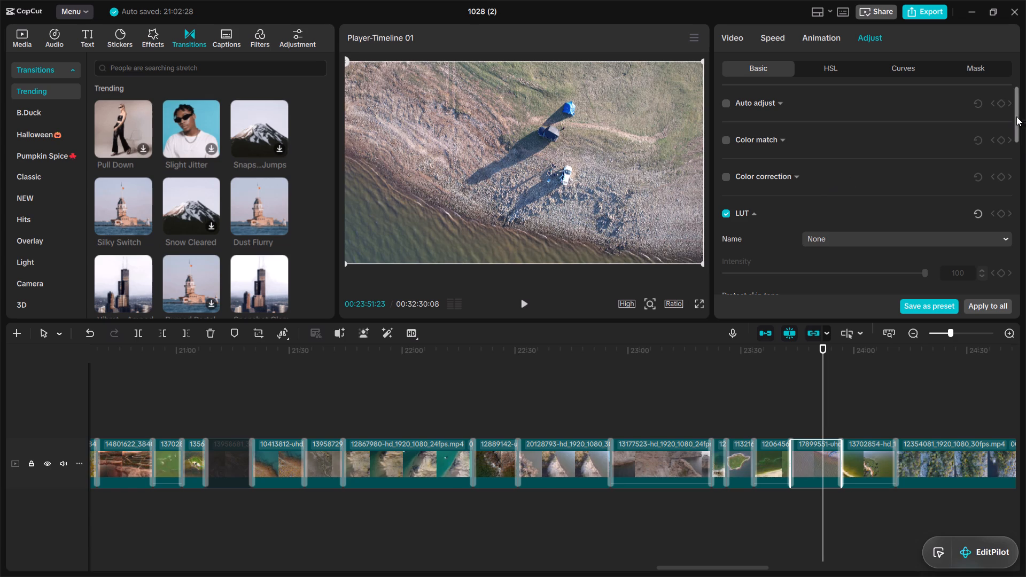
left_click_drag(1018, 116, 1016, 150)
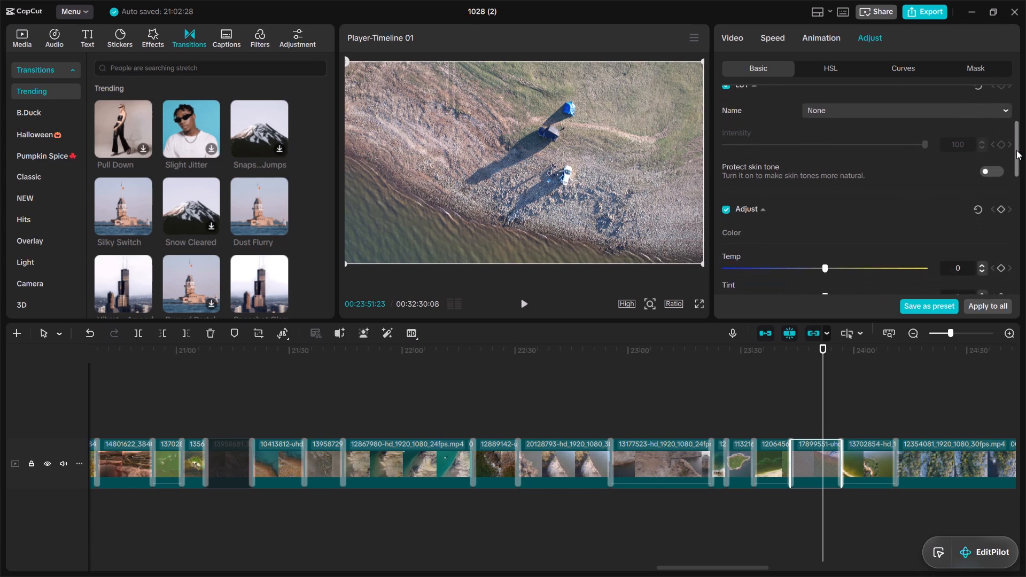
left_click_drag(1016, 150, 1016, 151)
left_click(1000, 161)
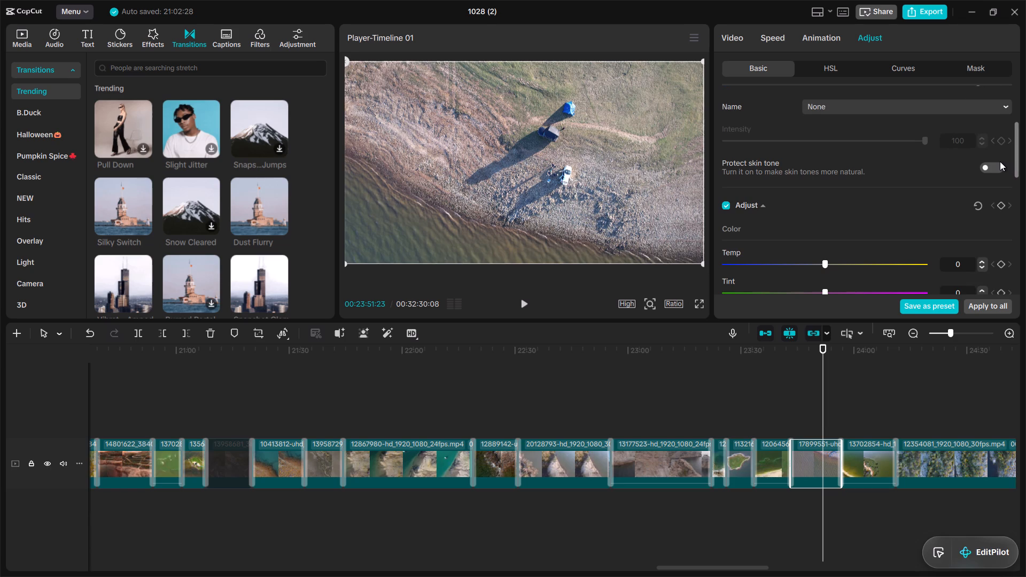
left_click(996, 162)
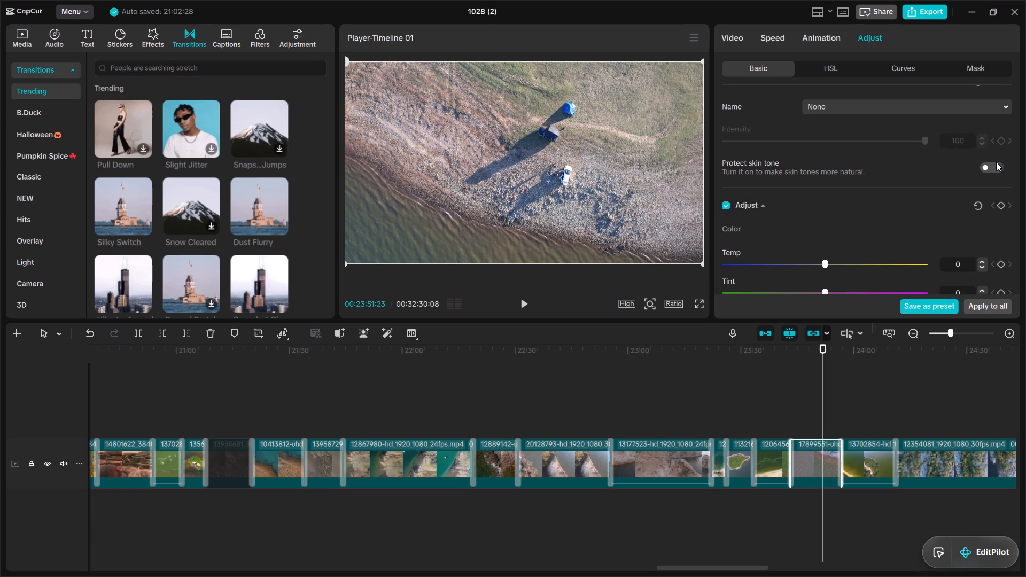
left_click(992, 166)
Set the color adjustments of clip 17899551 to Temp 7, Tint 8 and Saturation -6.
left_click(836, 261)
left_click(837, 290)
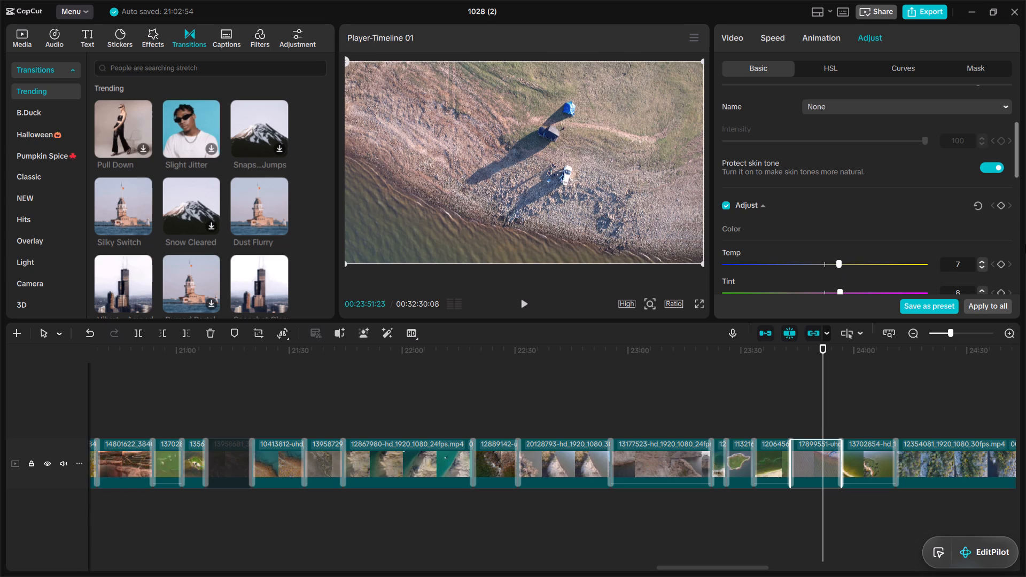
left_click_drag(1015, 154, 1015, 158)
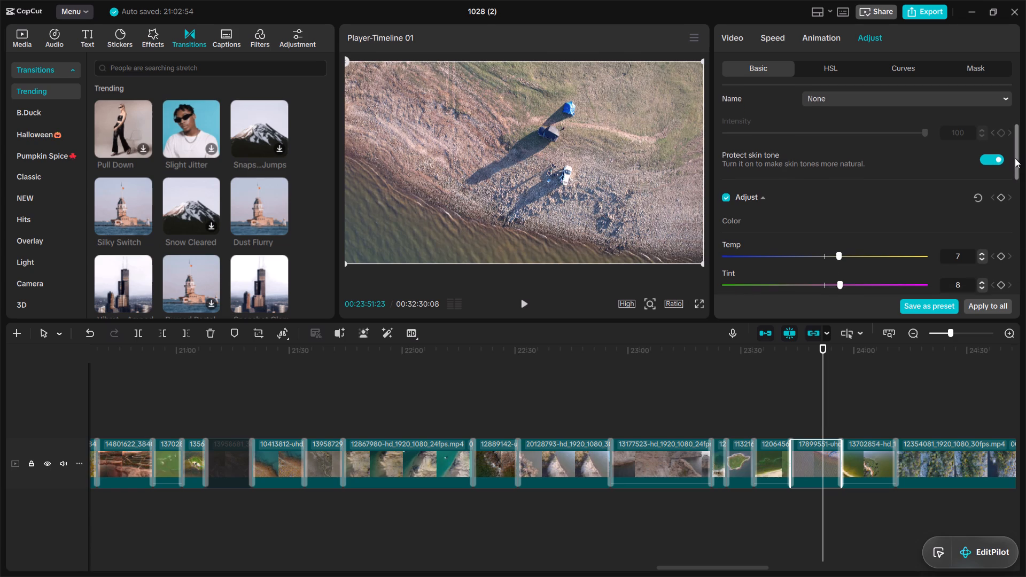
left_click_drag(1015, 158, 1019, 201)
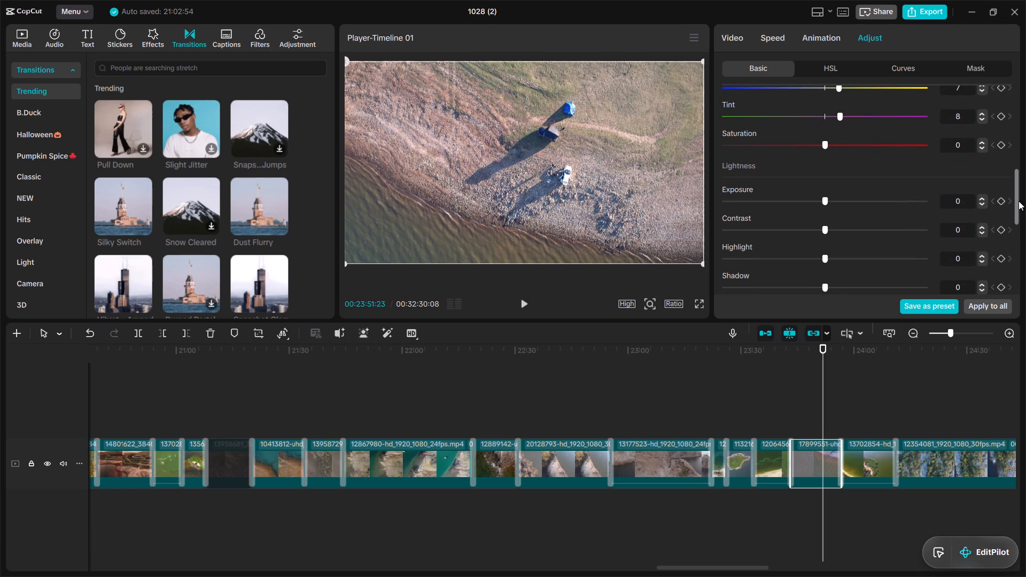
left_click(811, 142)
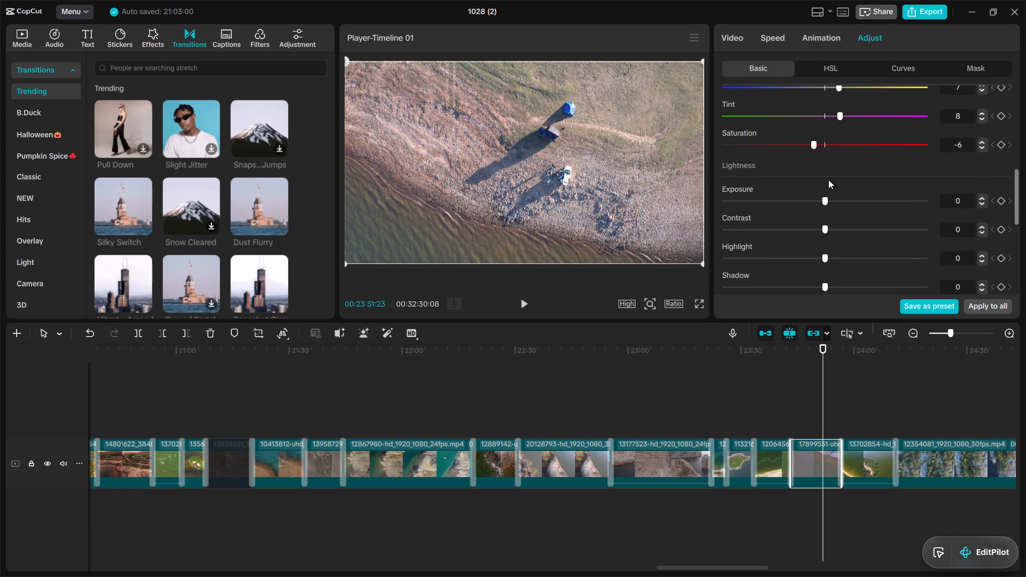
Set the lightness adjustments of clip 17899551 to Contrast -5, Exposure -4, Highlight 7, Shadow 7, Whites -4, Brilliance -6 and Blacks -7.
left_click_drag(838, 198, 818, 225)
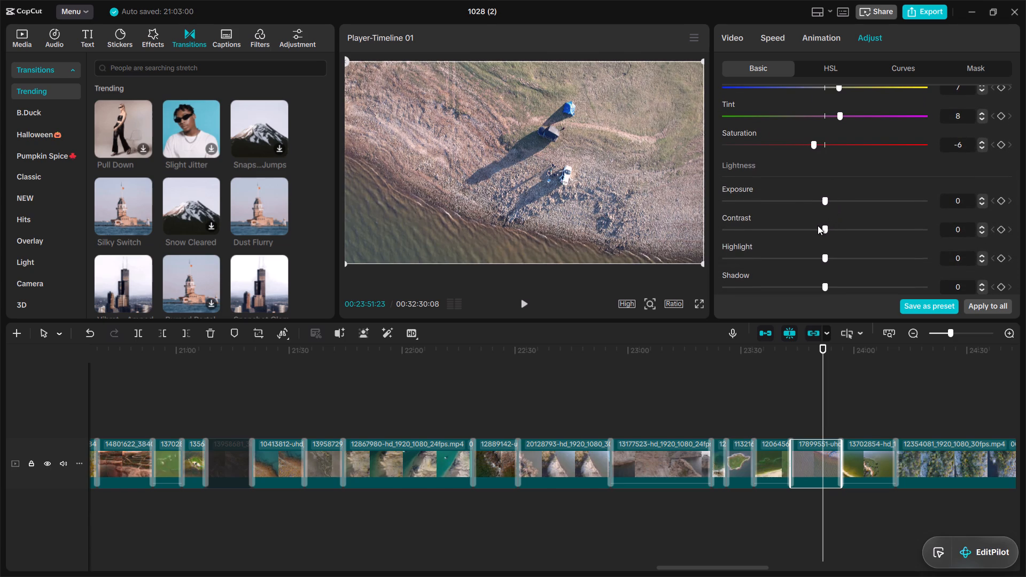
left_click(818, 225)
left_click(813, 226)
left_click(814, 198)
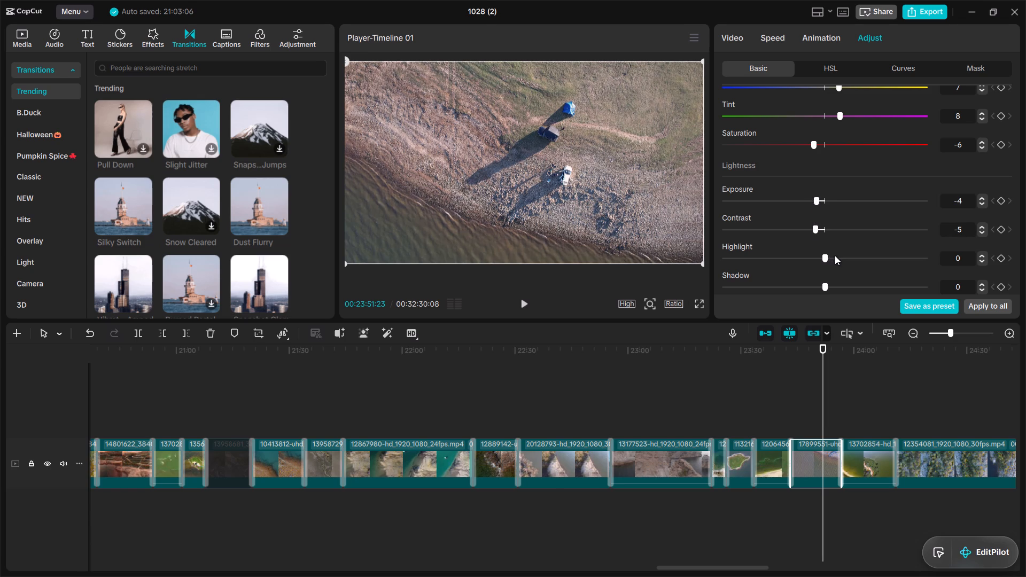
left_click_drag(837, 256, 837, 282)
left_click(837, 282)
left_click_drag(1016, 179, 1018, 227)
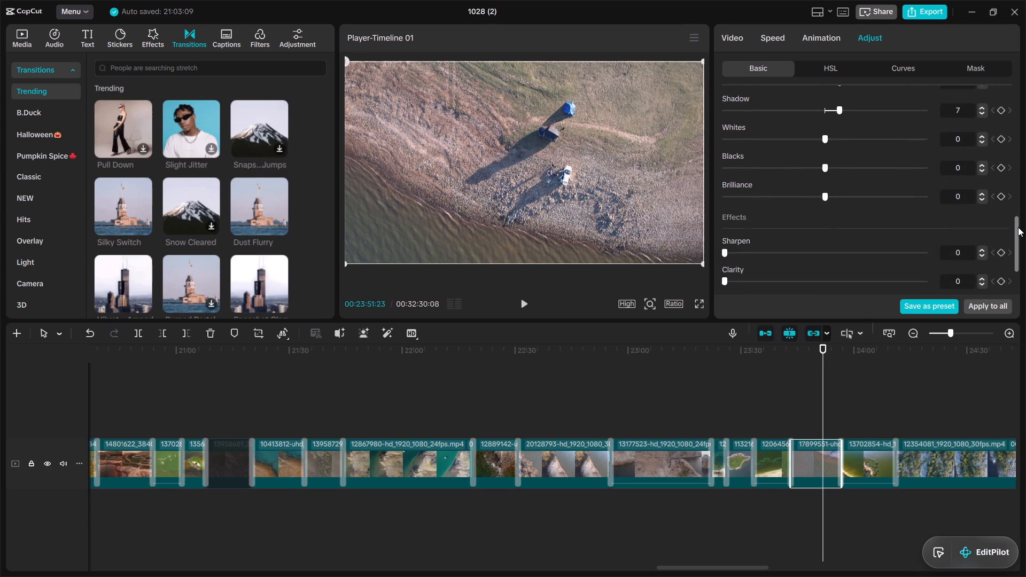
left_click_drag(1018, 227, 1018, 229)
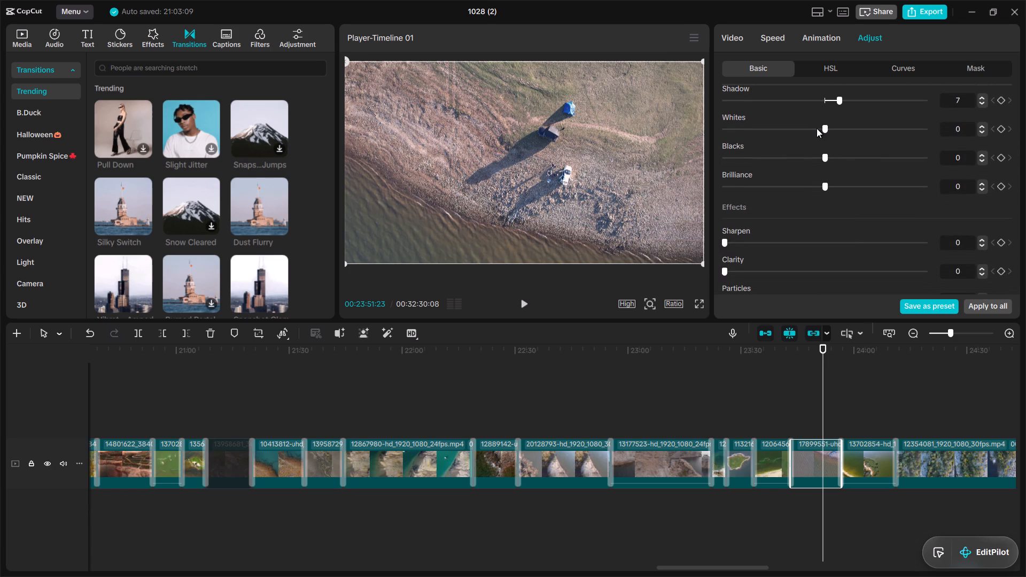
left_click(817, 128)
left_click(813, 128)
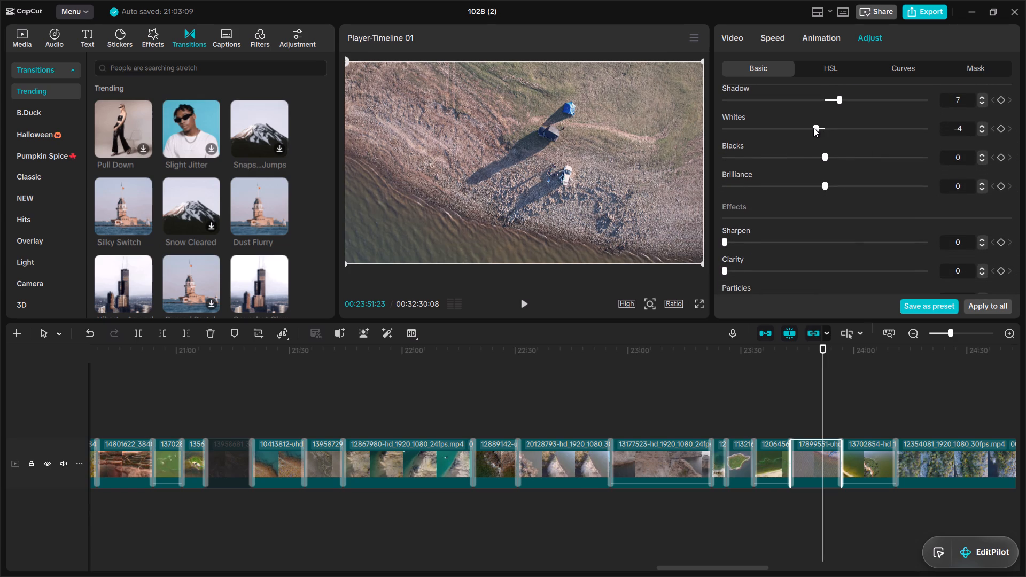
left_click(817, 153)
left_click(811, 184)
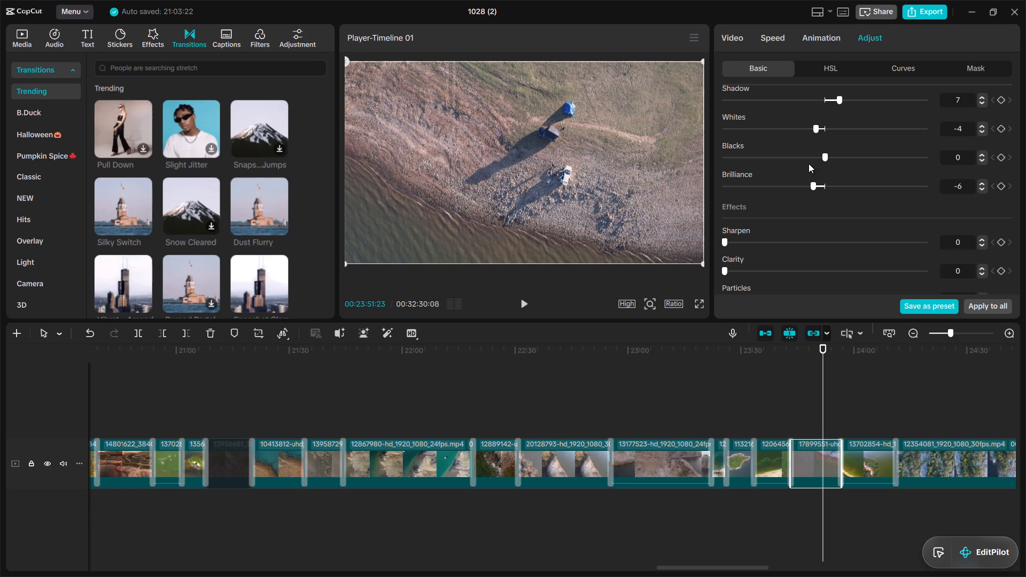
left_click(809, 158)
Set the effects of clip 17899551 to Sharpen 6, Clarity 8, Particles 4, Fade 7 and Vignette 35.
left_click_drag(740, 236, 736, 263)
left_click(736, 263)
left_click(737, 268)
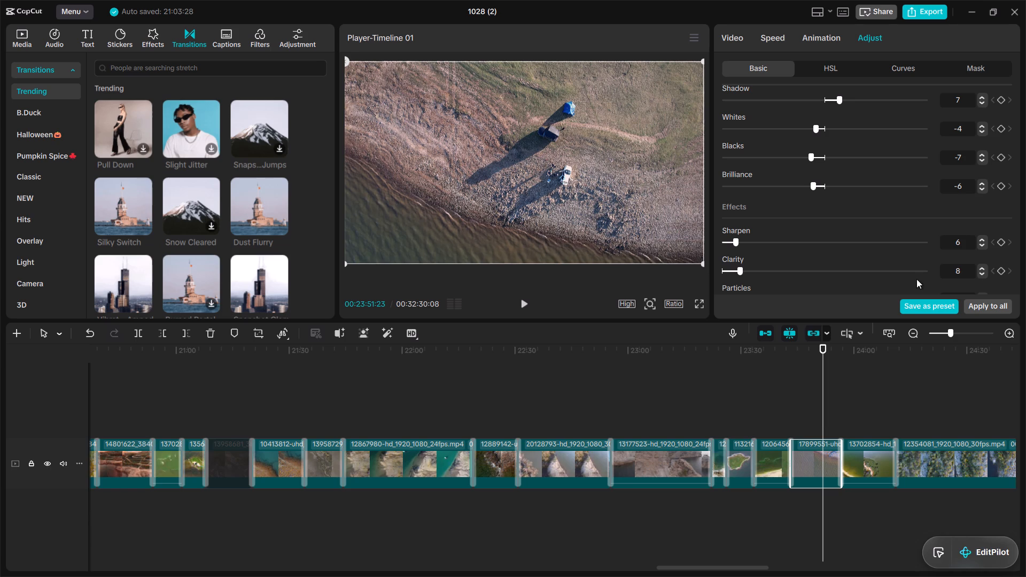
left_click_drag(1016, 239, 1017, 271)
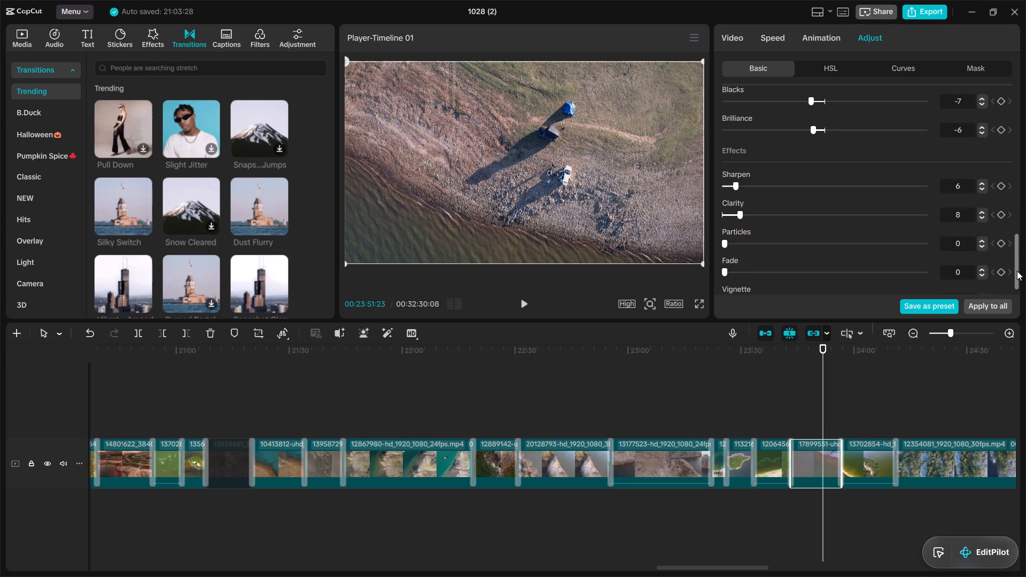
left_click_drag(1017, 271, 1016, 281)
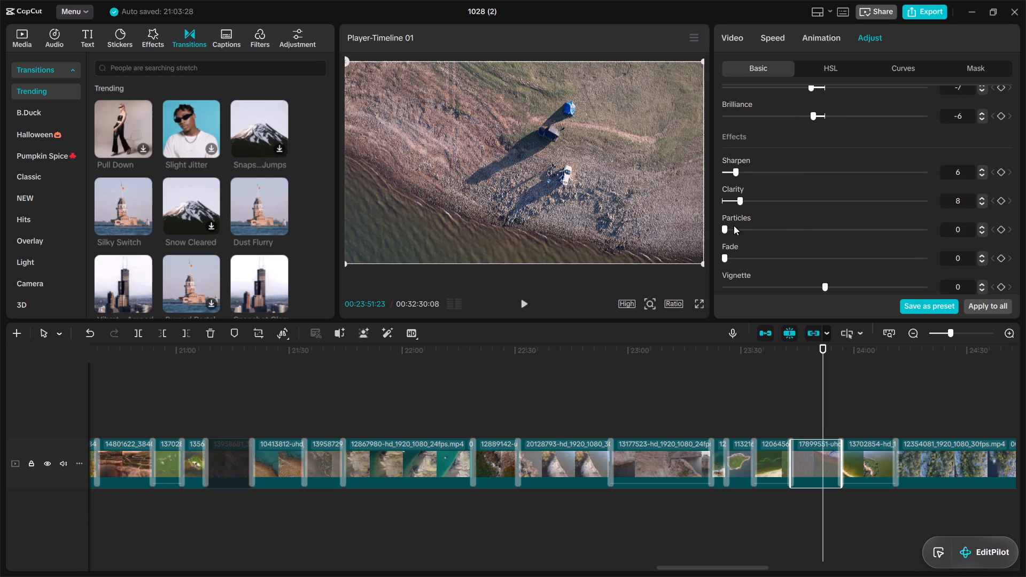
left_click(734, 225)
left_click(735, 251)
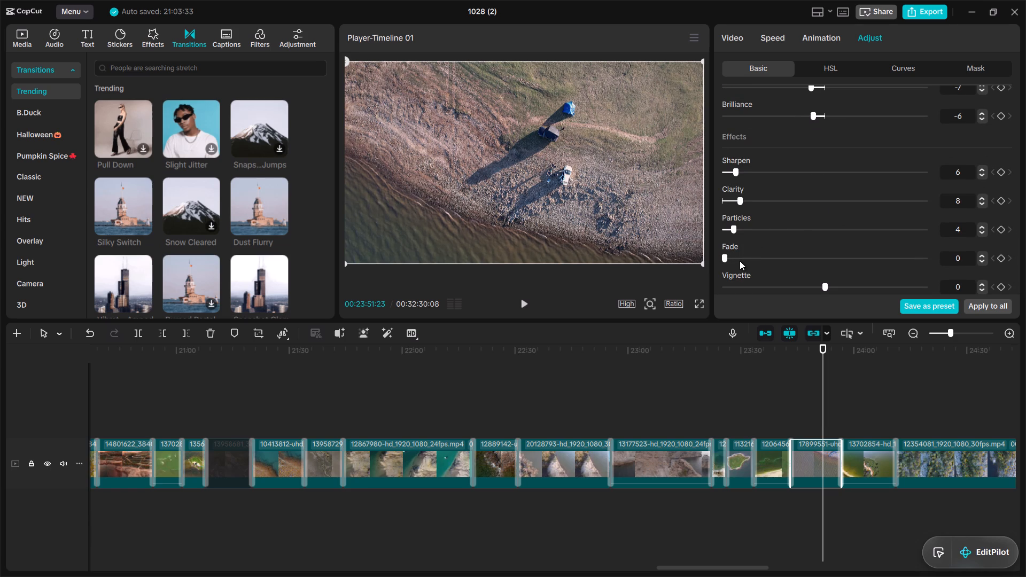
left_click(740, 261)
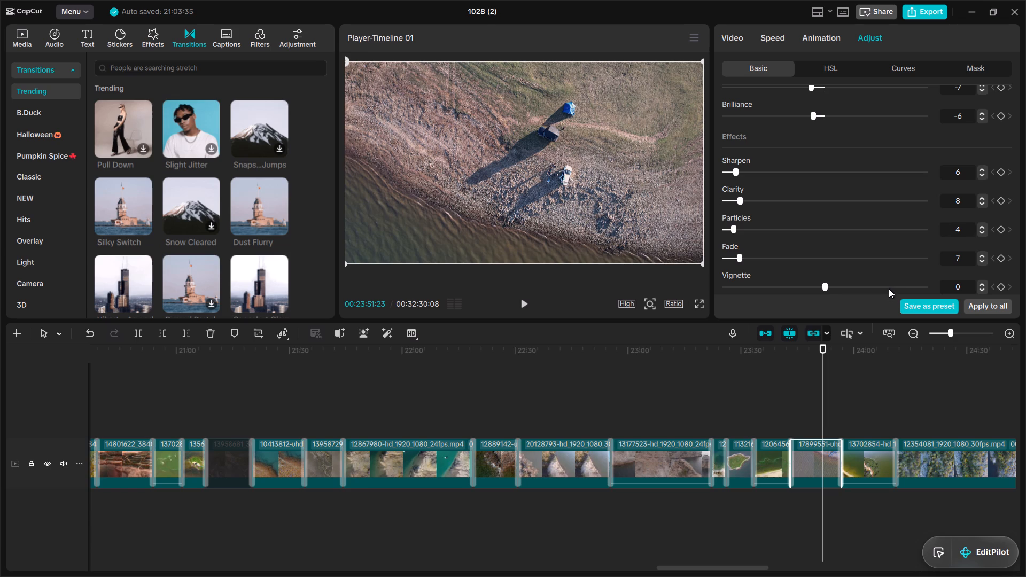
left_click(892, 284)
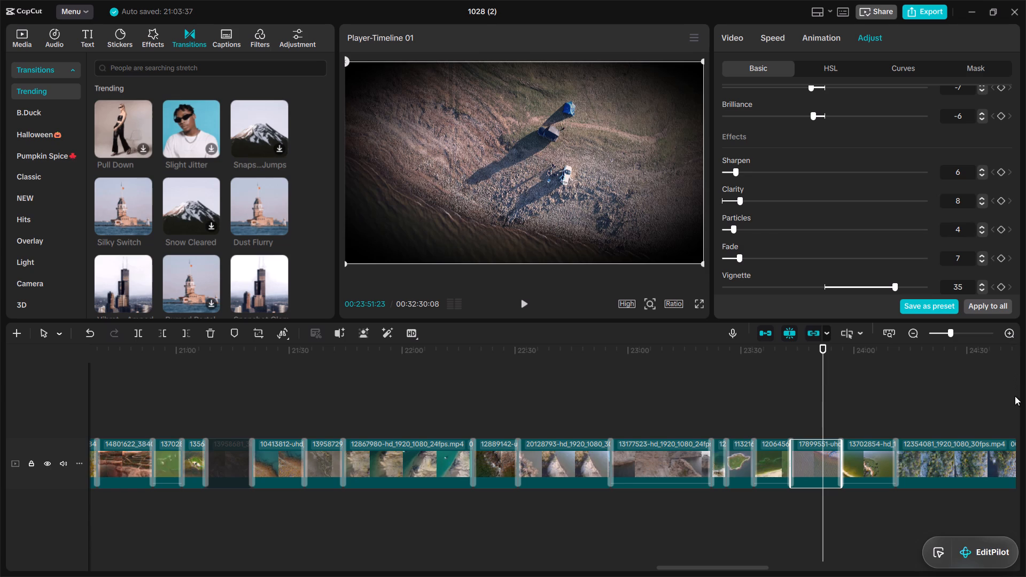
Select clip 13702854 and set its effects to Fade 6, Particles 5, Clarity 7 and Sharpen 7.
left_click(876, 468)
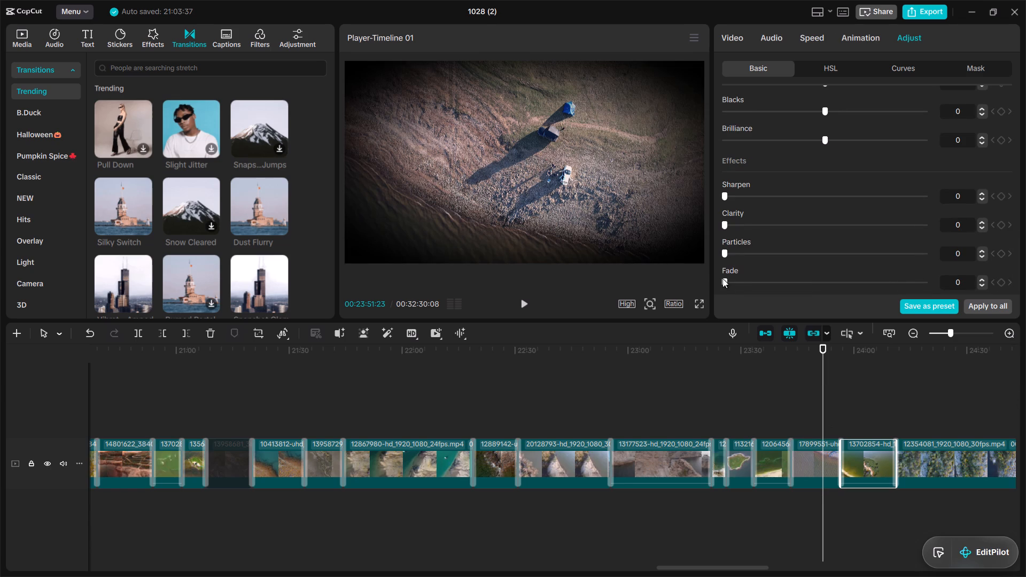
left_click(737, 276)
left_click_drag(739, 251, 735, 222)
left_click_drag(735, 222, 736, 186)
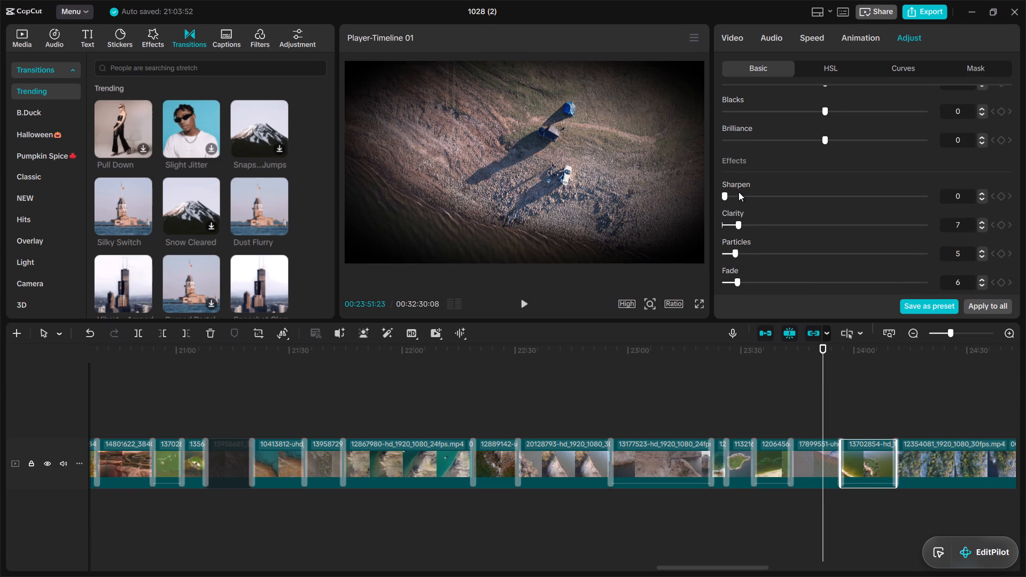
left_click(739, 192)
Set Brilliance to 9 and Blacks to 9 for clip 13702854.
left_click_drag(850, 136, 840, 111)
left_click(840, 111)
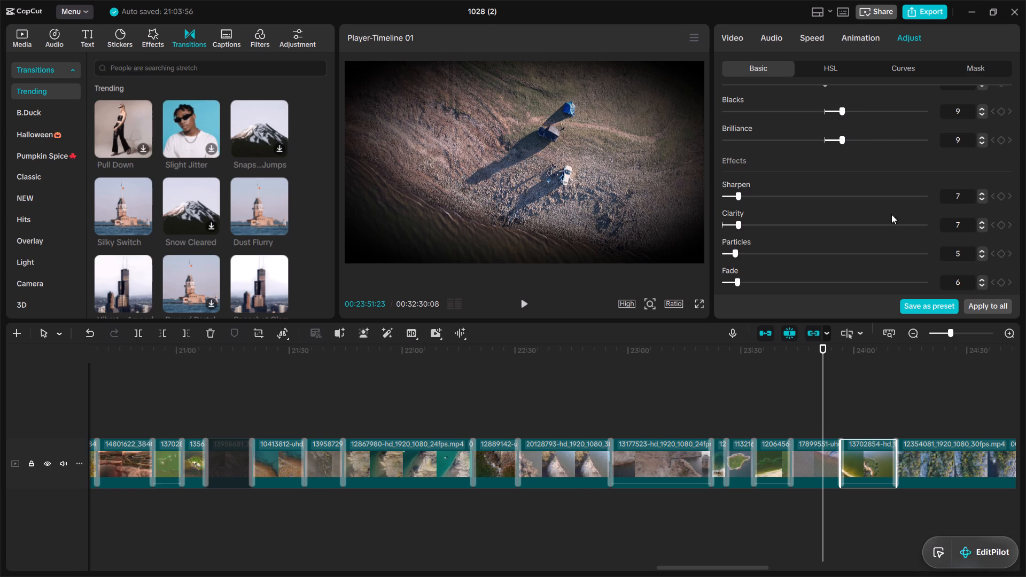
Add a positive Vignette effect to clip 13702854.
left_click_drag(1018, 238, 1017, 274)
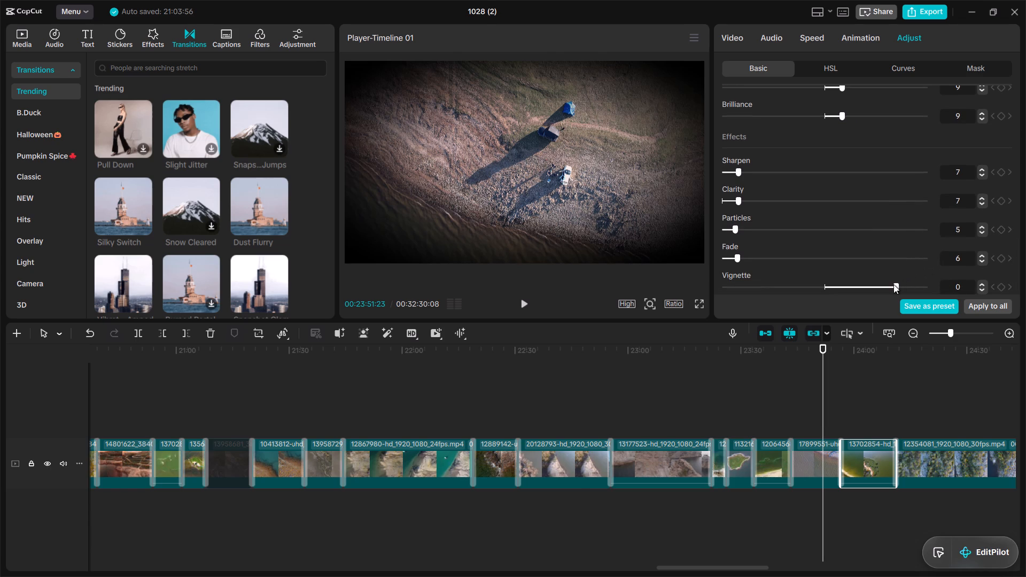
left_click(893, 284)
Set clip 13702854's lightness to Whites 8, Shadow -7, Highlight 6, Contrast 6 and Exposure 6.
left_click_drag(1016, 278, 1016, 258)
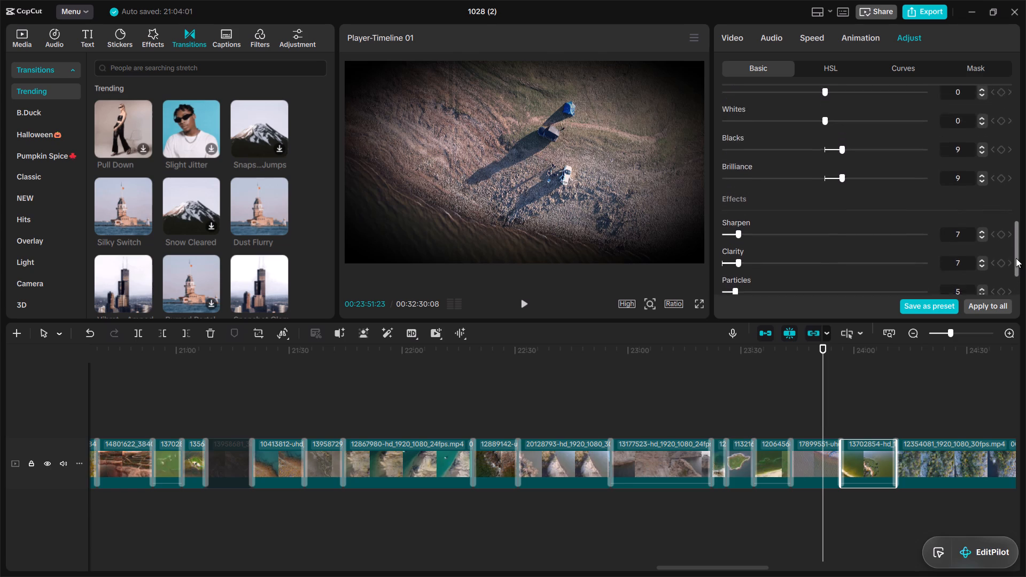
left_click_drag(1016, 258, 1017, 221)
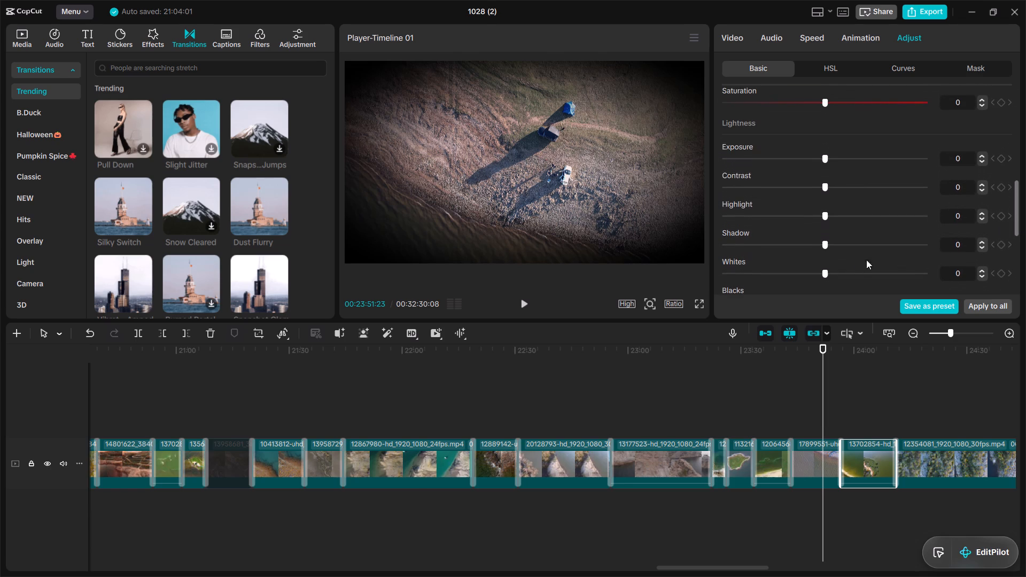
left_click(839, 268)
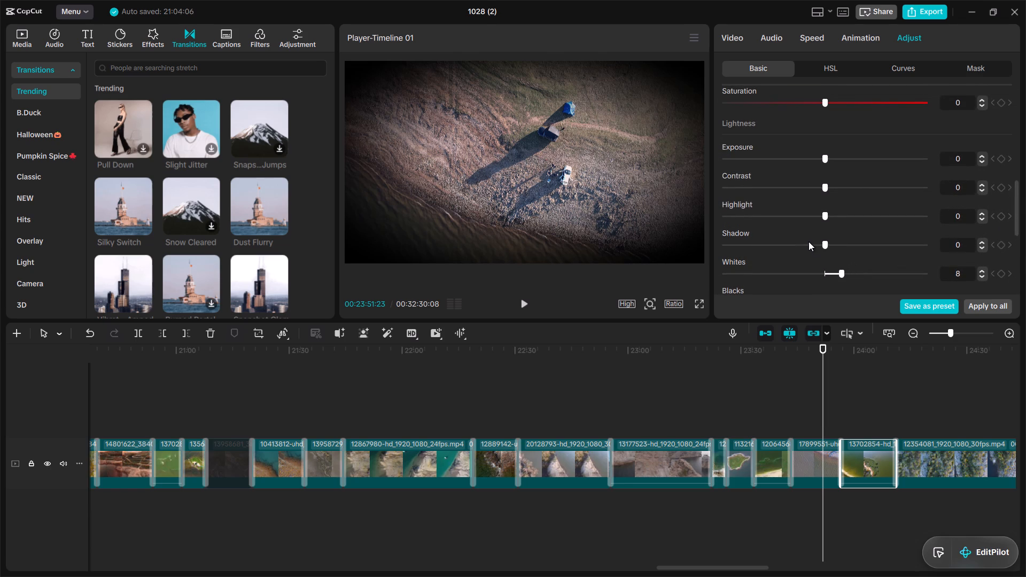
left_click(809, 241)
left_click(834, 214)
left_click_drag(816, 186, 835, 160)
left_click(835, 160)
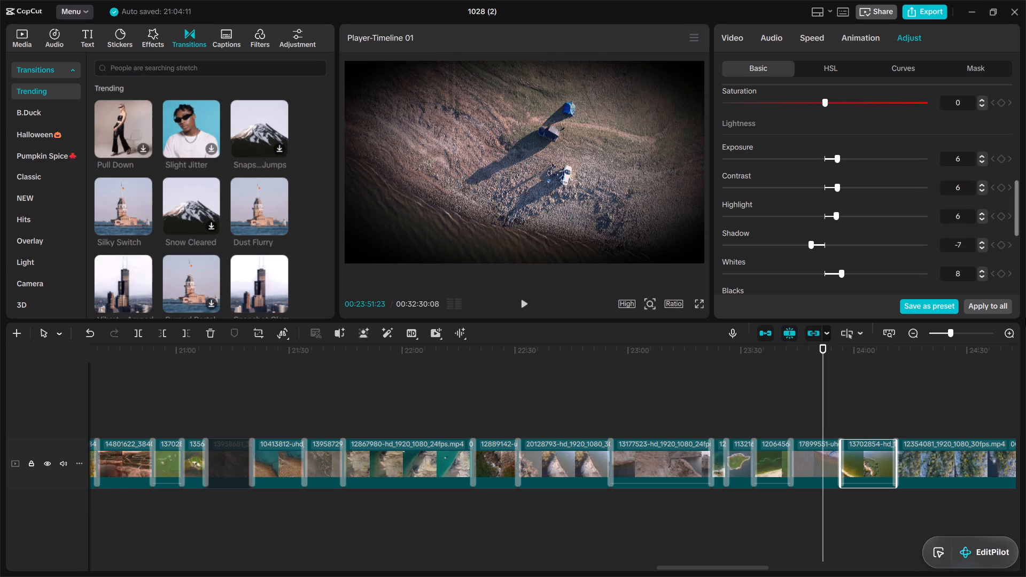
Set clip 13702854's color to Tint -7, Temp -6 and Saturation 8.
left_click_drag(1017, 215, 1017, 202)
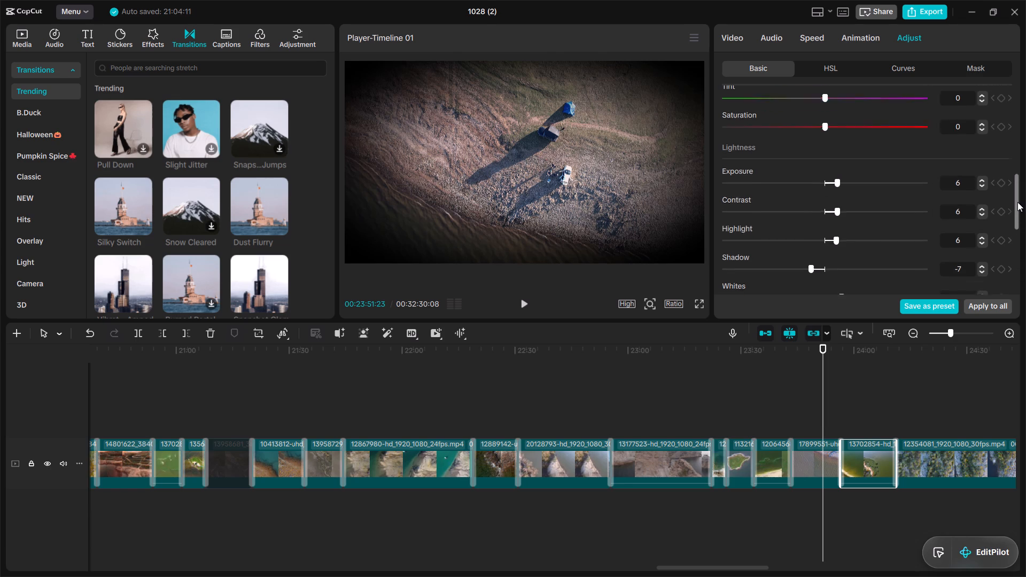
left_click_drag(1017, 202, 1017, 176)
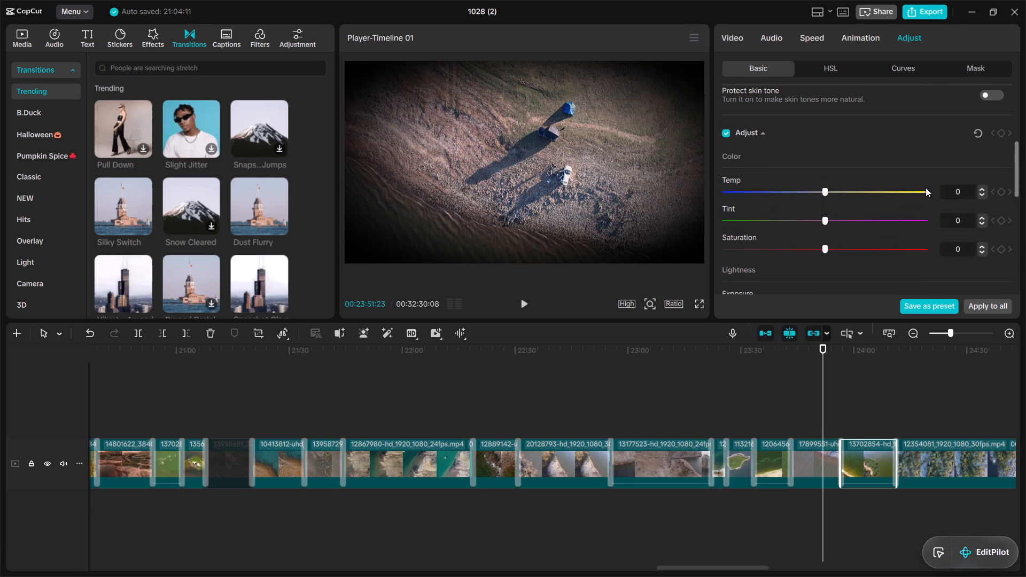
left_click(809, 219)
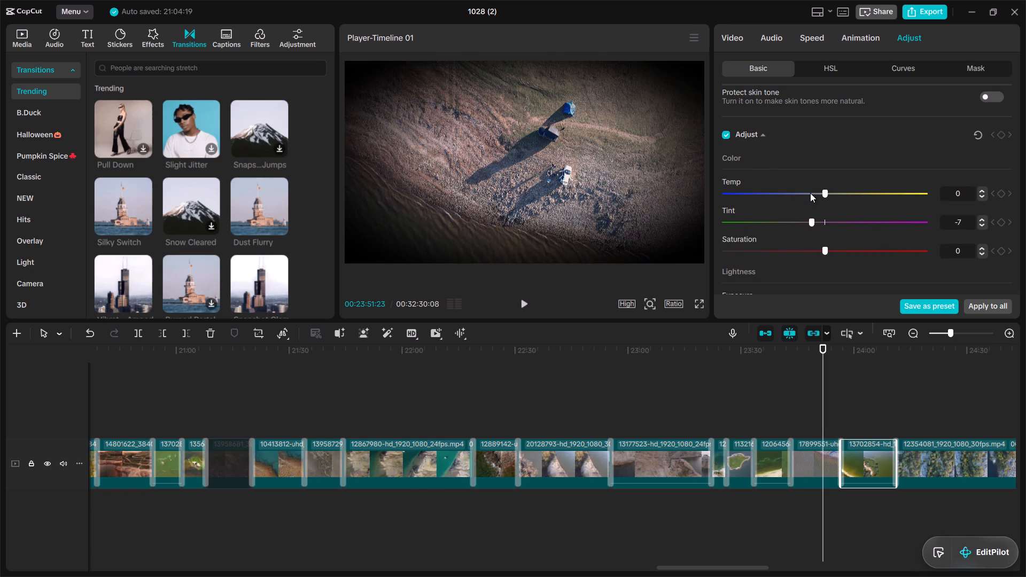
left_click(810, 193)
left_click(837, 246)
Turn on skin tone protection for clip 13702854.
left_click_drag(1015, 158, 1015, 136)
left_click(991, 176)
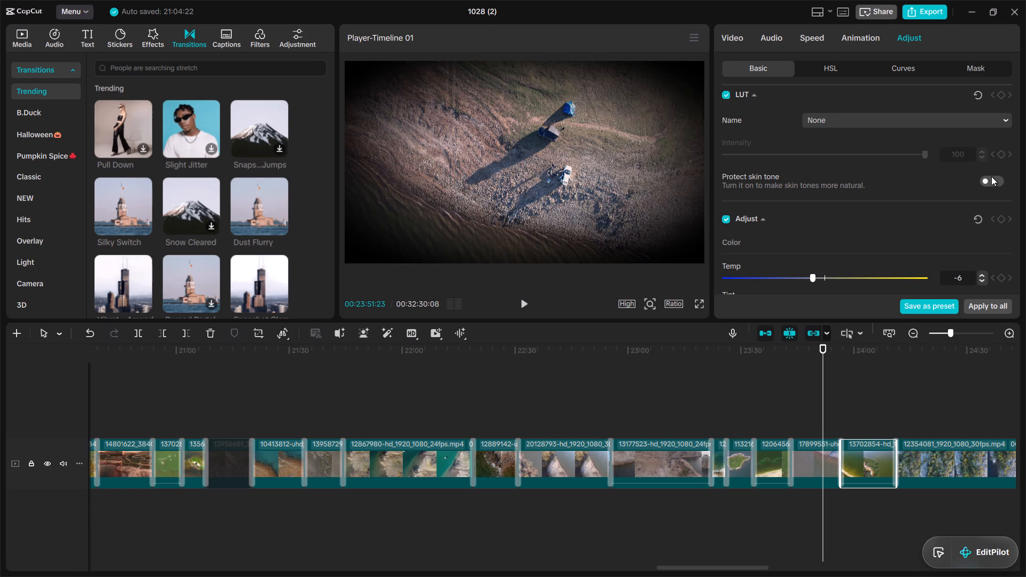
left_click_drag(1018, 159, 1018, 112)
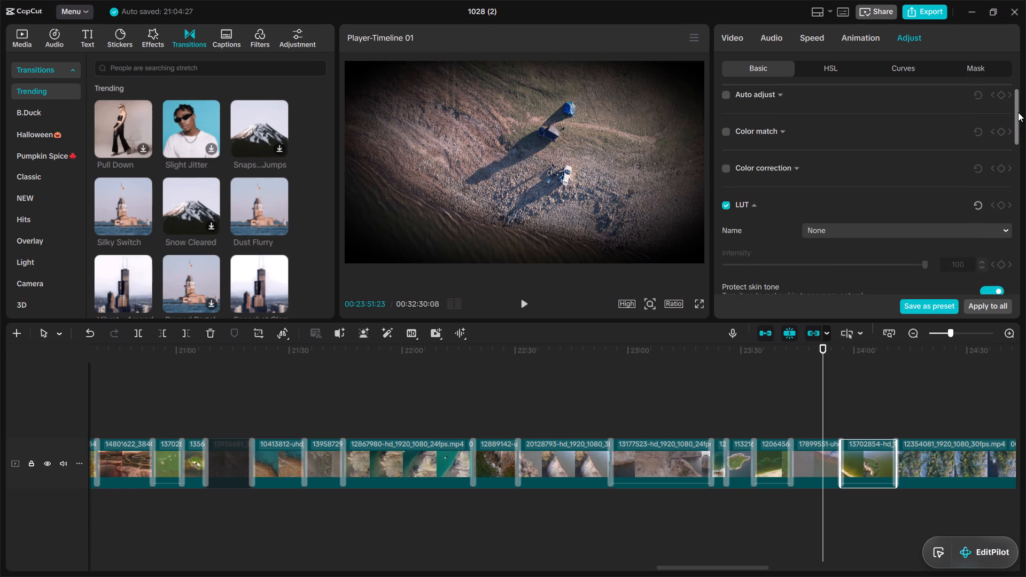
left_click_drag(1018, 112, 1018, 107)
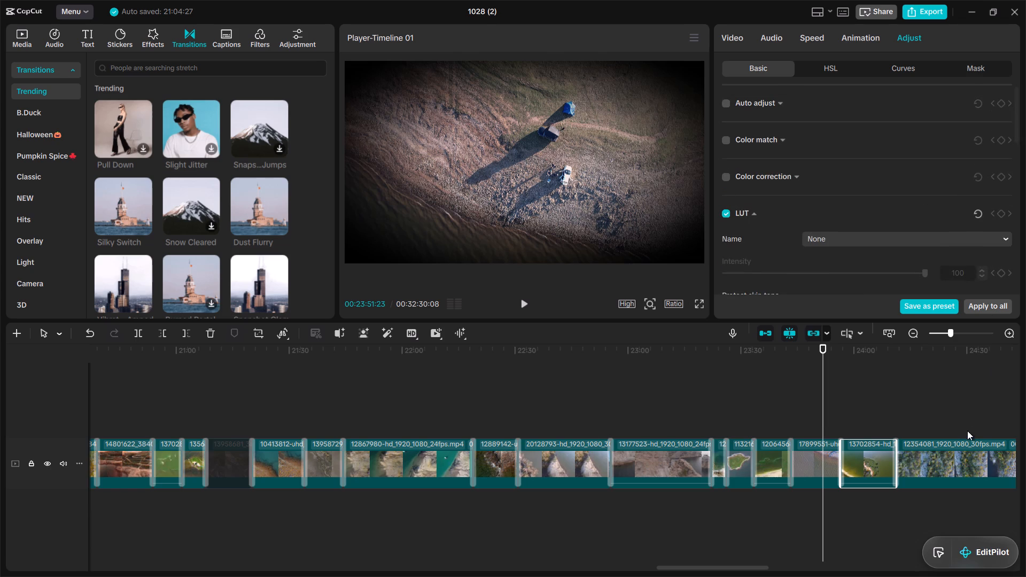
Select clip 12354081 and turn on its skin tone protection.
left_click(949, 451)
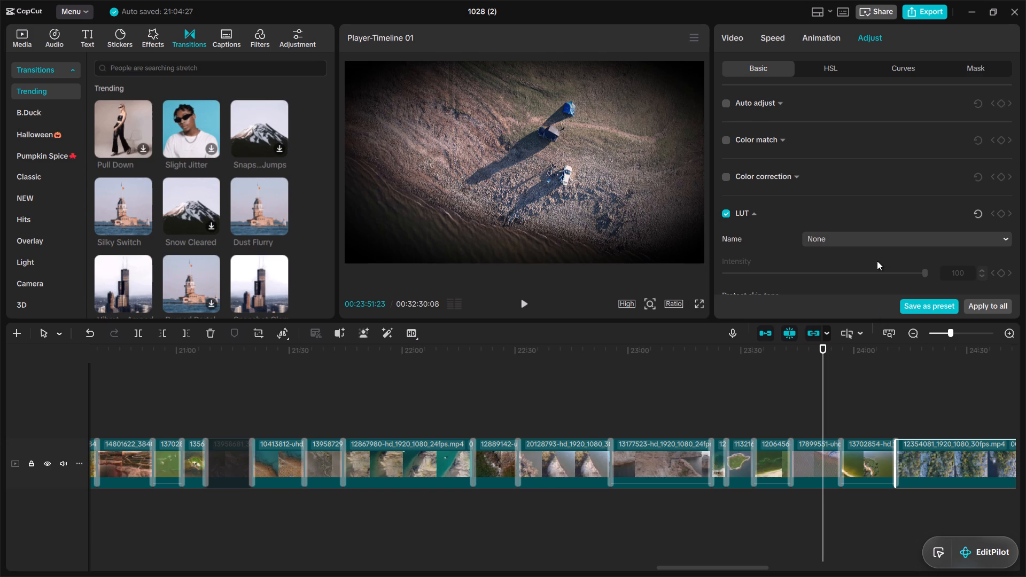
left_click_drag(1020, 128, 1015, 123)
left_click_drag(1015, 123, 1015, 123)
left_click_drag(1015, 126, 1015, 137)
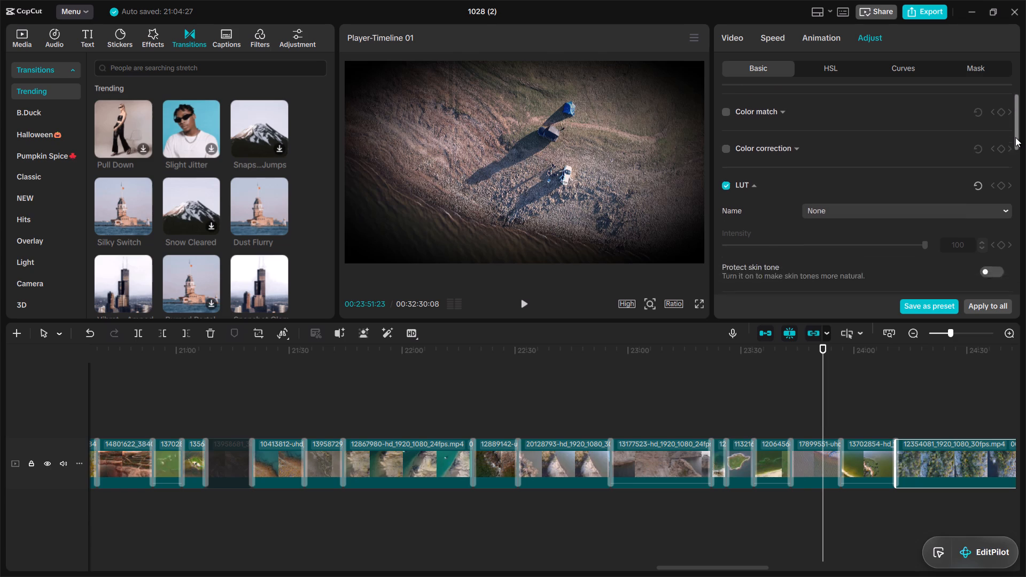
left_click_drag(1015, 137, 1017, 170)
left_click(993, 127)
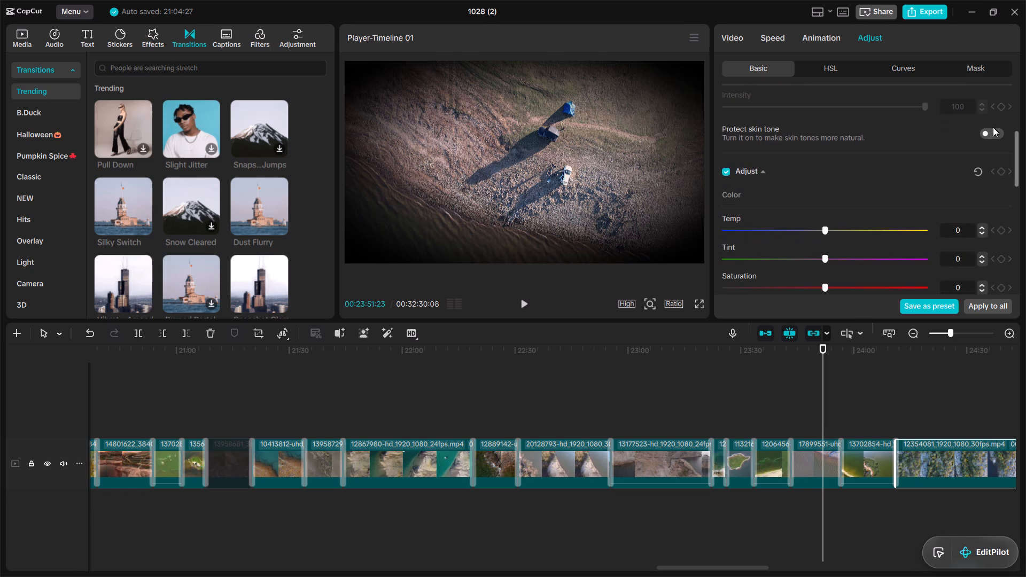
left_click(993, 127)
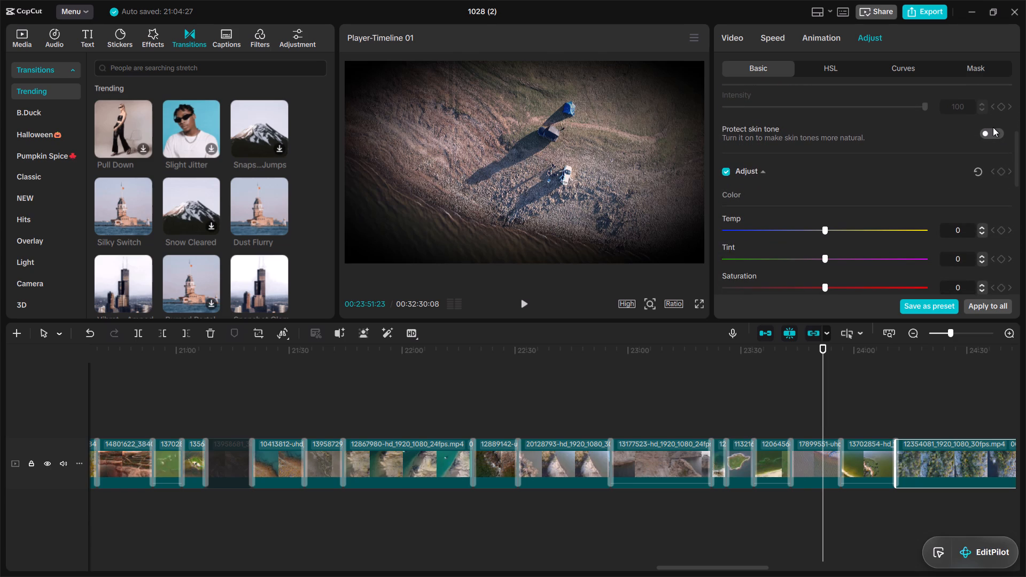
left_click(996, 130)
Set clip 12354081's color to Temp 8, Tint 7 and Saturation 7.
left_click(837, 225)
left_click_drag(813, 255, 836, 287)
left_click(836, 287)
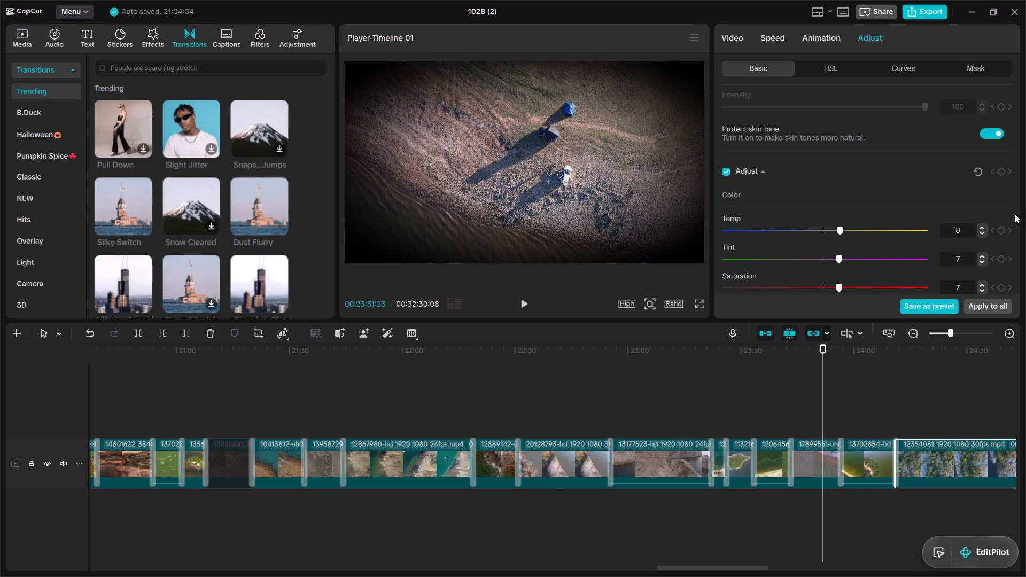
Set Exposure to 5, Contrast to 9 and Highlight to 9 for clip 12354081.
left_click_drag(1016, 172, 1017, 204)
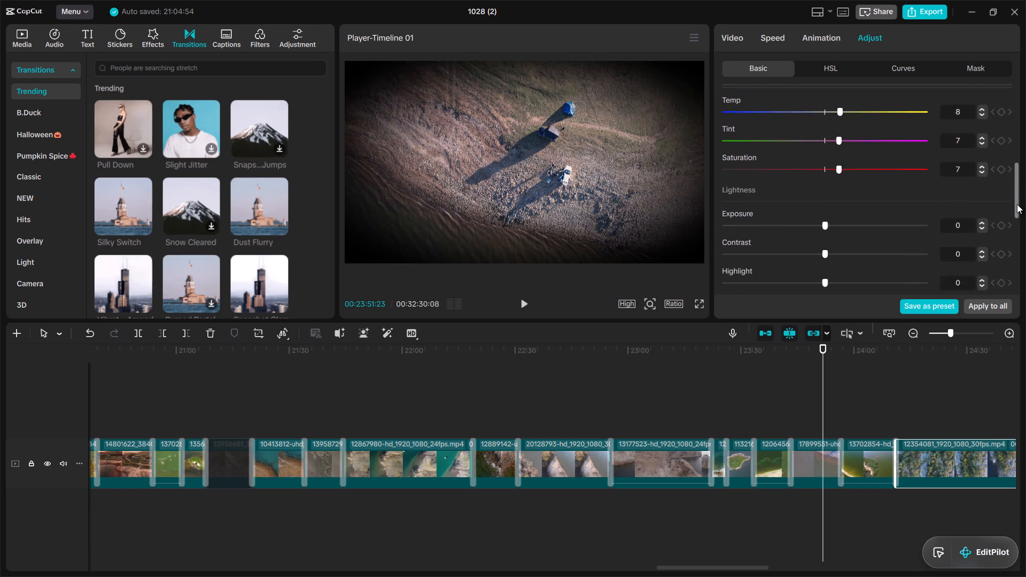
left_click_drag(1017, 204, 1018, 206)
left_click(833, 218)
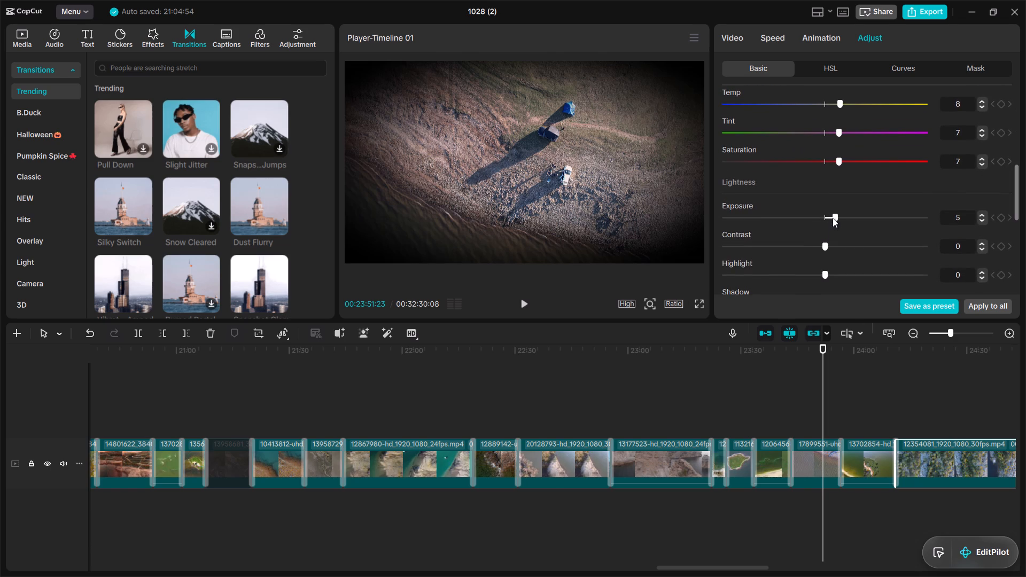
left_click_drag(810, 246, 840, 273)
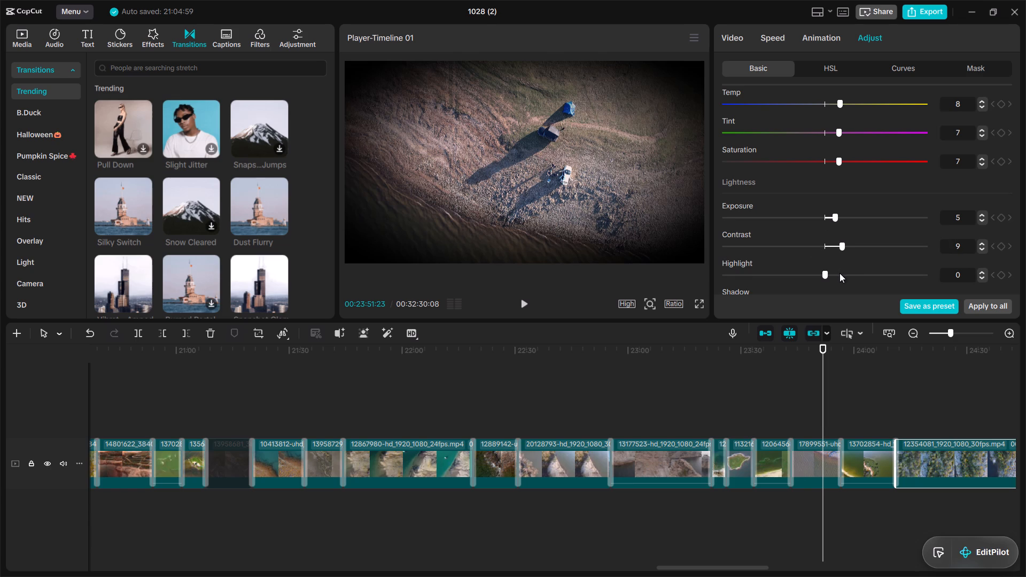
left_click(840, 273)
Set Shadow to 6, Whites to 7, Blacks to 6 and Brilliance to 6 for clip 12354081.
left_click_drag(1017, 197, 1017, 230)
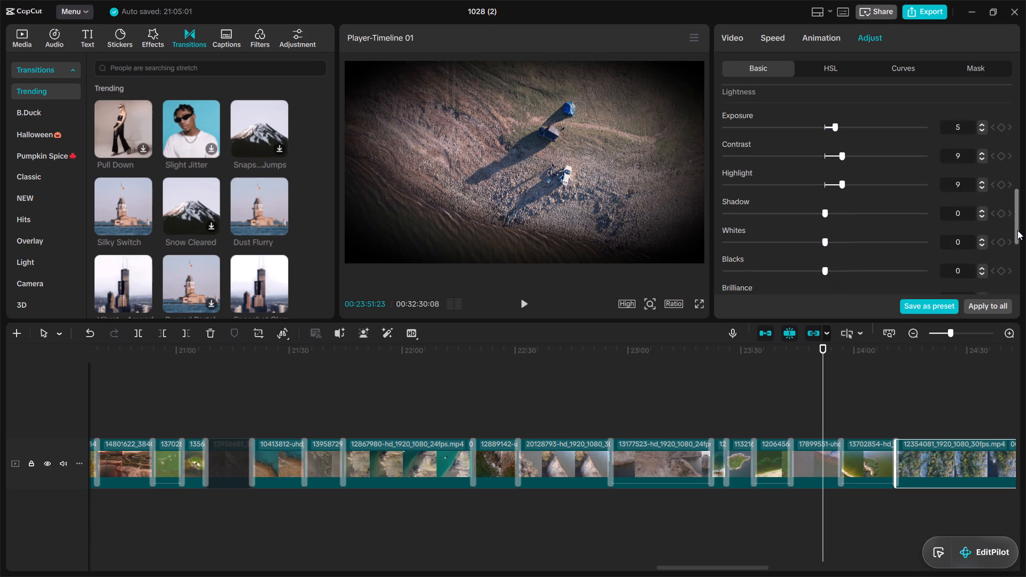
left_click_drag(1017, 230, 1018, 238)
left_click(835, 146)
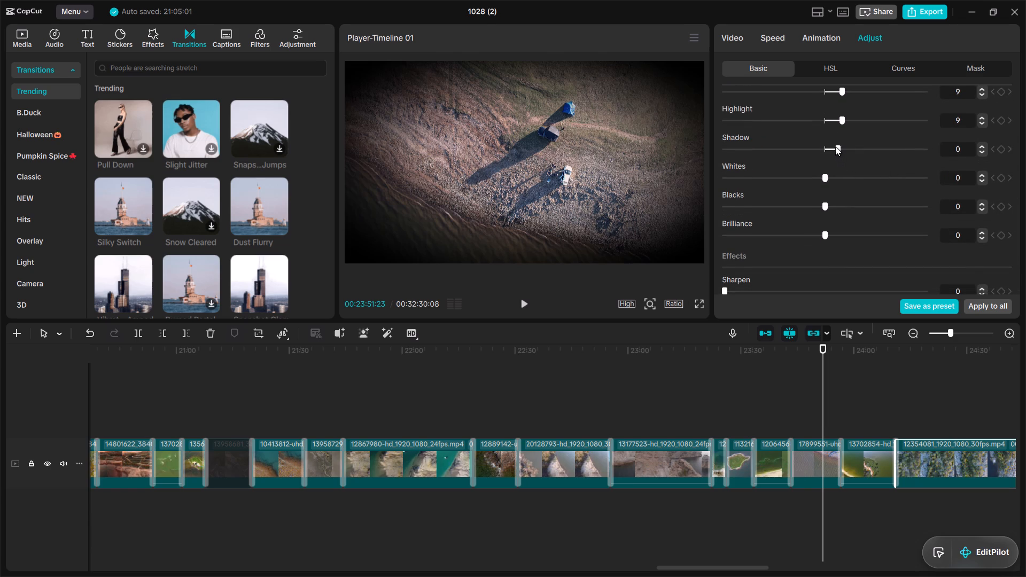
left_click_drag(836, 171, 837, 201)
left_click_drag(837, 201, 835, 228)
left_click(835, 228)
left_click(835, 230)
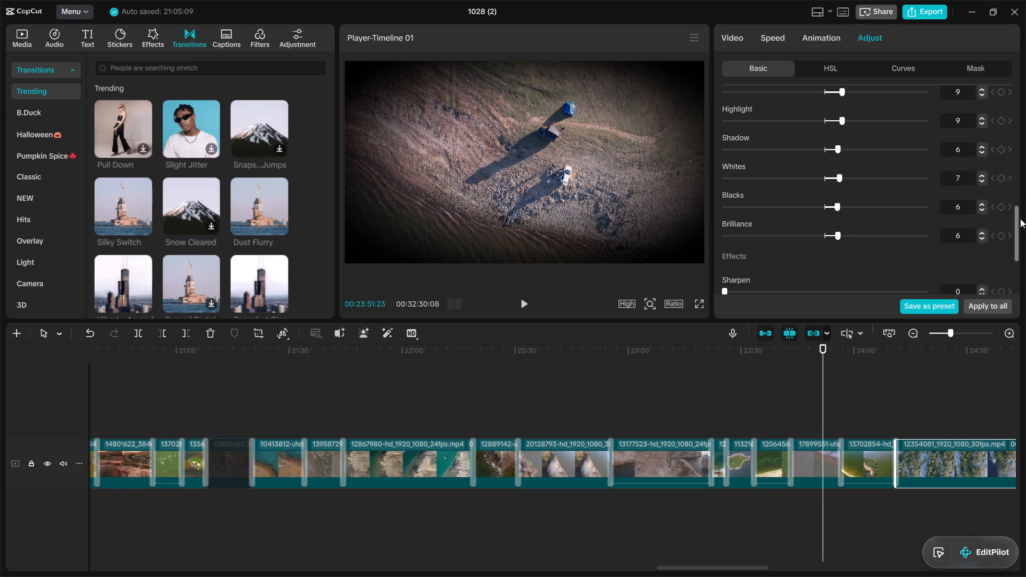
Set the effects of clip 12354081 to Sharpen 5, Clarity 6, Particles 6, Fade 6 and Vignette 30.
left_click_drag(1017, 226, 1017, 260)
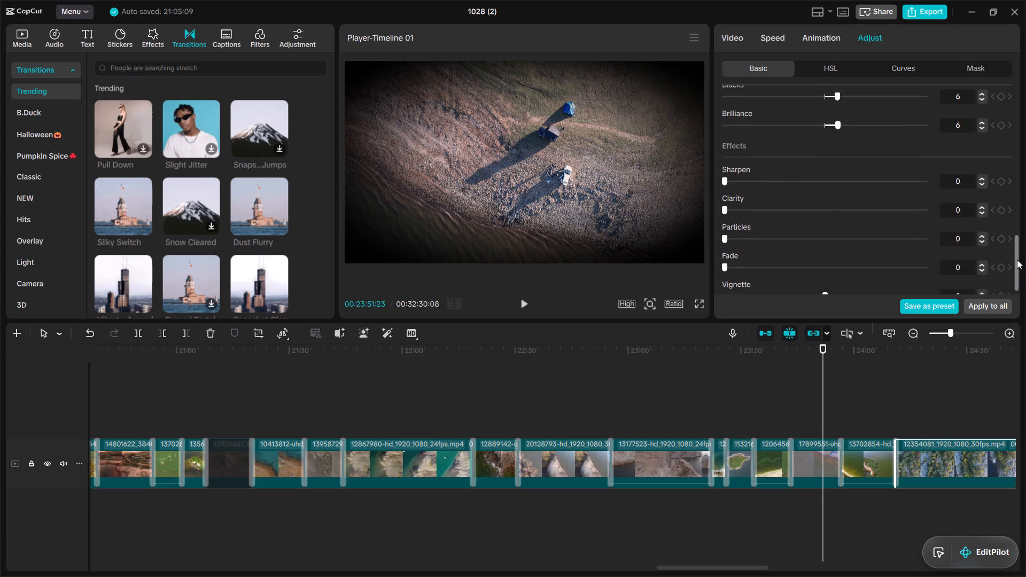
left_click(734, 171)
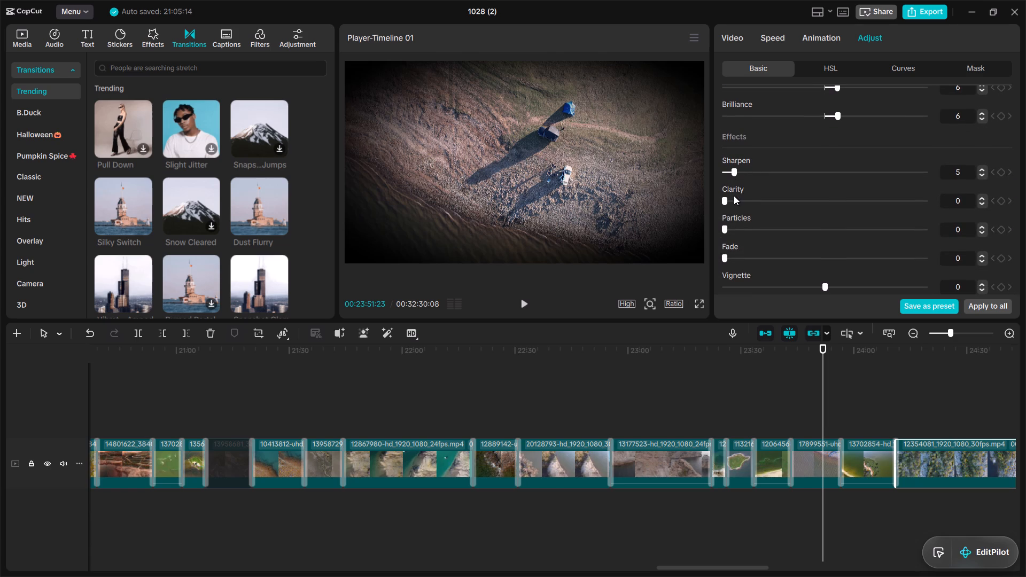
left_click_drag(734, 196, 735, 227)
left_click_drag(735, 227, 735, 256)
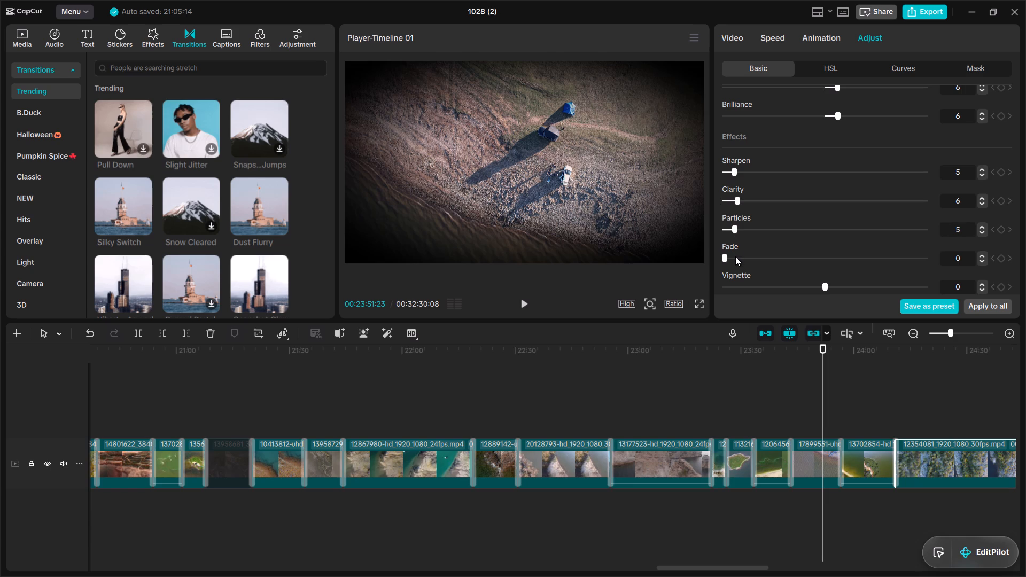
left_click_drag(735, 256, 736, 256)
left_click(736, 256)
left_click(882, 284)
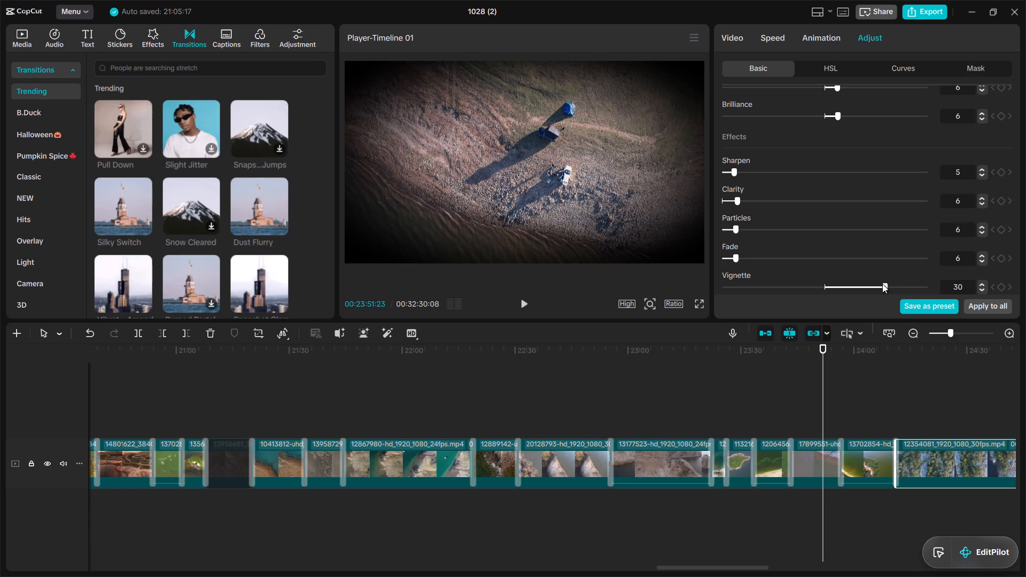
left_click_drag(1017, 253, 1013, 294)
left_click_drag(1013, 294, 1013, 295)
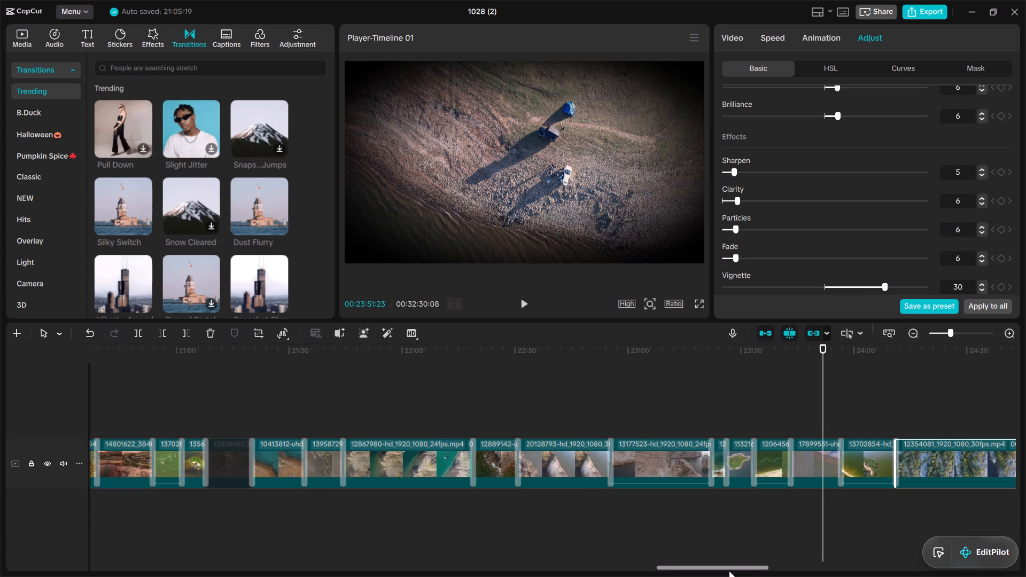
Look through the timeline beyond clip 12354081 and preview frames to find the next ungraded clip.
left_click_drag(728, 564, 756, 565)
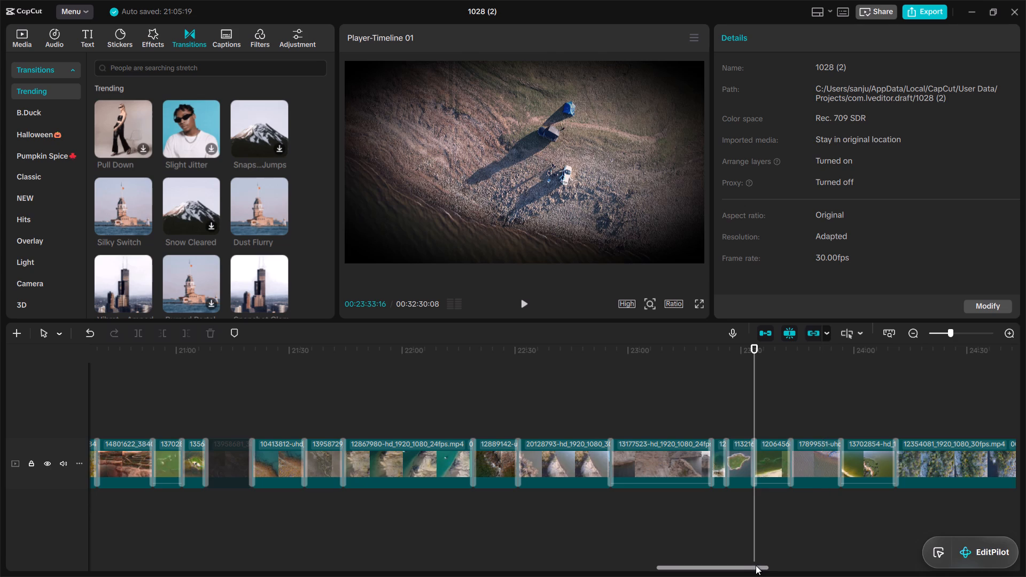
left_click_drag(729, 567, 764, 567)
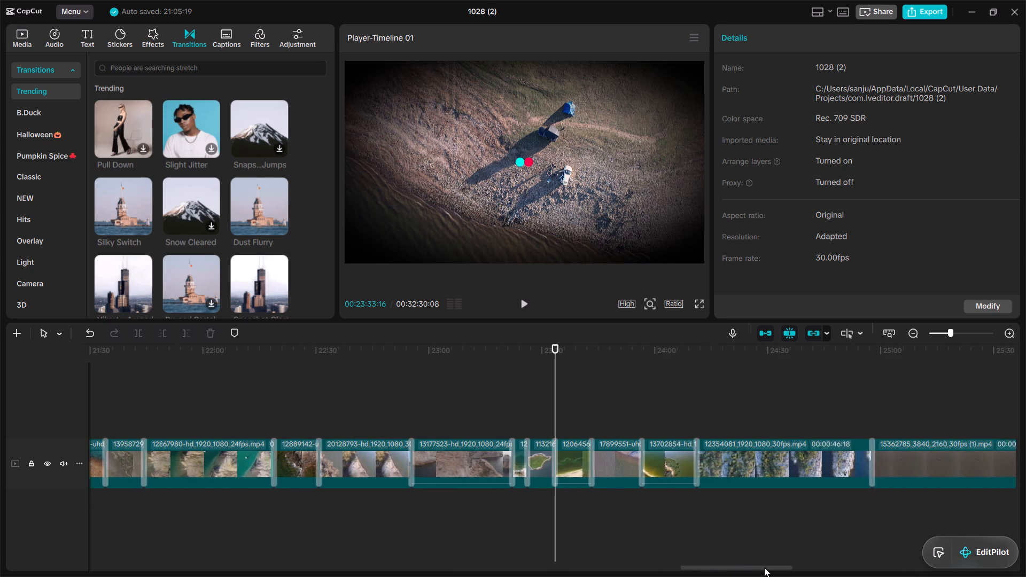
left_click_drag(764, 567, 899, 564)
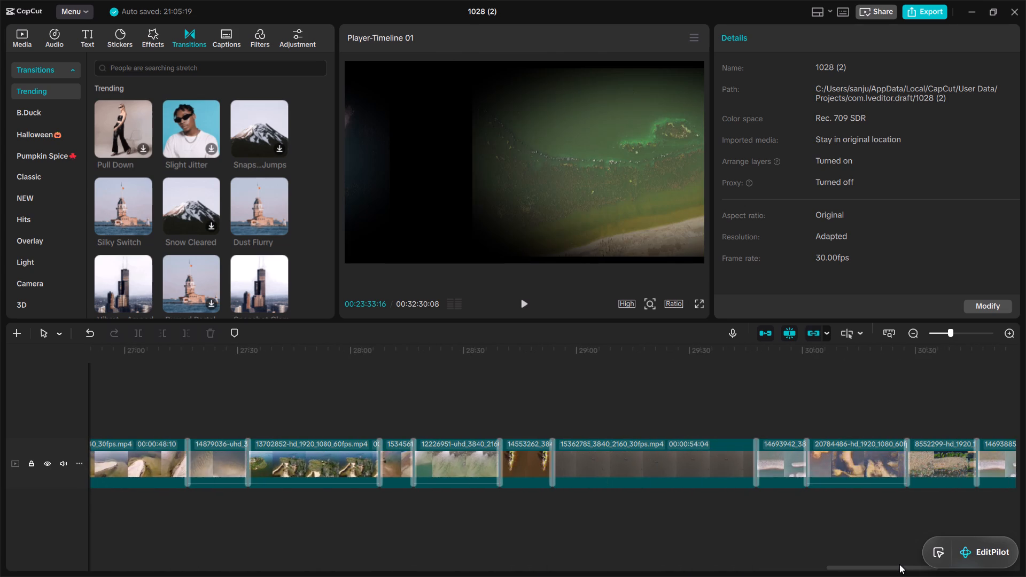
left_click_drag(884, 565, 876, 565)
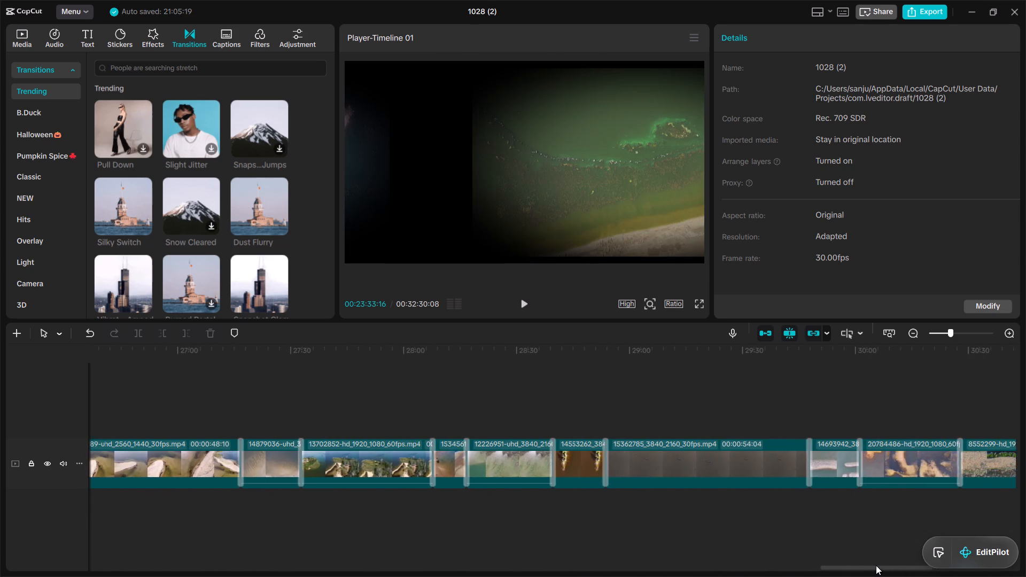
left_click_drag(876, 565, 849, 571)
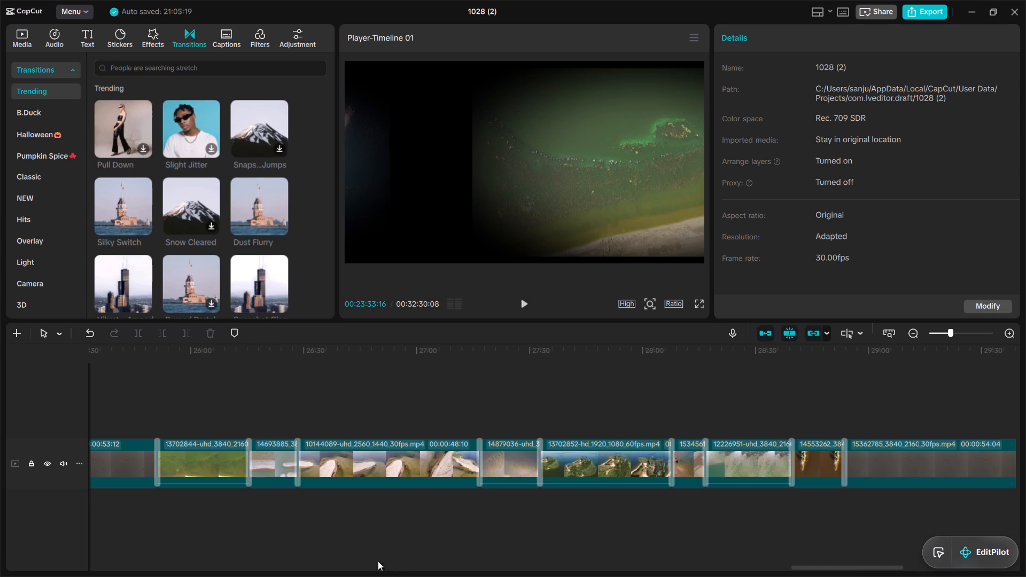
right_click(208, 416)
left_click(208, 416)
left_click(194, 416)
double_click(194, 416)
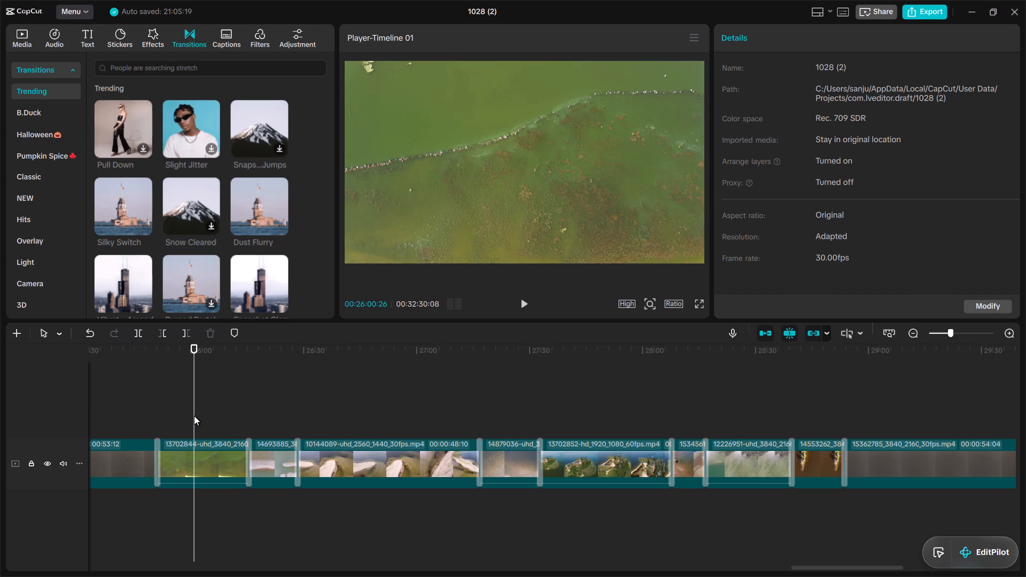
double_click(108, 420)
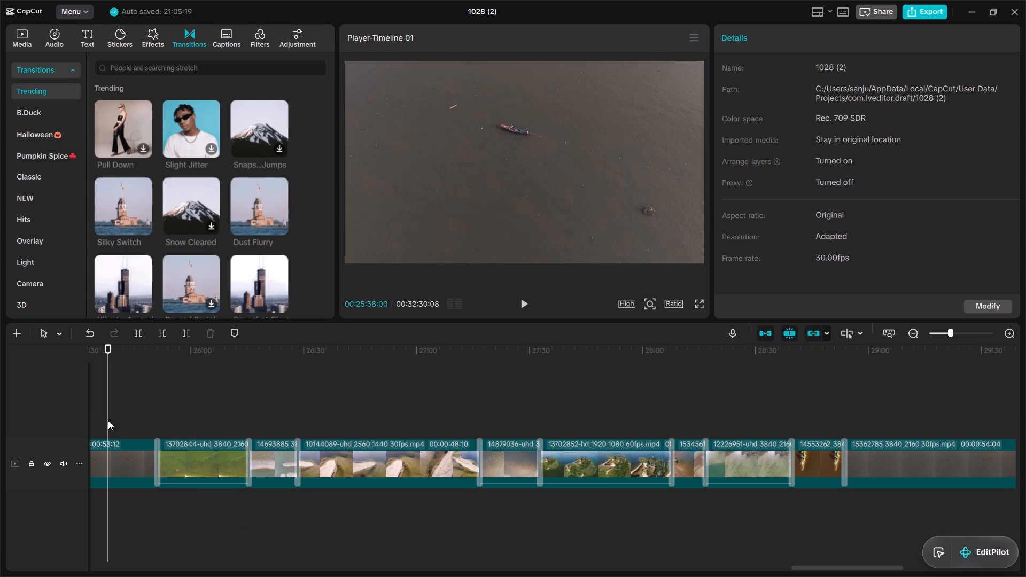
left_click_drag(109, 518, 98, 522)
left_click_drag(98, 522, 87, 525)
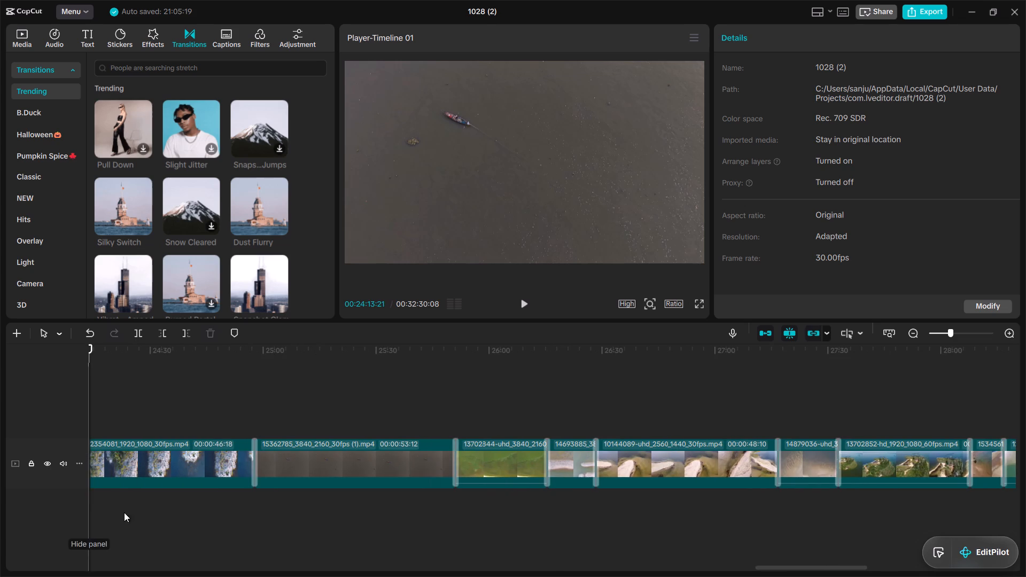
left_click(189, 463)
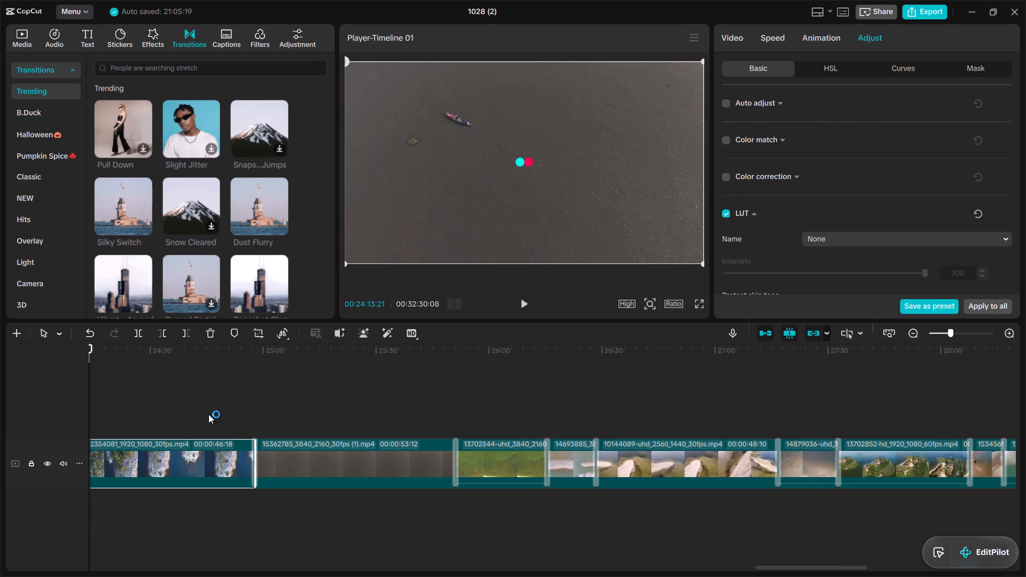
double_click(209, 406)
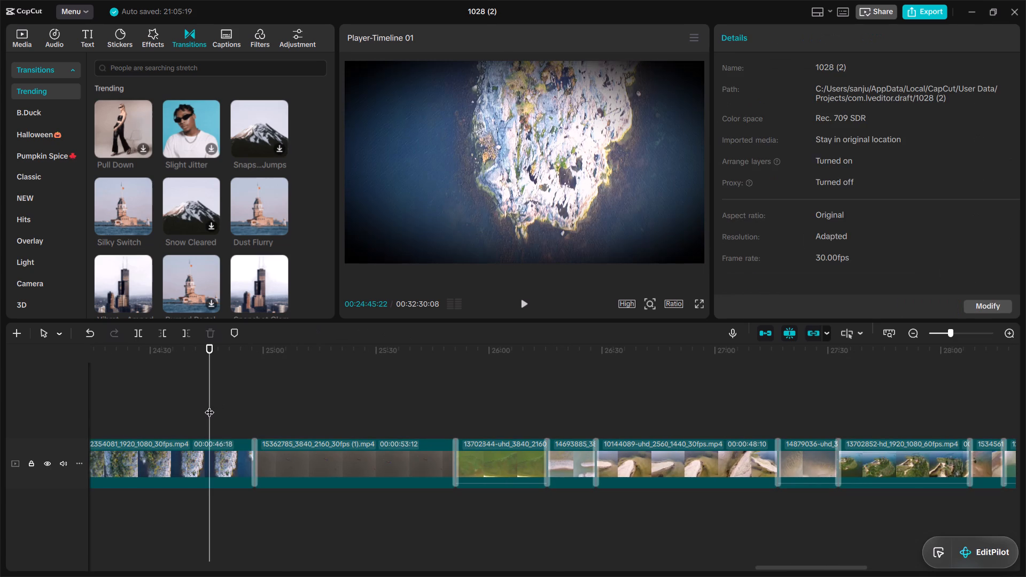
double_click(336, 428)
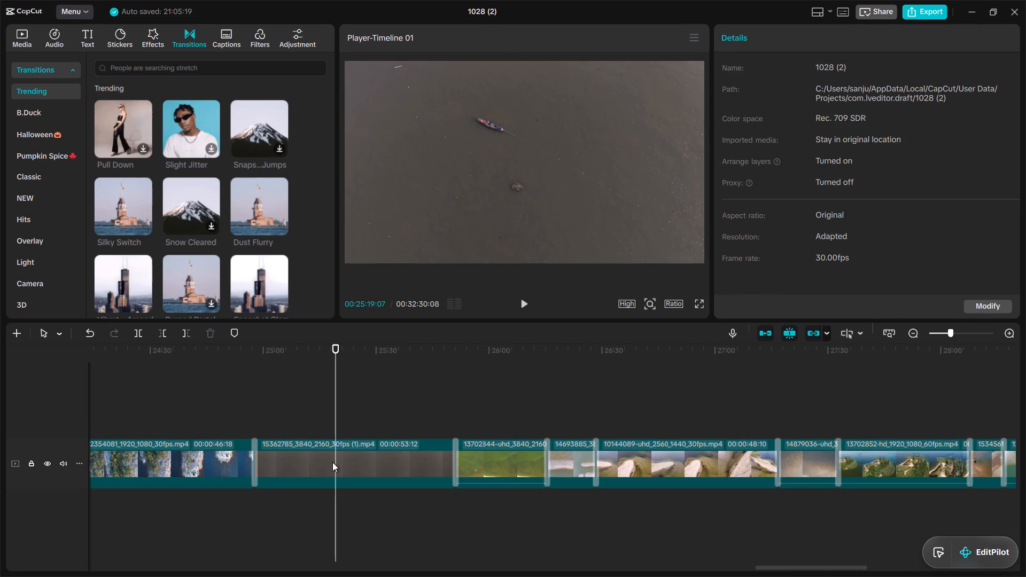
Set the color of clip 15362785, the one right after clip 12354081, to Temp -5, Tint -5 and Saturation 5.
left_click(333, 463)
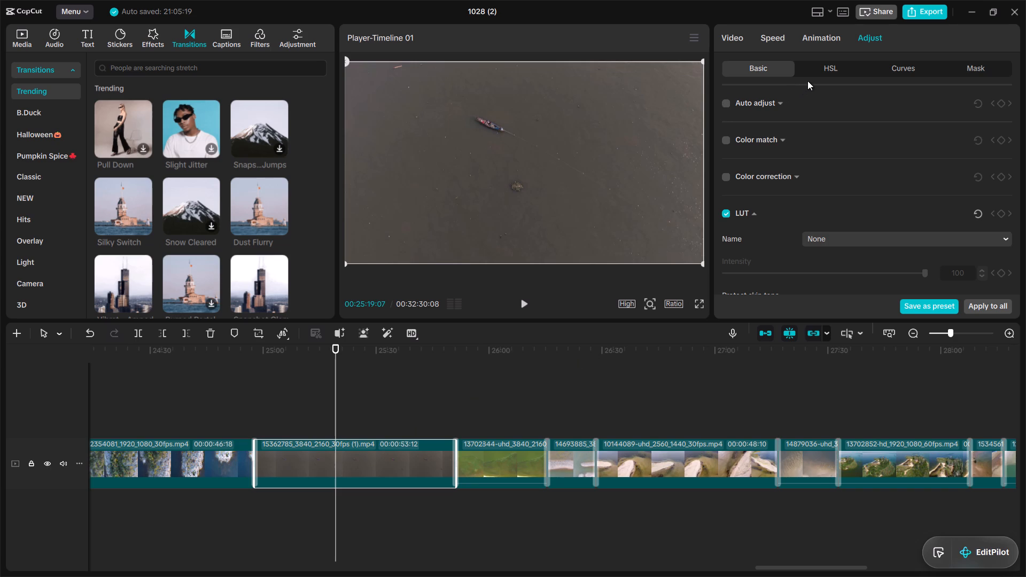
left_click_drag(1017, 116, 1021, 178)
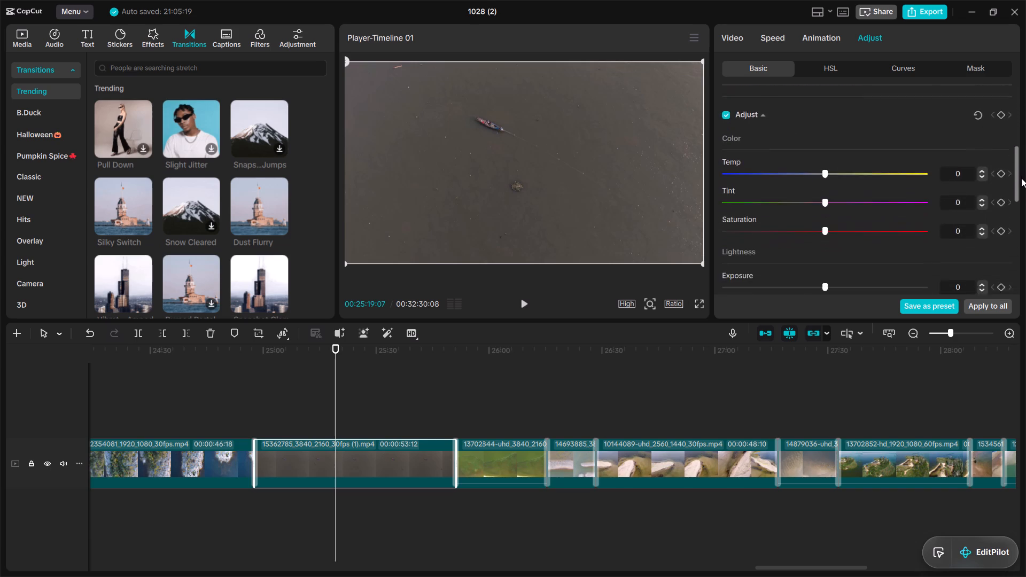
left_click_drag(1021, 178, 1020, 194)
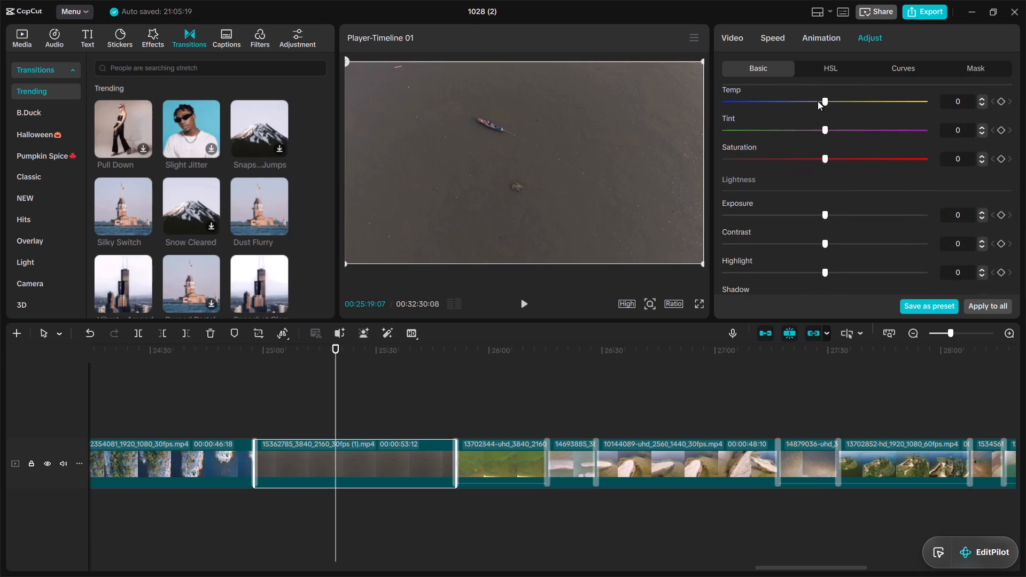
left_click(818, 101)
left_click(812, 98)
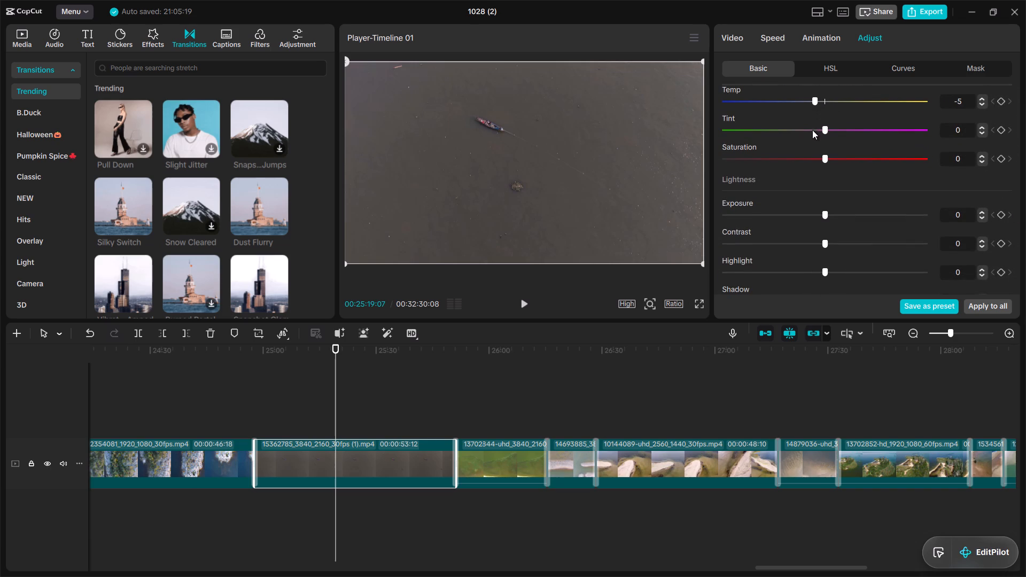
left_click(812, 131)
left_click(832, 153)
Set clip 15362785's lightness to Exposure 8, Contrast -5, Highlight 8, Shadow 5, Whites 5, Blacks -3 and Brilliance 5.
left_click(838, 208)
left_click(812, 242)
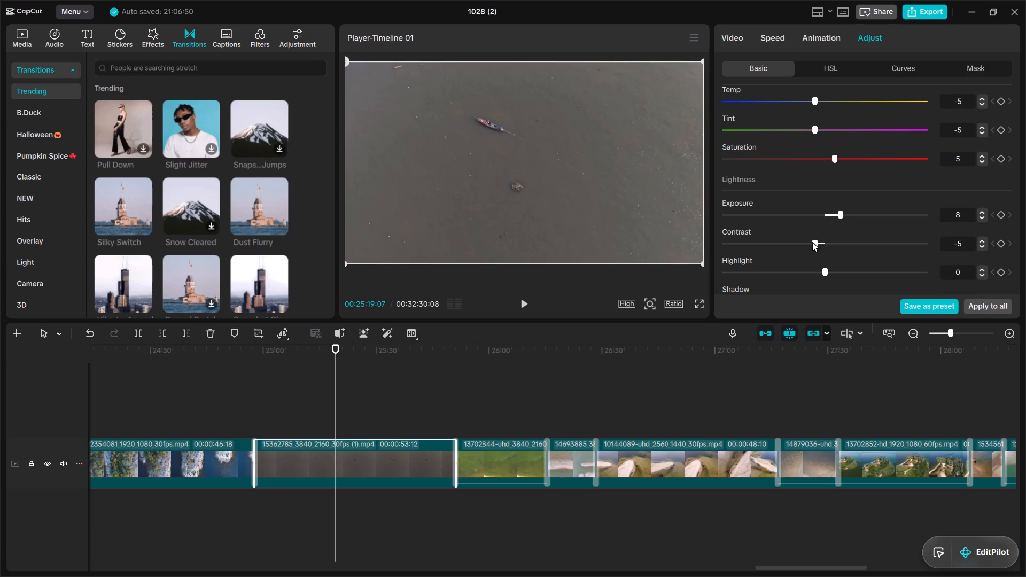
left_click(837, 271)
left_click_drag(1016, 203, 1017, 227)
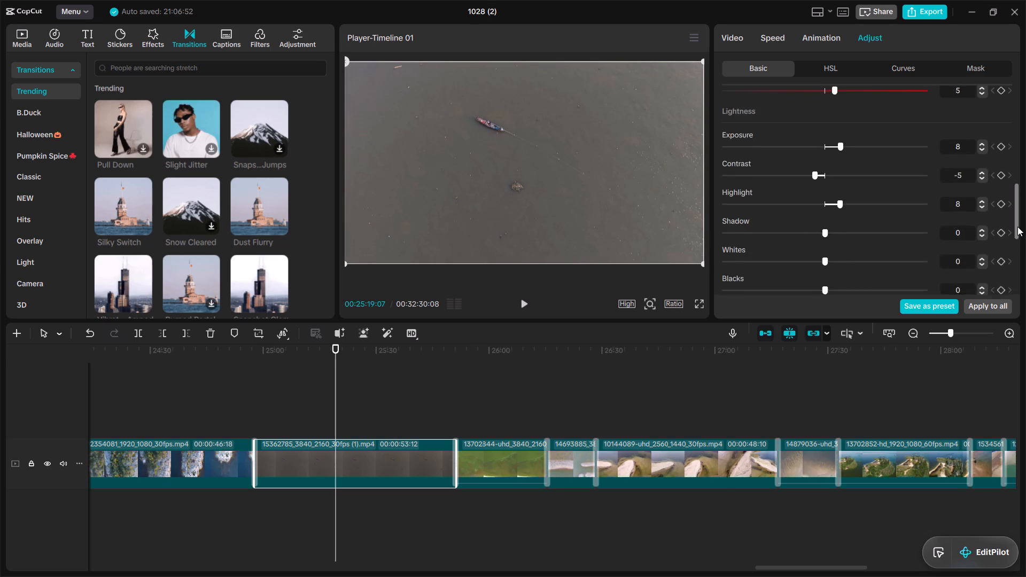
left_click_drag(1017, 227, 1019, 243)
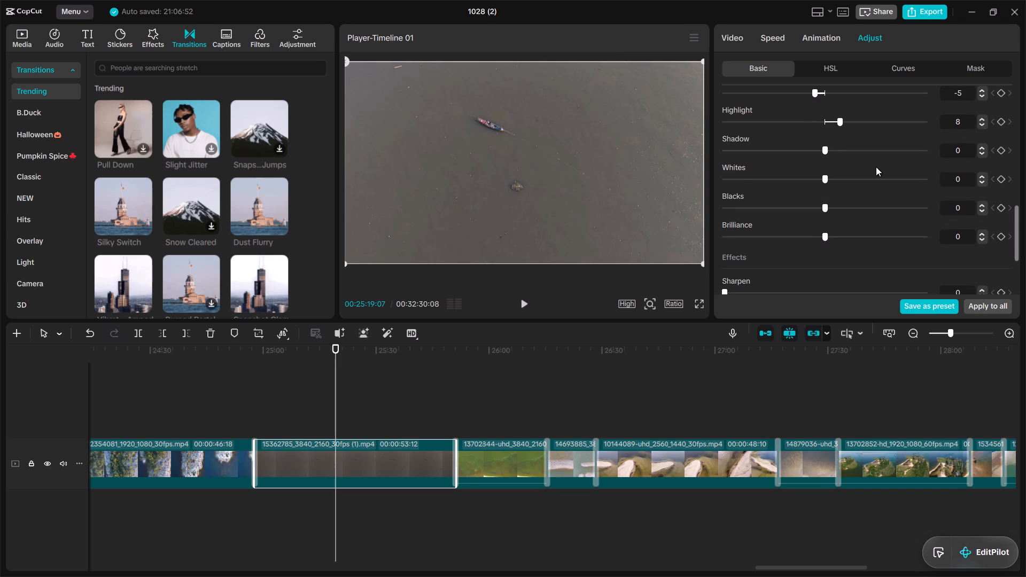
left_click(831, 147)
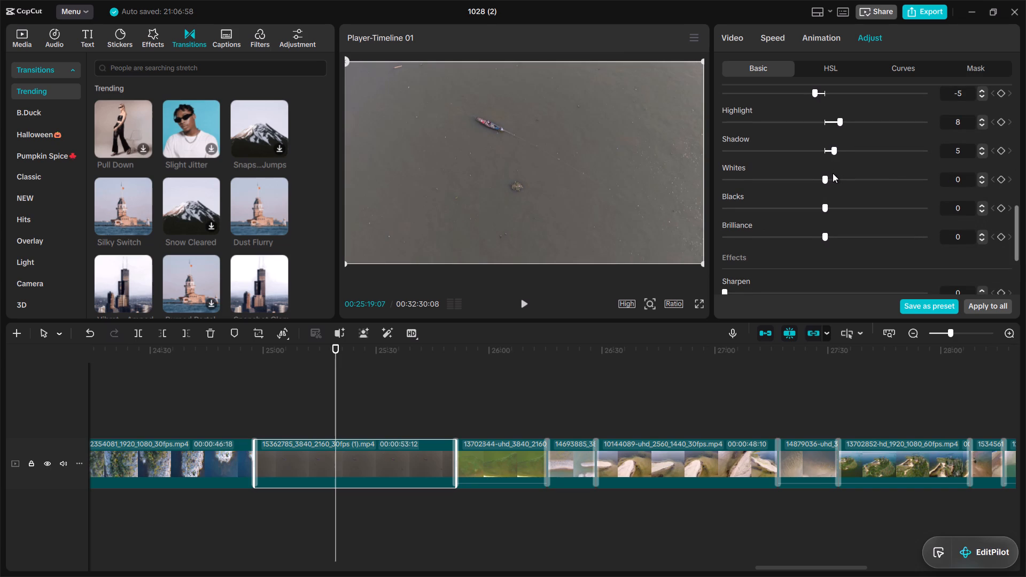
left_click(833, 173)
left_click(815, 204)
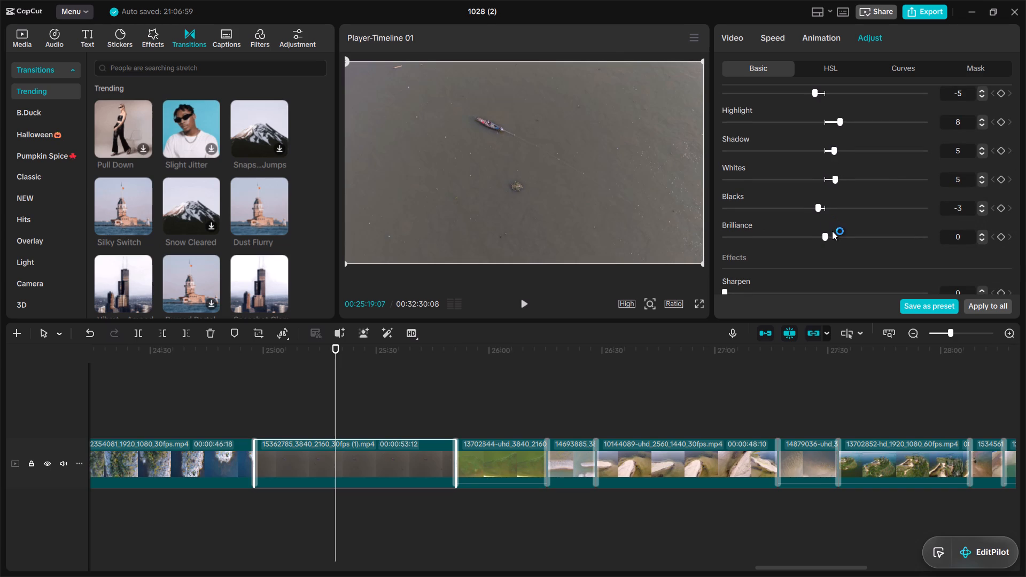
left_click(832, 232)
Set the effects of clip 15362785 to Sharpen 4, Clarity 4, Particles 3, Fade 4 and Vignette 35.
left_click_drag(1019, 224, 1019, 258)
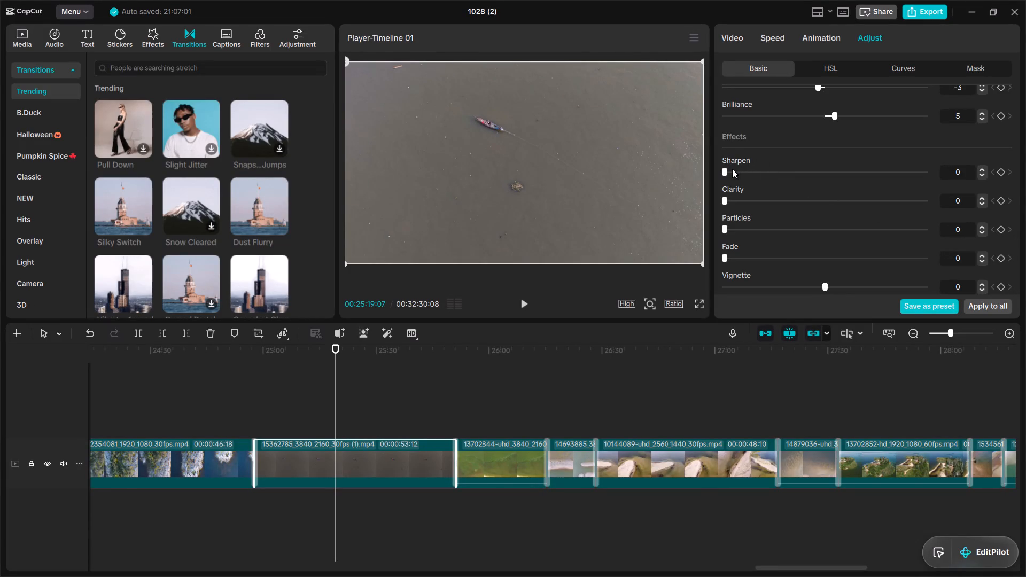
left_click(732, 169)
left_click_drag(732, 194, 731, 227)
left_click(731, 227)
left_click(733, 252)
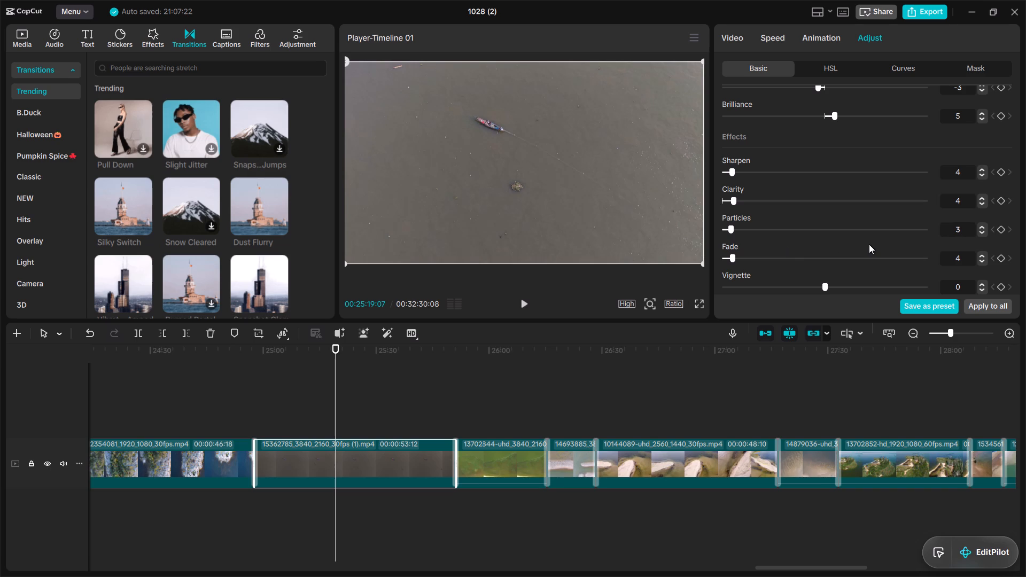
left_click_drag(1017, 240, 1014, 289)
left_click(893, 285)
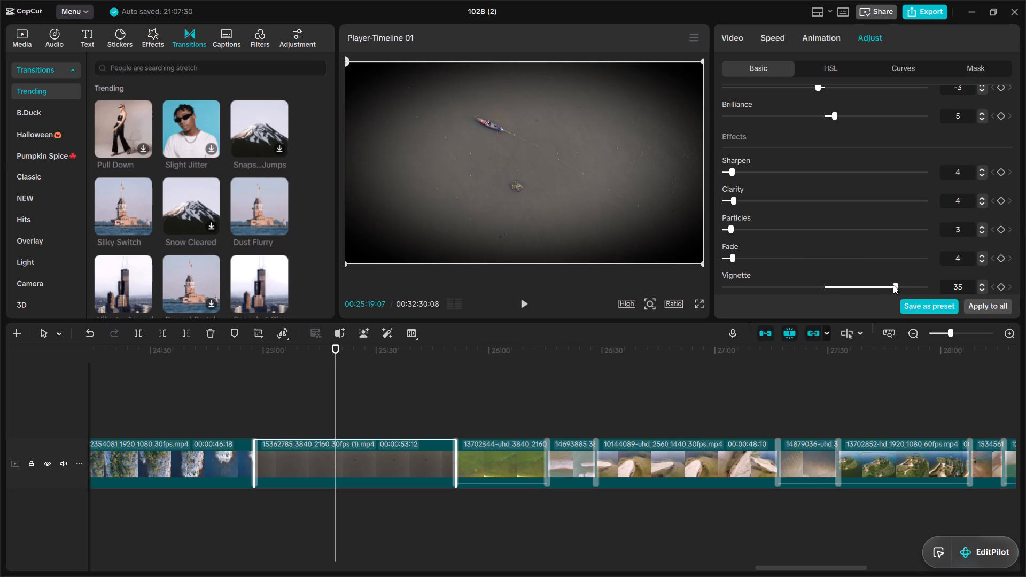
Set the effects of clip 13702844 to Vignette 32, Fade 8, Particles 7, Clarity 7 and Sharpen 6.
double_click(517, 458)
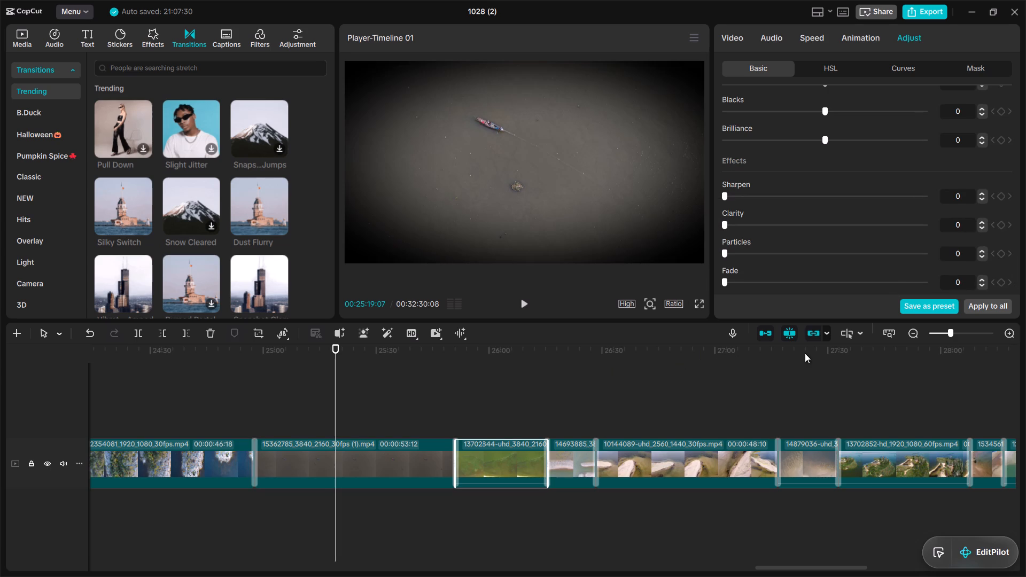
left_click_drag(1019, 252, 1016, 275)
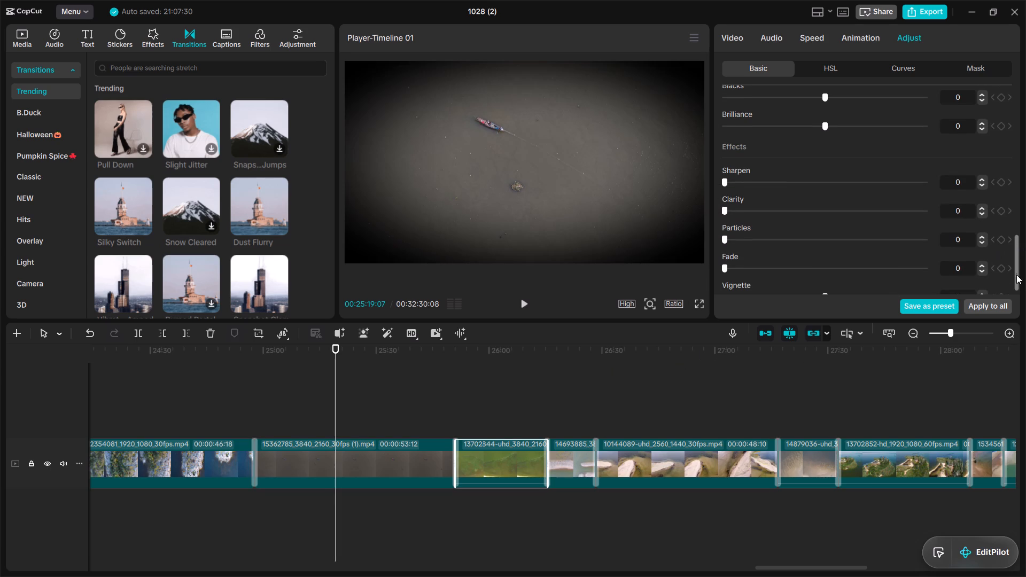
left_click_drag(1016, 275, 1016, 283)
left_click(886, 284)
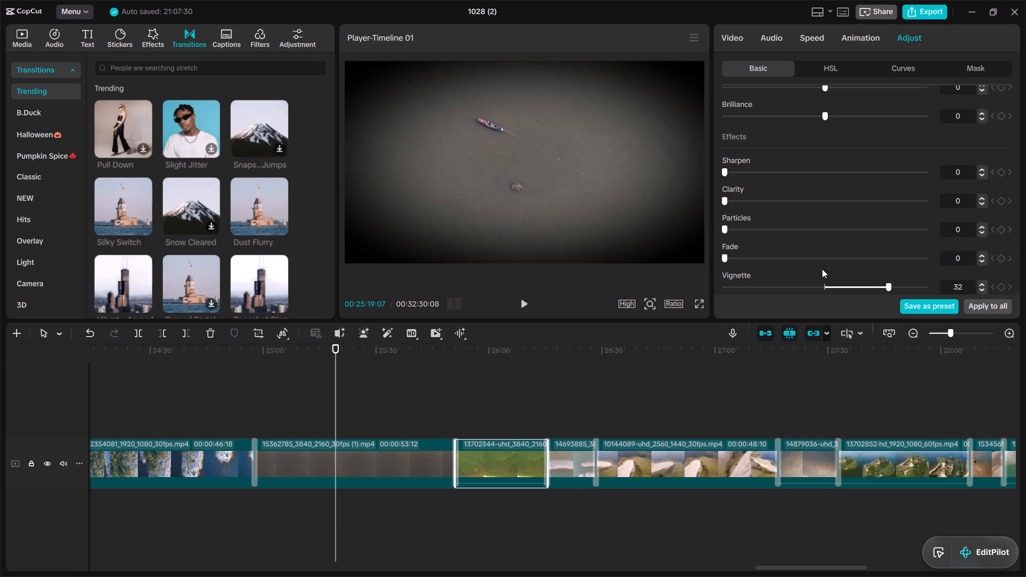
left_click(741, 255)
left_click(739, 225)
left_click_drag(737, 198, 737, 169)
left_click(737, 169)
Set clip 13702844's lightness to Brilliance 10, Blacks 4, Whites 4, Highlight 7, Shadow 5, Contrast -5 and Exposure -5.
left_click(842, 111)
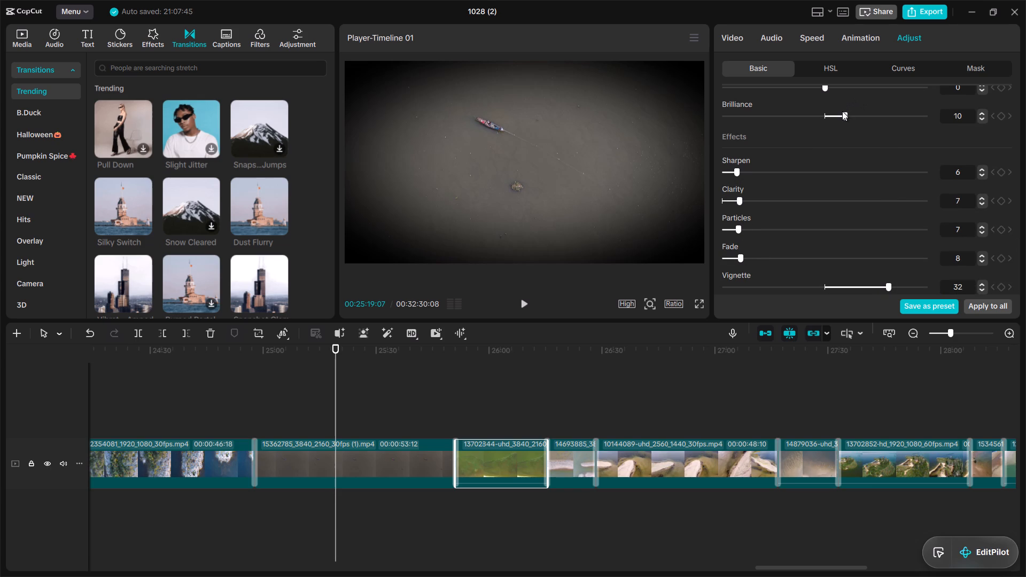
left_click_drag(1019, 247, 1010, 200)
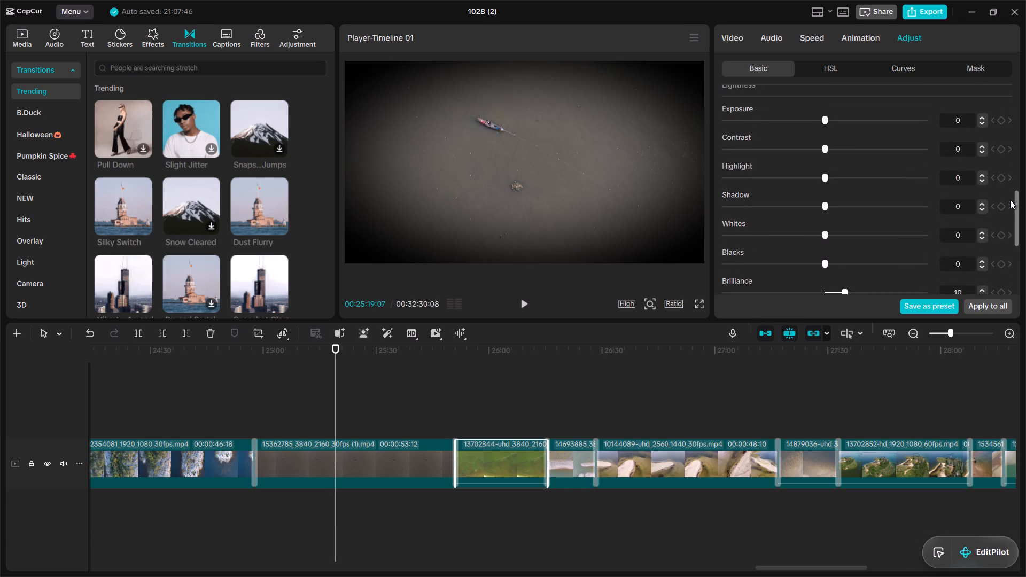
left_click_drag(840, 260, 830, 234)
left_click(830, 234)
left_click_drag(830, 204, 828, 171)
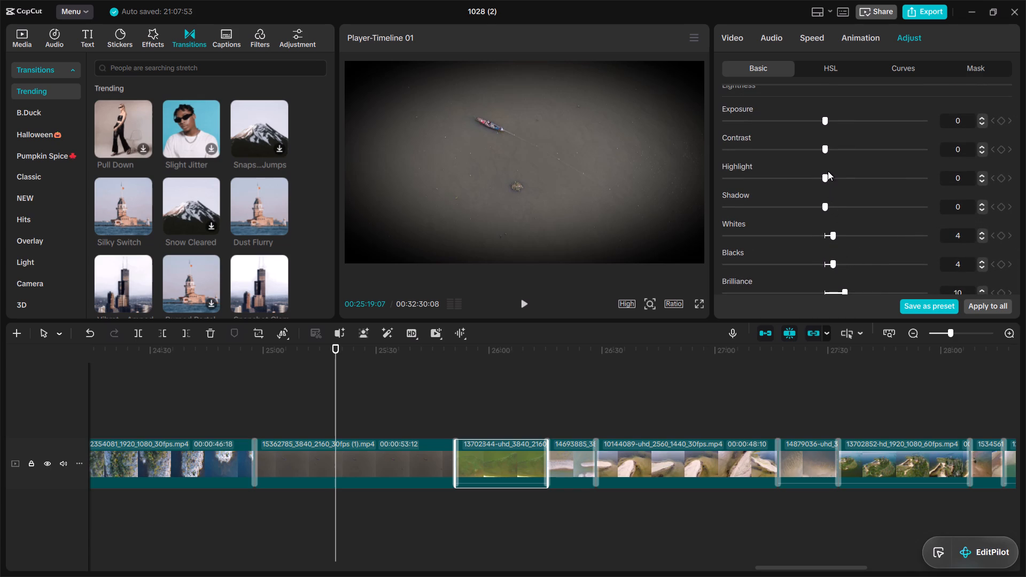
left_click(828, 171)
left_click_drag(833, 175, 836, 210)
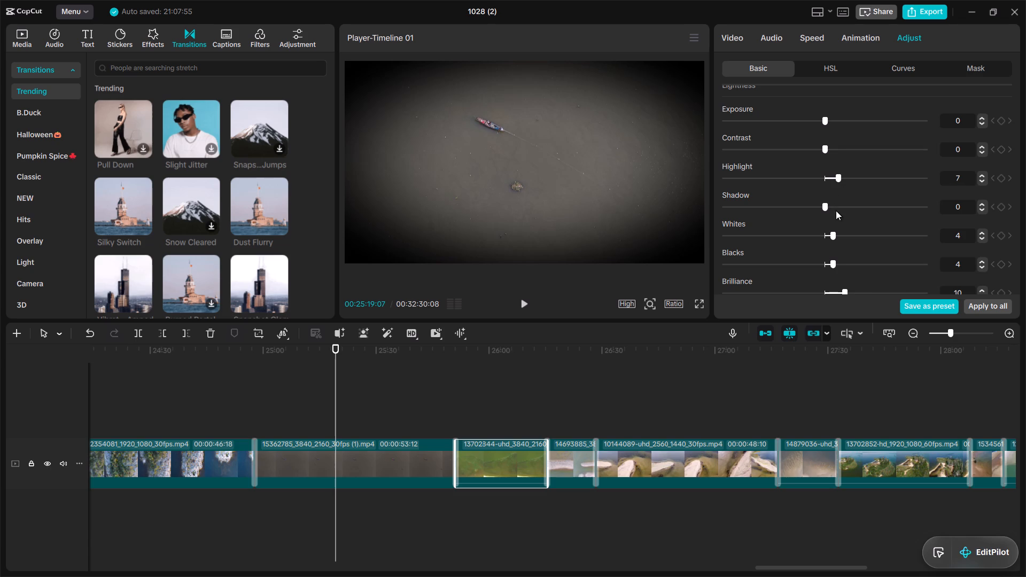
left_click_drag(826, 198, 832, 204)
left_click(832, 204)
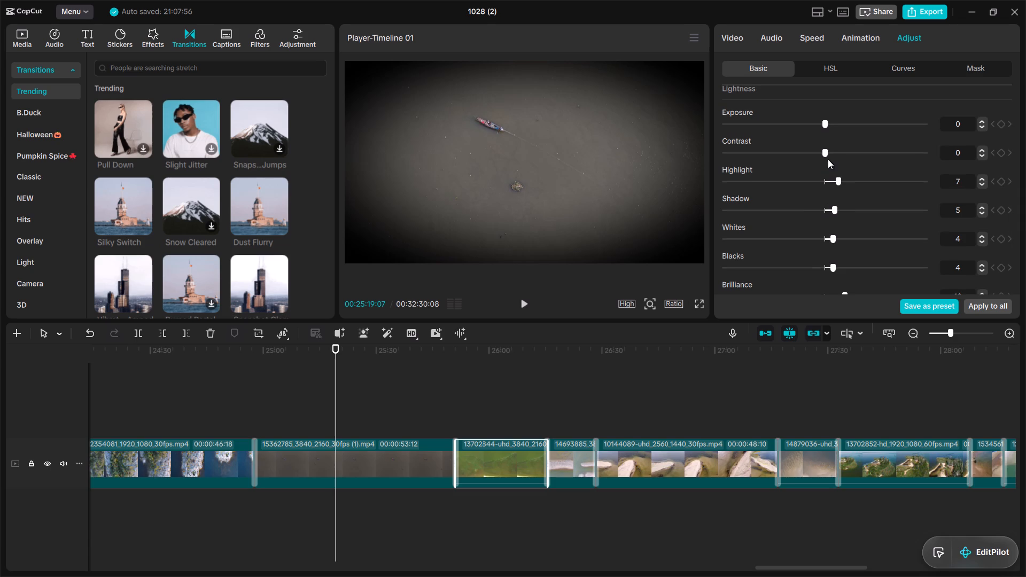
left_click_drag(830, 151, 813, 117)
left_click(813, 117)
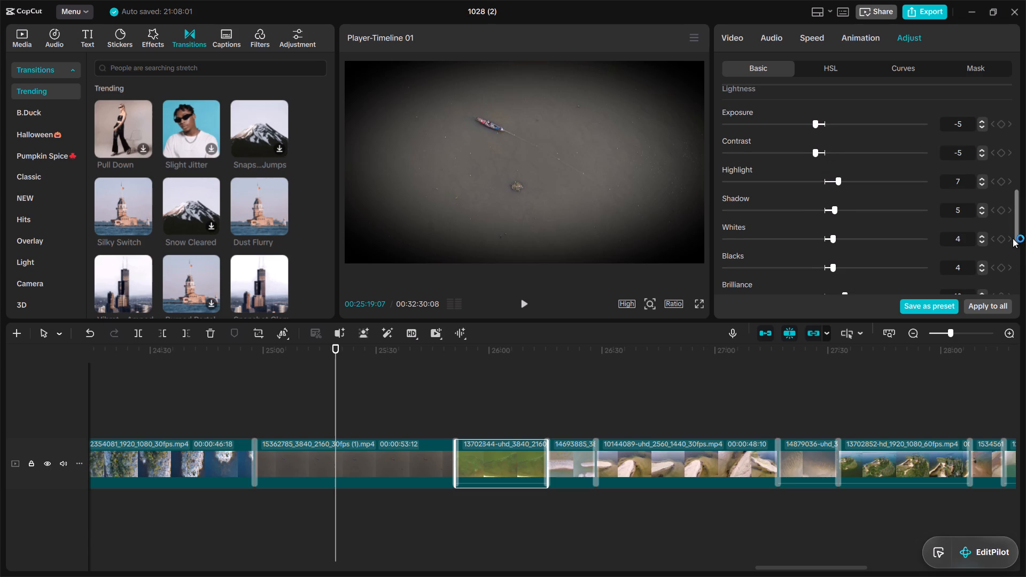
Set the color of clip 13702844 to Saturation 6, Tint 5 and Temp 6.
left_click_drag(1017, 231, 1017, 201)
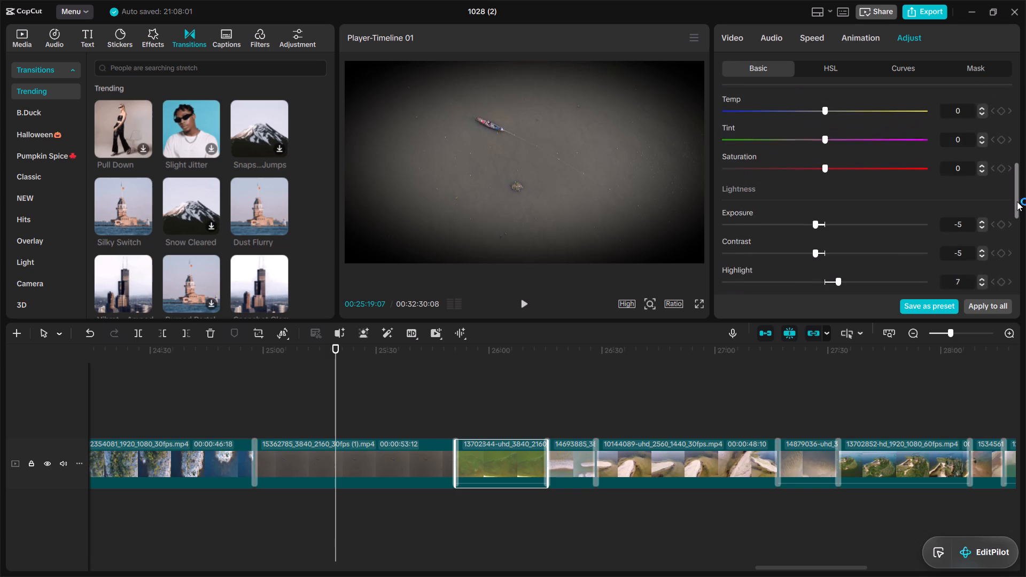
left_click_drag(1017, 201, 1016, 183)
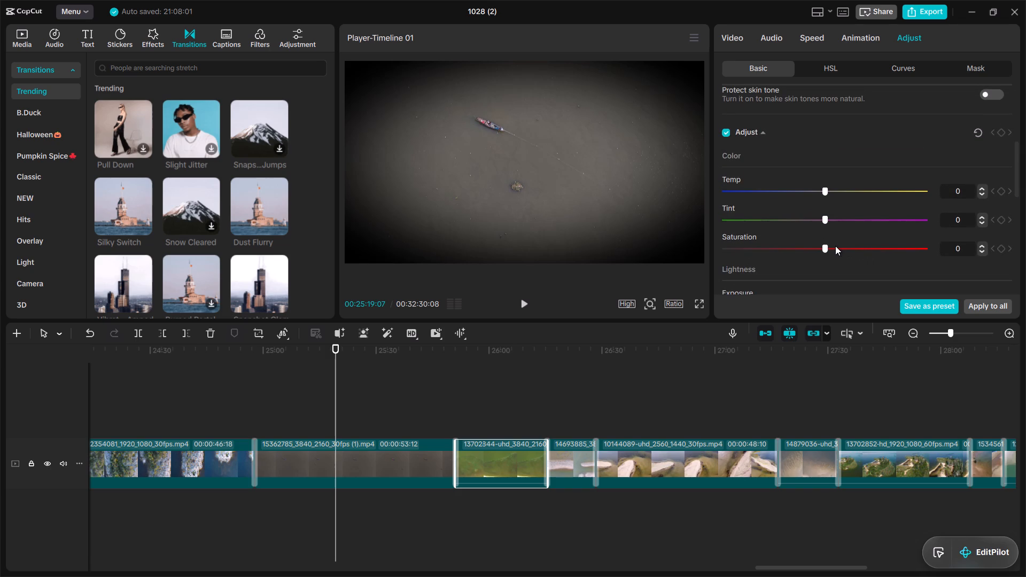
left_click(835, 246)
left_click_drag(814, 218, 832, 196)
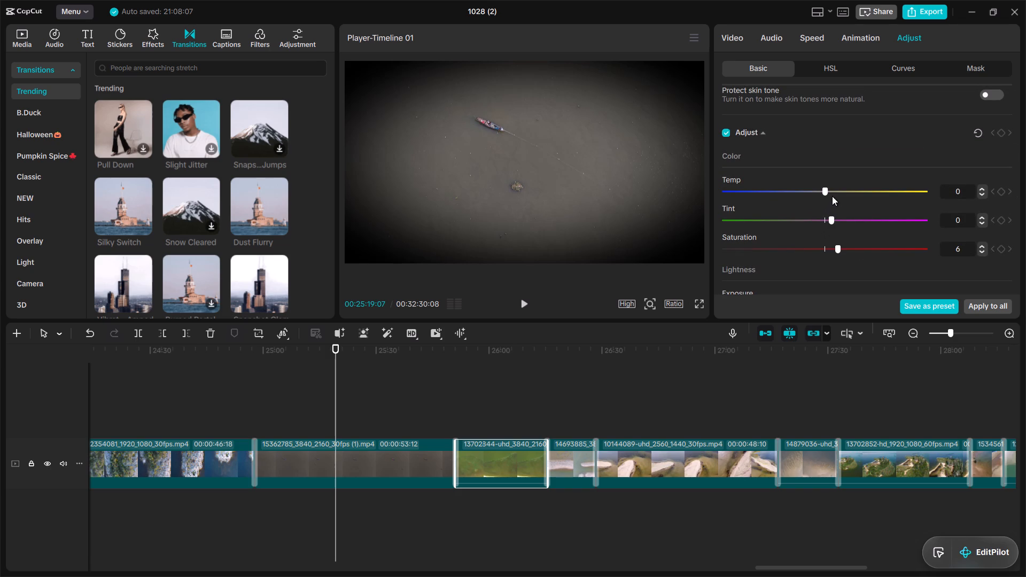
left_click_drag(832, 196, 833, 192)
left_click(834, 190)
Set the color of clip 14693885 to Temp 6, Tint 6 and Saturation -4, and turn on skin tone protection.
double_click(579, 451)
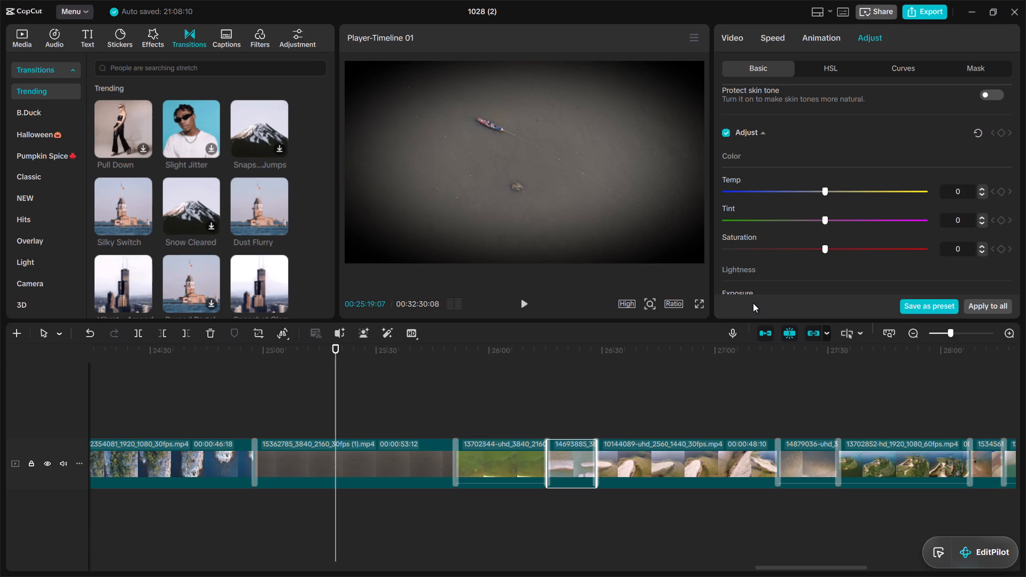
left_click_drag(811, 189, 820, 204)
left_click_drag(820, 204, 835, 217)
left_click(835, 217)
left_click(814, 245)
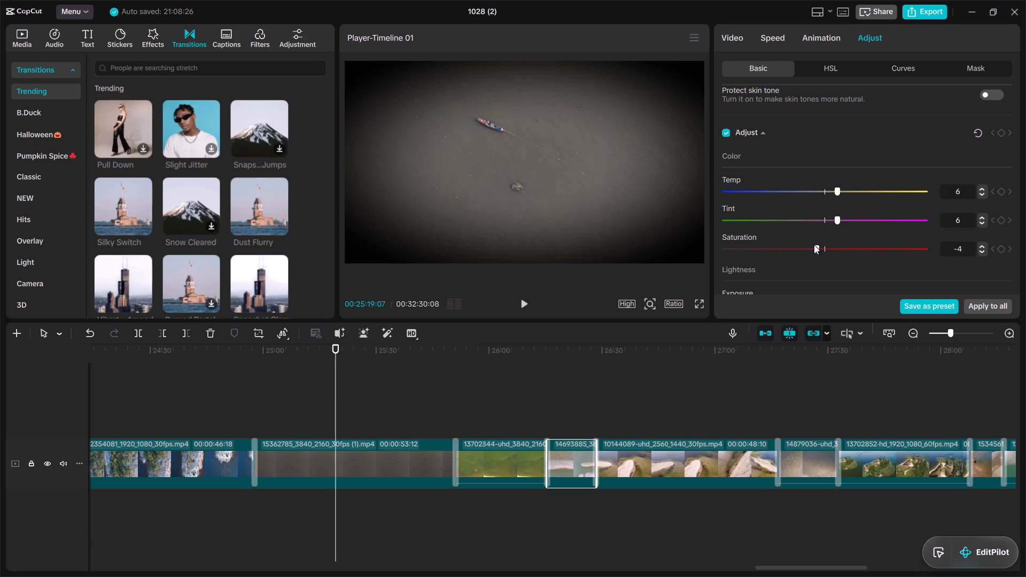
left_click(995, 93)
Set clip 14693885's lightness to Exposure 6, Contrast 6, Highlight 7, Shadow 7, Whites -8, Blacks -3 and Brilliance -4.
left_click_drag(1017, 167, 1016, 198)
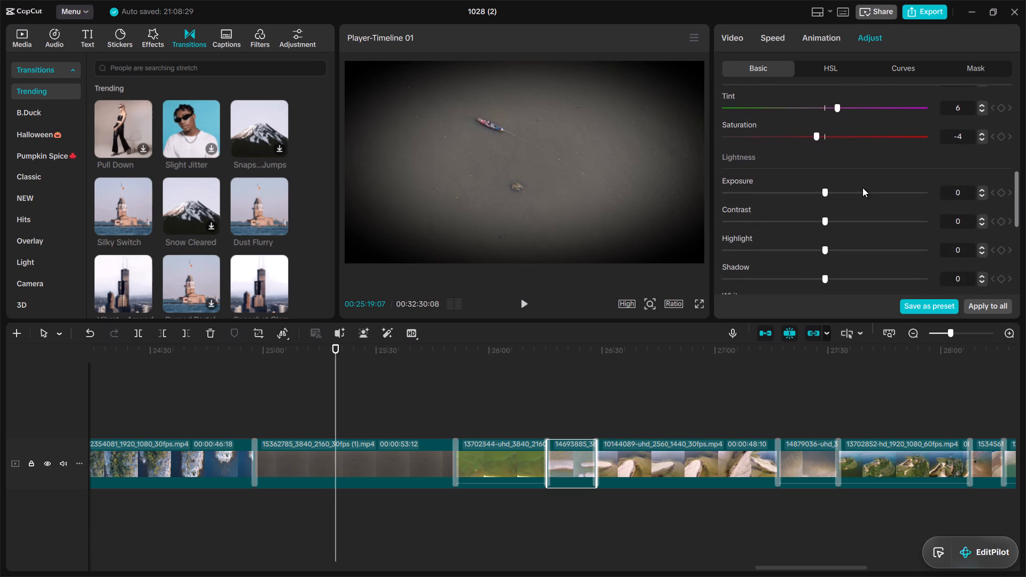
left_click_drag(835, 188, 835, 215)
left_click_drag(835, 215, 835, 241)
left_click(835, 241)
left_click_drag(835, 244, 836, 273)
left_click(836, 273)
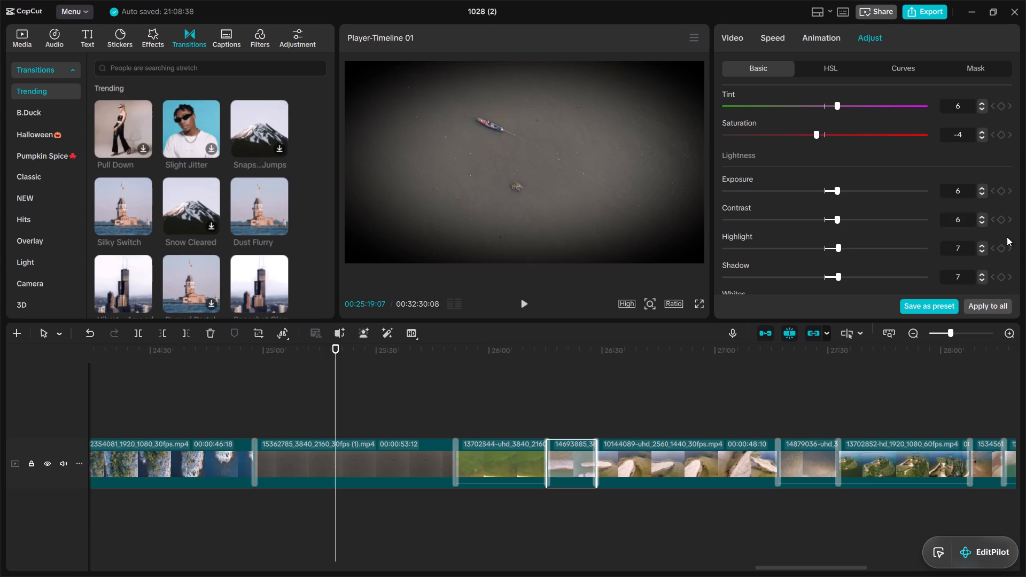
left_click_drag(1016, 214, 1016, 244)
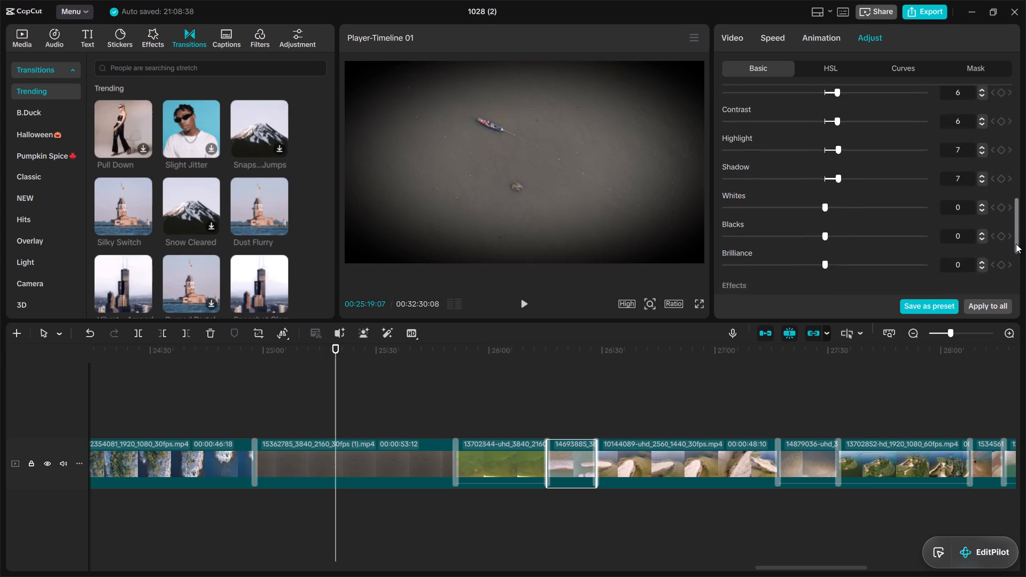
left_click_drag(1016, 244, 1016, 262)
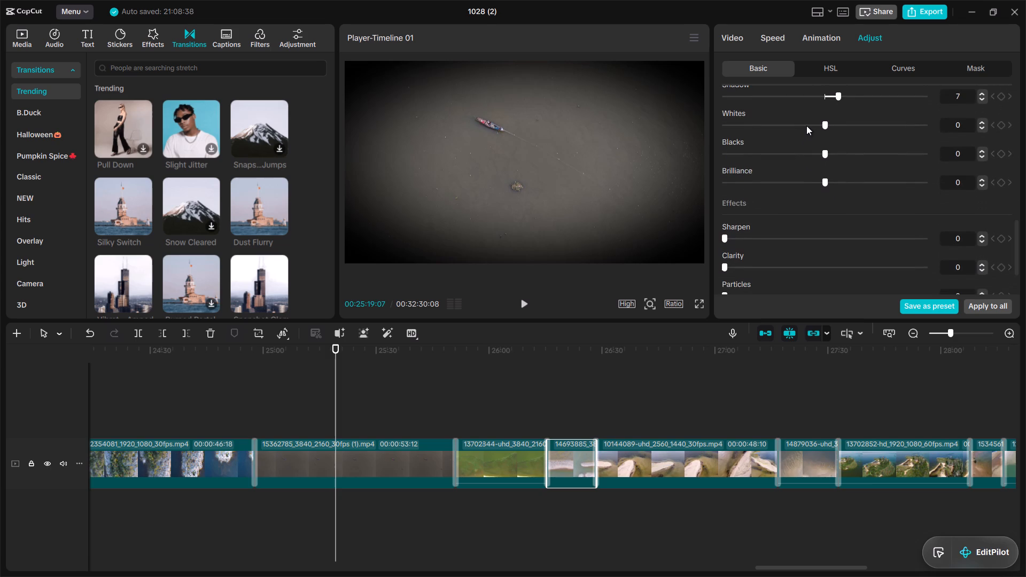
left_click(806, 126)
left_click_drag(817, 149, 815, 159)
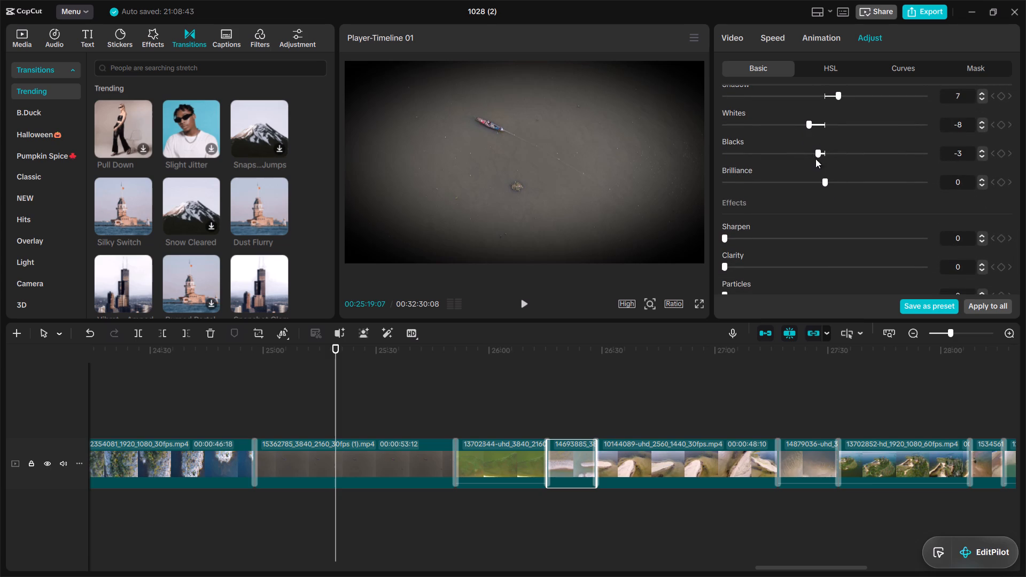
left_click_drag(815, 159, 815, 154)
left_click(818, 179)
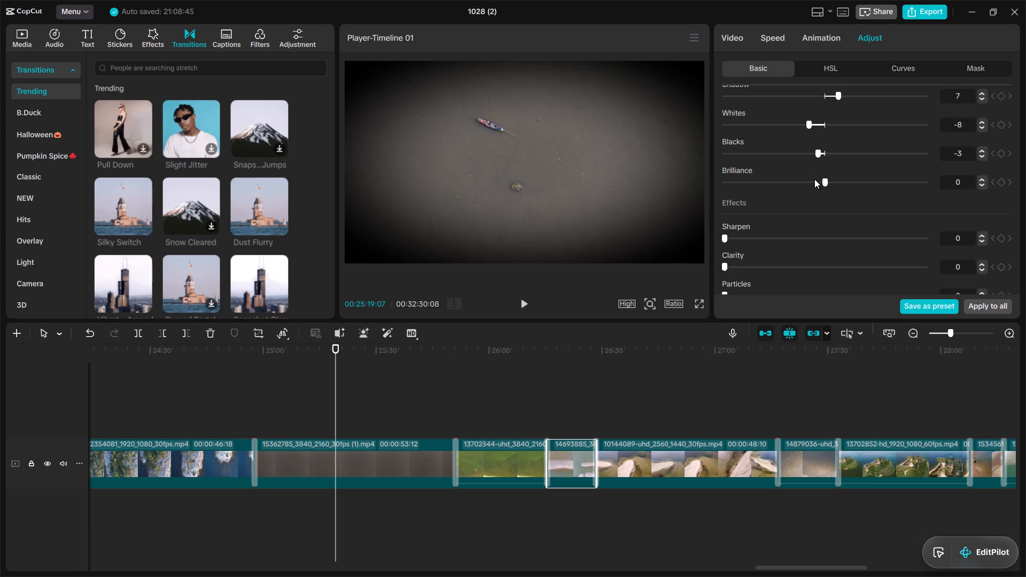
left_click(814, 179)
Set the effects of clip 14693885 to Sharpen 4, Clarity 7, Particles 5 and Fade 5, and add a positive vignette.
left_click(733, 238)
left_click(736, 261)
left_click_drag(1016, 239, 1016, 263)
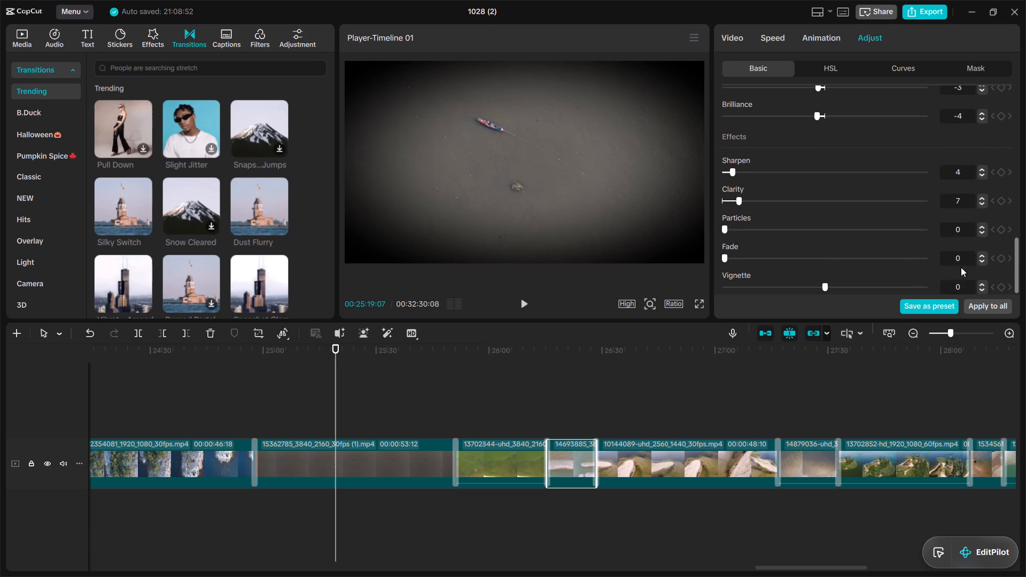
left_click_drag(735, 227, 735, 258)
left_click(735, 258)
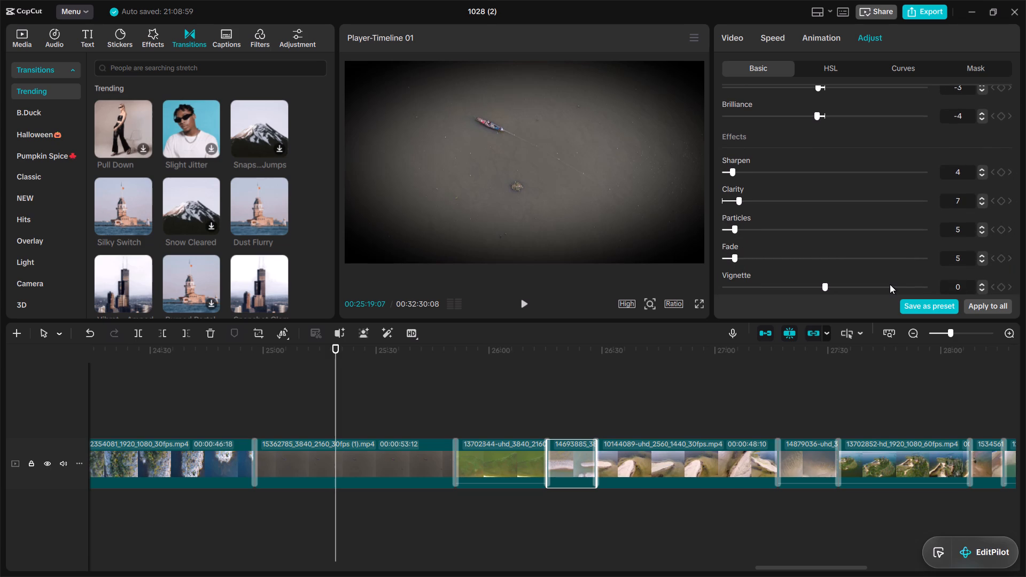
left_click(890, 284)
Set the effects of clip 10144089 to Vignette 36, Fade 6, Particles 6, Clarity 6 and Sharpen 5.
left_click(686, 468)
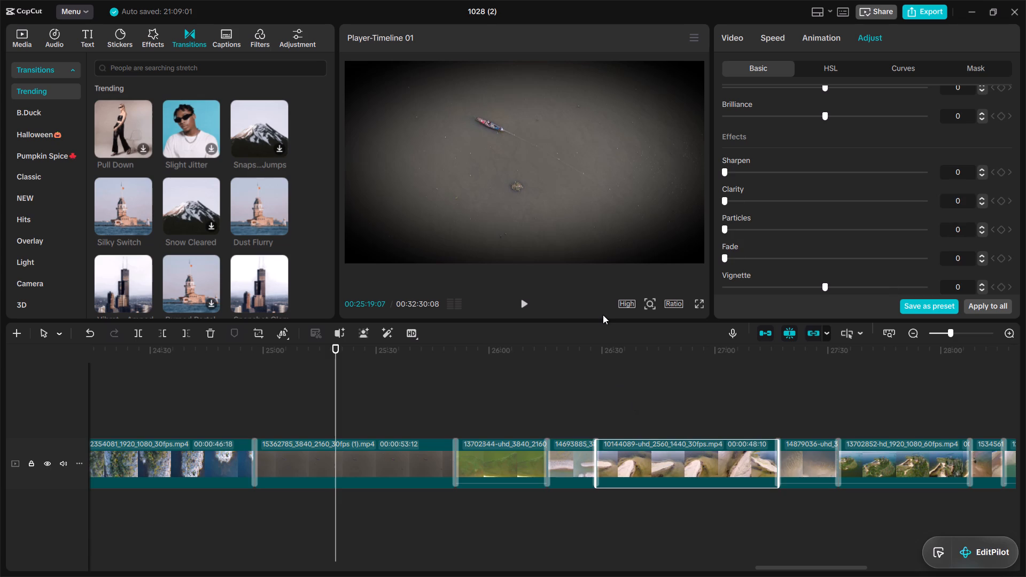
left_click(894, 284)
left_click(737, 255)
left_click(736, 231)
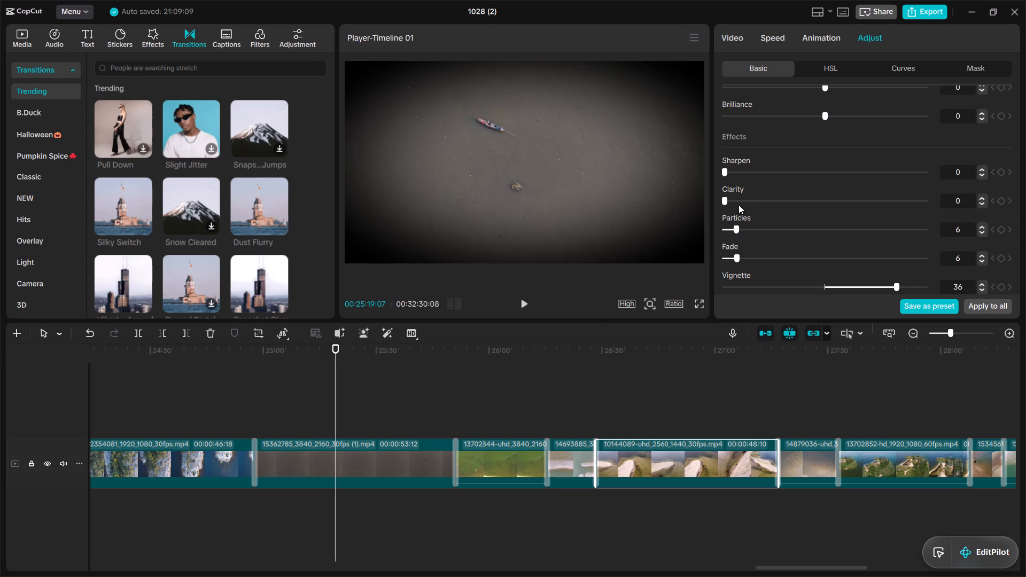
left_click_drag(737, 197, 734, 166)
left_click(734, 166)
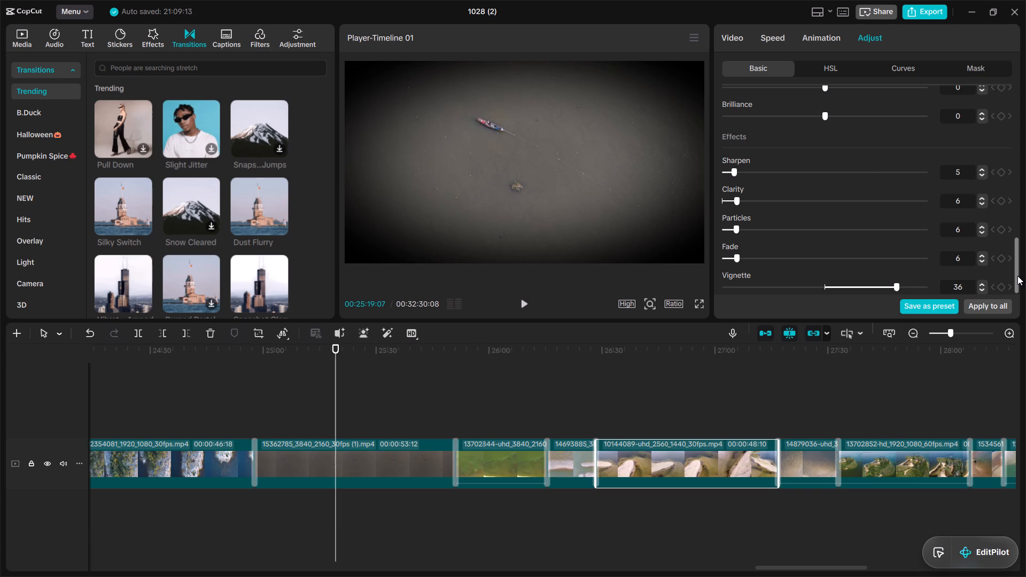
Set clip 10144089's lightness to Brilliance 4, Blacks 4, Whites 5, Shadow 5, Highlight 4, Contrast 4 and Exposure 4.
left_click_drag(1017, 276, 1013, 236)
left_click_drag(835, 264, 831, 232)
left_click(831, 232)
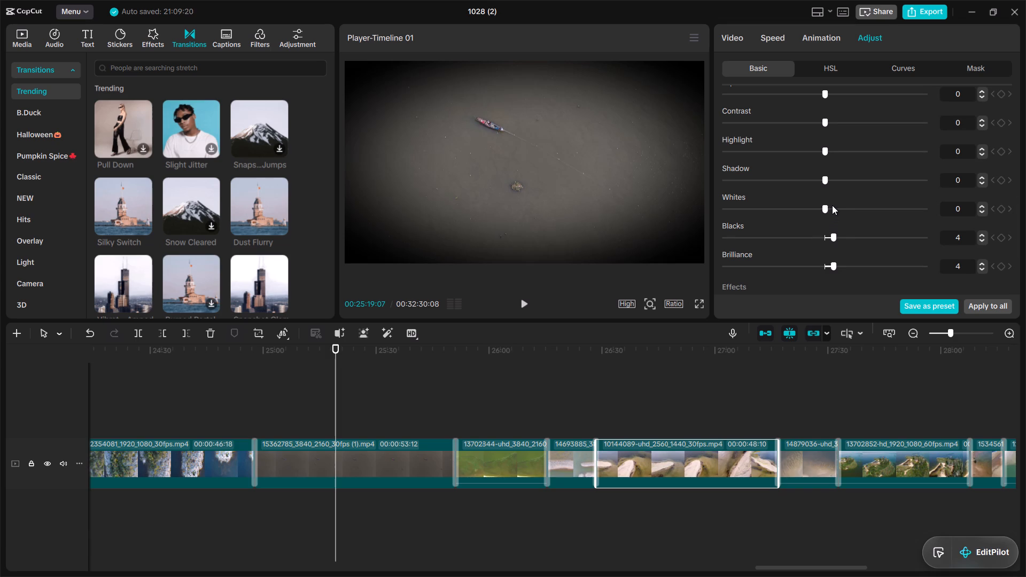
left_click_drag(832, 205, 831, 169)
left_click(832, 175)
left_click(830, 149)
left_click_drag(830, 121, 830, 91)
left_click(830, 91)
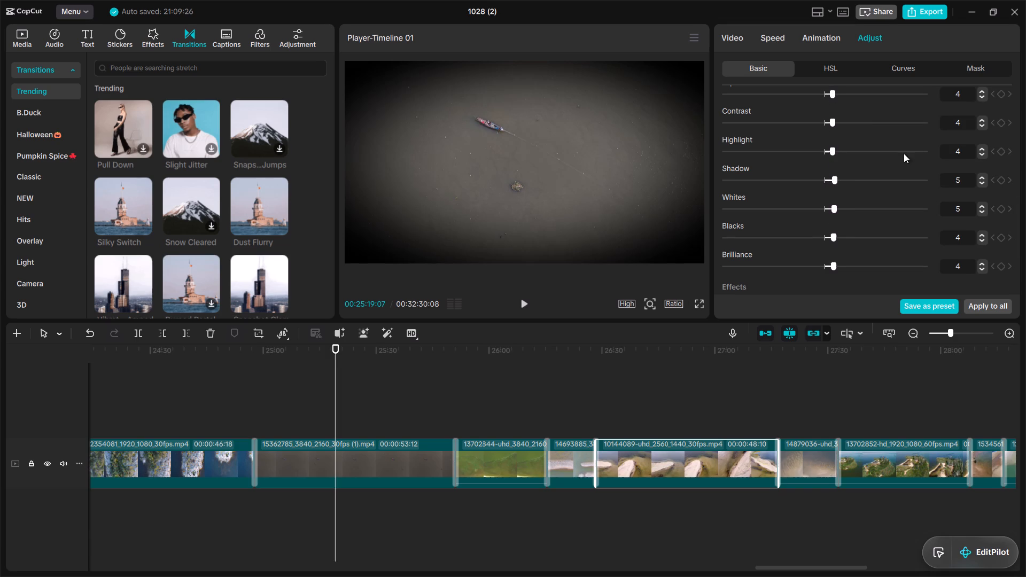
Set clip 10144089's color to Saturation 7, Tint 5 and Temp 5, and turn on skin tone protection.
left_click_drag(1018, 237, 1009, 175)
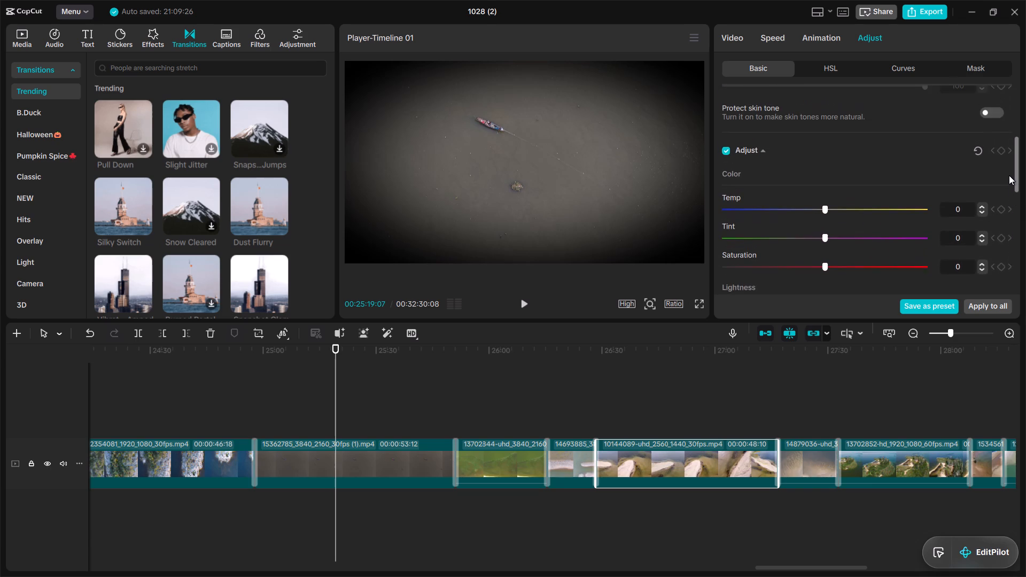
left_click_drag(1009, 175, 1008, 174)
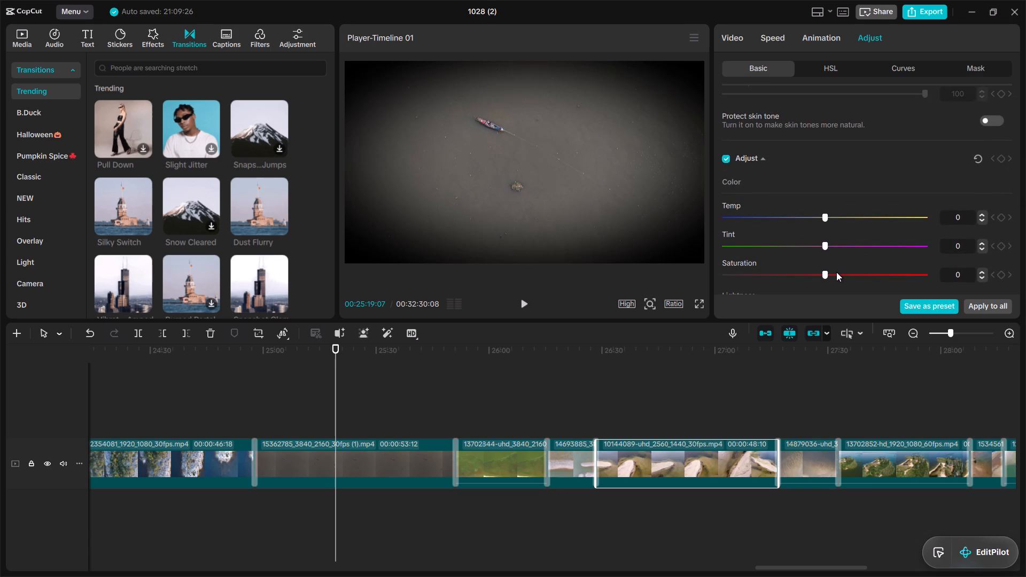
left_click(836, 272)
left_click_drag(833, 245, 833, 224)
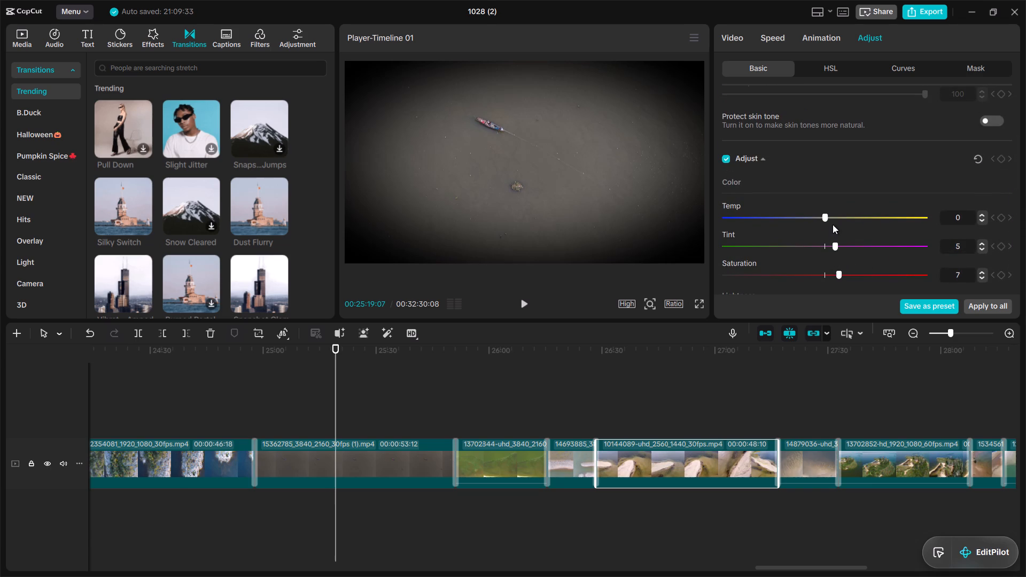
left_click_drag(833, 224, 832, 215)
left_click(832, 215)
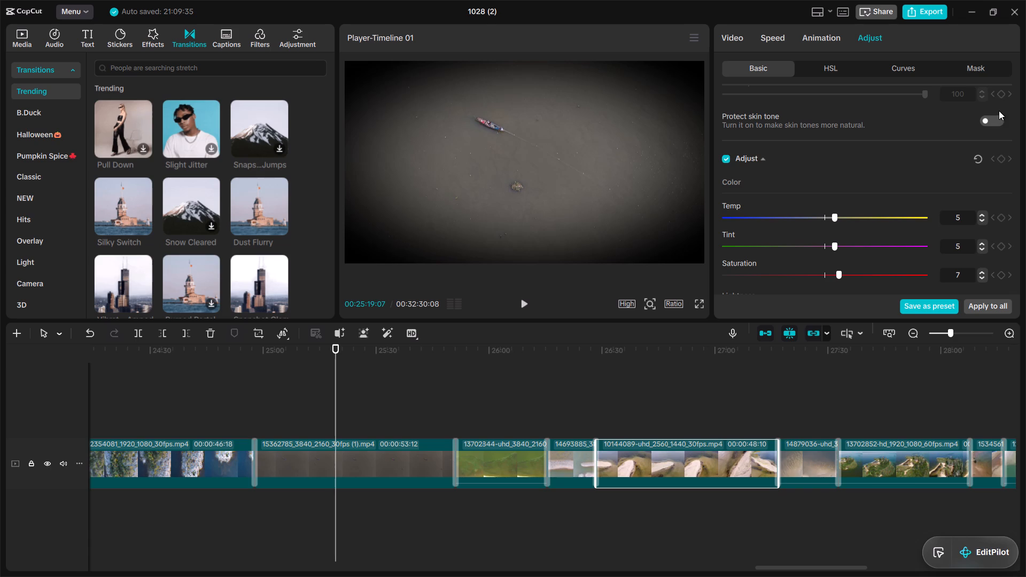
left_click(997, 116)
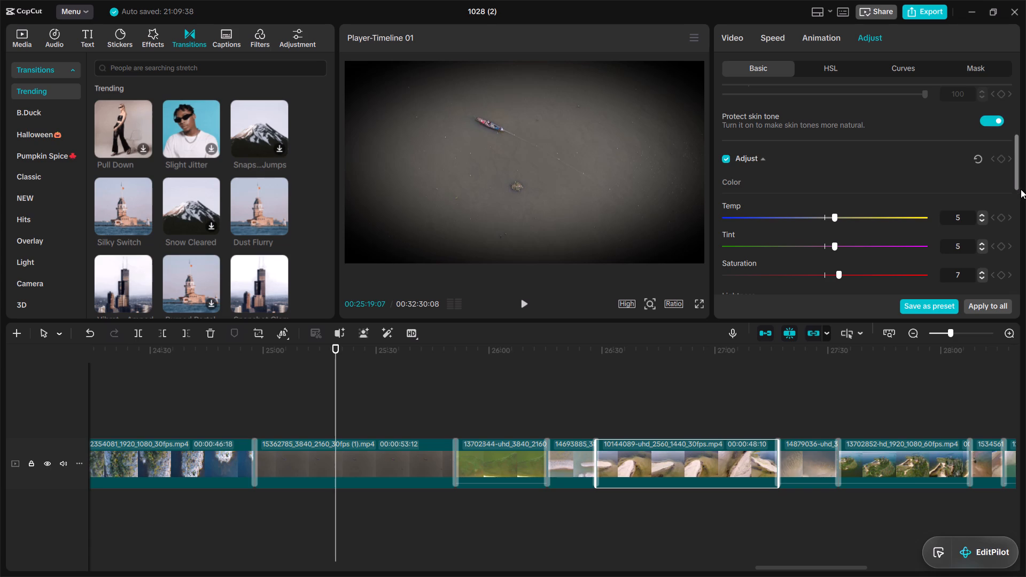
Set the effects of clip 14879036 to Sharpen 5, Clarity 5, Particles 4, Fade 4 and Vignette 32.
left_click_drag(1019, 171, 1017, 137)
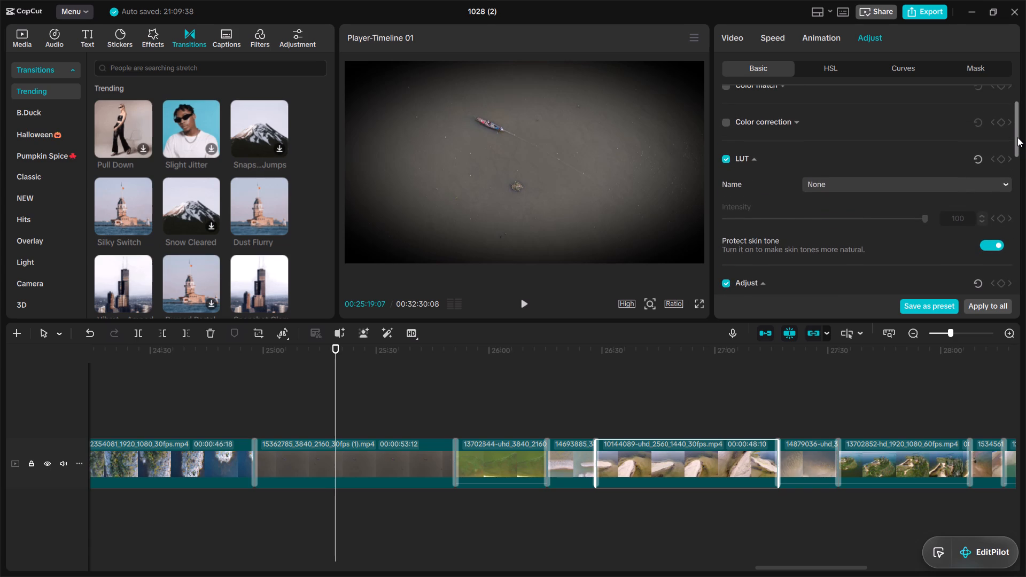
left_click_drag(1017, 137, 1017, 137)
left_click_drag(1017, 137, 1025, 290)
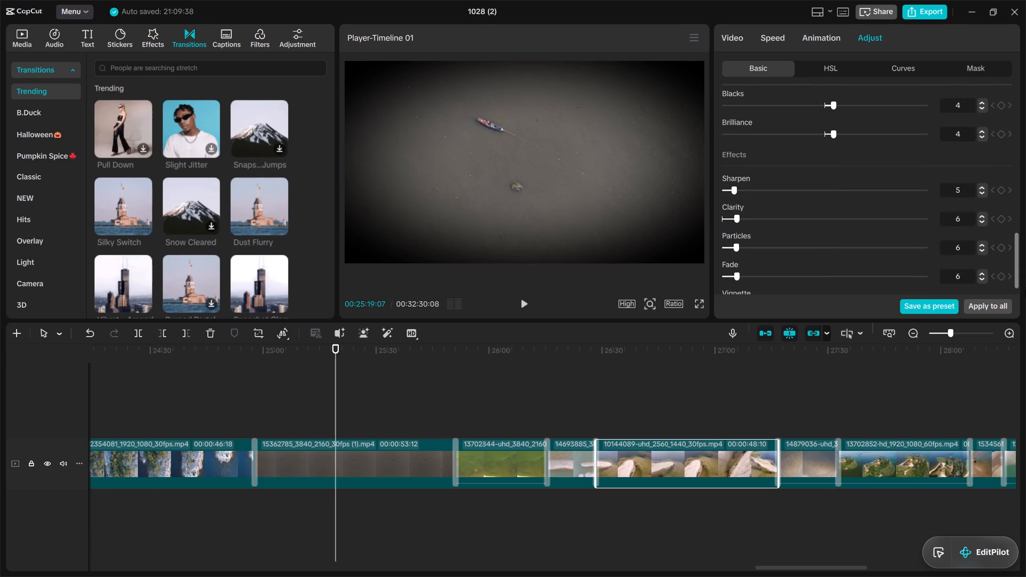
left_click_drag(1025, 290, 1025, 290)
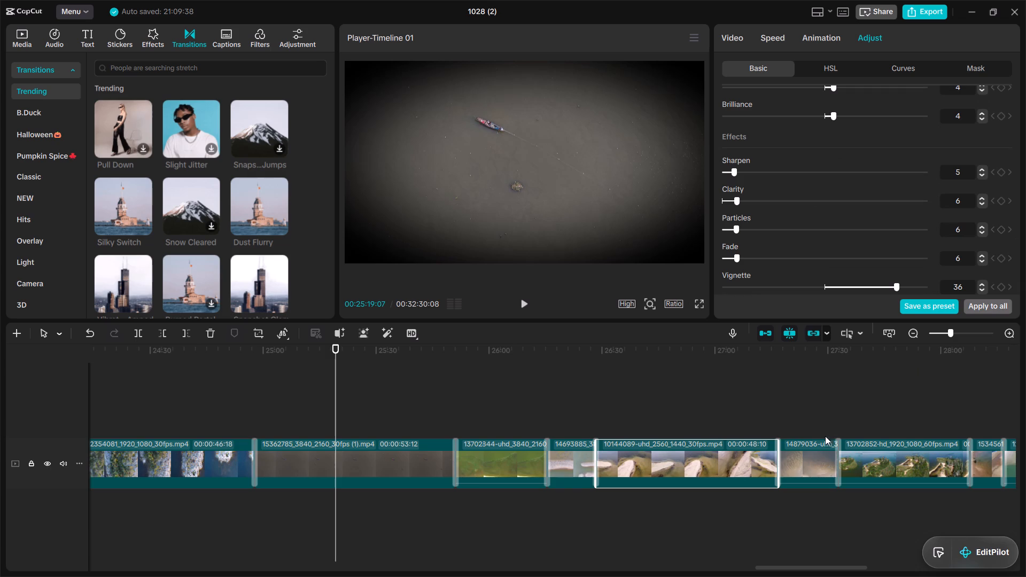
left_click(821, 446)
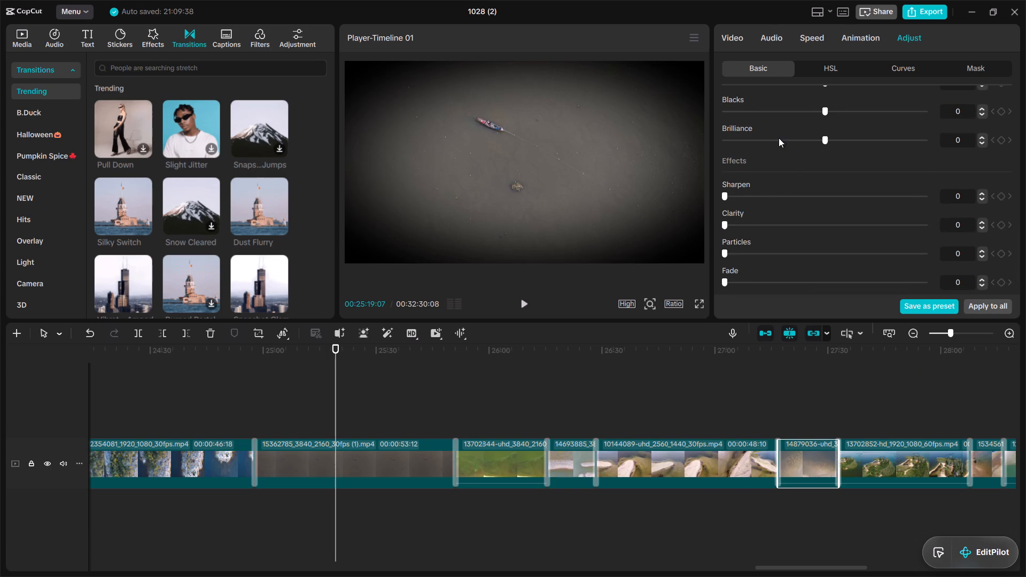
left_click_drag(735, 191, 734, 217)
left_click(734, 217)
left_click_drag(734, 221, 733, 255)
left_click(733, 255)
left_click(733, 277)
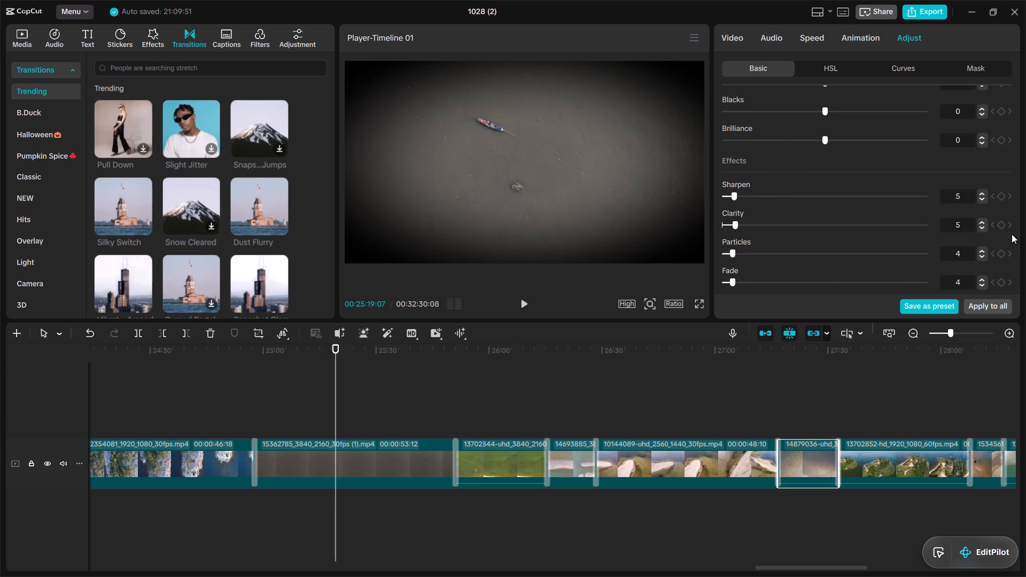
left_click_drag(1017, 255, 1017, 256)
left_click_drag(1017, 256, 1017, 293)
left_click(887, 285)
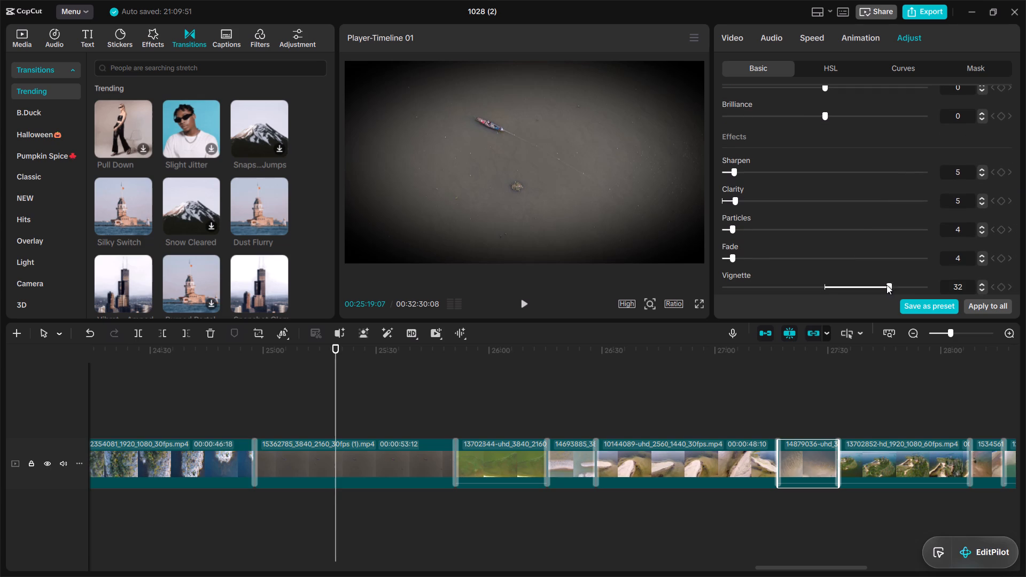
Set clip 14879036's lightness to Brilliance 8, Blacks 5, Whites 5, Shadow 6, Highlight 6, Contrast 6 and Exposure 4.
left_click_drag(1015, 266, 1018, 231)
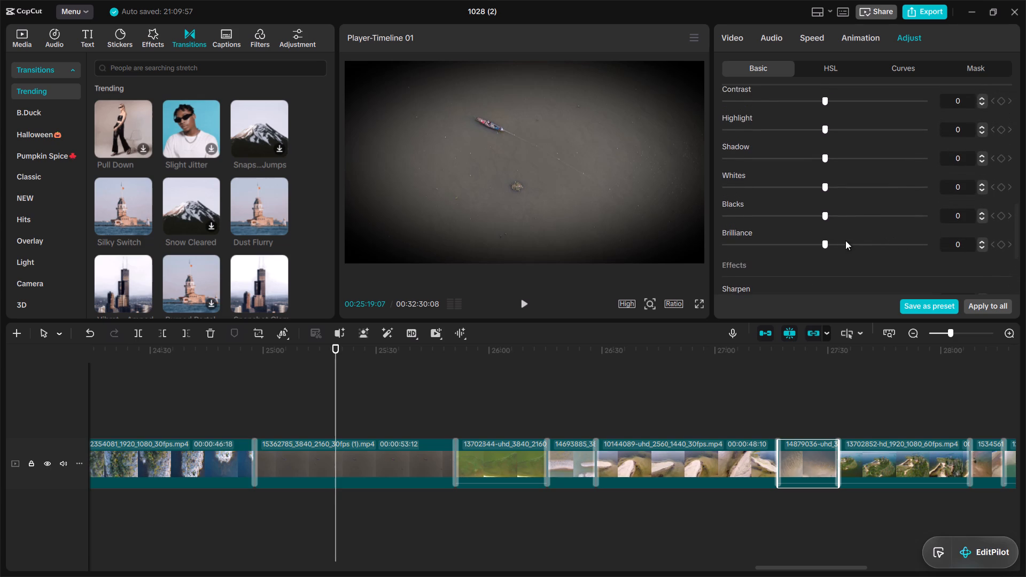
left_click(839, 241)
left_click_drag(833, 214, 832, 190)
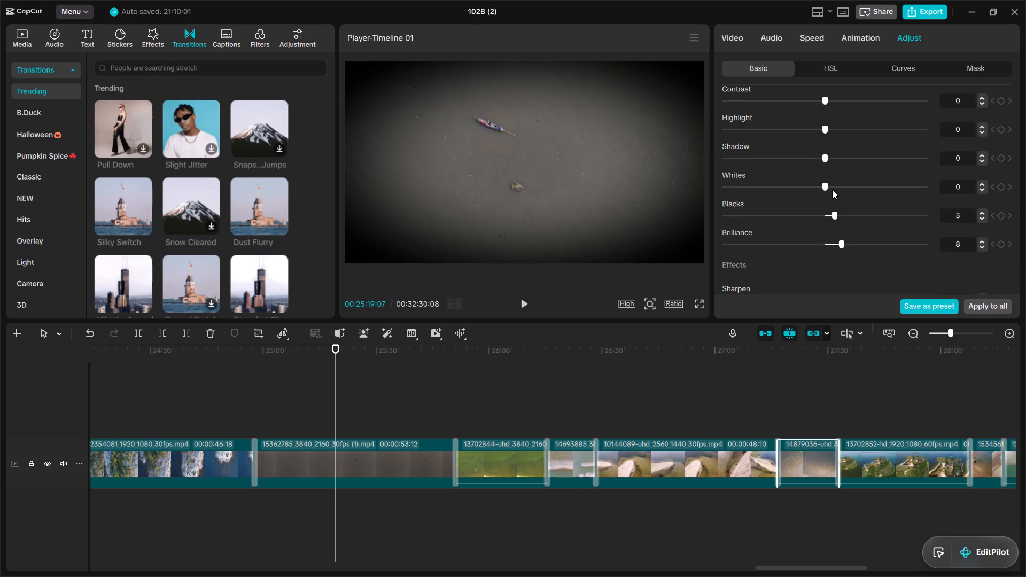
left_click_drag(832, 190, 832, 187)
left_click(832, 187)
left_click_drag(830, 157, 832, 127)
left_click_drag(832, 127, 834, 124)
left_click_drag(834, 124, 834, 102)
left_click(834, 102)
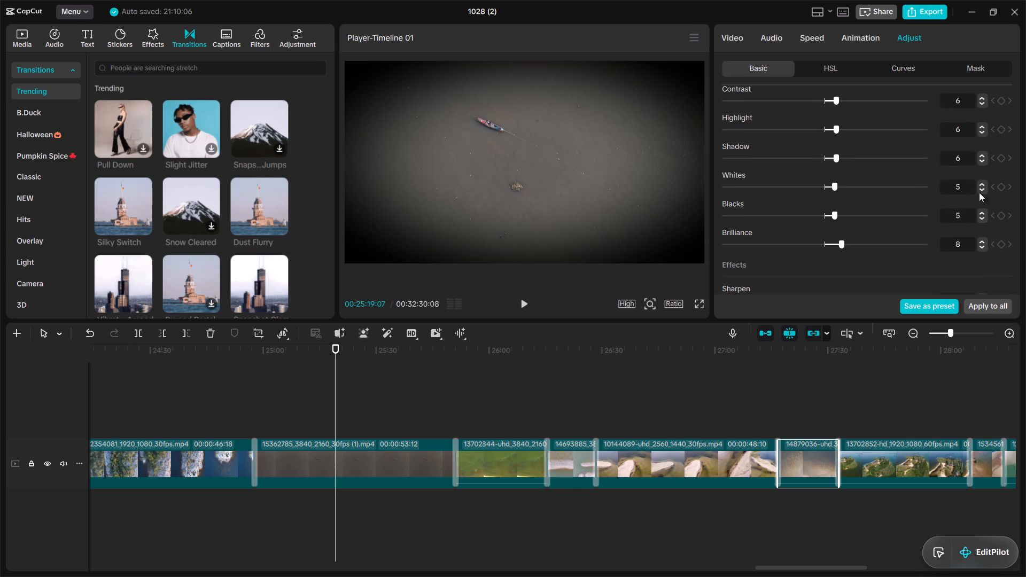
left_click_drag(1017, 240, 1016, 195)
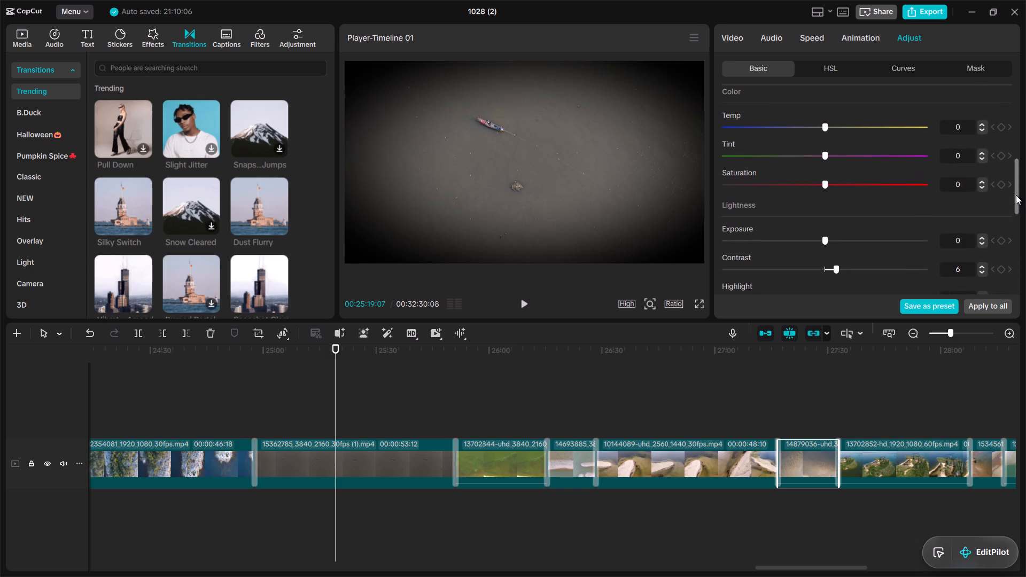
left_click_drag(1016, 195, 1016, 194)
left_click(829, 243)
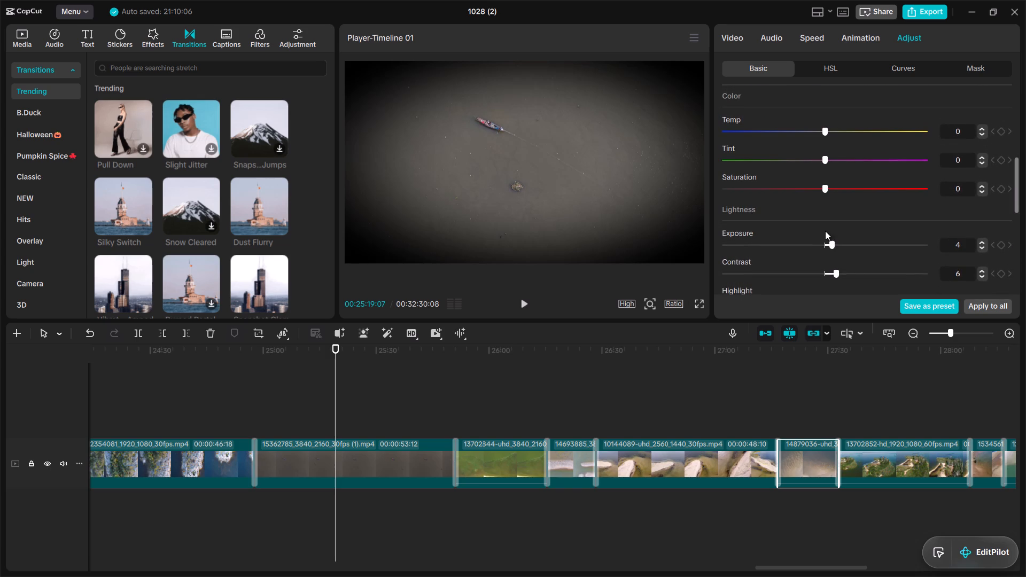
Set clip 14879036's color to Tint -4, Saturation -4 and Temp -5.
left_click_drag(815, 185, 817, 159)
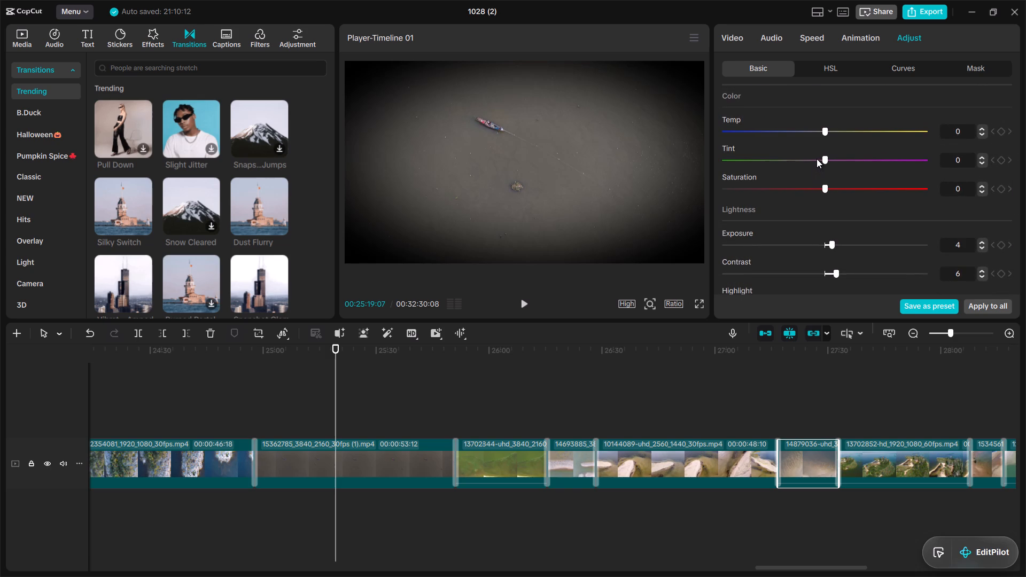
left_click(817, 159)
left_click(814, 158)
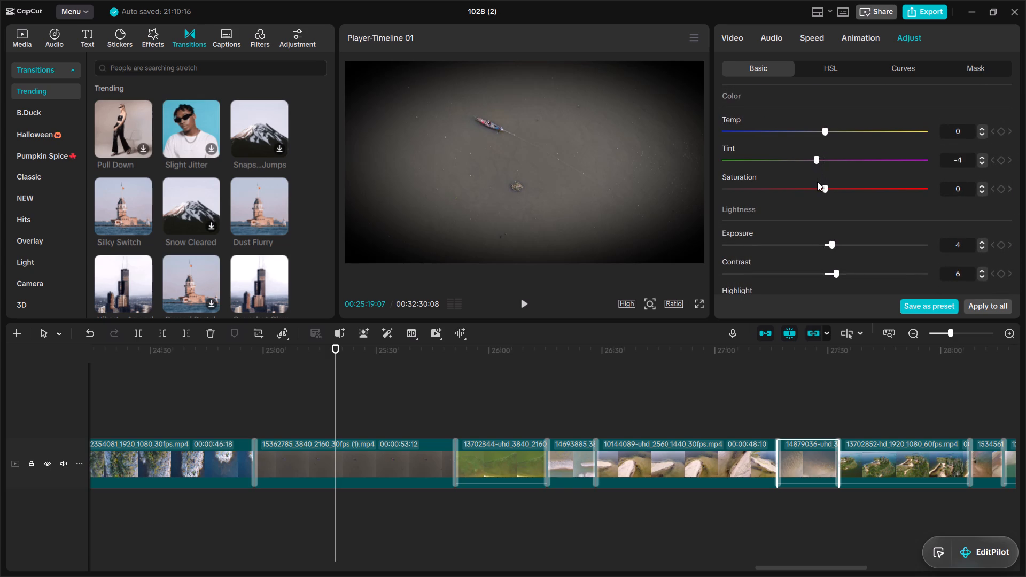
left_click(817, 183)
left_click(817, 185)
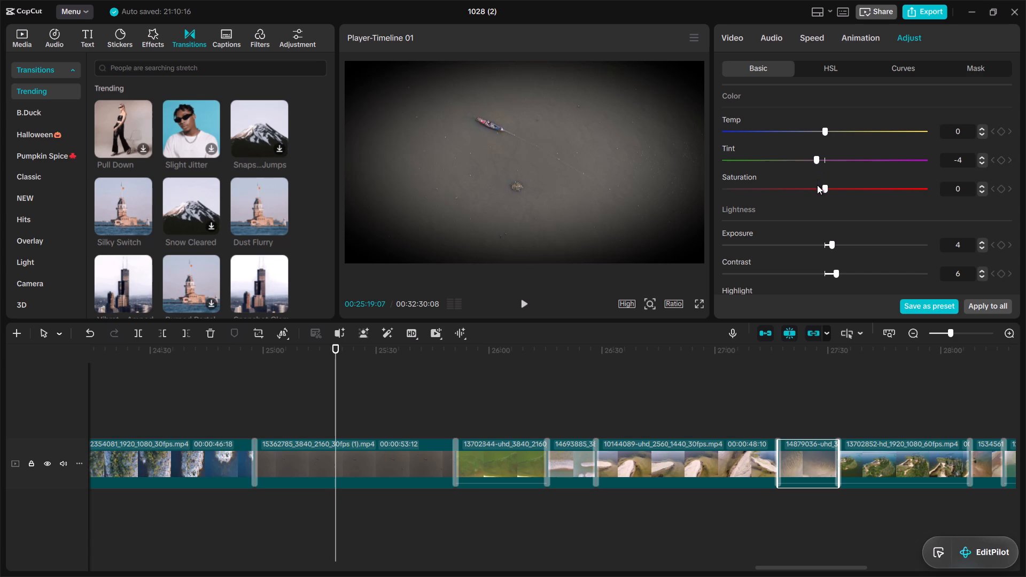
left_click(814, 185)
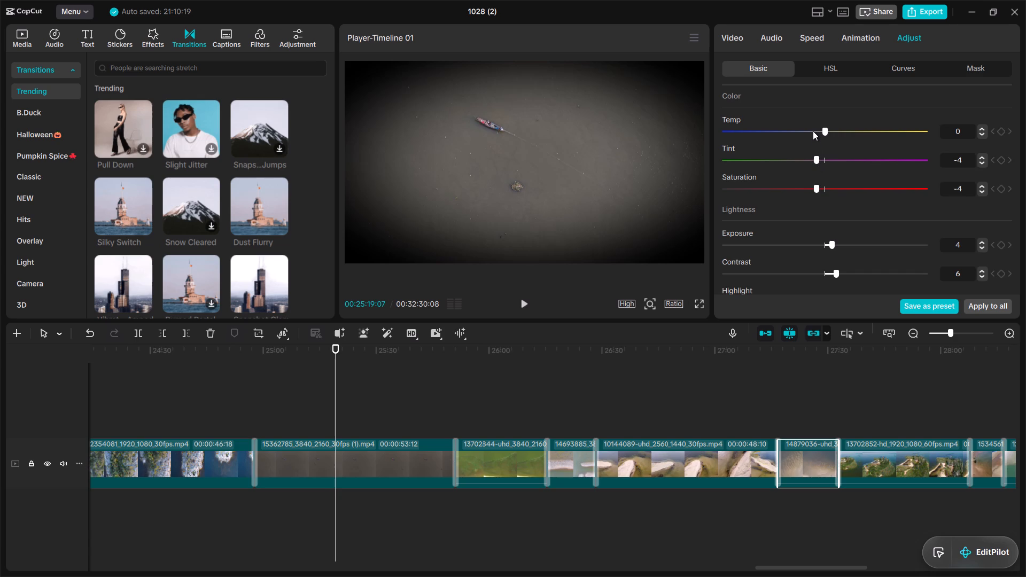
left_click(813, 131)
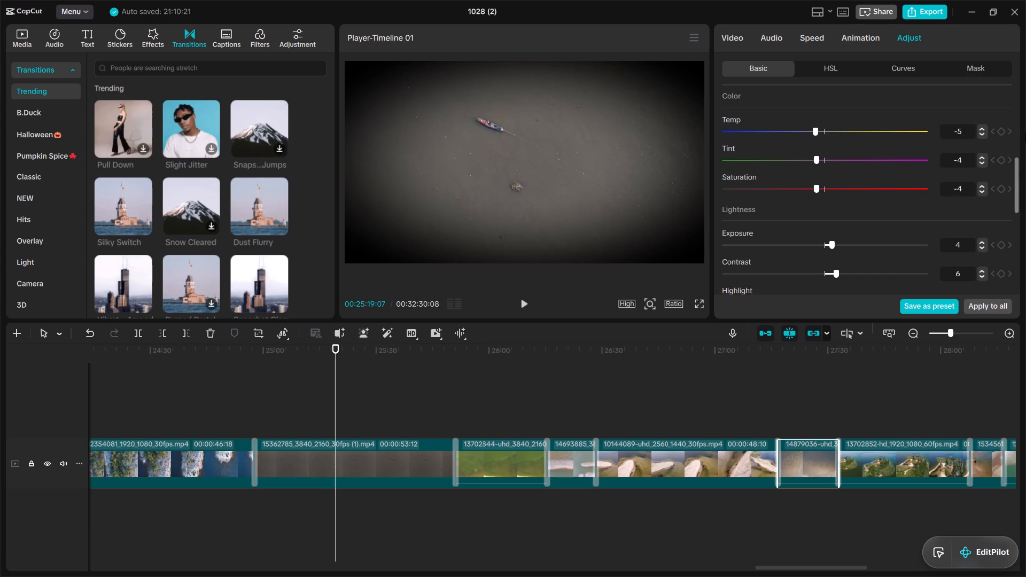
Turn on skin tone protection for clip 14879036.
left_click_drag(1015, 178, 1015, 161)
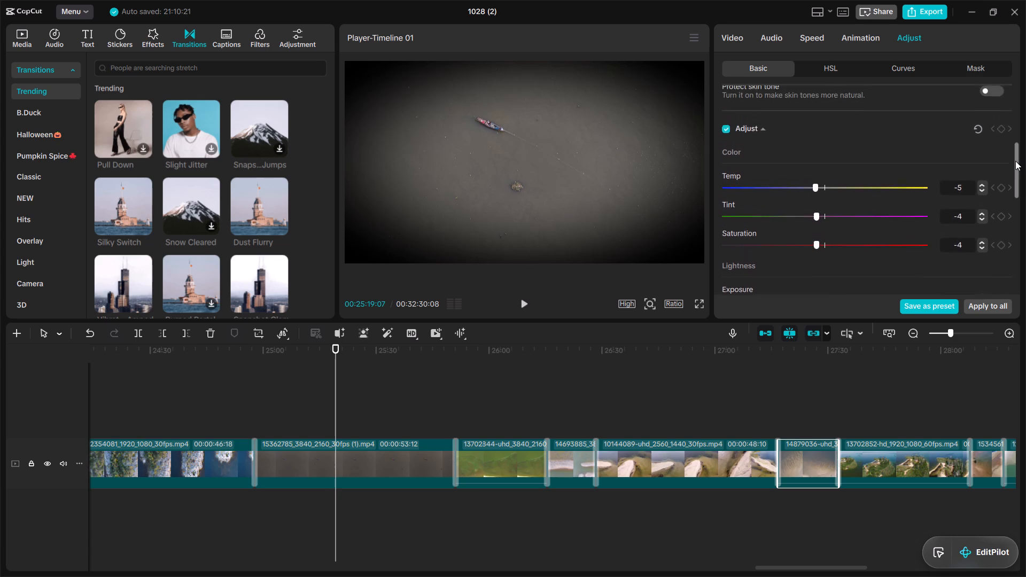
left_click_drag(1015, 161, 1015, 102)
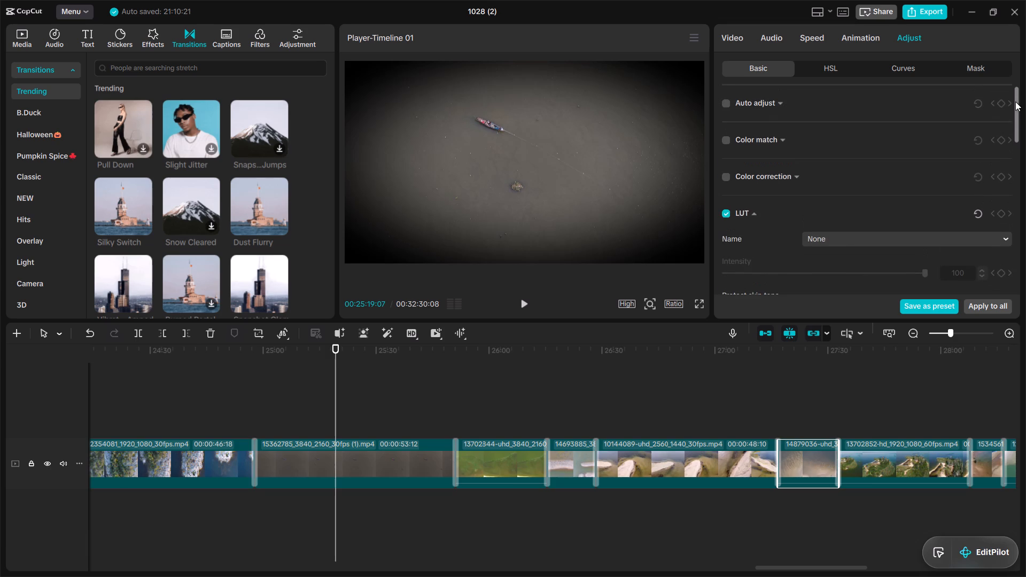
left_click_drag(1015, 102, 1025, 149)
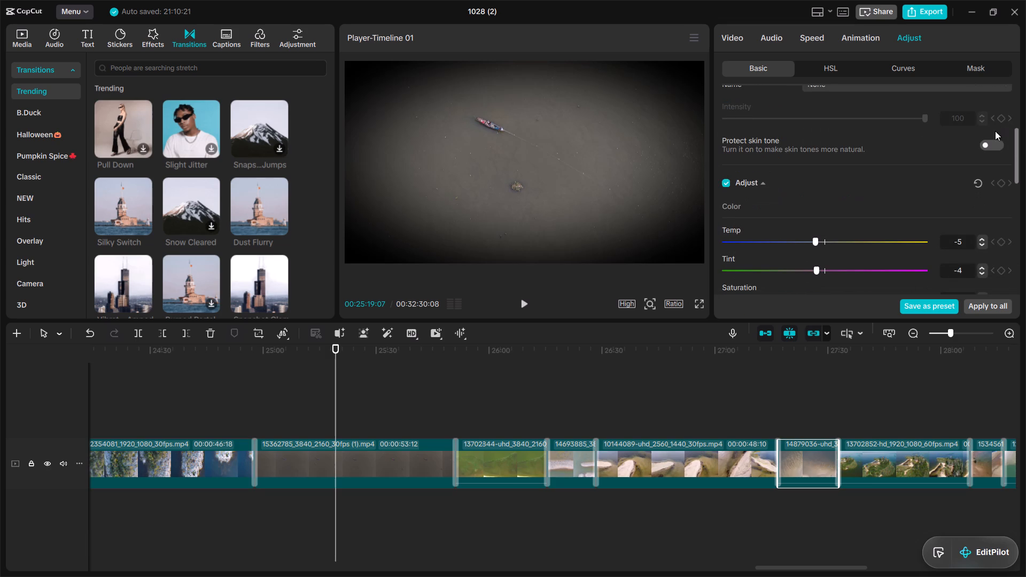
left_click(994, 136)
left_click(994, 142)
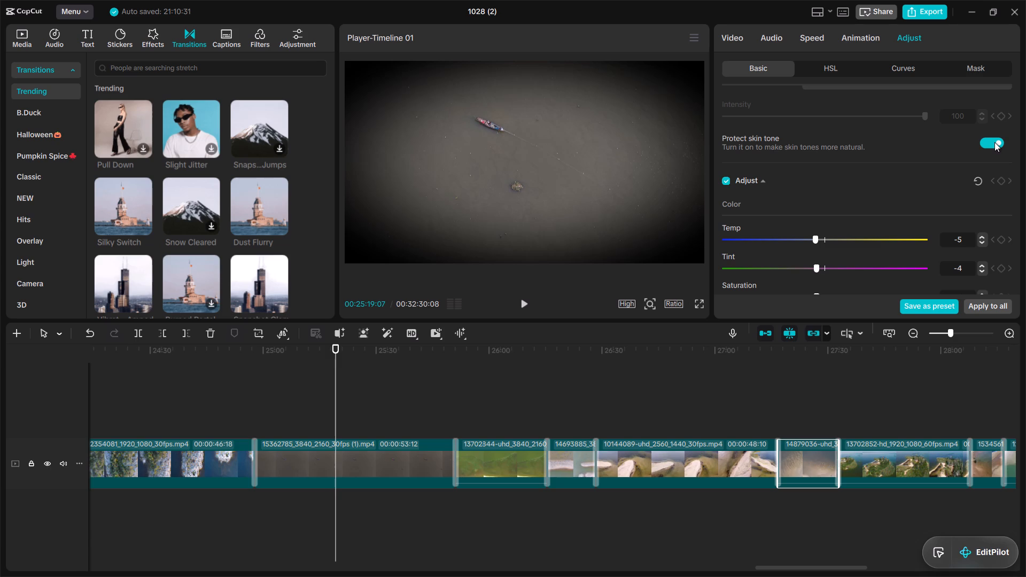
Set the color of clip 13702852 to Temp -5, Tint 4 and Saturation 5.
left_click(909, 461)
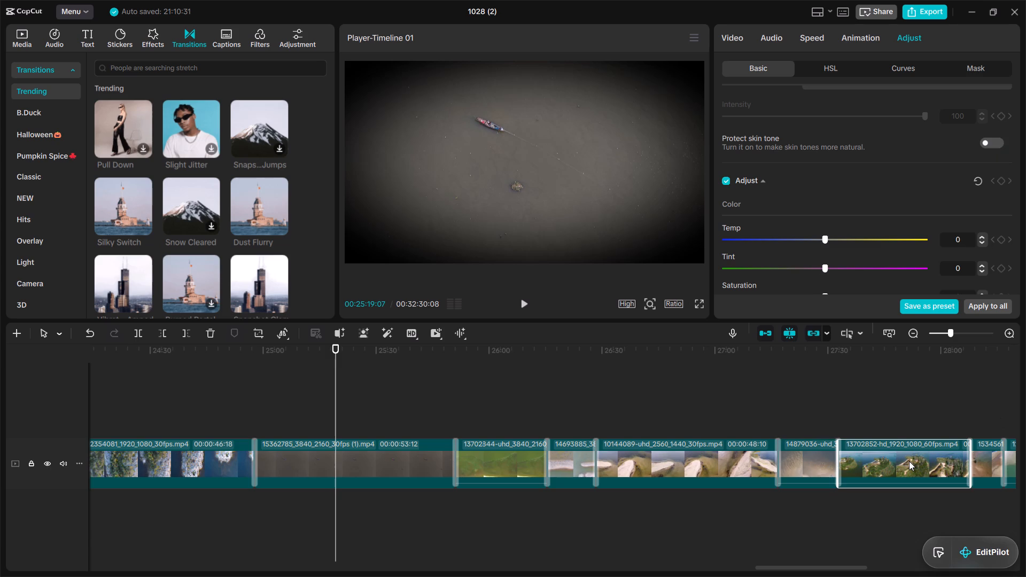
left_click(812, 234)
left_click(830, 266)
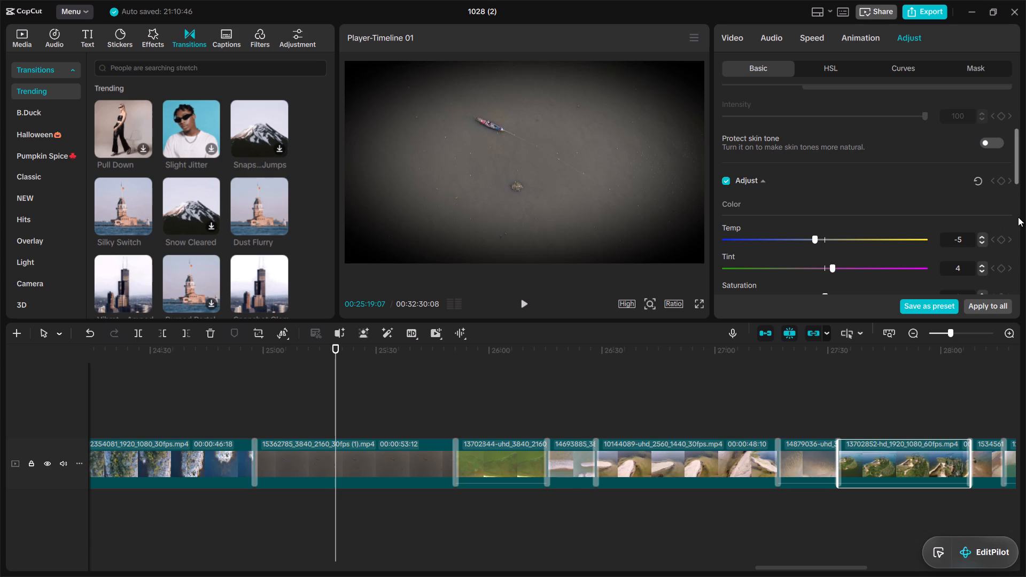
left_click_drag(1016, 167, 1016, 199)
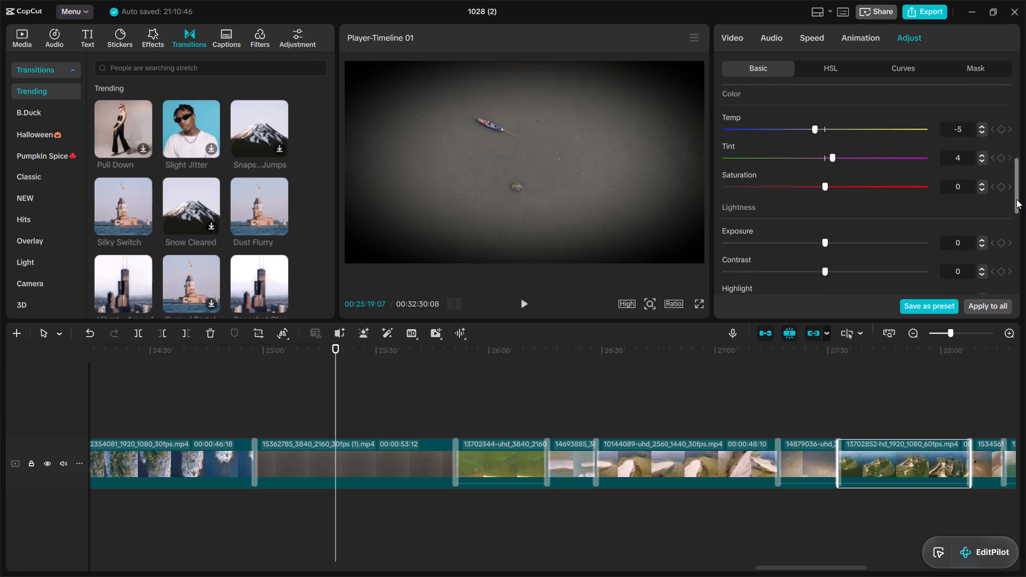
left_click_drag(1016, 199, 1016, 205)
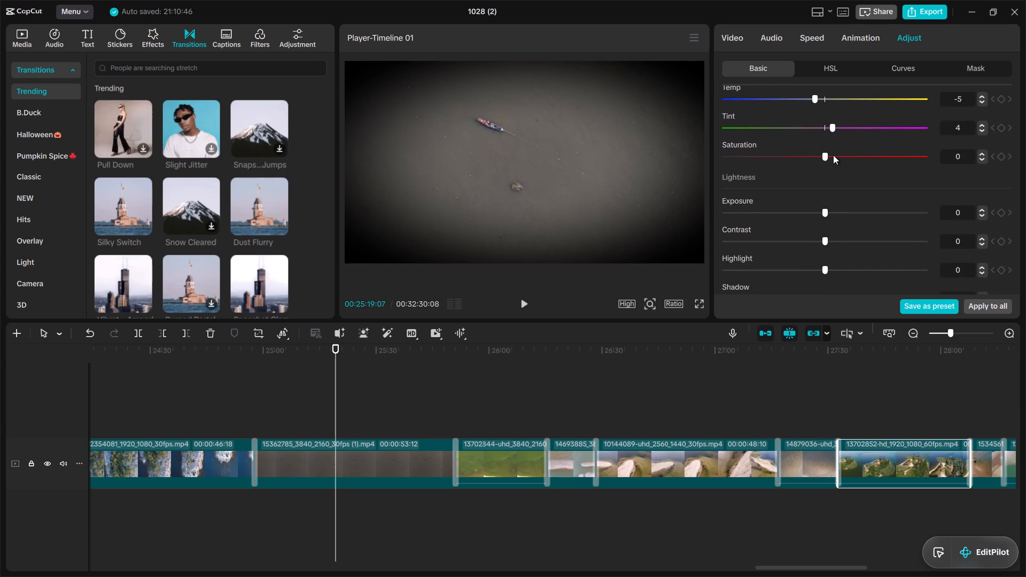
left_click(833, 155)
Set clip 13702852's lightness to Exposure -4, Contrast 4, Highlight -4, Shadow -4, Whites 5, Blacks -3 and Brilliance -4.
left_click(814, 211)
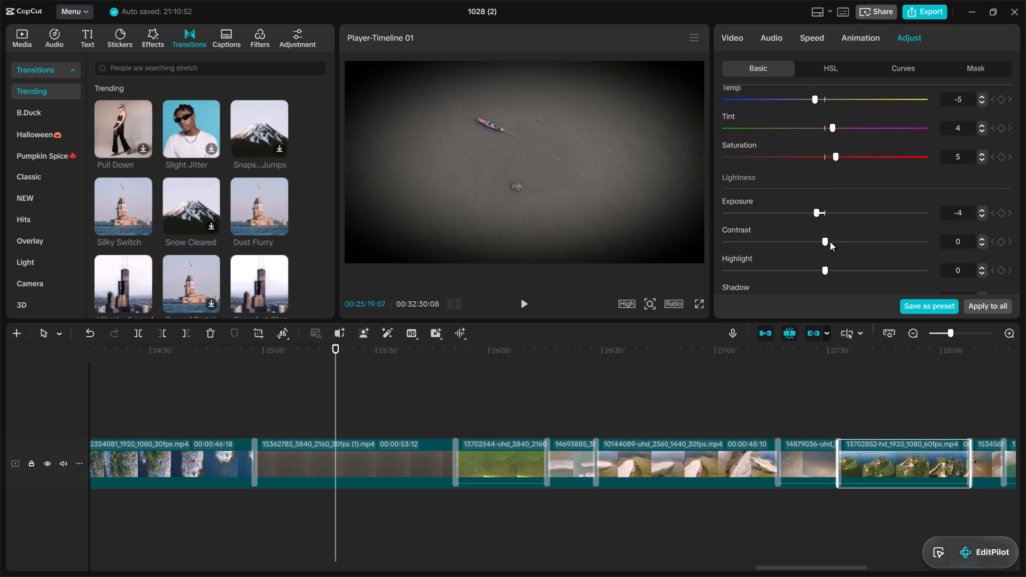
left_click(830, 242)
left_click(814, 268)
left_click_drag(1014, 195, 1014, 198)
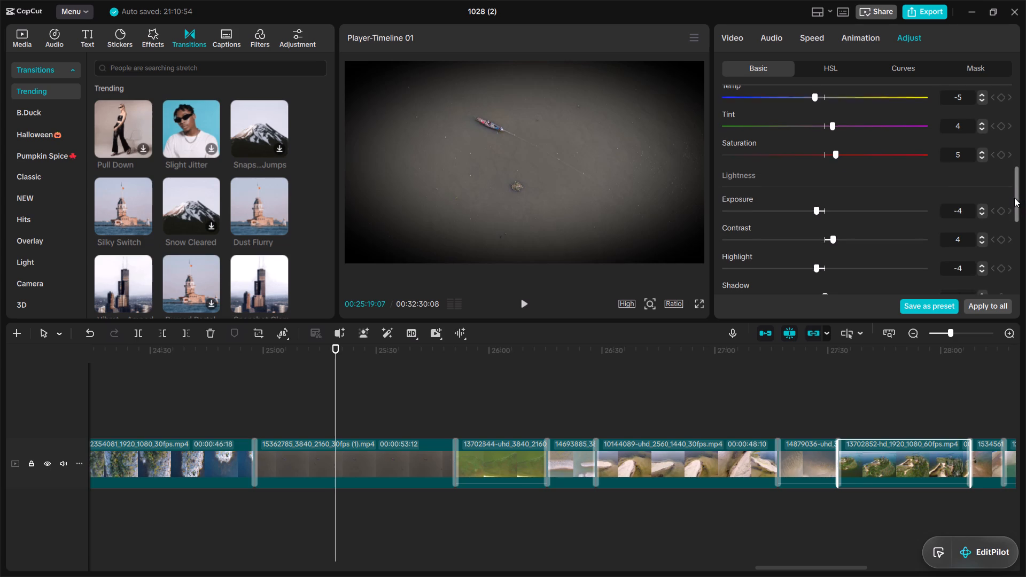
left_click_drag(1014, 198, 1014, 240)
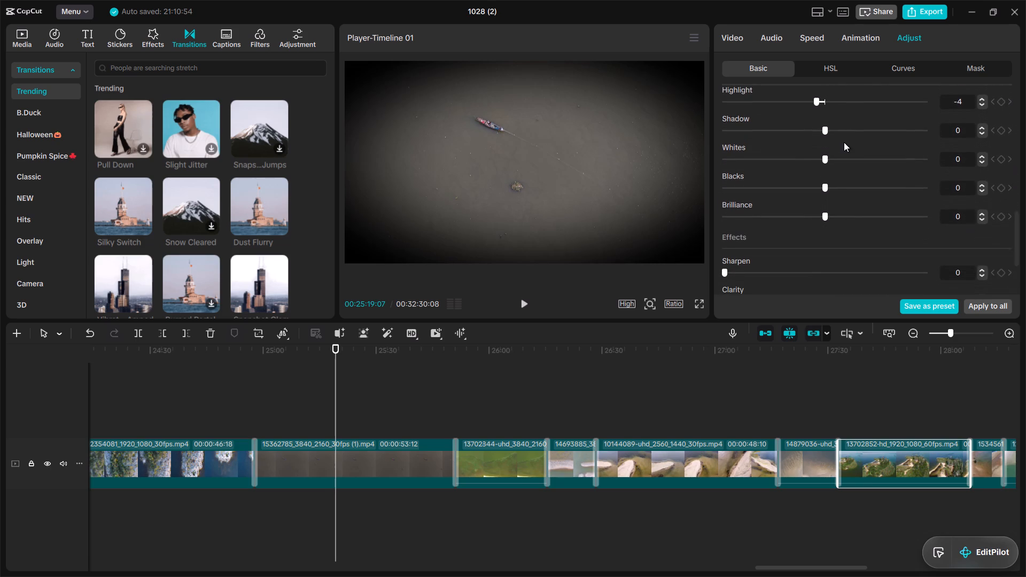
left_click(815, 131)
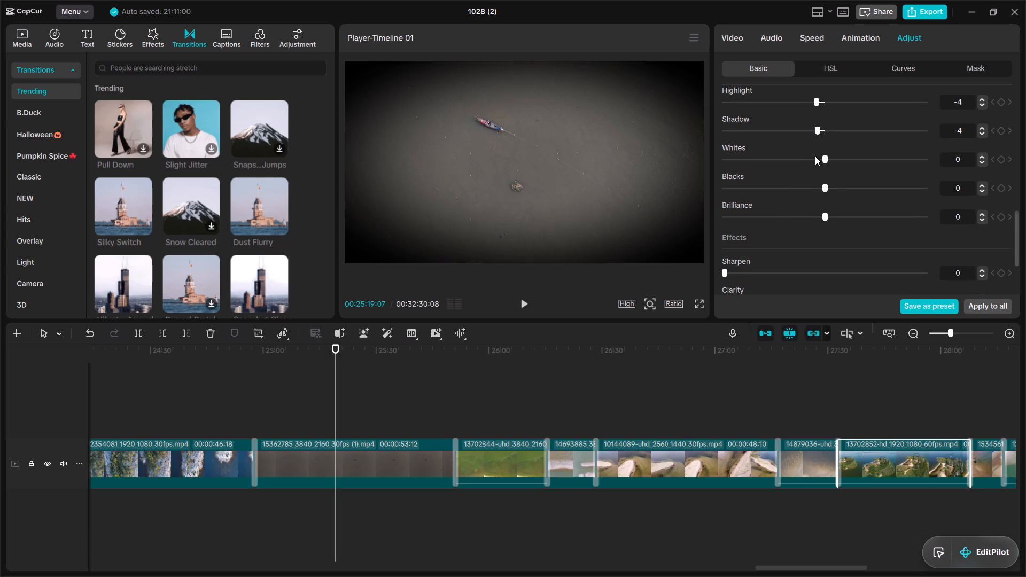
left_click_drag(815, 156, 833, 188)
left_click_drag(833, 188, 815, 220)
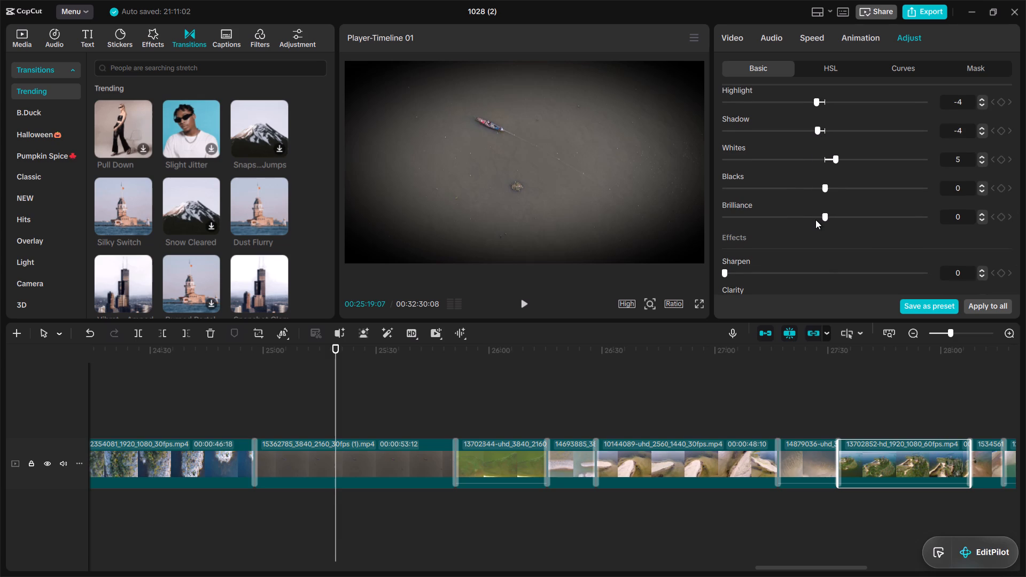
left_click_drag(815, 220, 815, 220)
left_click(815, 217)
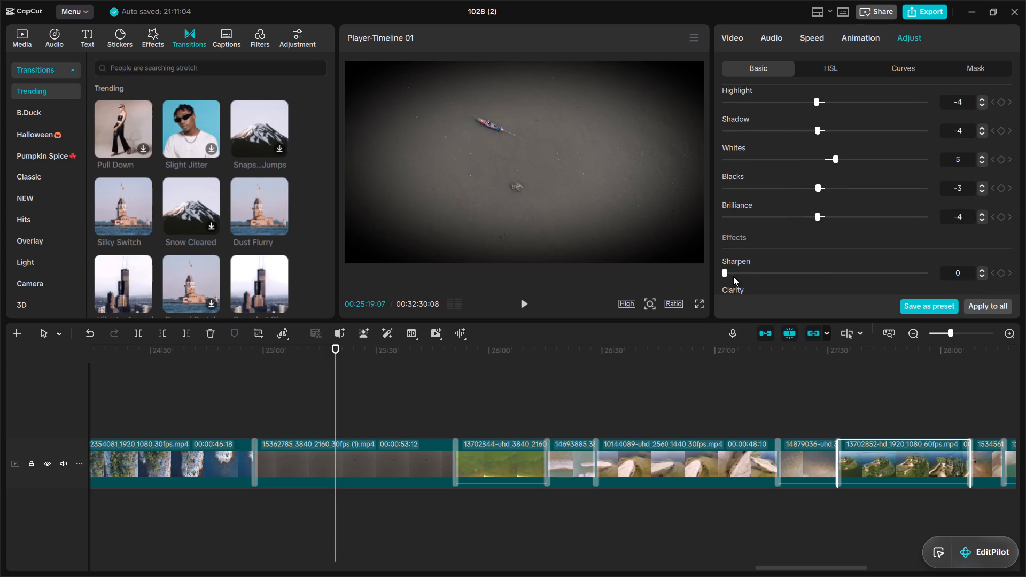
Set clip 13702852's effects to Sharpen 3, Clarity 5, Particles 6, Fade 6 and Vignette 31.
left_click(732, 274)
left_click_drag(1016, 225, 1015, 268)
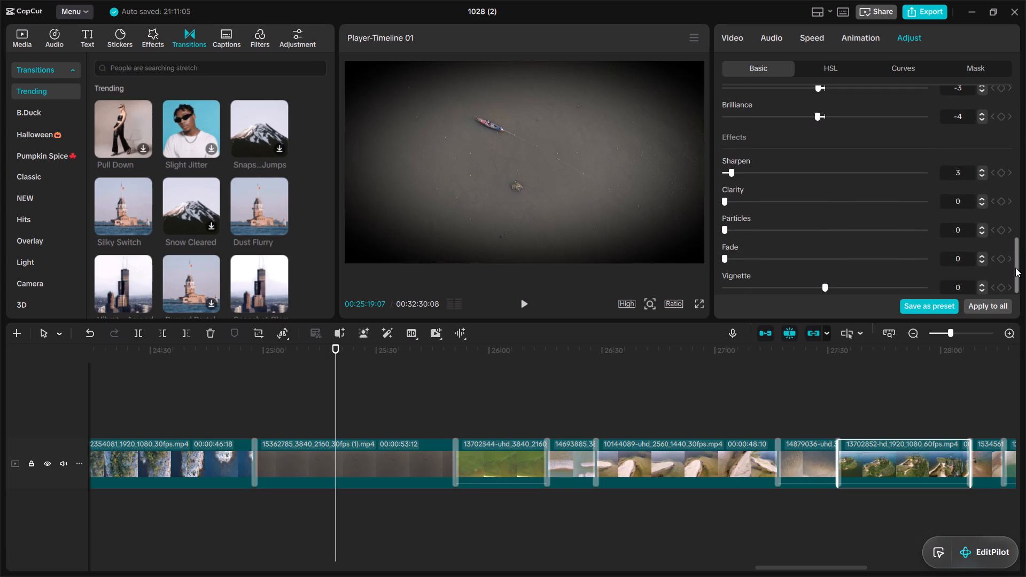
left_click_drag(1015, 268, 1015, 274)
left_click_drag(733, 197, 732, 219)
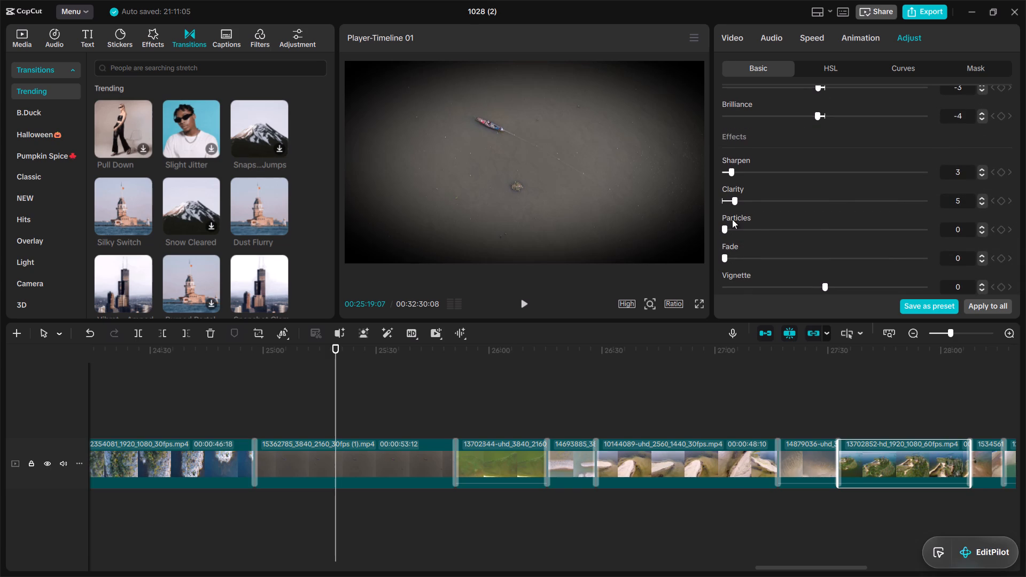
left_click_drag(732, 219, 732, 223)
left_click_drag(732, 223, 736, 253)
left_click(736, 253)
left_click(884, 284)
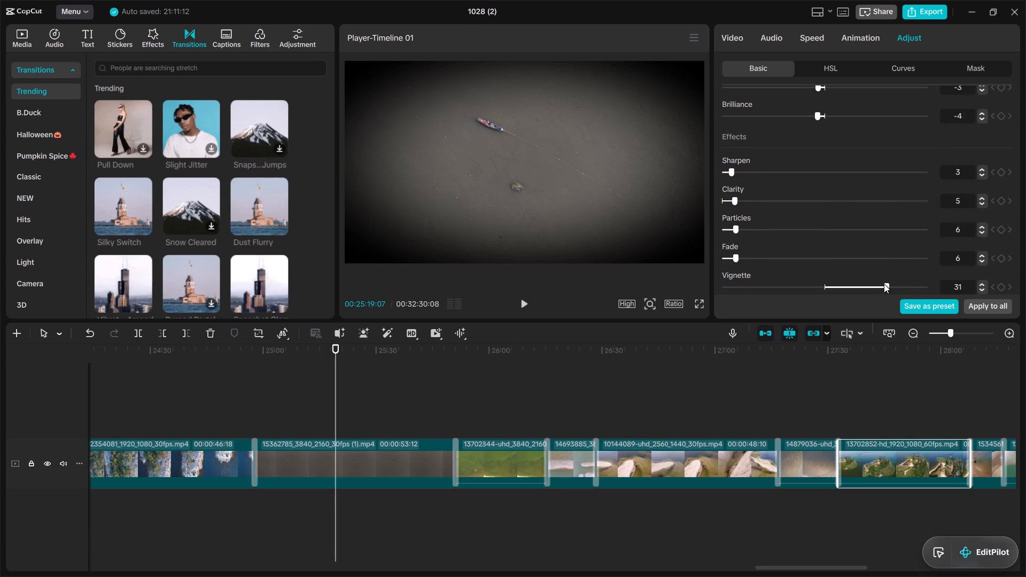
left_click_drag(1018, 255, 1015, 299)
Turn on skin tone protection for the short sandbank clip that follows clip 13702852 on the timeline.
left_click_drag(819, 567, 845, 567)
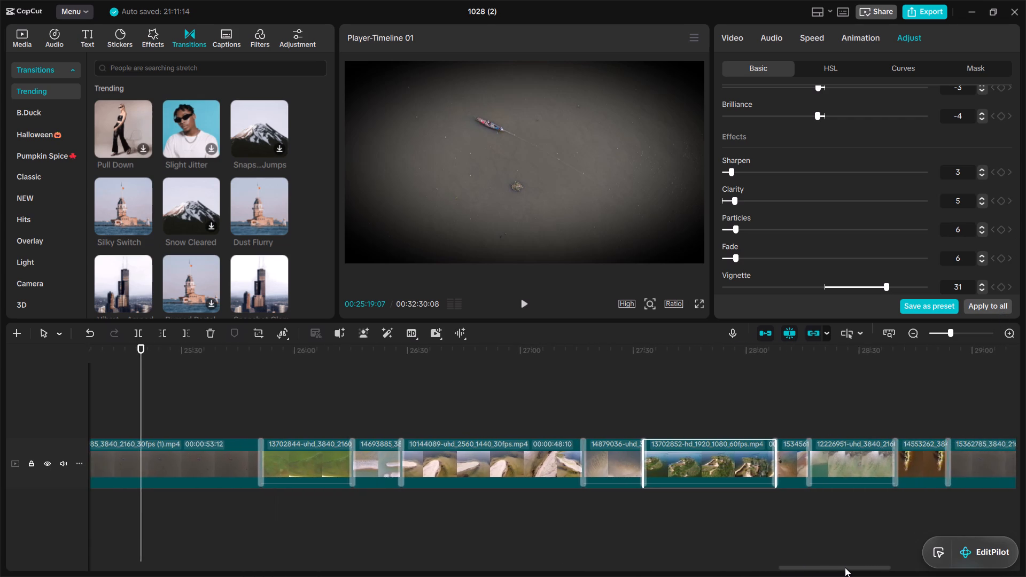
left_click_drag(845, 567, 953, 571)
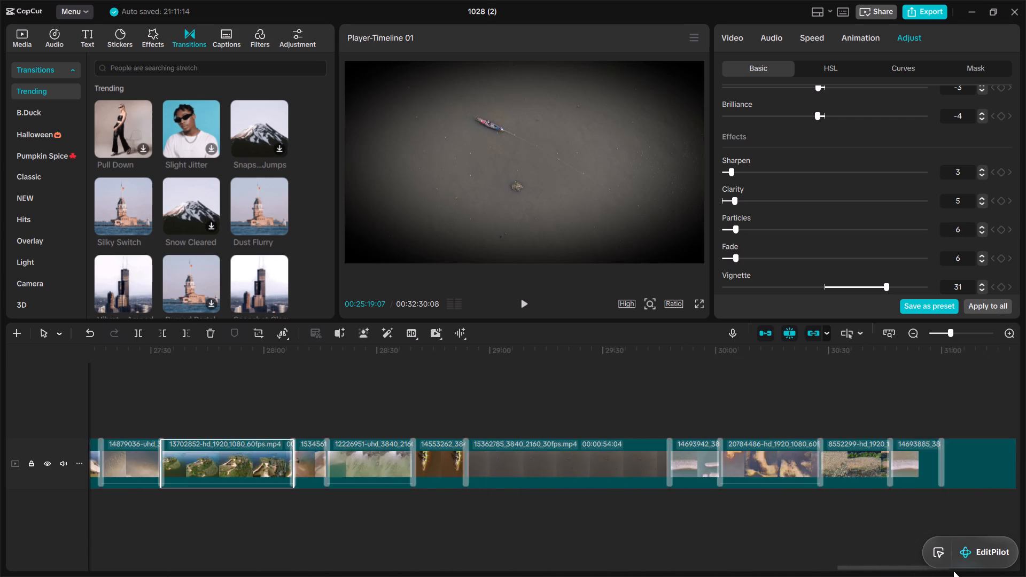
left_click_drag(953, 571, 938, 574)
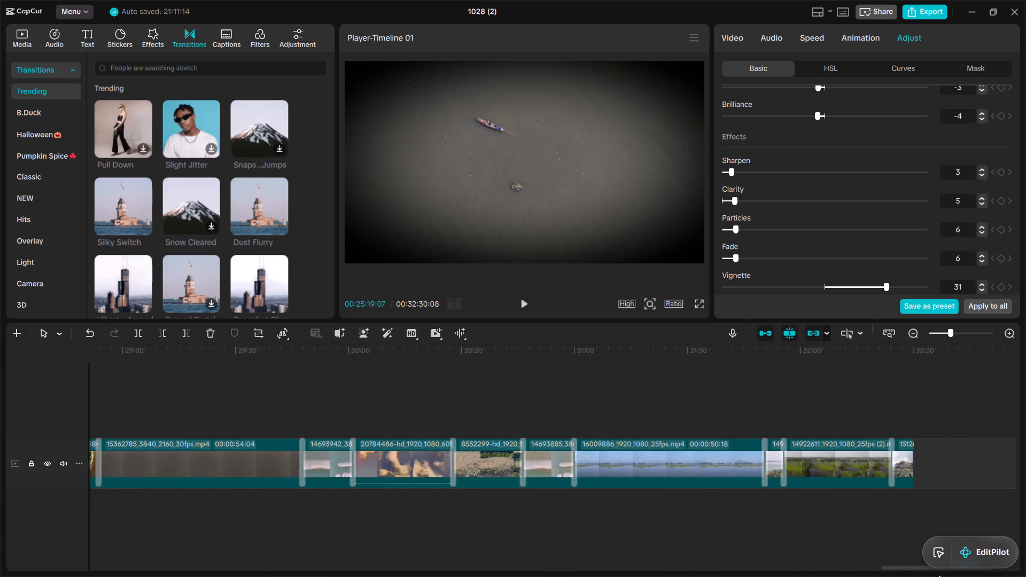
left_click_drag(938, 574, 919, 572)
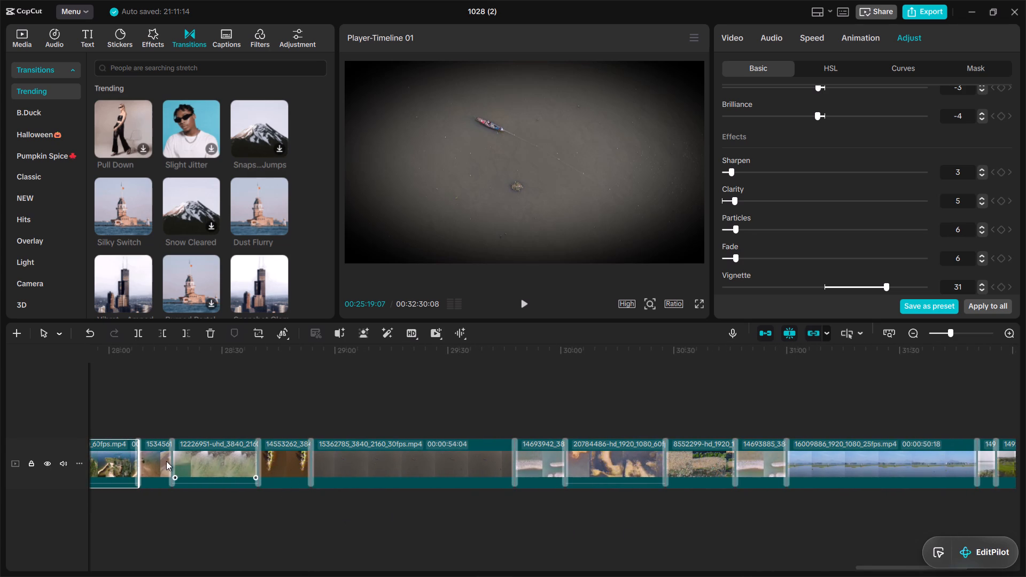
left_click(152, 458)
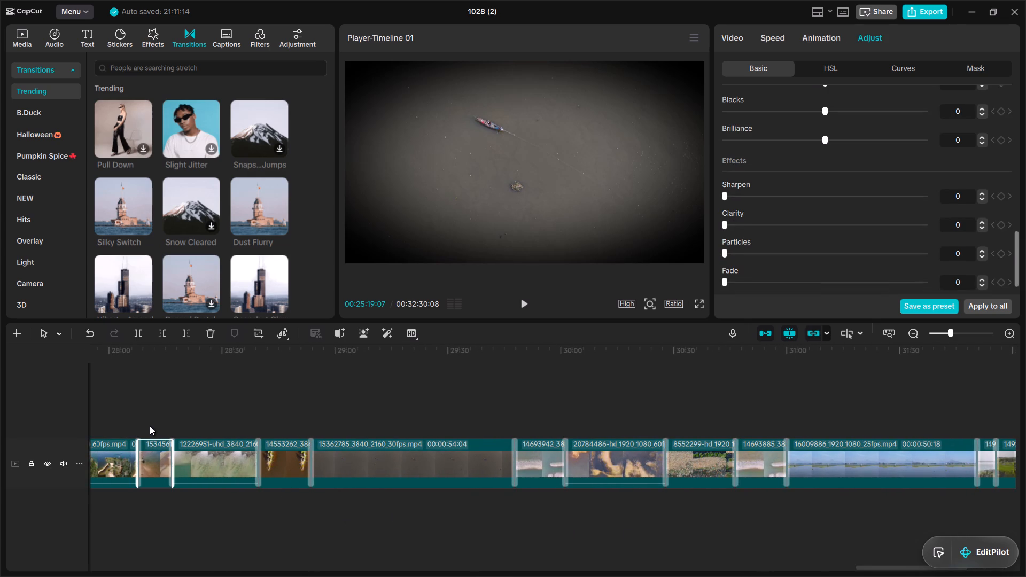
double_click(150, 426)
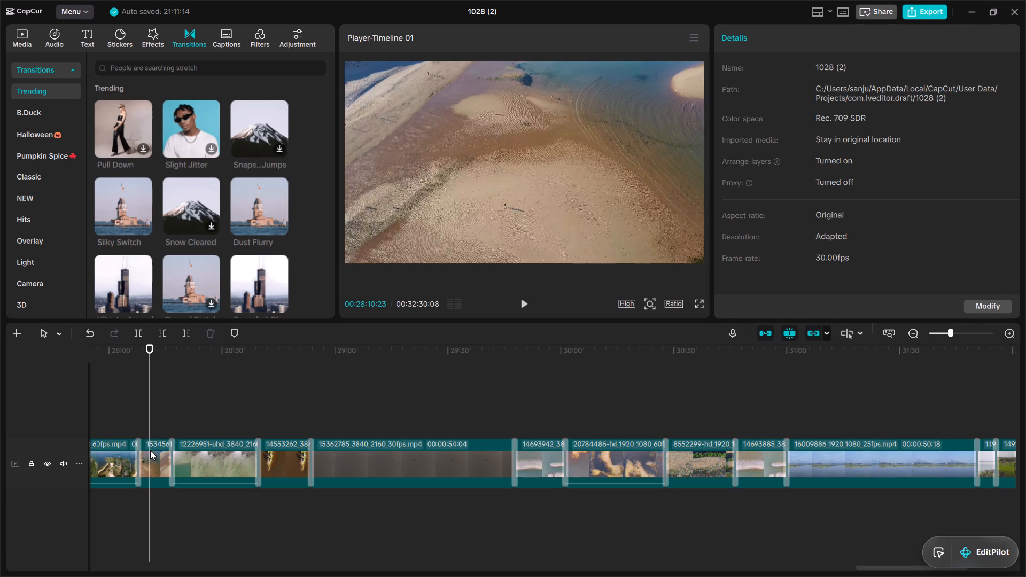
left_click(151, 453)
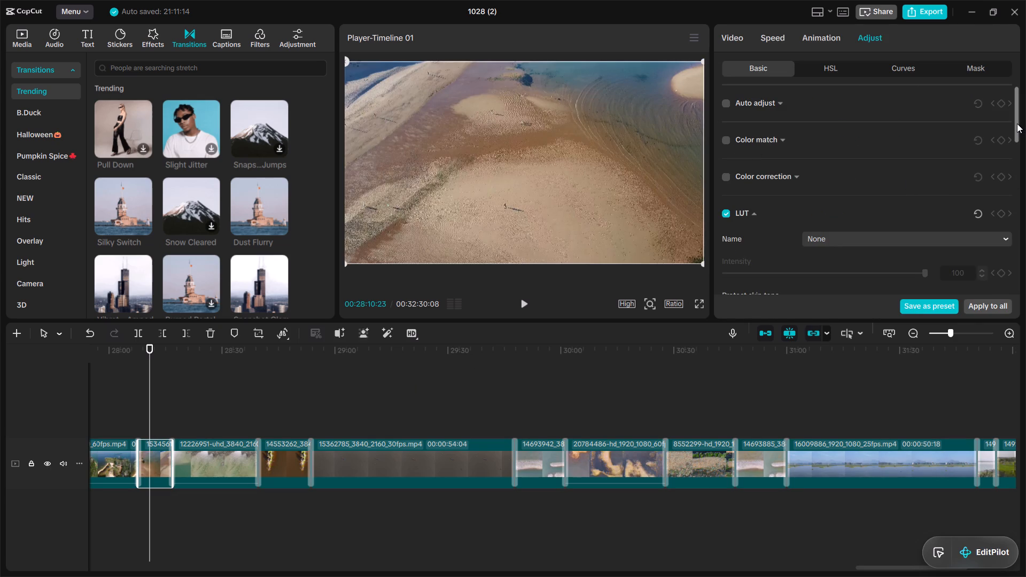
left_click_drag(1017, 123, 1015, 178)
left_click(990, 93)
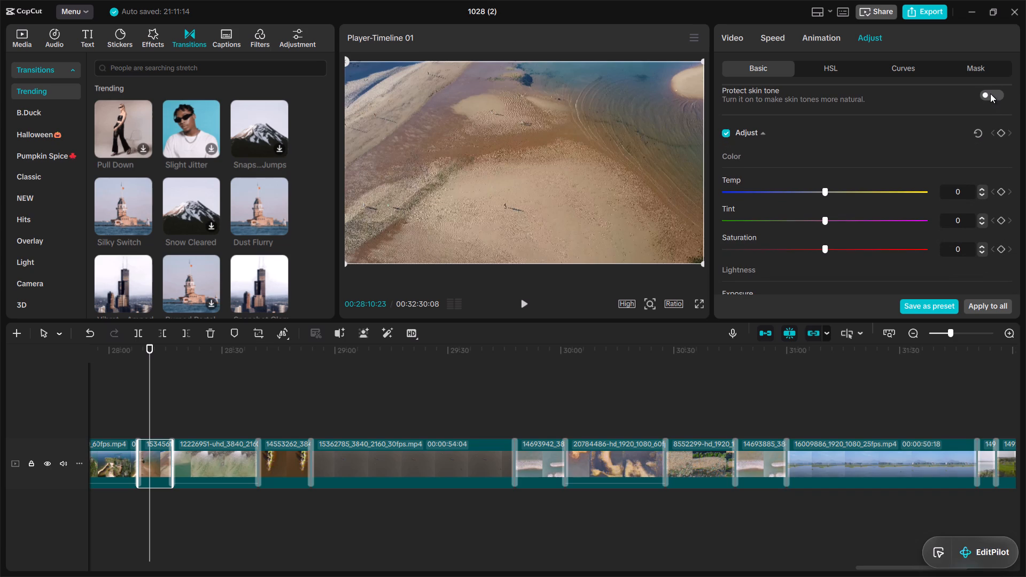
Set the short sandbank clip's color to Temp -6, Tint -6 and Saturation -4.
left_click_drag(845, 189, 822, 214)
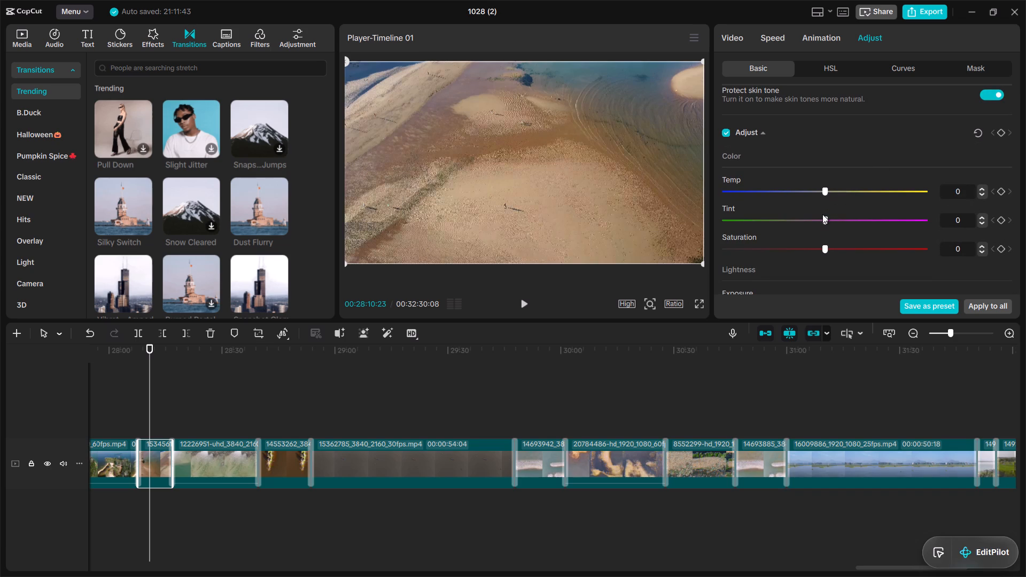
left_click_drag(822, 214, 811, 217)
left_click(811, 217)
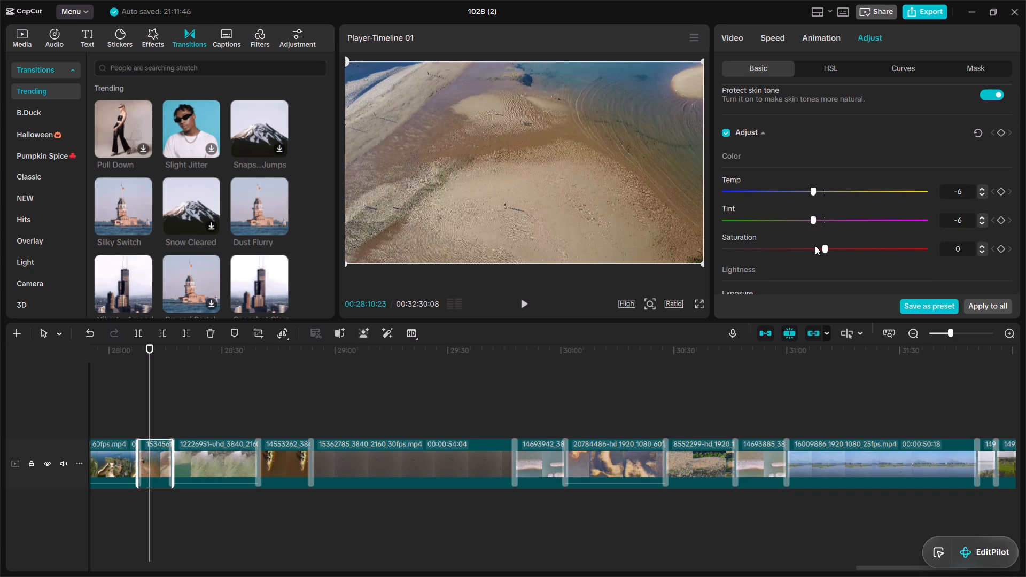
left_click(815, 246)
Set the short sandbank clip's lightness to Exposure 4, Contrast -4, Highlight -4, Shadow -7, Whites 4, Blacks -4 and Brilliance -4.
left_click_drag(1015, 174, 1014, 209)
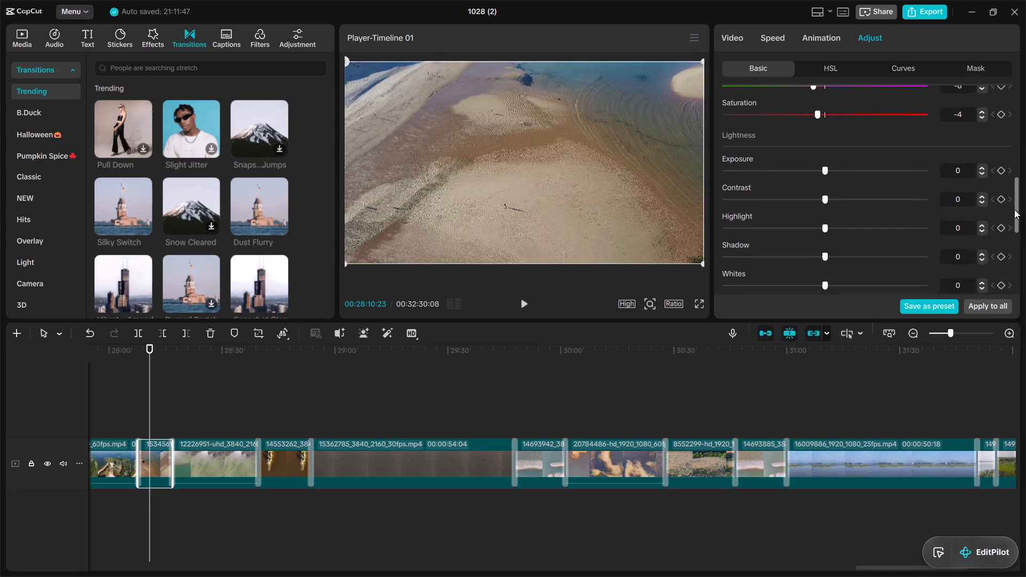
left_click(830, 172)
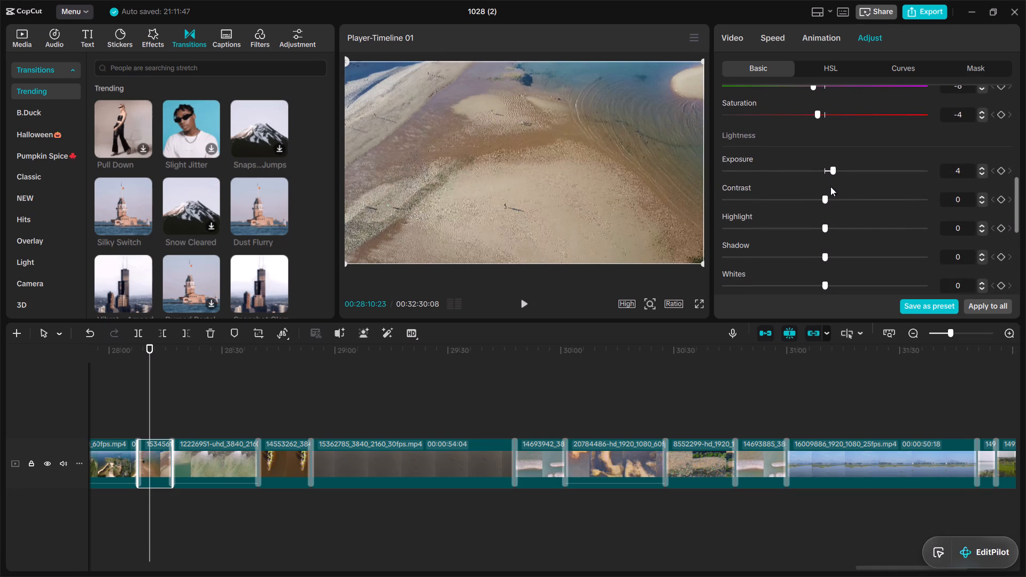
left_click_drag(834, 194, 814, 223)
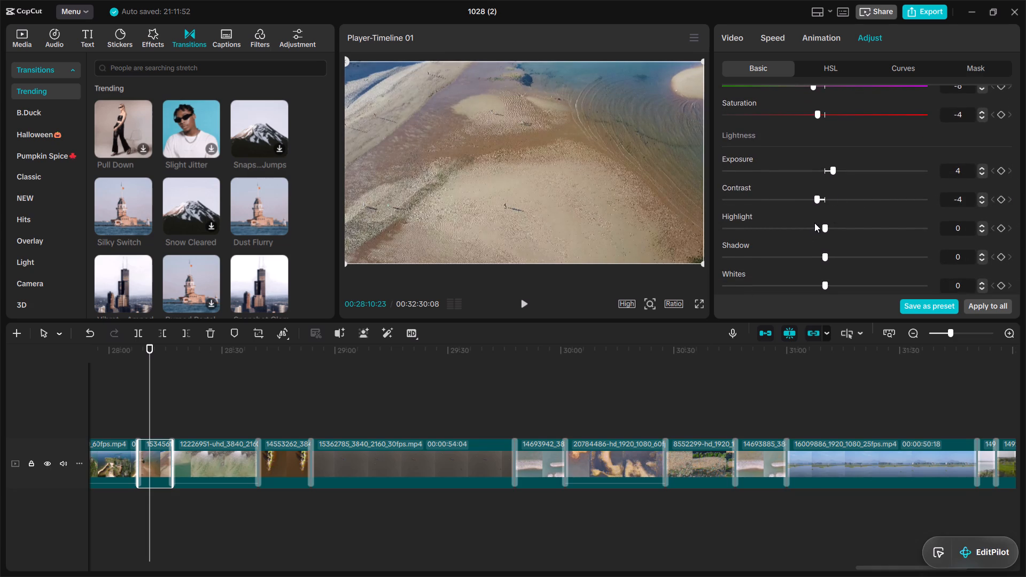
left_click(814, 223)
left_click(817, 254)
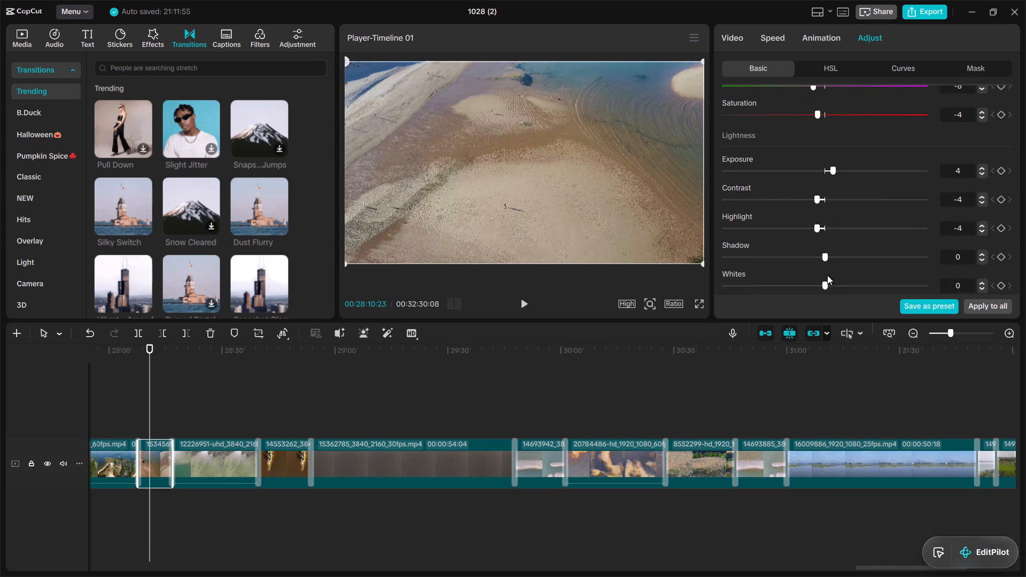
left_click(831, 282)
left_click(809, 253)
left_click_drag(1014, 203, 1017, 254)
left_click(814, 117)
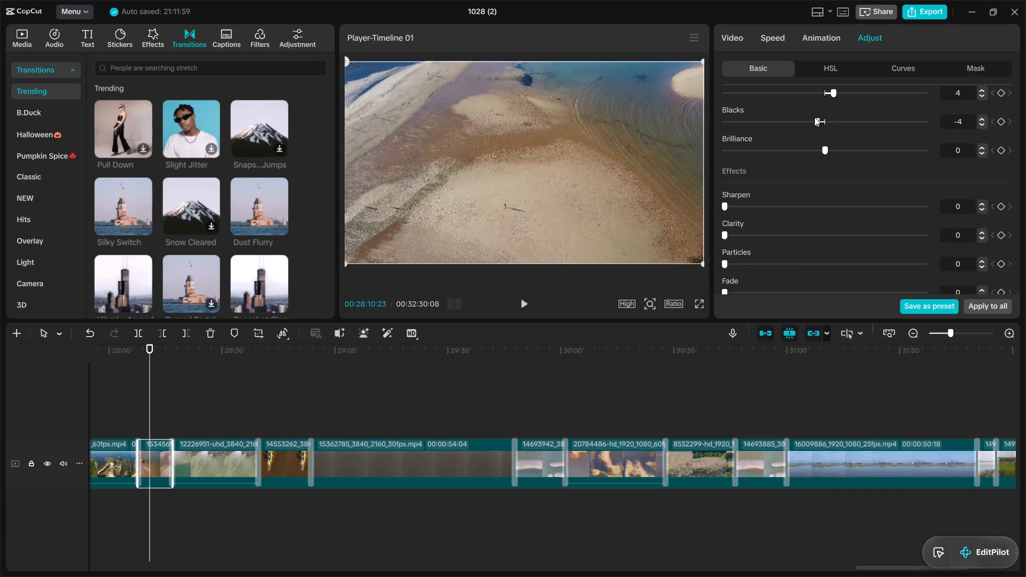
left_click(813, 146)
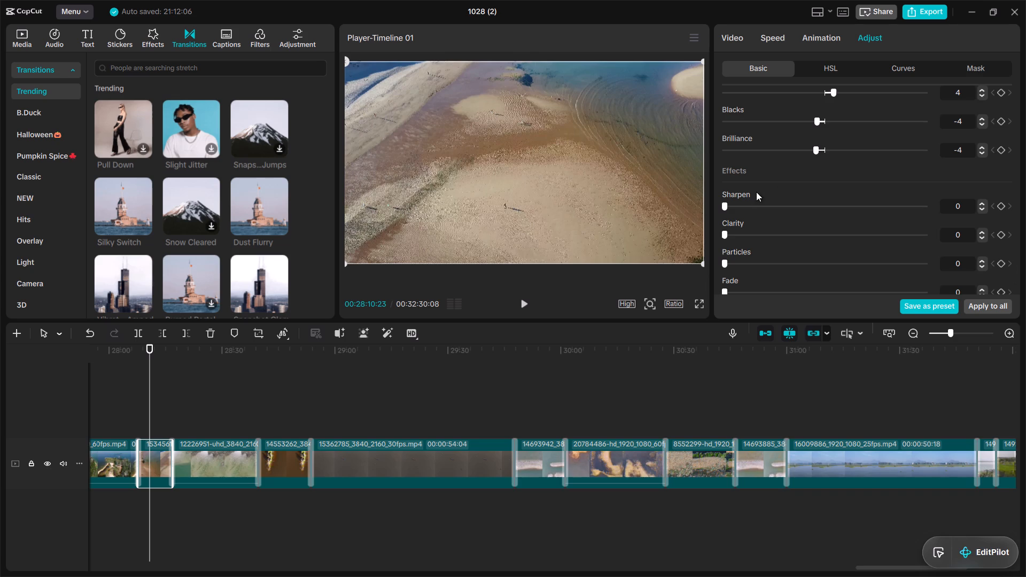
Set the short sandbank clip's effects to Sharpen 4, Clarity 6, Particles 4, Fade 5 and Vignette 36.
left_click_drag(736, 201, 734, 229)
left_click_drag(734, 229, 734, 245)
left_click_drag(734, 245, 734, 261)
left_click(734, 261)
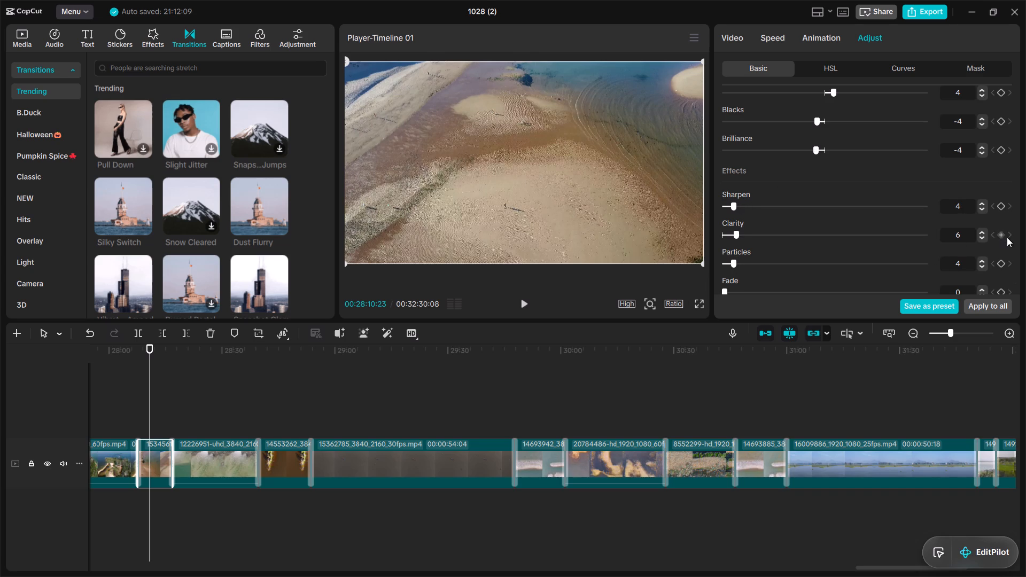
left_click_drag(1016, 244, 1016, 271)
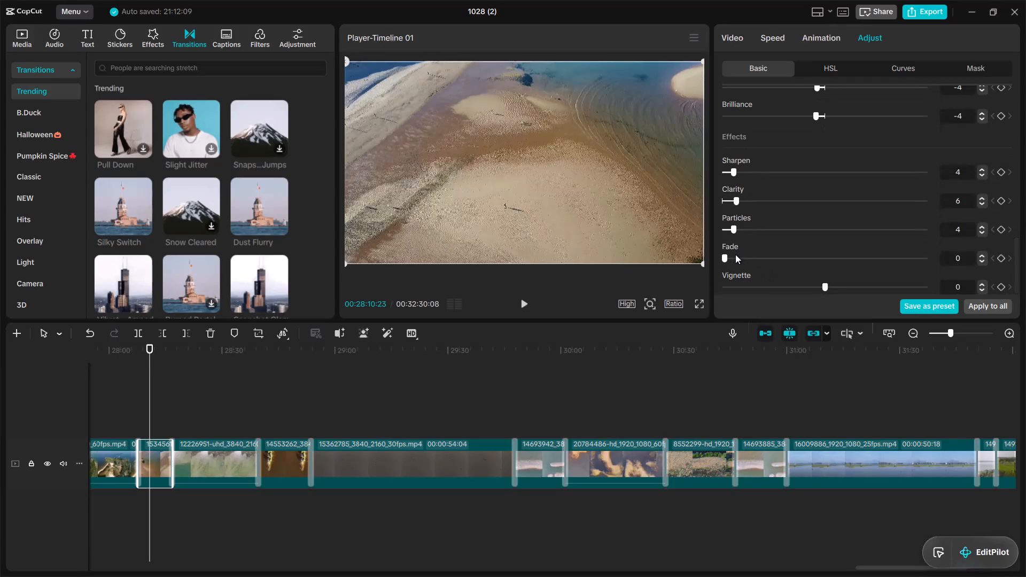
left_click(735, 254)
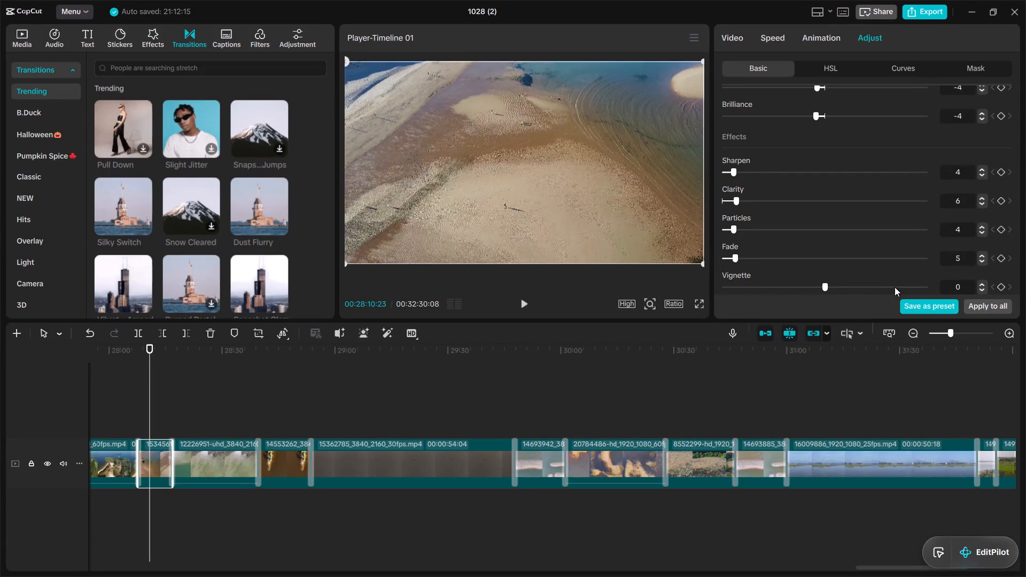
left_click(895, 287)
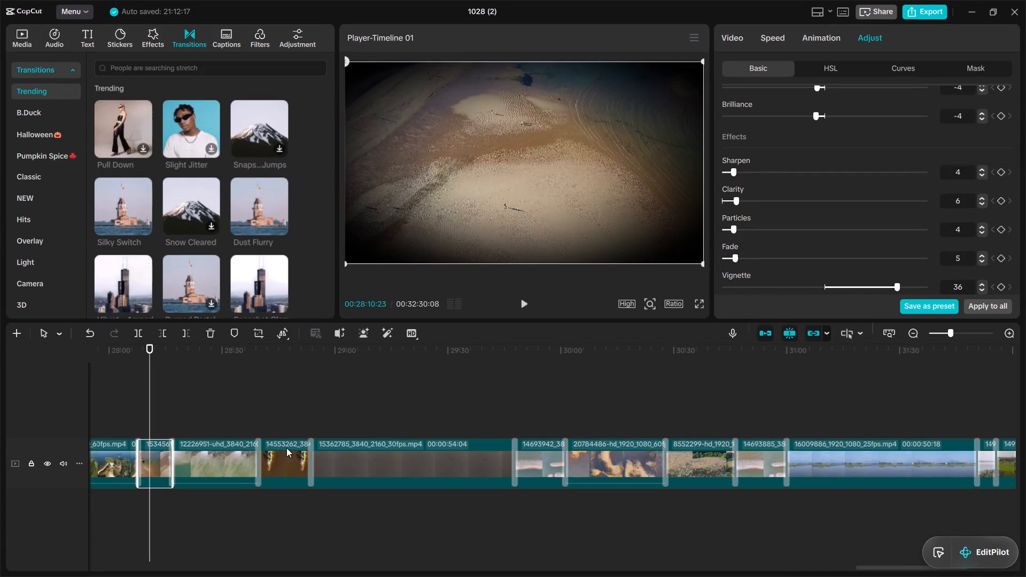
Set clip 12226951's effects to Sharpen 8, Clarity 7, Particles 5, Fade 10 and Vignette 39, with Blacks 6 and Brilliance 5.
left_click(201, 459)
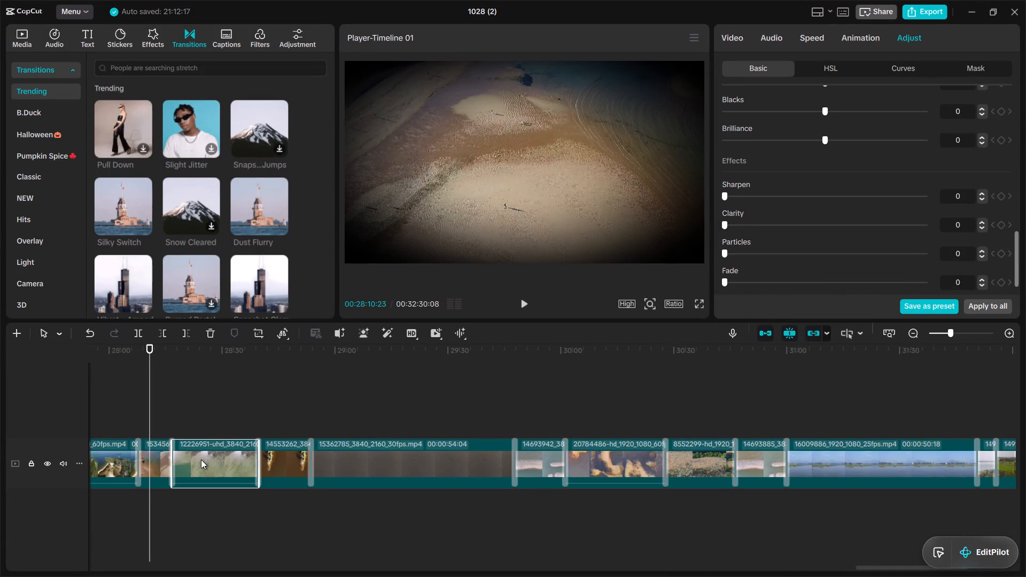
left_click(744, 278)
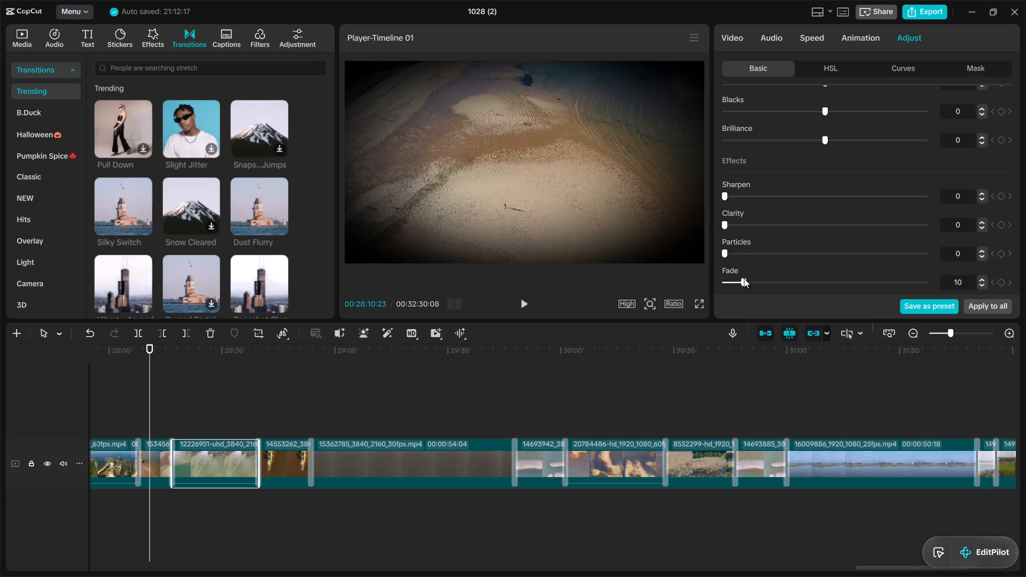
left_click_drag(740, 253, 735, 221)
left_click_drag(735, 221, 735, 192)
left_click_drag(735, 192, 844, 155)
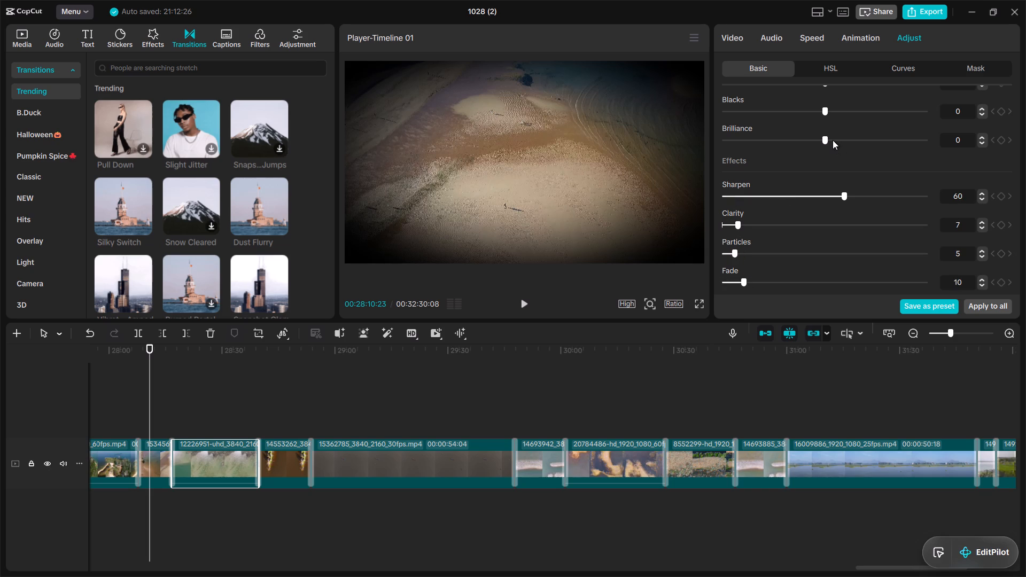
left_click(833, 139)
left_click(740, 192)
left_click(834, 108)
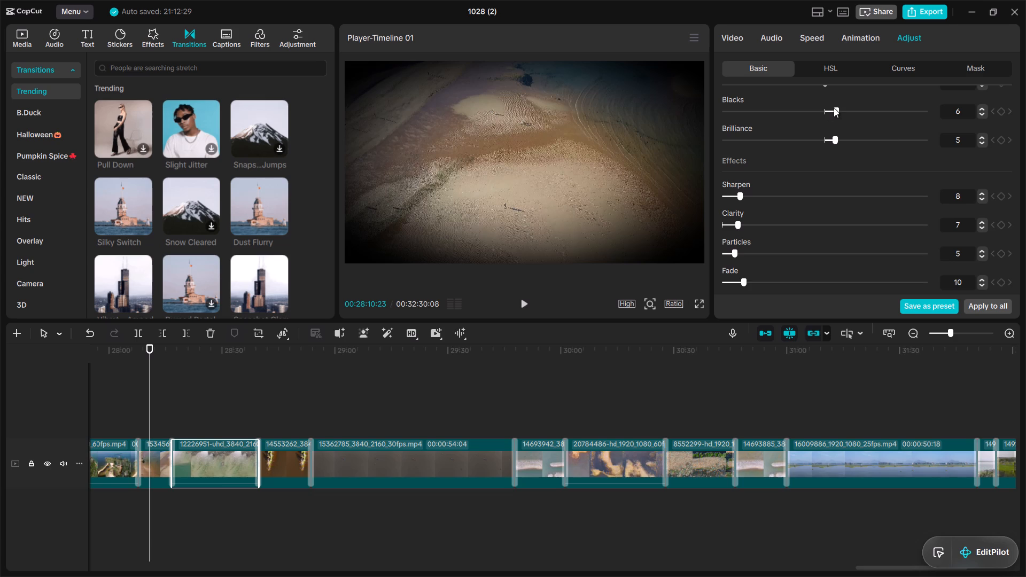
left_click_drag(1015, 239, 1015, 258)
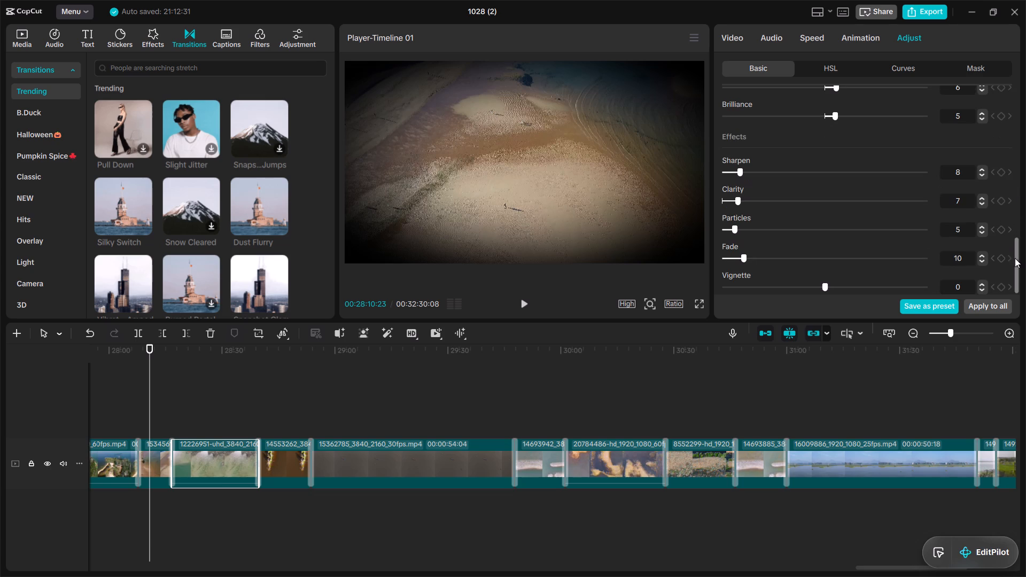
left_click_drag(1015, 258, 1014, 274)
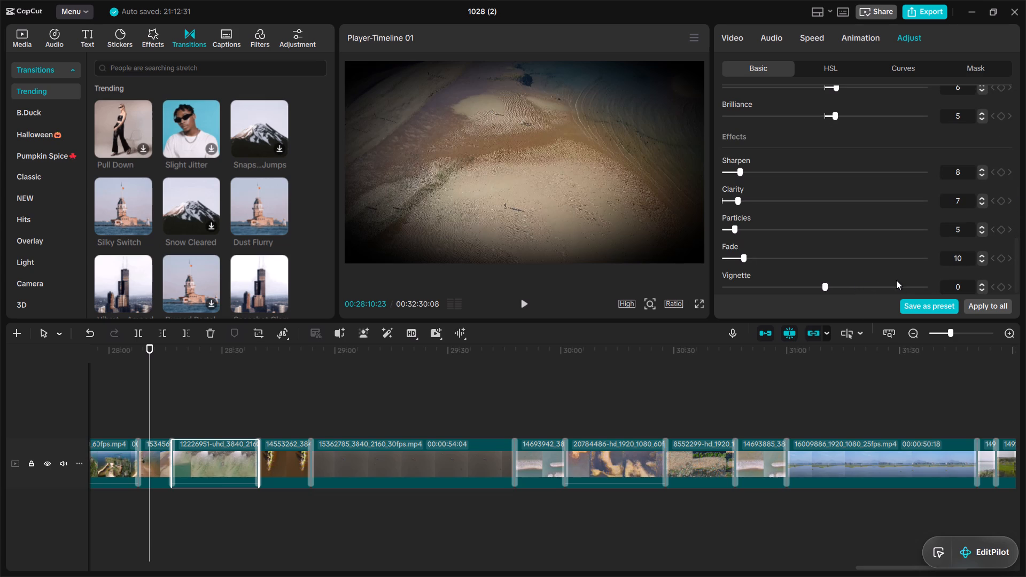
left_click(900, 283)
Set clip 12226951's remaining lightness values to Exposure 5, Contrast 5, Highlight 6, Shadow 5 and Whites 8.
left_click_drag(1016, 269, 1019, 228)
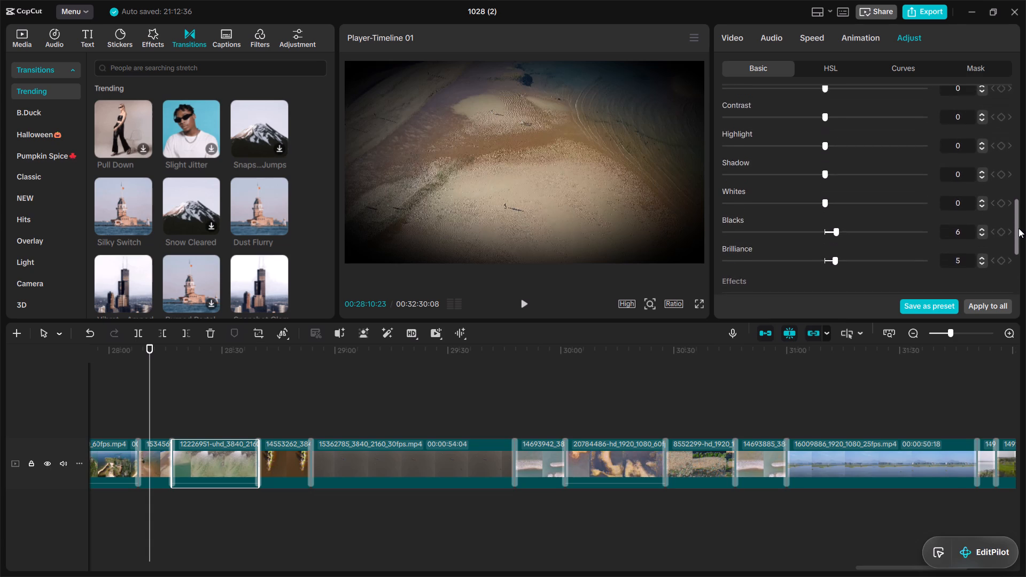
left_click_drag(1019, 228, 1018, 211)
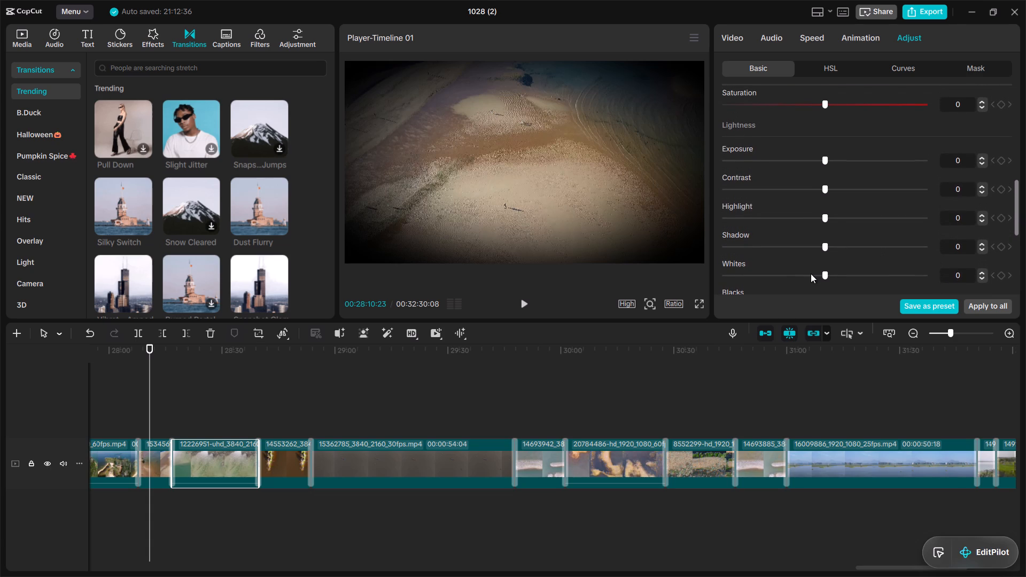
left_click(838, 274)
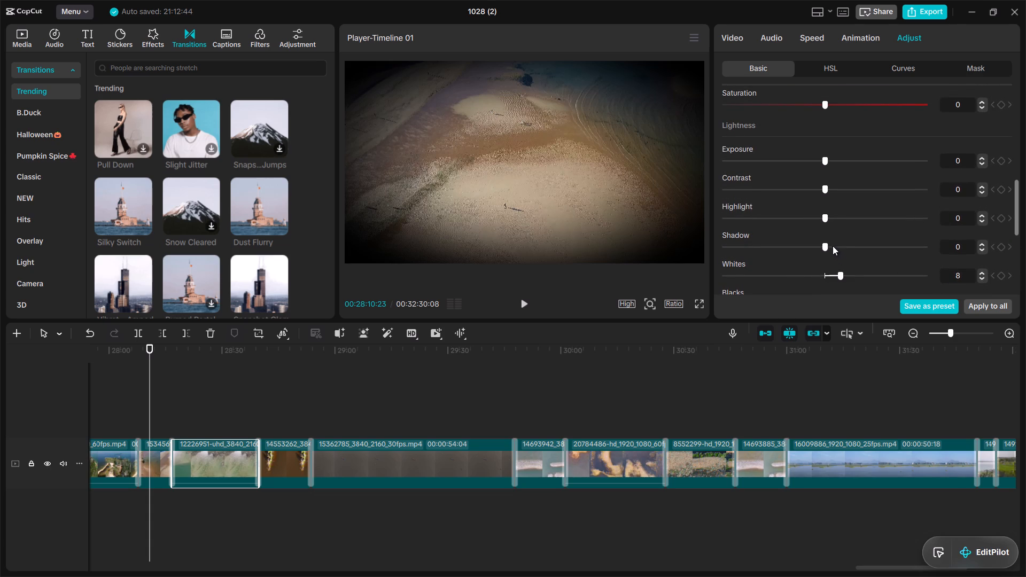
left_click_drag(831, 244, 831, 217)
left_click_drag(831, 217, 833, 195)
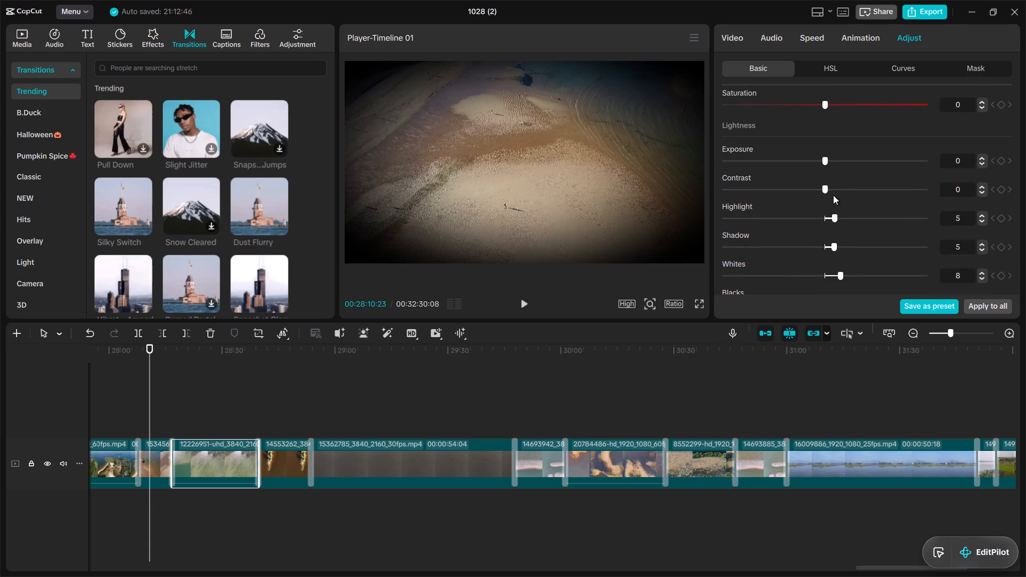
left_click_drag(833, 195, 834, 186)
left_click_drag(834, 186, 833, 158)
left_click(833, 158)
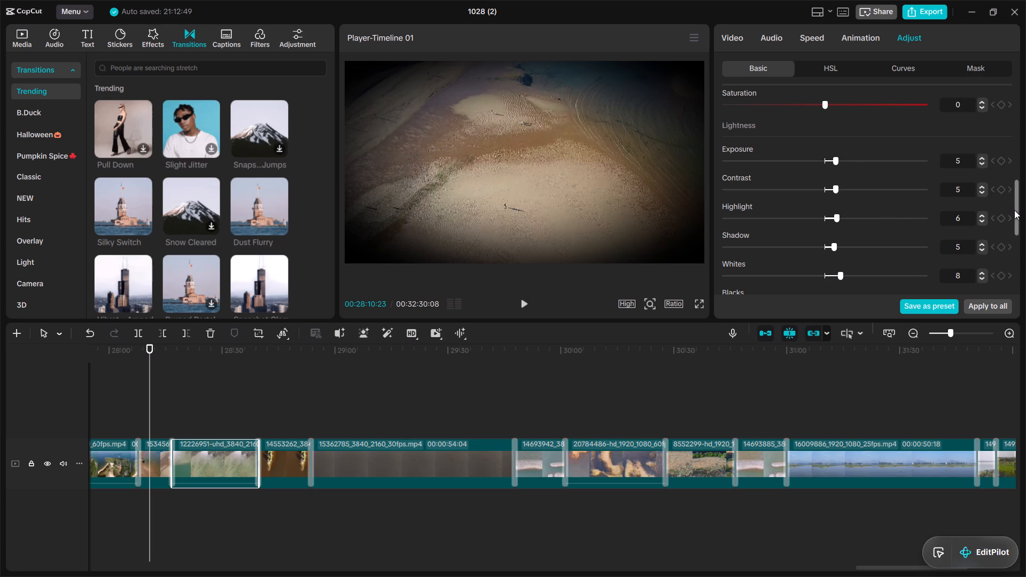
Set clip 12226951's color to Temp 7, Tint 7 and Saturation 6.
left_click_drag(1014, 204, 1014, 171)
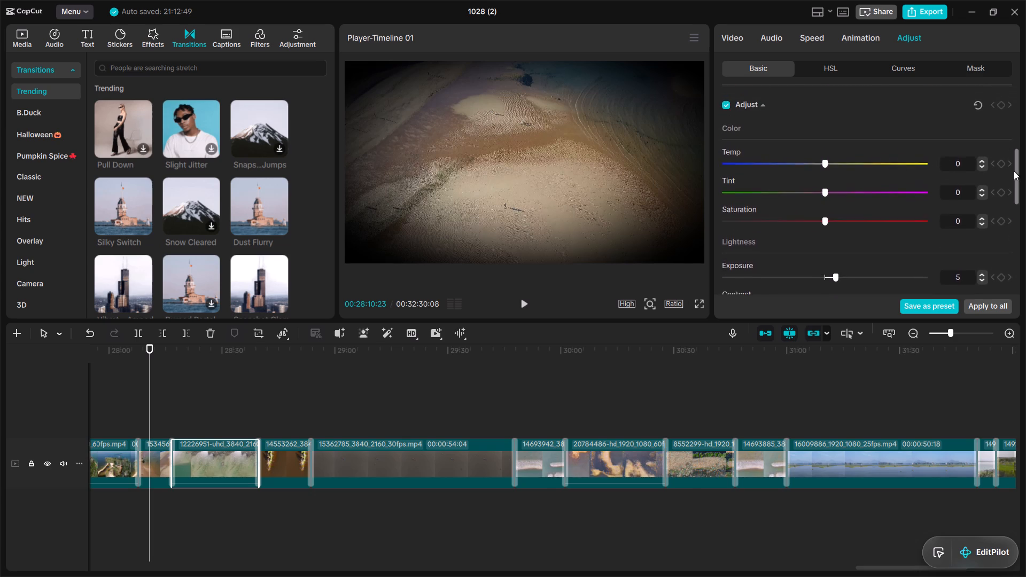
left_click_drag(1014, 171, 1012, 159)
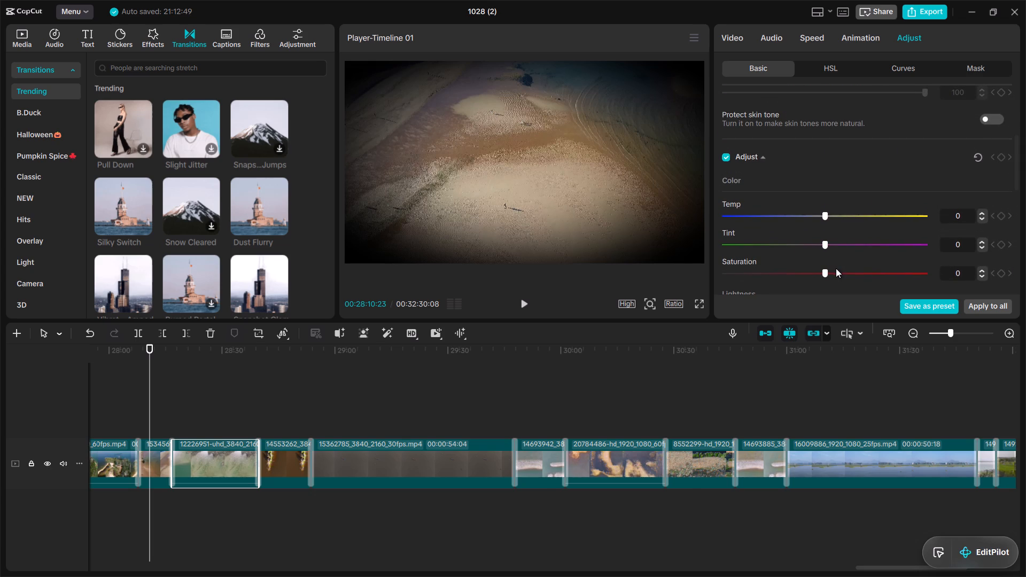
left_click_drag(836, 268, 834, 241)
left_click_drag(834, 241, 836, 215)
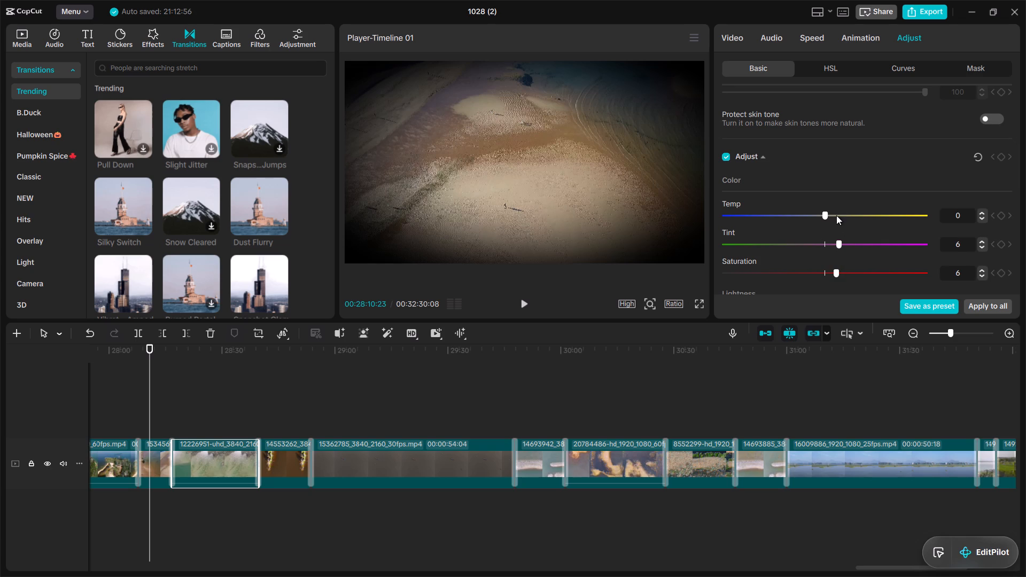
left_click_drag(836, 215, 836, 211)
left_click(836, 211)
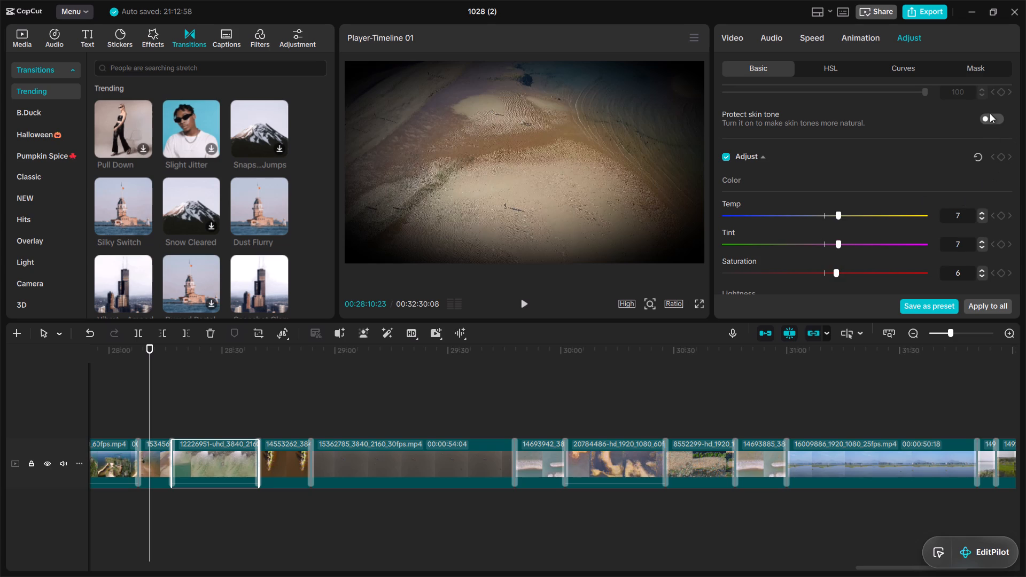
Turn on skin tone protection for clip 12226951.
left_click(990, 113)
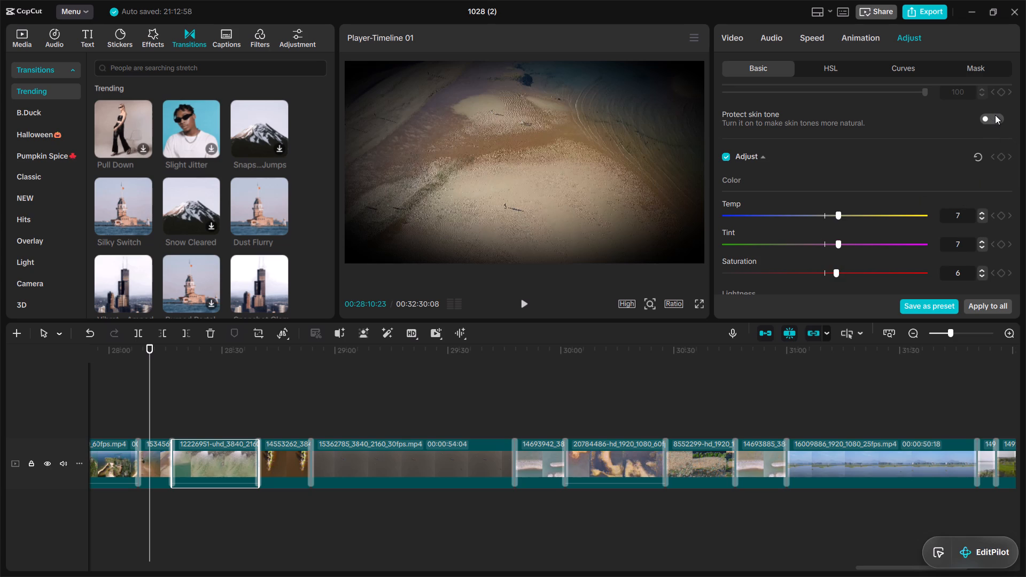
left_click(995, 115)
Set the color of clip 14553262 on the timeline to Temp 8, Tint -6 and Saturation 7.
double_click(277, 470)
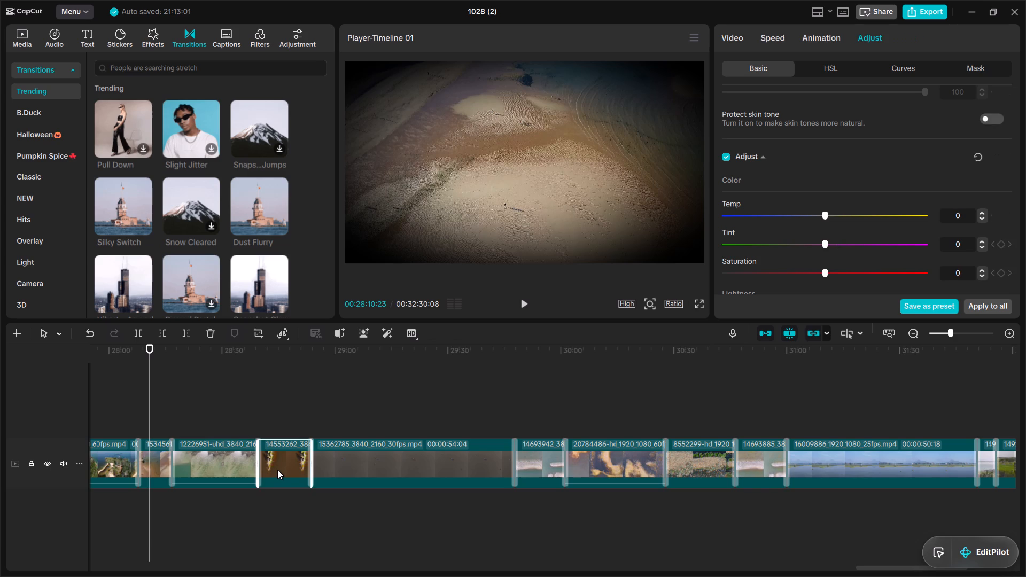
left_click(838, 211)
left_click(811, 243)
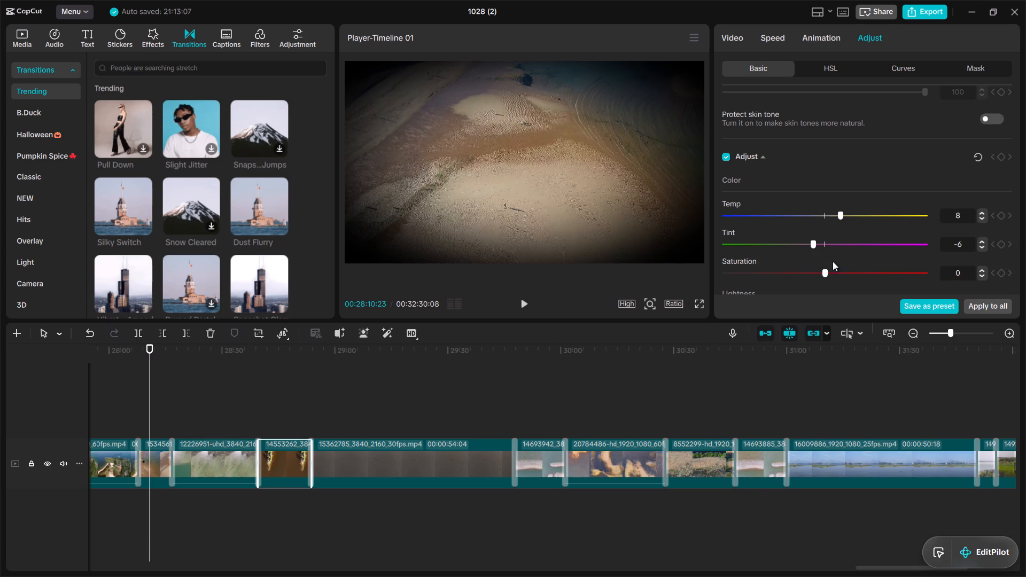
left_click(836, 269)
Turn on skin tone protection for clip 14553262.
left_click(991, 114)
Set clip 14553262's lightness to Exposure 5, Contrast 5, Highlight 5, Shadow 5, Whites 5, Blacks 6 and Brilliance 6.
left_click_drag(1017, 160, 1009, 205)
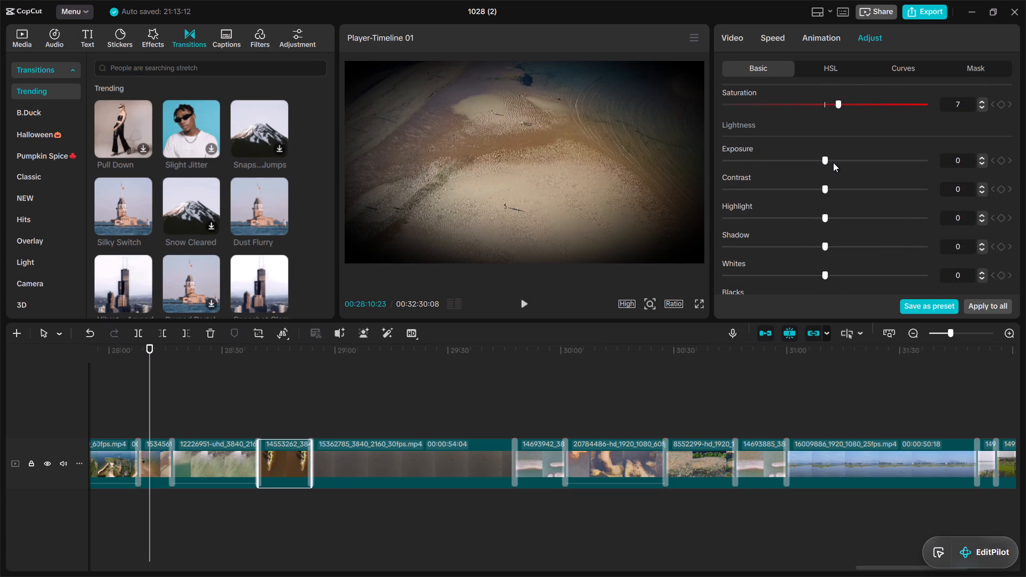
left_click_drag(831, 160, 832, 190)
left_click(832, 190)
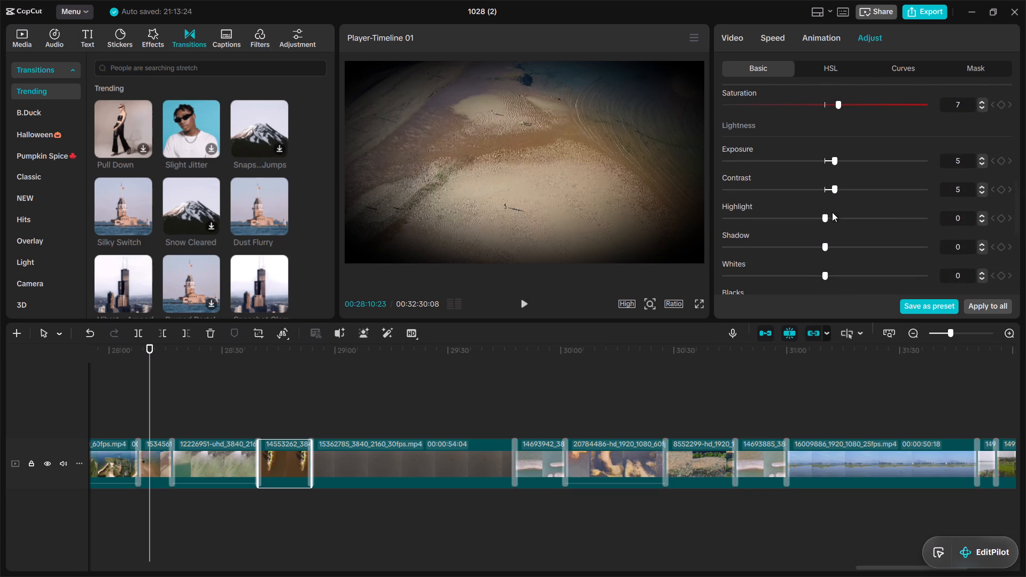
left_click_drag(832, 213, 832, 243)
left_click_drag(832, 243, 832, 251)
left_click_drag(832, 251, 833, 271)
left_click(833, 271)
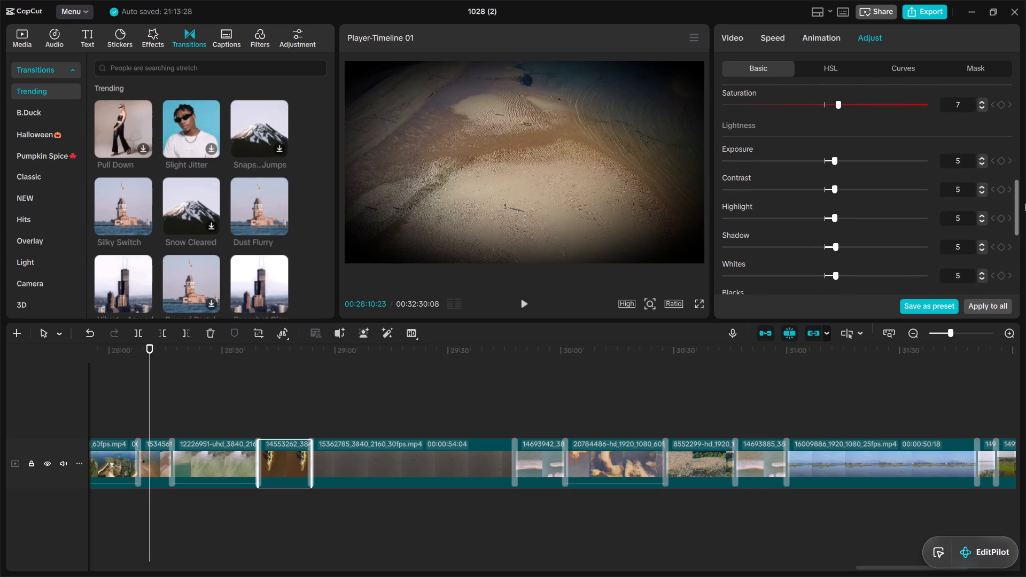
left_click_drag(1016, 206, 1015, 244)
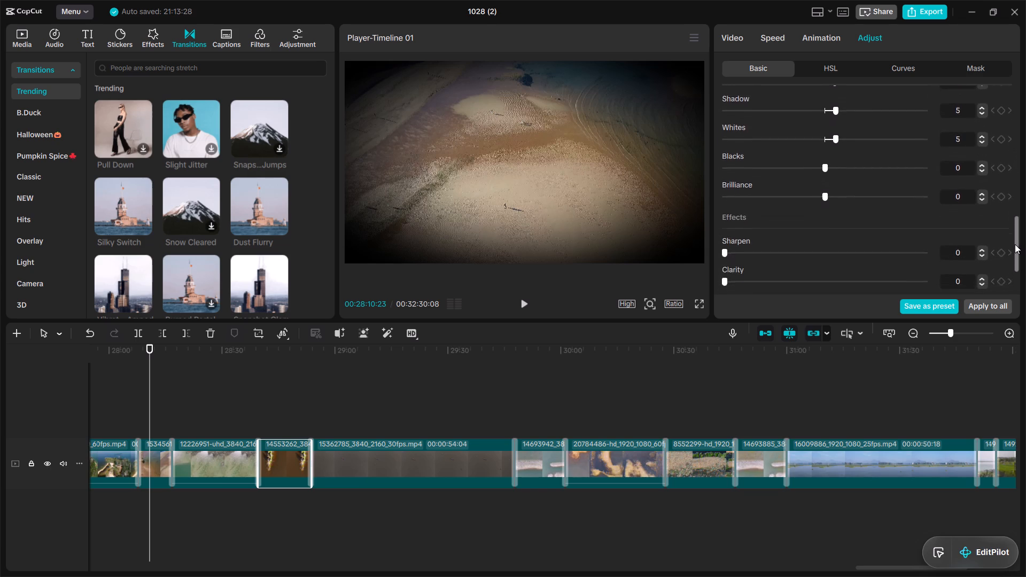
left_click_drag(1015, 244, 1015, 248)
left_click_drag(830, 142, 831, 153)
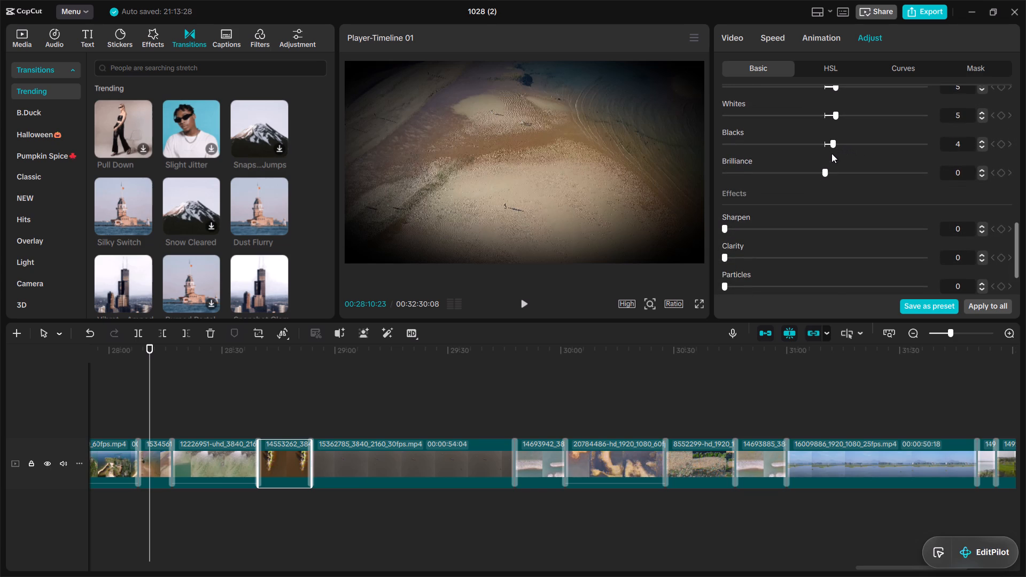
left_click_drag(831, 153, 834, 169)
left_click(834, 169)
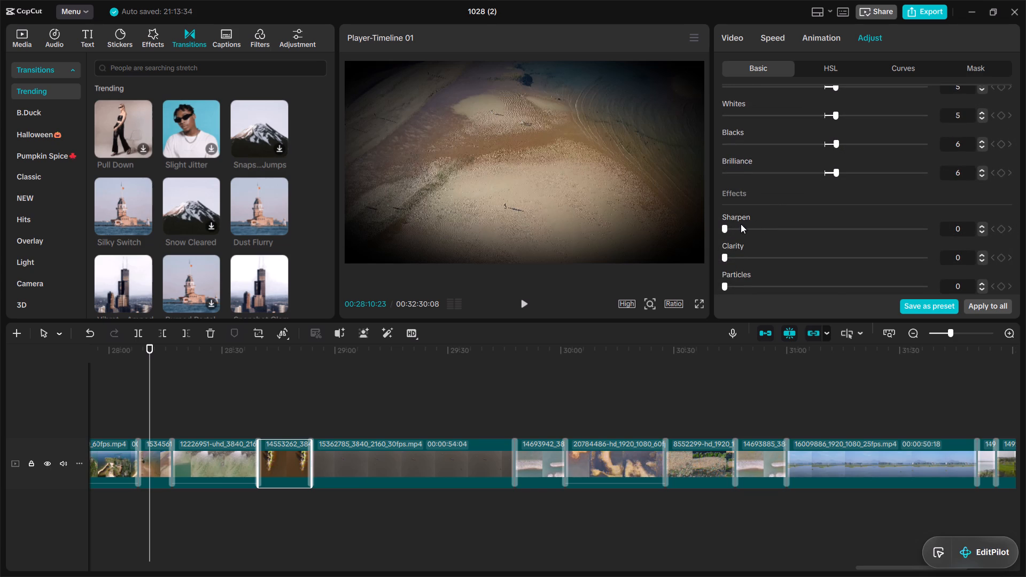
Set clip 14553262's effects to Sharpen 8, Clarity 7, Particles 6, Fade 5 and Vignette 32.
left_click(741, 224)
left_click_drag(737, 252, 737, 281)
left_click(737, 281)
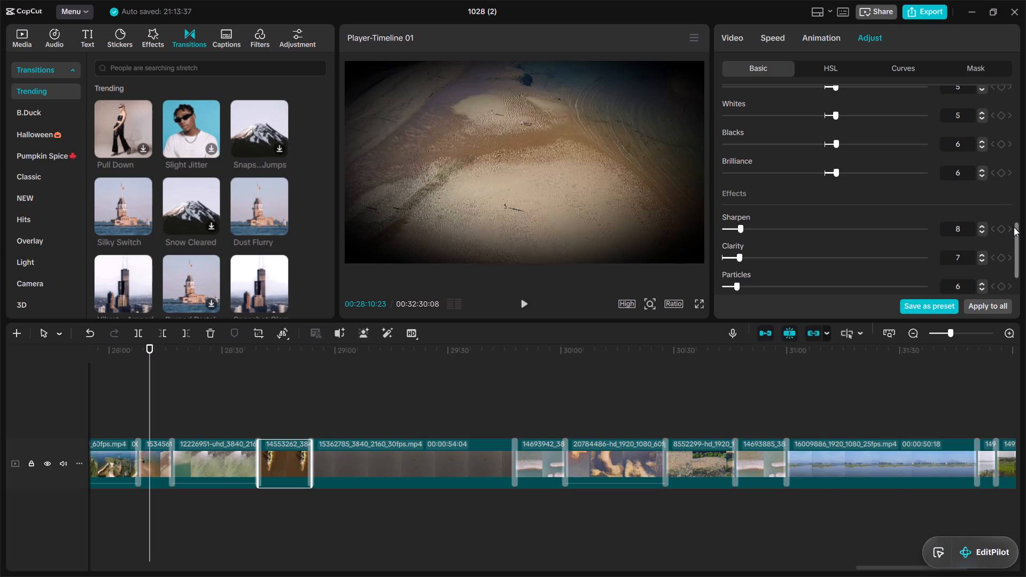
left_click_drag(1015, 236, 1015, 254)
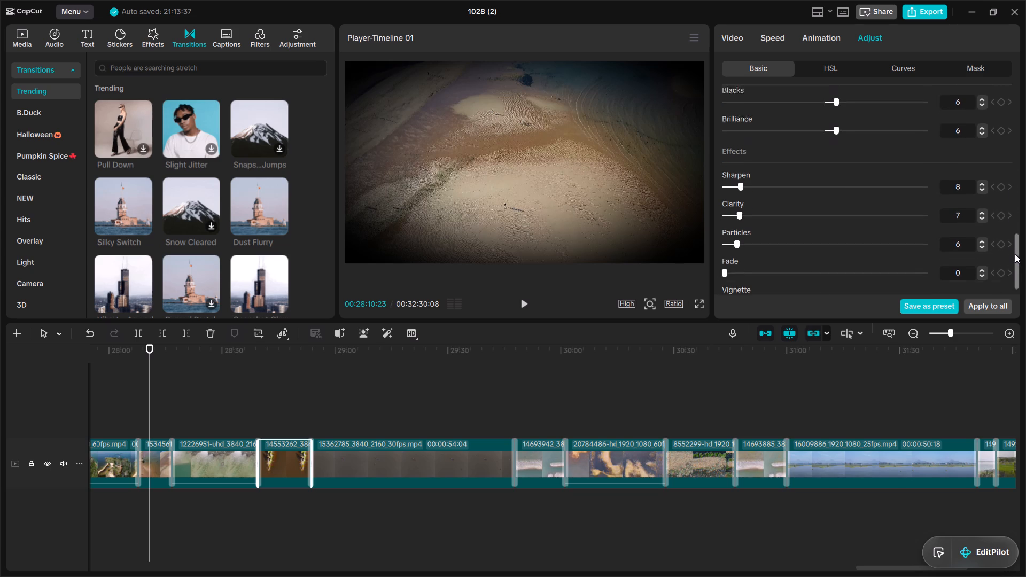
left_click_drag(1015, 254, 1015, 273)
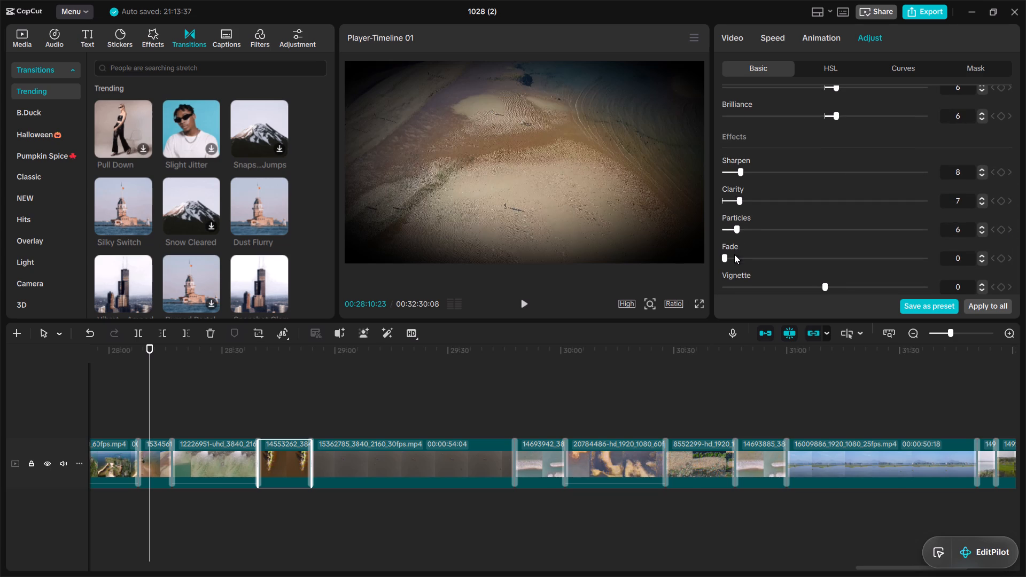
left_click(734, 255)
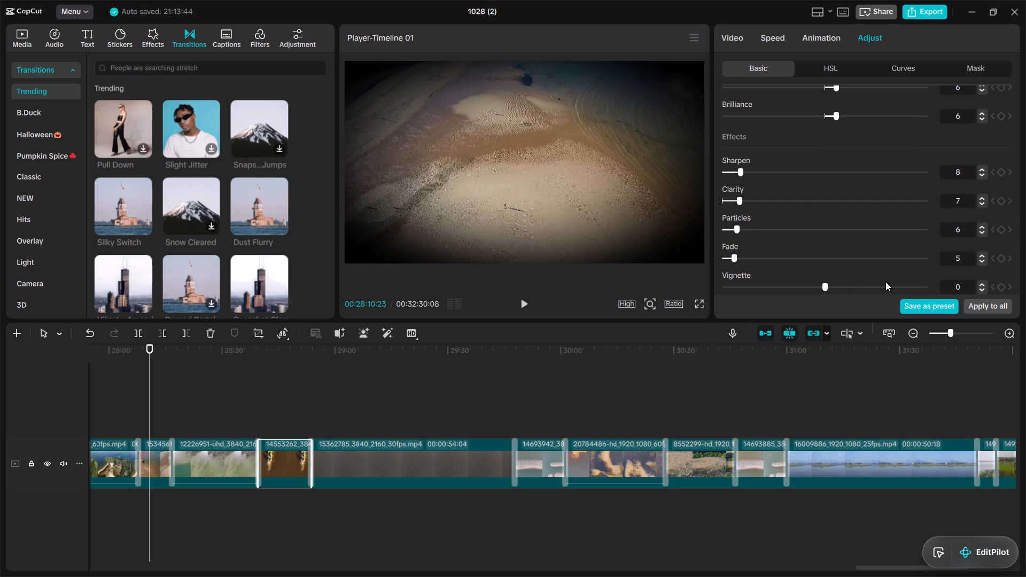
left_click(885, 282)
left_click_drag(1020, 256, 1015, 269)
left_click_drag(1015, 269, 1016, 297)
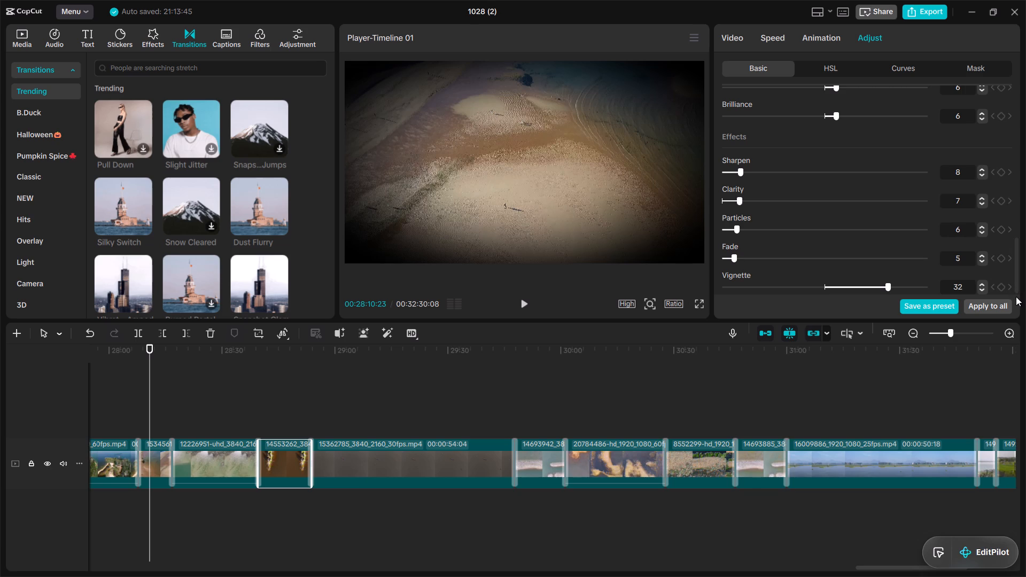
left_click(1016, 297)
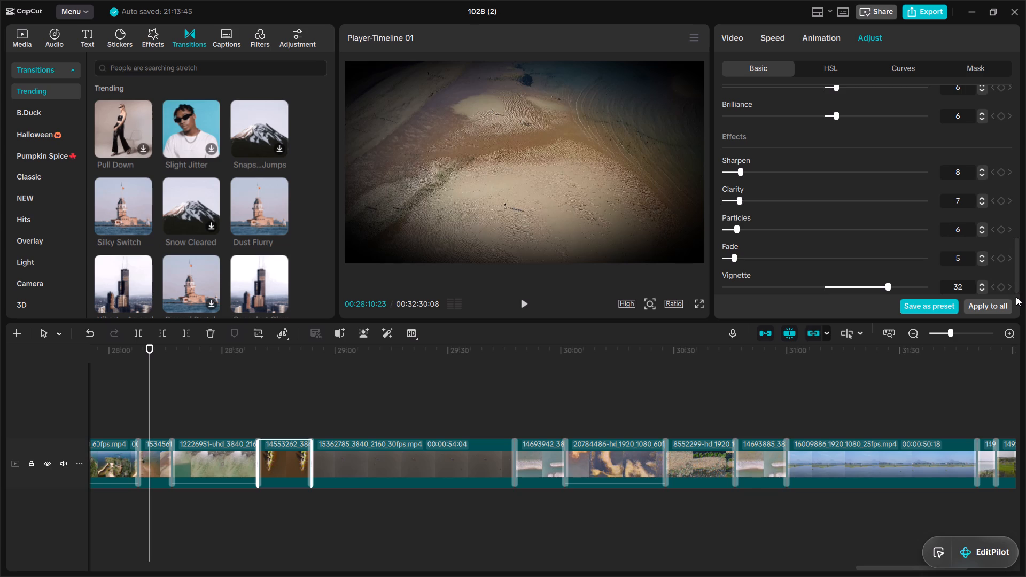
left_click(1016, 297)
Set the effects of clip 15362785 on the timeline to Vignette 34, Fade 11, Particles 11, Clarity 9 and Sharpen 8.
double_click(387, 459)
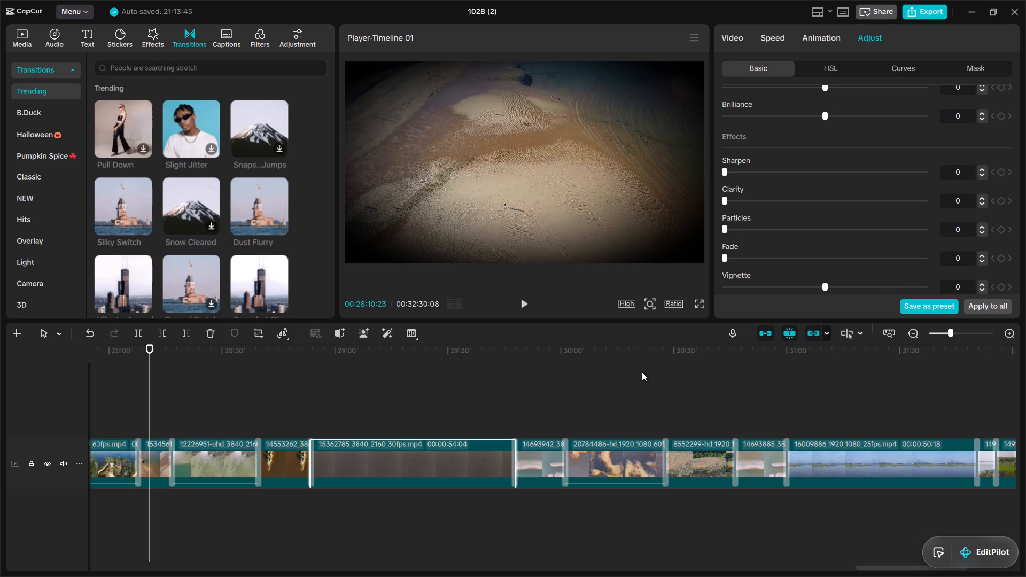
left_click(890, 285)
left_click(747, 255)
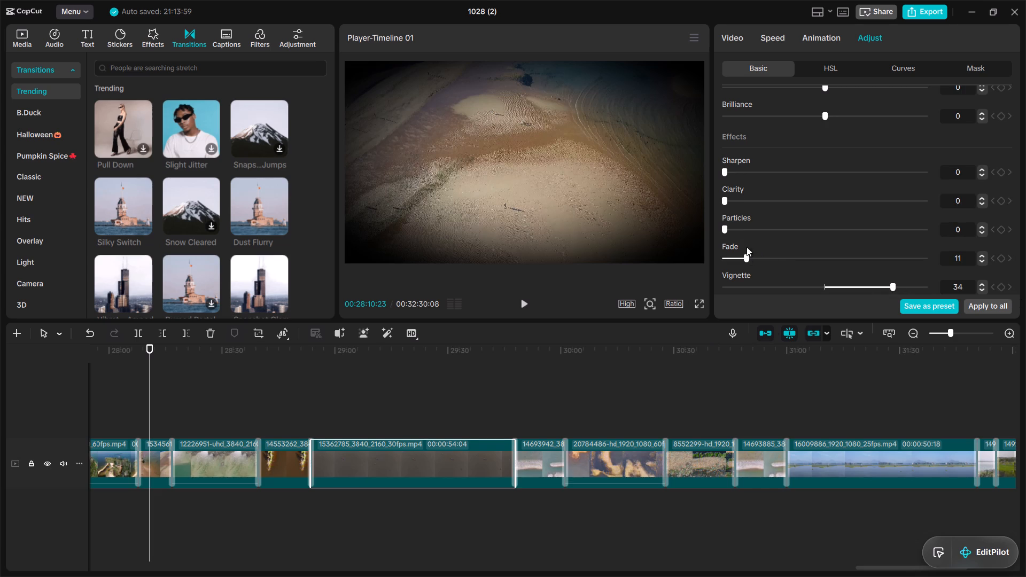
left_click(746, 227)
left_click_drag(740, 199, 740, 171)
left_click(740, 171)
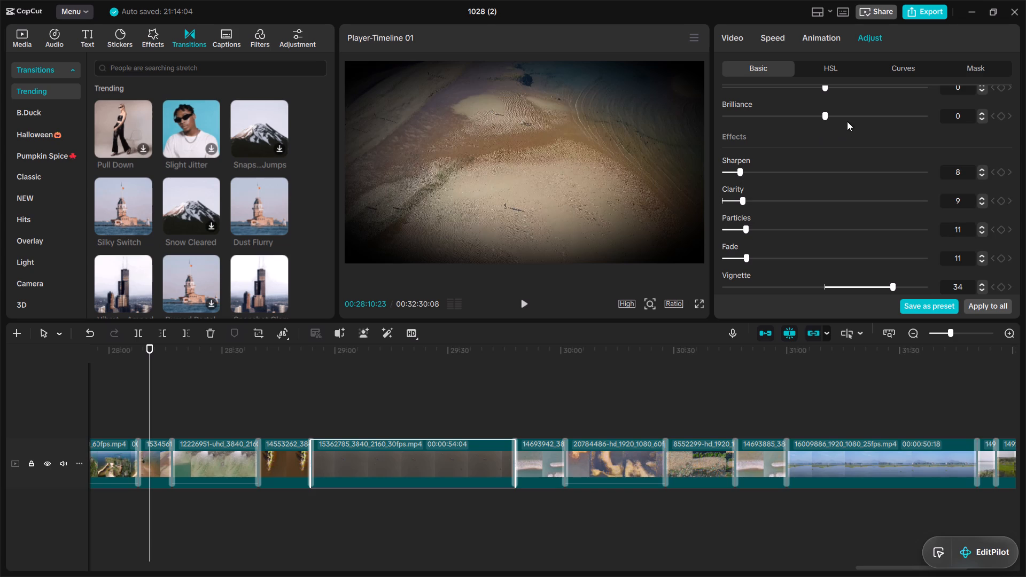
Set clip 15362785's lightness to Brilliance 13, Blacks 7, Whites 6, Shadow 7, Highlight 7, Contrast 8 and Exposure 8.
left_click_drag(840, 114, 971, 222)
left_click(848, 117)
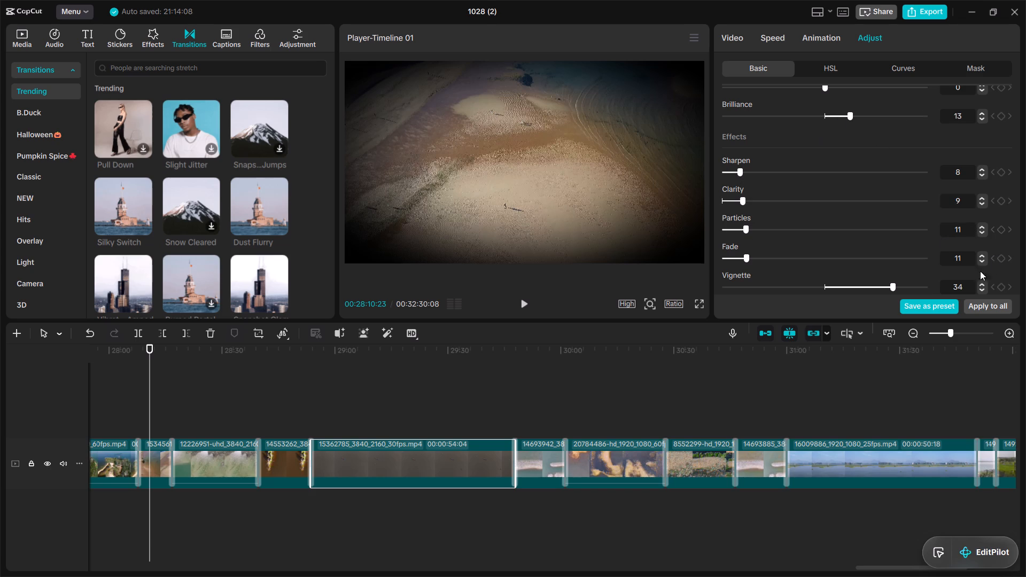
left_click_drag(1015, 253, 1015, 202)
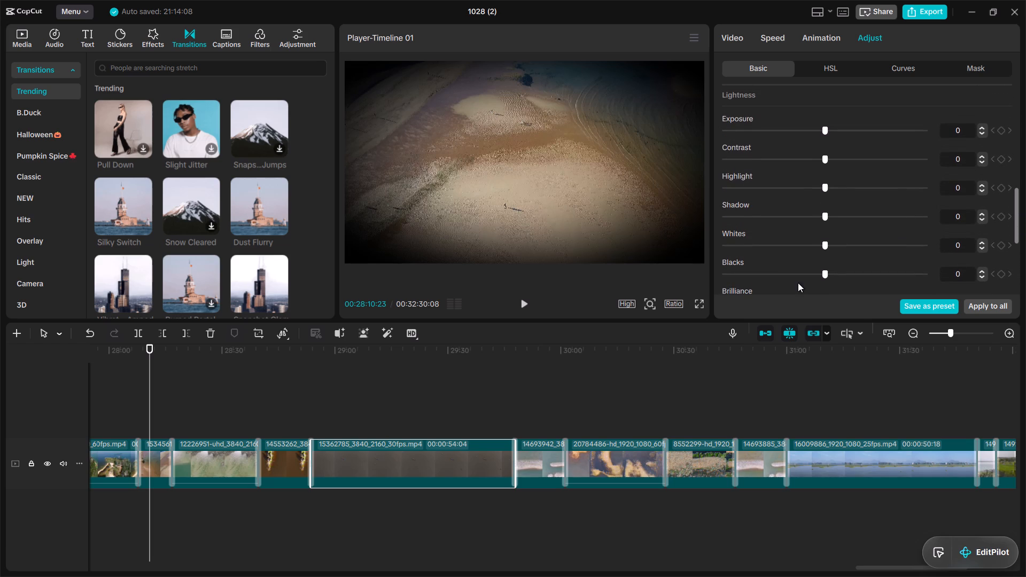
left_click(836, 275)
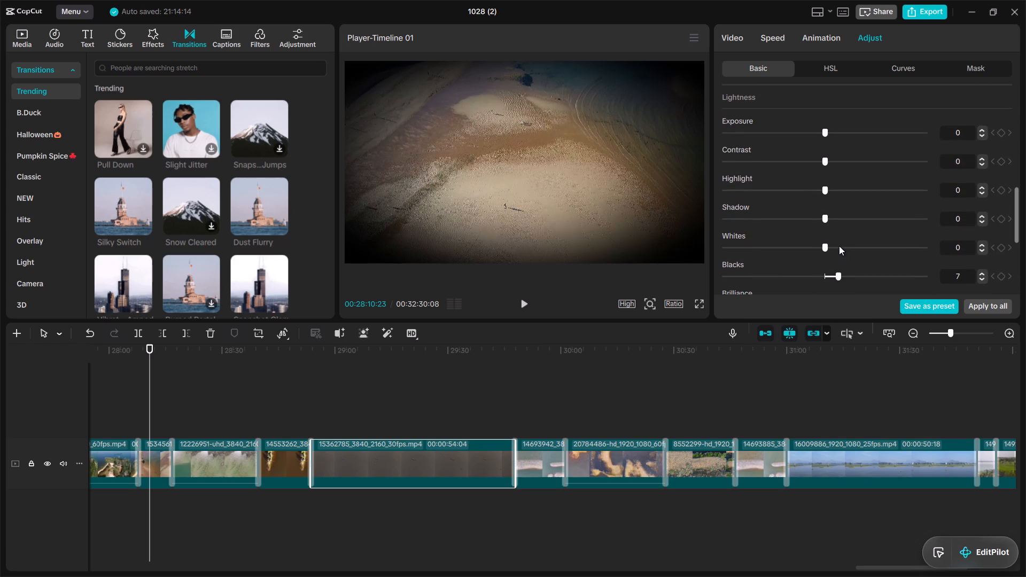
left_click_drag(839, 246, 835, 217)
left_click_drag(835, 217, 837, 185)
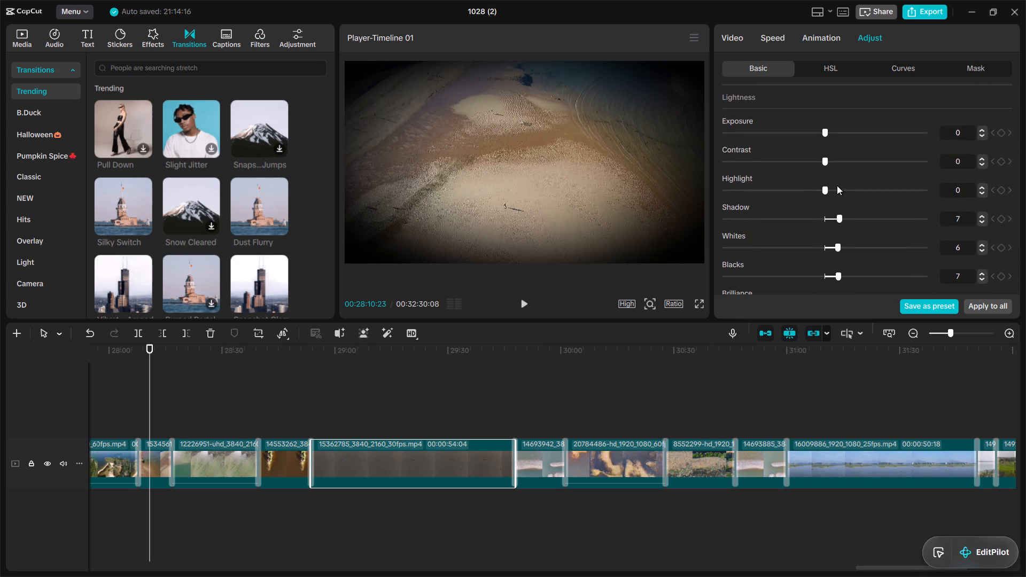
left_click_drag(837, 185, 837, 159)
left_click_drag(837, 159, 838, 129)
left_click(838, 129)
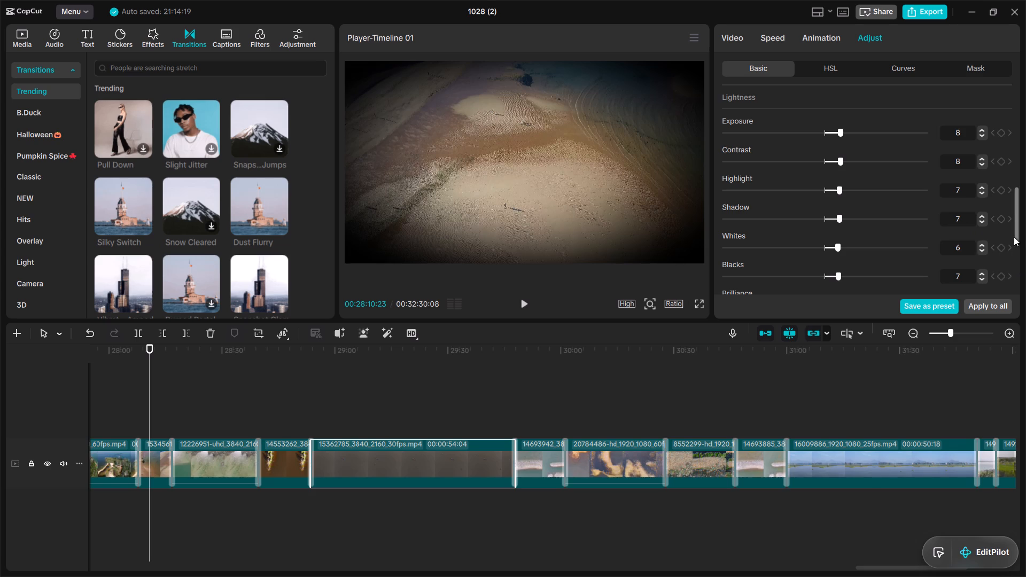
Set clip 15362785's color to Temp 6, Tint 6 and Saturation 6.
left_click_drag(1014, 232, 1014, 188)
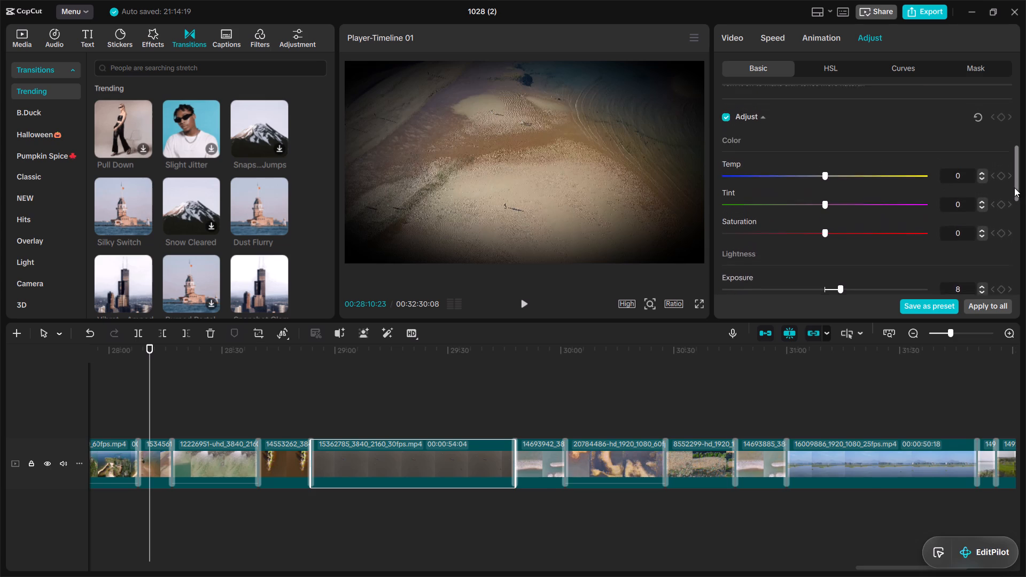
left_click_drag(1014, 188, 1014, 182)
left_click_drag(832, 262, 834, 231)
left_click_drag(834, 231, 834, 206)
left_click(834, 206)
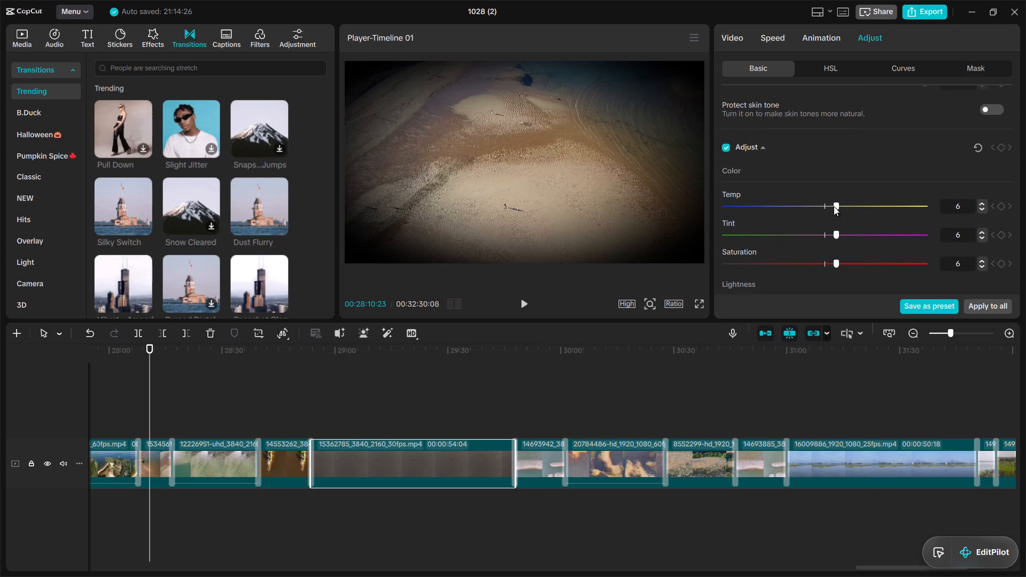
Turn on skin tone protection for clip 15362785.
left_click(986, 109)
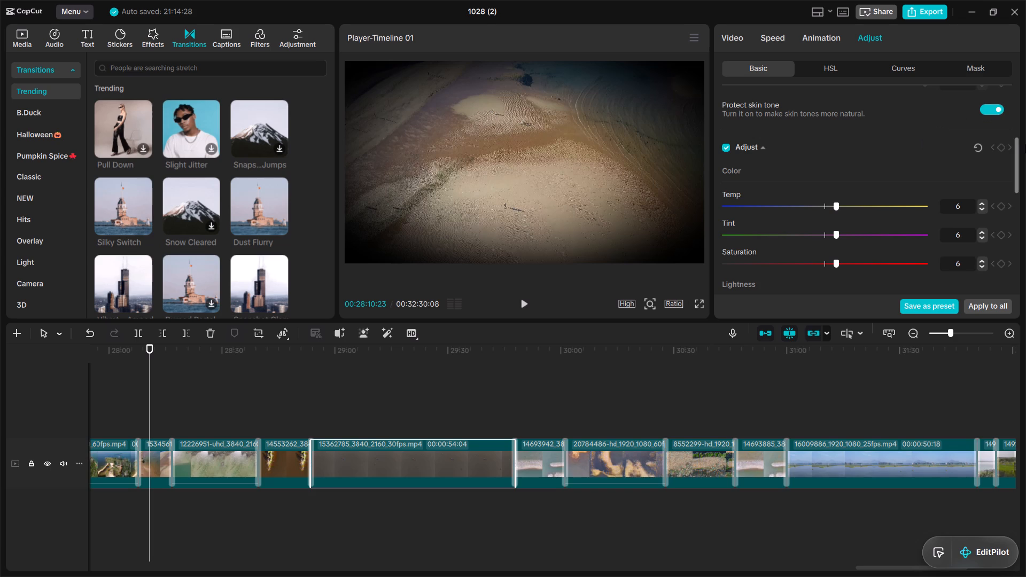
left_click(1015, 185)
Set the color of clip 14693942 on the timeline to Temp 7, Tint -5 and Saturation 6.
double_click(542, 458)
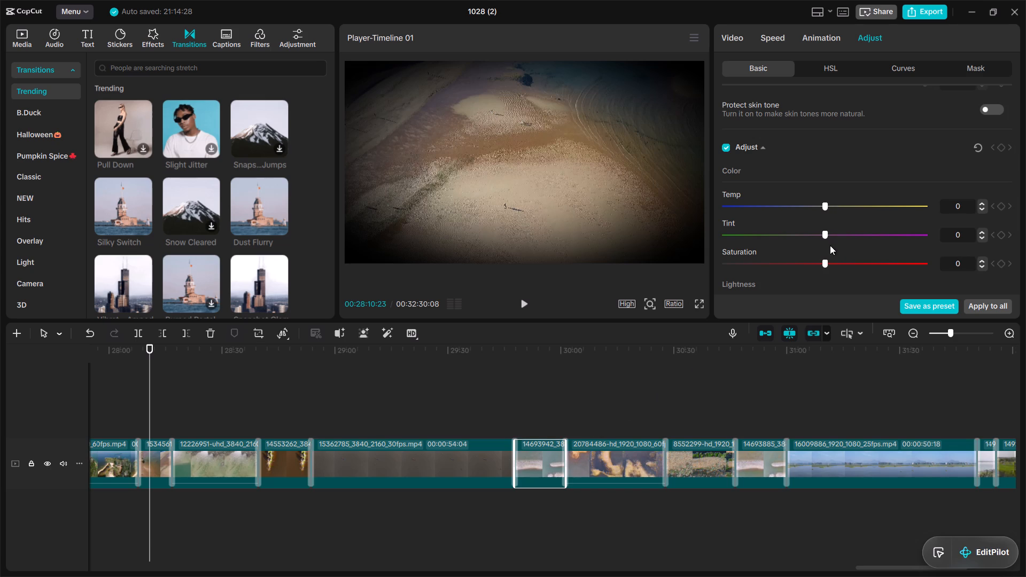
left_click(835, 258)
left_click(812, 229)
left_click(836, 204)
Turn on skin tone protection for clip 14693942.
left_click(996, 100)
left_click(994, 104)
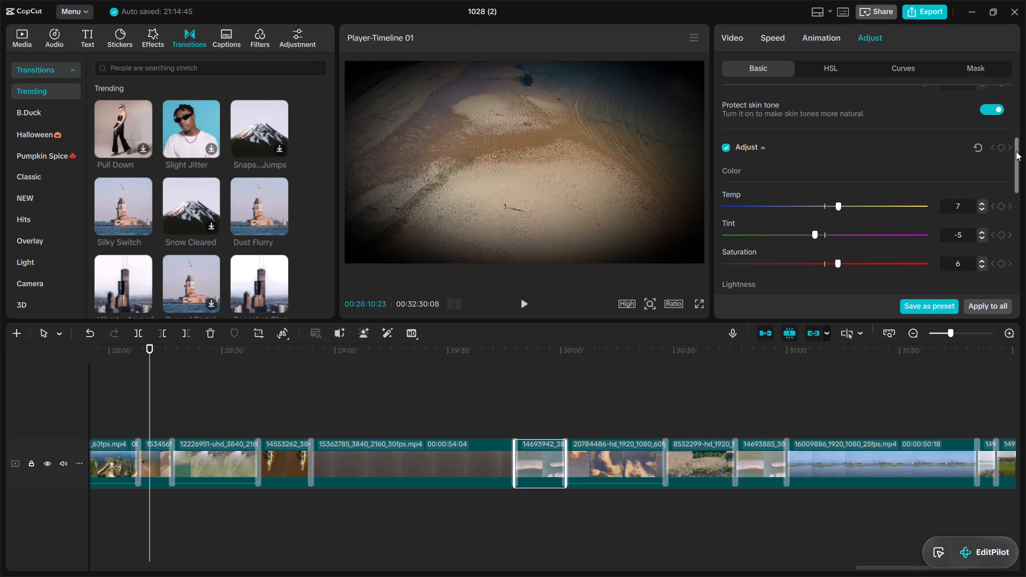
Set clip 14693942's lightness to Exposure -3, Contrast -3, Highlight 6, Shadow -5, Whites -4, Blacks -4 and Brilliance 5.
left_click_drag(1016, 151, 1009, 186)
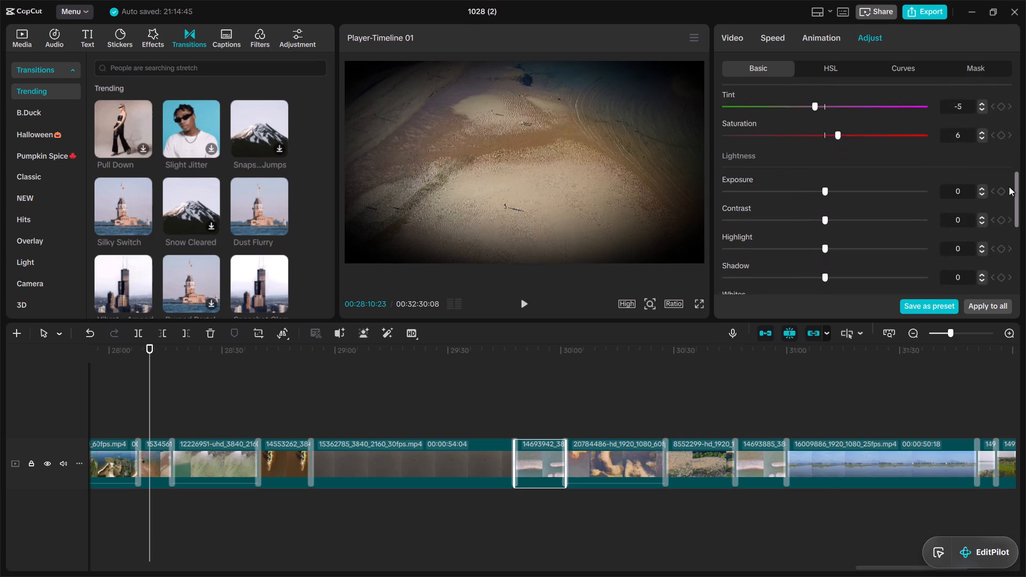
left_click_drag(1009, 186, 1006, 209)
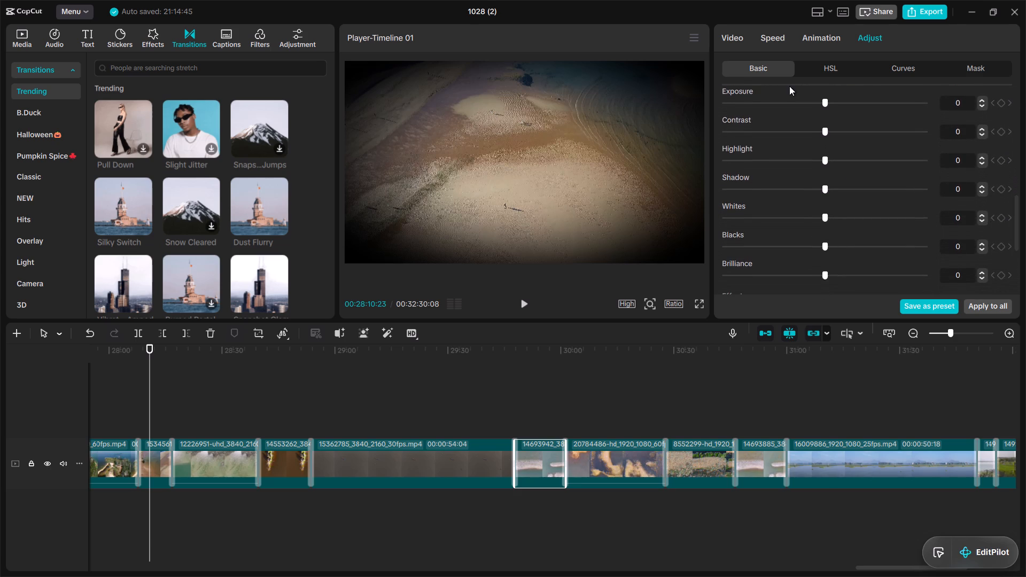
left_click_drag(812, 98, 816, 126)
left_click(816, 126)
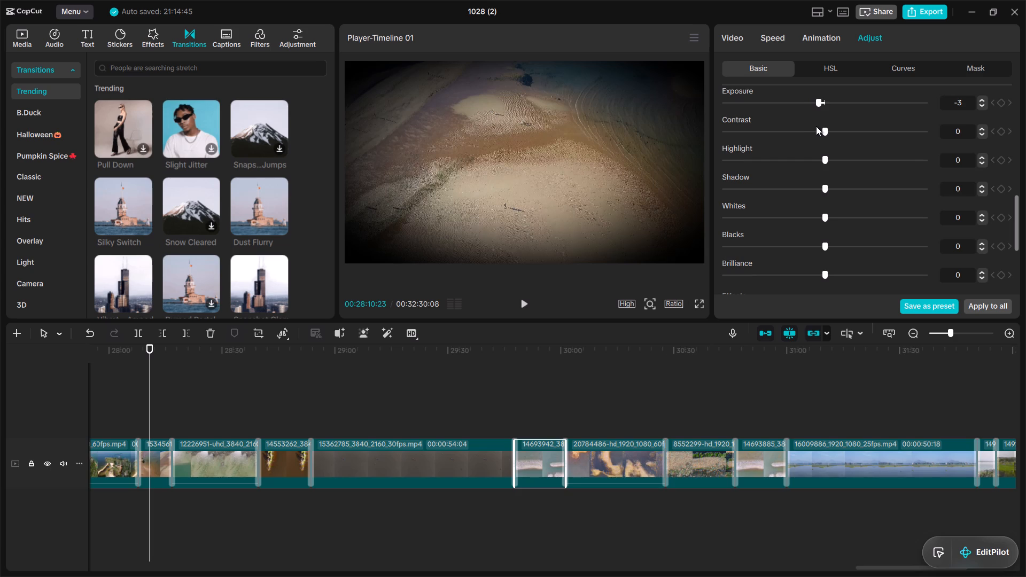
left_click_drag(831, 155, 835, 185)
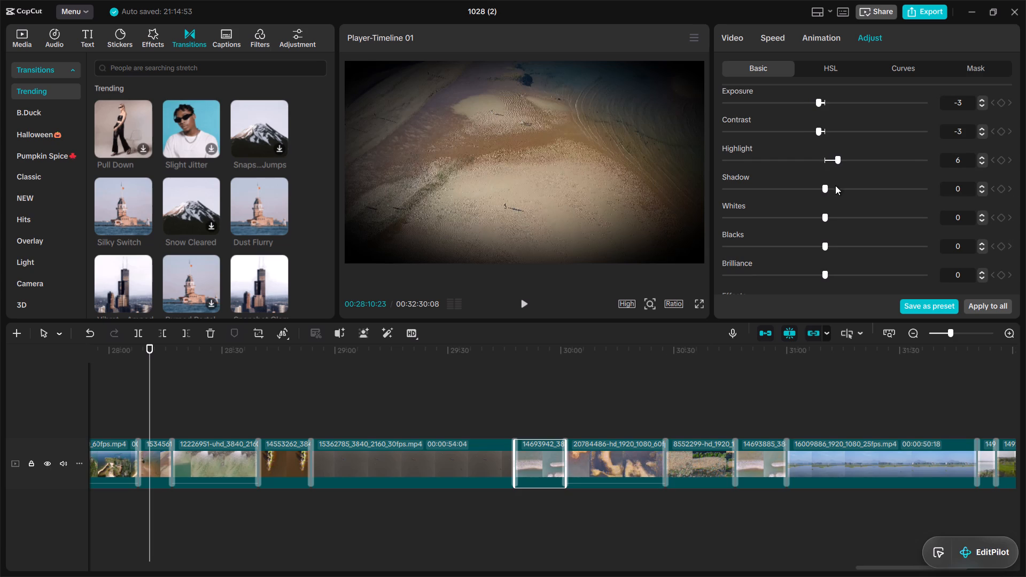
left_click_drag(835, 185, 817, 218)
left_click(817, 218)
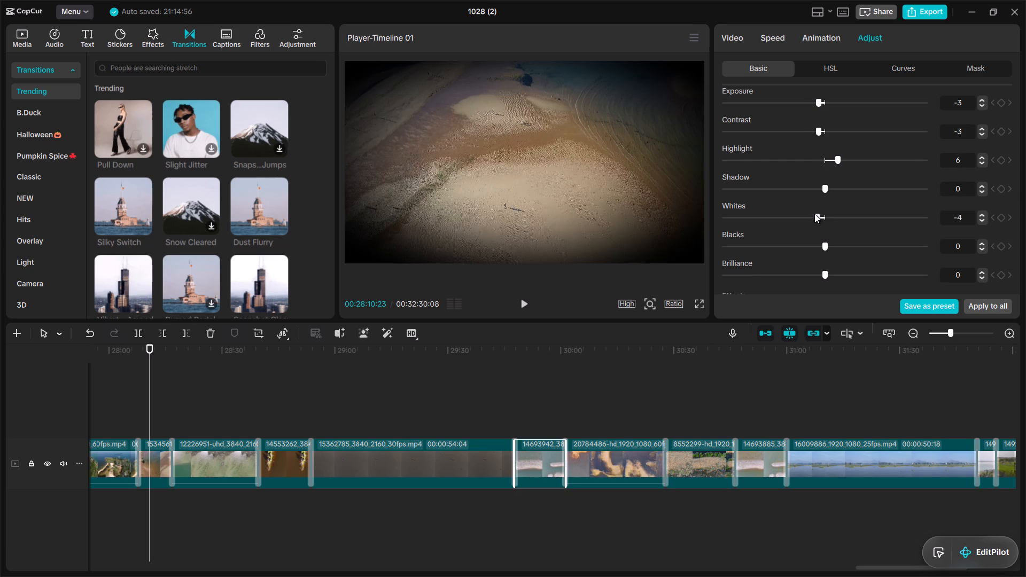
left_click(814, 214)
left_click(815, 241)
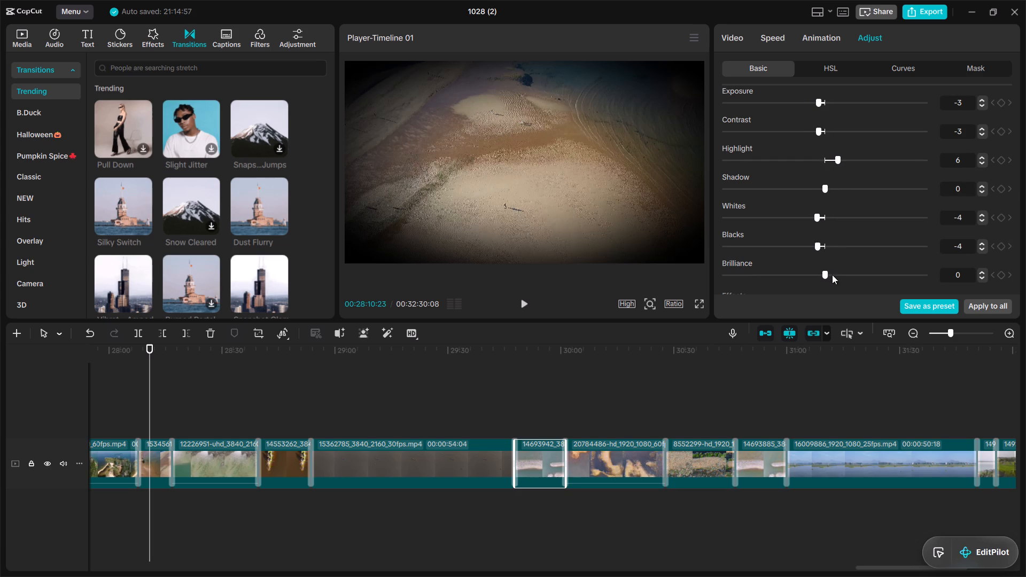
left_click(833, 276)
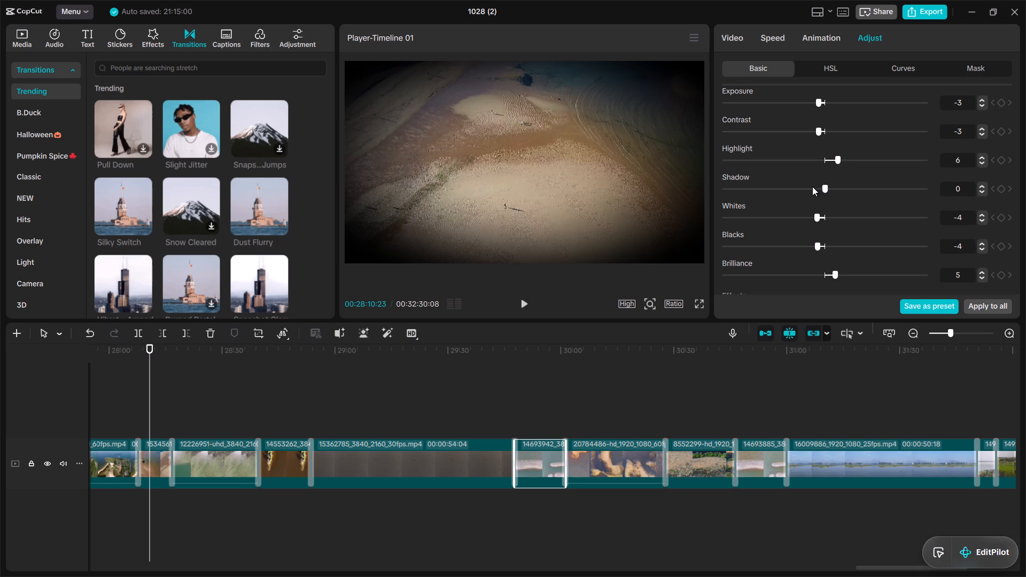
left_click(812, 186)
Set clip 14693942's effects to Sharpen 5, Clarity 7, Particles 6, Fade 6 and Vignette 38.
left_click_drag(1016, 201, 1018, 215)
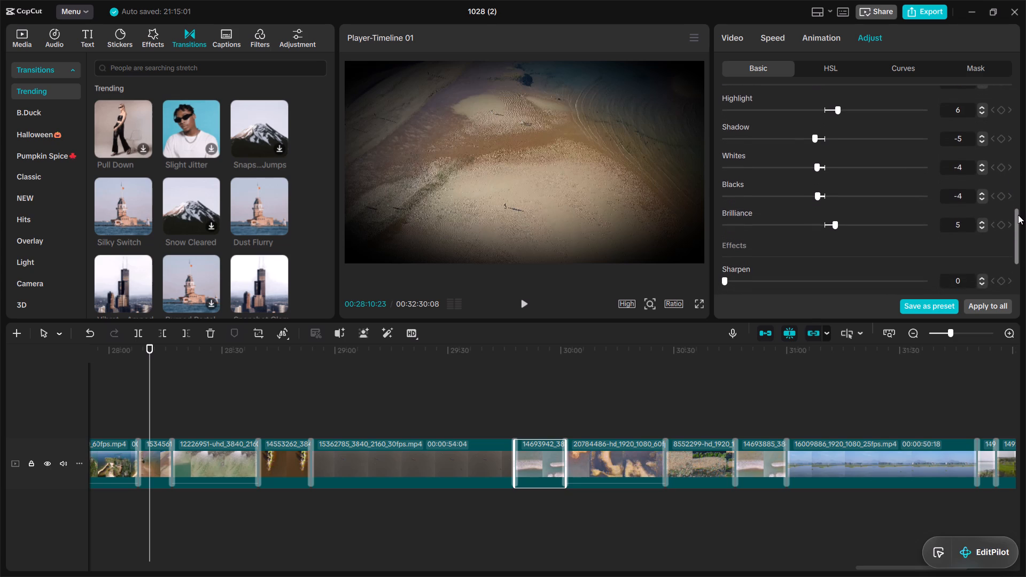
left_click_drag(1018, 215, 1018, 213)
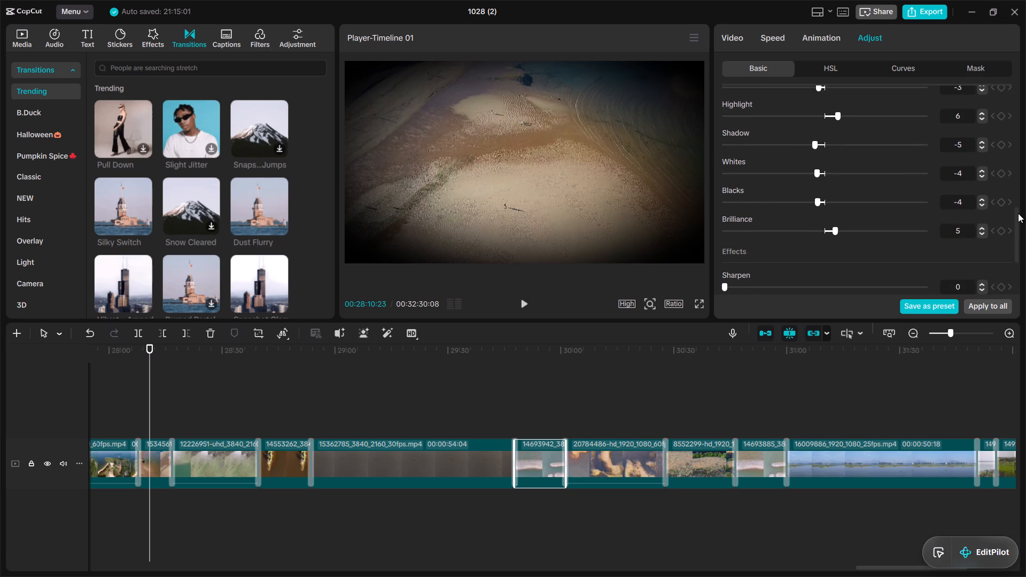
left_click_drag(1018, 213, 1018, 214)
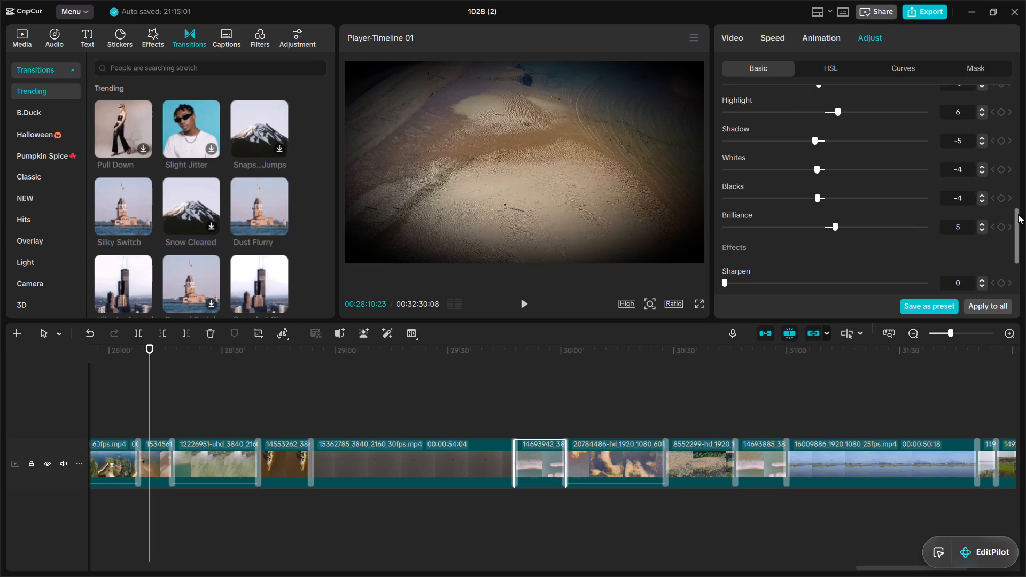
left_click_drag(1017, 217, 1016, 236)
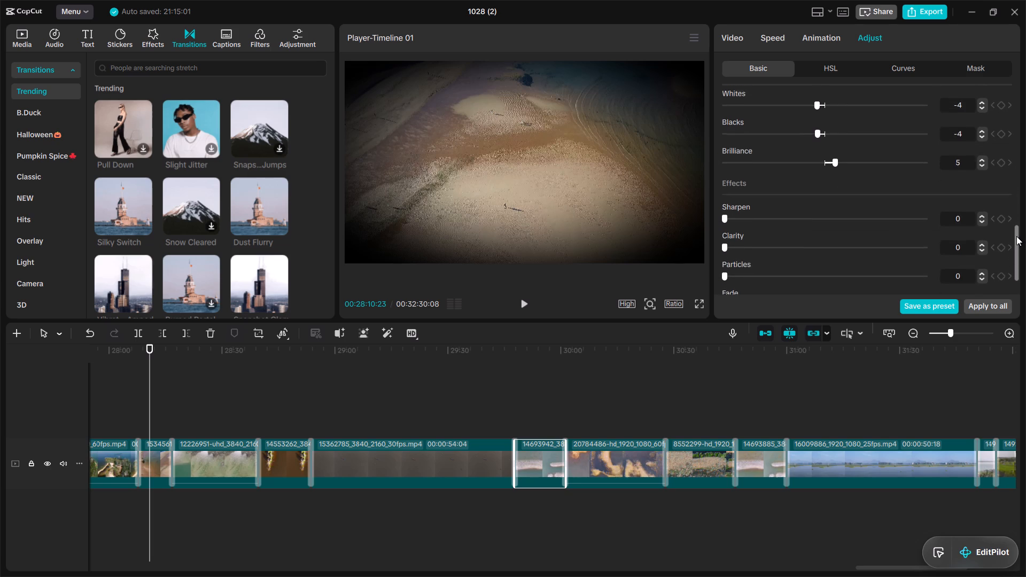
left_click_drag(1016, 236, 1016, 240)
left_click_drag(735, 197, 735, 206)
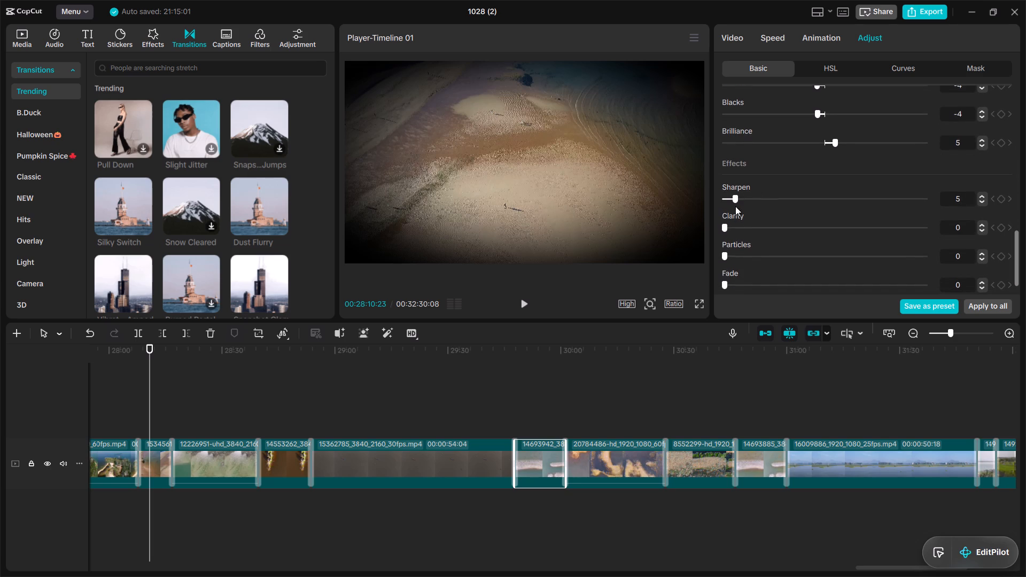
left_click_drag(735, 206, 735, 223)
left_click_drag(735, 223, 735, 252)
left_click_drag(735, 252, 735, 258)
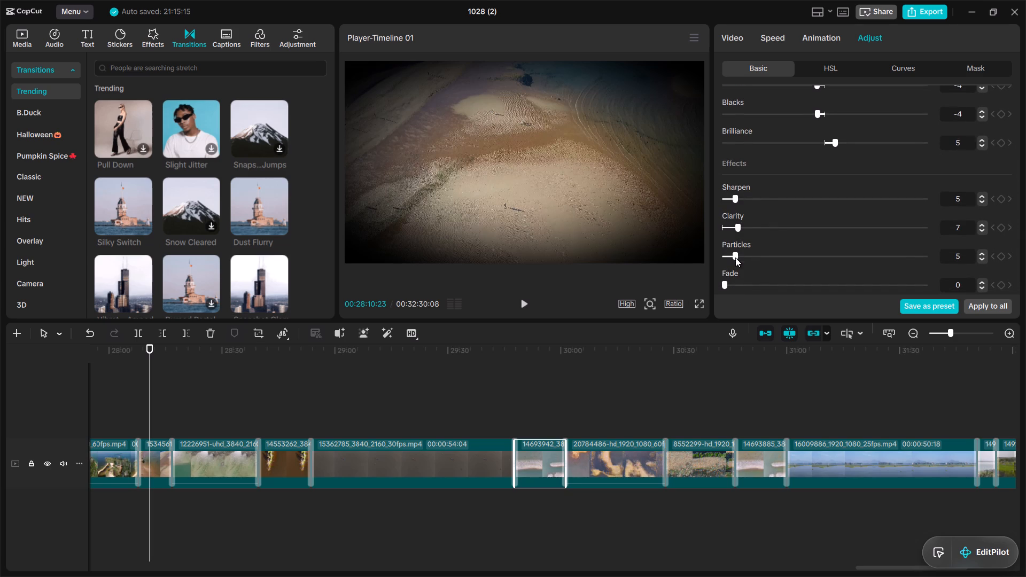
left_click_drag(735, 258, 736, 279)
left_click(736, 279)
left_click_drag(1015, 237, 1016, 270)
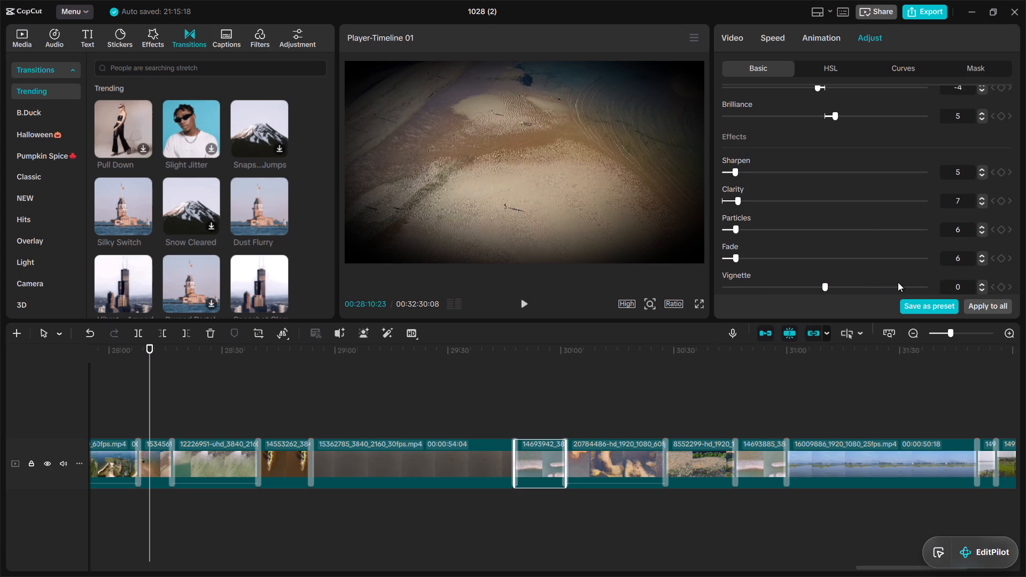
left_click(898, 284)
left_click_drag(1017, 260, 1016, 315)
Set the effects of clip 20784486 on the timeline to Sharpen 7, Clarity 8, Particles 7, Fade 7 and Vignette 36.
left_click(610, 473)
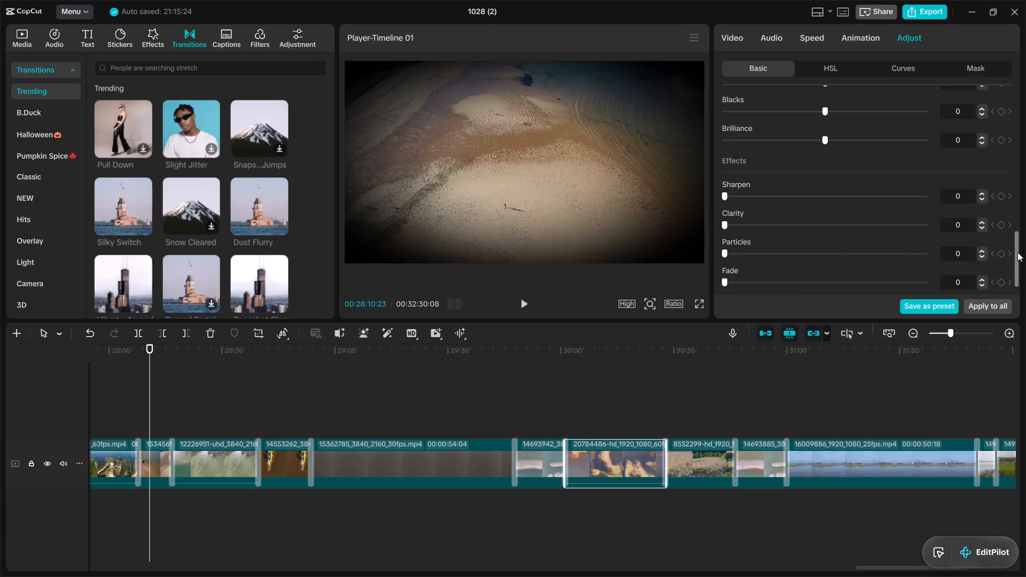
left_click_drag(1018, 253, 1014, 299)
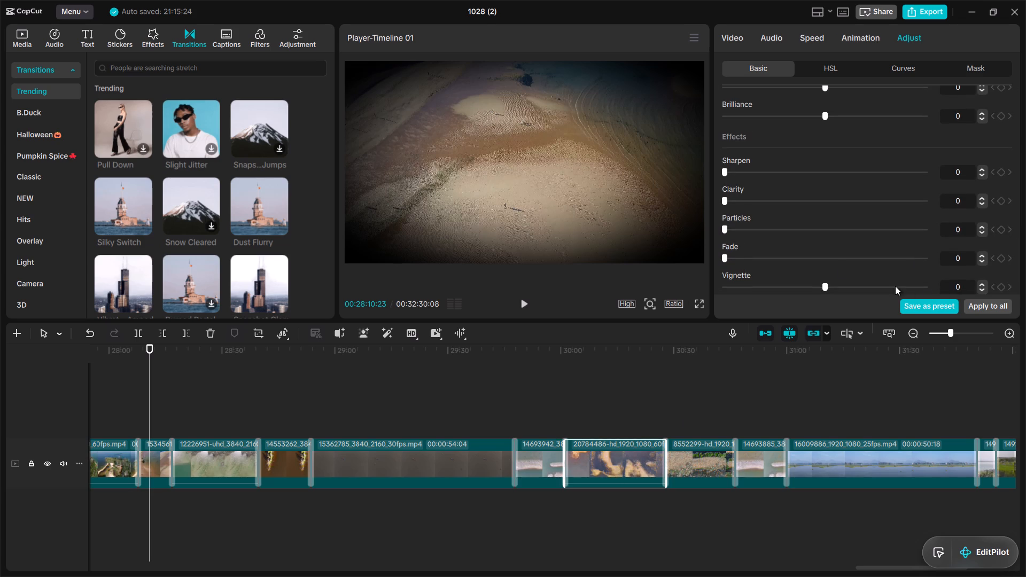
left_click(893, 285)
left_click_drag(739, 256, 738, 222)
left_click(738, 222)
left_click(738, 225)
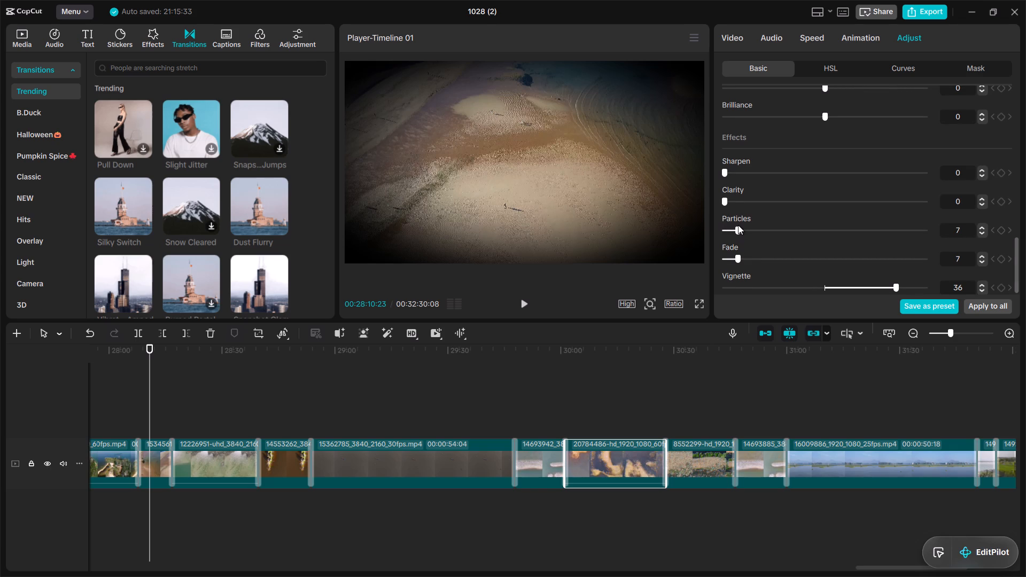
left_click_drag(736, 199, 738, 176)
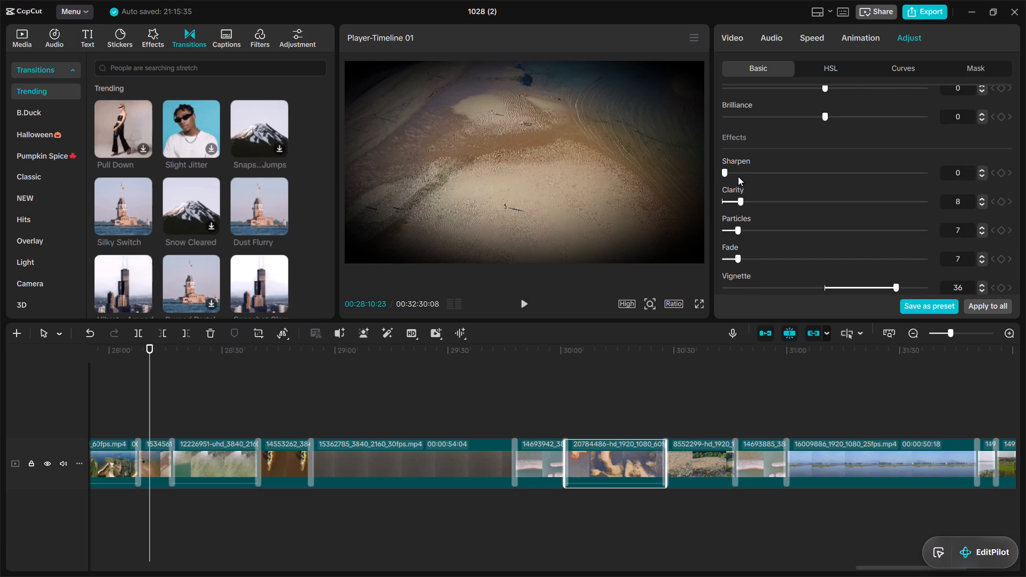
left_click_drag(738, 176, 738, 170)
left_click(738, 170)
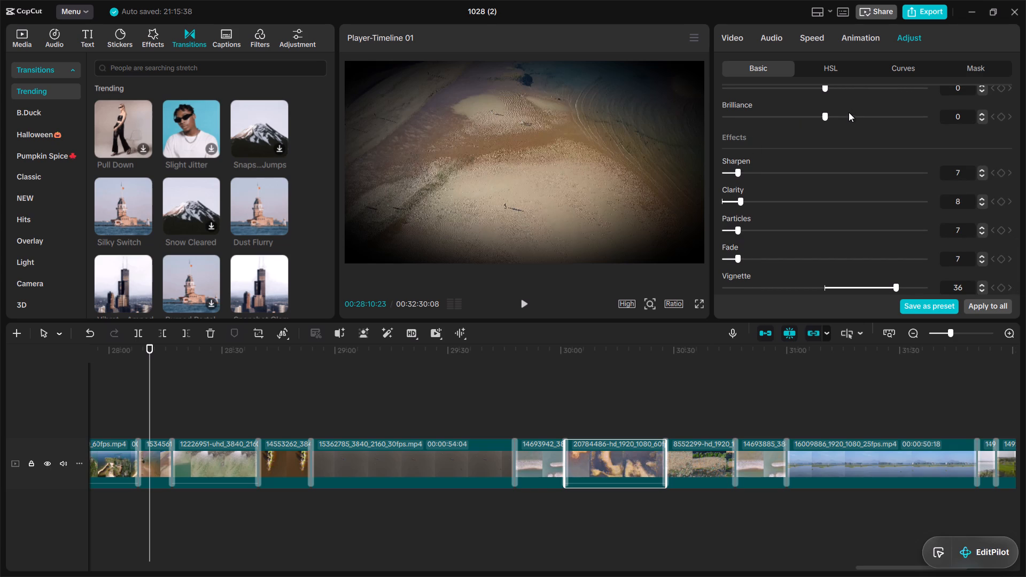
Set clip 20784486's lightness to Exposure 5, Contrast 5, Highlight 4, Shadow 4, Whites 4, Blacks 4 and Brilliance 12.
left_click(847, 114)
left_click_drag(1016, 254, 1012, 211)
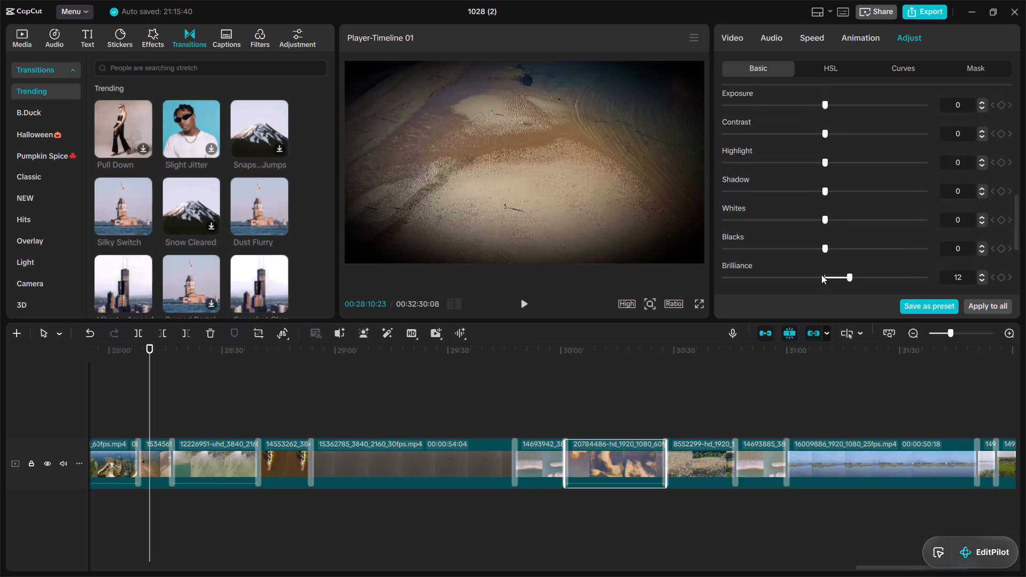
left_click_drag(835, 247, 830, 216)
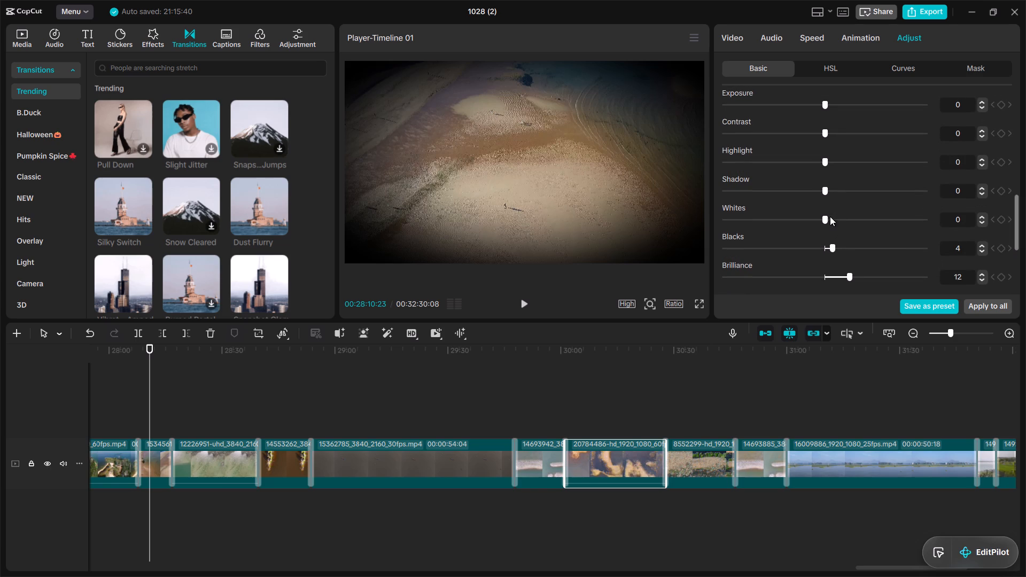
left_click(830, 216)
left_click(829, 185)
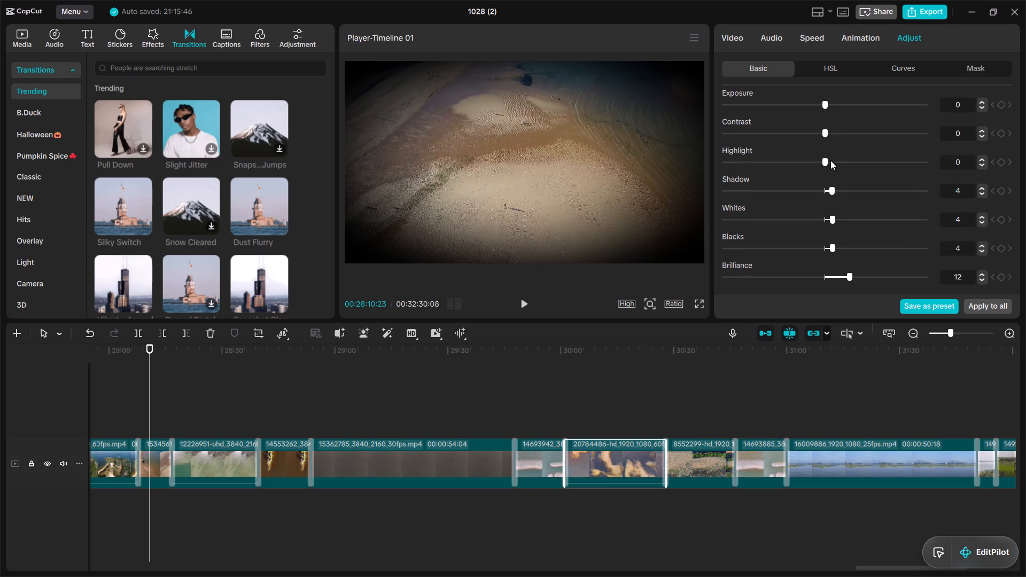
left_click_drag(830, 160, 831, 131)
left_click_drag(831, 131, 831, 107)
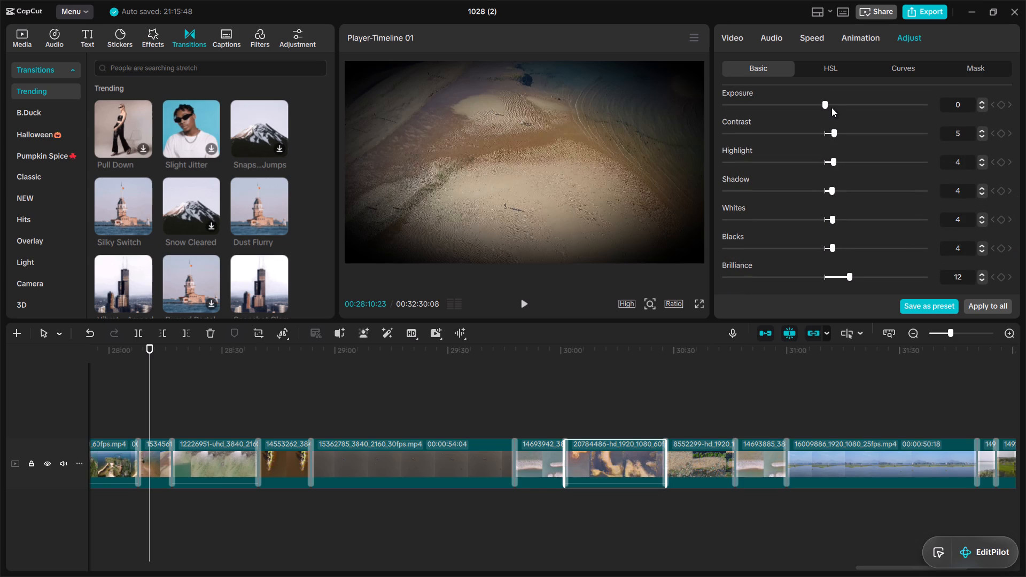
left_click_drag(831, 107, 833, 103)
left_click(833, 103)
Set clip 20784486's color to Temp 6, Tint 6 and Saturation 6.
left_click_drag(1017, 222, 1016, 201)
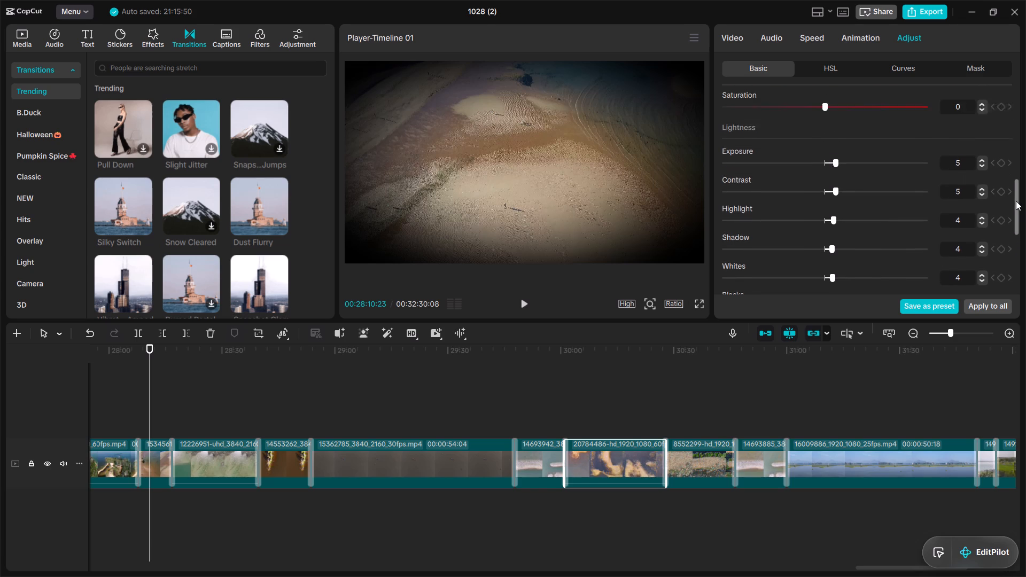
left_click_drag(1016, 201, 1013, 171)
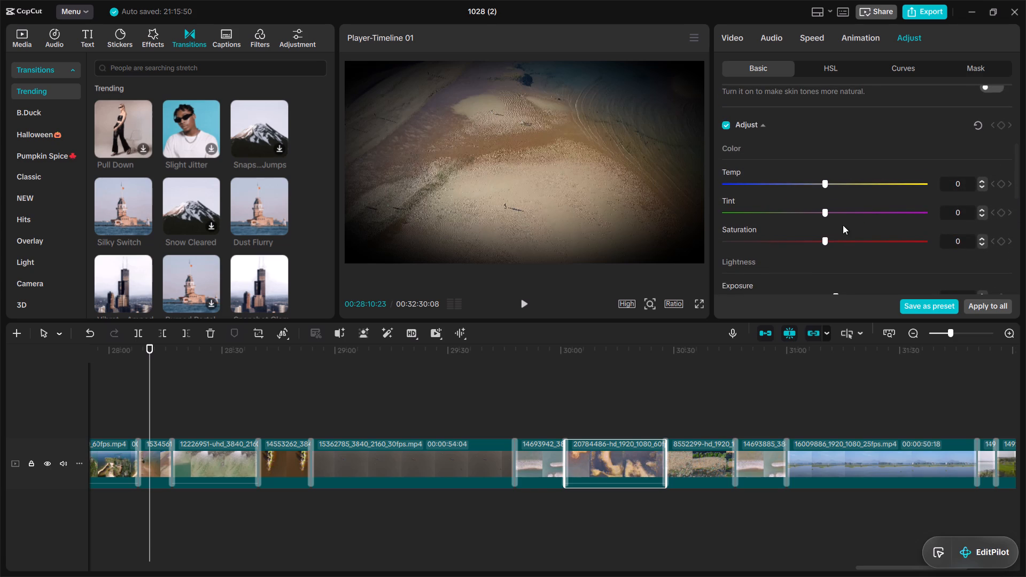
left_click(835, 236)
left_click(834, 212)
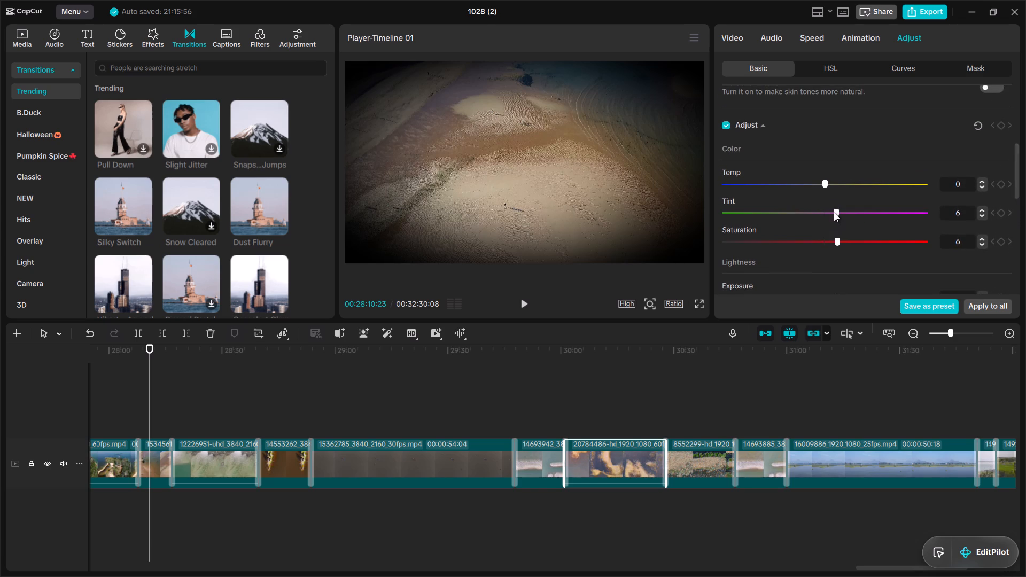
left_click(834, 181)
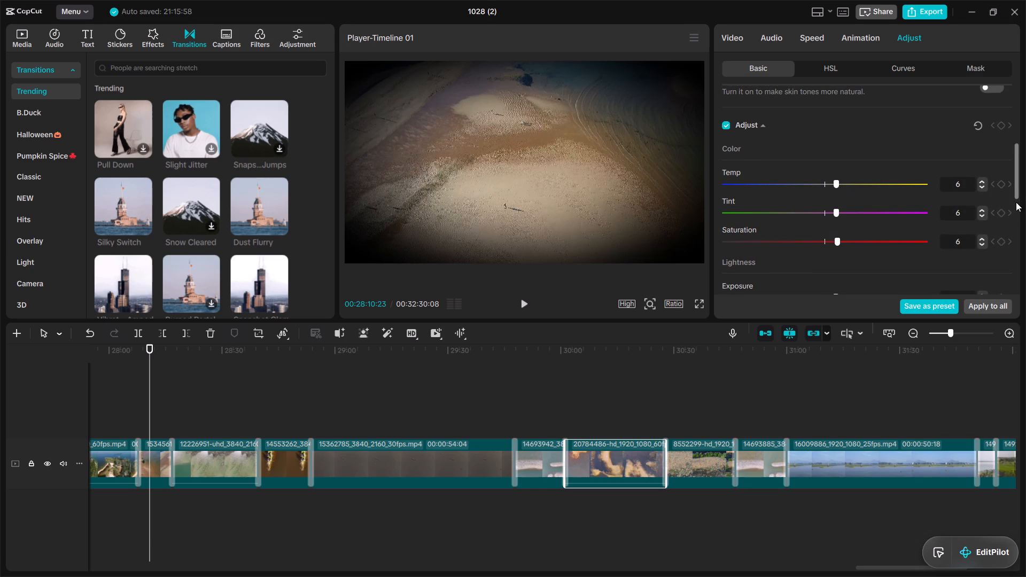
Turn on skin tone protection for clip 20784486.
left_click_drag(1016, 186, 1016, 151)
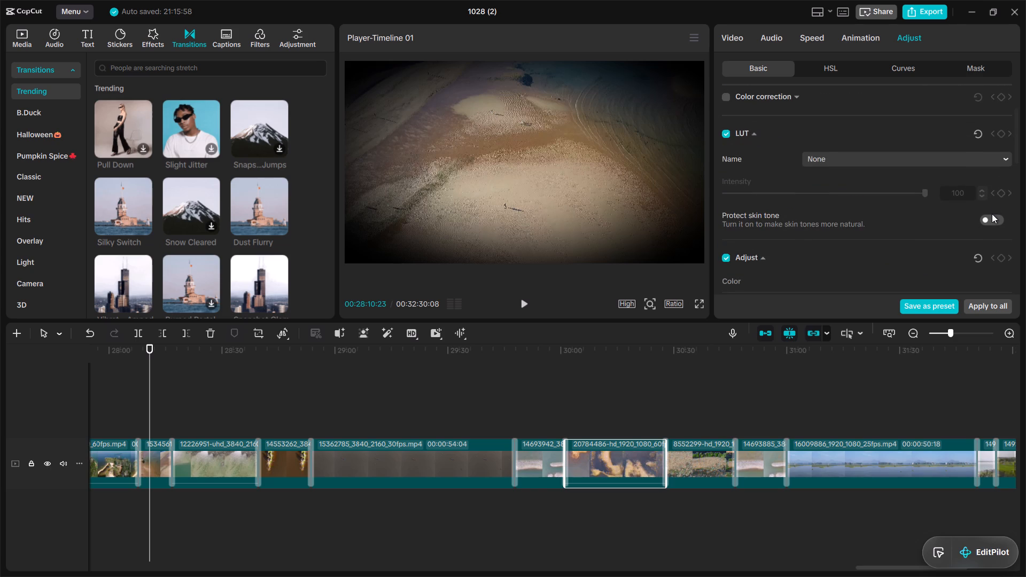
left_click(992, 214)
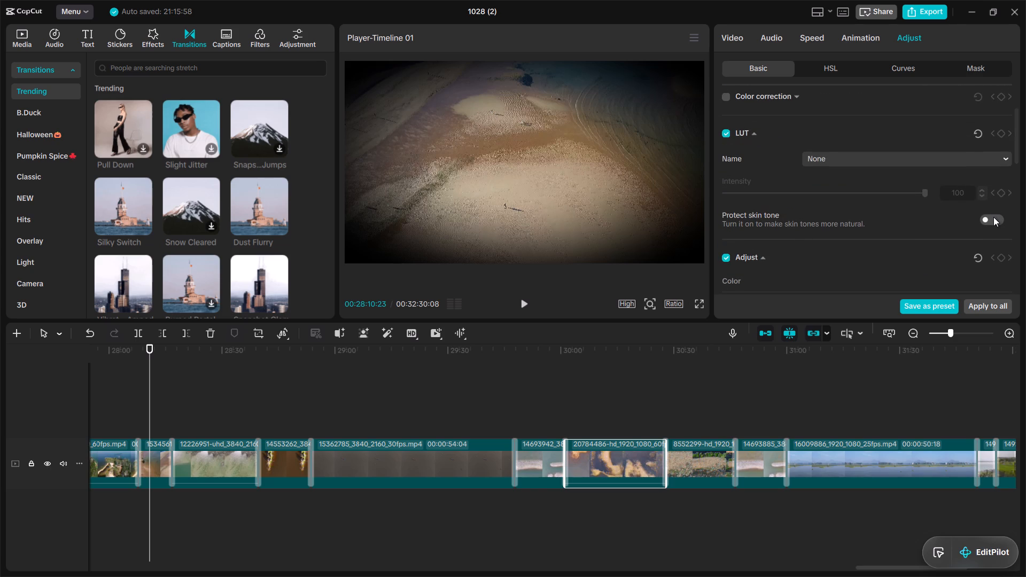
left_click(993, 217)
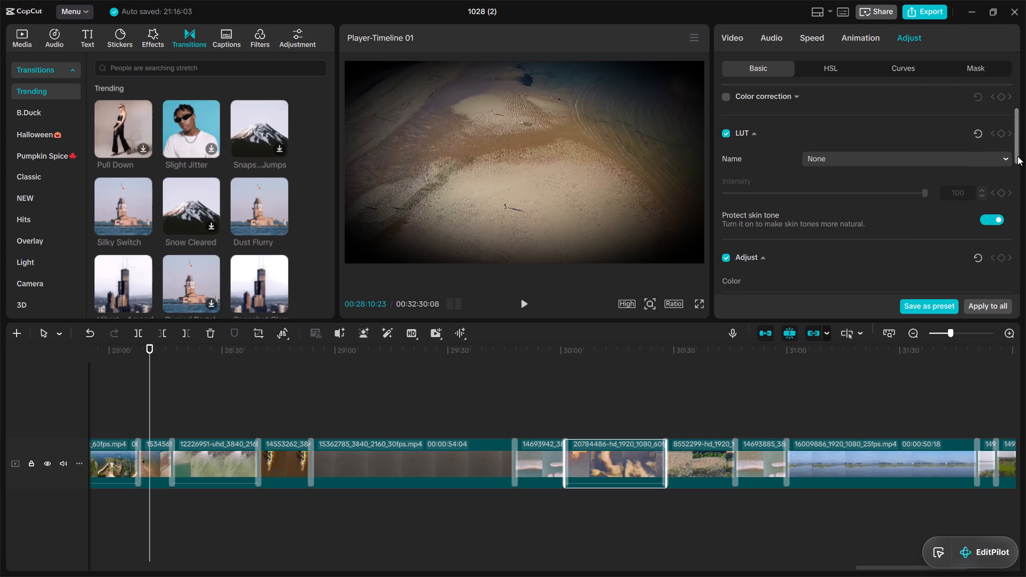
left_click(1017, 156)
left_click_drag(1017, 156, 1017, 126)
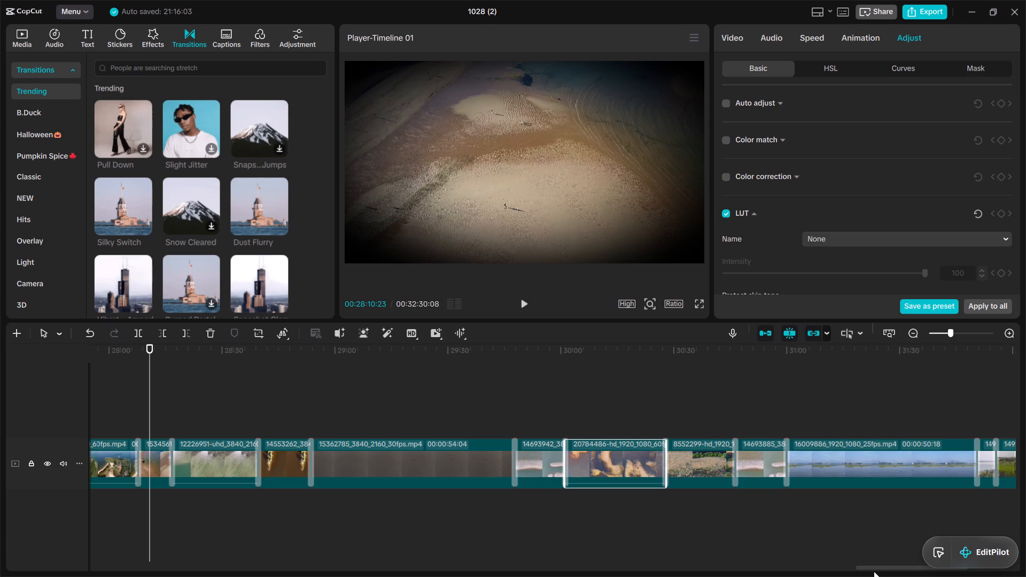
Review clip 20784486's adjustment values and preview its graded frame against the neighbouring clip 8552299.
left_click_drag(875, 564, 887, 564)
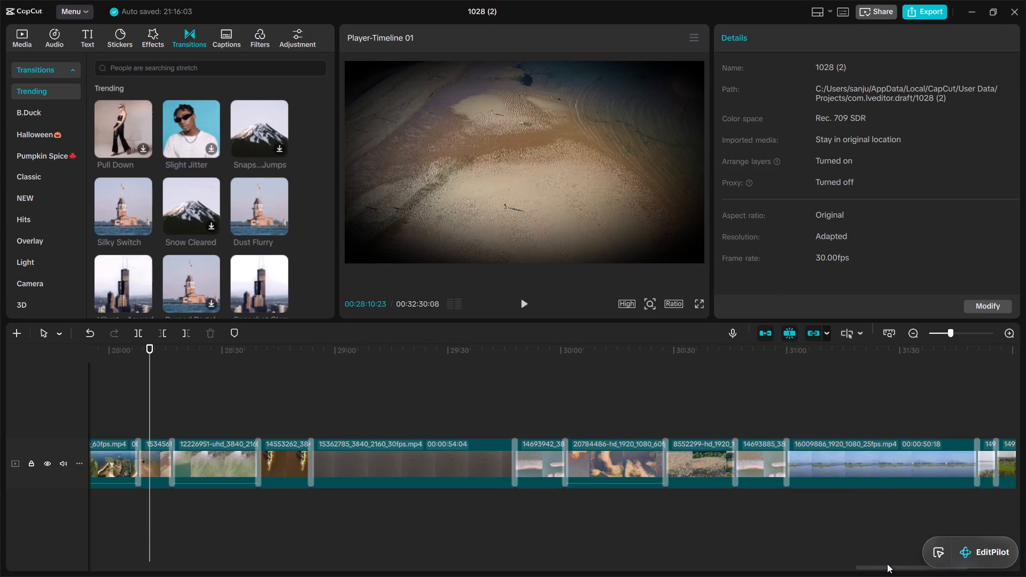
left_click_drag(887, 564, 888, 564)
left_click_drag(872, 566, 912, 561)
left_click(289, 461)
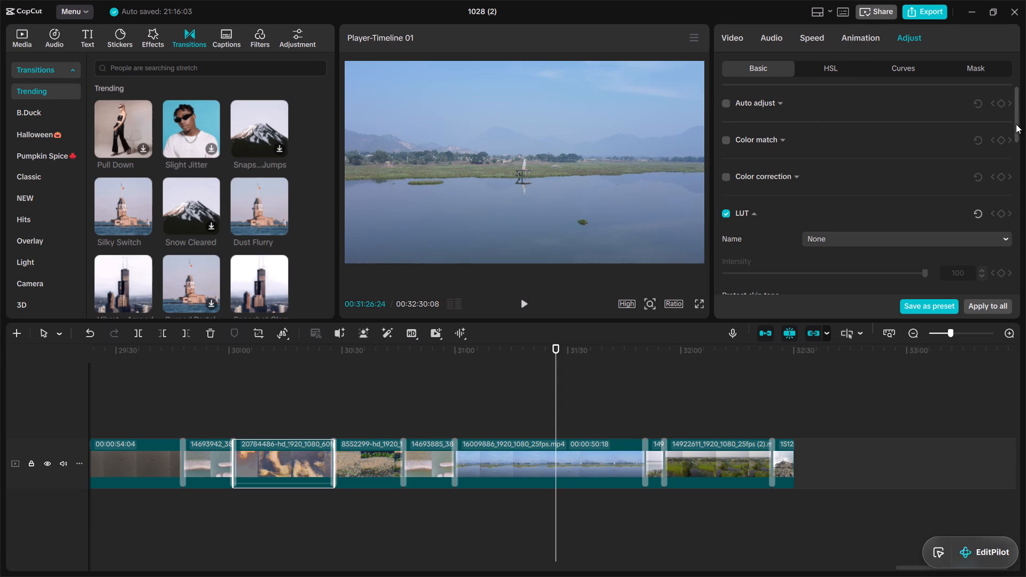
left_click_drag(1015, 123, 1015, 176)
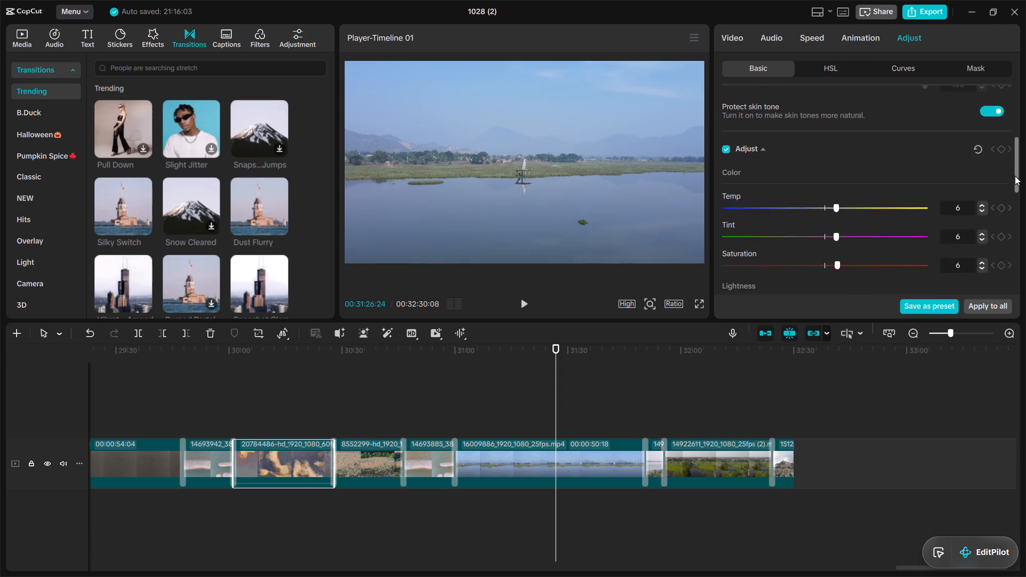
left_click_drag(1015, 176, 1012, 188)
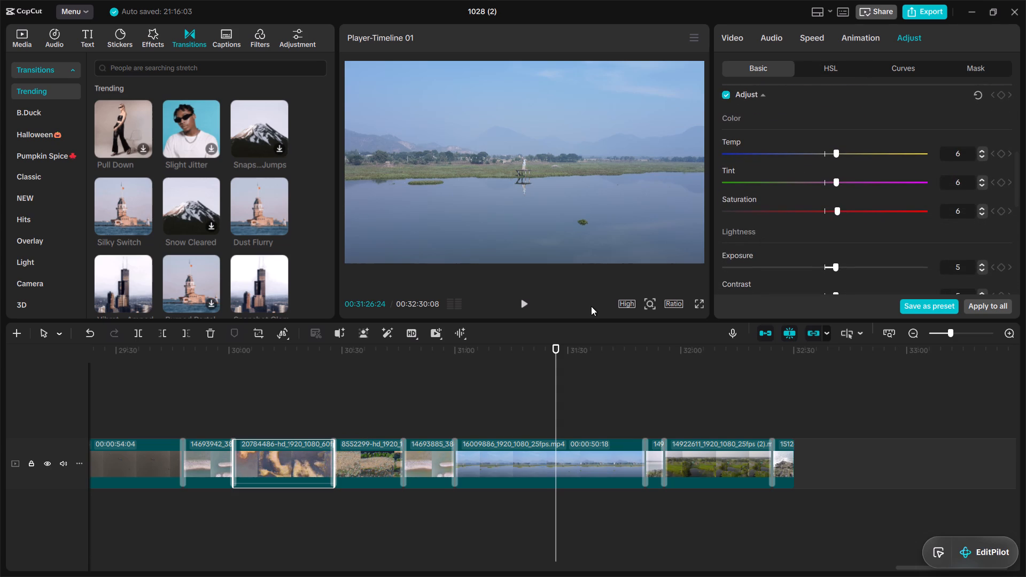
double_click(368, 412)
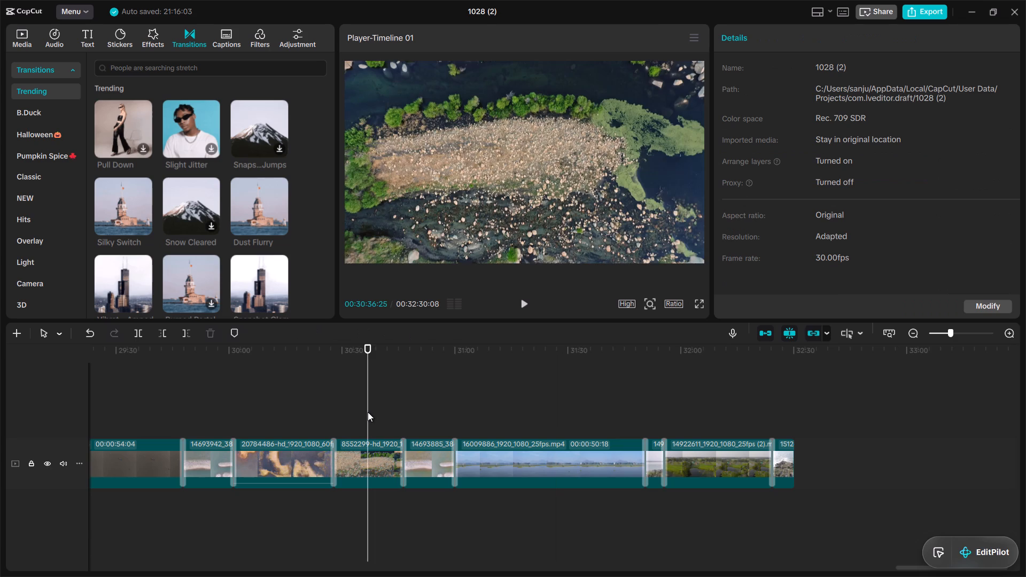
double_click(290, 427)
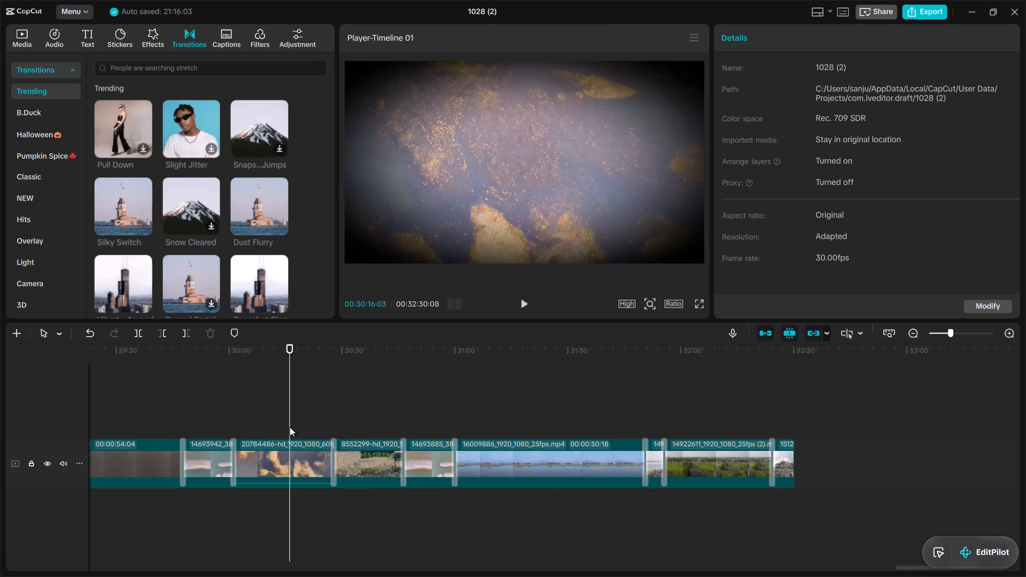
Set clip 8552299's color to Temp 5, Tint 5 and Saturation -4.
left_click(375, 446)
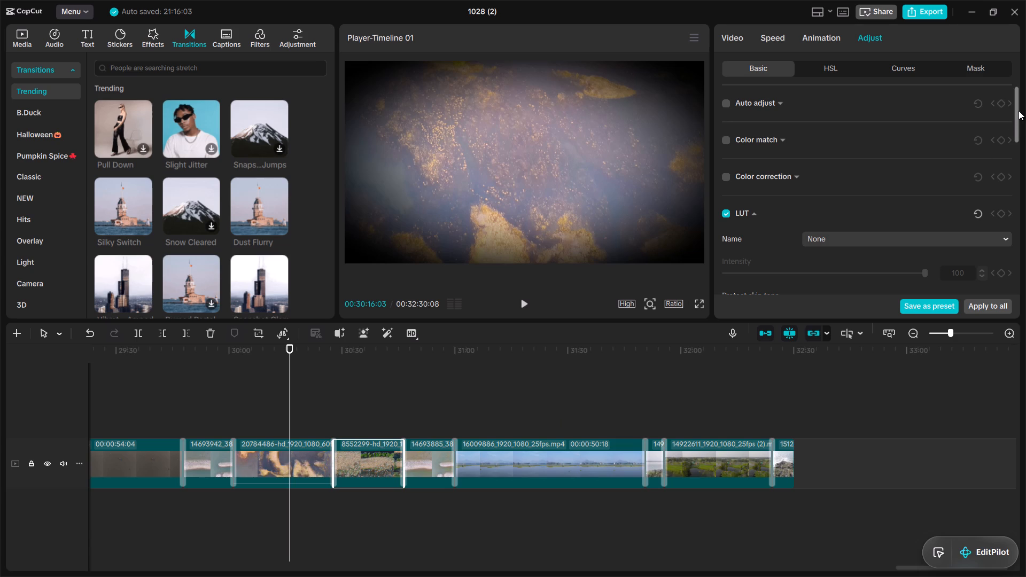
left_click_drag(1019, 111, 1015, 174)
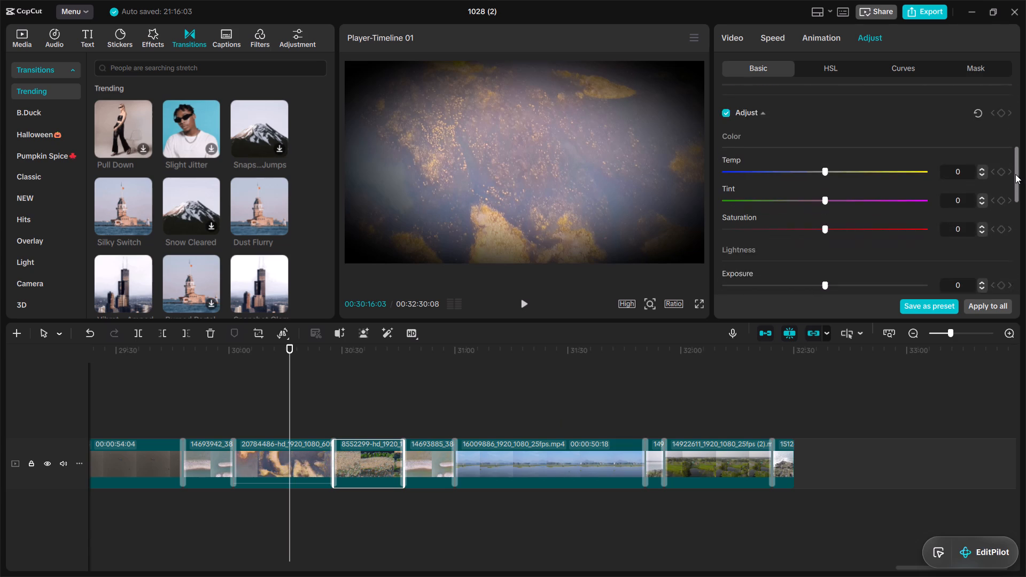
left_click_drag(1015, 174, 1015, 188)
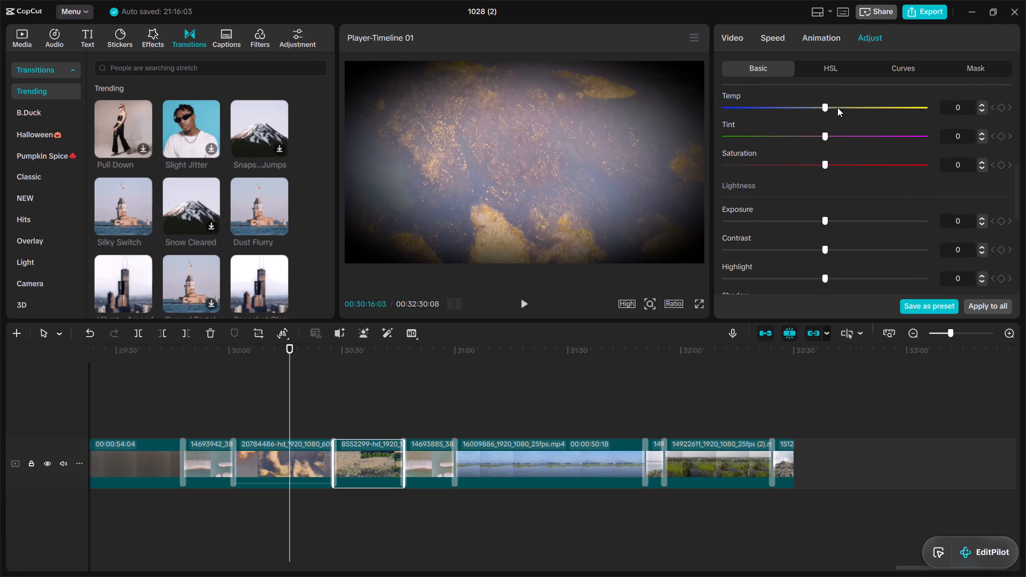
left_click(832, 104)
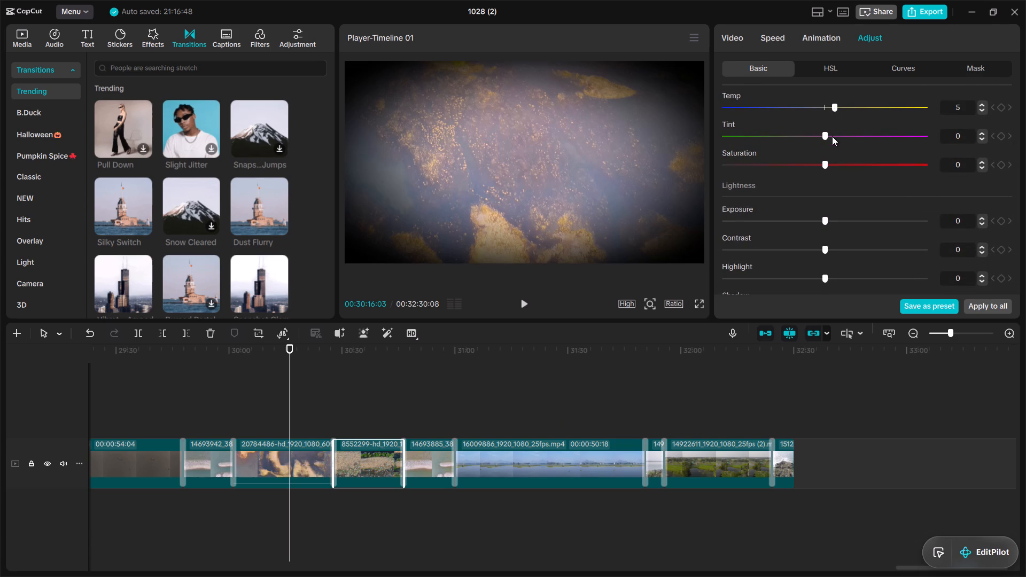
left_click(832, 136)
left_click(819, 163)
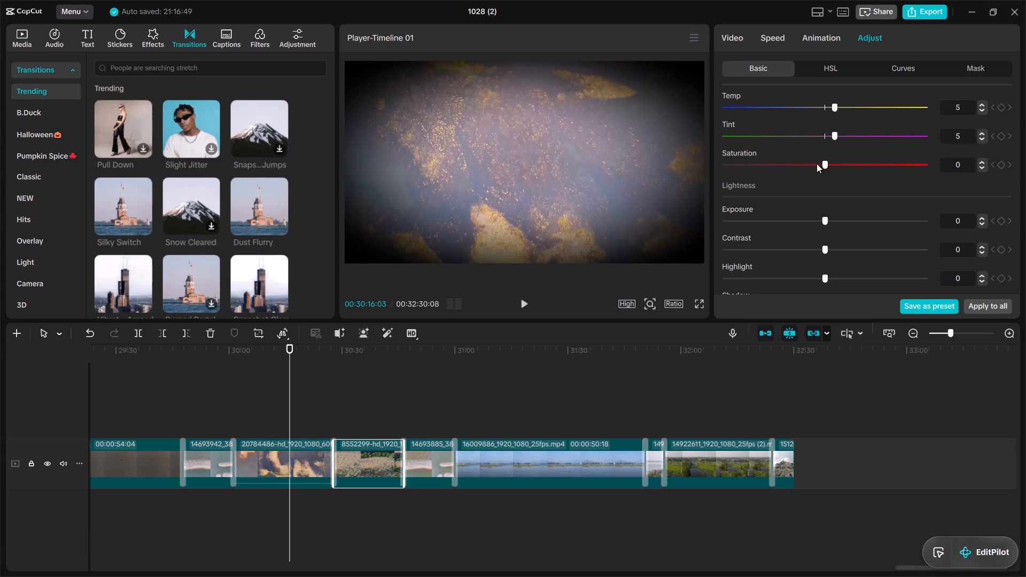
left_click(815, 163)
Set clip 8552299's lightness to Exposure 6, Contrast 5, Highlight 5, Shadow 4, Whites 7, Blacks 6 and Brilliance 6.
left_click(835, 219)
left_click_drag(809, 247, 831, 276)
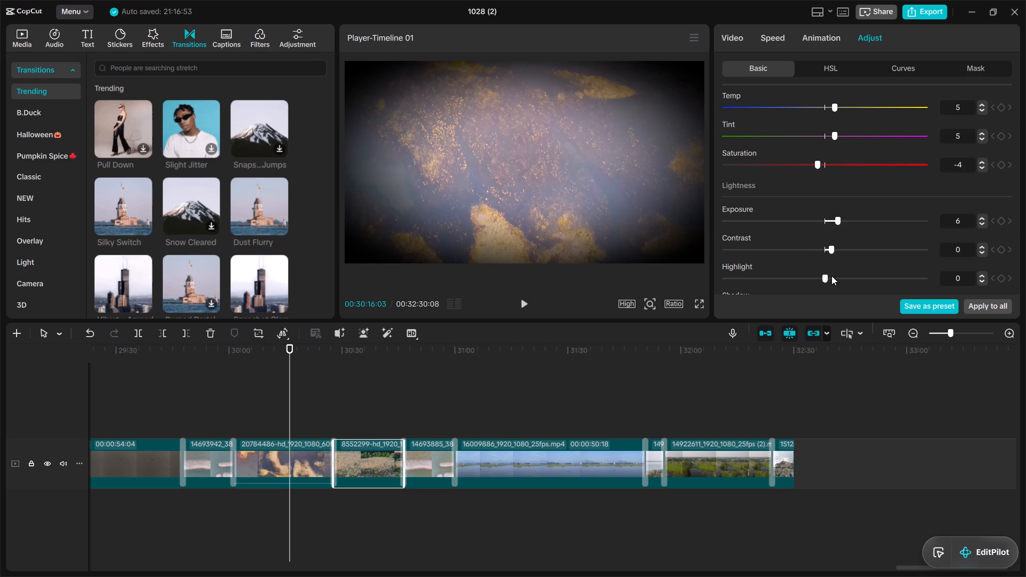
left_click_drag(831, 276, 833, 277)
left_click(833, 277)
left_click_drag(1017, 198, 1016, 235)
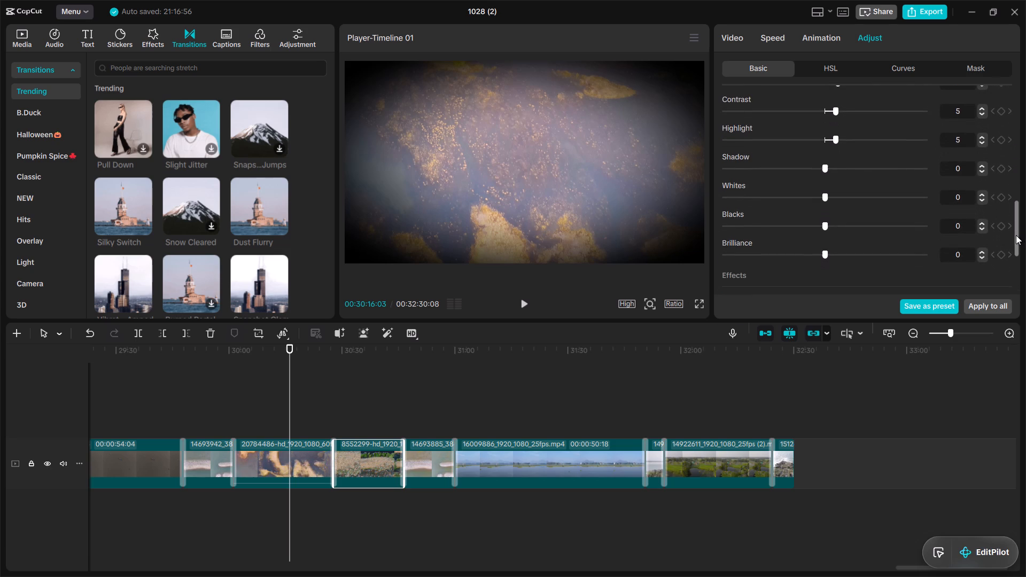
left_click(829, 165)
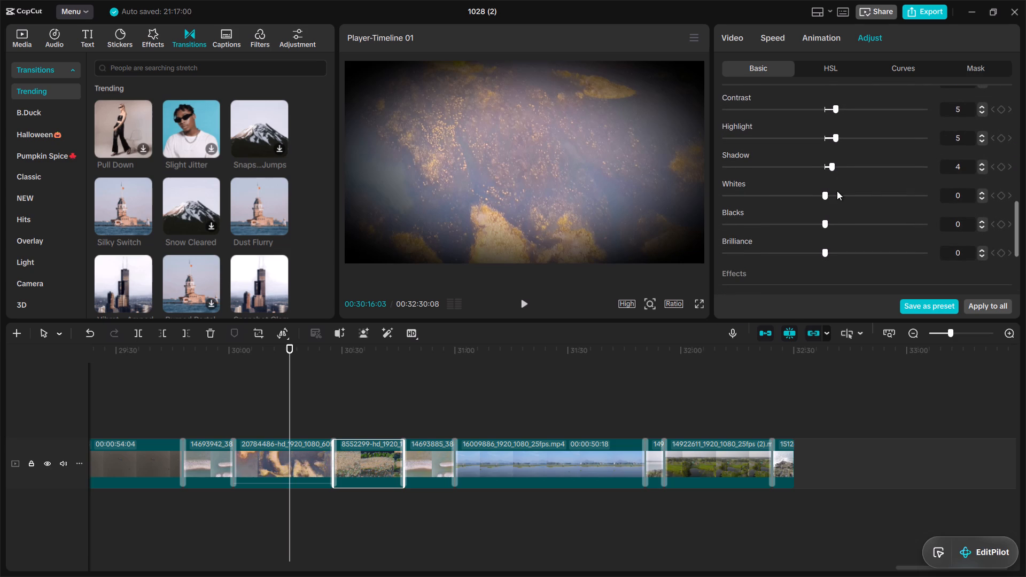
left_click(837, 192)
left_click_drag(836, 220, 835, 239)
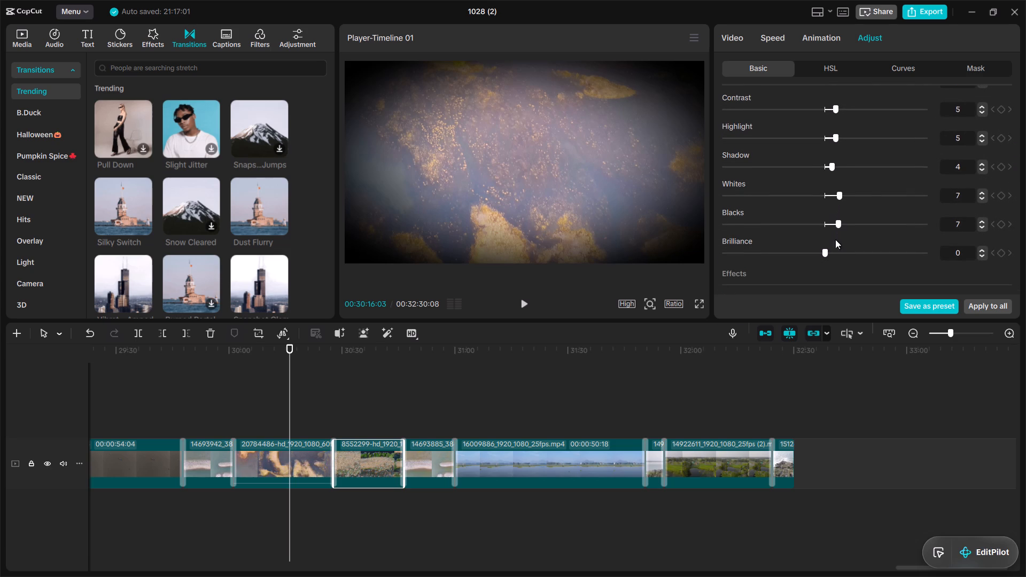
left_click_drag(835, 239, 835, 246)
left_click(835, 246)
Set clip 8552299's effects to Sharpen 6, Clarity 7, Particles 6, Fade 6 and Vignette 35.
left_click_drag(1016, 208, 1019, 259)
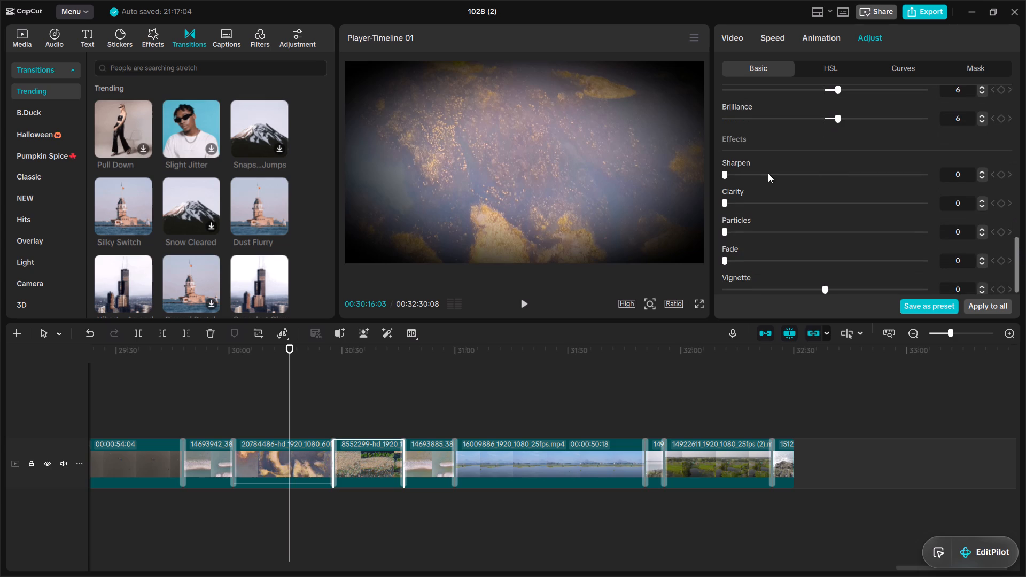
left_click_drag(740, 169, 736, 195)
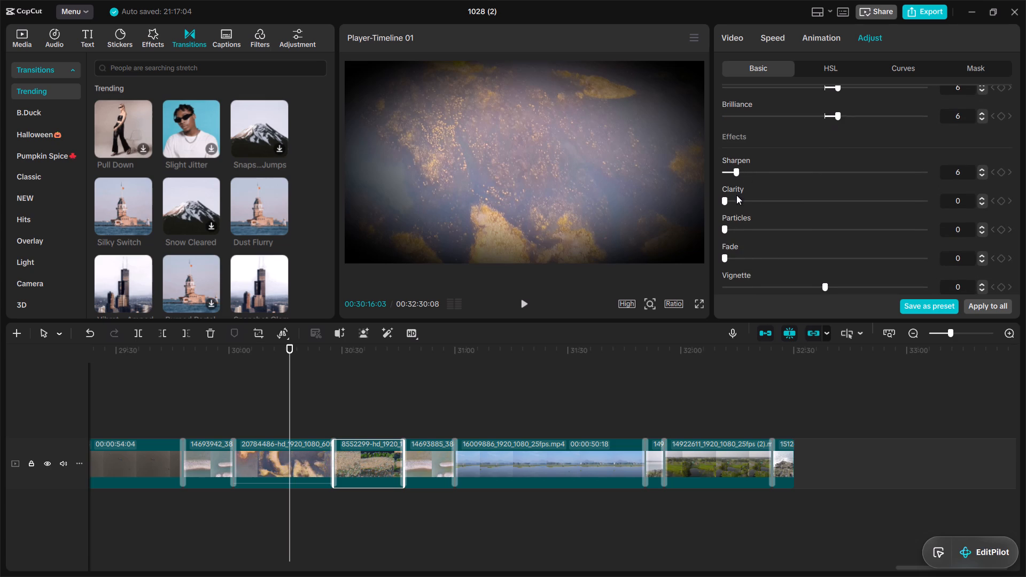
left_click(736, 195)
left_click_drag(736, 223, 736, 254)
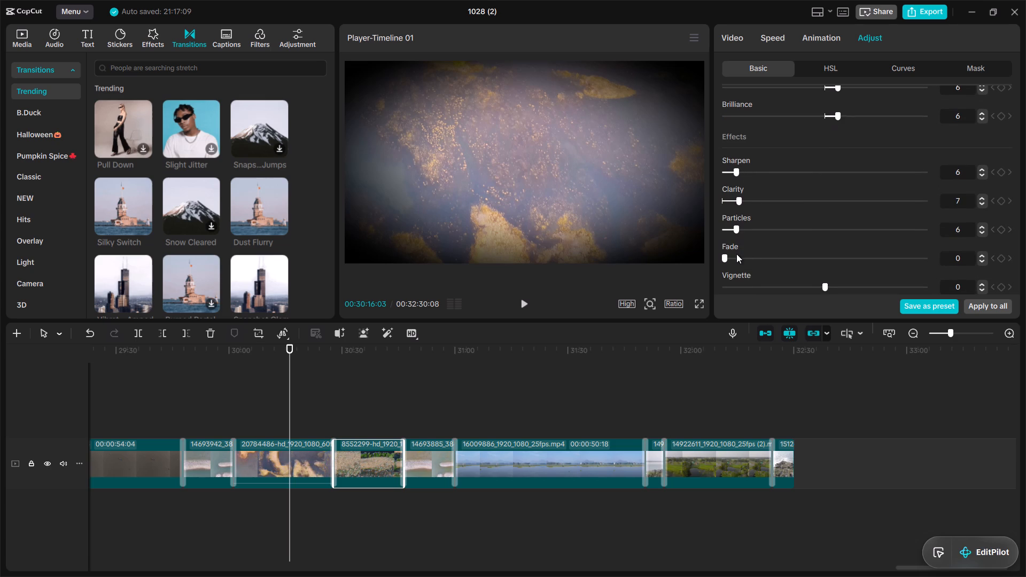
left_click(736, 254)
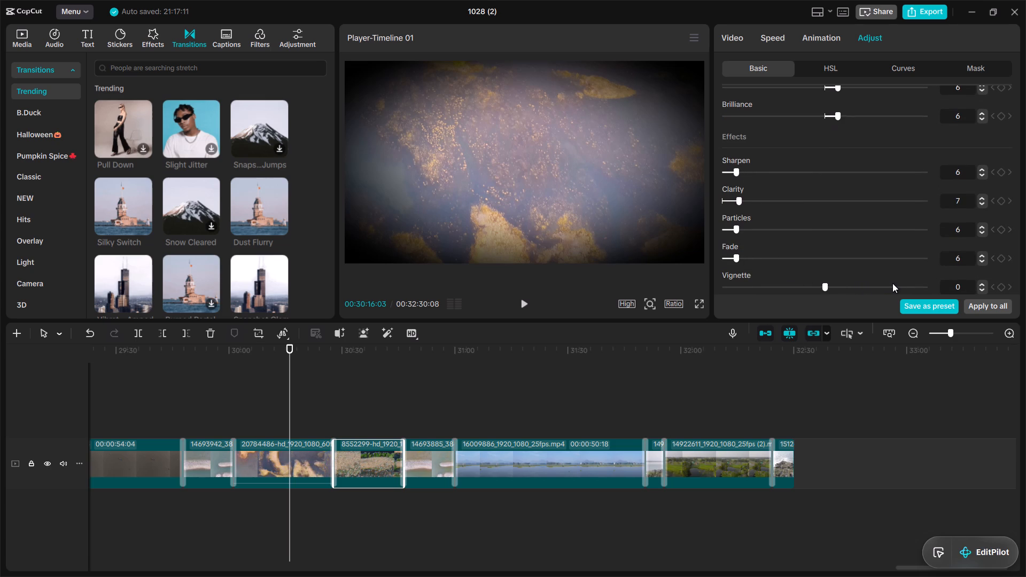
left_click(892, 283)
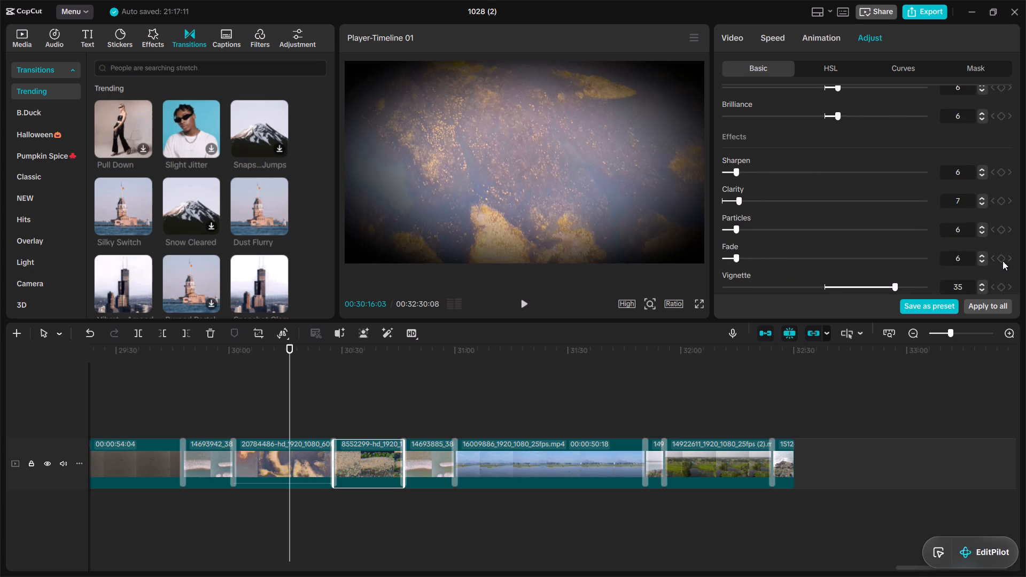
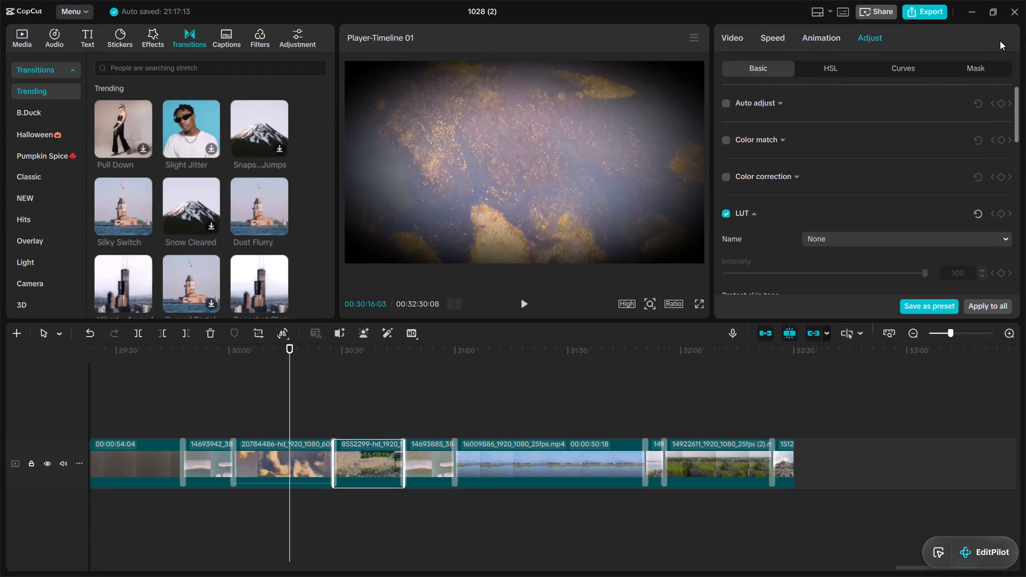
Turn on Protect skin tone in the LUT settings of the 14693885 clip on the timeline.
left_click(434, 446)
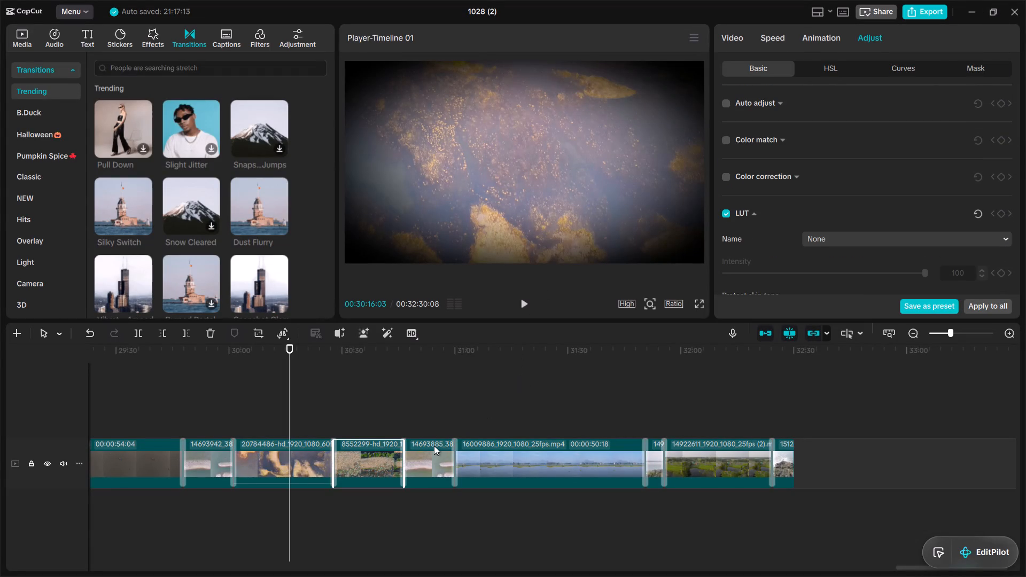
left_click(434, 446)
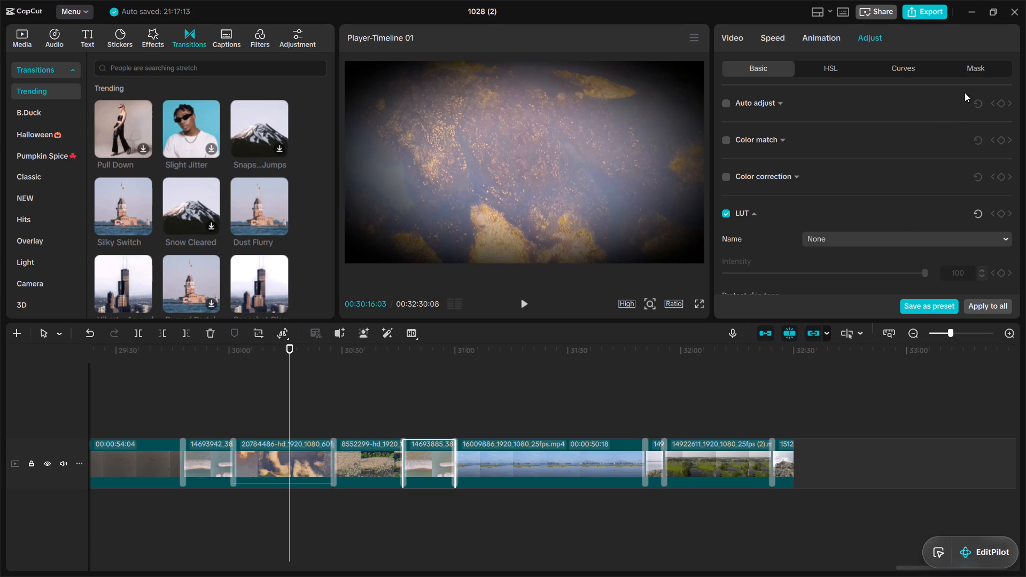
left_click_drag(1014, 122, 1014, 127)
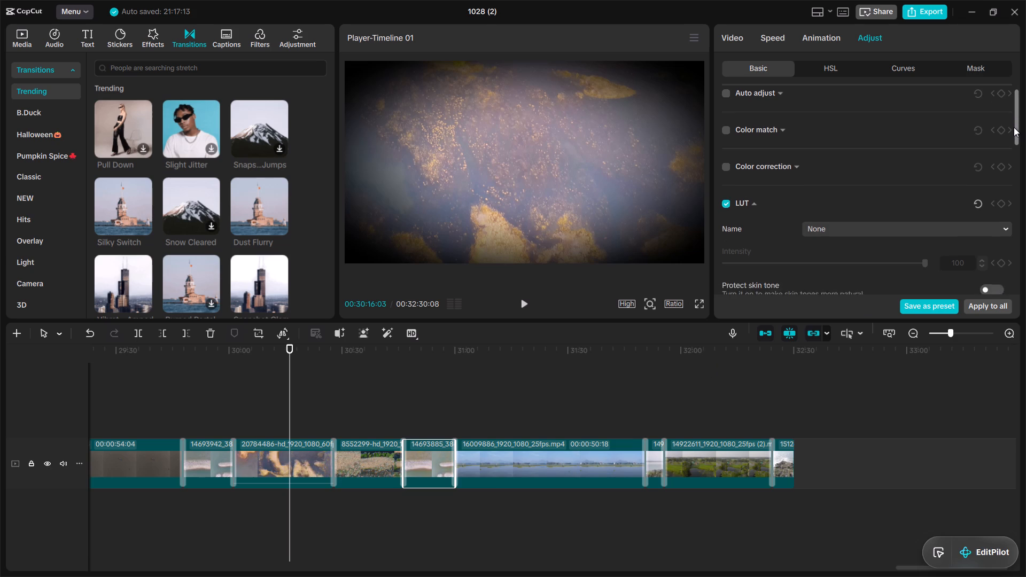
left_click_drag(1014, 127, 1013, 167)
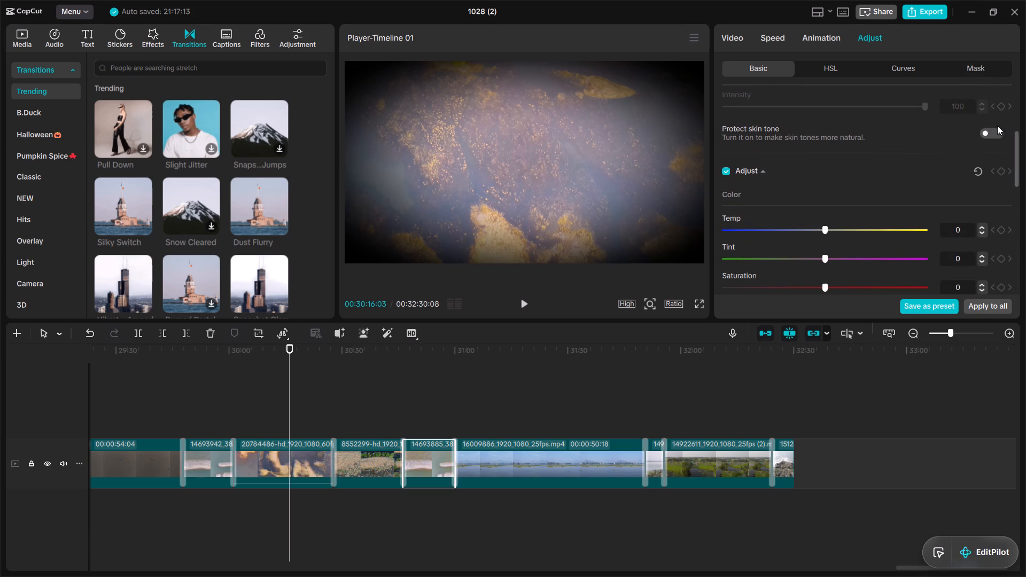
left_click(996, 125)
left_click(996, 132)
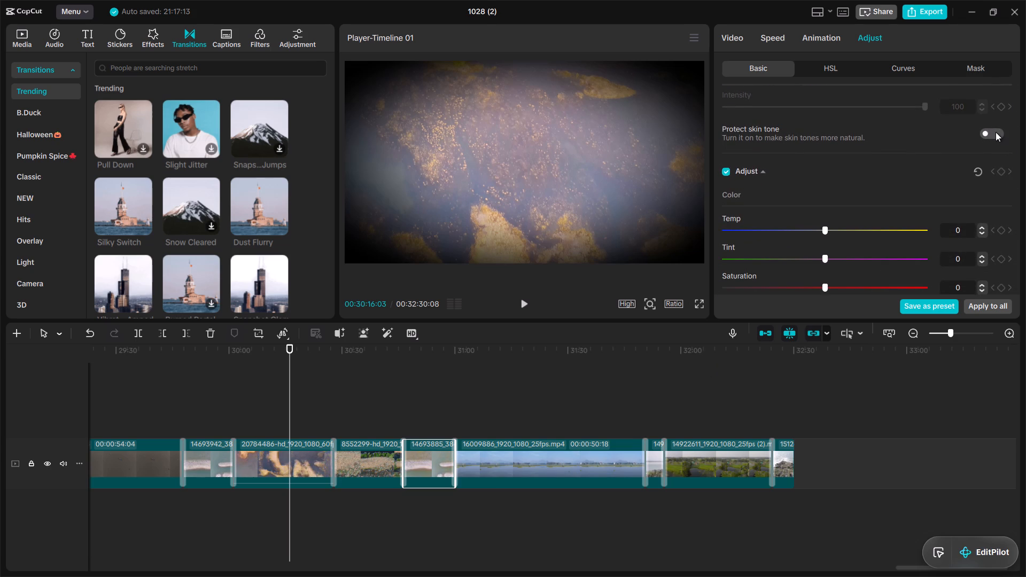
Set the 14693885 clip's color adjustments to Temp 6, Tint 5 and Saturation 5.
left_click(834, 230)
left_click(831, 256)
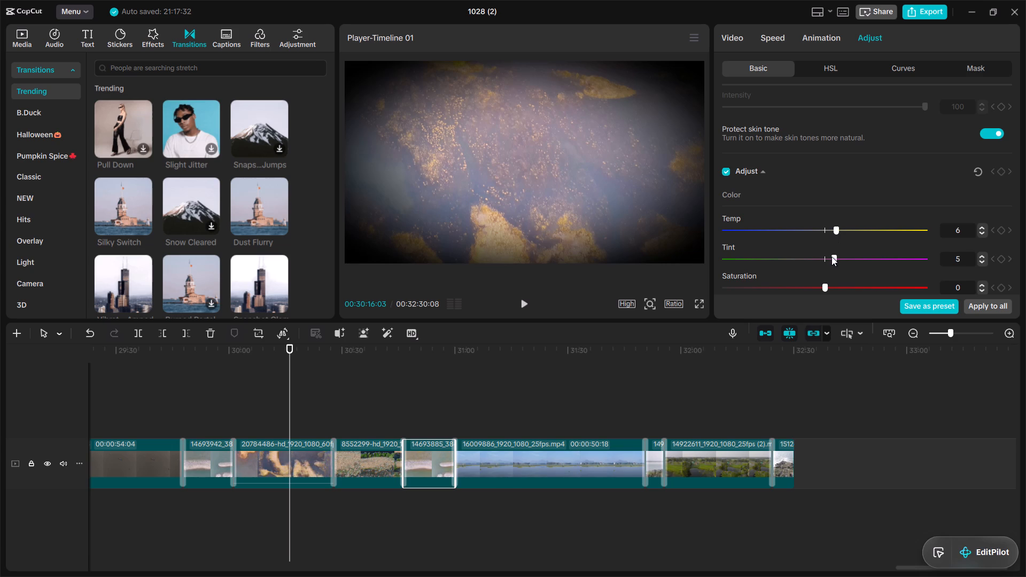
left_click(833, 284)
Set the 14693885 clip's lightness to Exposure 7, Contrast 7, Highlight 6, Shadow 6, Whites 5, Blacks 6 and Brilliance 6.
left_click_drag(1017, 170, 1016, 197)
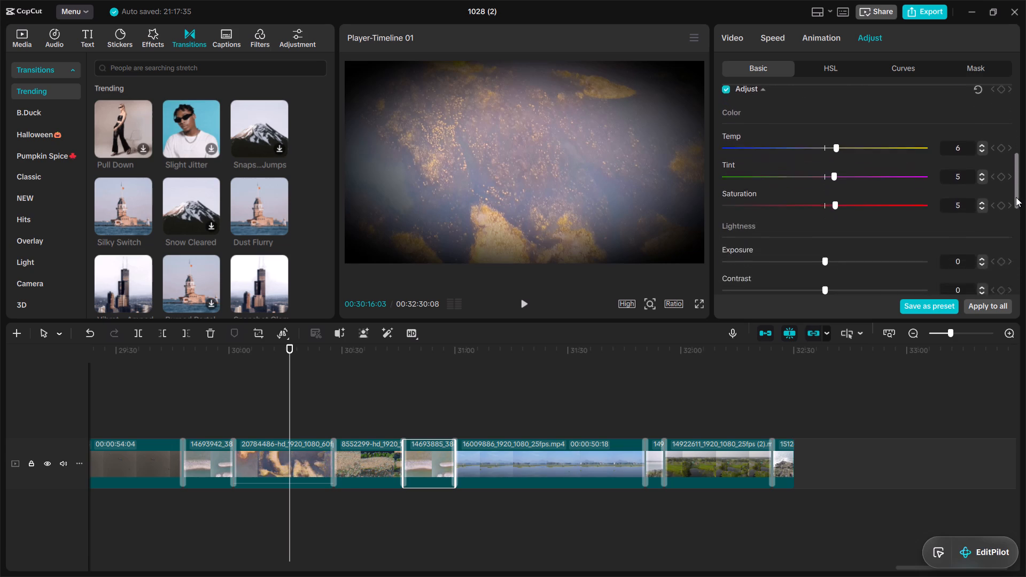
left_click_drag(1016, 197, 1014, 217)
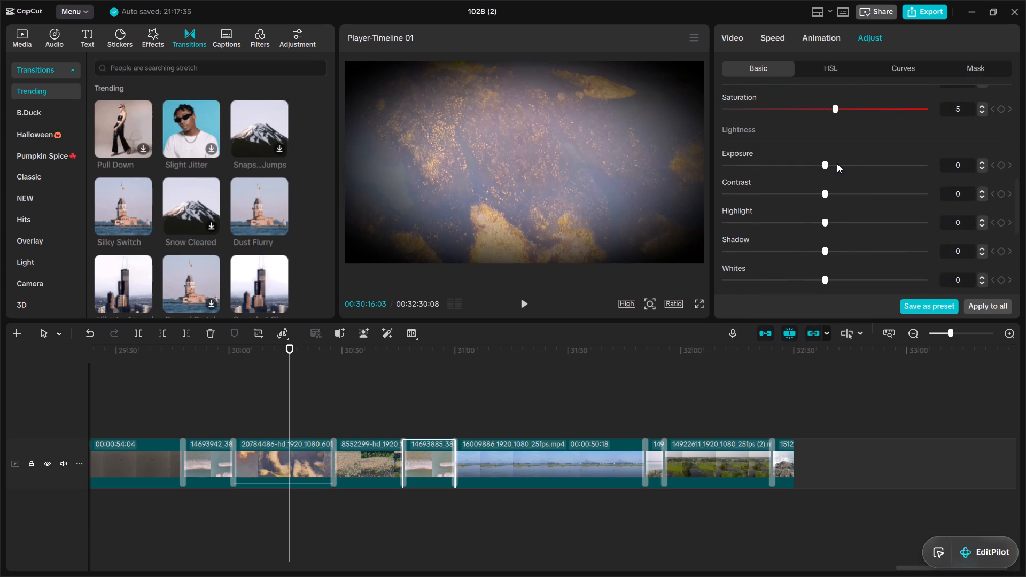
left_click_drag(836, 163, 836, 194)
left_click(836, 194)
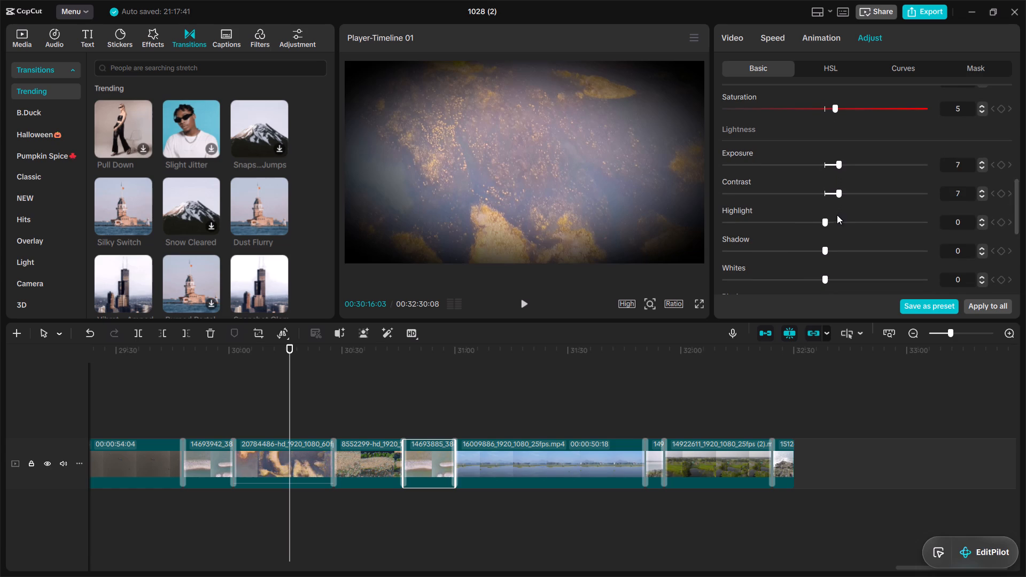
left_click_drag(837, 218, 834, 243)
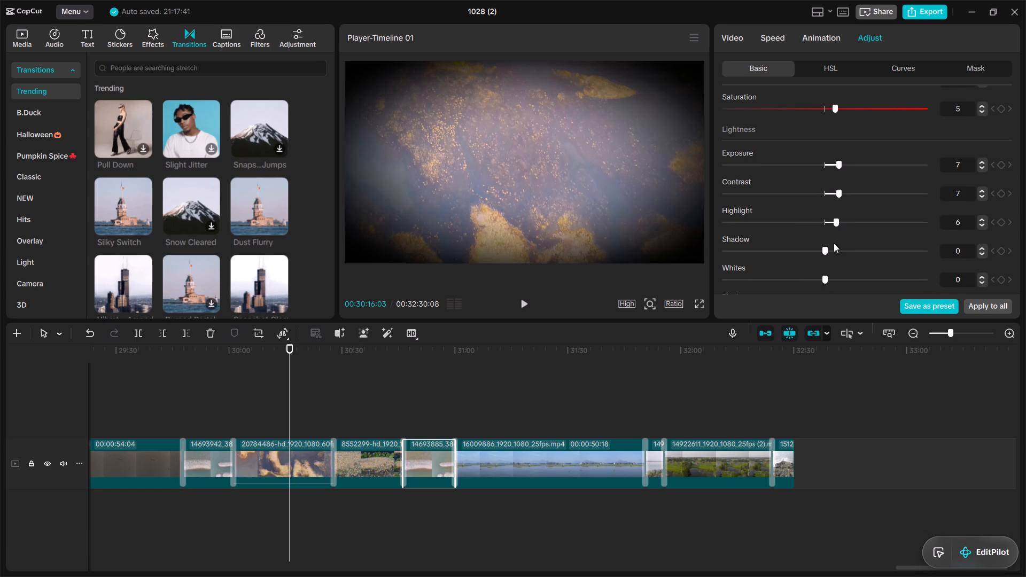
left_click(834, 248)
left_click(832, 275)
left_click_drag(1016, 197, 1016, 240)
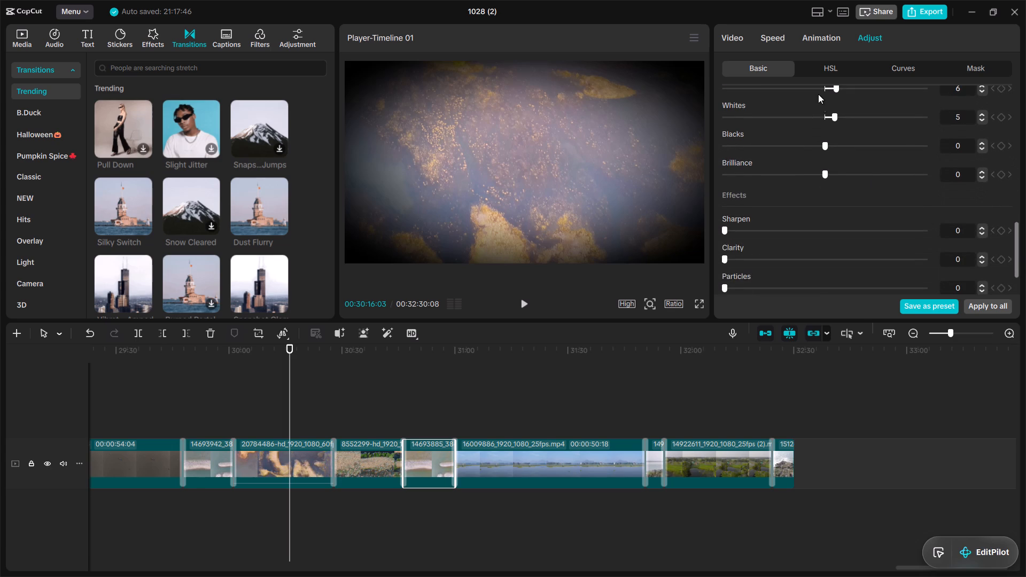
left_click_drag(835, 139, 834, 169)
left_click(834, 169)
Set the 14693885 clip's effects adjustments to Sharpen 6, Clarity 7, Particles 6, Fade 6 and Vignette 36.
left_click_drag(733, 226, 737, 256)
left_click_drag(737, 256, 737, 285)
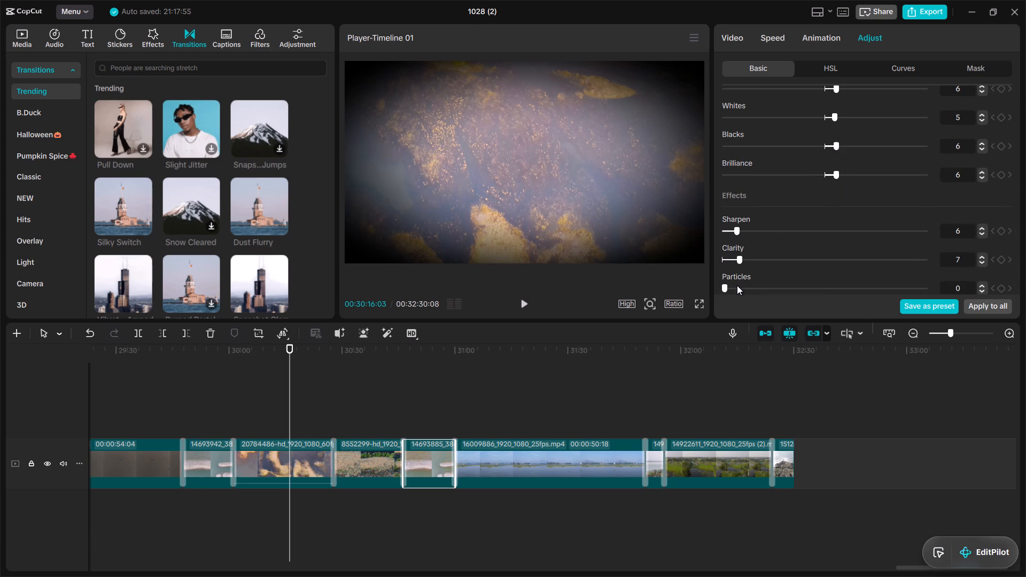
left_click_drag(737, 285, 737, 284)
left_click(737, 284)
left_click_drag(1015, 225, 1014, 263)
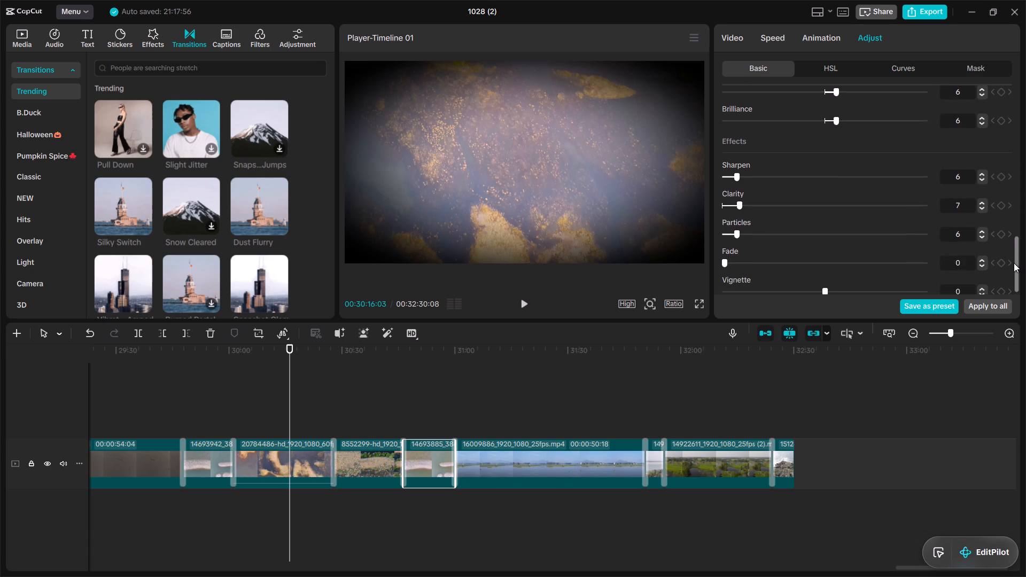
left_click_drag(1014, 263, 1014, 263)
left_click(736, 254)
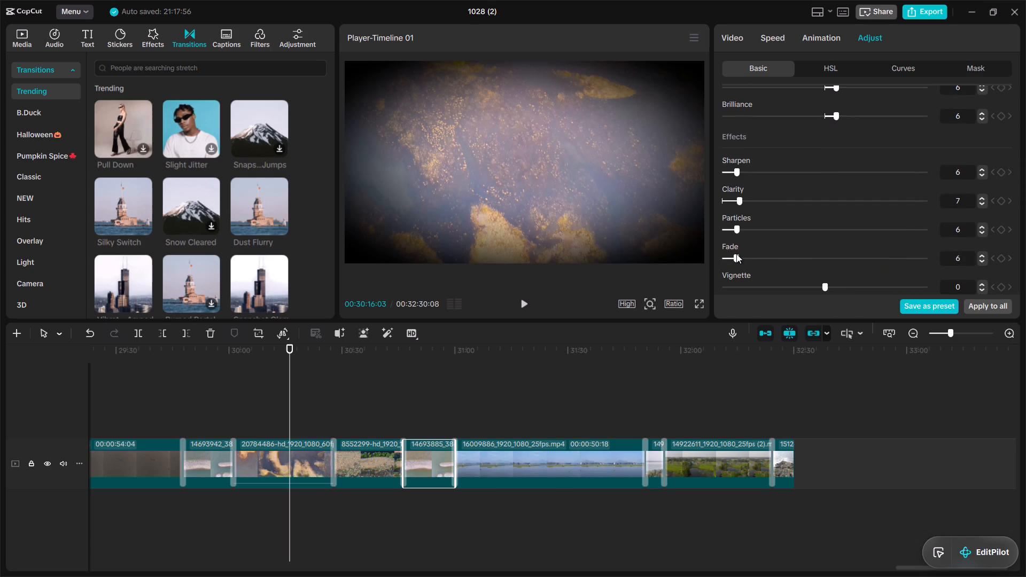
left_click(893, 283)
left_click_drag(1016, 257, 1012, 298)
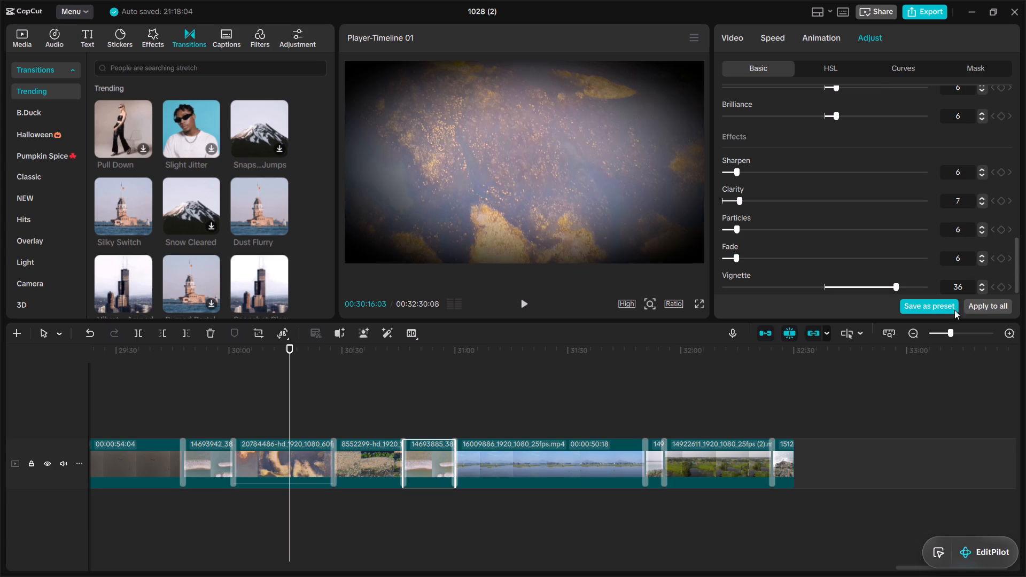
Set the 16009886 clip's effects adjustments to Vignette 38, Fade 8, Particles 5, Clarity 7 and Sharpen 6.
double_click(576, 482)
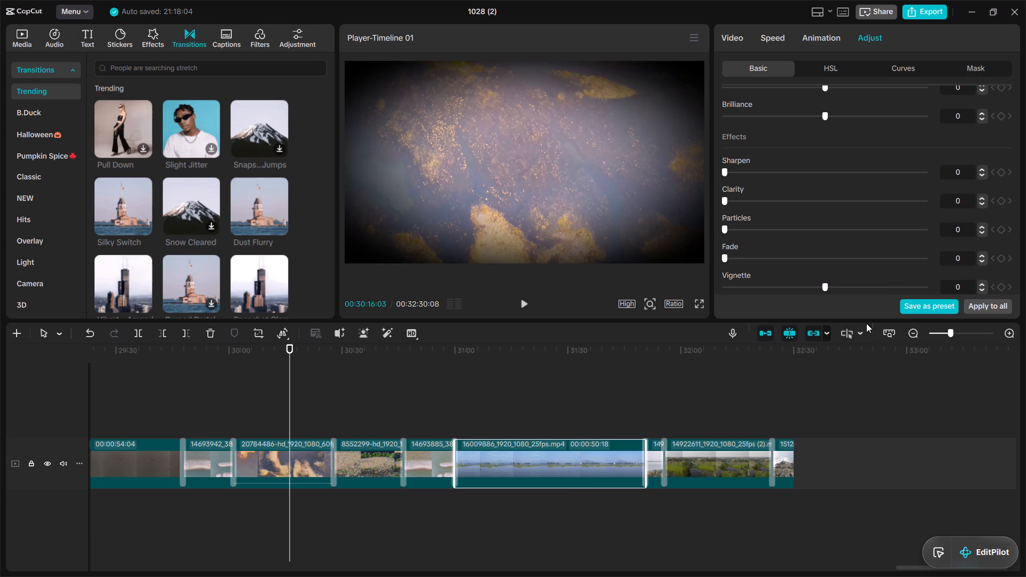
left_click(899, 284)
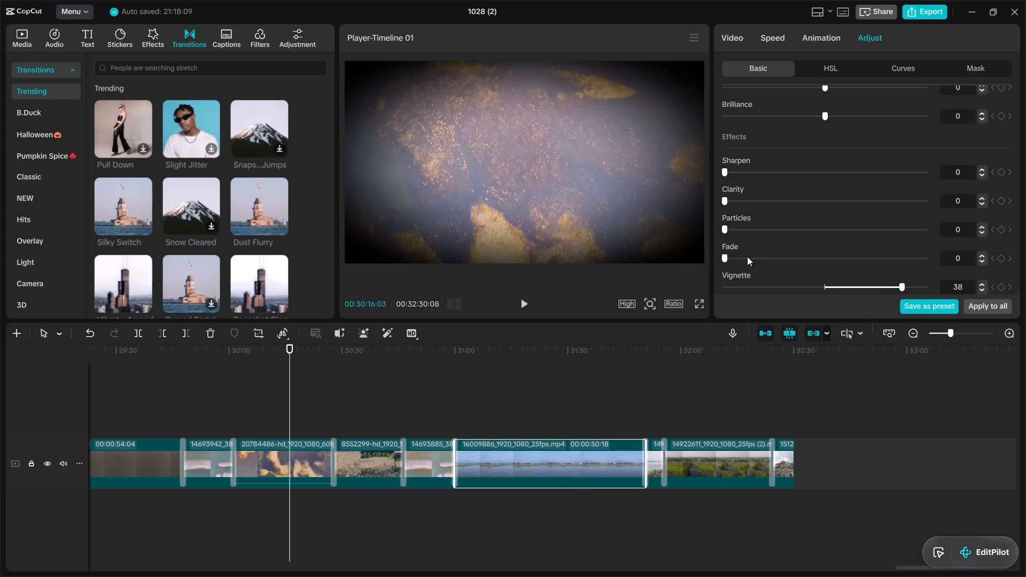
left_click(742, 256)
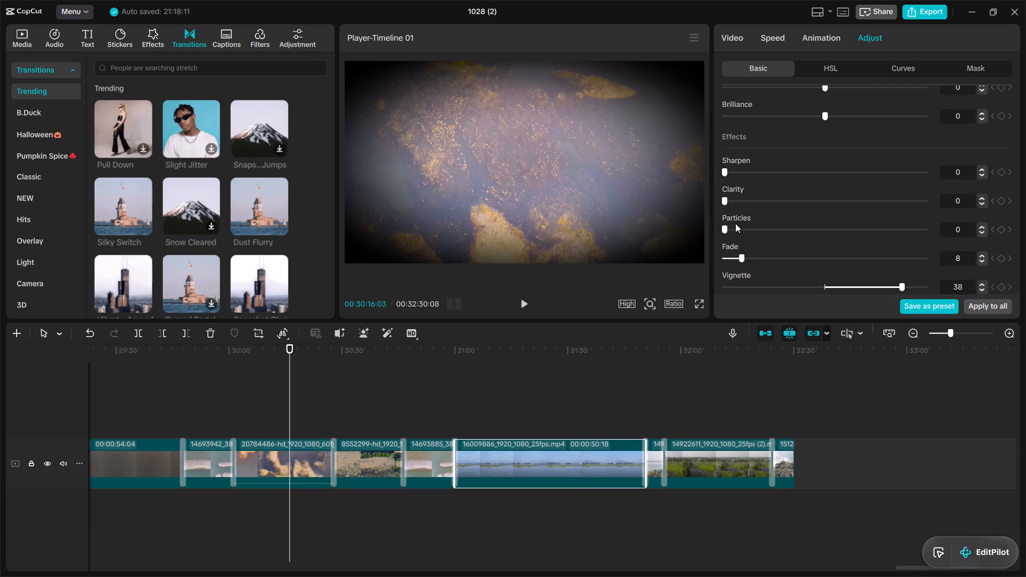
left_click(735, 223)
left_click(736, 195)
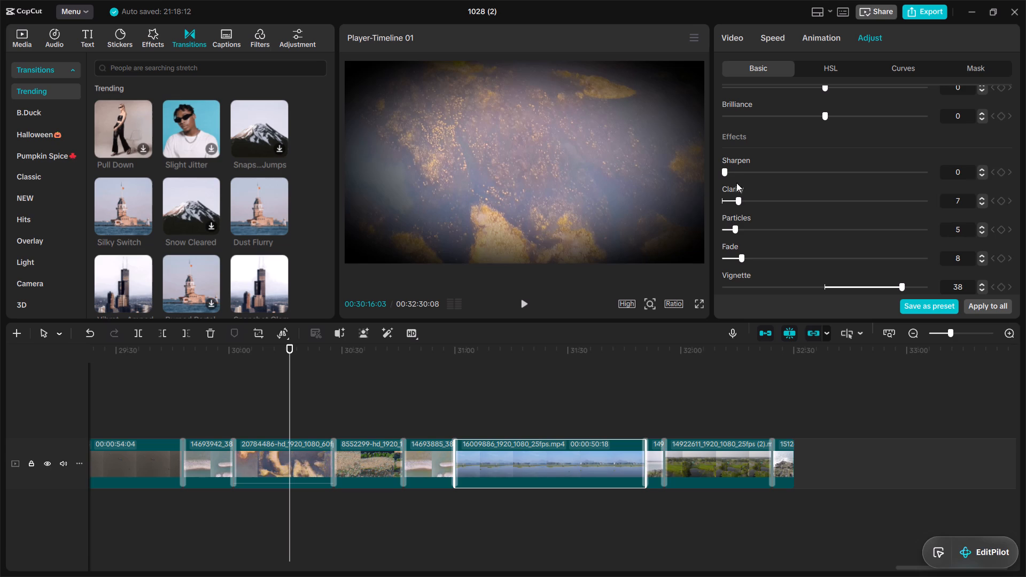
left_click(737, 172)
Set the 16009886 clip's lightness to Brilliance 8, Blacks 10, Whites 10, Shadow 8, Highlight 7, Contrast 5 and Exposure 5.
left_click_drag(1017, 252, 1017, 226)
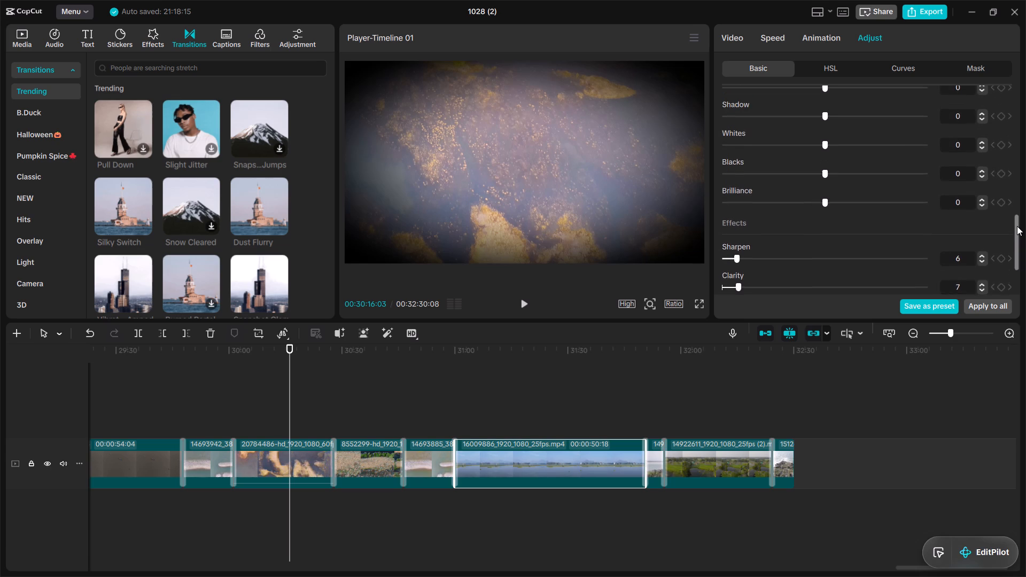
left_click_drag(1017, 226, 1017, 223)
left_click(838, 220)
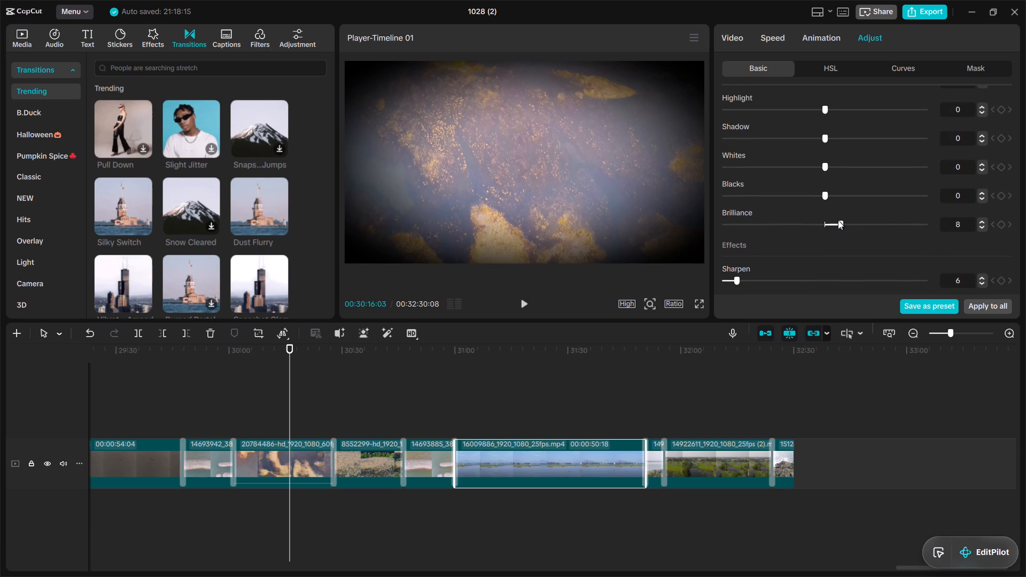
left_click_drag(810, 193, 843, 160)
left_click(843, 160)
left_click(836, 129)
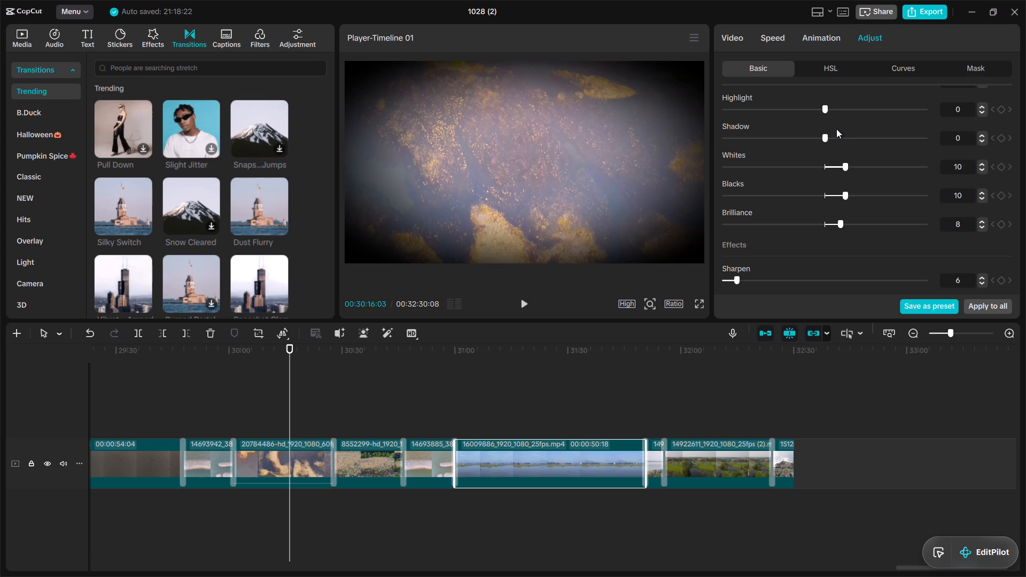
left_click(838, 133)
left_click(836, 109)
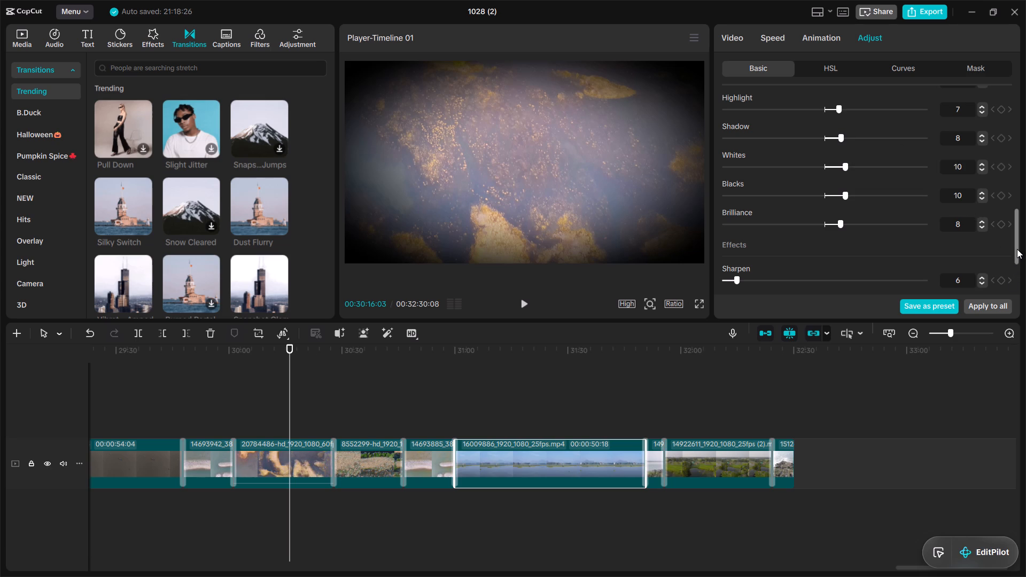
left_click_drag(1017, 249, 1017, 204)
left_click_drag(837, 246, 832, 220)
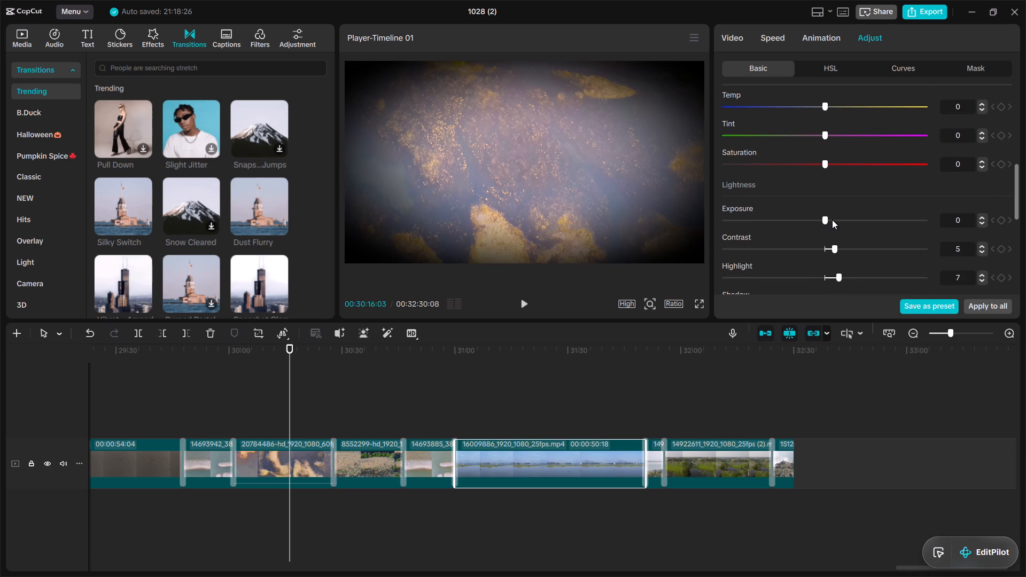
left_click_drag(832, 220, 832, 219)
left_click(832, 219)
Set the 16009886 clip's color adjustments to Saturation 6, Tint 6 and Temp 6.
left_click_drag(1014, 183, 1025, 163)
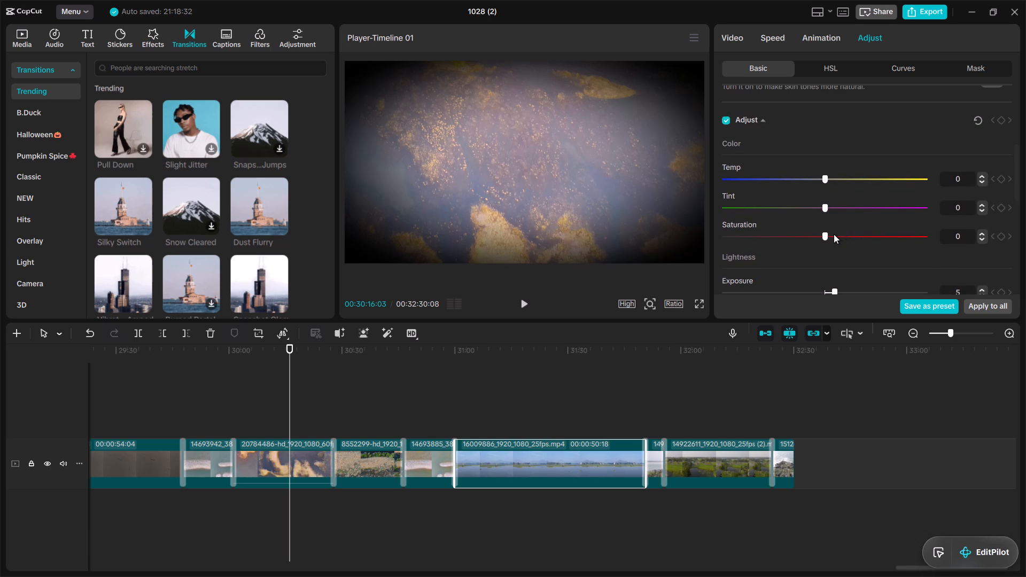
left_click(834, 234)
left_click_drag(835, 205, 835, 180)
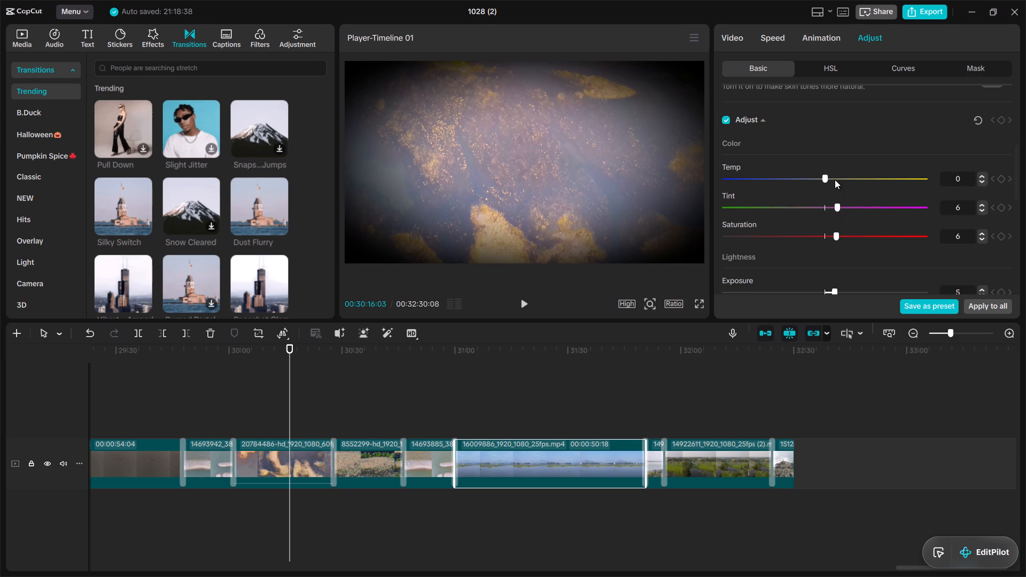
left_click_drag(835, 180, 835, 175)
left_click(835, 175)
Turn on Protect skin tone in the 16009886 clip's LUT settings.
left_click_drag(1018, 173, 1016, 146)
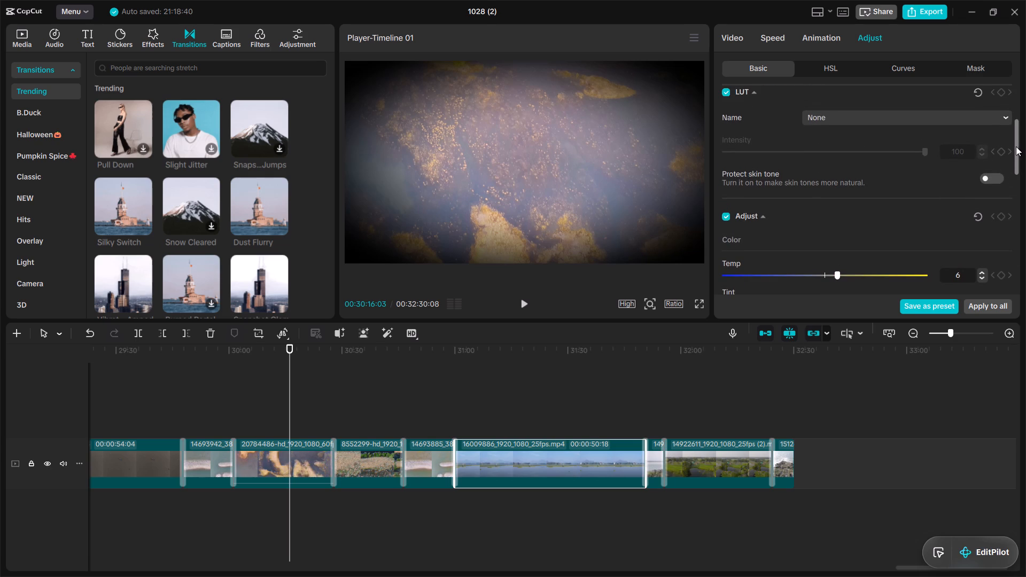
left_click(984, 181)
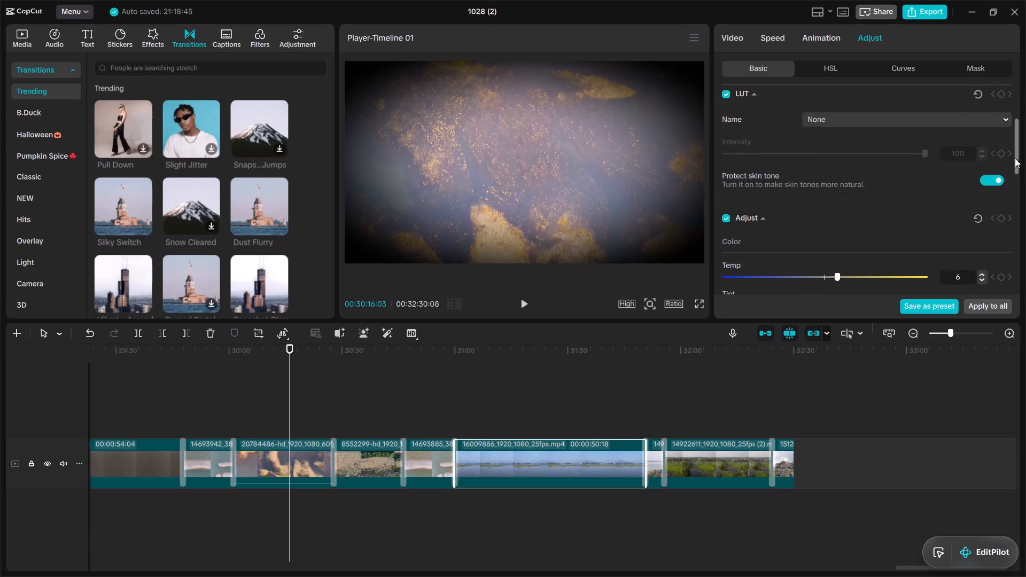
Turn on Protect skin tone in the LUT settings of the short clip between the 16009886 and 14922611 clips.
left_click_drag(1015, 158, 1010, 94)
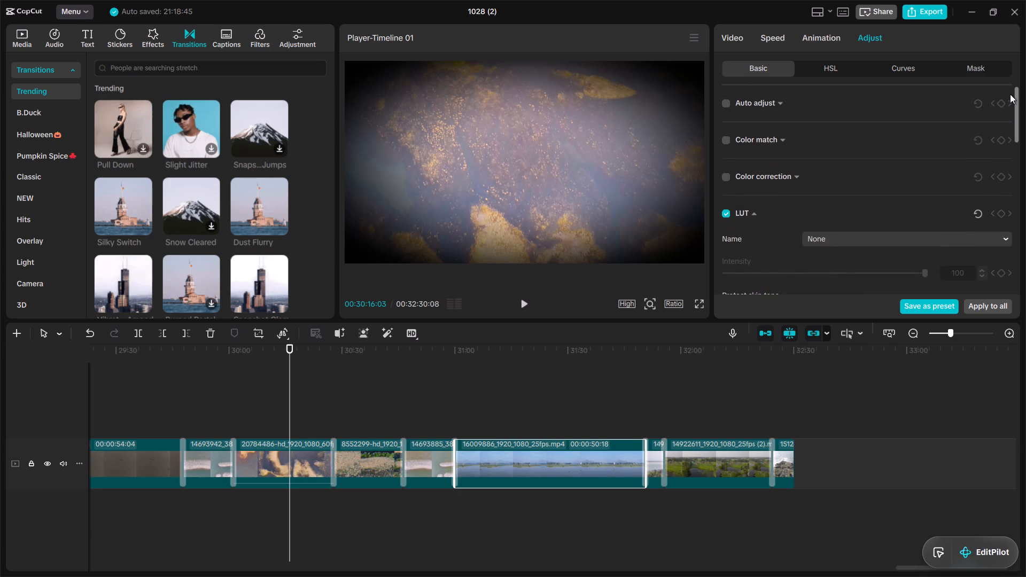
left_click_drag(1010, 94, 1010, 92)
left_click(650, 460)
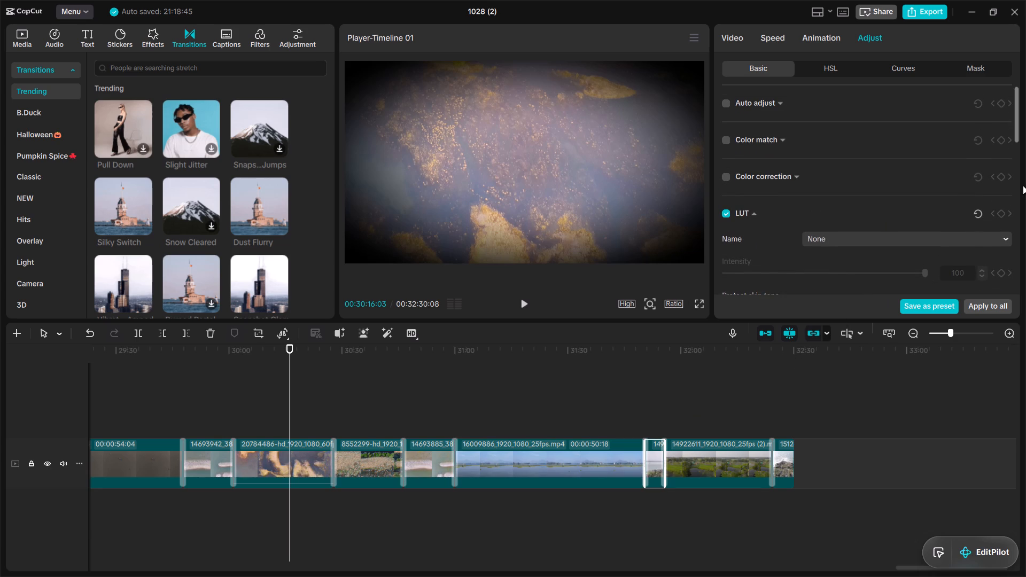
left_click_drag(1016, 119, 1017, 157)
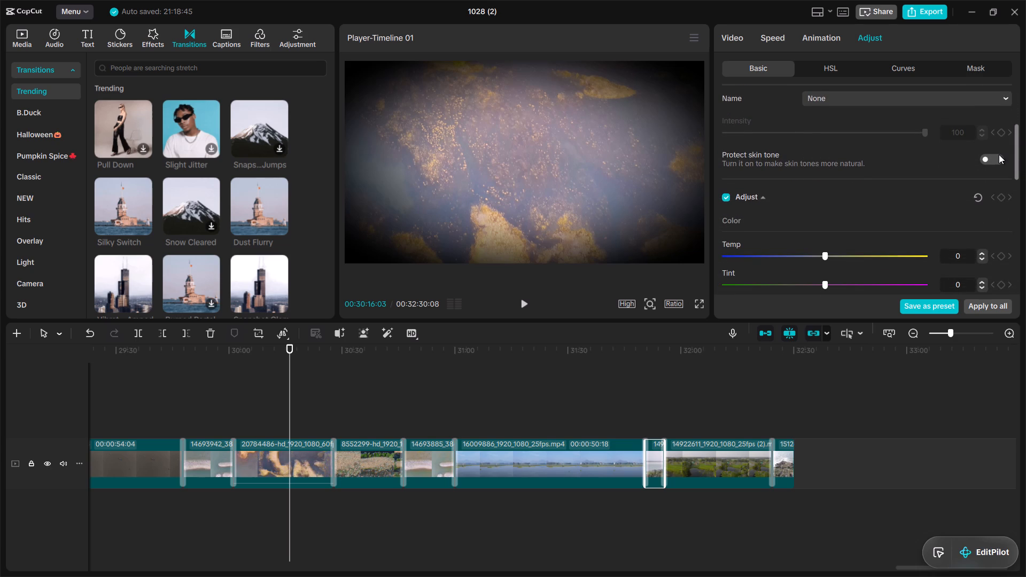
left_click(999, 154)
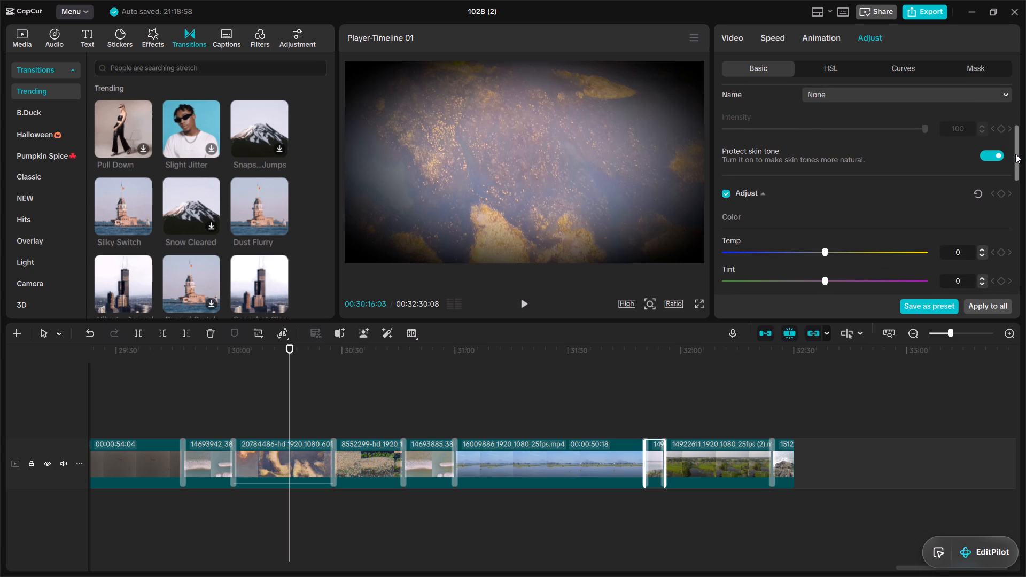
Set the short clip's color adjustments to Temp 8, Tint 7 and Saturation 7.
left_click_drag(1016, 154, 1014, 178)
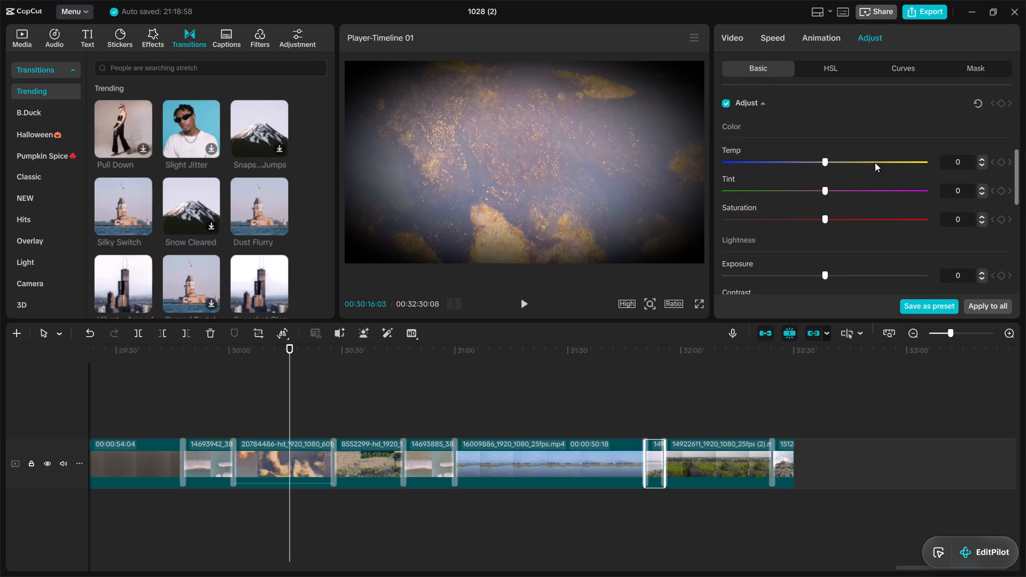
left_click(838, 158)
left_click_drag(836, 188, 836, 215)
left_click(836, 215)
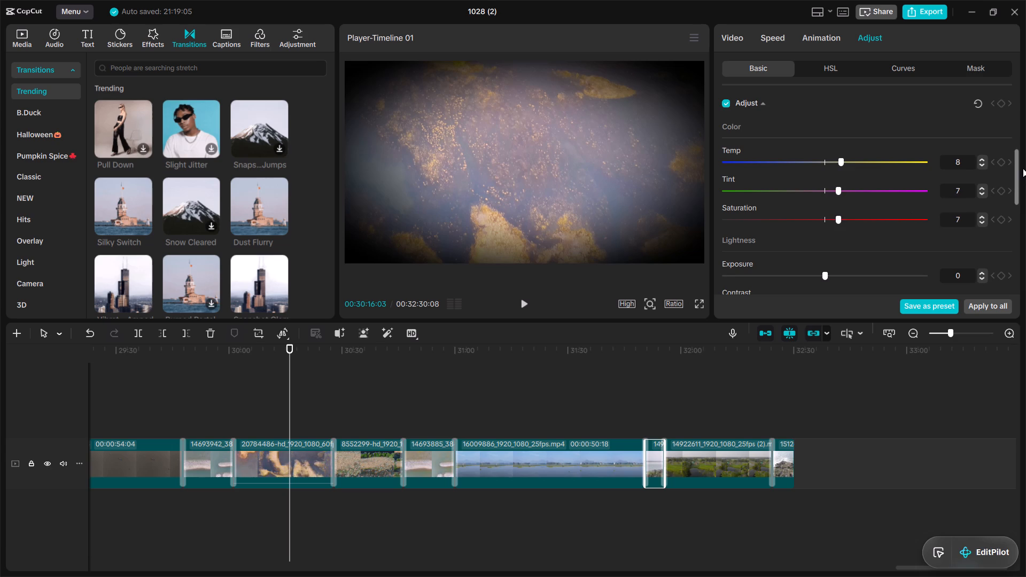
Set the short clip's lightness to Exposure 8, Contrast 7, Highlight 7, Shadow 7, Whites 6, Blacks 6 and Brilliance 7.
left_click_drag(1016, 177, 1016, 198)
left_click_drag(837, 193, 837, 214)
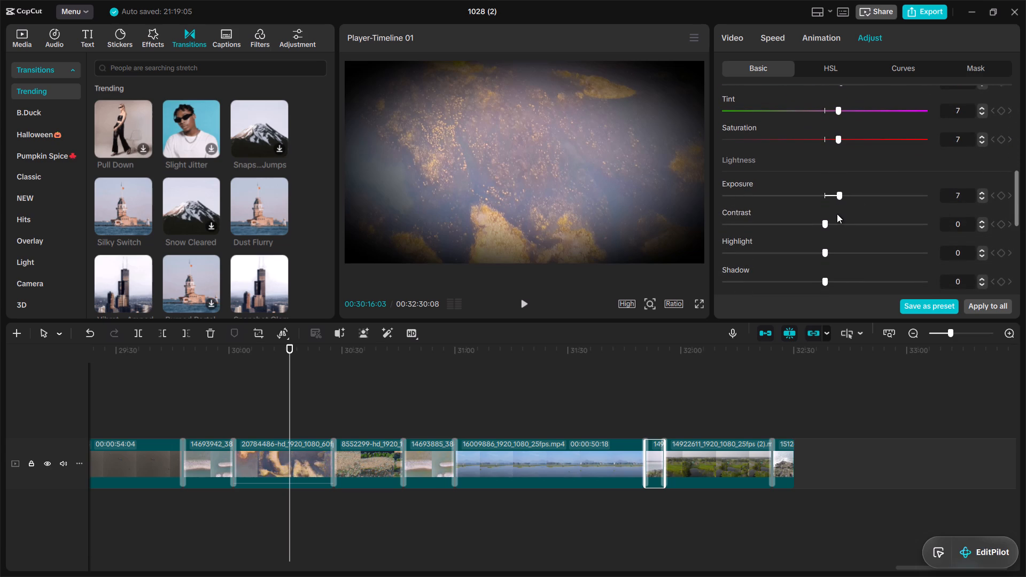
left_click_drag(837, 214, 838, 219)
left_click_drag(838, 219, 836, 250)
left_click_drag(836, 250, 836, 274)
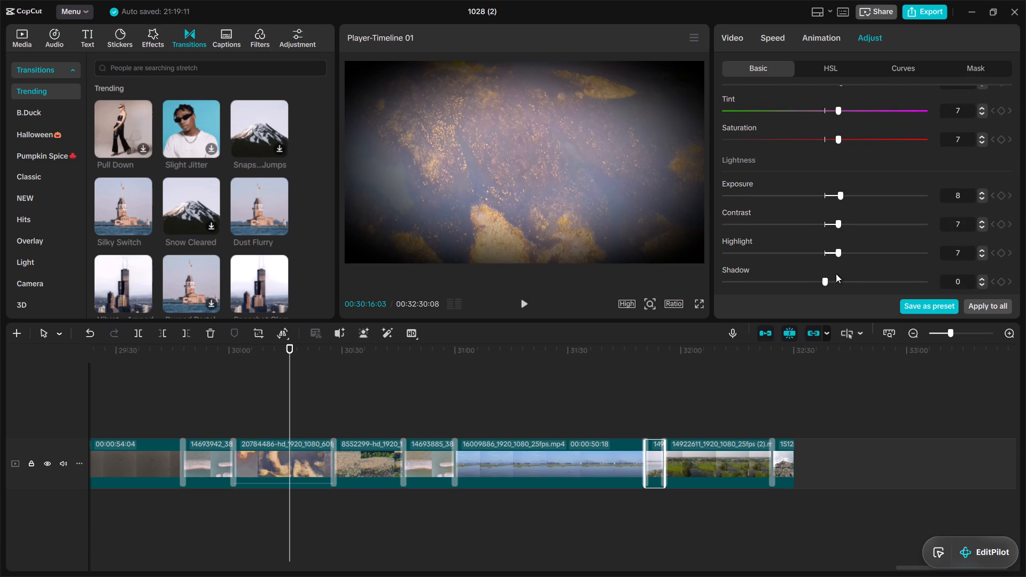
left_click_drag(836, 274, 836, 281)
left_click(836, 281)
left_click_drag(1014, 203, 1014, 238)
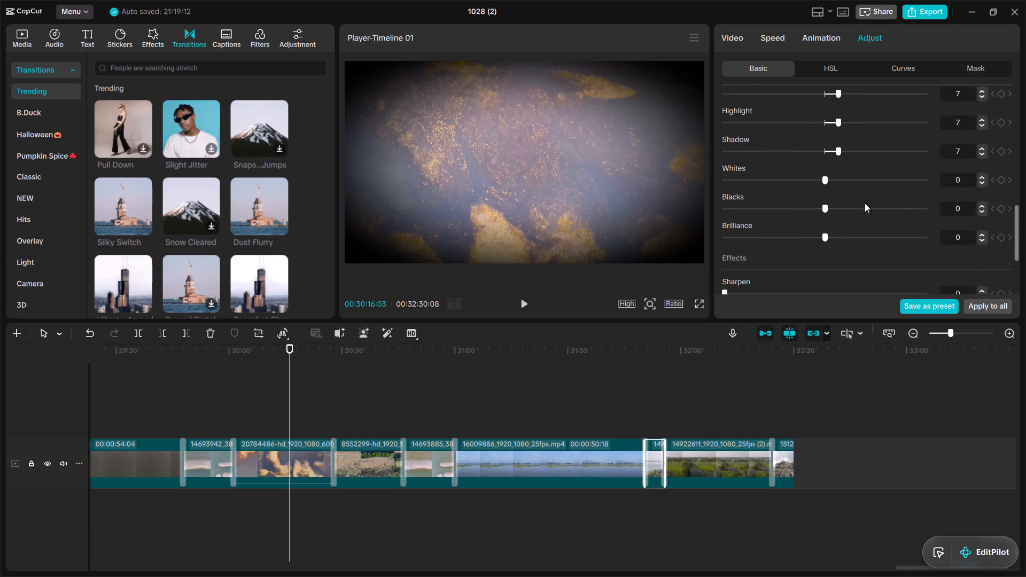
left_click_drag(835, 178, 835, 202)
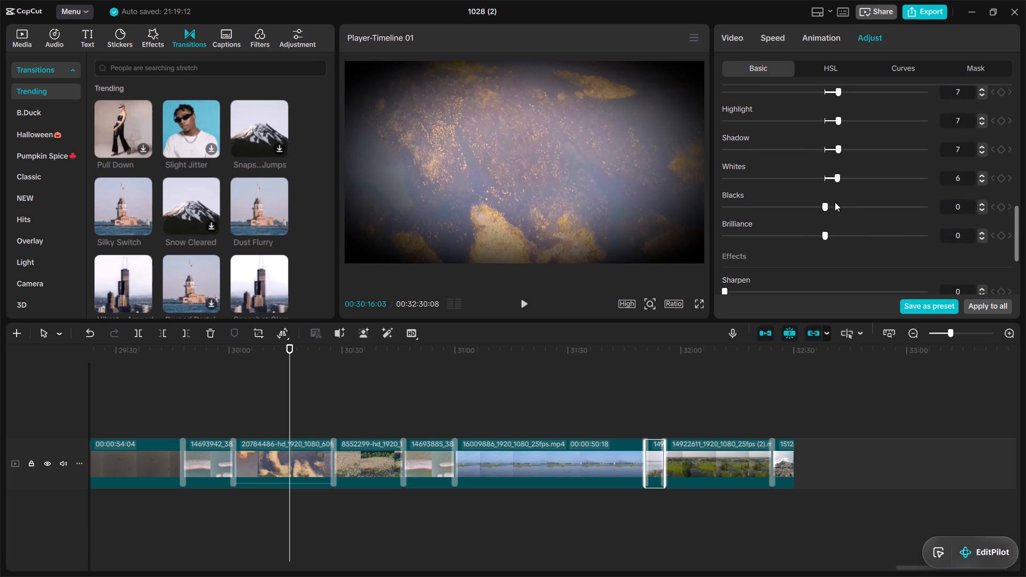
left_click_drag(835, 202, 835, 228)
left_click(835, 228)
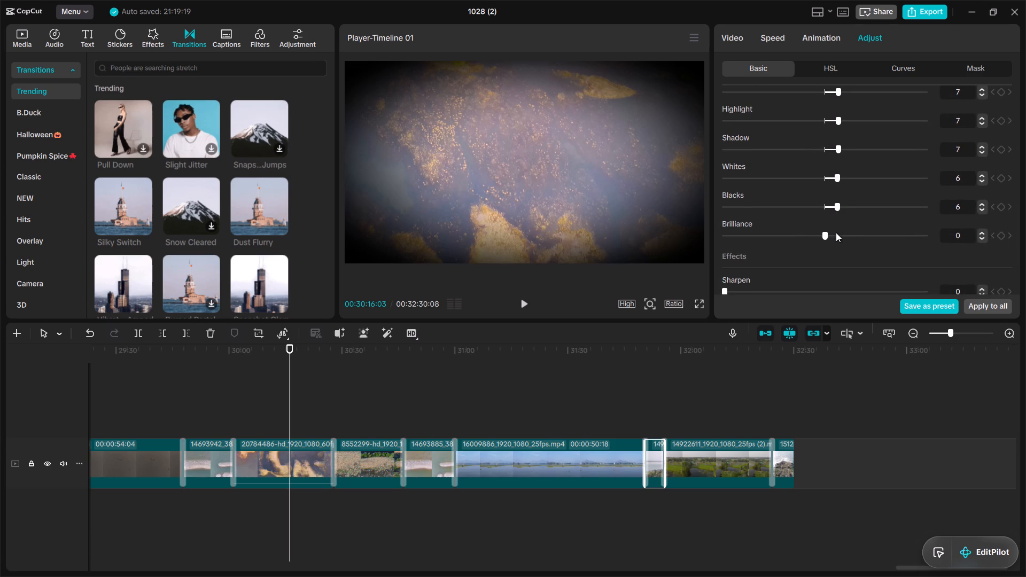
left_click(836, 232)
Set the short clip's effects adjustments to Sharpen 5, Clarity 6, Particles 5, Fade 6 and Vignette 36.
left_click_drag(1017, 215, 1015, 249)
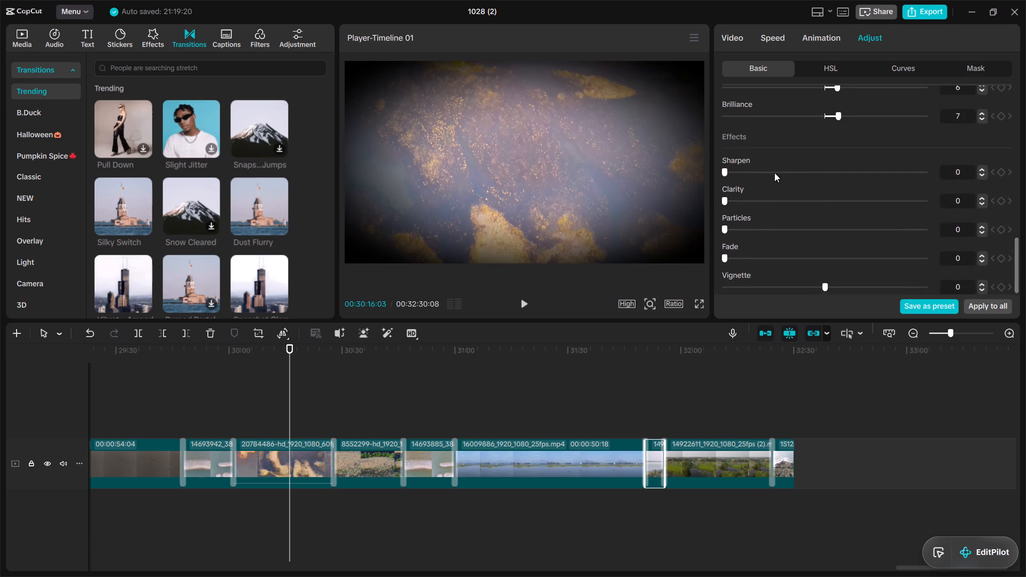
left_click(735, 169)
left_click_drag(736, 196, 735, 225)
left_click(735, 225)
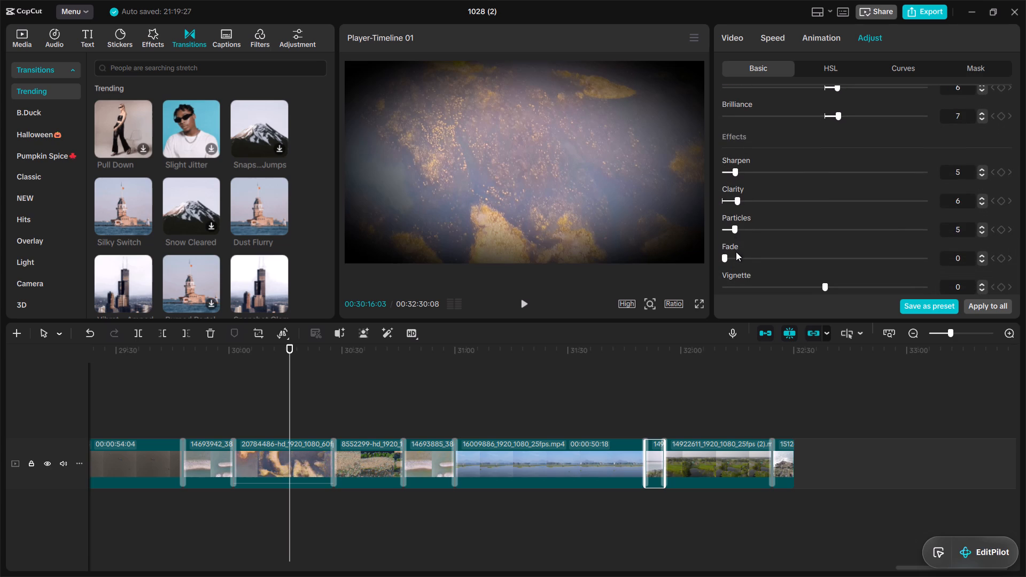
left_click(736, 252)
left_click(893, 284)
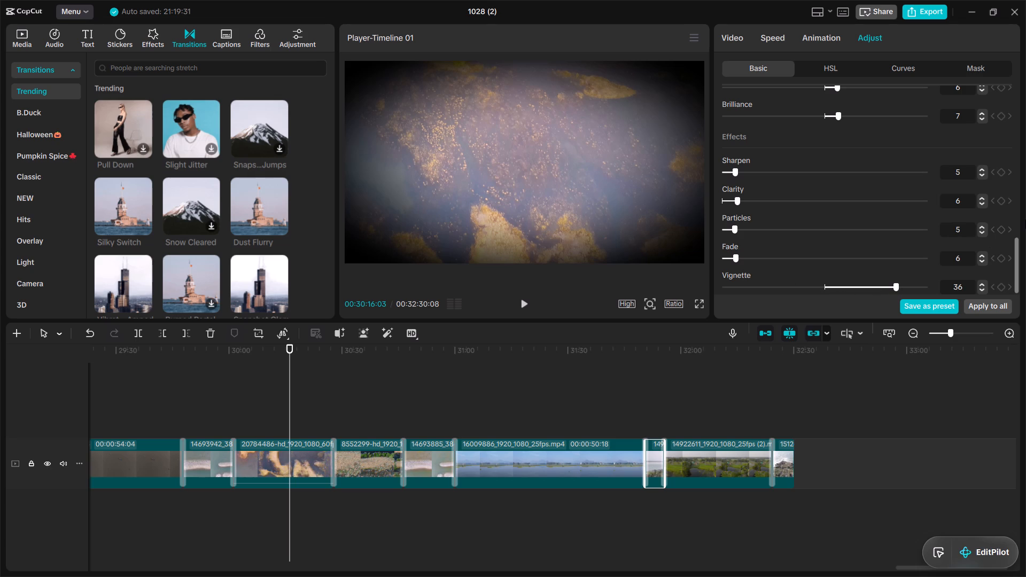
Turn on Protect skin tone in the LUT settings of the 14922611 clip.
left_click_drag(1017, 245, 1011, 291)
left_click_drag(1011, 291, 1008, 46)
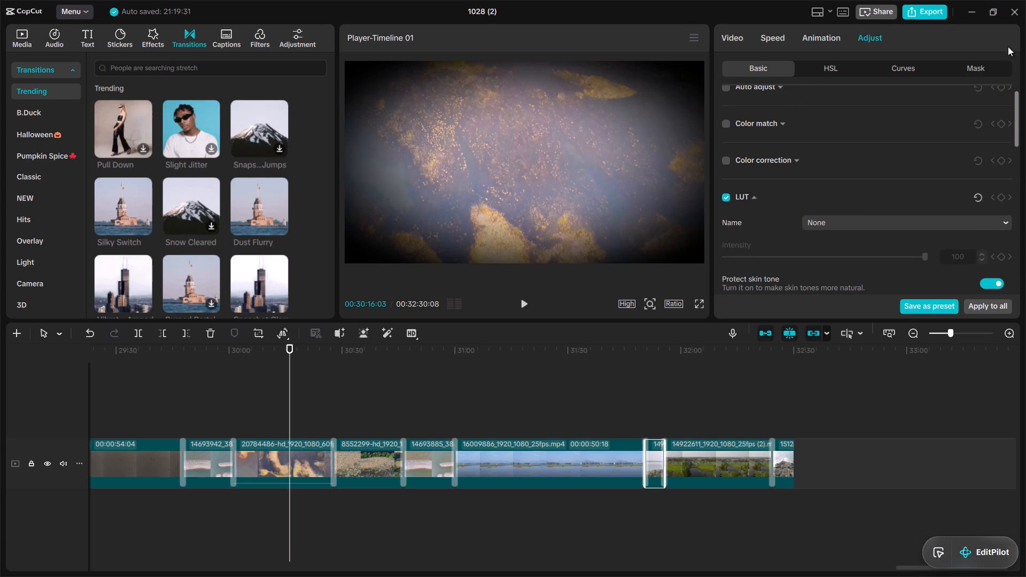
left_click_drag(1008, 46, 1007, 25)
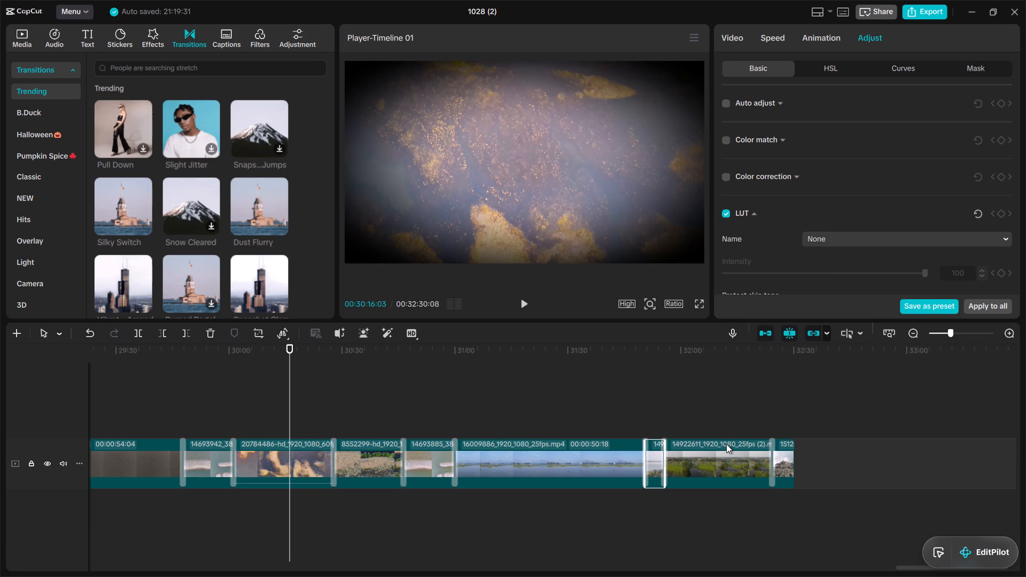
left_click(726, 444)
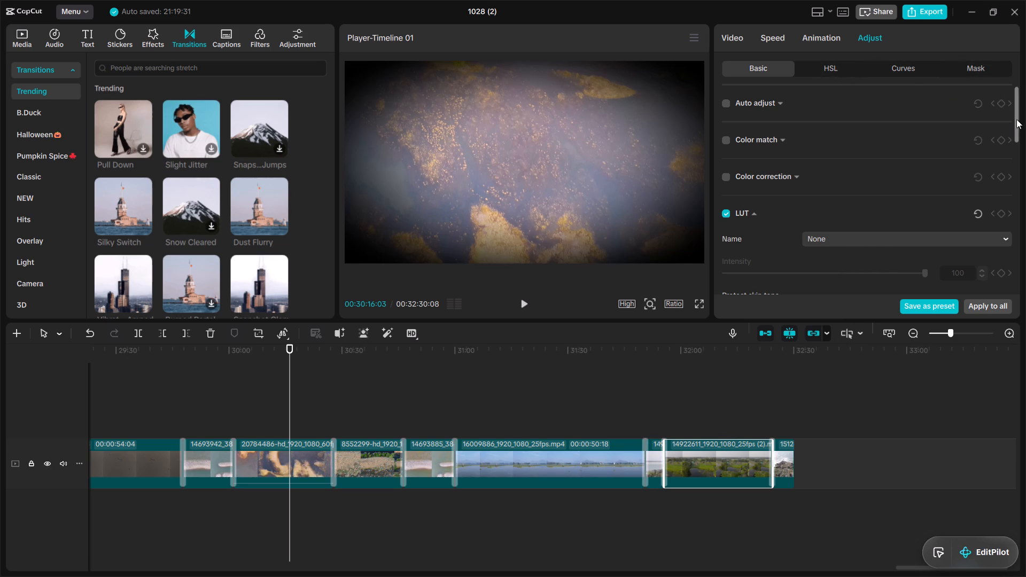
left_click_drag(1019, 116, 1019, 163)
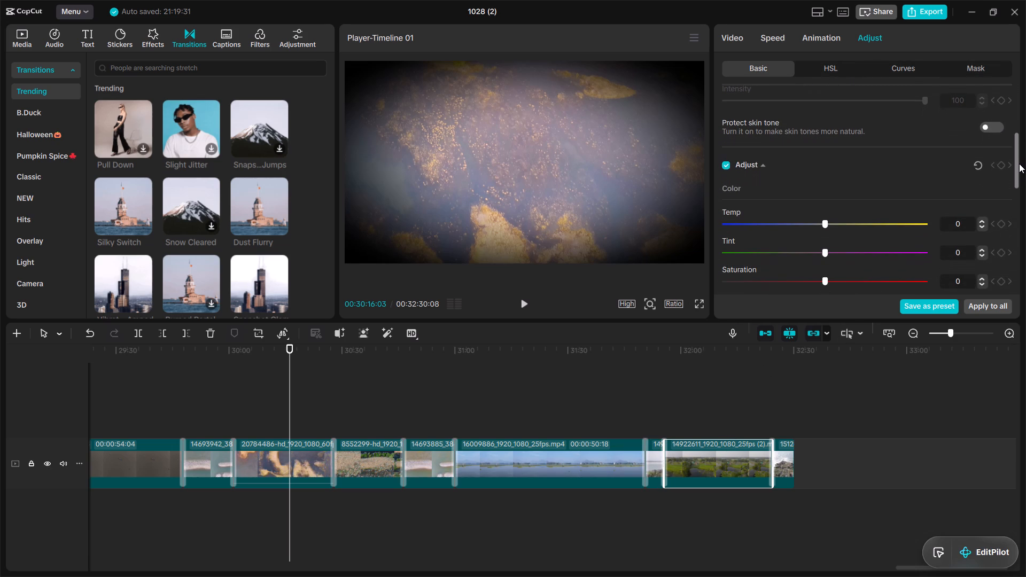
left_click_drag(1019, 163, 1020, 163)
left_click(996, 128)
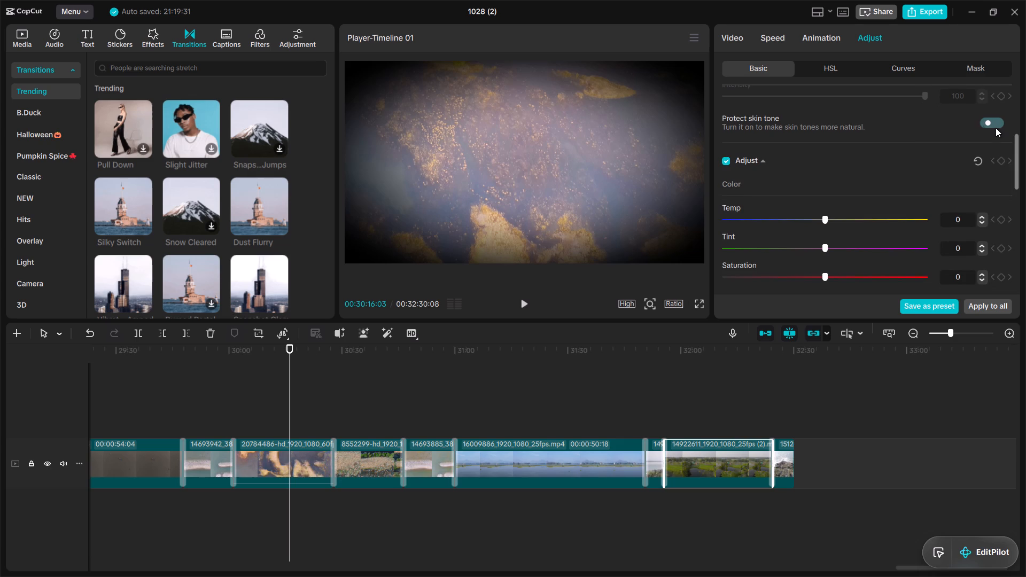
Set the 14922611 clip's color adjustments to Temp -4, Tint -4 and Saturation 5.
left_click_drag(813, 216, 814, 243)
left_click(814, 243)
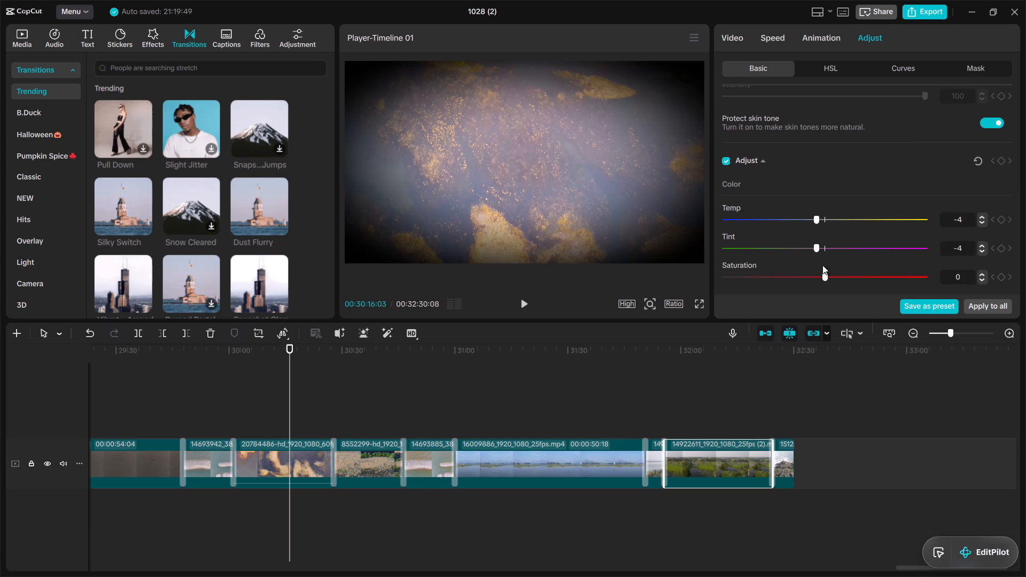
left_click(832, 271)
Set the 14922611 clip's lightness to Exposure 8, Contrast -6, Highlight 6, Shadow -6, Whites 5, Blacks -5 and Brilliance -5.
left_click_drag(1015, 169, 1016, 212)
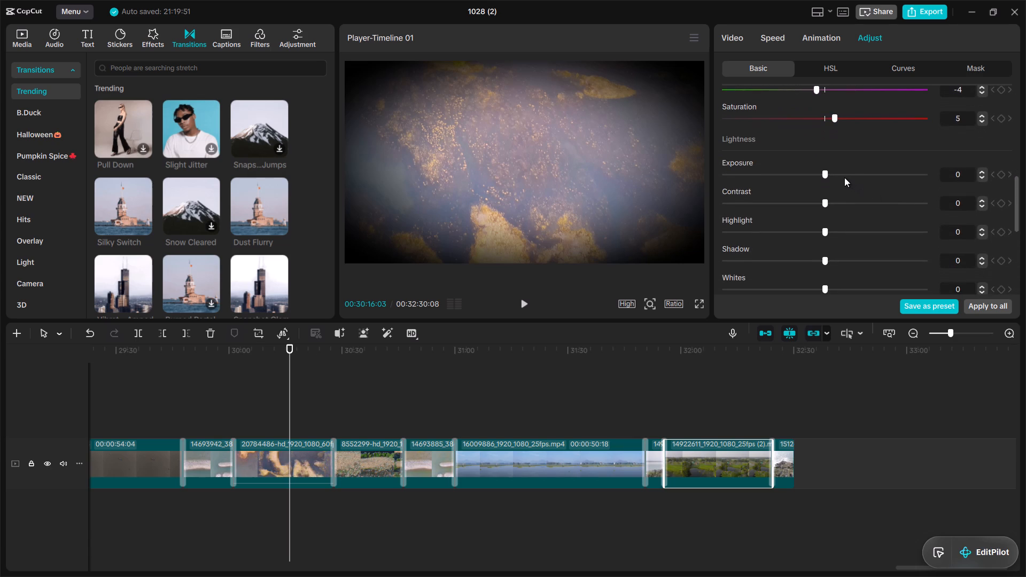
left_click(837, 175)
left_click(811, 198)
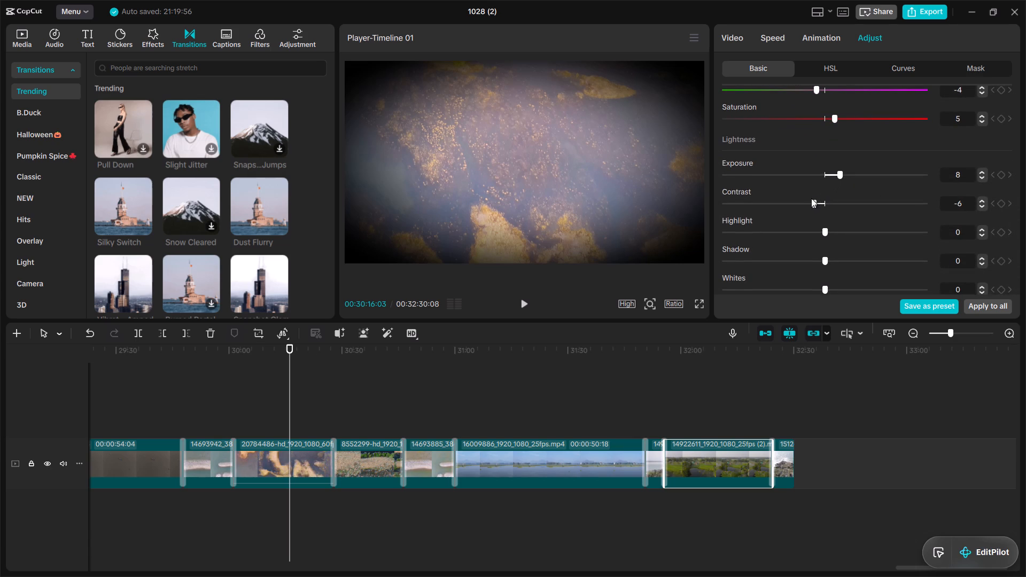
left_click(834, 228)
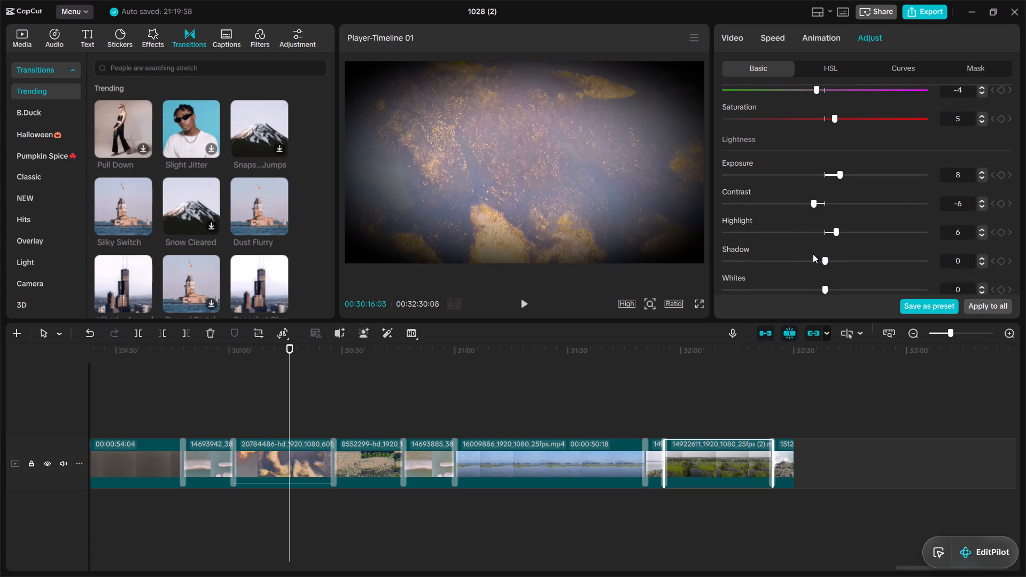
left_click(811, 256)
left_click_drag(1017, 210, 1018, 227)
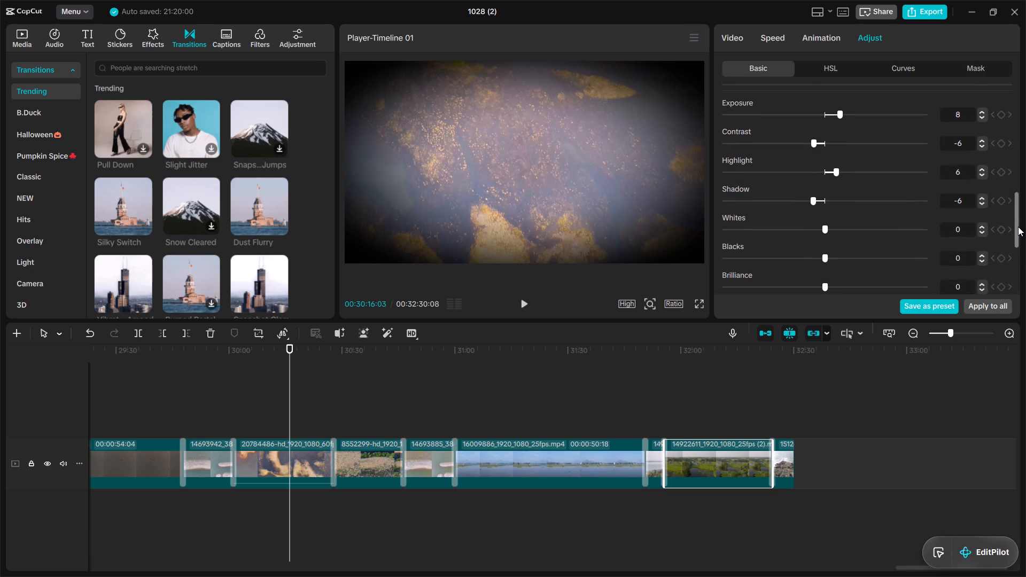
left_click_drag(1018, 227, 1018, 233)
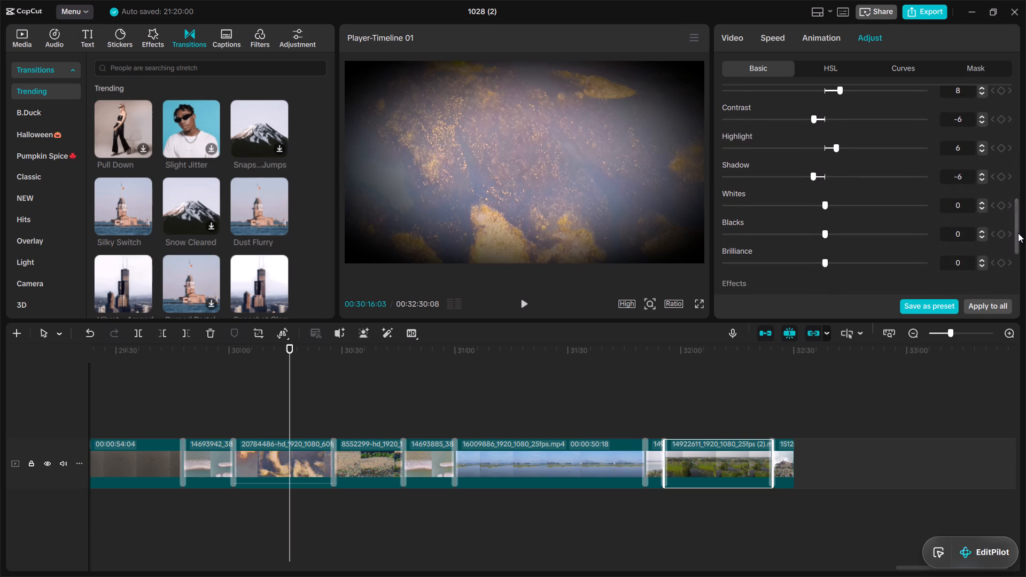
left_click_drag(1018, 233, 1018, 237)
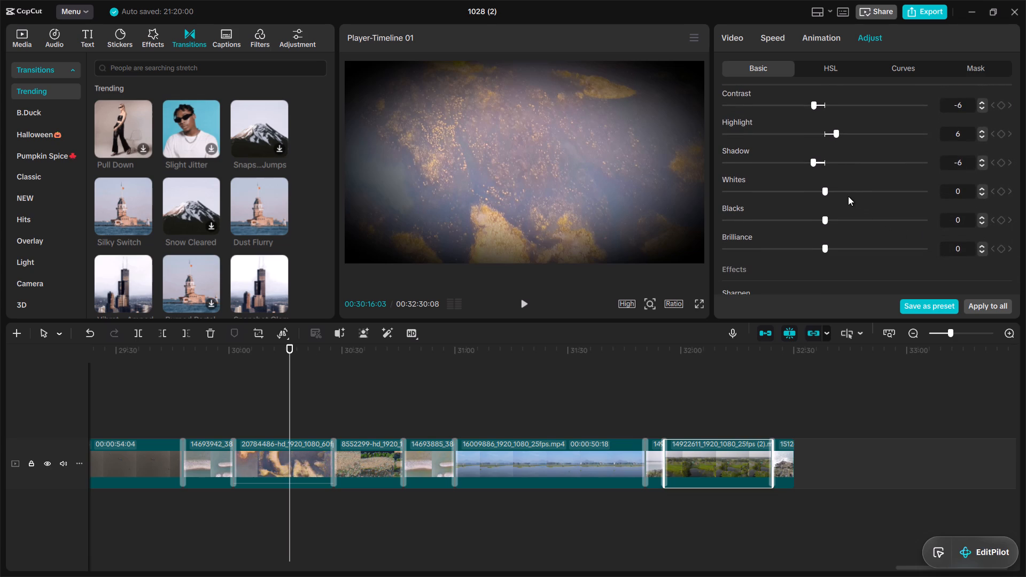
left_click(832, 190)
left_click_drag(836, 216, 812, 248)
left_click(812, 248)
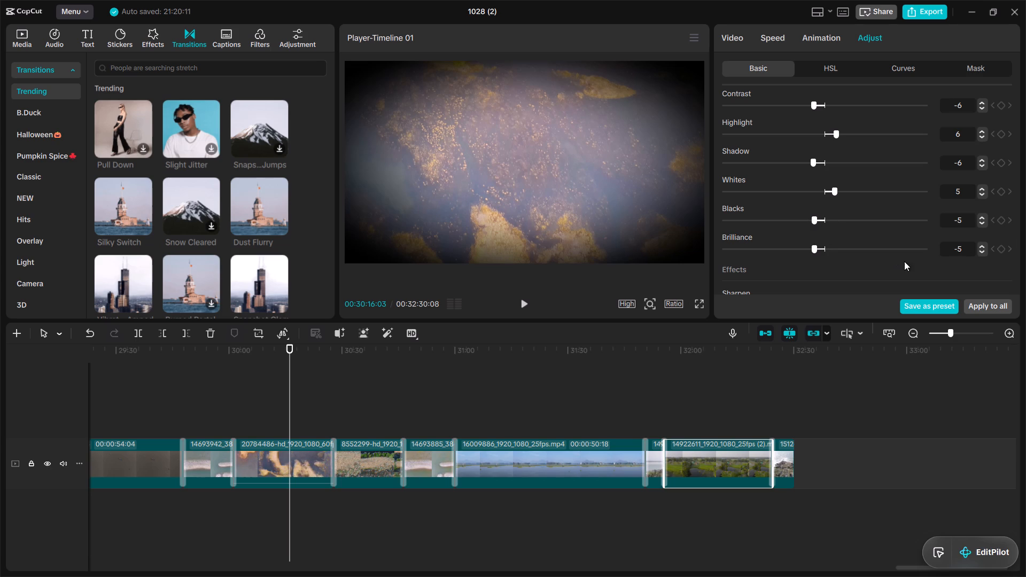
Set the 14922611 clip's effects adjustments to Sharpen 6, Clarity 8, Particles 6, Fade 5 and Vignette 38.
left_click_drag(1019, 219, 1015, 248)
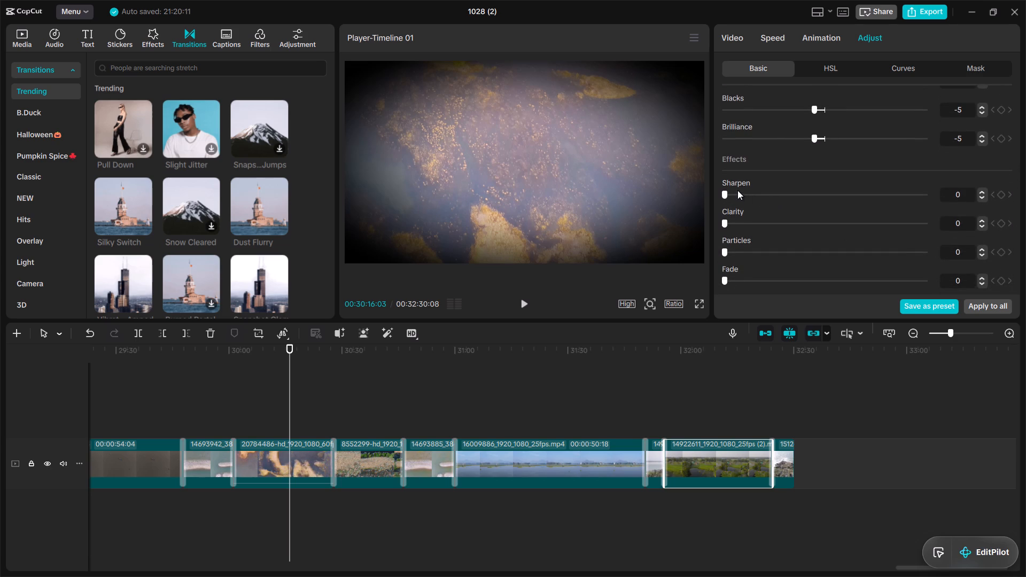
left_click_drag(737, 190, 737, 220)
left_click_drag(737, 220, 737, 253)
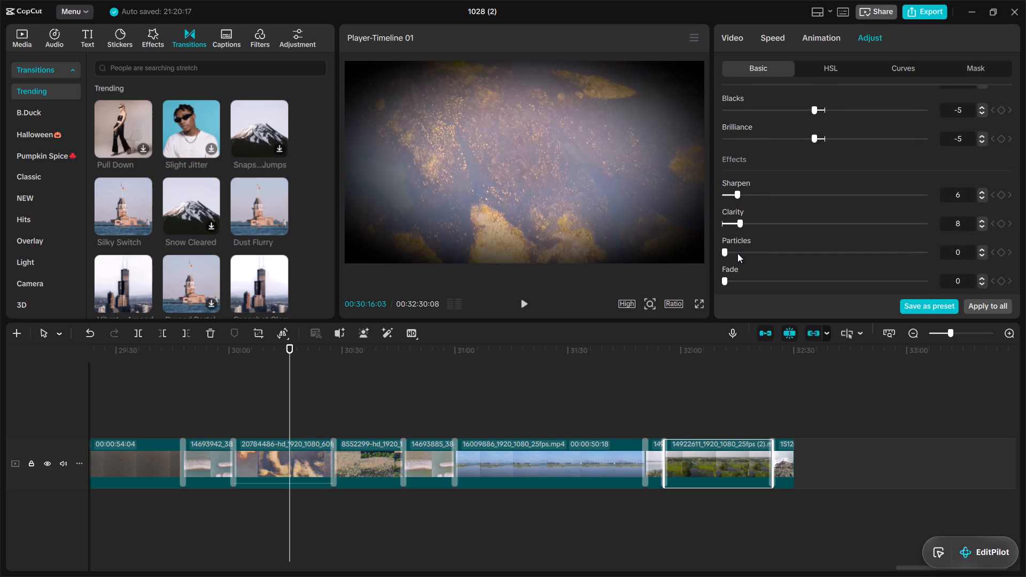
left_click(737, 253)
left_click(734, 279)
left_click_drag(1013, 249, 1011, 268)
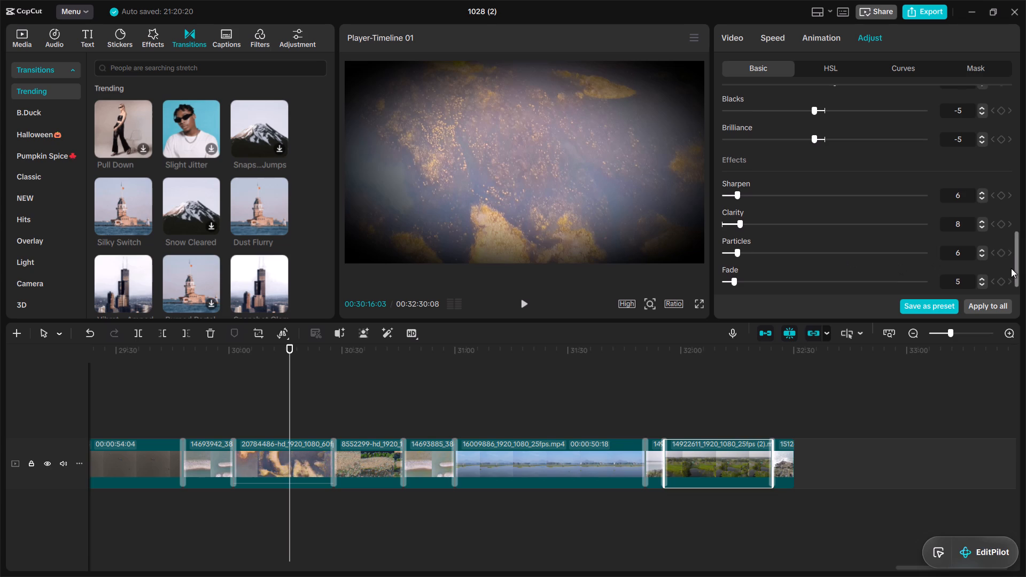
left_click_drag(1011, 268, 1013, 94)
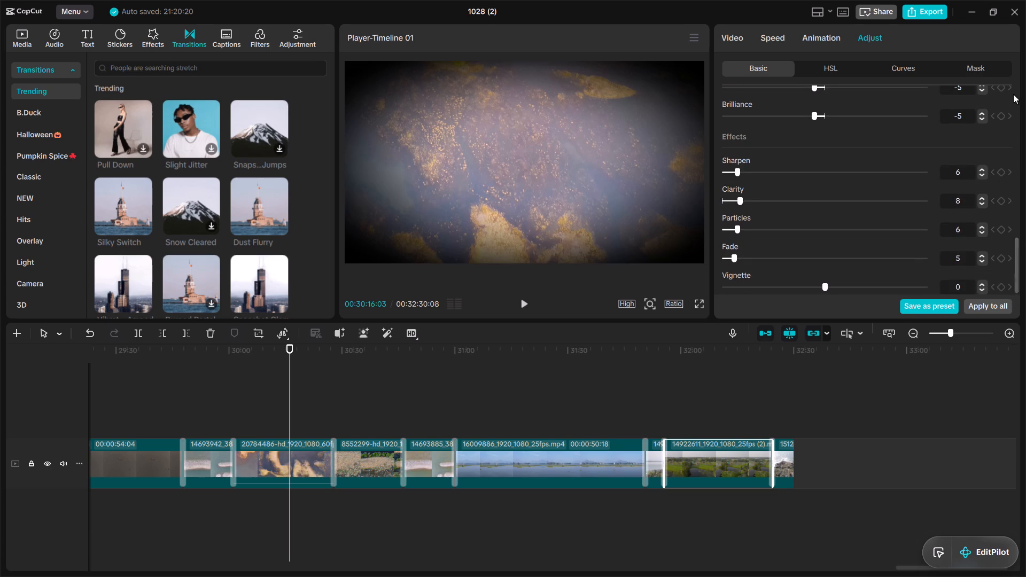
left_click(898, 281)
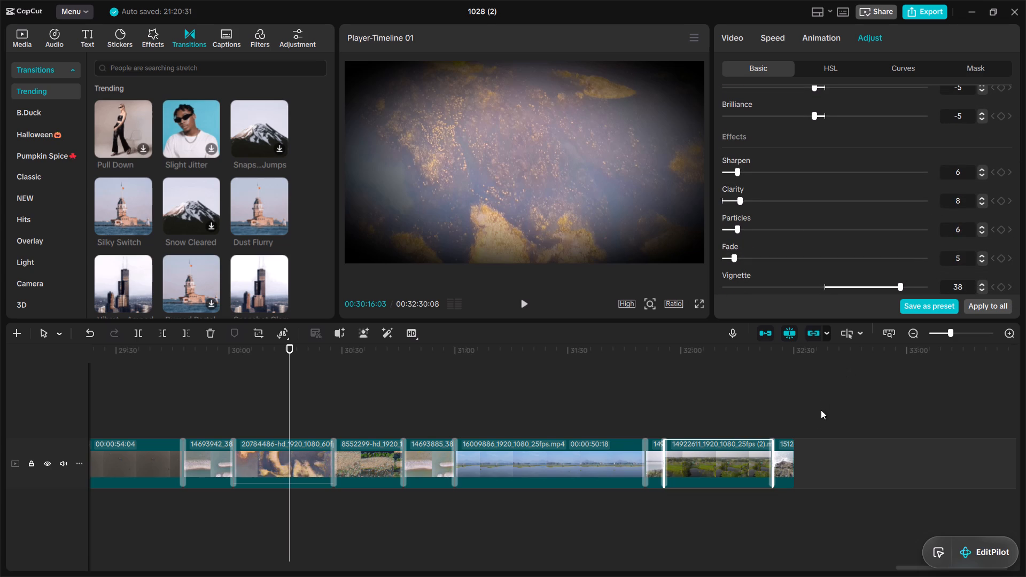
Set the effects adjustments of the last timeline clip (1512…) to Sharpen 4, Clarity 6, Particles 7, Fade 7 and Vignette 36.
left_click(781, 461)
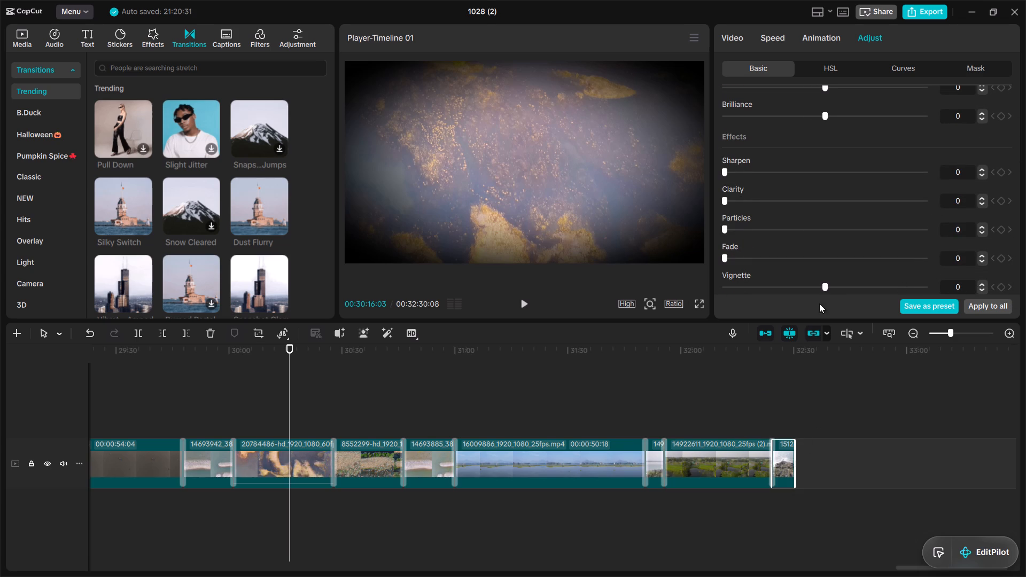
left_click(893, 283)
left_click_drag(751, 255, 739, 228)
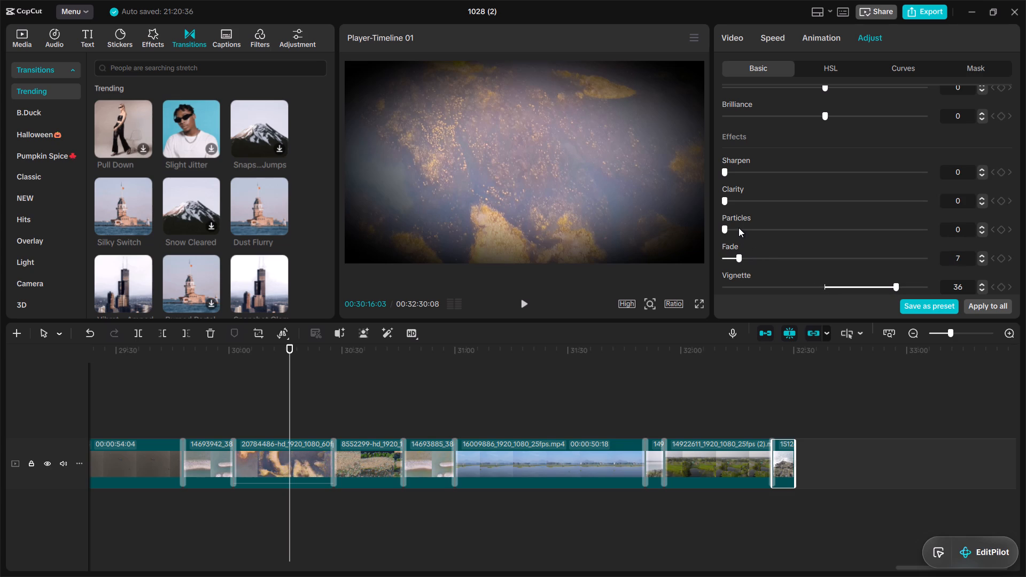
left_click(739, 228)
left_click(733, 197)
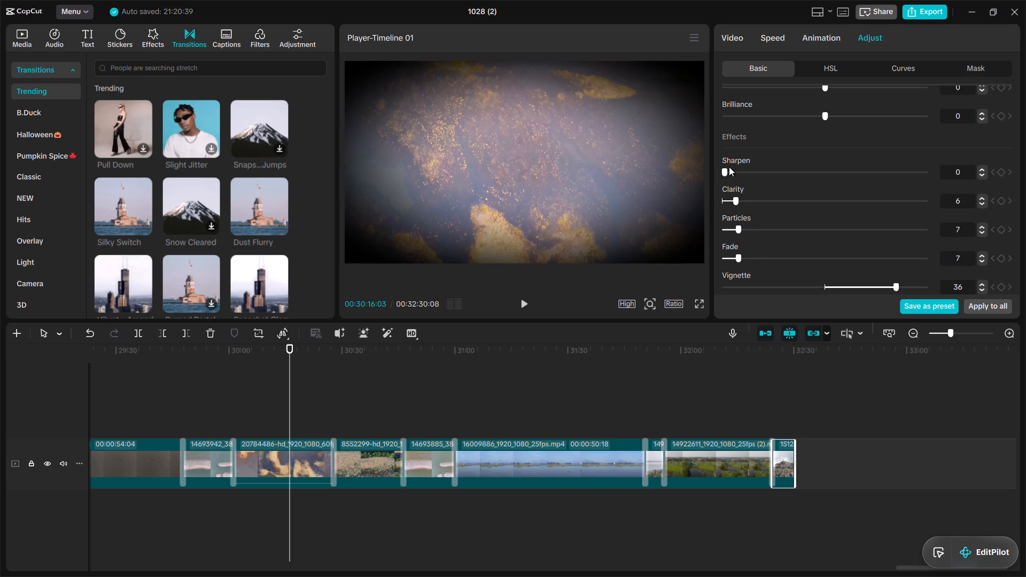
left_click(733, 169)
Set the last clip's lightness to Exposure 5, Contrast 6, Highlight -5, Shadow -5, Whites -4, Blacks -4 and Brilliance -4.
left_click_drag(1015, 263, 1017, 224)
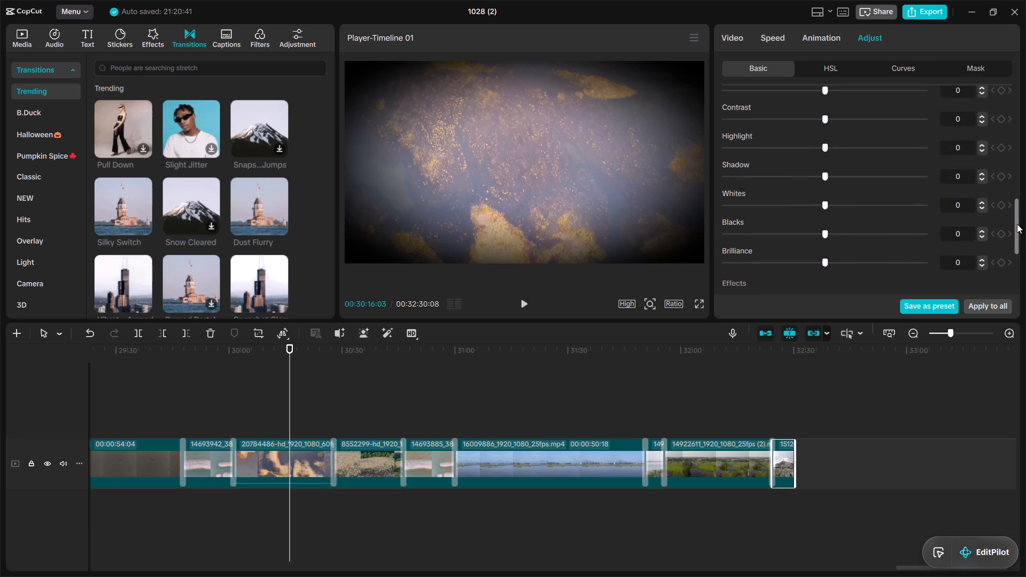
left_click_drag(1017, 224, 1017, 221)
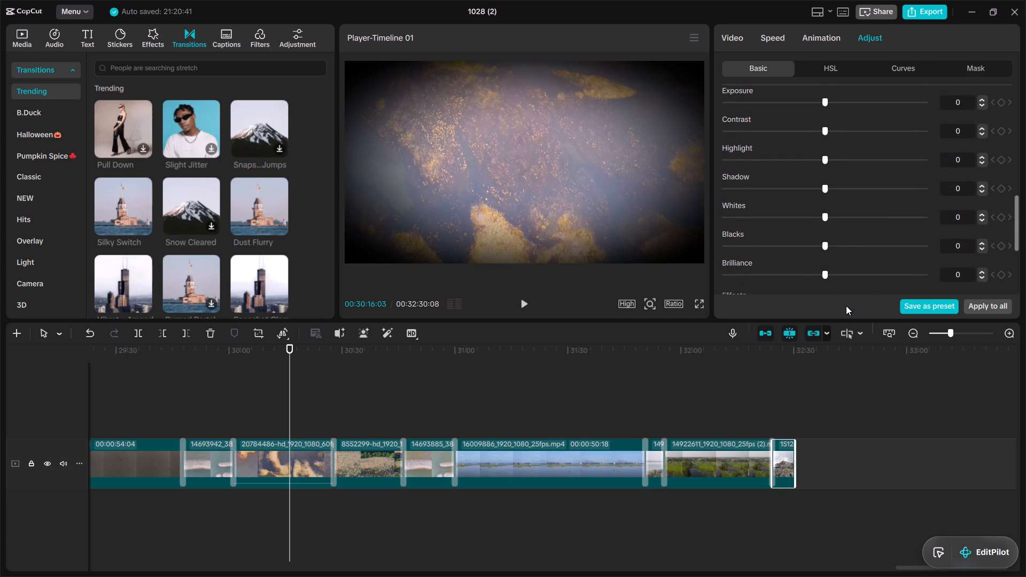
left_click(817, 274)
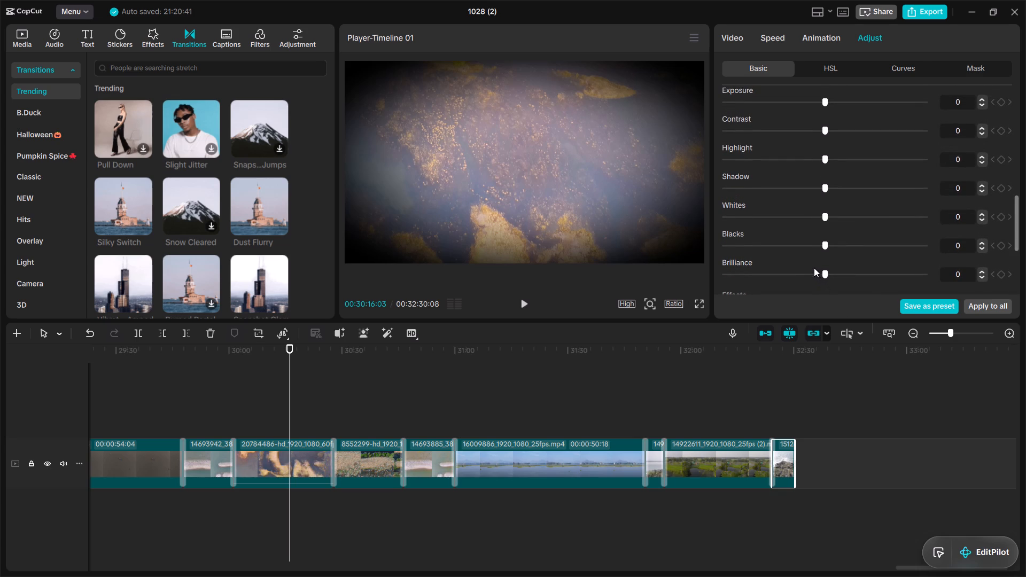
left_click(814, 271)
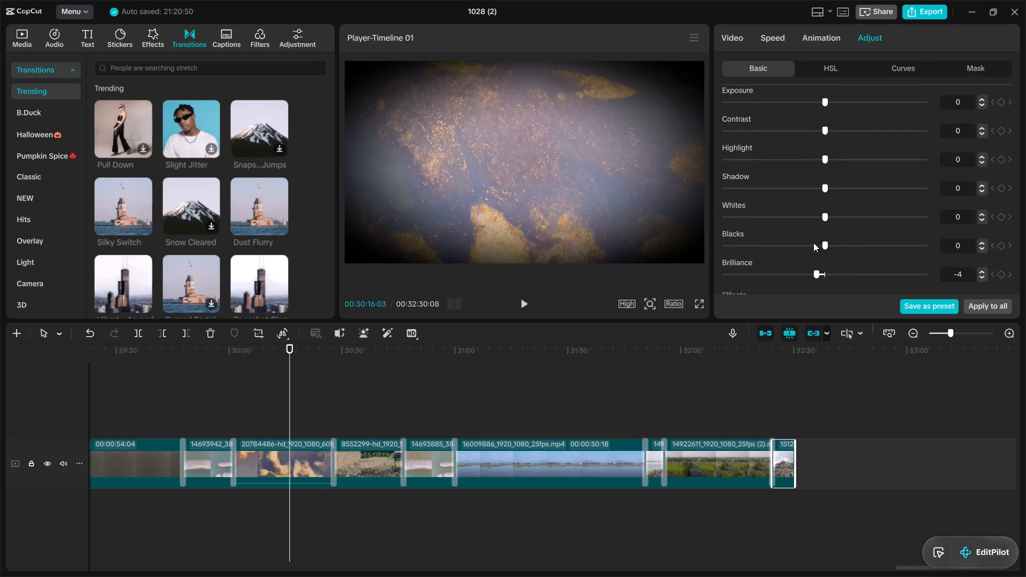
left_click(813, 241)
left_click(813, 217)
left_click(812, 186)
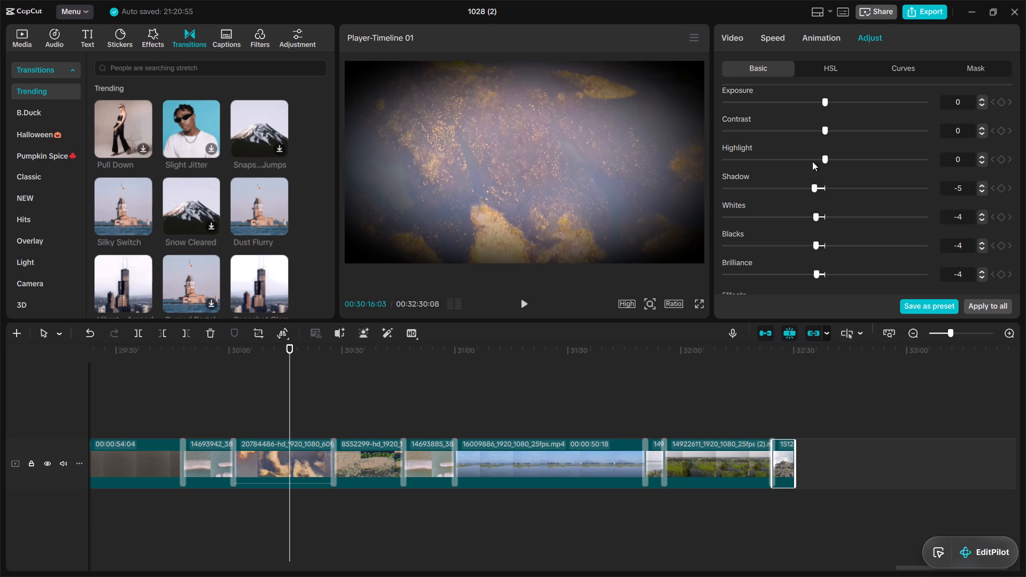
left_click(812, 159)
left_click_drag(1014, 233, 1015, 205)
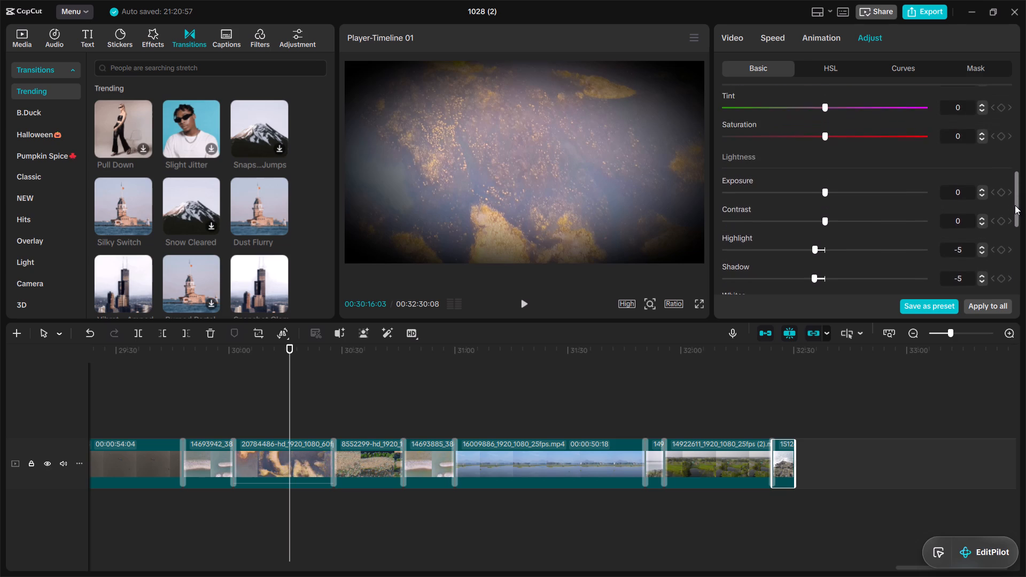
left_click_drag(1015, 205, 1015, 197)
left_click(835, 265)
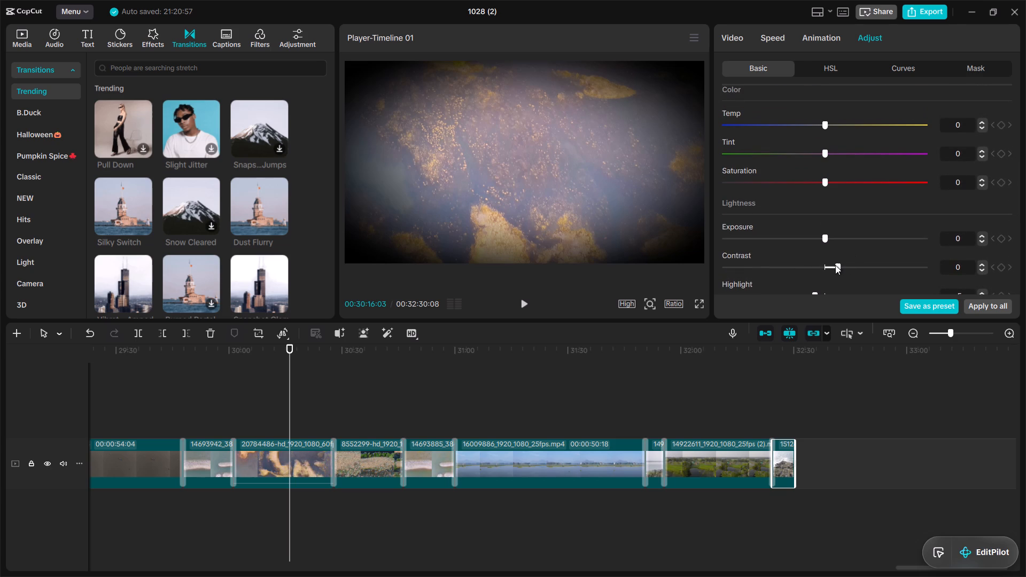
left_click(833, 236)
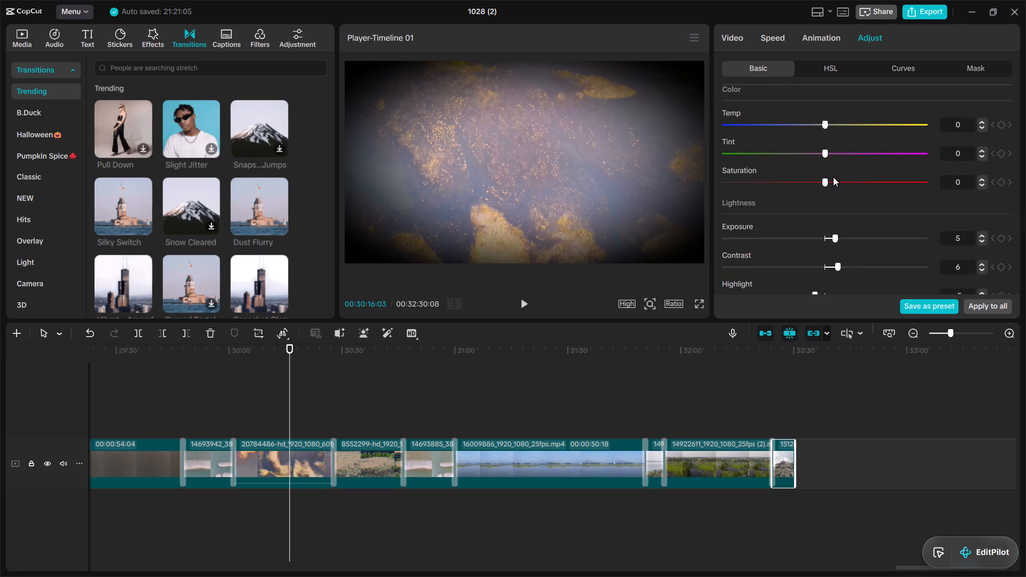
Set the last clip's color adjustments to Temp 6, Tint 5 and Saturation 5.
left_click(833, 177)
left_click(833, 151)
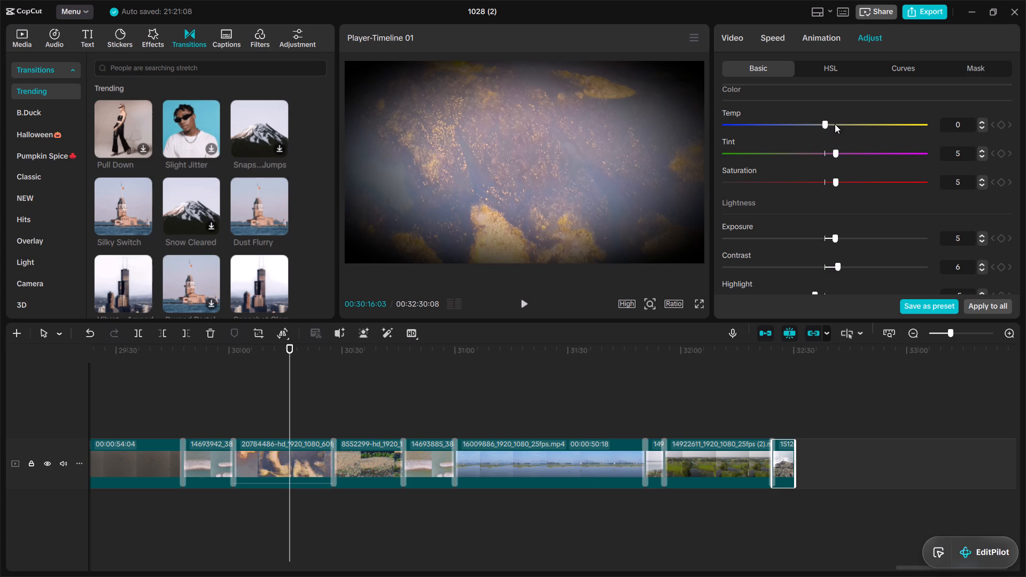
left_click(835, 122)
Turn on Protect skin tone in the LUT settings of the last clip.
left_click_drag(1012, 193, 1002, 293)
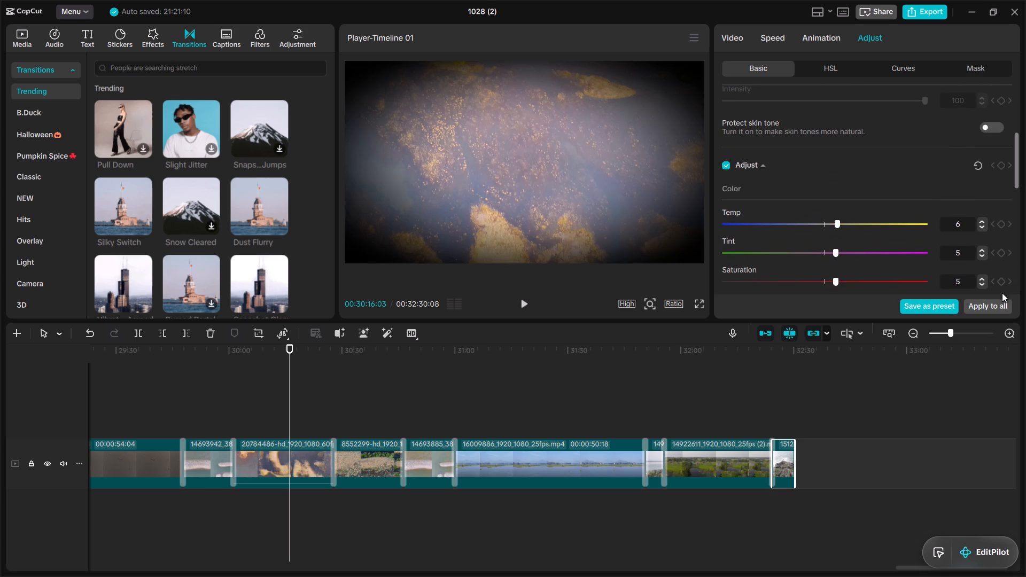
left_click_drag(1002, 293, 1001, 301)
left_click(996, 139)
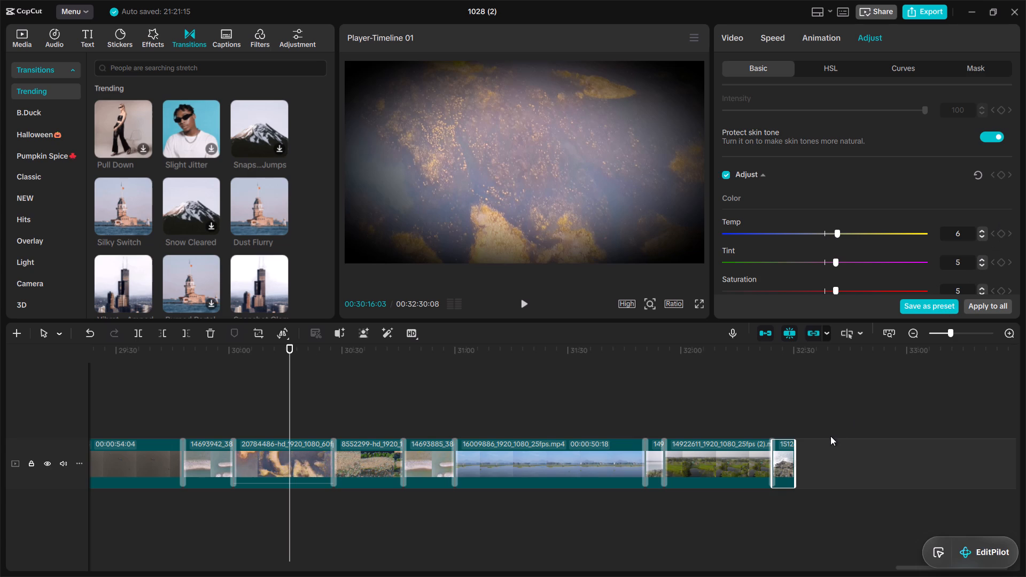
Check the graded timeline at its end, in the 16009886 clip and around 00:05:10 near the beginning.
left_click(811, 407)
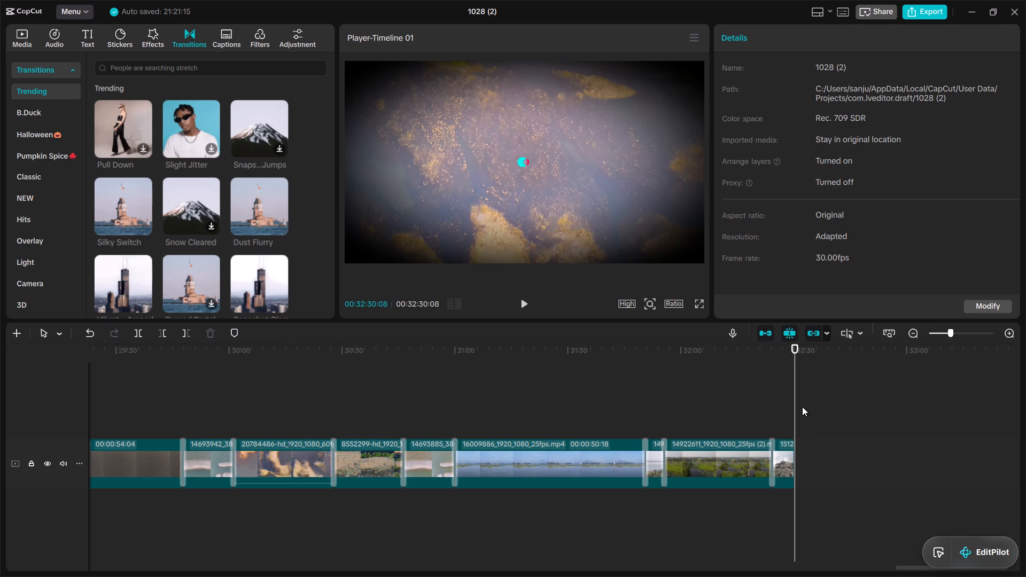
left_click(590, 401)
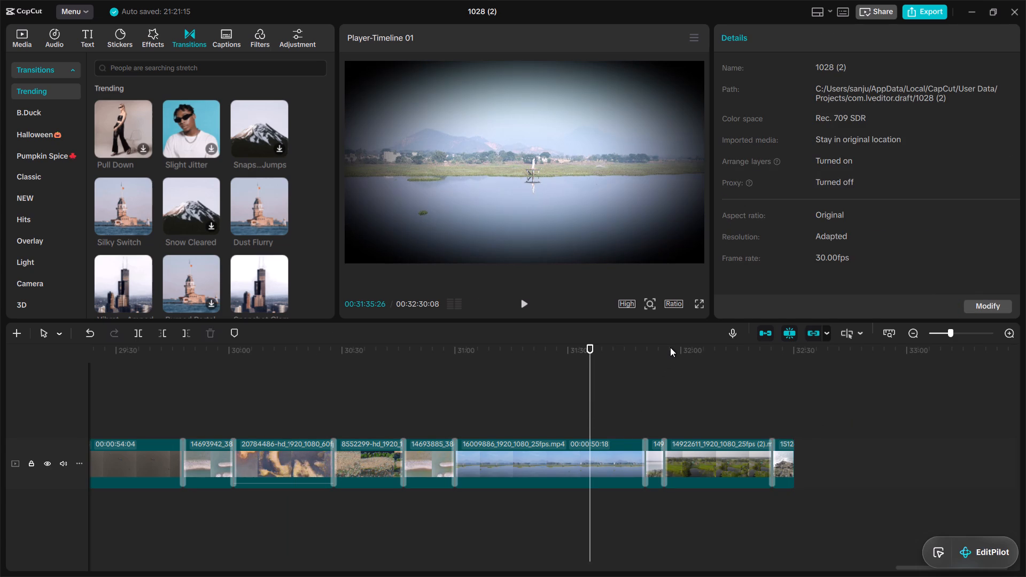
left_click(939, 330)
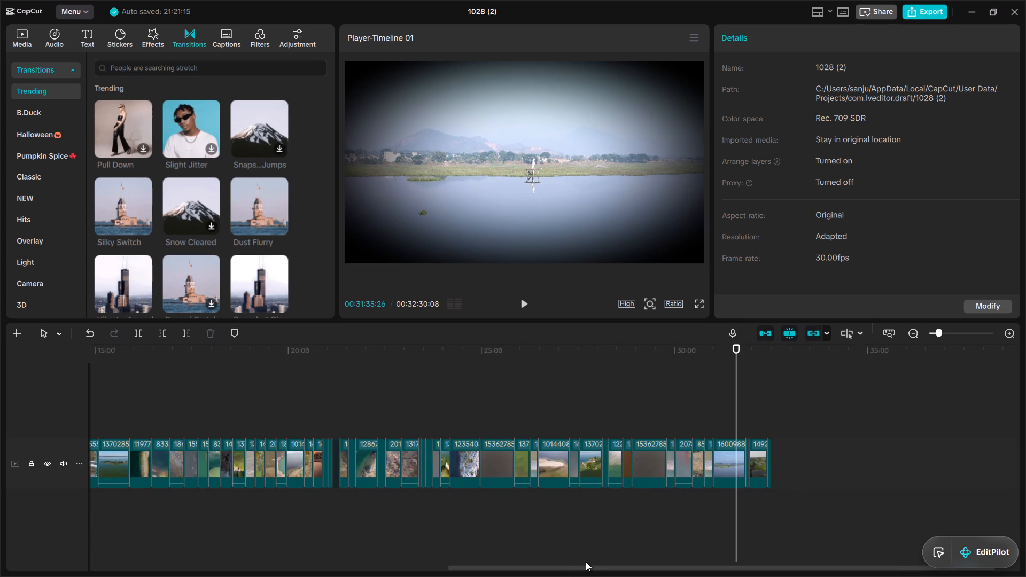
left_click_drag(582, 565, 364, 576)
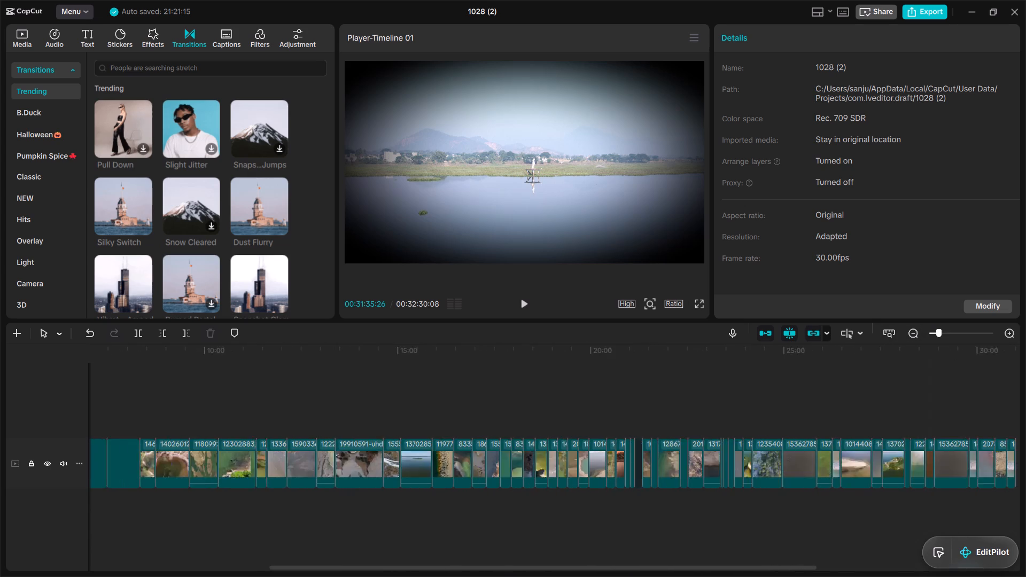
left_click_drag(364, 576, 145, 560)
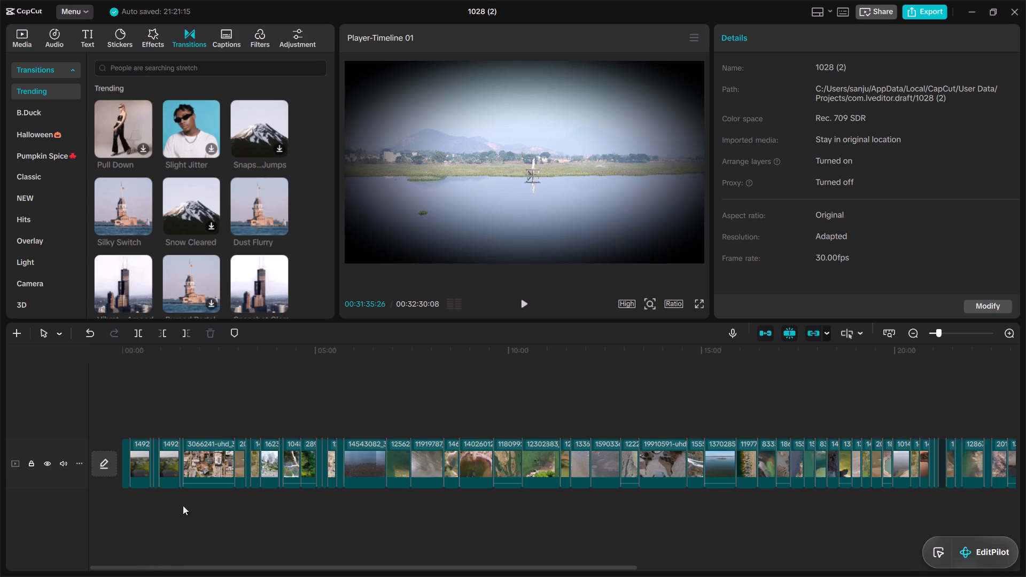
left_click(322, 392)
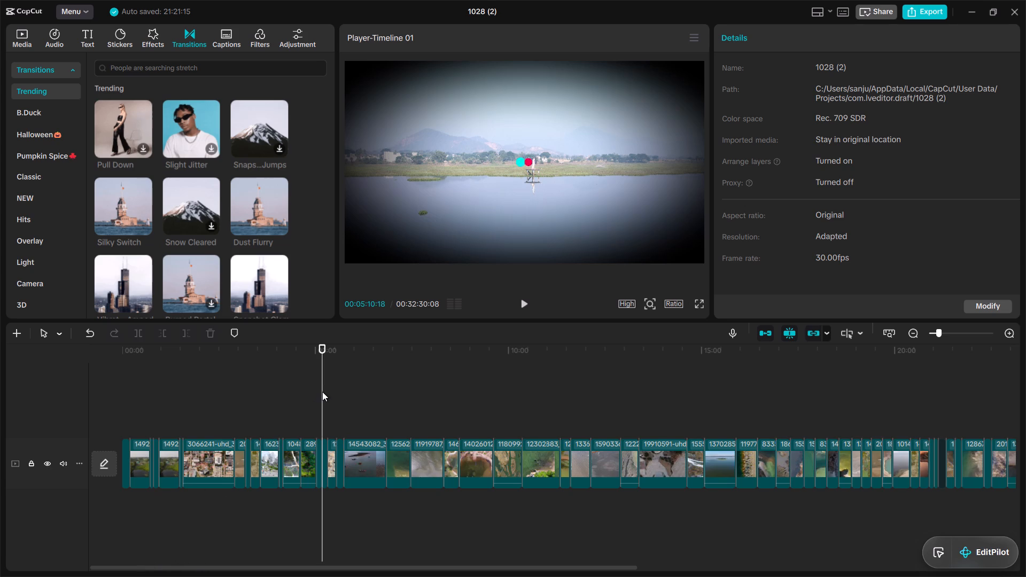